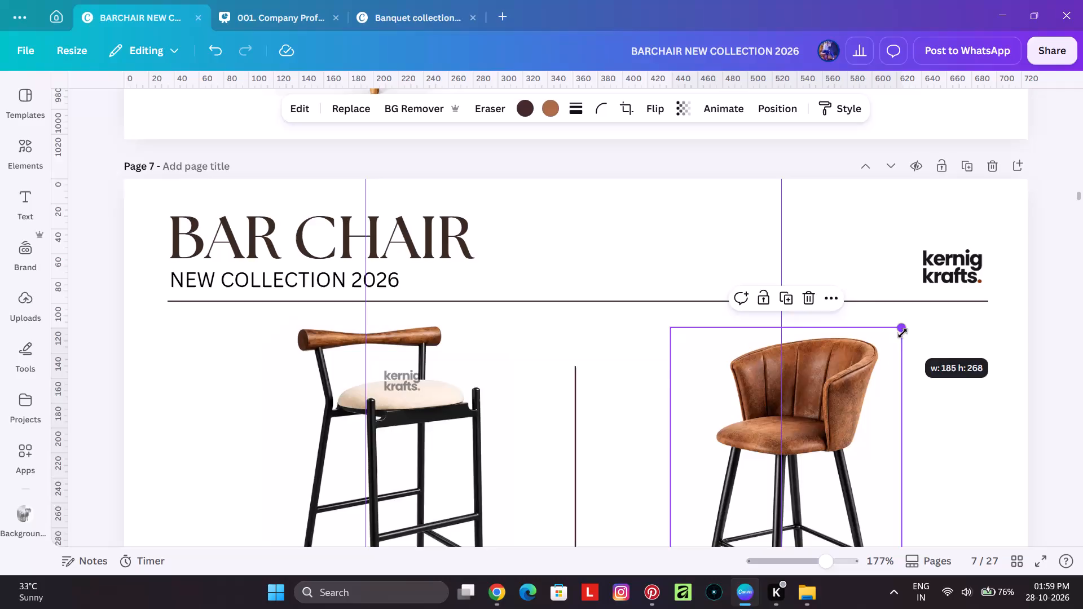
# Shift the brown leather bar chair slightly right within the upper-right cell of page 7.
pyautogui.scroll(-2, 868, 344)
pyautogui.click(839, 329)
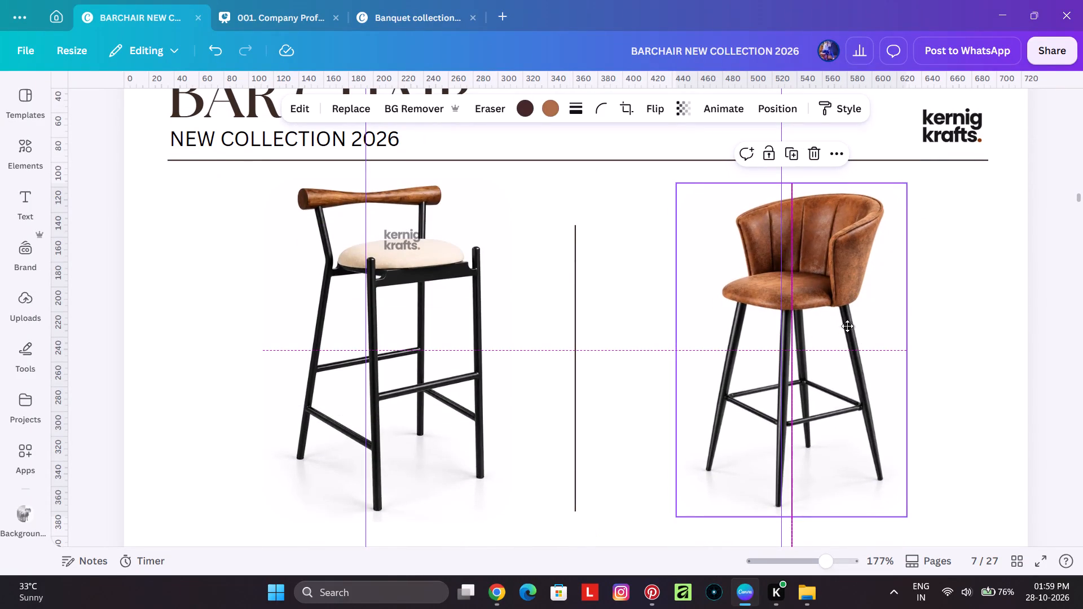
pyautogui.keyDown('ctrl'); pyautogui.scroll(-3, 756, 337); pyautogui.keyUp('ctrl')
pyautogui.click(895, 339)
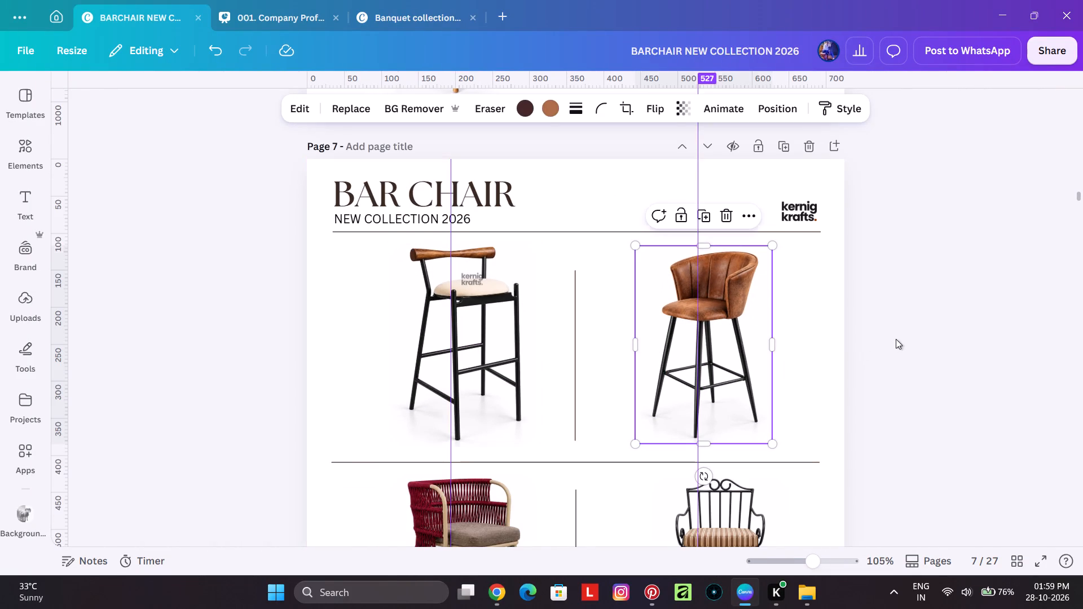
# Centre-align the three bar chair images in page 7's left column with one another.
pyautogui.keyDown('ctrl'); pyautogui.scroll(-2, 735, 320); pyautogui.keyUp('ctrl')
pyautogui.scroll(-5, 650, 310)
pyautogui.scroll(3, 551, 347)
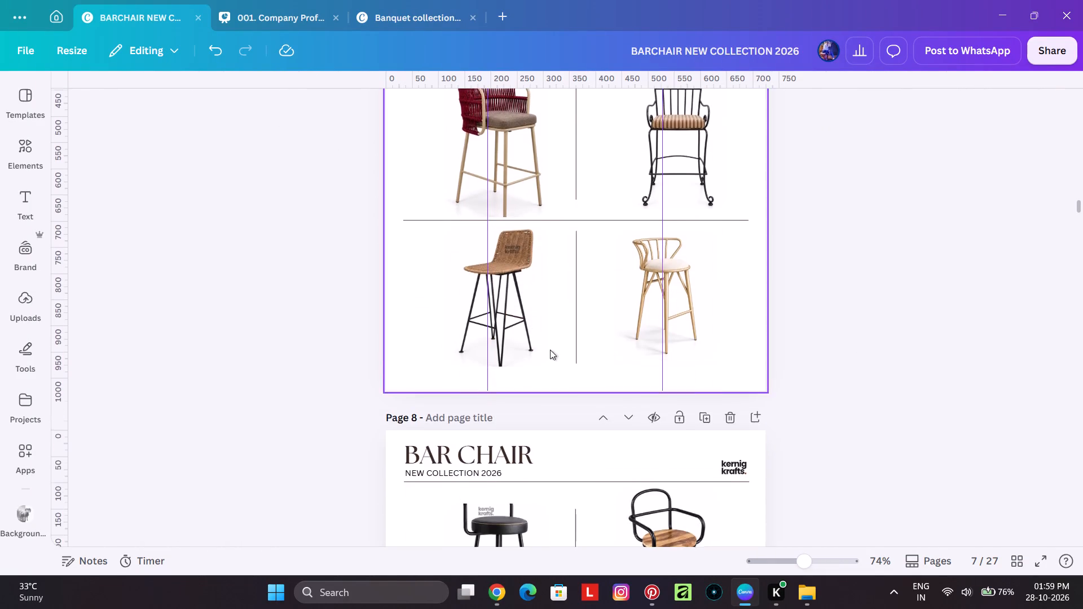
pyautogui.click(503, 215)
pyautogui.keyDown('shift'); pyautogui.click(515, 356); pyautogui.keyUp('shift')
pyautogui.keyDown('shift'); pyautogui.click(521, 494); pyautogui.keyUp('shift')
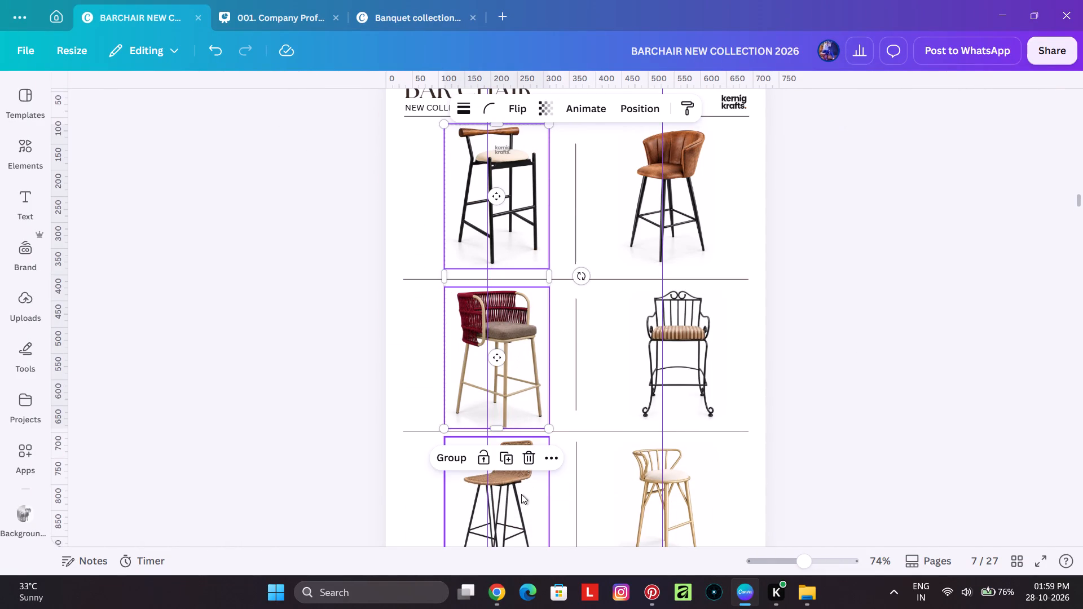
pyautogui.rightClick(522, 233)
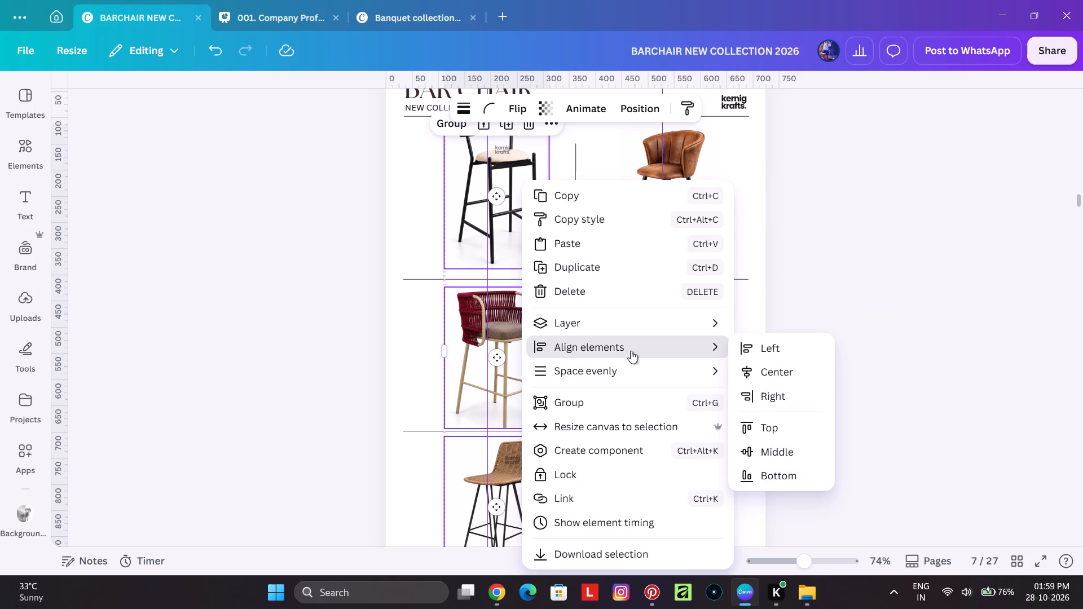
pyautogui.click(789, 373)
# Space the three left-column chair images on page 7 evenly in the vertical direction.
pyautogui.rightClick(522, 250)
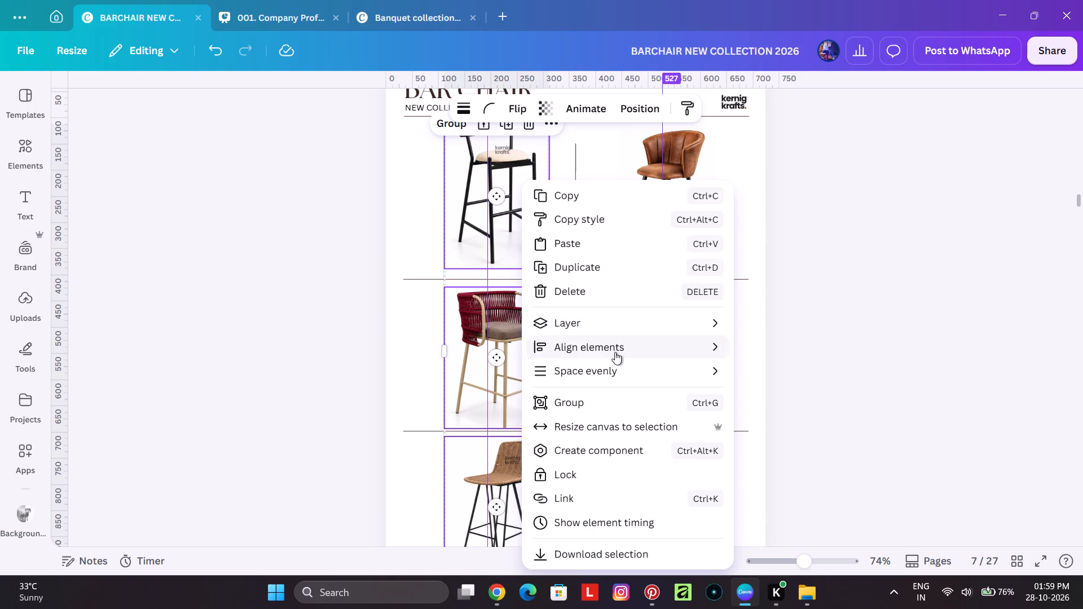
pyautogui.click(780, 376)
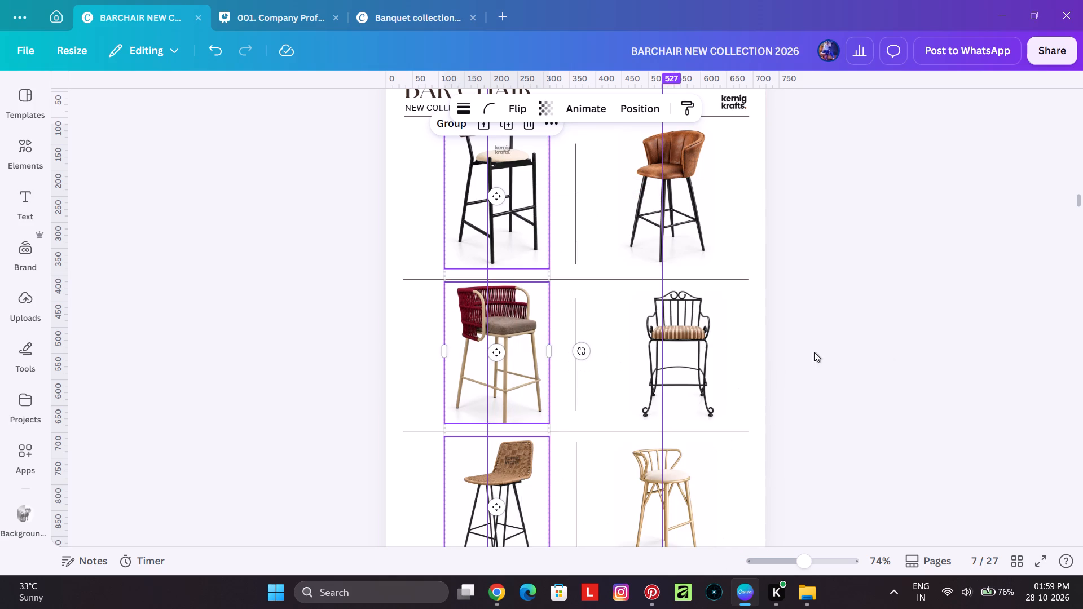
pyautogui.click(840, 306)
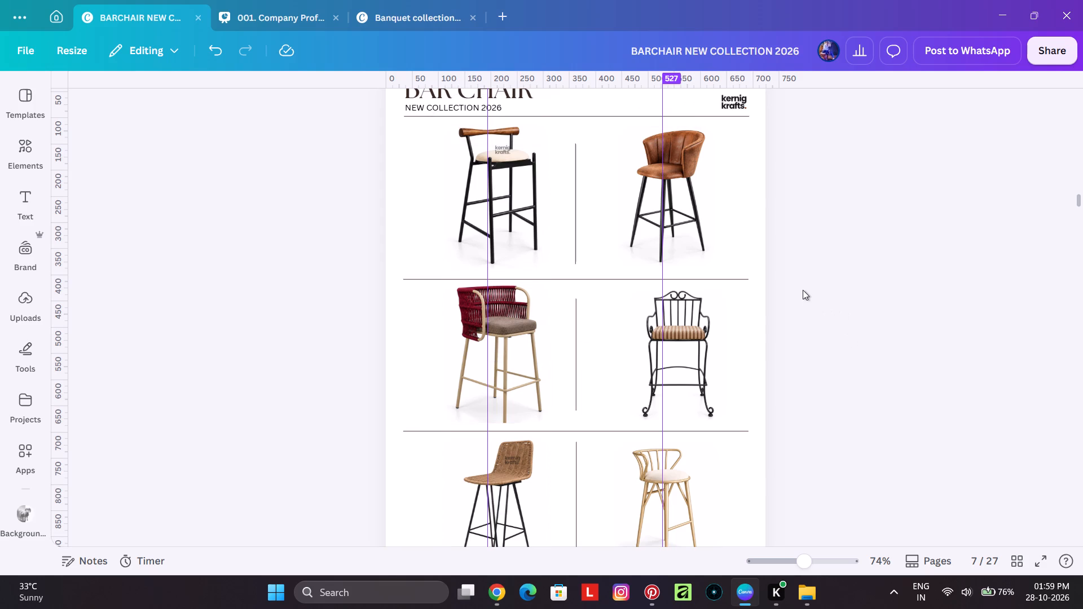
# Centre-align the three bar chair images in page 7's right column with one another.
pyautogui.scroll(-3, 802, 289)
pyautogui.scroll(2, 791, 308)
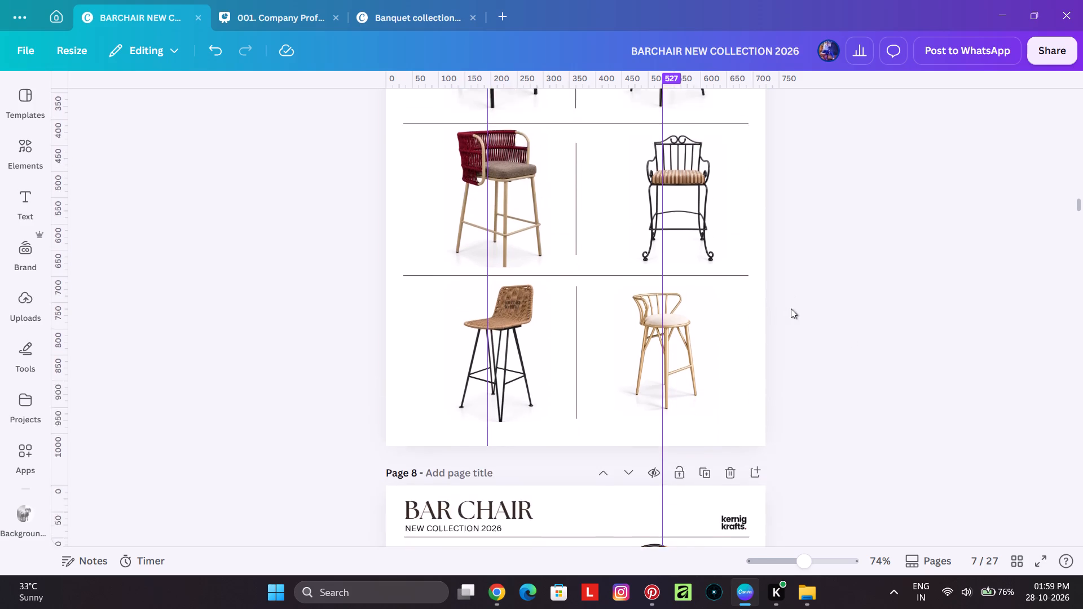
pyautogui.scroll(3, 791, 308)
pyautogui.click(687, 311)
pyautogui.keyDown('shift'); pyautogui.click(686, 470); pyautogui.keyUp('shift')
pyautogui.scroll(-3, 877, 414)
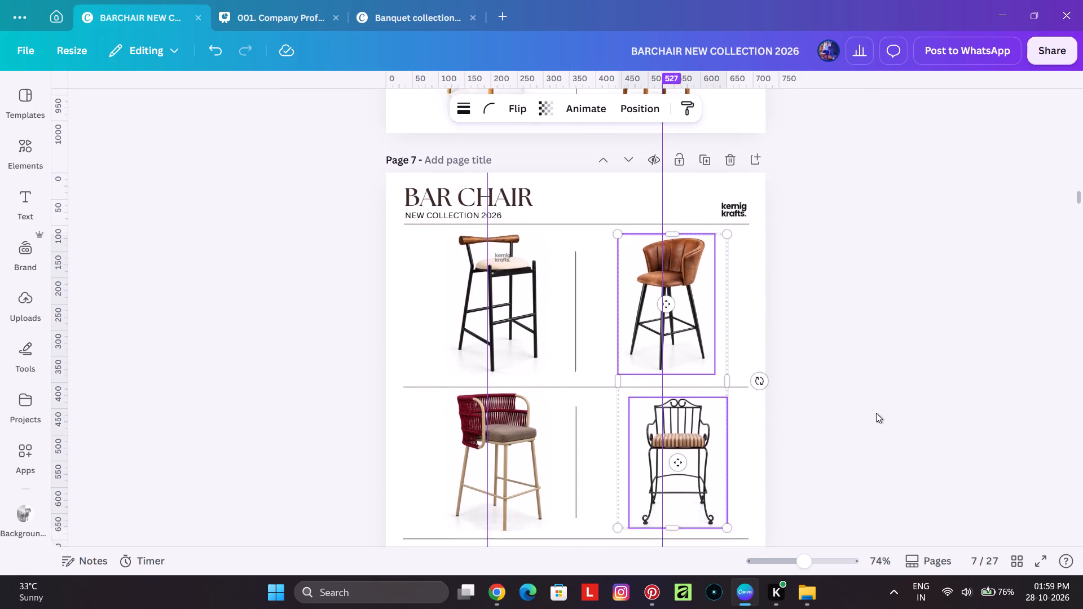
pyautogui.keyDown('shift'); pyautogui.click(703, 455); pyautogui.keyUp('shift')
pyautogui.rightClick(701, 452)
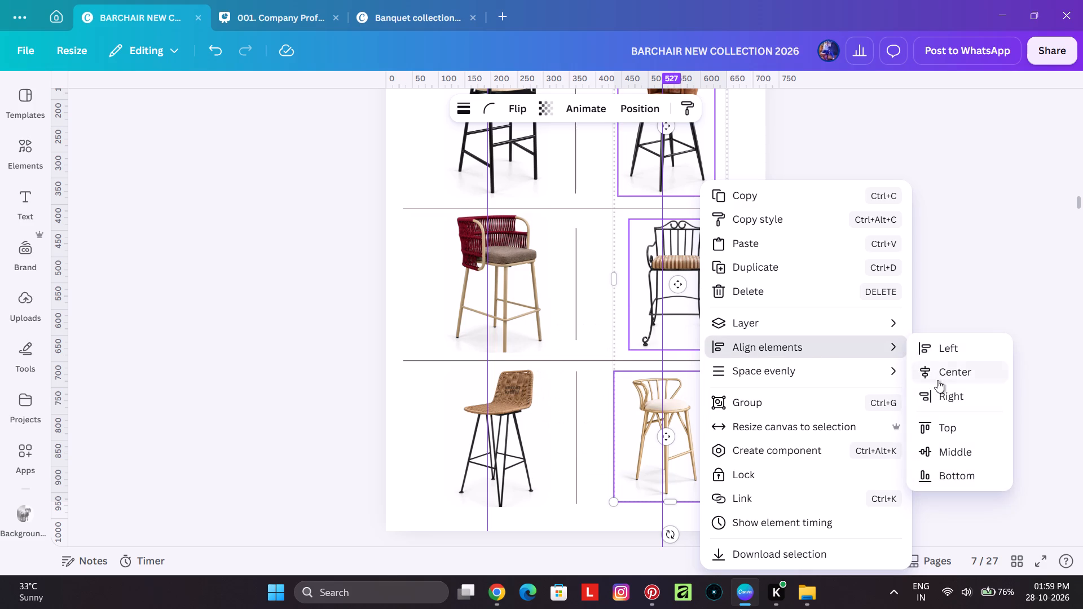
pyautogui.click(938, 380)
pyautogui.click(920, 281)
# Nudge the three left-column chairs on page 7 left together until they are centred on the vertical guide at 194.
pyautogui.scroll(2, 676, 343)
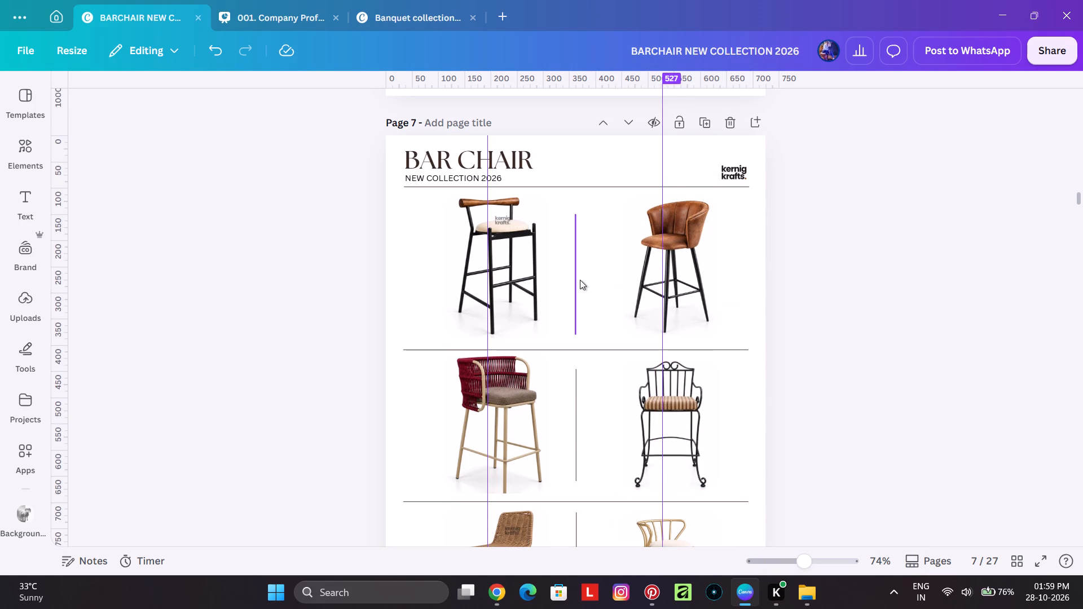
pyautogui.click(530, 268)
pyautogui.keyDown('shift'); pyautogui.click(526, 400); pyautogui.keyUp('shift')
pyautogui.scroll(-2, 525, 434)
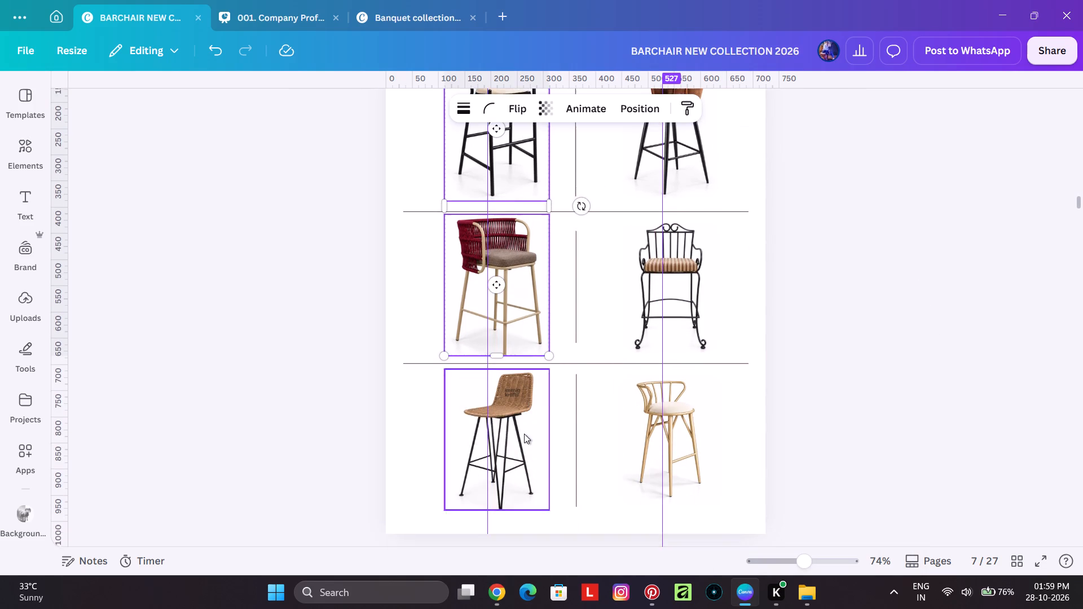
pyautogui.keyDown('shift'); pyautogui.click(522, 435); pyautogui.keyUp('shift')
pyautogui.press('Left')
pyautogui.press('Left')
pyautogui.press('Left')
pyautogui.press('Left')
pyautogui.press('Left')
pyautogui.press('Left')
pyautogui.press('Left')
pyautogui.press('Left')
pyautogui.press('Left')
pyautogui.press('Left')
pyautogui.press('Left')
pyautogui.press('Left')
pyautogui.press('Left')
pyautogui.press('Left')
pyautogui.press('Left')
pyautogui.press('Left')
pyautogui.press('Left')
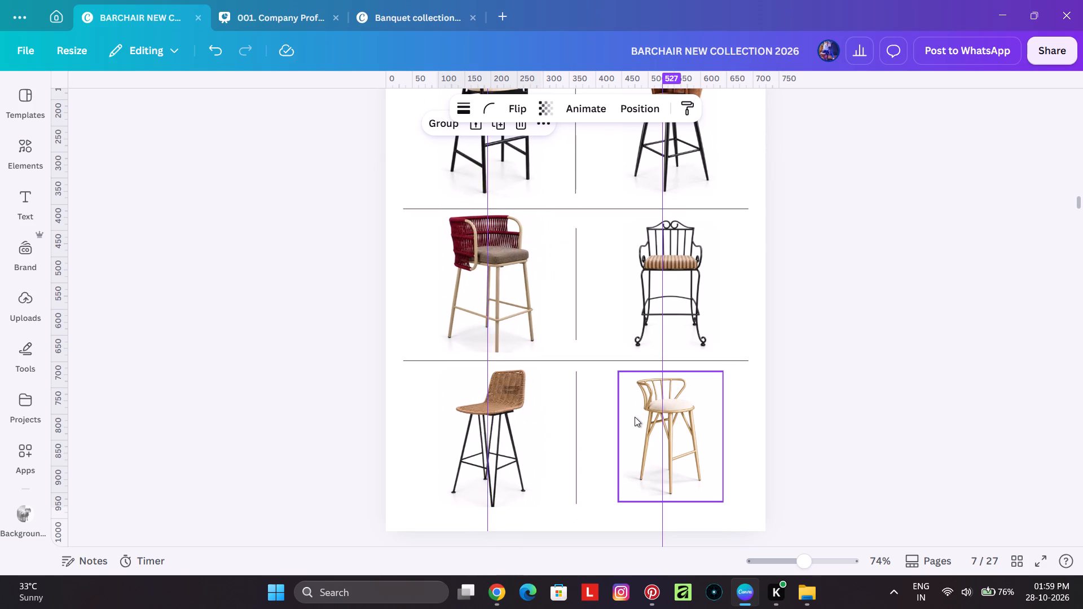
pyautogui.press('Left')
pyautogui.press('Left')
pyautogui.press('Left')
pyautogui.press('Left')
pyautogui.press('Right')
pyautogui.press('Right')
pyautogui.press('Right')
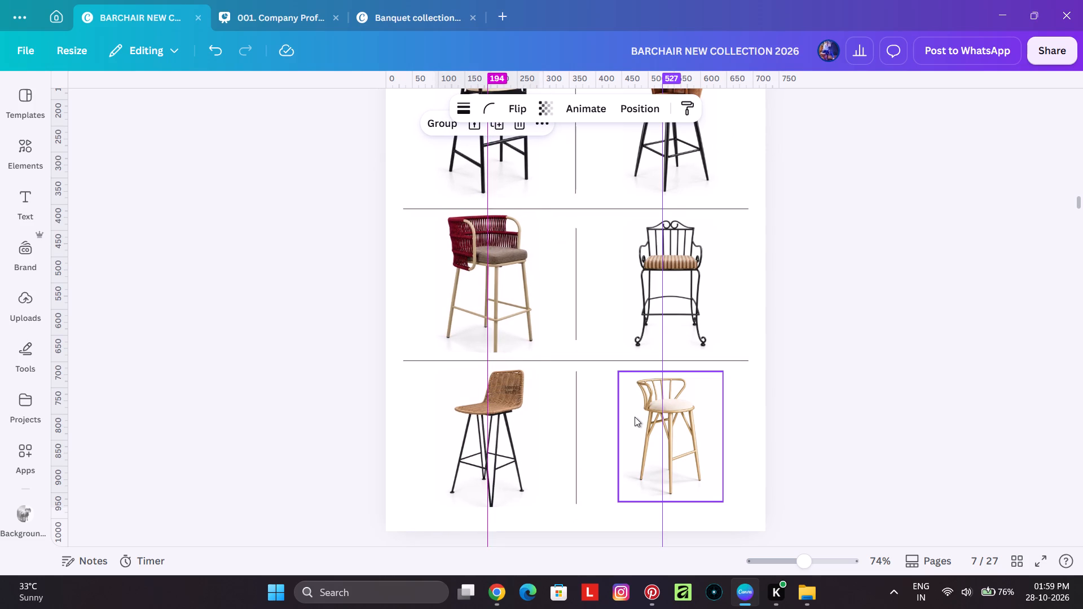
pyautogui.keyDown('ctrl'); pyautogui.scroll(-2, 636, 413); pyautogui.keyUp('ctrl')
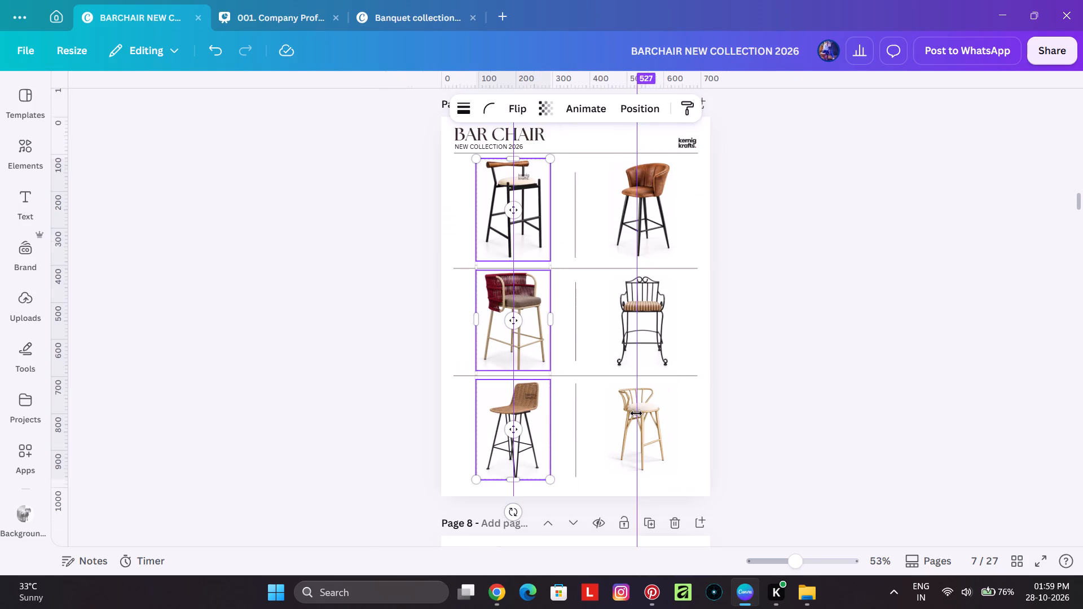
pyautogui.click(755, 361)
# Nudge the three right-column chairs on page 7 left together until they are centred on the vertical guide at 527.
pyautogui.click(651, 258)
pyautogui.keyDown('shift'); pyautogui.click(646, 330); pyautogui.keyUp('shift')
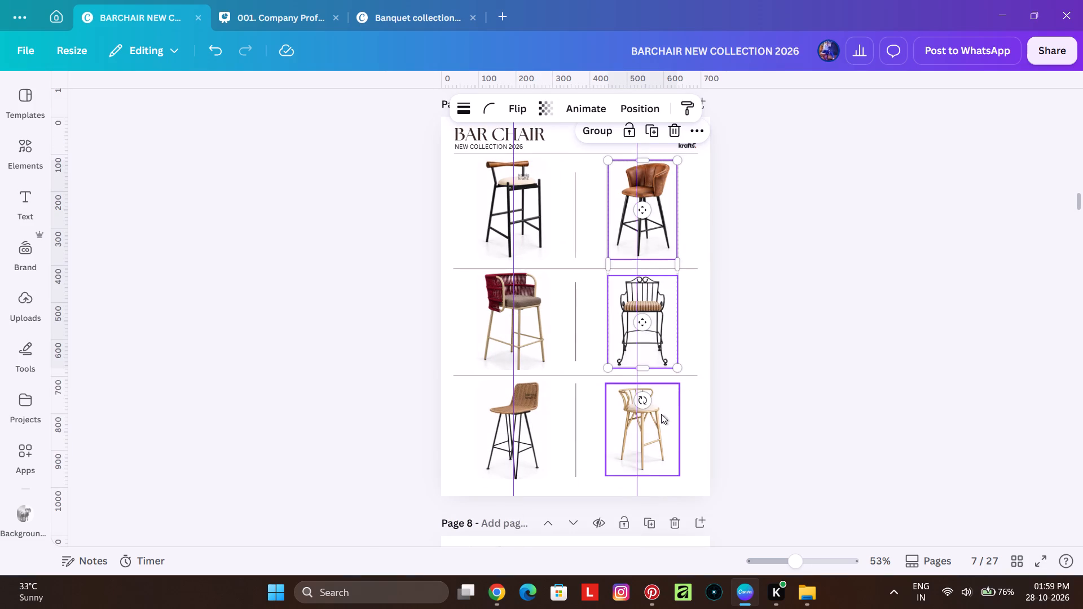
pyautogui.keyDown('shift'); pyautogui.click(661, 414); pyautogui.keyUp('shift')
pyautogui.press('Left')
pyautogui.press('Left')
pyautogui.press('Left')
pyautogui.press('Left')
pyautogui.press('Left')
pyautogui.press('Left')
pyautogui.press('Left')
pyautogui.press('Left')
pyautogui.press('Left')
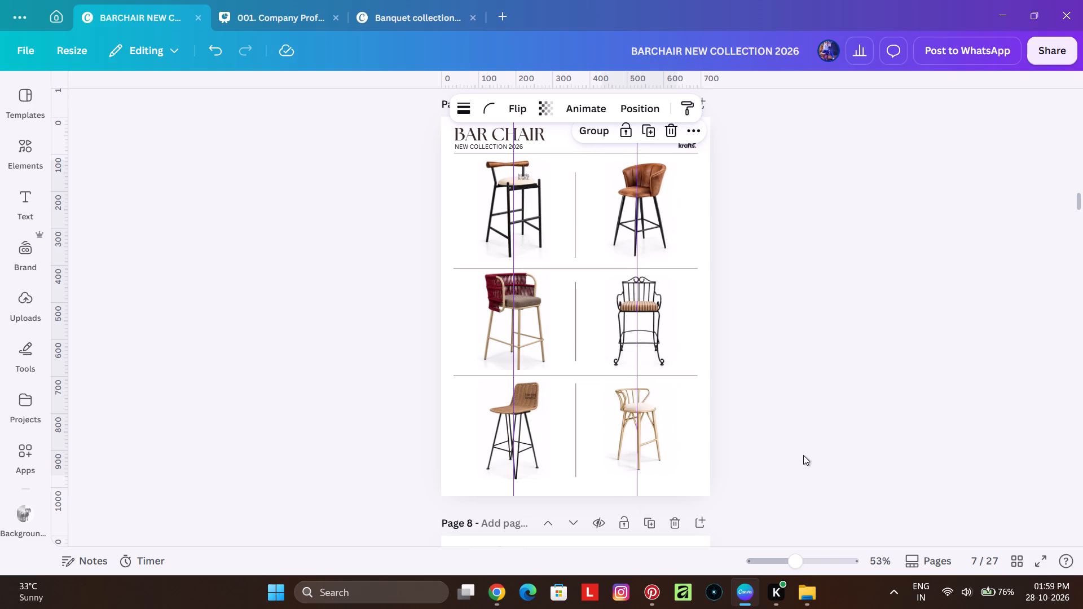
pyautogui.press('Left')
pyautogui.press('Left')
pyautogui.press('Left')
pyautogui.press('Left')
pyautogui.press('Left')
pyautogui.press('Right')
pyautogui.press('Right')
pyautogui.press('Right')
pyautogui.press('Left')
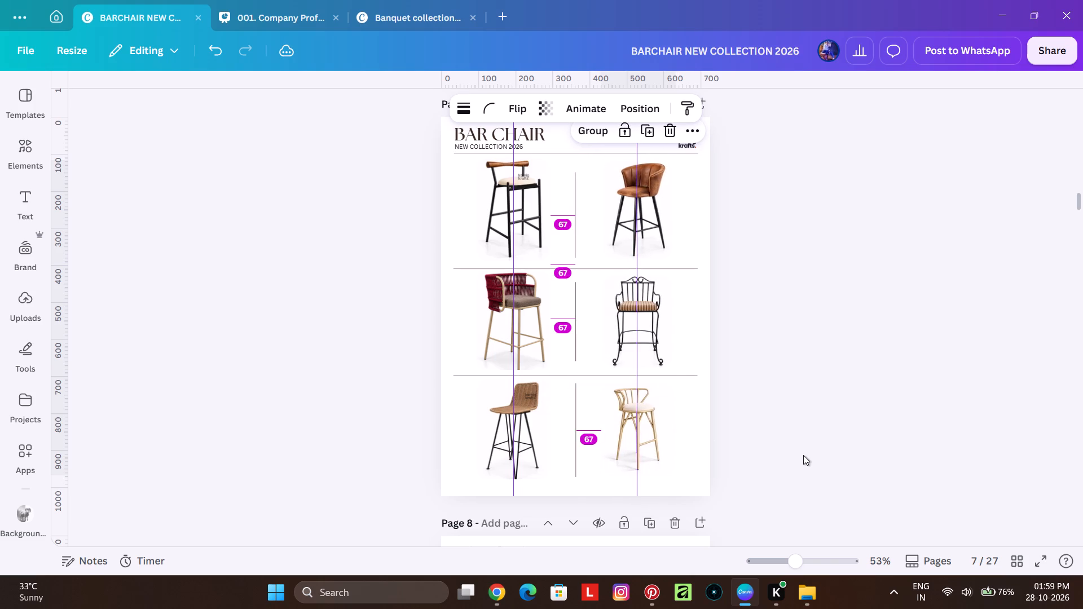
pyautogui.click(809, 452)
# Move page 7 down one place in the page order, behind the page that starts with the black stool.
pyautogui.keyDown('ctrl'); pyautogui.scroll(-2, 800, 304); pyautogui.keyUp('ctrl')
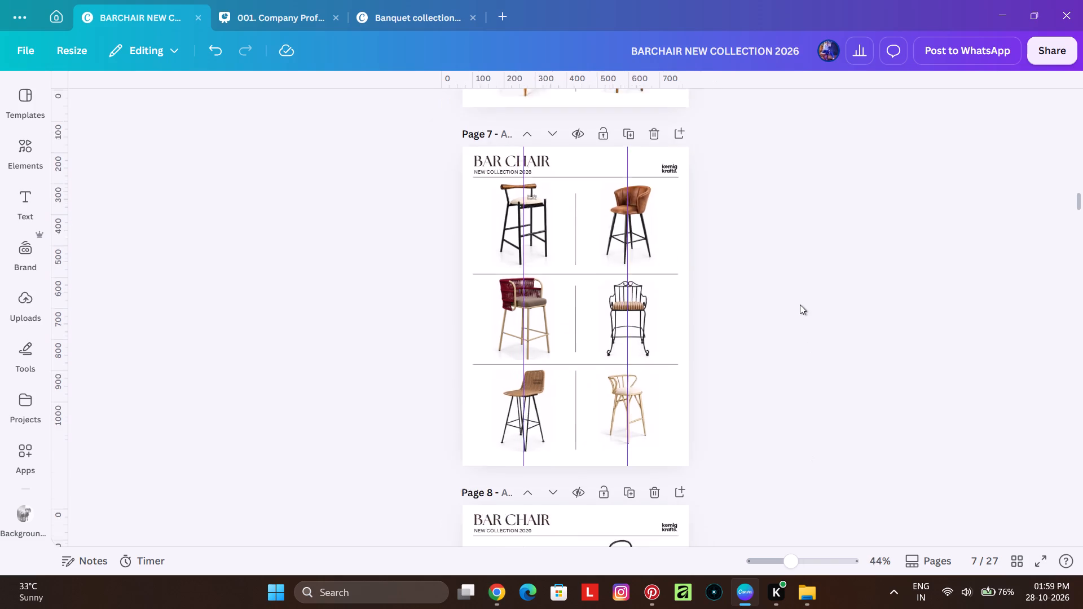
pyautogui.scroll(3, 494, 293)
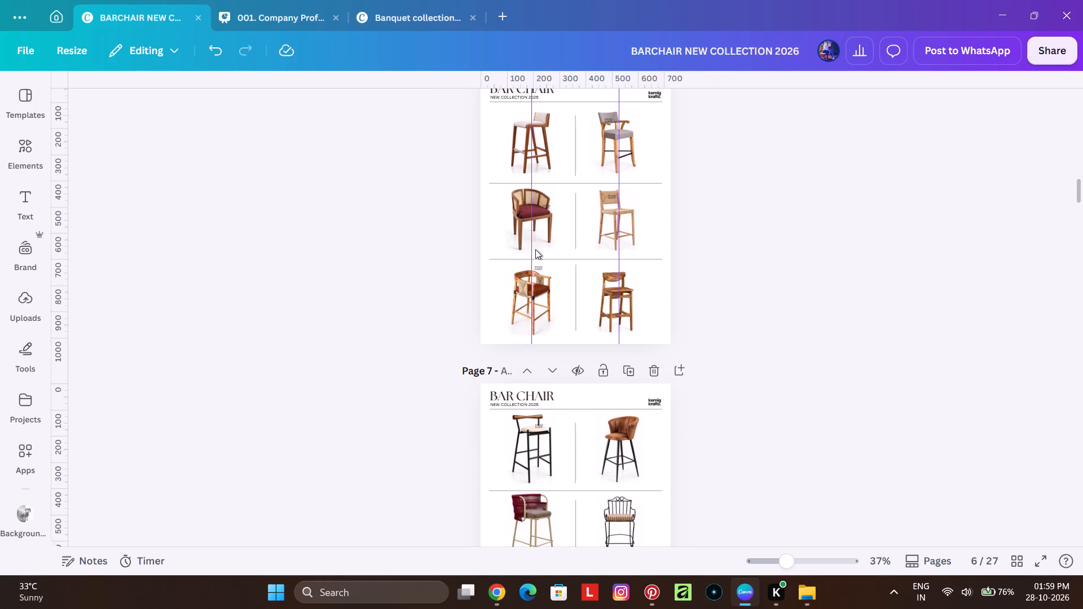
pyautogui.scroll(-5, 535, 249)
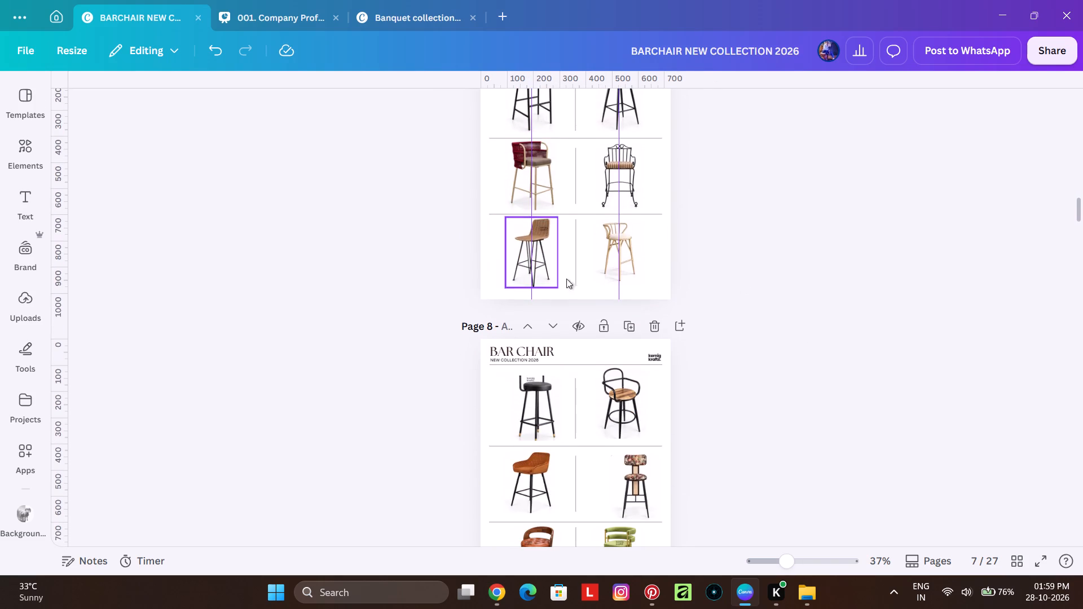
pyautogui.scroll(-2, 572, 271)
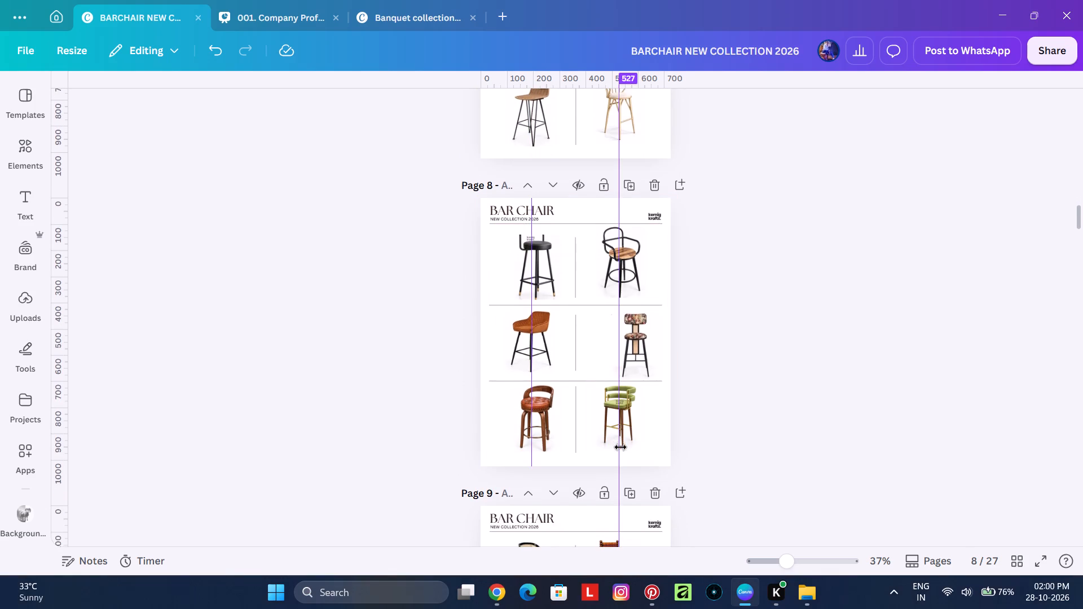
pyautogui.scroll(5, 602, 438)
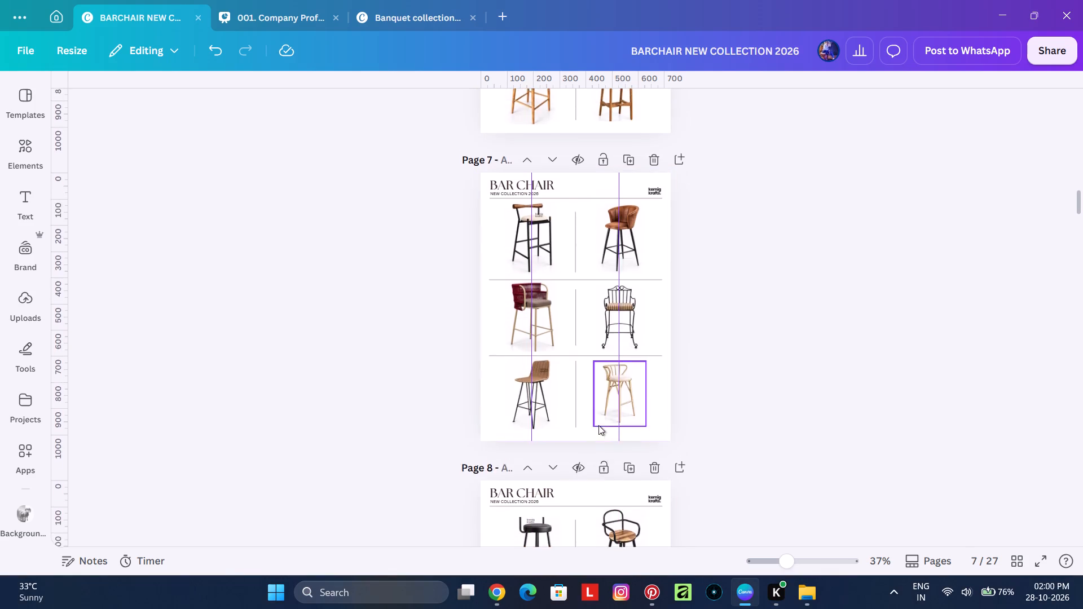
pyautogui.click(555, 228)
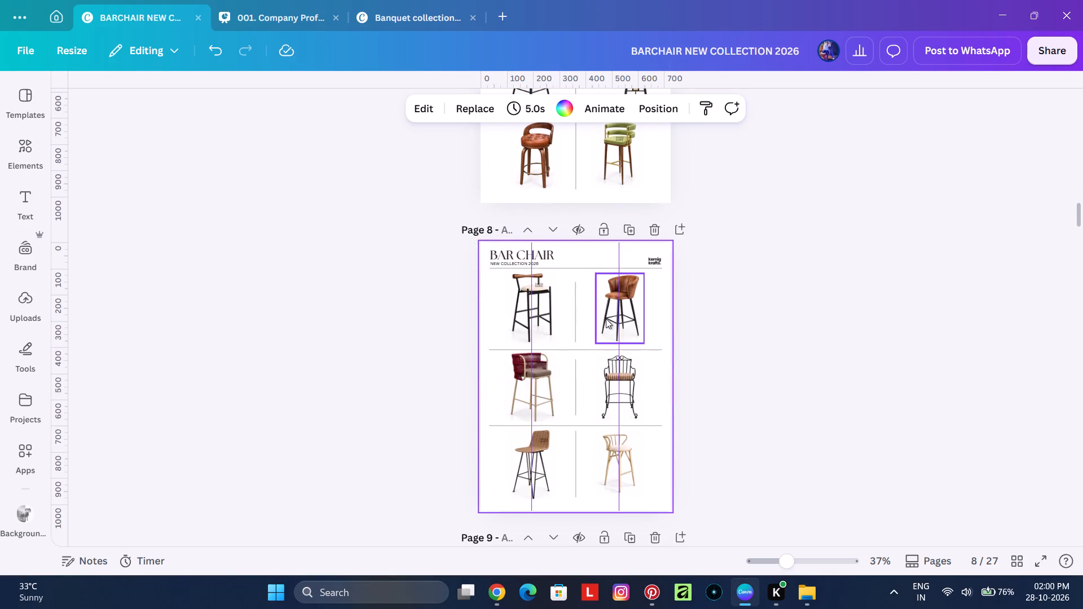
# Extend the top crop edge of the black stool image on page 7 upward to reveal its full backrest.
pyautogui.scroll(3, 556, 333)
pyautogui.keyDown('ctrl'); pyautogui.scroll(3, 548, 328); pyautogui.keyUp('ctrl')
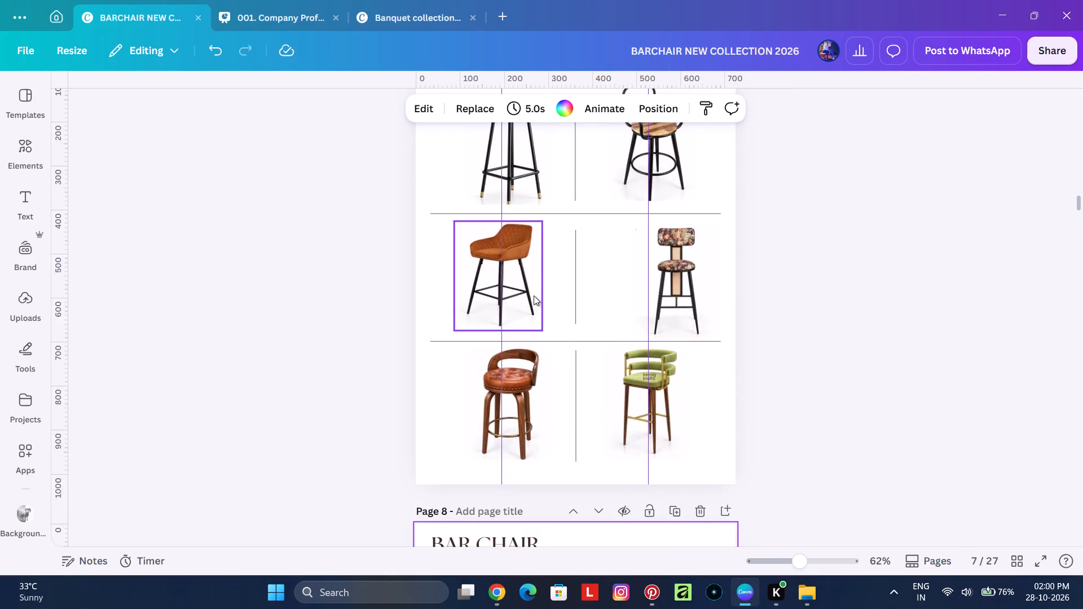
pyautogui.scroll(2, 534, 295)
pyautogui.scroll(-3, 536, 302)
pyautogui.scroll(3, 537, 302)
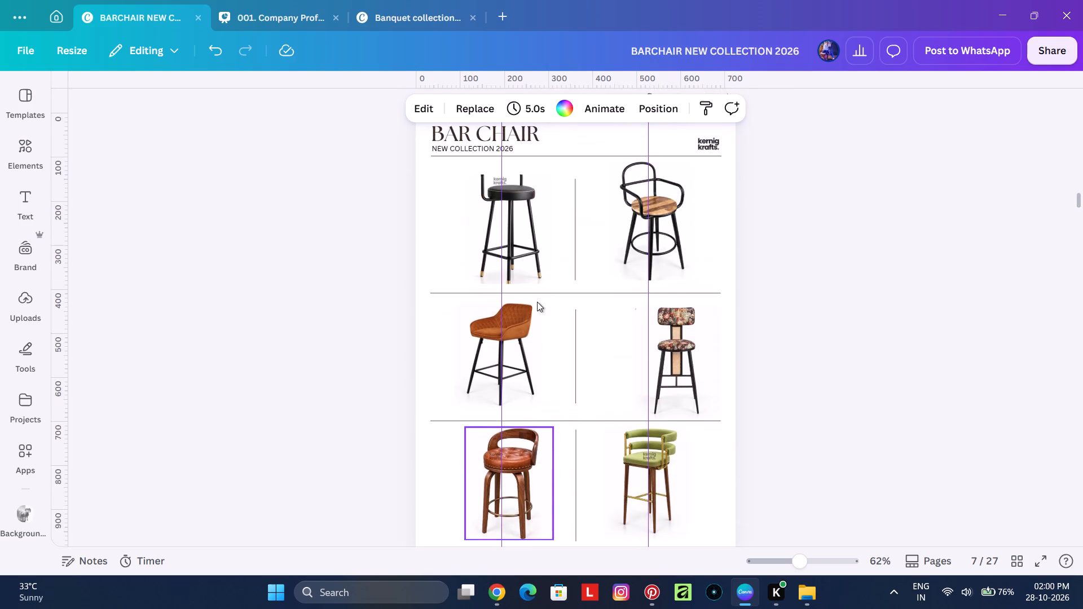
pyautogui.scroll(1, 537, 302)
pyautogui.scroll(-1, 530, 330)
pyautogui.click(525, 304)
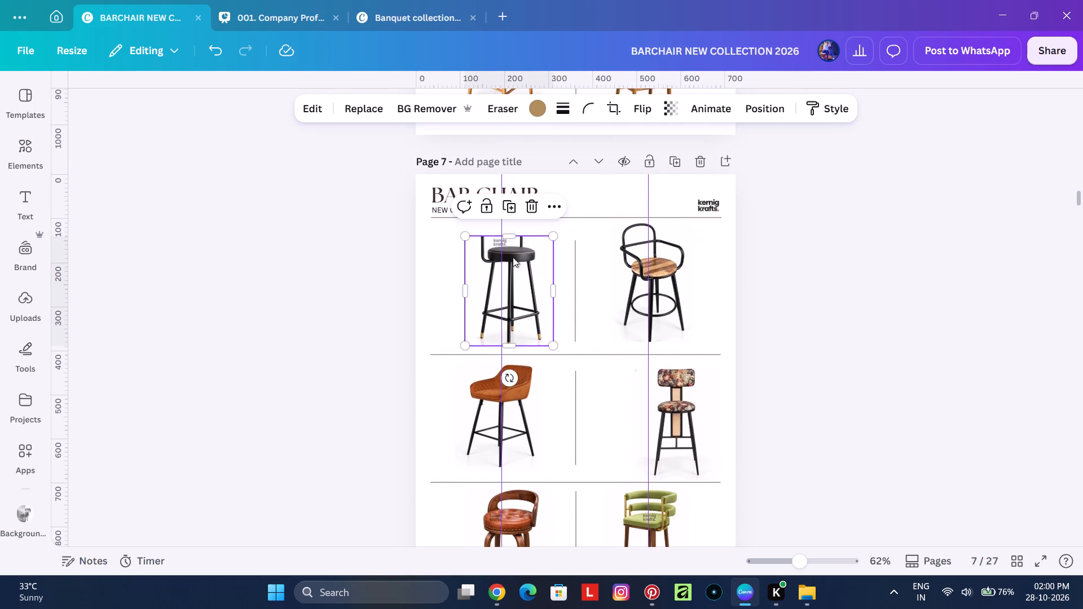
pyautogui.moveTo(509, 235); pyautogui.dragTo(512, 222)
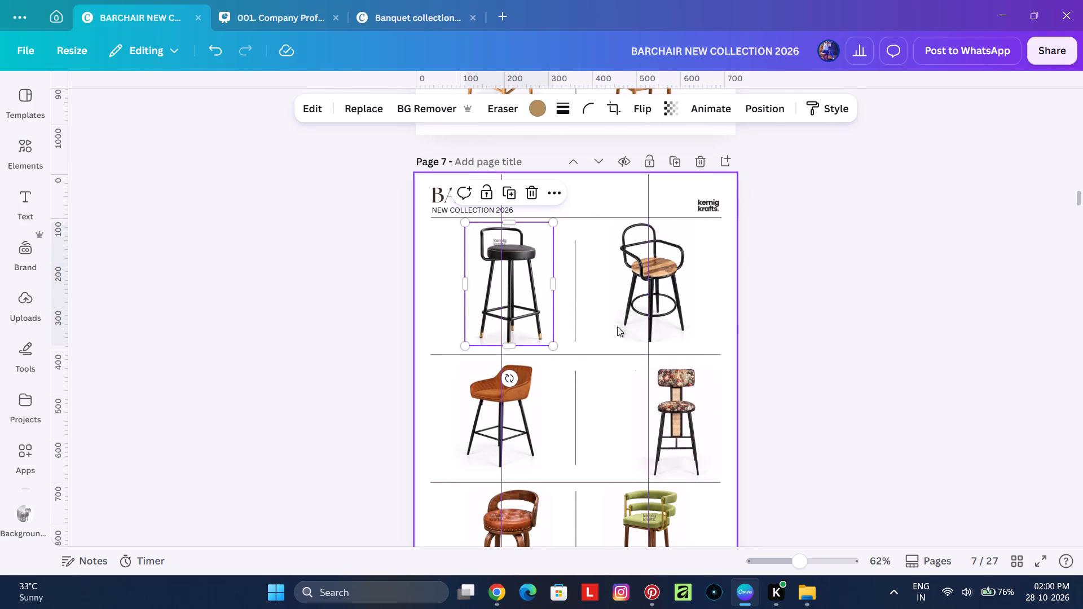
pyautogui.scroll(-1, 639, 330)
pyautogui.click(855, 321)
# Extend the bottom crop edge of the black stool image downward, toward the divider line, to uncover the leg tips.
pyautogui.keyDown('ctrl'); pyautogui.scroll(4, 499, 262); pyautogui.keyUp('ctrl')
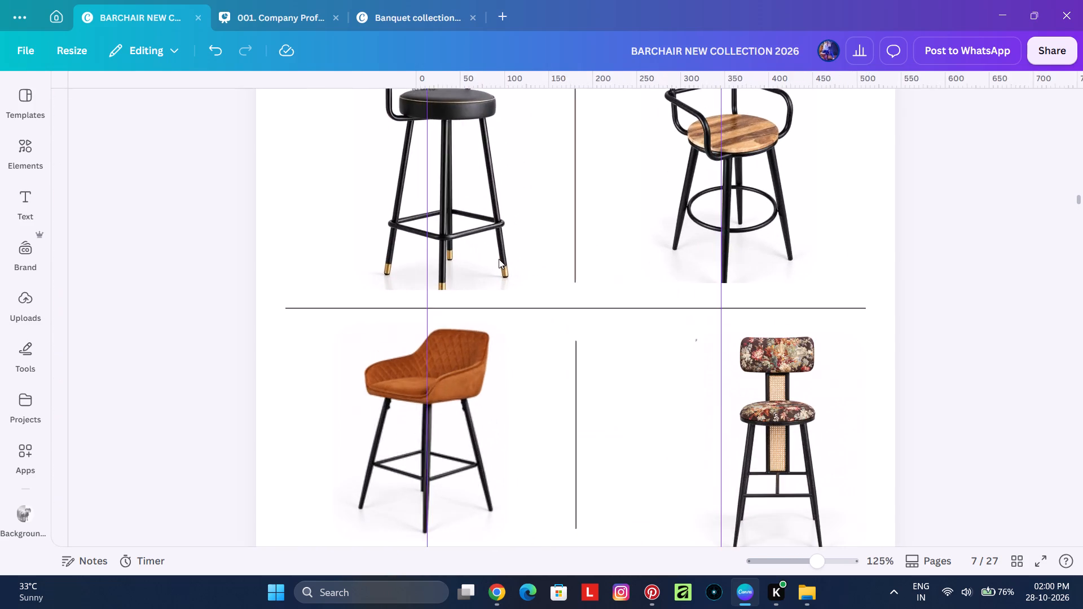
pyautogui.keyDown('ctrl'); pyautogui.scroll(2, 499, 259); pyautogui.keyUp('ctrl')
pyautogui.click(441, 268)
pyautogui.moveTo(395, 303); pyautogui.dragTo(394, 308)
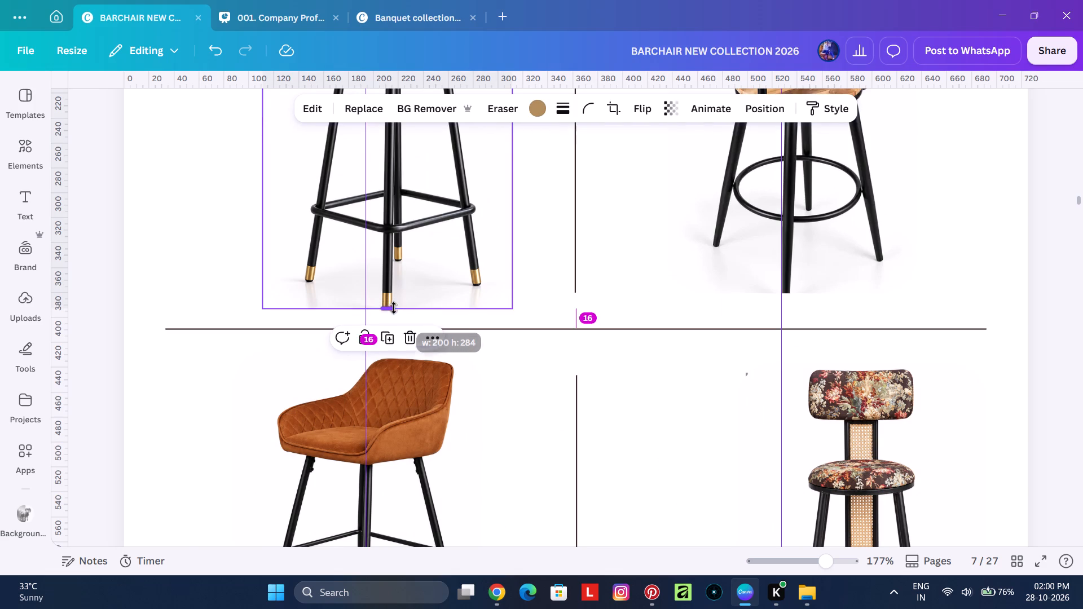
pyautogui.moveTo(394, 308); pyautogui.dragTo(395, 317)
pyautogui.keyDown('ctrl'); pyautogui.scroll(-4, 527, 319); pyautogui.keyUp('ctrl')
pyautogui.click(208, 310)
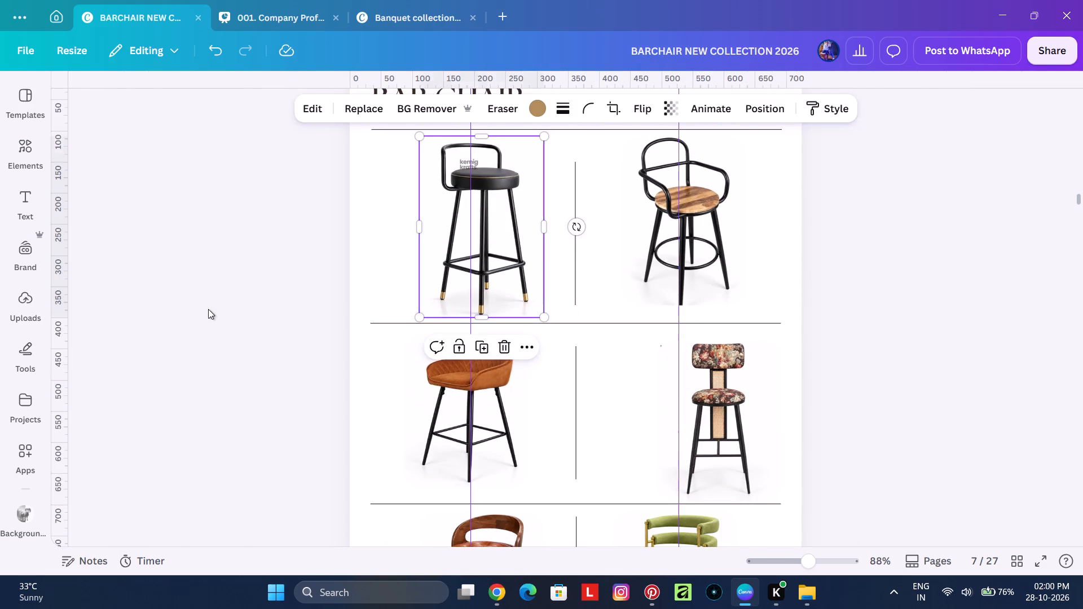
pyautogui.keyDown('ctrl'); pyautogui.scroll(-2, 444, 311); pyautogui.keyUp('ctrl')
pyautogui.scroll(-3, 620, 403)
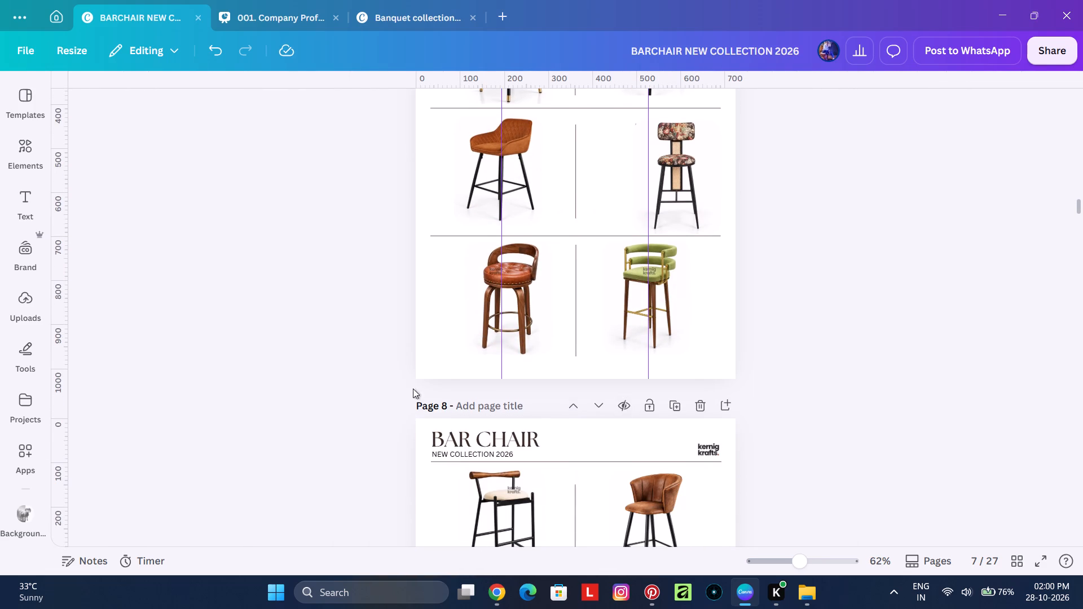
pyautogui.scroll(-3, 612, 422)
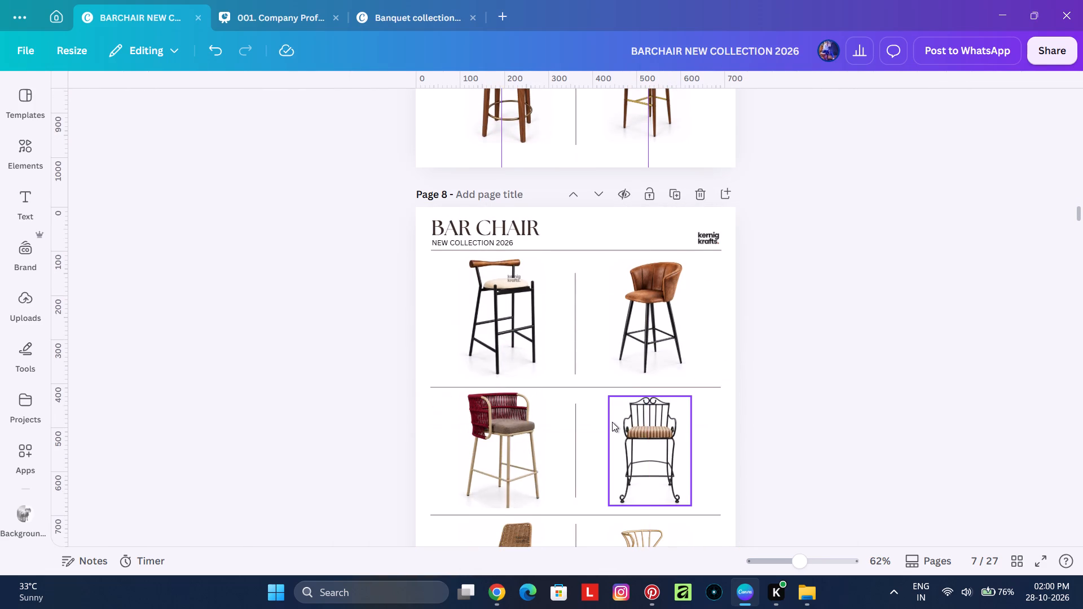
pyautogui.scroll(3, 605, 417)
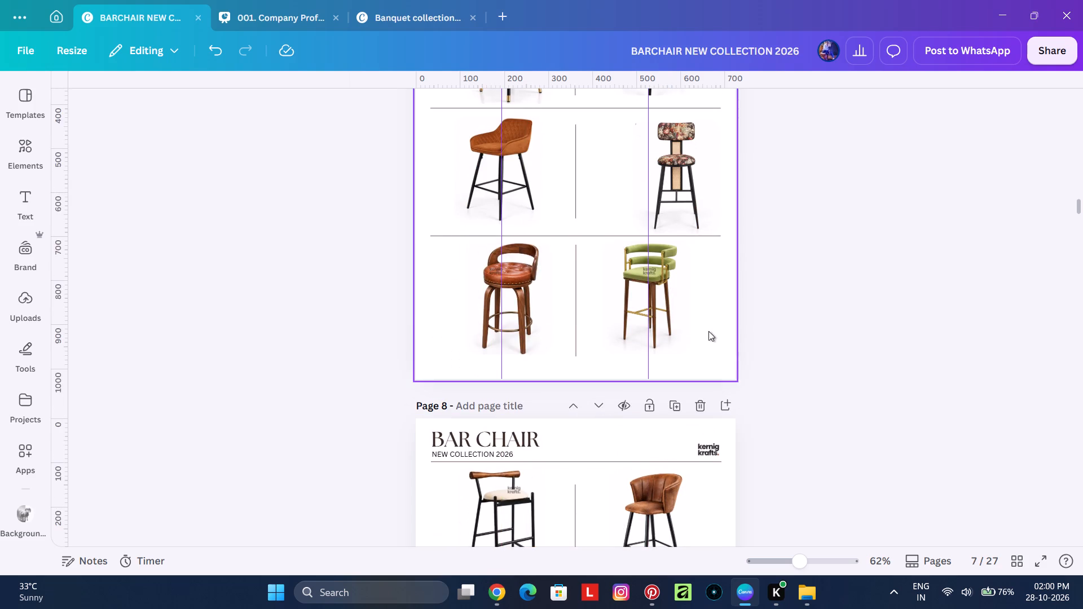
# Inspect page 7 closely, checking each chair's crop, spacing and alignment to the vertical guides.
pyautogui.keyDown('ctrl'); pyautogui.scroll(9, 666, 323); pyautogui.keyUp('ctrl')
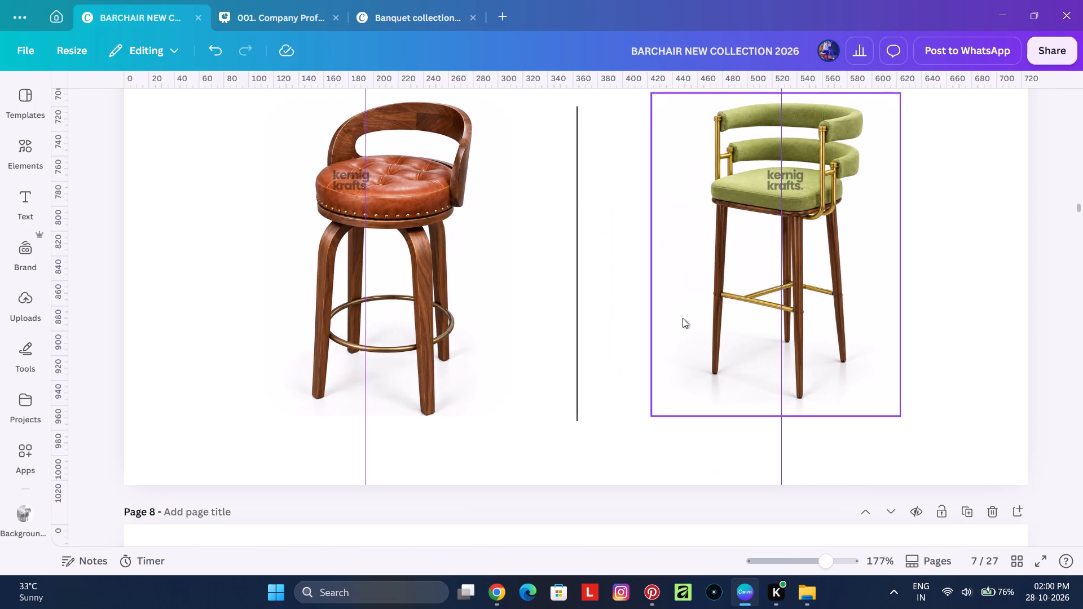
pyautogui.keyDown('ctrl'); pyautogui.scroll(4, 818, 306); pyautogui.keyUp('ctrl')
pyautogui.keyDown('ctrl'); pyautogui.scroll(-7, 804, 301); pyautogui.keyUp('ctrl')
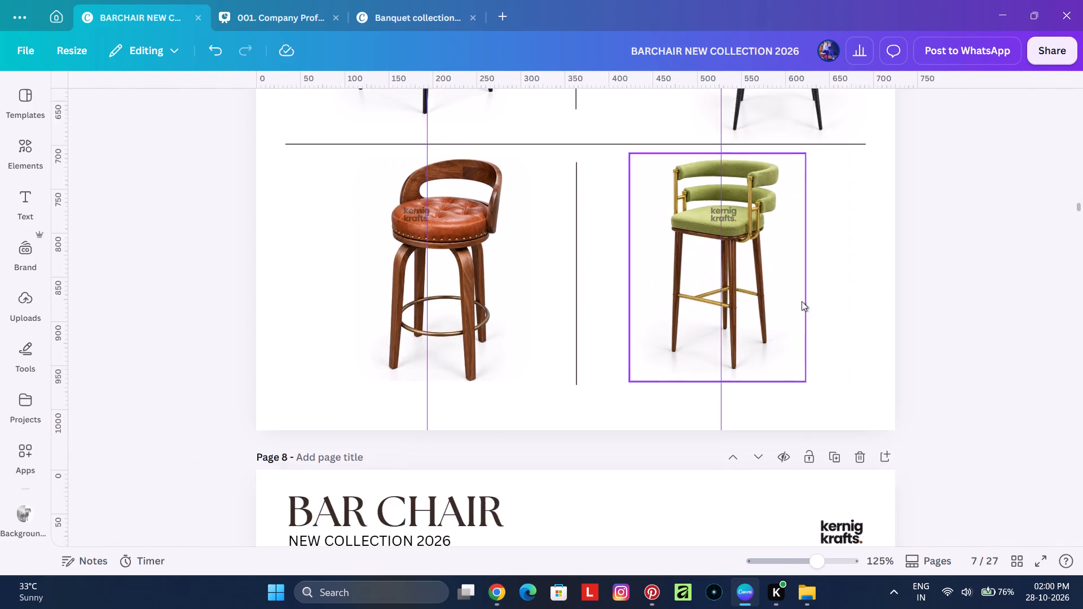
pyautogui.keyDown('ctrl'); pyautogui.scroll(-2, 802, 301); pyautogui.keyUp('ctrl')
pyautogui.scroll(3, 627, 301)
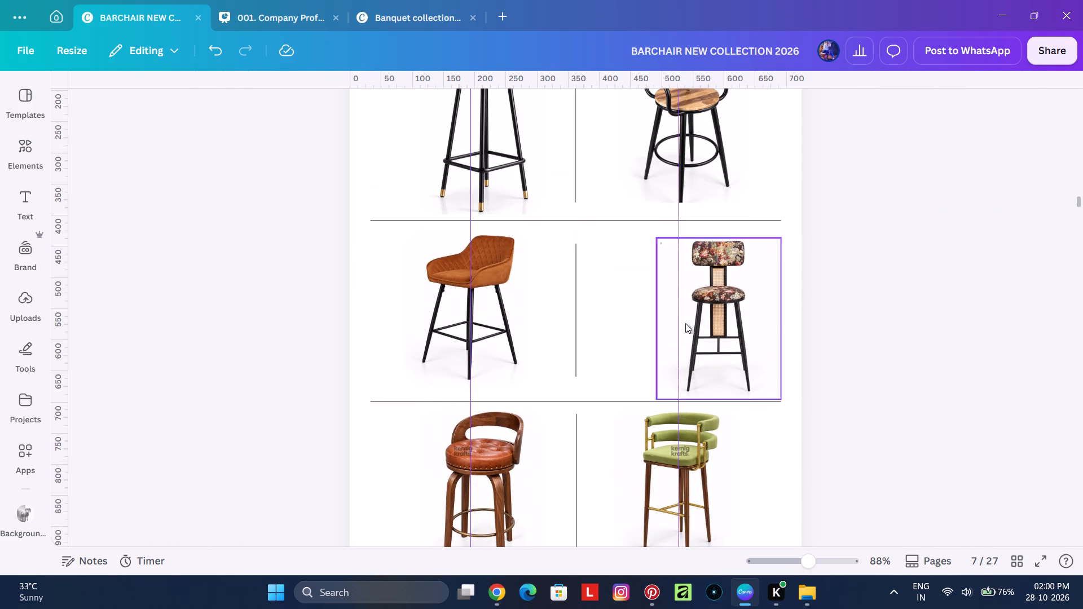
pyautogui.keyDown('ctrl'); pyautogui.scroll(14, 739, 320); pyautogui.keyUp('ctrl')
pyautogui.keyDown('ctrl'); pyautogui.scroll(-10, 856, 285); pyautogui.keyUp('ctrl')
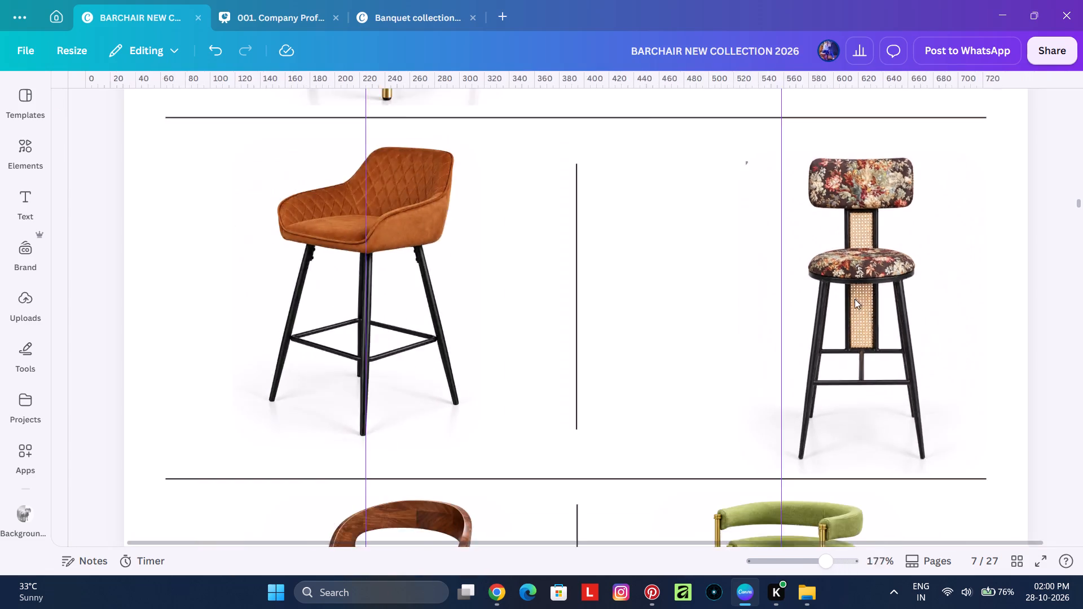
pyautogui.keyDown('ctrl'); pyautogui.scroll(-3, 855, 299); pyautogui.keyUp('ctrl')
pyautogui.scroll(4, 625, 264)
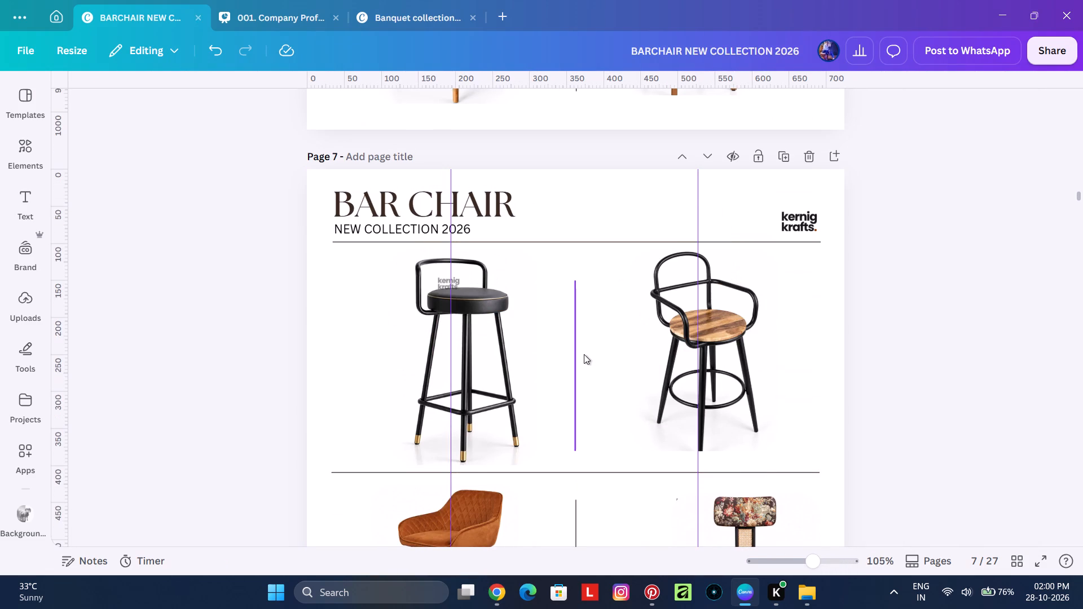
pyautogui.scroll(-4, 586, 351)
pyautogui.scroll(2, 556, 281)
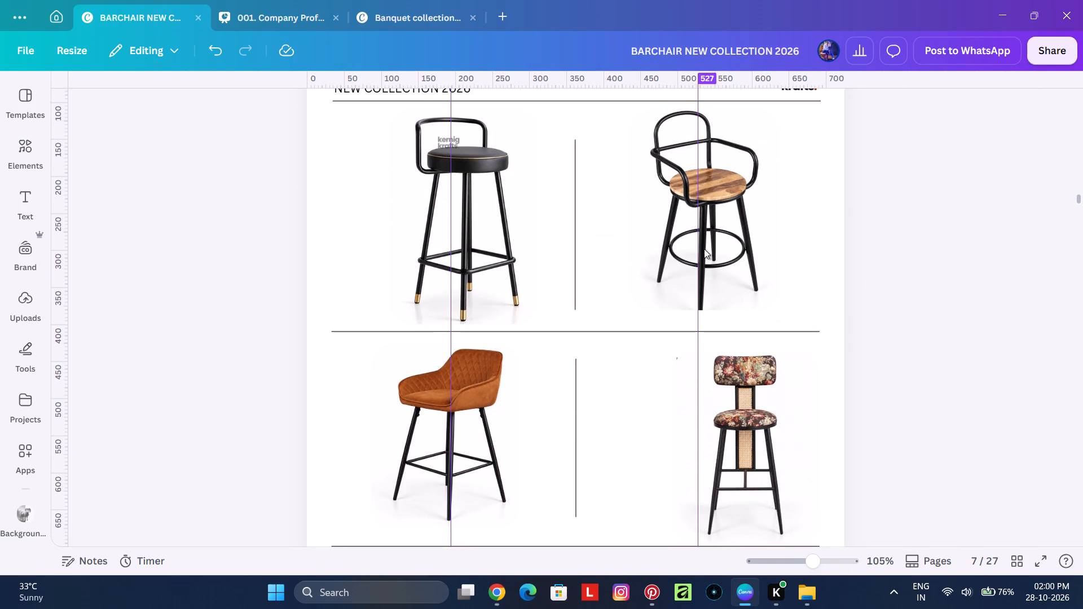
pyautogui.scroll(-5, 698, 266)
pyautogui.scroll(-3, 664, 303)
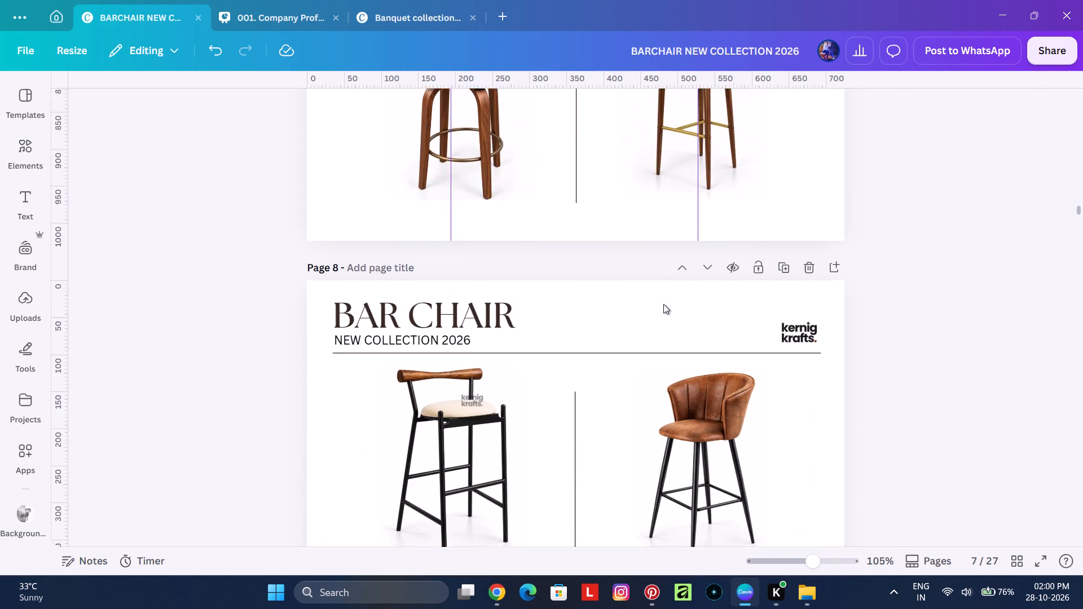
# Examine the six chairs on page 8 for complete images and alignment with the column guides.
pyautogui.scroll(-3, 663, 304)
pyautogui.scroll(1, 637, 334)
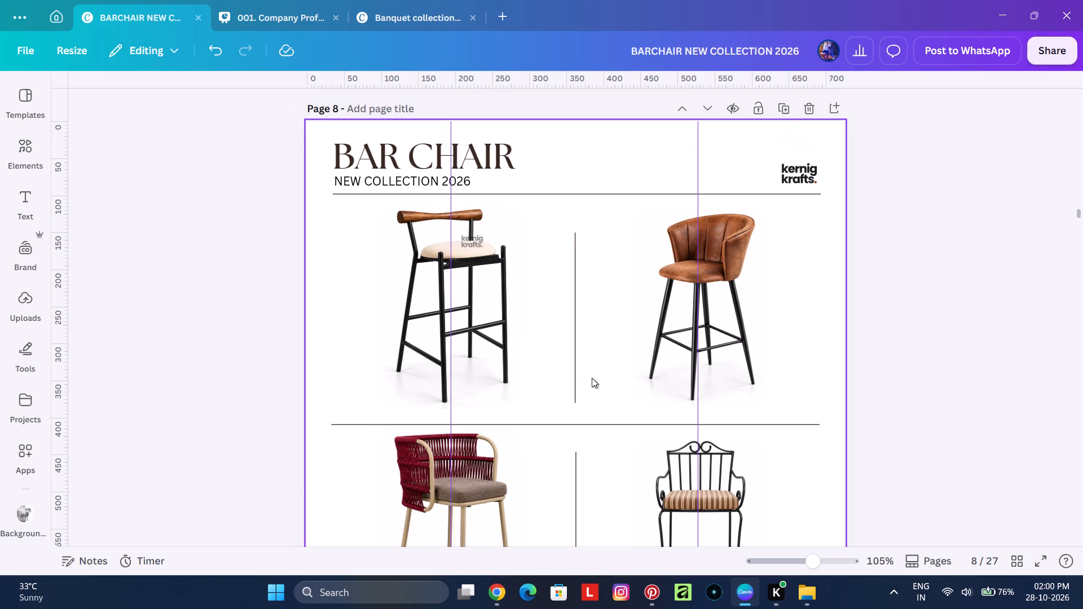
pyautogui.scroll(3, 555, 419)
pyautogui.scroll(-4, 539, 422)
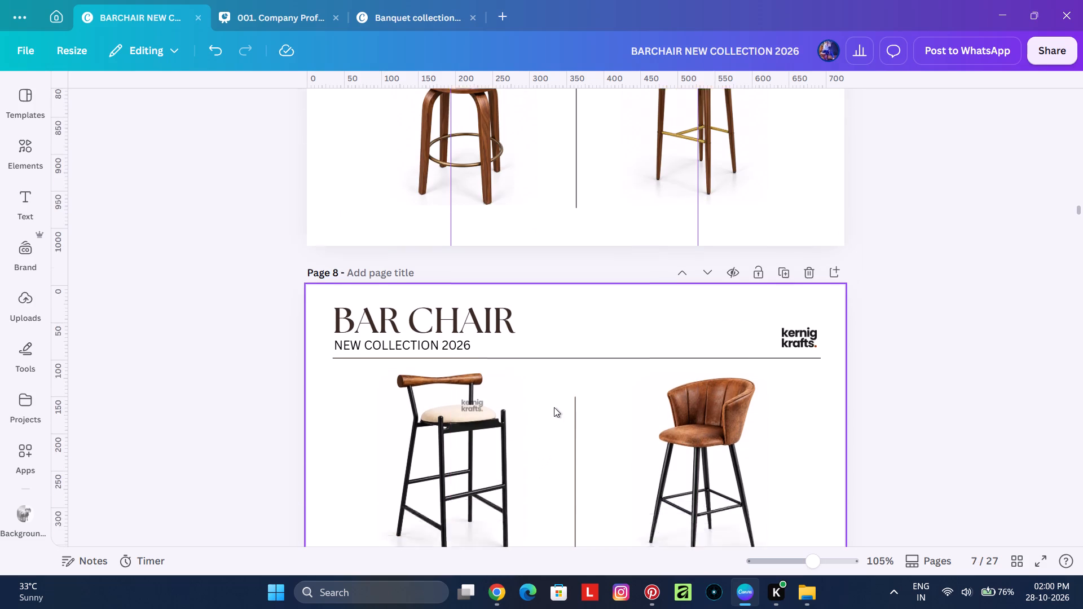
pyautogui.scroll(-4, 554, 407)
pyautogui.scroll(2, 560, 407)
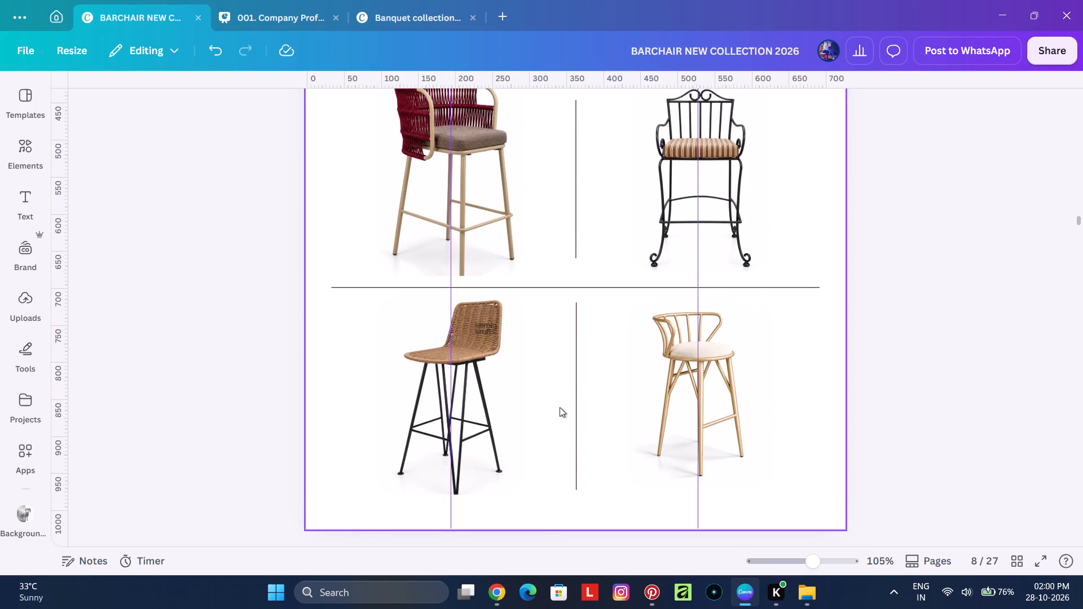
pyautogui.scroll(1, 560, 407)
pyautogui.keyDown('ctrl'); pyautogui.scroll(-2, 560, 407); pyautogui.keyUp('ctrl')
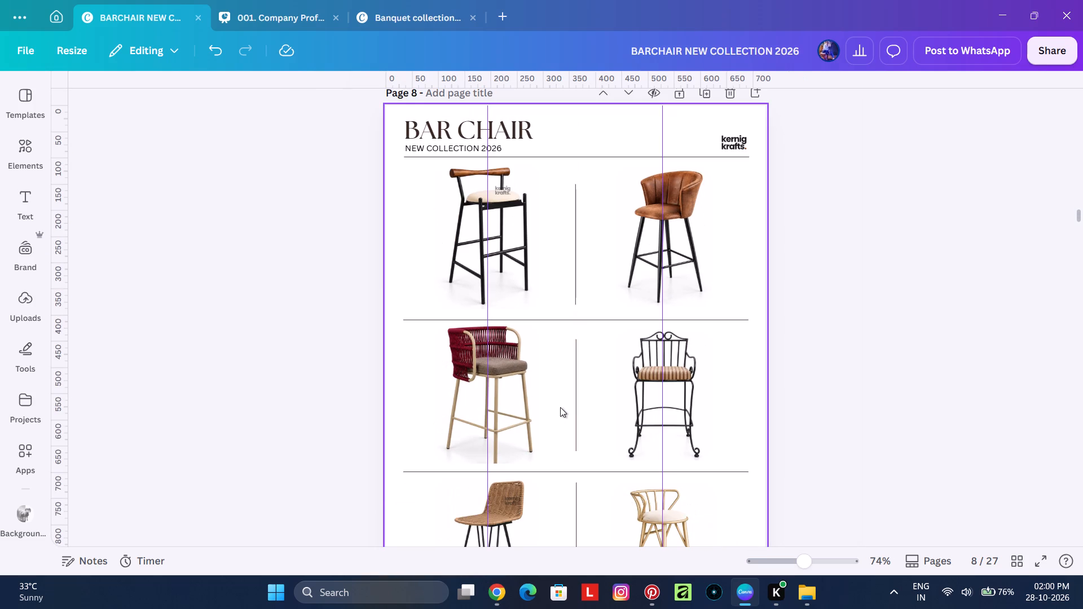
# Go back to page 3 and review pages 3 to 7 in order, comparing chair placement against the guides and divider lines.
pyautogui.scroll(4, 597, 382)
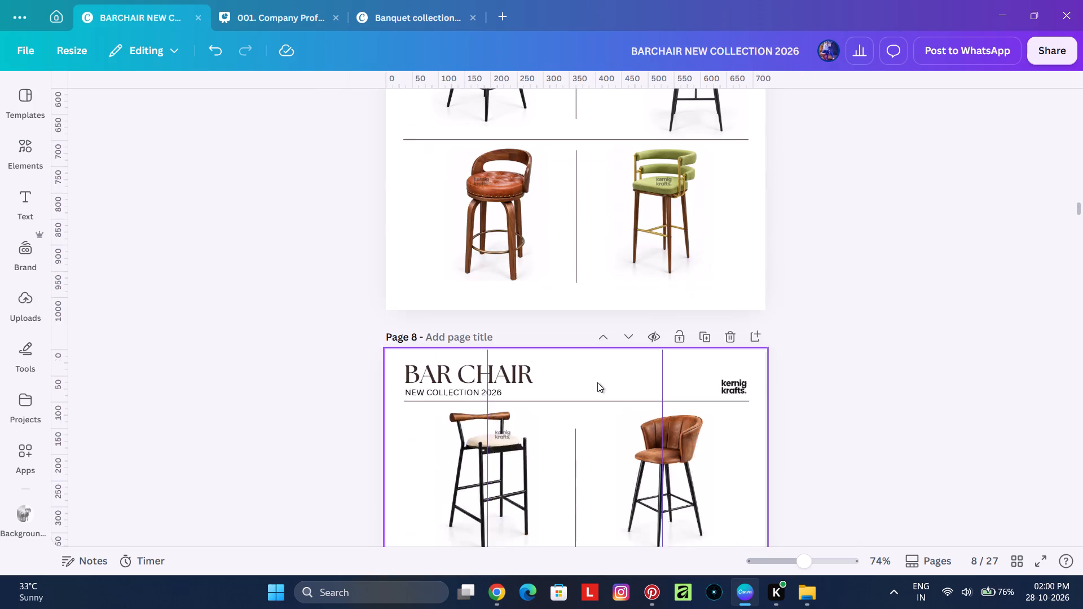
pyautogui.scroll(20, 597, 382)
pyautogui.scroll(4, 597, 382)
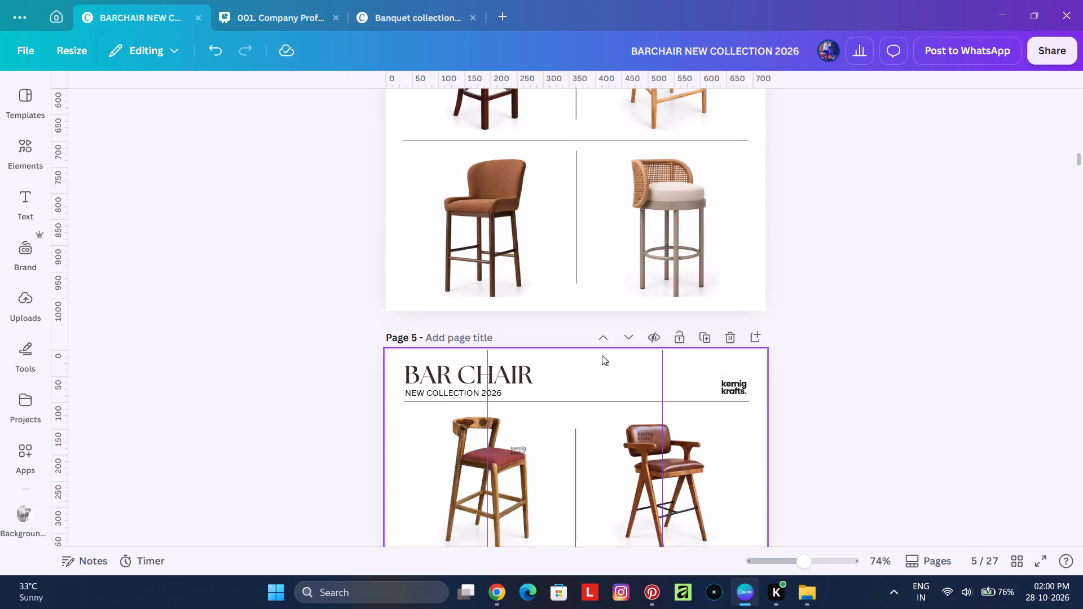
pyautogui.scroll(8, 602, 355)
pyautogui.scroll(-1, 602, 355)
pyautogui.scroll(5, 602, 355)
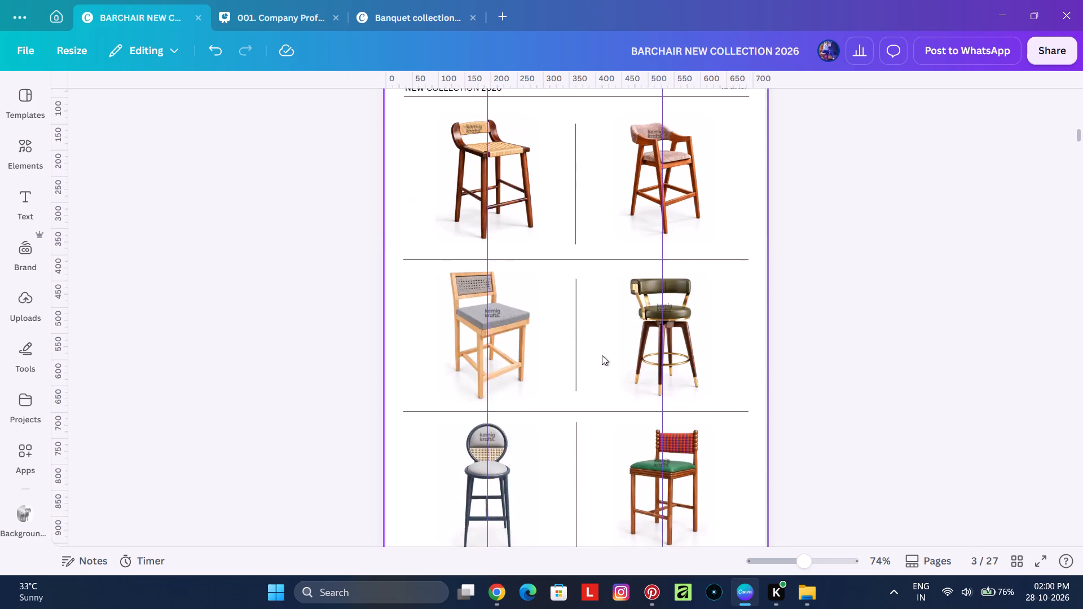
pyautogui.scroll(3, 602, 355)
pyautogui.scroll(-5, 602, 355)
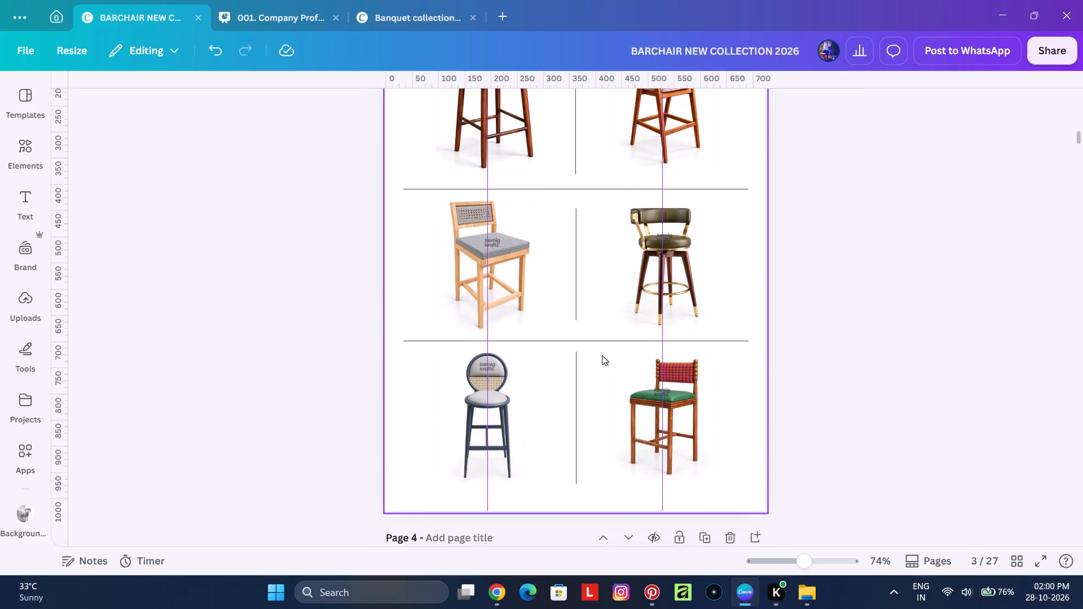
pyautogui.scroll(-8, 602, 355)
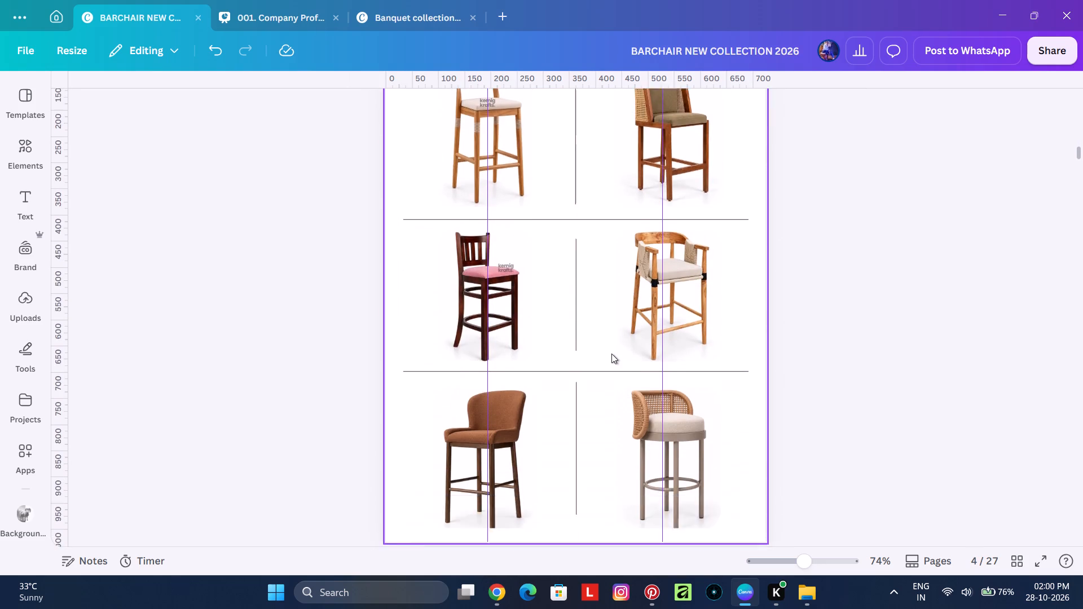
pyautogui.scroll(-7, 611, 354)
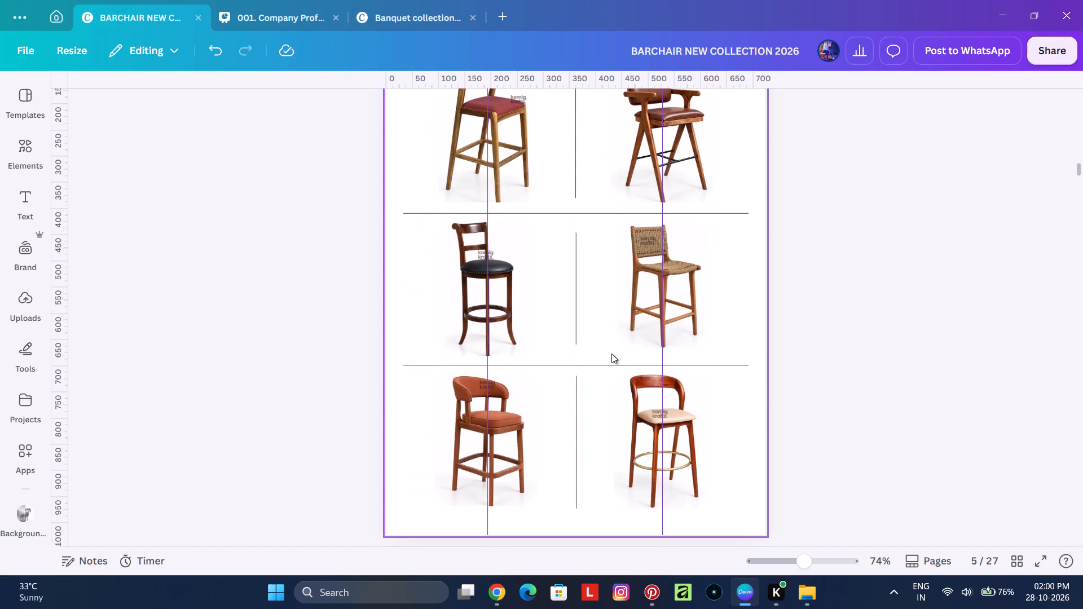
pyautogui.scroll(-11, 611, 354)
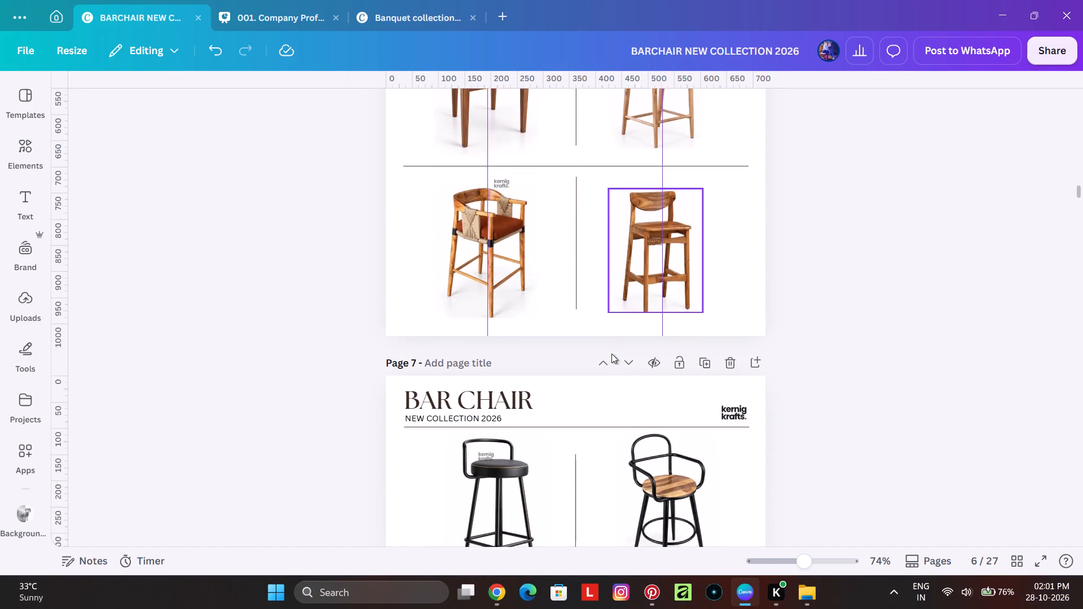
pyautogui.scroll(-7, 611, 354)
# Recheck the bottom-row chairs on page 7 and all the rows on page 8 for centring and spacing.
pyautogui.scroll(2, 611, 354)
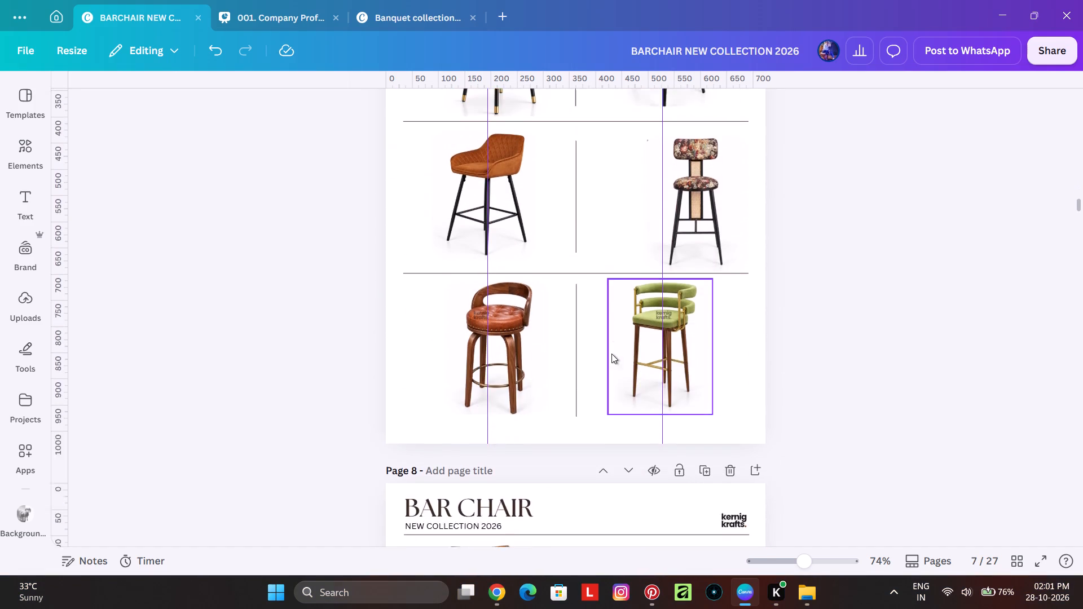
pyautogui.scroll(-2, 537, 394)
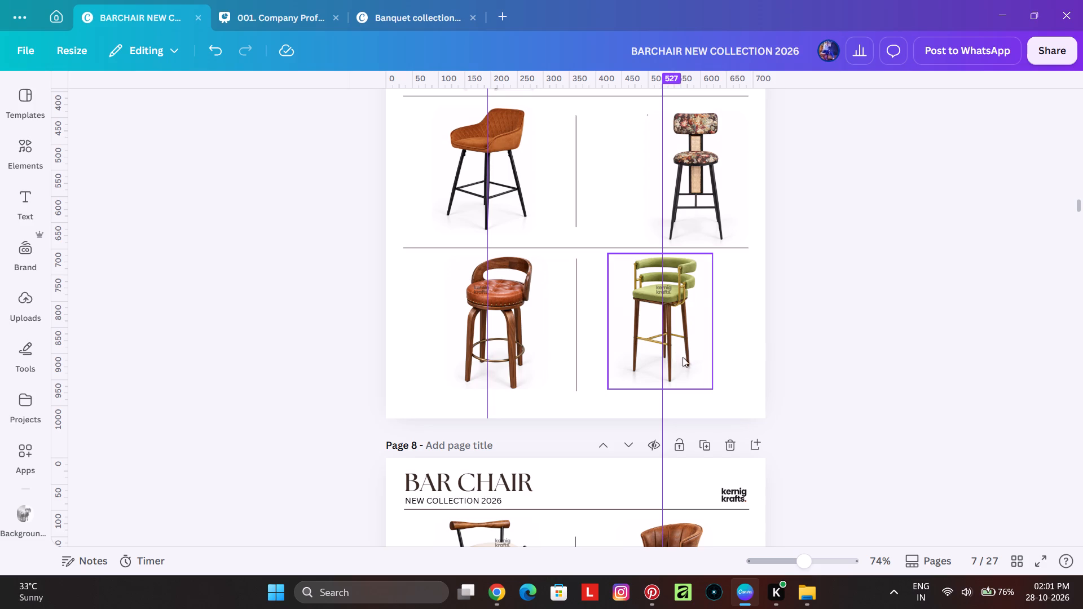
pyautogui.scroll(-3, 673, 361)
pyautogui.scroll(2, 668, 194)
pyautogui.keyDown('ctrl'); pyautogui.scroll(8, 675, 196); pyautogui.keyUp('ctrl')
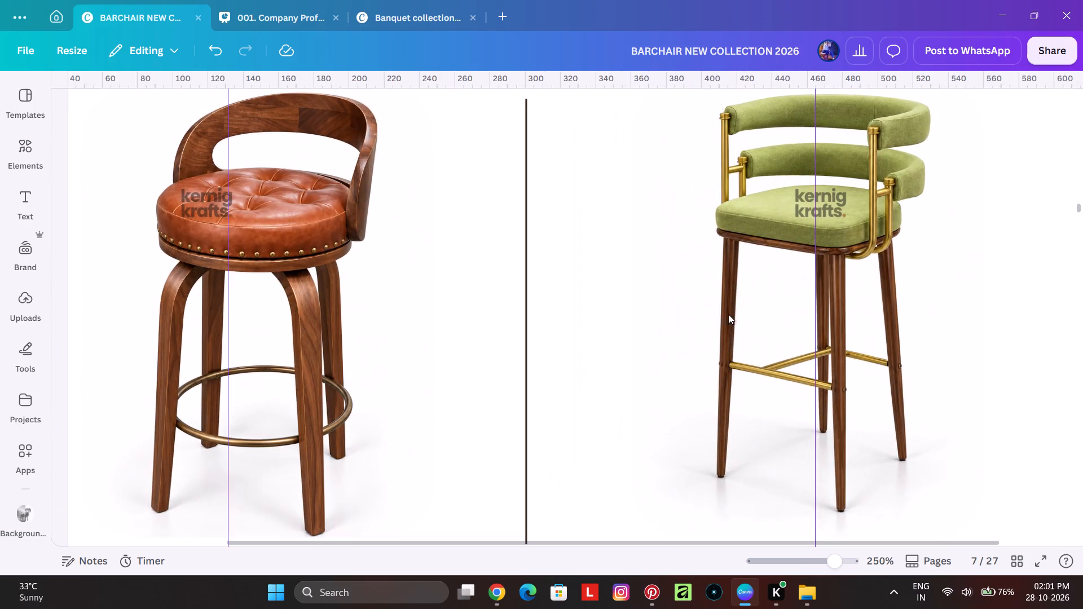
pyautogui.keyDown('ctrl'); pyautogui.scroll(-7, 747, 316); pyautogui.keyUp('ctrl')
pyautogui.scroll(-6, 749, 314)
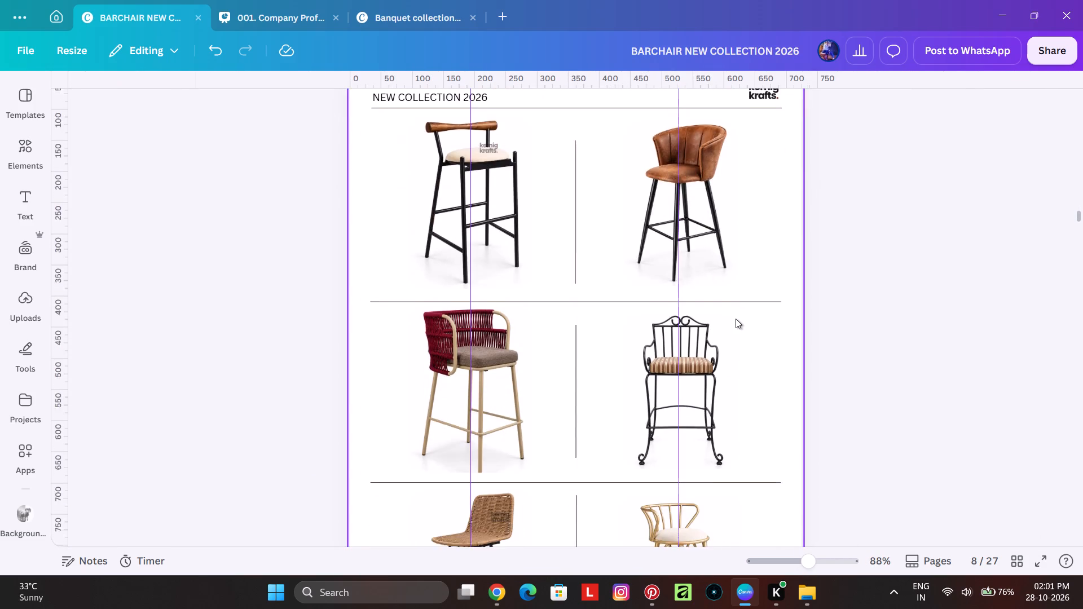
pyautogui.scroll(-4, 733, 320)
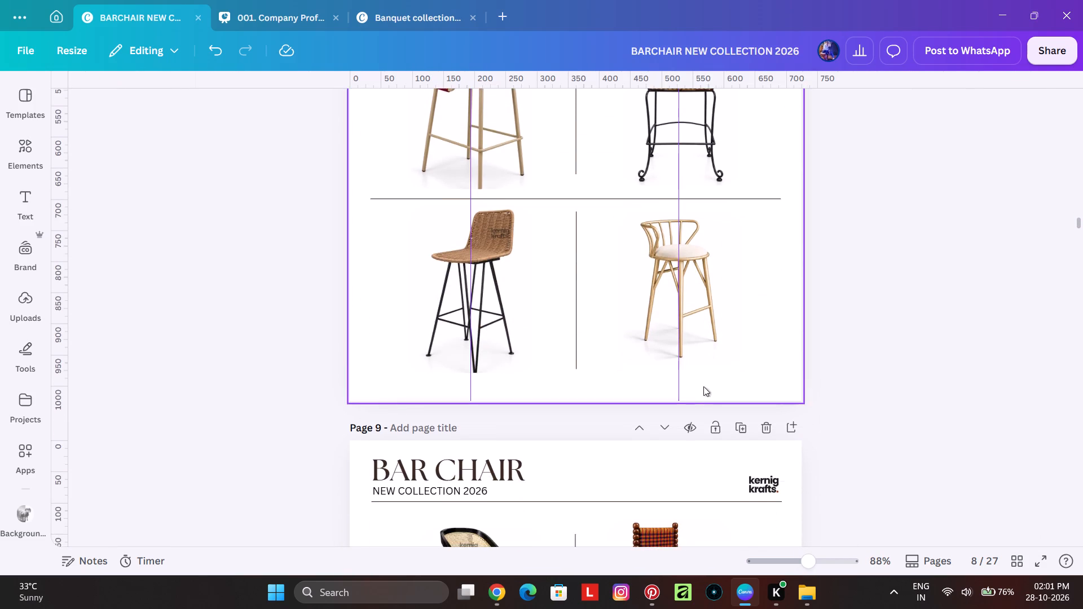
pyautogui.scroll(5, 702, 396)
pyautogui.scroll(-3, 742, 262)
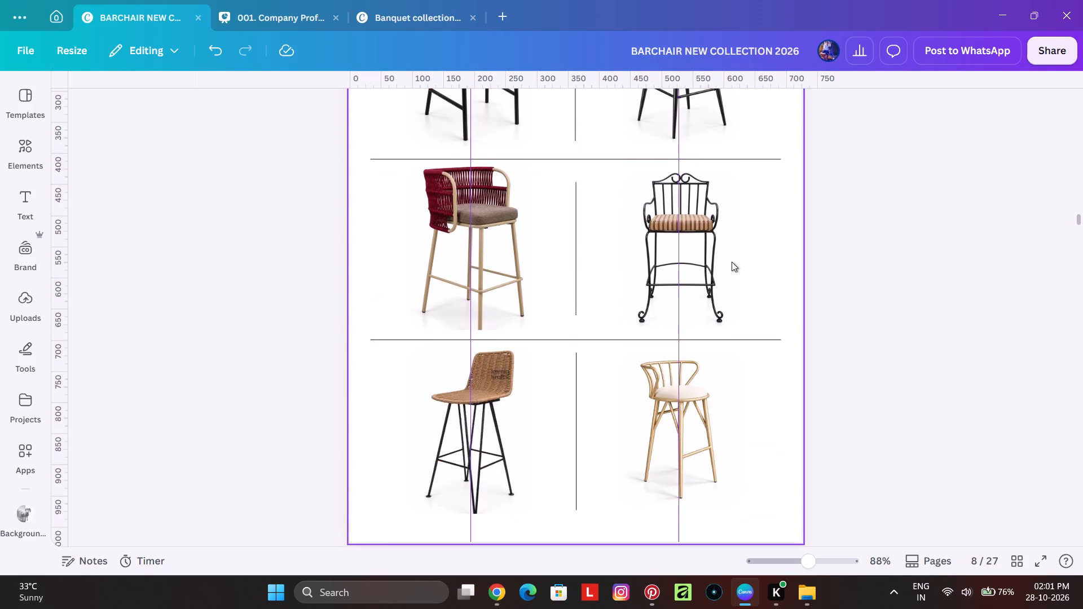
# Examine page 9 up close, checking the patterned-seat black chair, the green-seat chair with blue pen strokes, and the row below.
pyautogui.scroll(-7, 730, 262)
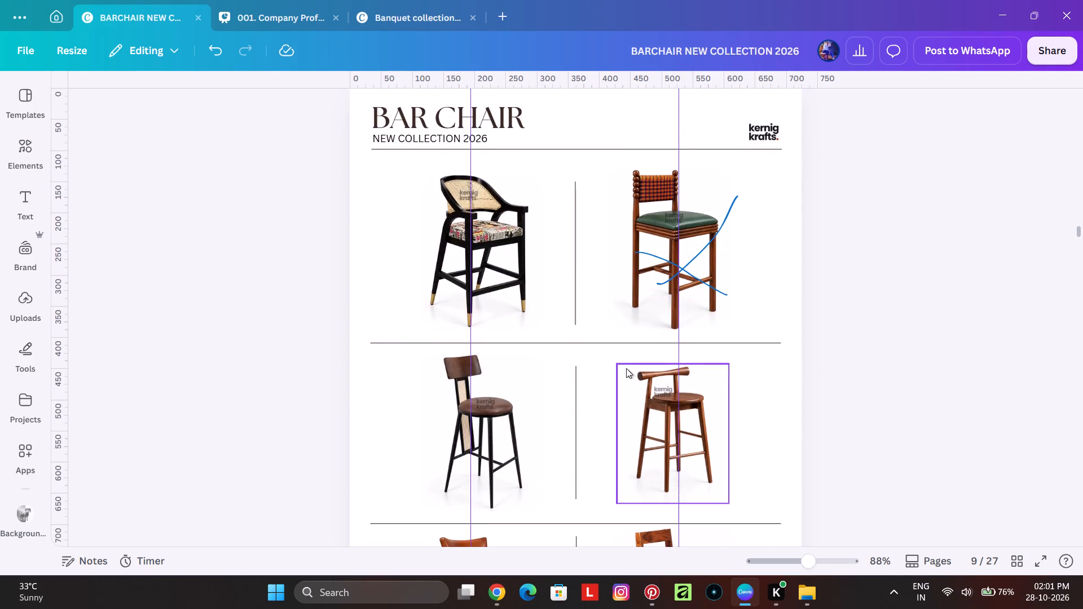
pyautogui.keyDown('ctrl'); pyautogui.scroll(9, 509, 280); pyautogui.keyUp('ctrl')
pyautogui.keyDown('ctrl'); pyautogui.scroll(5, 433, 235); pyautogui.keyUp('ctrl')
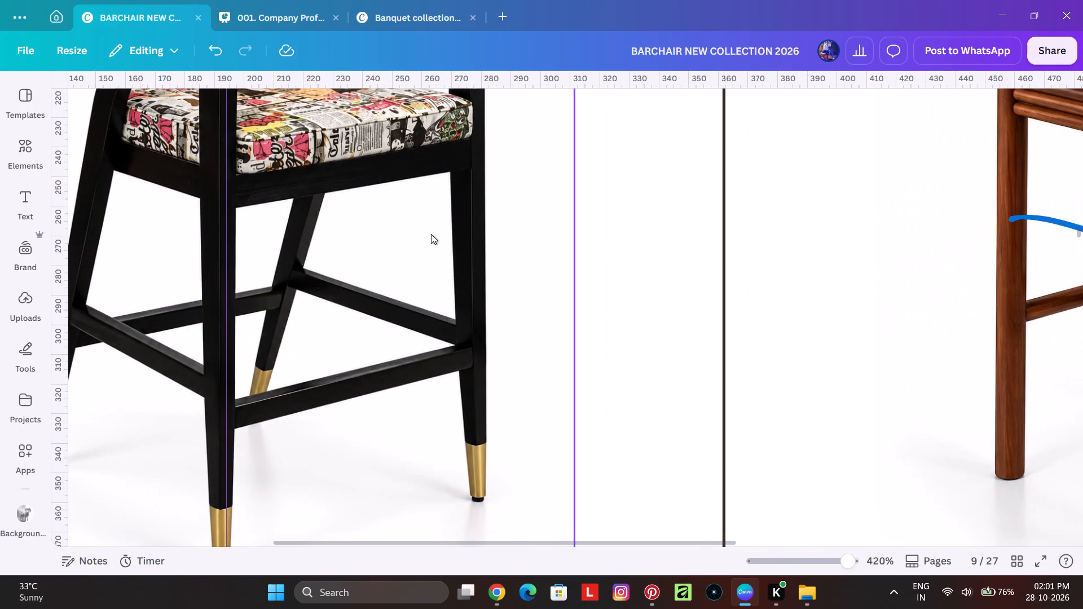
pyautogui.keyDown('ctrl'); pyautogui.scroll(4, 394, 226); pyautogui.keyUp('ctrl')
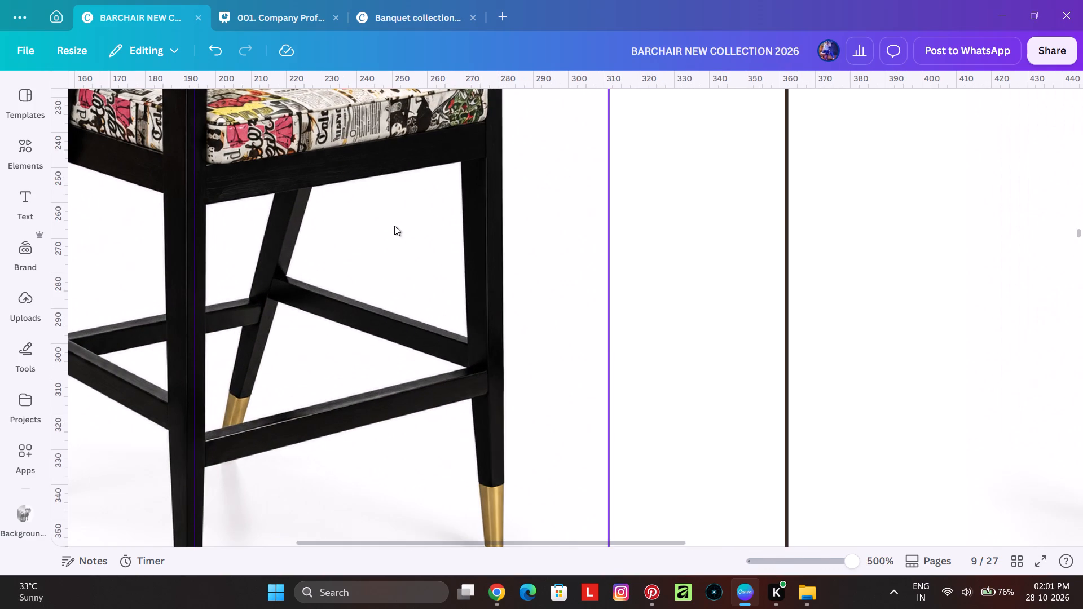
pyautogui.keyDown('ctrl'); pyautogui.scroll(-8, 394, 224); pyautogui.keyUp('ctrl')
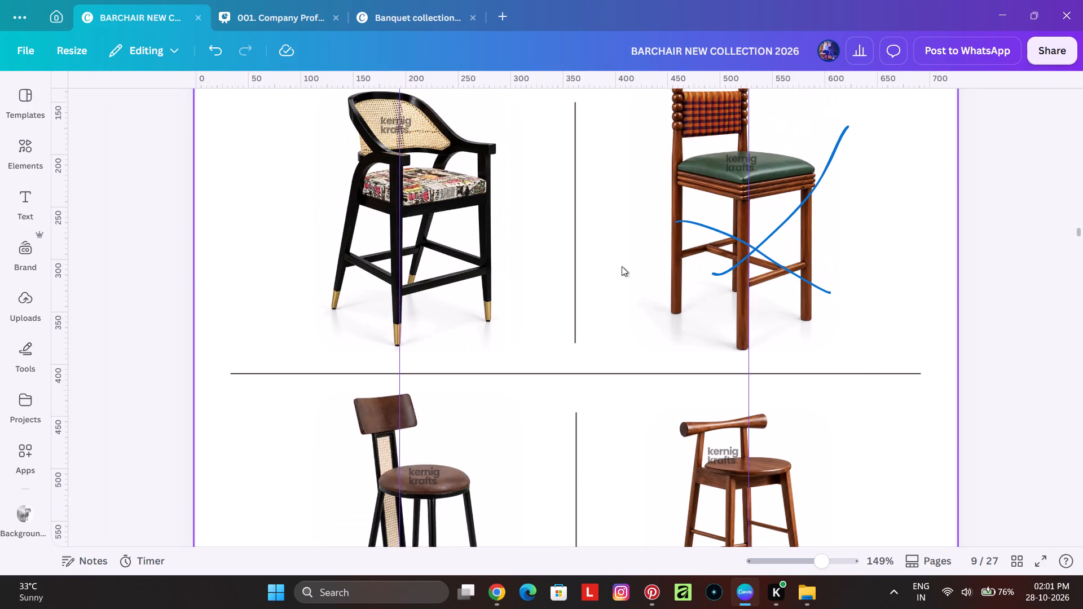
pyautogui.keyDown('ctrl'); pyautogui.scroll(-2, 754, 279); pyautogui.keyUp('ctrl')
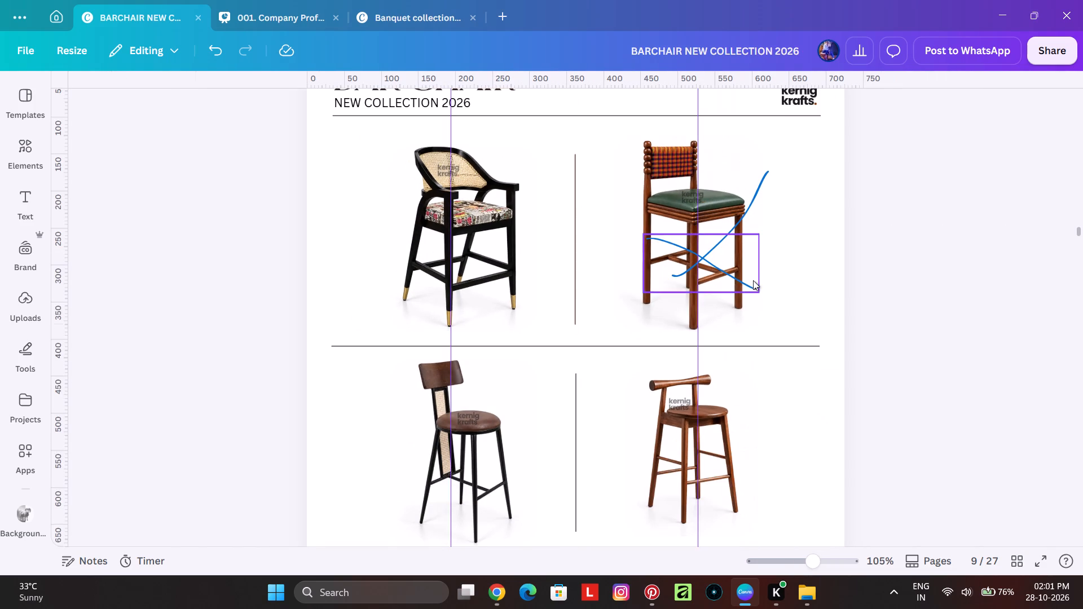
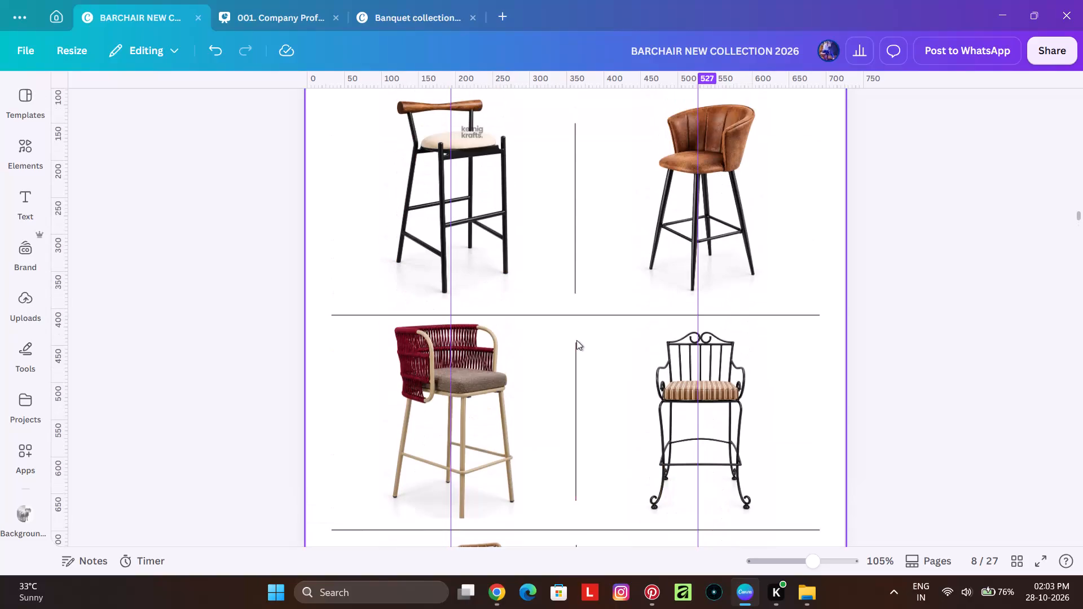
# Move the brown leather round-back chair and the green-cushioned chair together from page 7's bottom row to page 9's top row.
pyautogui.scroll(-3, 576, 338)
pyautogui.keyDown('ctrl'); pyautogui.scroll(-3, 576, 338); pyautogui.keyUp('ctrl')
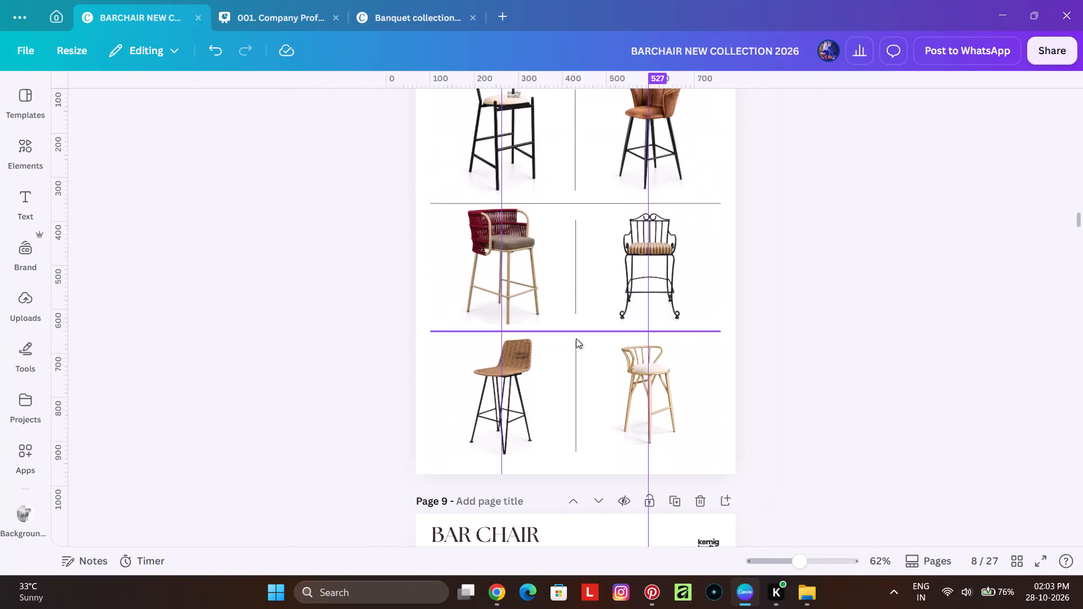
pyautogui.scroll(6, 576, 338)
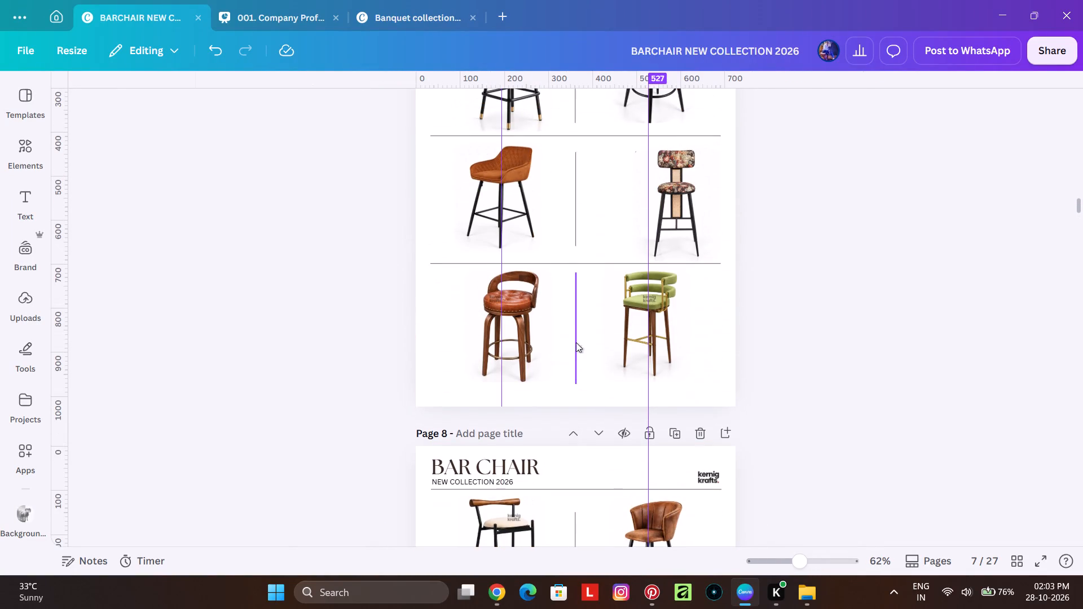
pyautogui.click(529, 339)
pyautogui.keyDown('shift'); pyautogui.click(619, 317); pyautogui.keyUp('shift')
pyautogui.moveTo(619, 339); pyautogui.dragTo(619, 341)
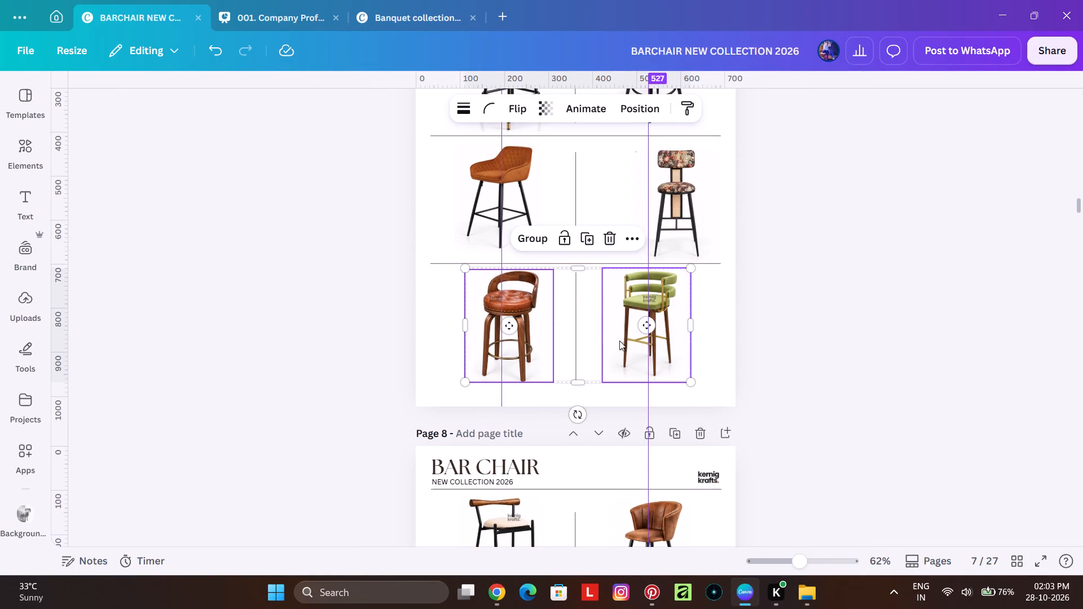
pyautogui.moveTo(619, 341); pyautogui.dragTo(630, 402)
pyautogui.scroll(-9, 630, 402)
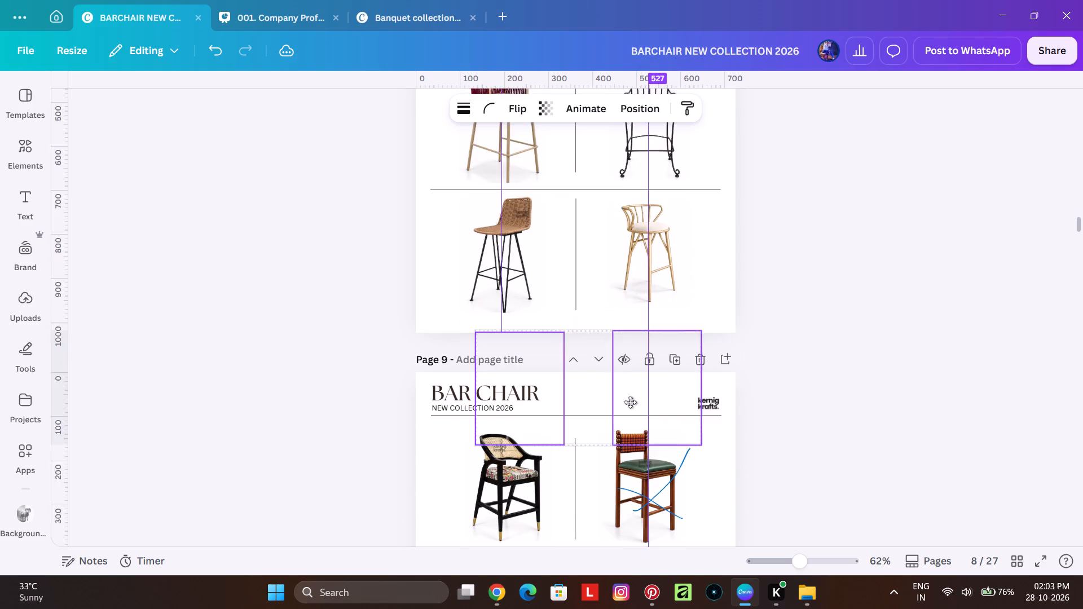
pyautogui.scroll(-2, 630, 402)
pyautogui.moveTo(630, 402); pyautogui.dragTo(623, 422)
pyautogui.scroll(-2, 630, 402)
pyautogui.scroll(1, 626, 416)
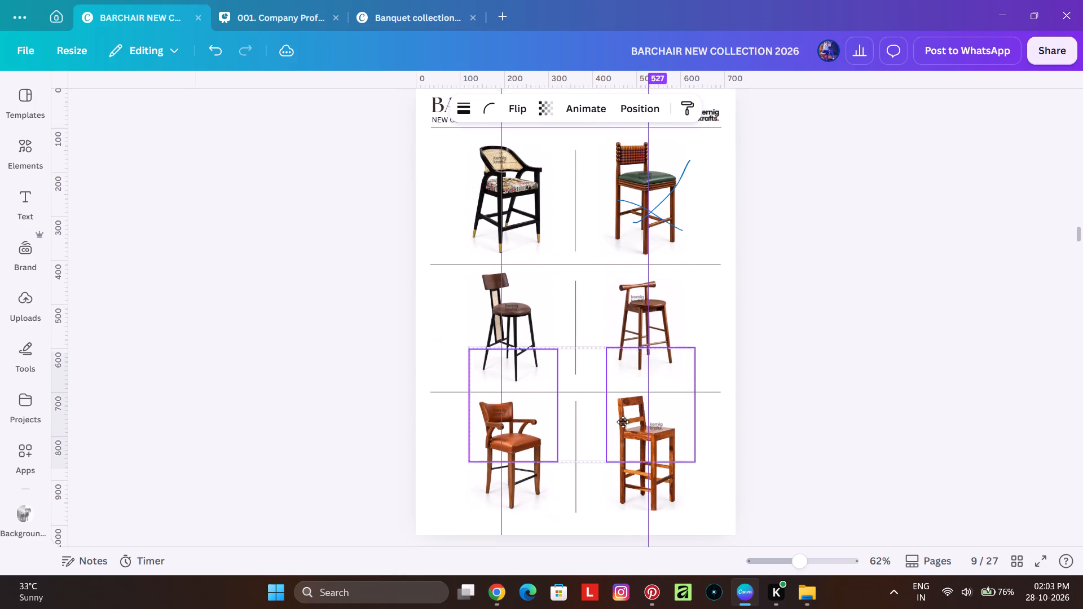
pyautogui.moveTo(623, 422); pyautogui.dragTo(619, 364)
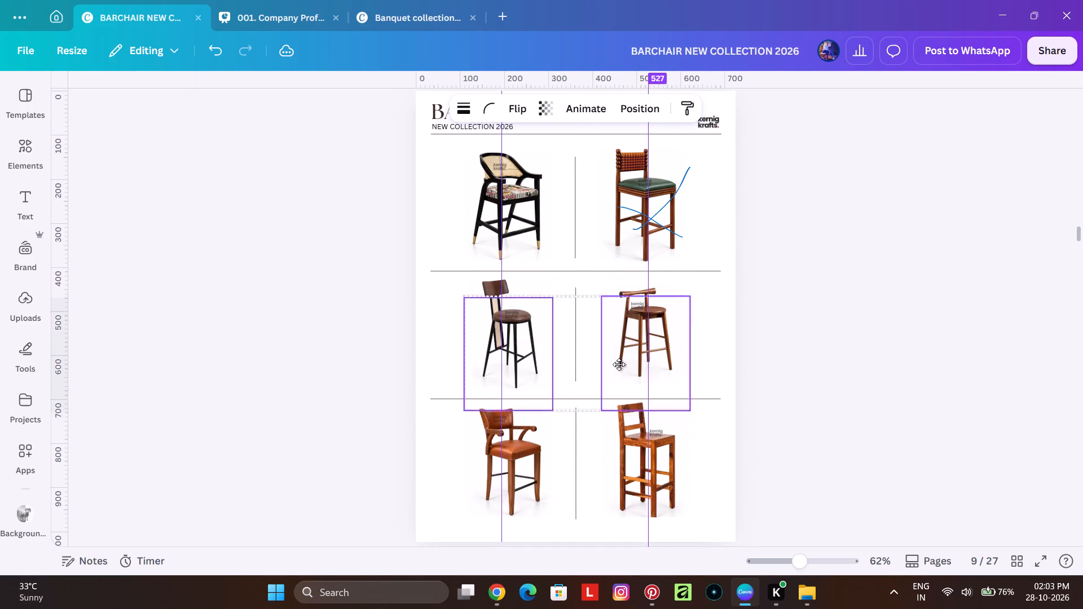
pyautogui.moveTo(619, 364); pyautogui.dragTo(624, 214)
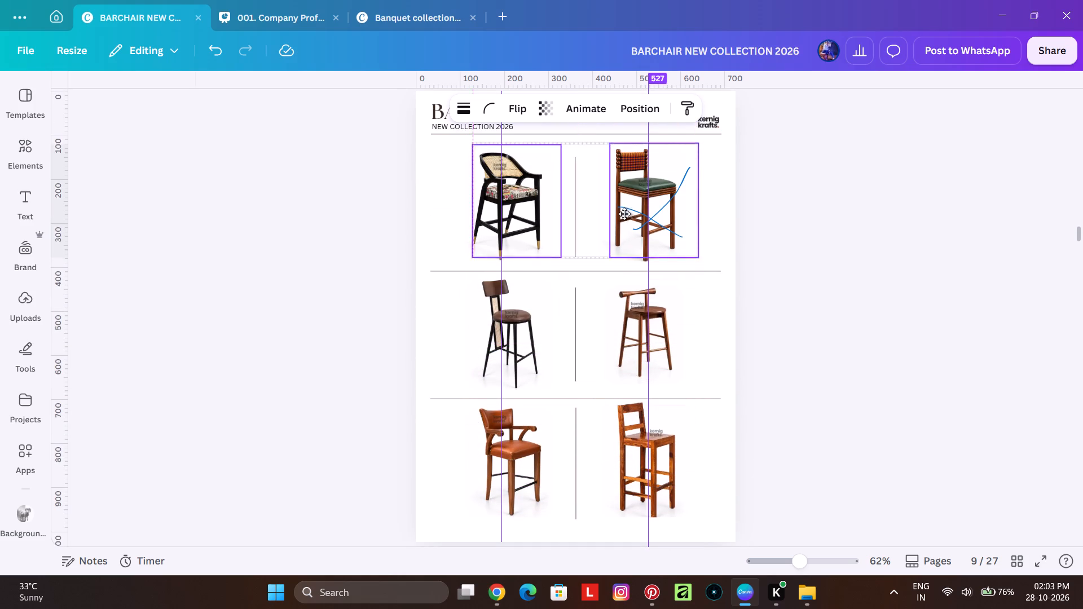
pyautogui.moveTo(624, 214); pyautogui.dragTo(619, 213)
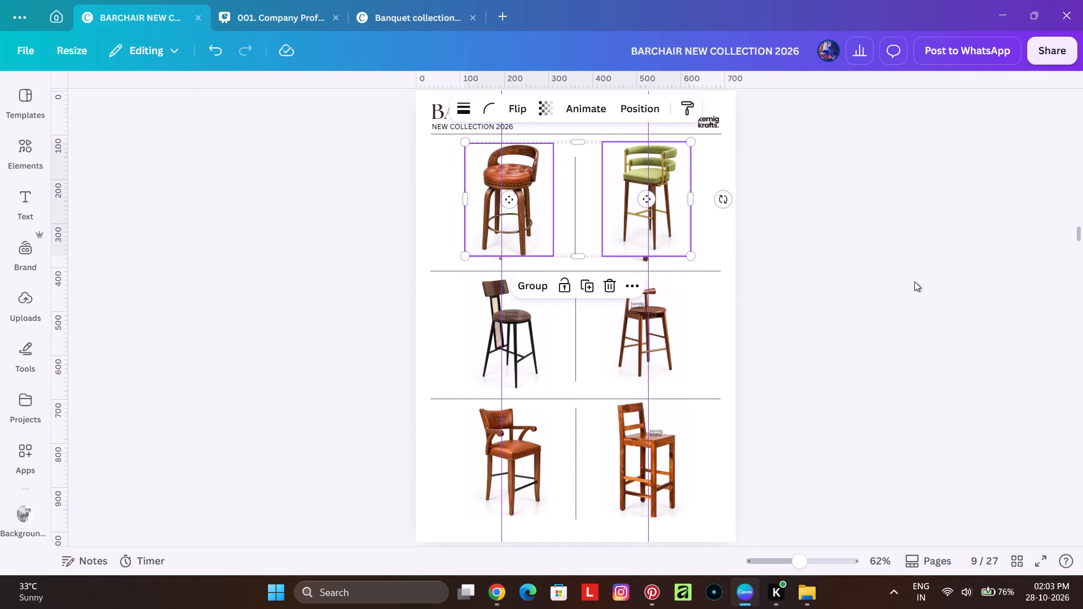
# Park the two moved chairs together at the bottom of page 9, over the lower part of its last row.
pyautogui.moveTo(664, 204); pyautogui.dragTo(865, 342)
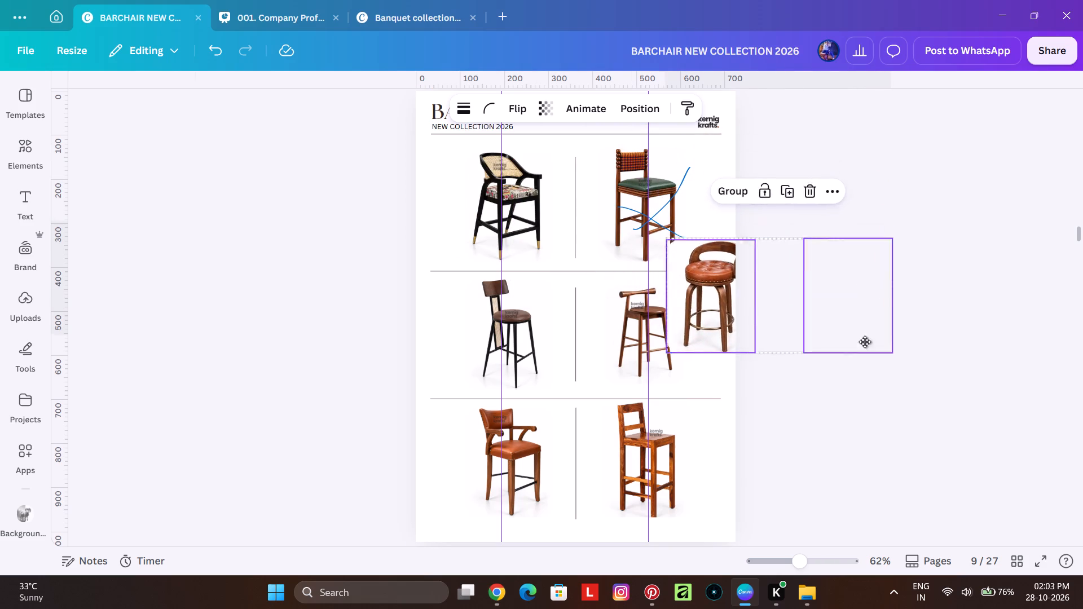
pyautogui.moveTo(865, 342); pyautogui.dragTo(842, 426)
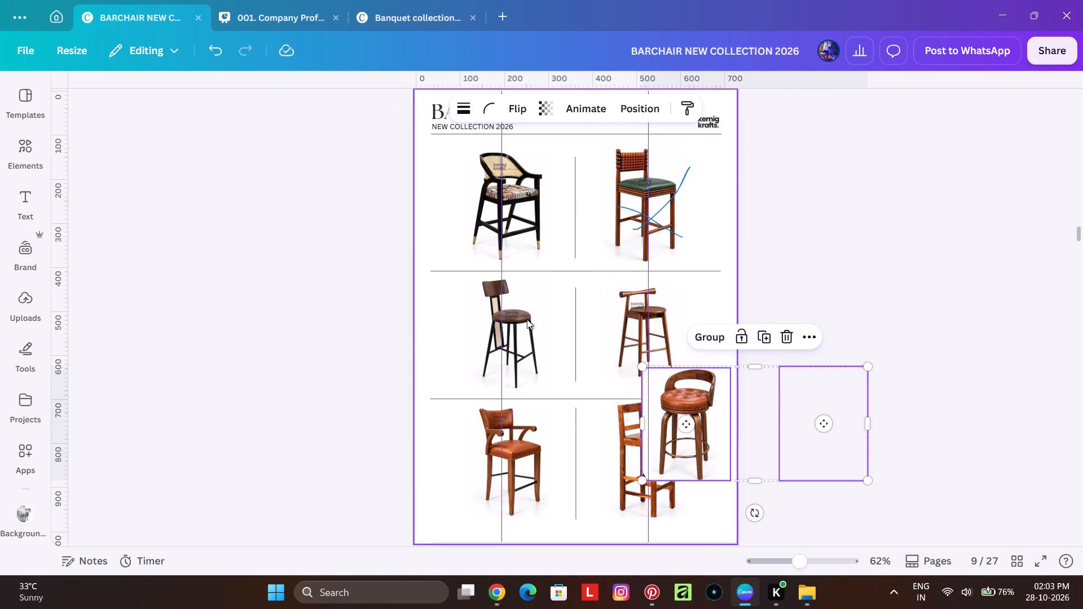
pyautogui.moveTo(836, 433); pyautogui.dragTo(584, 341)
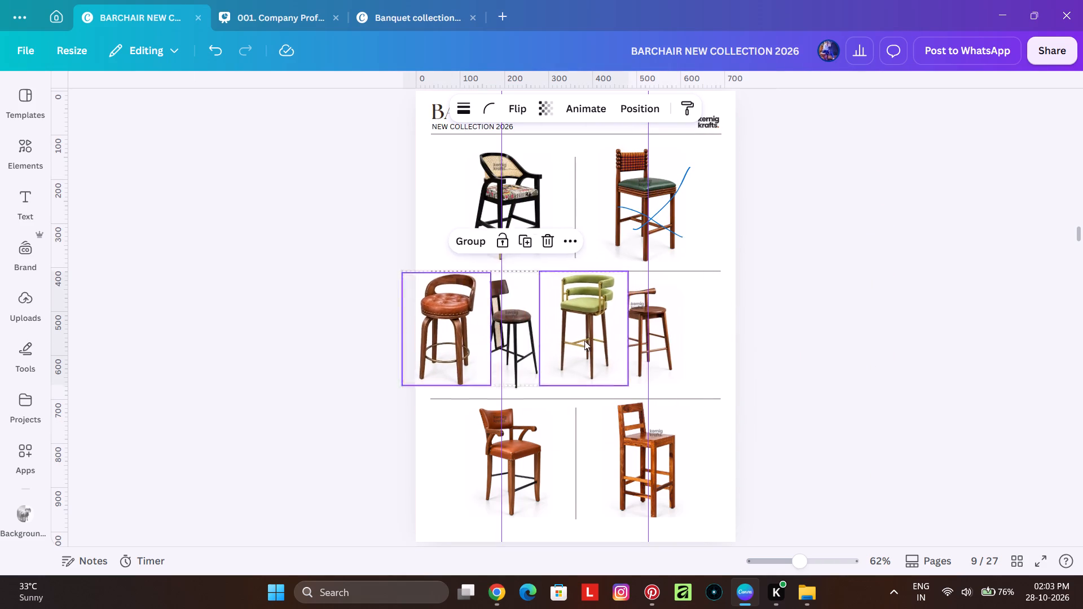
pyautogui.moveTo(584, 341); pyautogui.dragTo(631, 536)
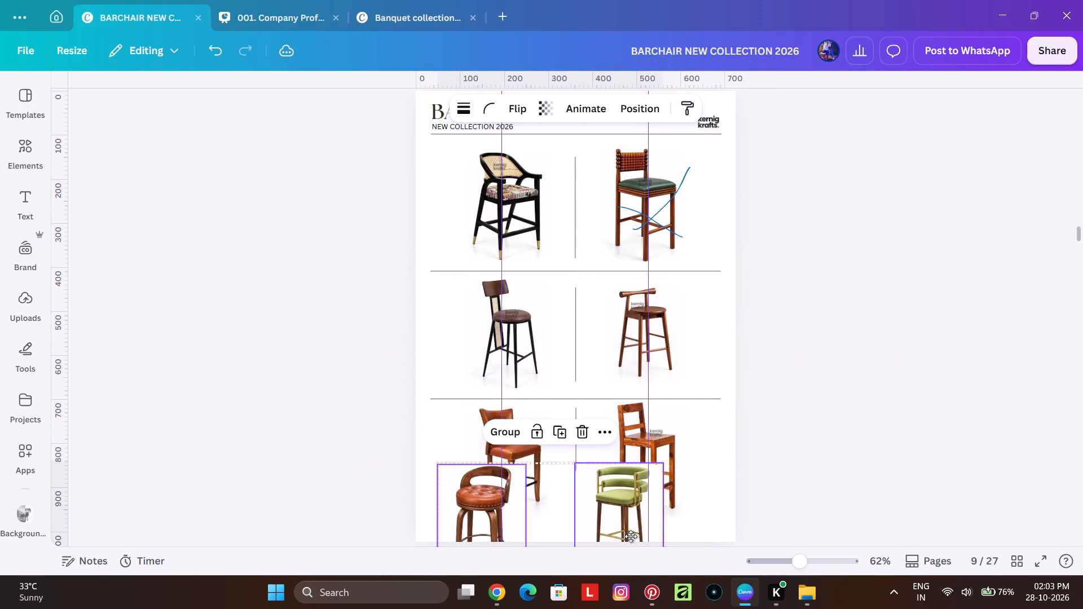
pyautogui.moveTo(631, 536); pyautogui.dragTo(672, 540)
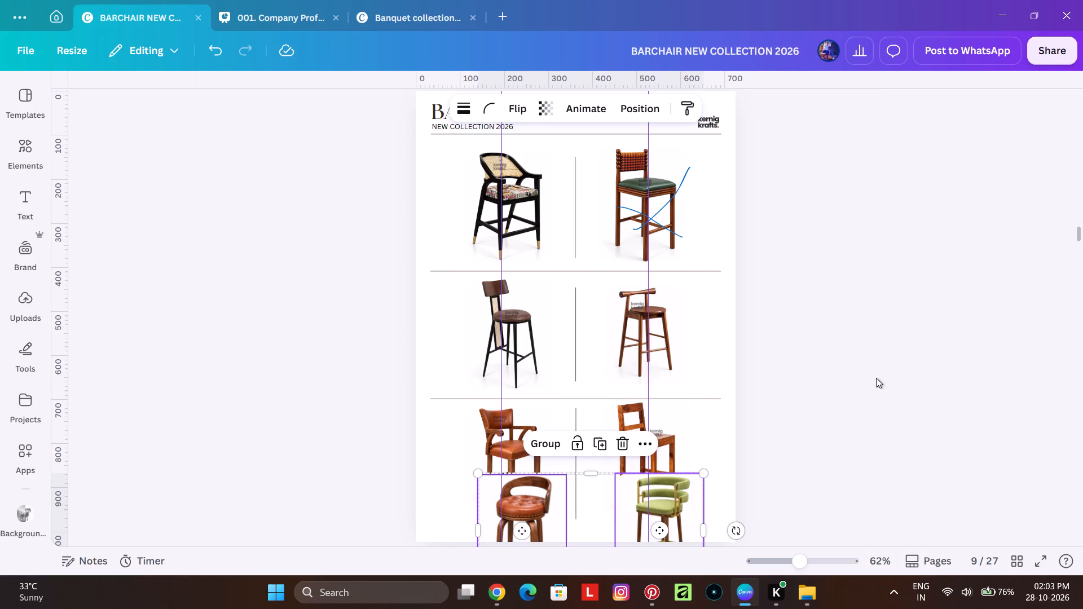
pyautogui.click(875, 377)
# Examine page 9's brown round-seat stool with the cane back strip and the patterned-seat black chair up close.
pyautogui.click(515, 321)
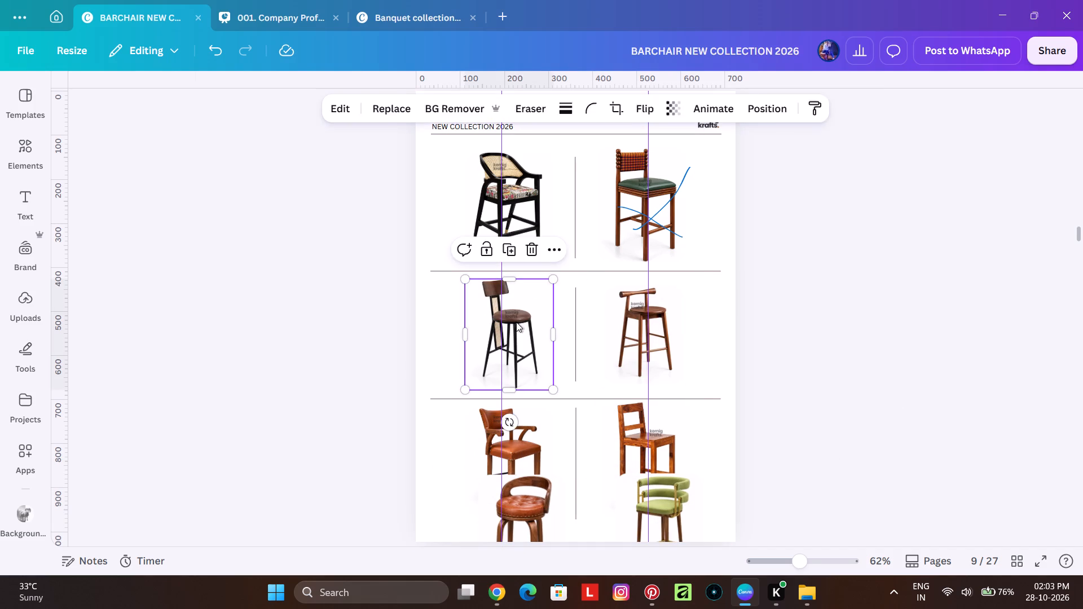
pyautogui.keyDown('ctrl'); pyautogui.scroll(13, 516, 341); pyautogui.keyUp('ctrl')
pyautogui.keyDown('ctrl'); pyautogui.scroll(5, 375, 397); pyautogui.keyUp('ctrl')
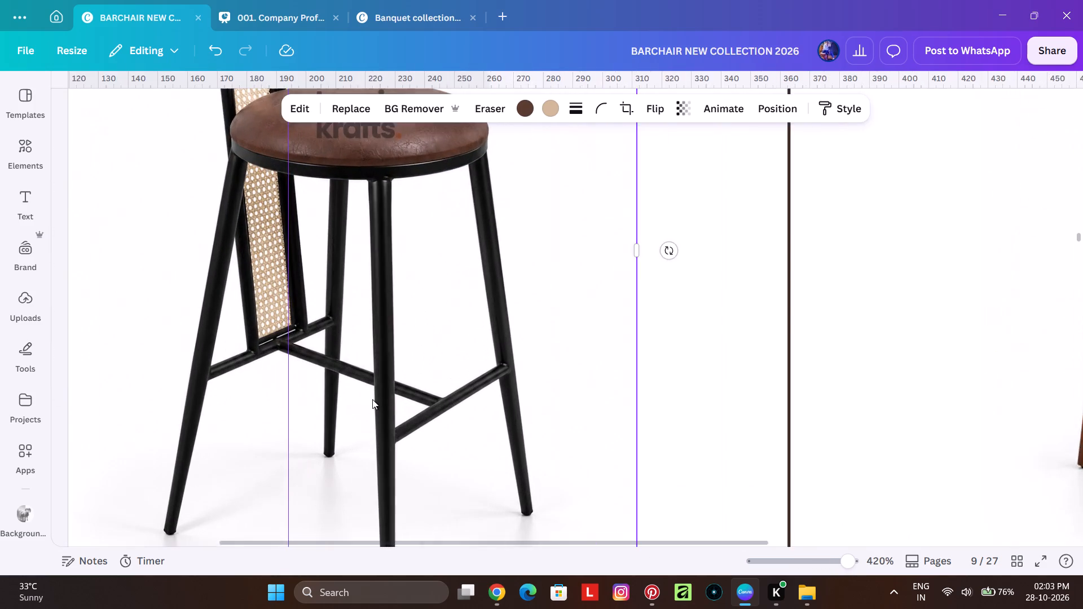
pyautogui.keyDown('ctrl'); pyautogui.scroll(4, 372, 399); pyautogui.keyUp('ctrl')
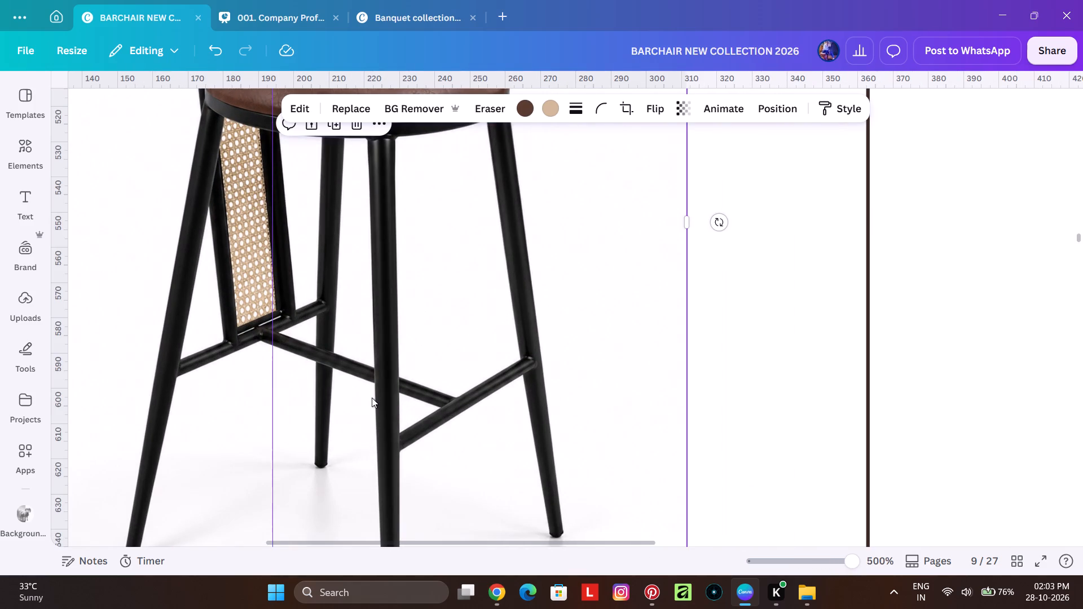
pyautogui.keyDown('ctrl'); pyautogui.scroll(-10, 372, 398); pyautogui.keyUp('ctrl')
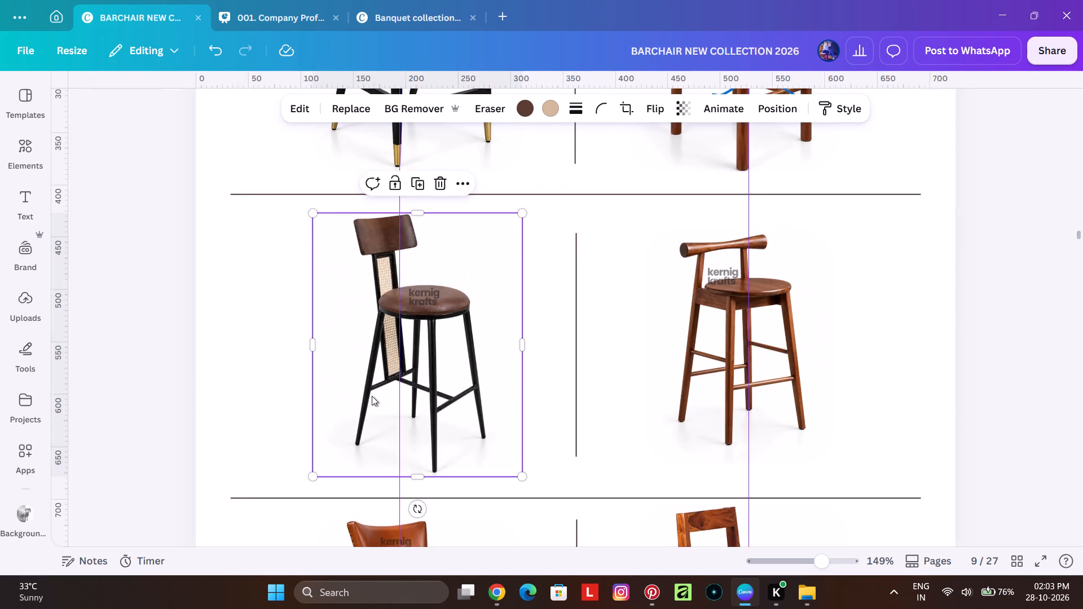
pyautogui.keyDown('ctrl'); pyautogui.scroll(-1, 372, 396); pyautogui.keyUp('ctrl')
pyautogui.scroll(2, 393, 387)
pyautogui.keyDown('ctrl'); pyautogui.scroll(13, 454, 336); pyautogui.keyUp('ctrl')
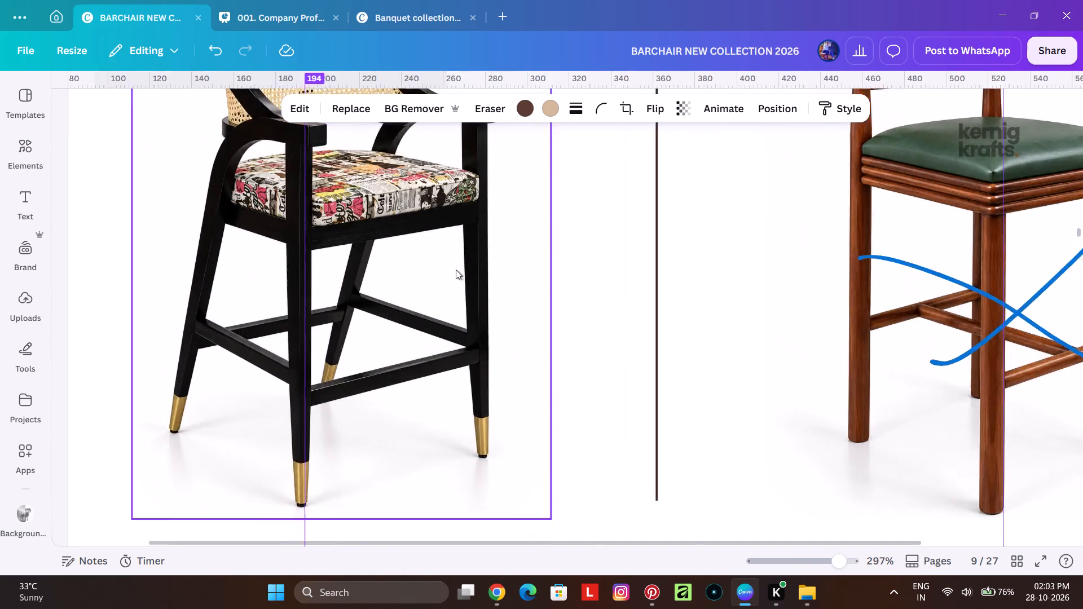
pyautogui.keyDown('ctrl'); pyautogui.scroll(1, 456, 270); pyautogui.keyUp('ctrl')
pyautogui.keyDown('ctrl'); pyautogui.scroll(-13, 456, 270); pyautogui.keyUp('ctrl')
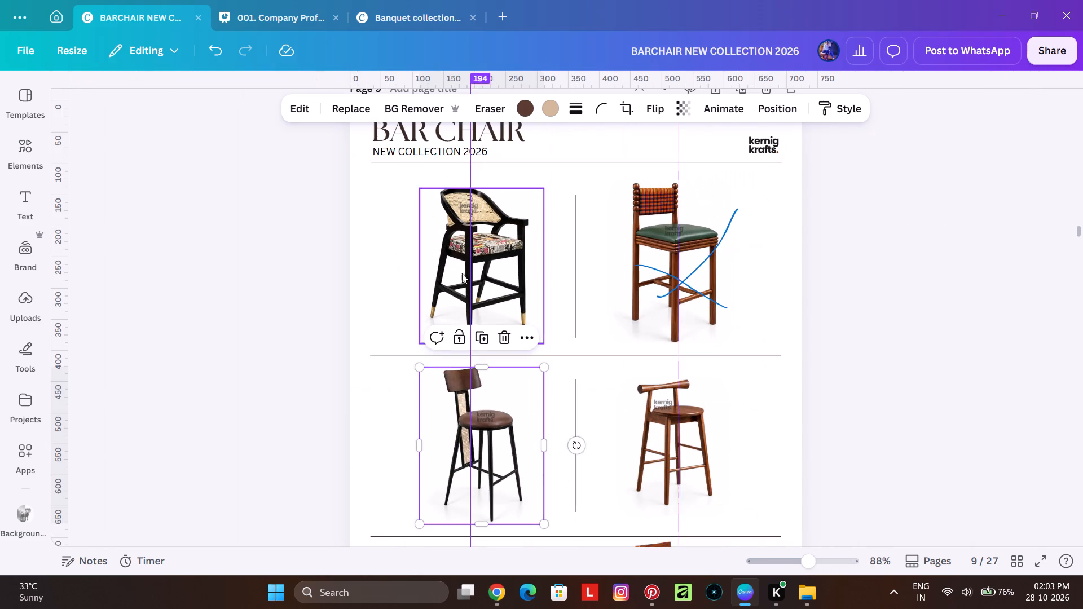
# Move the patterned-seat black chair from page 9 to page 7's empty bottom-left cell, centred on the left column guide.
pyautogui.click(487, 264)
pyautogui.moveTo(494, 265); pyautogui.dragTo(495, 242)
pyautogui.scroll(4, 495, 242)
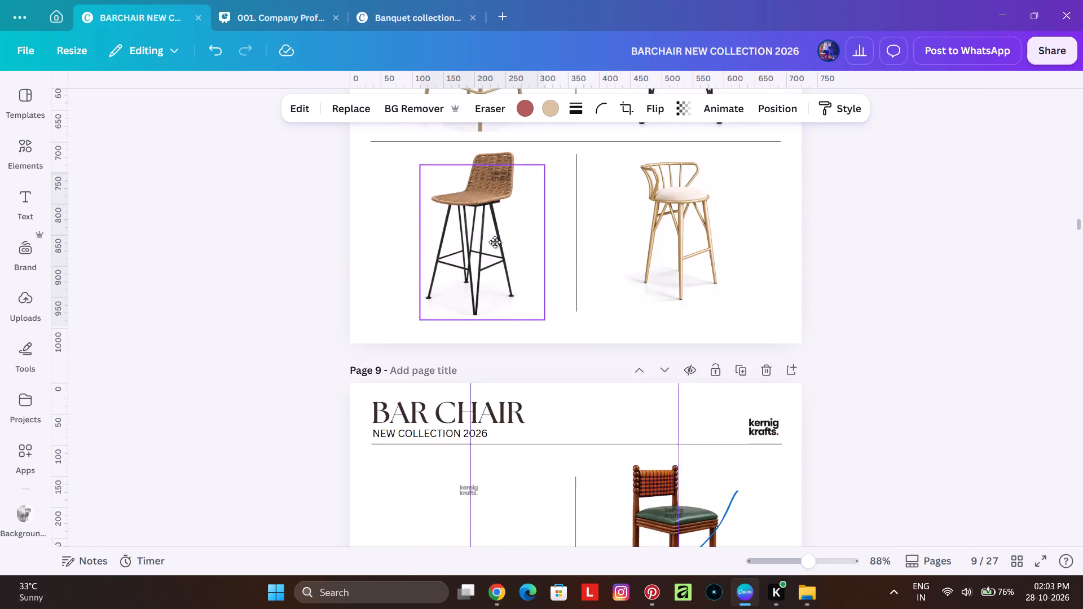
pyautogui.moveTo(495, 242); pyautogui.dragTo(491, 379)
pyautogui.scroll(12, 495, 242)
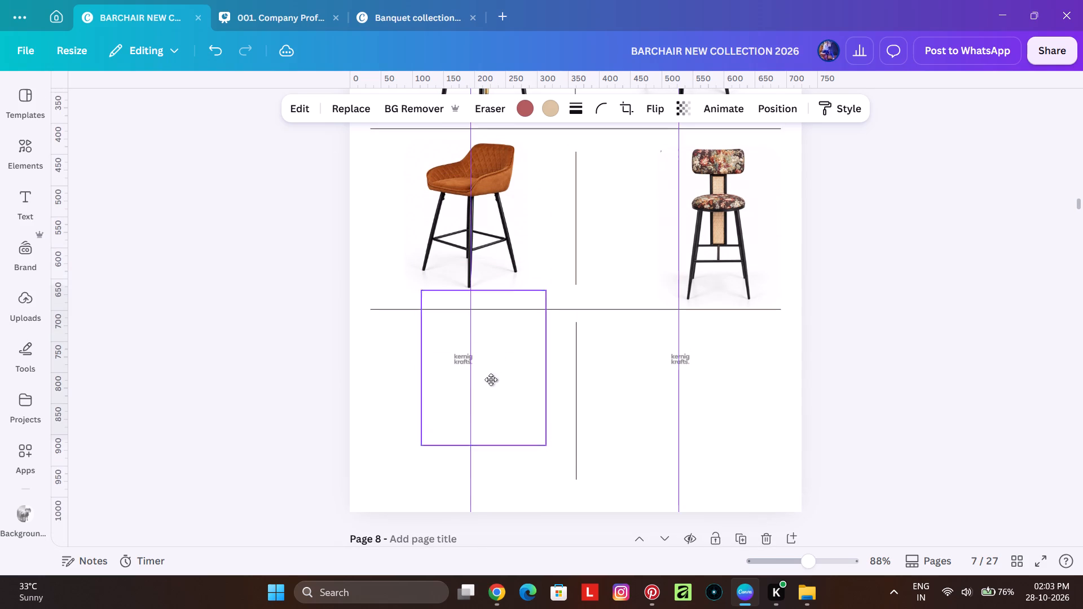
pyautogui.moveTo(491, 379); pyautogui.dragTo(485, 408)
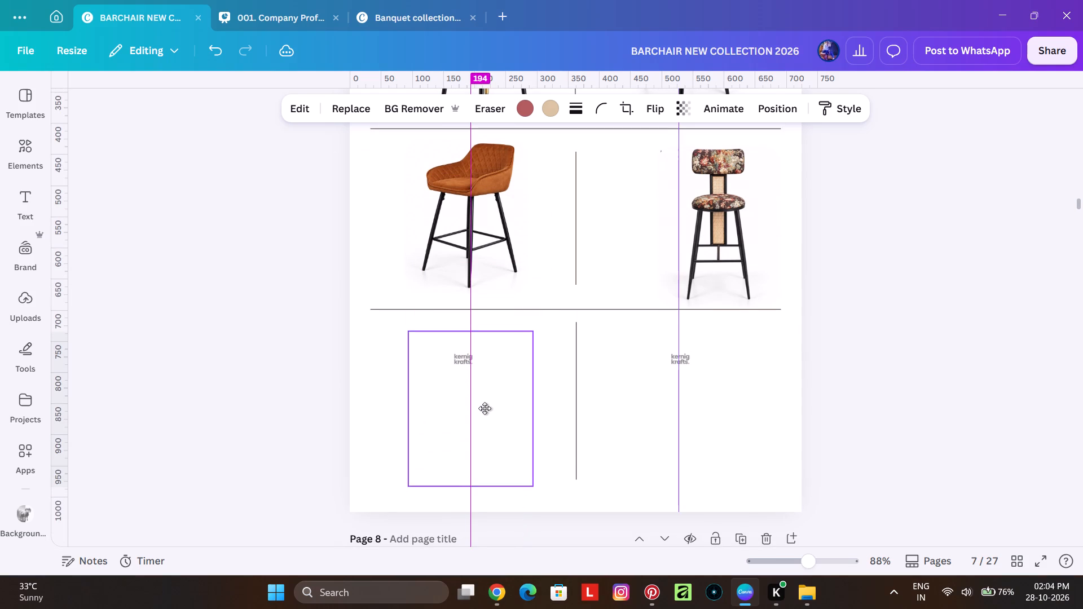
pyautogui.moveTo(485, 408); pyautogui.dragTo(483, 408)
# Move the brown round-seat stool from page 9 to page 7's empty bottom-right cell, its image top level with the vertical divider's top.
pyautogui.scroll(-13, 503, 375)
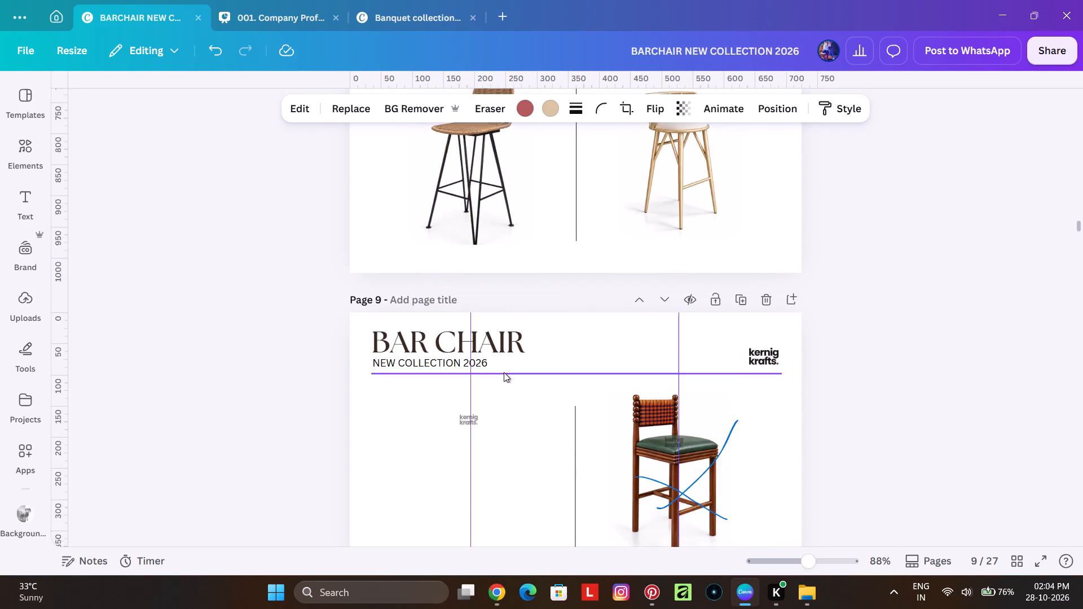
pyautogui.scroll(6, 504, 372)
pyautogui.scroll(-8, 503, 373)
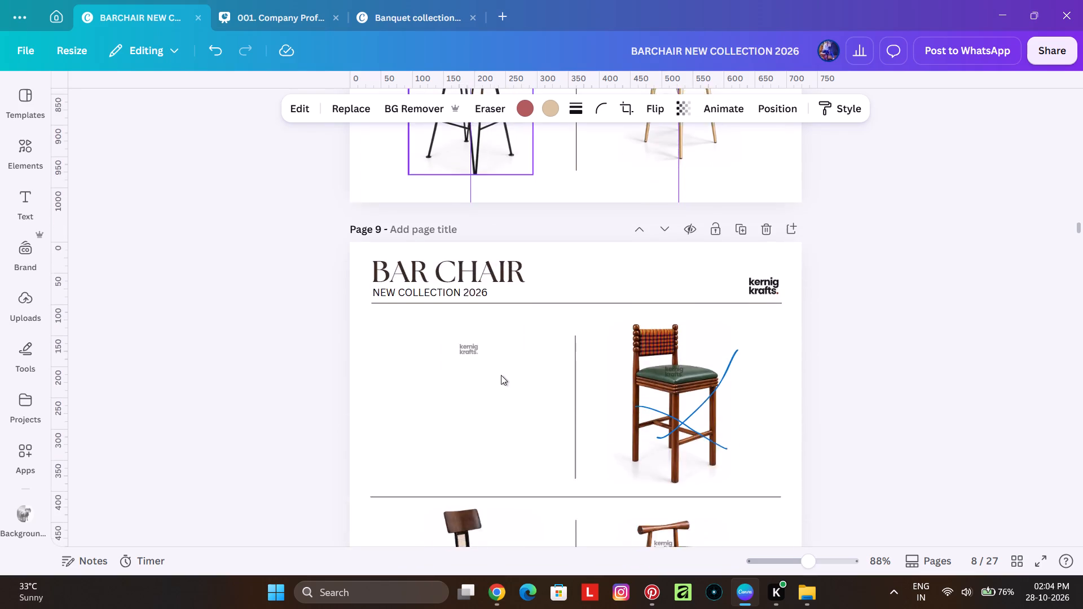
pyautogui.scroll(-3, 501, 375)
pyautogui.click(519, 311)
pyautogui.moveTo(496, 333); pyautogui.dragTo(545, 306)
pyautogui.scroll(2, 545, 306)
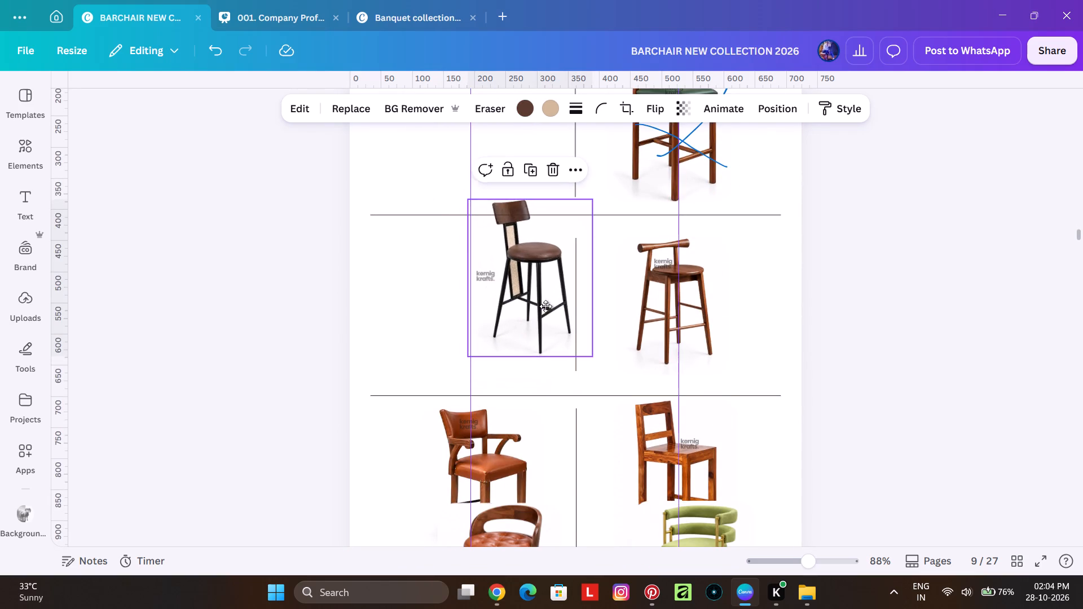
pyautogui.scroll(3, 545, 306)
pyautogui.moveTo(545, 306); pyautogui.dragTo(529, 339)
pyautogui.scroll(6, 534, 328)
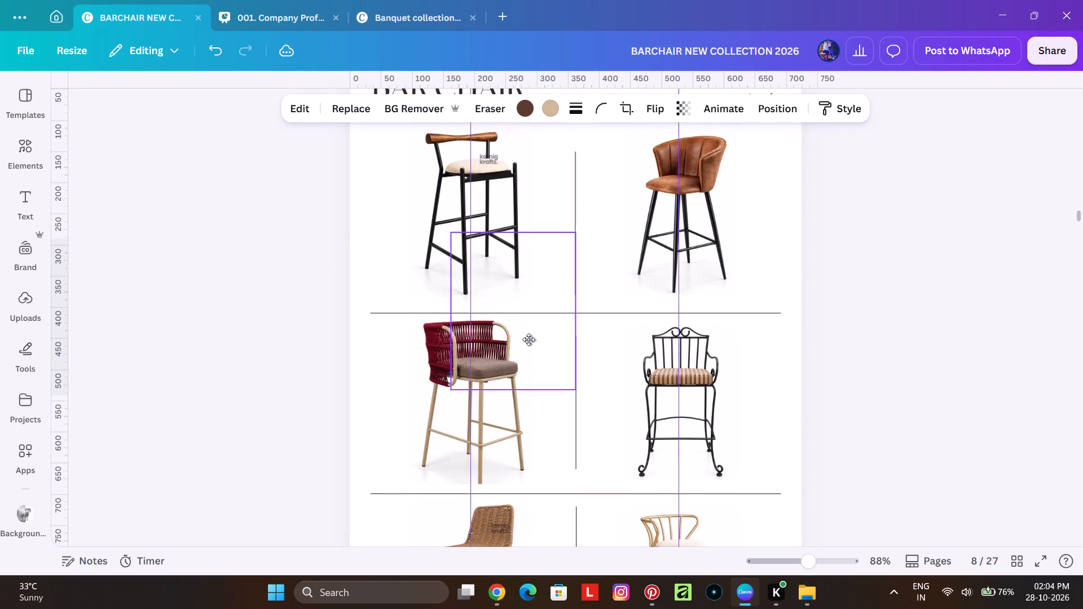
pyautogui.moveTo(529, 339); pyautogui.dragTo(723, 509)
pyautogui.scroll(8, 529, 339)
pyautogui.scroll(-1, 737, 424)
pyautogui.moveTo(727, 401); pyautogui.dragTo(711, 392)
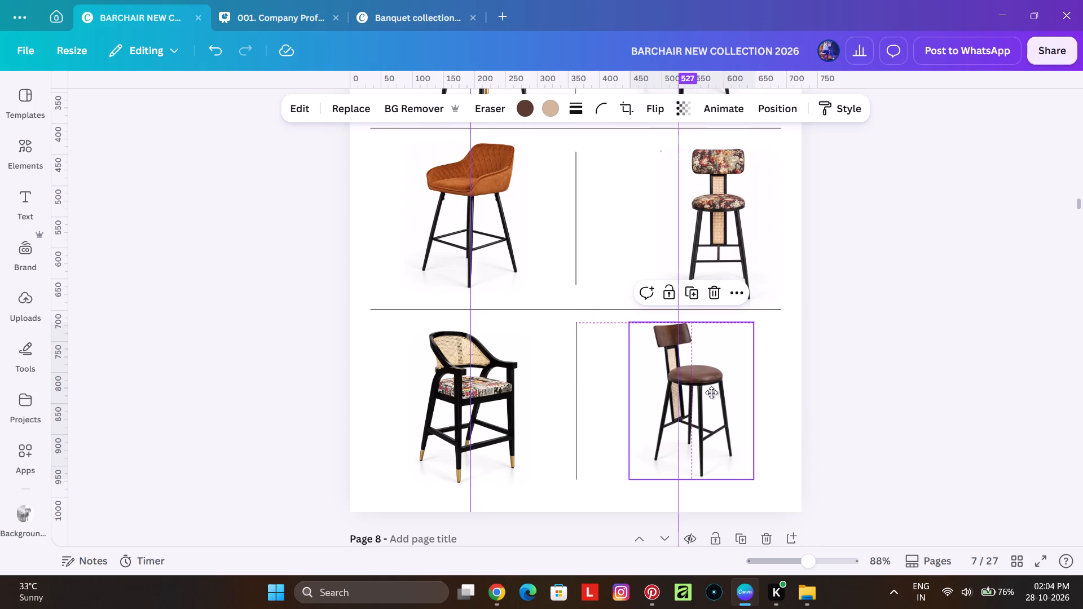
pyautogui.moveTo(711, 392); pyautogui.dragTo(715, 392)
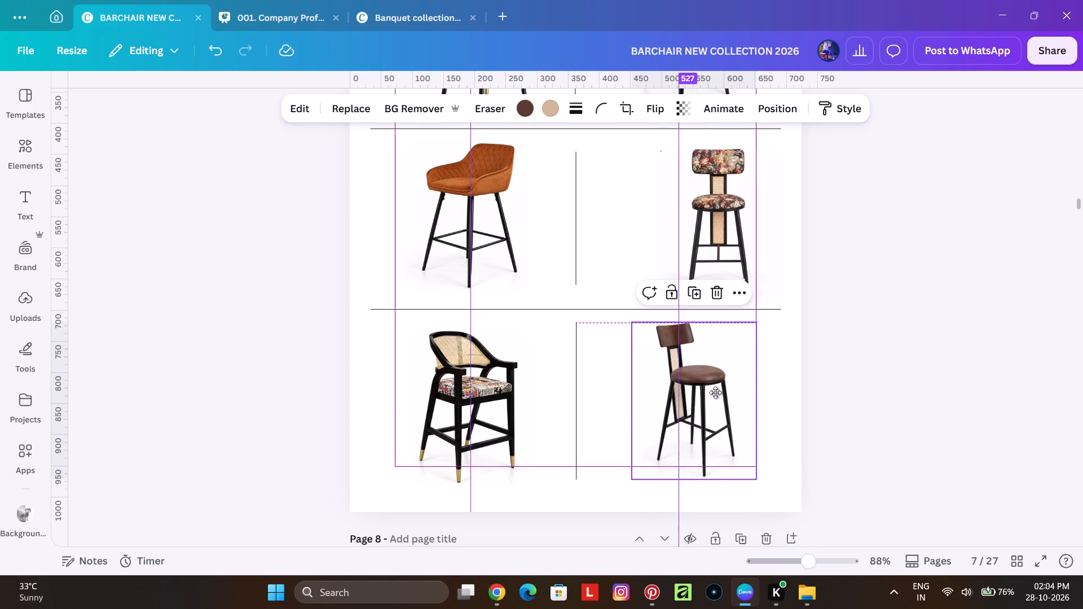
pyautogui.moveTo(715, 392); pyautogui.dragTo(715, 388)
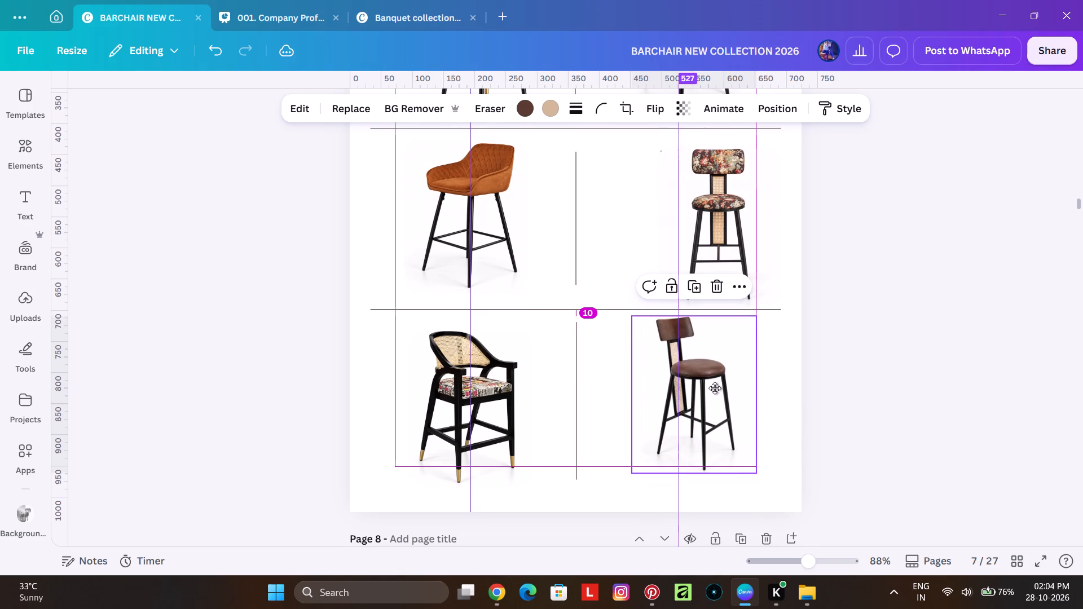
pyautogui.moveTo(715, 388); pyautogui.dragTo(715, 391)
pyautogui.click(847, 412)
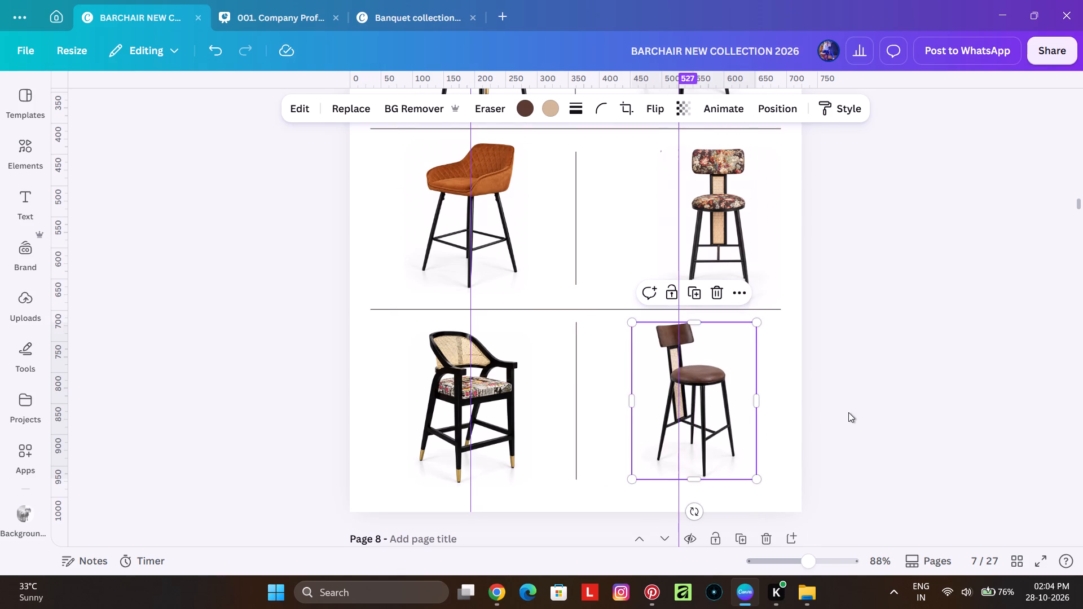
# Centre the floral-upholstered chair in page 7's middle row on the right column guide and between the horizontal dividers.
pyautogui.click(727, 202)
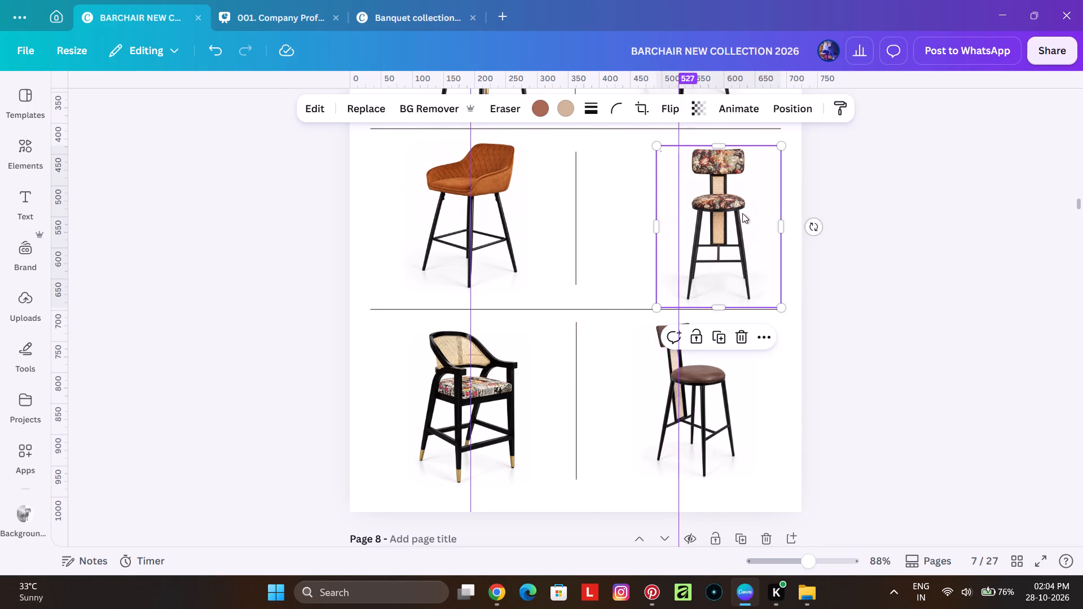
pyautogui.moveTo(742, 213); pyautogui.dragTo(701, 202)
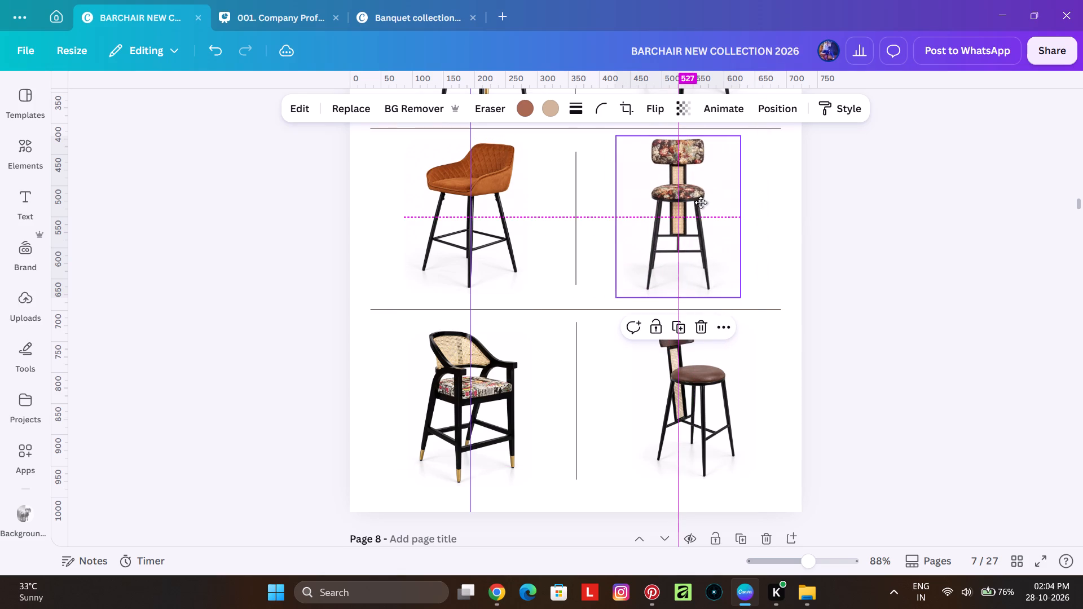
pyautogui.moveTo(701, 202); pyautogui.dragTo(702, 205)
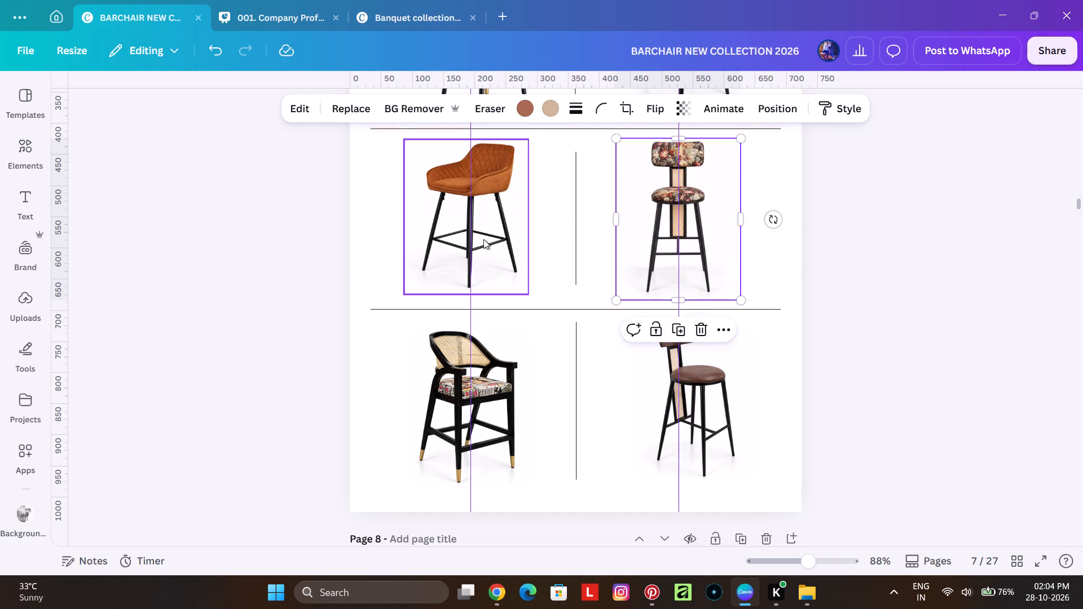
# Enlarge the orange chair's image in page 7's middle row slightly, bringing its bottom edge level with the floral chair's image.
pyautogui.click(483, 239)
pyautogui.scroll(1, 537, 303)
pyautogui.keyDown('shift'); pyautogui.click(636, 307); pyautogui.keyUp('shift')
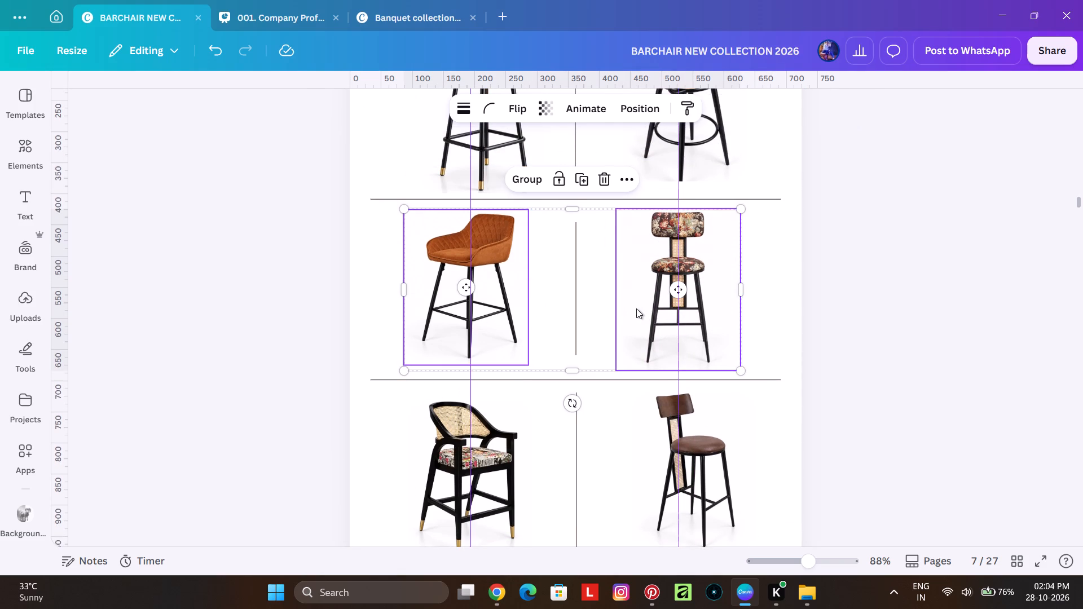
pyautogui.click(847, 307)
pyautogui.click(541, 320)
pyautogui.click(525, 320)
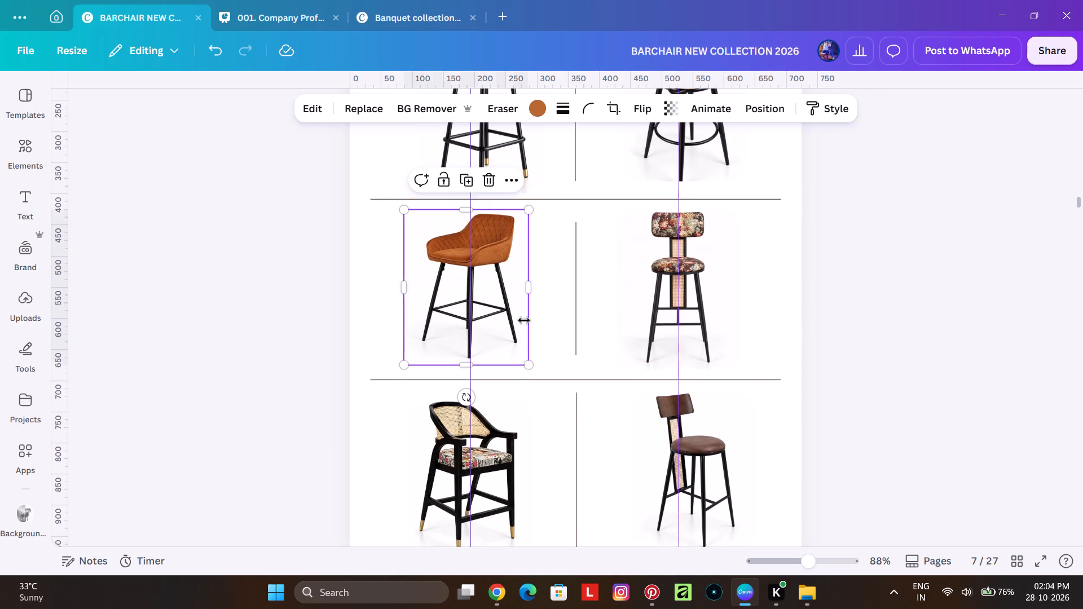
pyautogui.moveTo(403, 363); pyautogui.dragTo(398, 365)
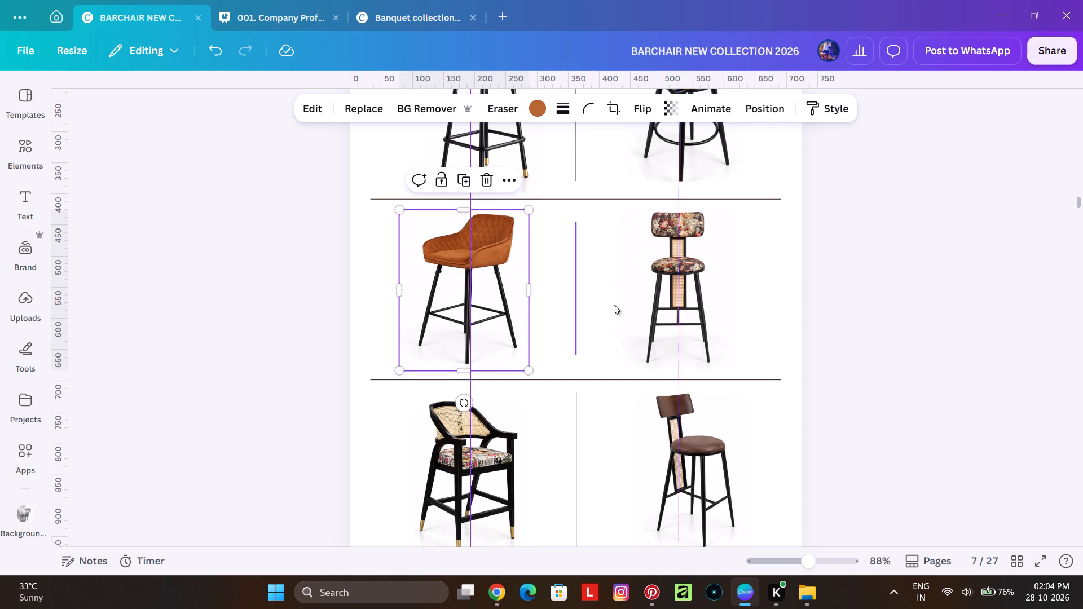
# Align the orange chair and the floral-upholstered chair in page 7's middle row by their vertical middles.
pyautogui.keyDown('shift'); pyautogui.click(644, 296); pyautogui.keyUp('shift')
pyautogui.rightClick(645, 295)
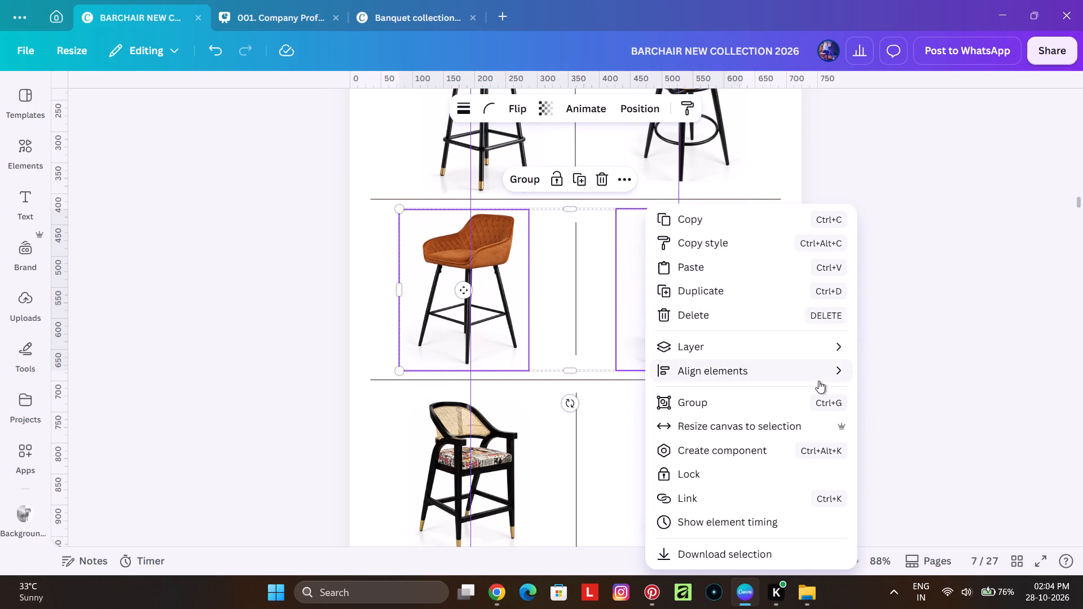
pyautogui.click(893, 473)
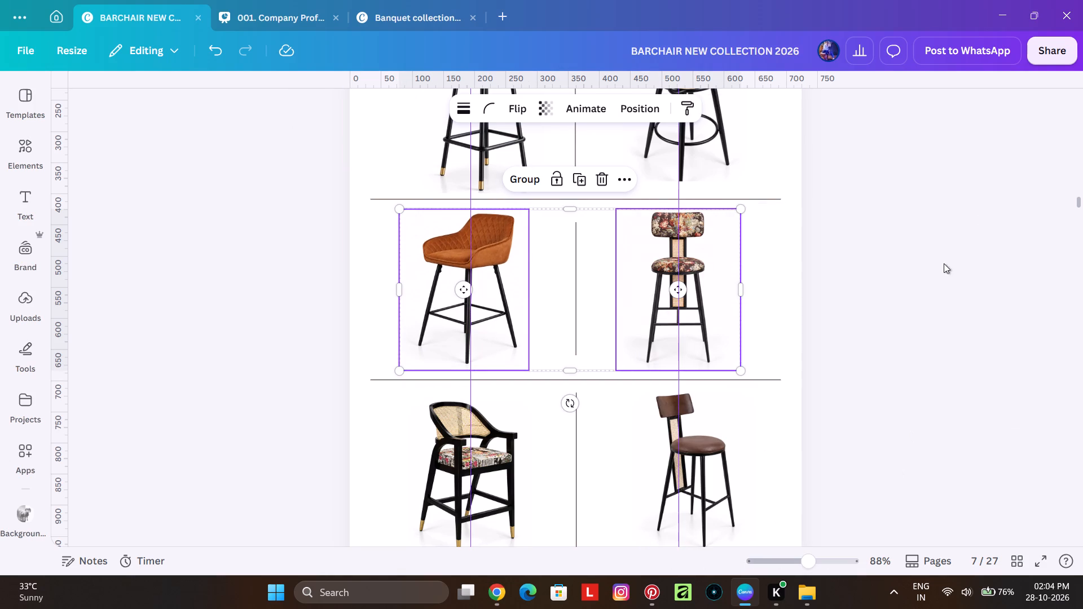
pyautogui.click(944, 263)
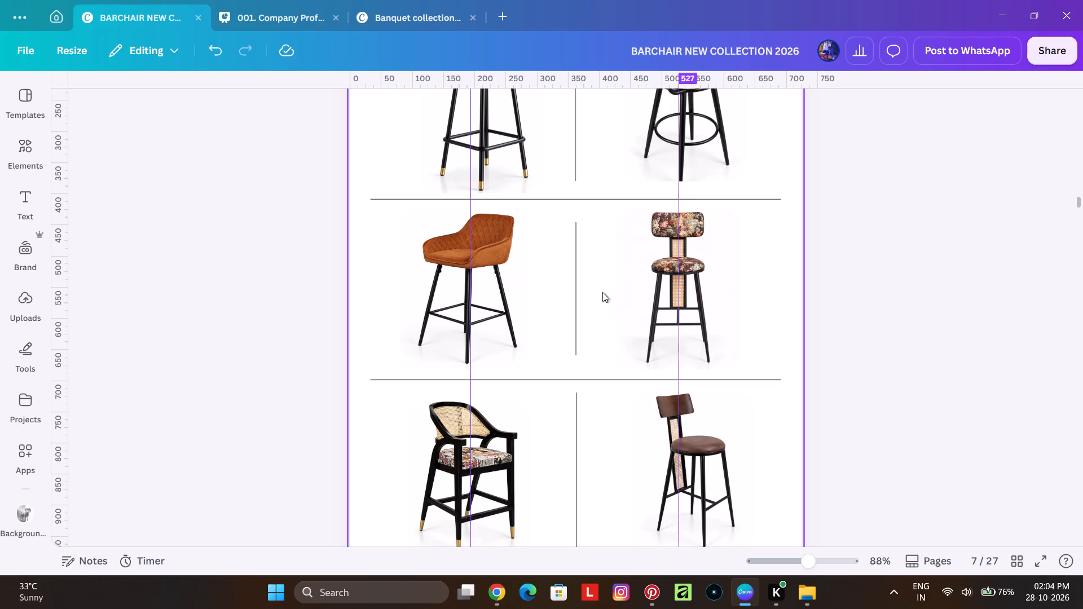
# Align the two top-row chairs on page 7 by their vertical middles.
pyautogui.scroll(3, 627, 286)
pyautogui.click(518, 308)
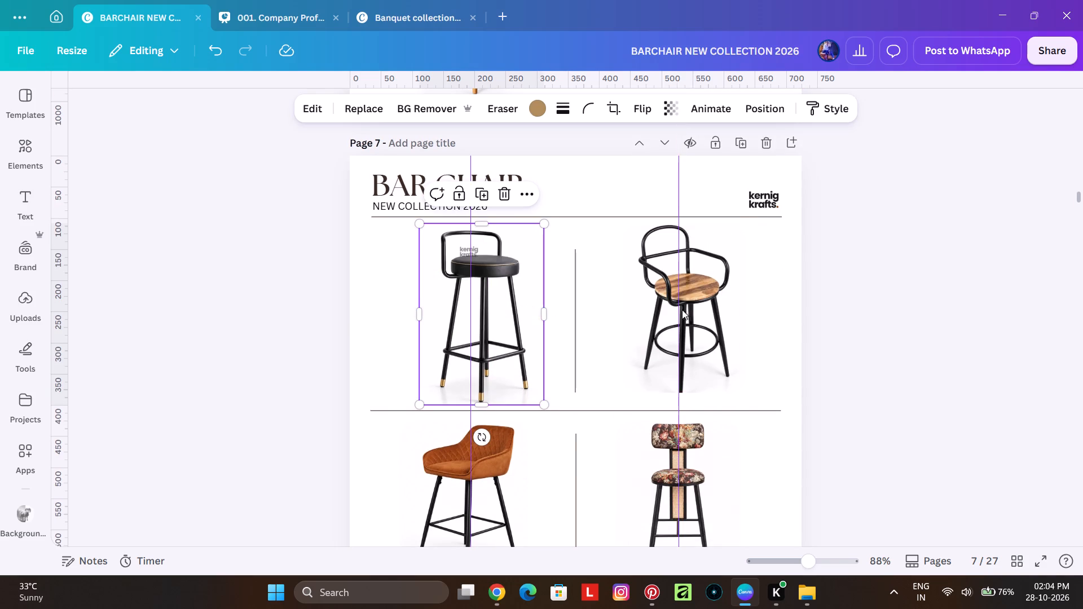
pyautogui.keyDown('shift'); pyautogui.click(660, 287); pyautogui.keyUp('shift')
pyautogui.rightClick(648, 301)
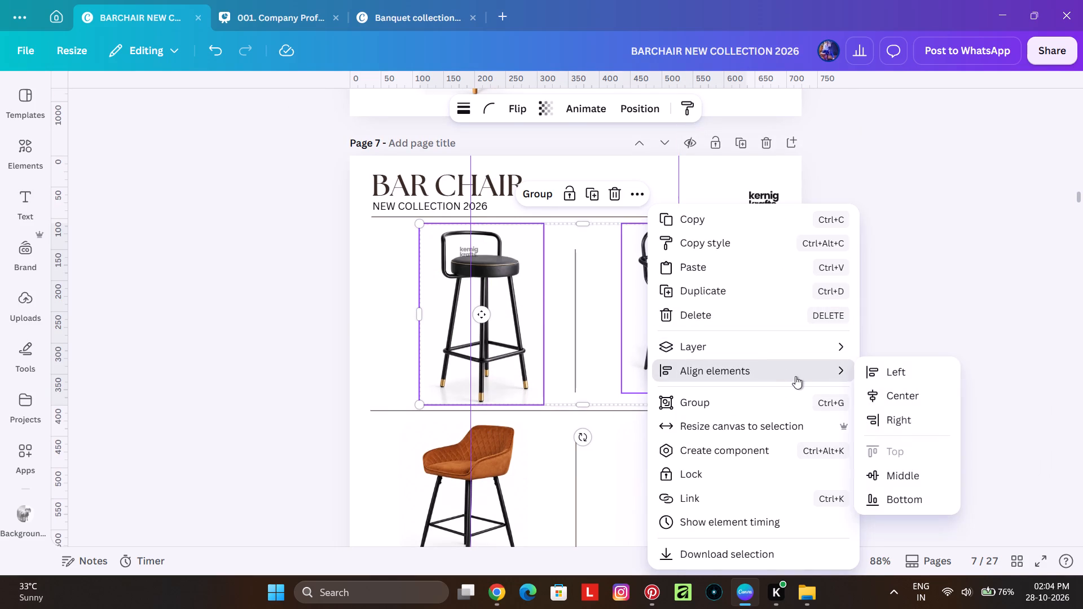
pyautogui.click(904, 475)
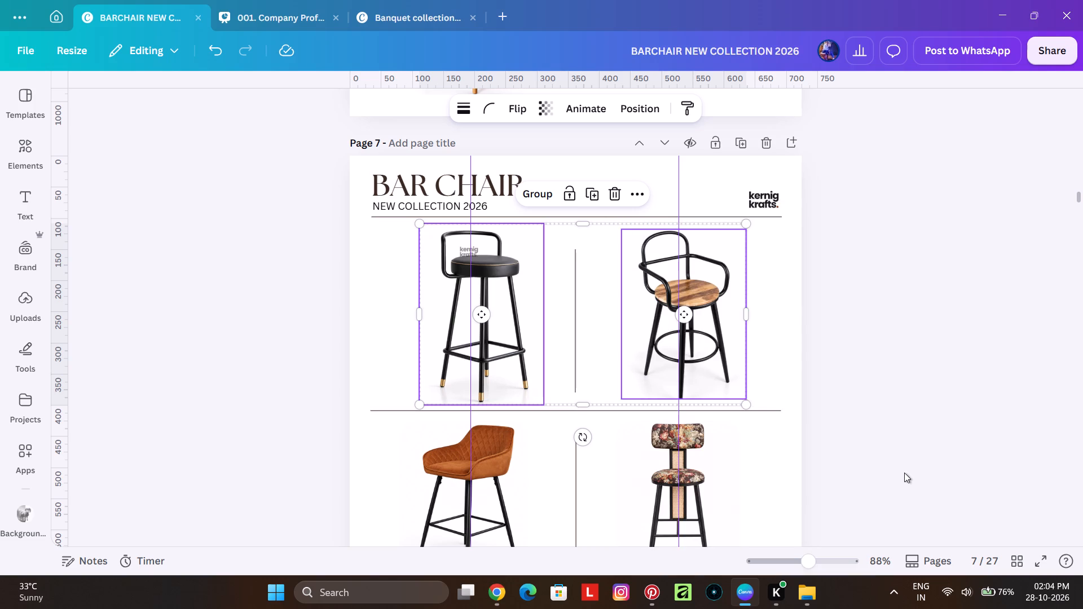
pyautogui.click(952, 346)
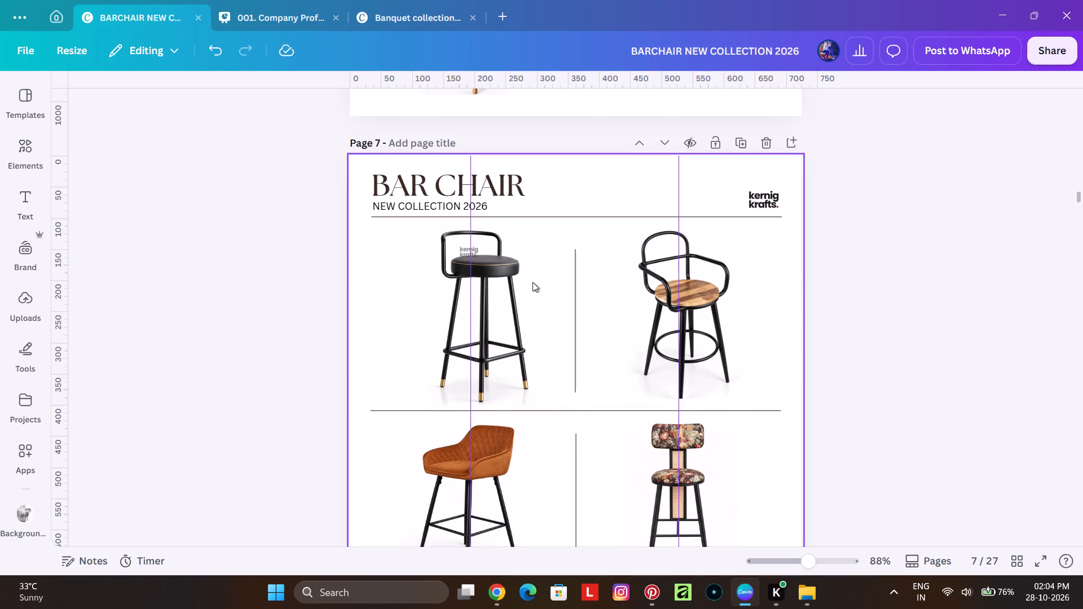
# Nudge both top-row chairs on page 7 slightly upward between the horizontal dividers.
pyautogui.click(532, 282)
pyautogui.keyDown('shift'); pyautogui.click(644, 288); pyautogui.keyUp('shift')
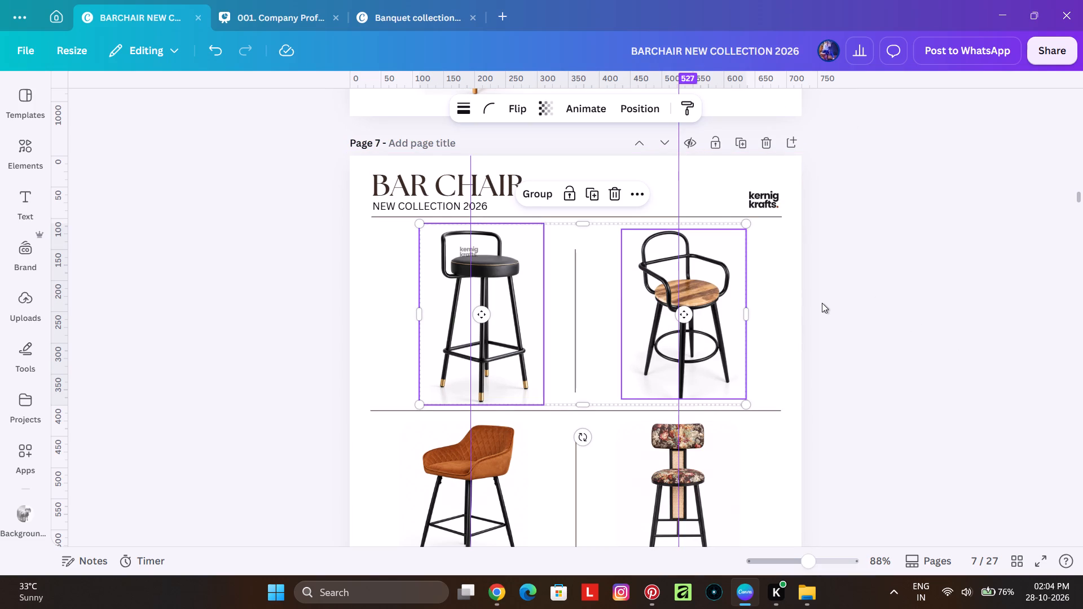
pyautogui.press('Up')
pyautogui.press('Up')
pyautogui.press('Up')
pyautogui.press('Down')
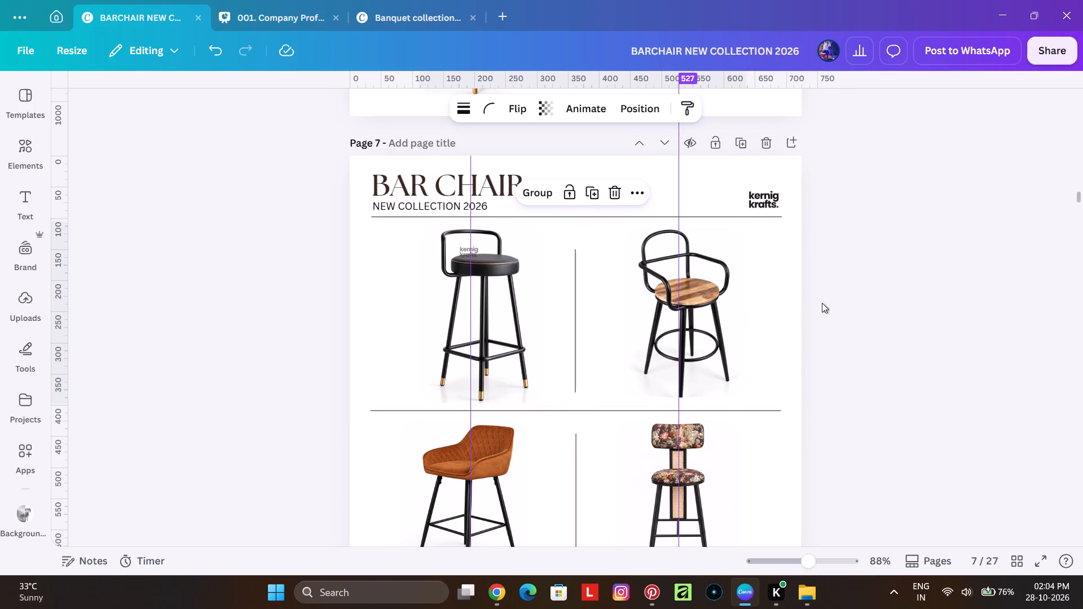
pyautogui.scroll(1, 822, 303)
pyautogui.click(869, 275)
# Align the three chairs in page 7's left column to a common horizontal centre.
pyautogui.scroll(-3, 869, 273)
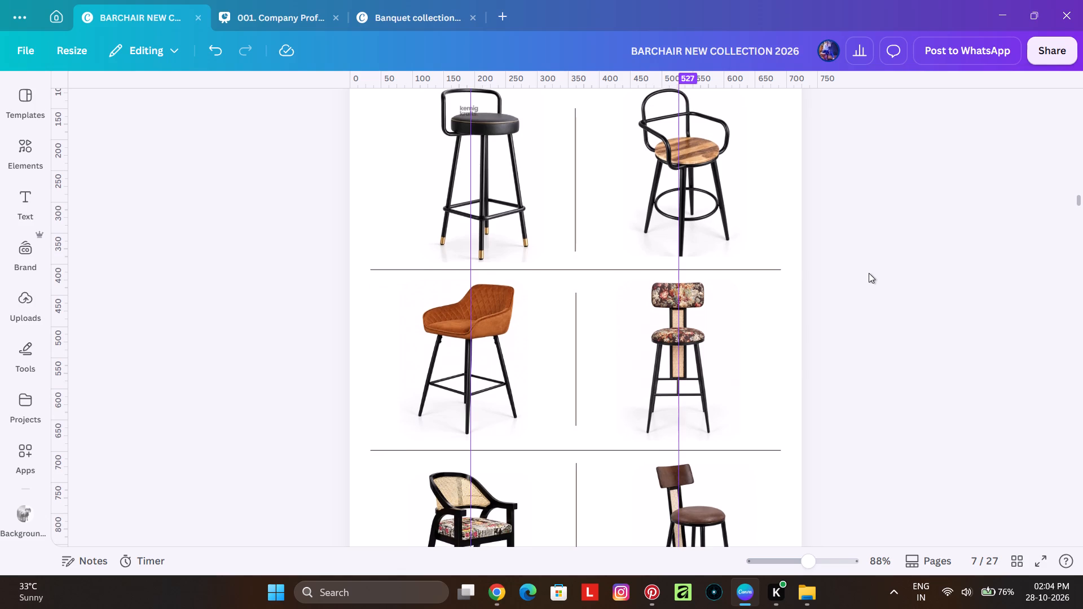
pyautogui.click(485, 227)
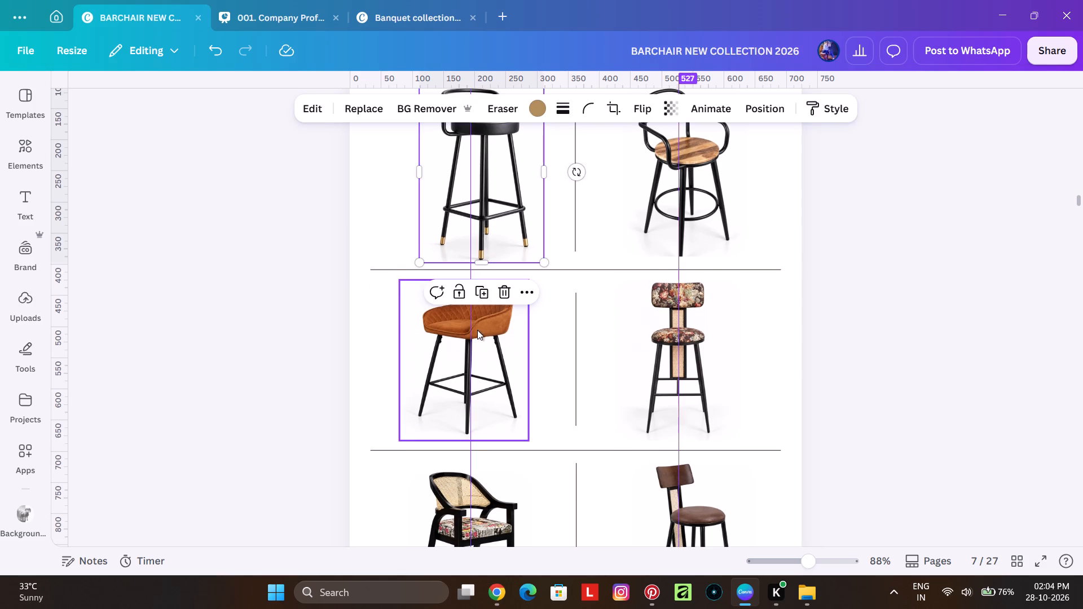
pyautogui.keyDown('shift'); pyautogui.click(477, 330); pyautogui.keyUp('shift')
pyautogui.scroll(-2, 470, 445)
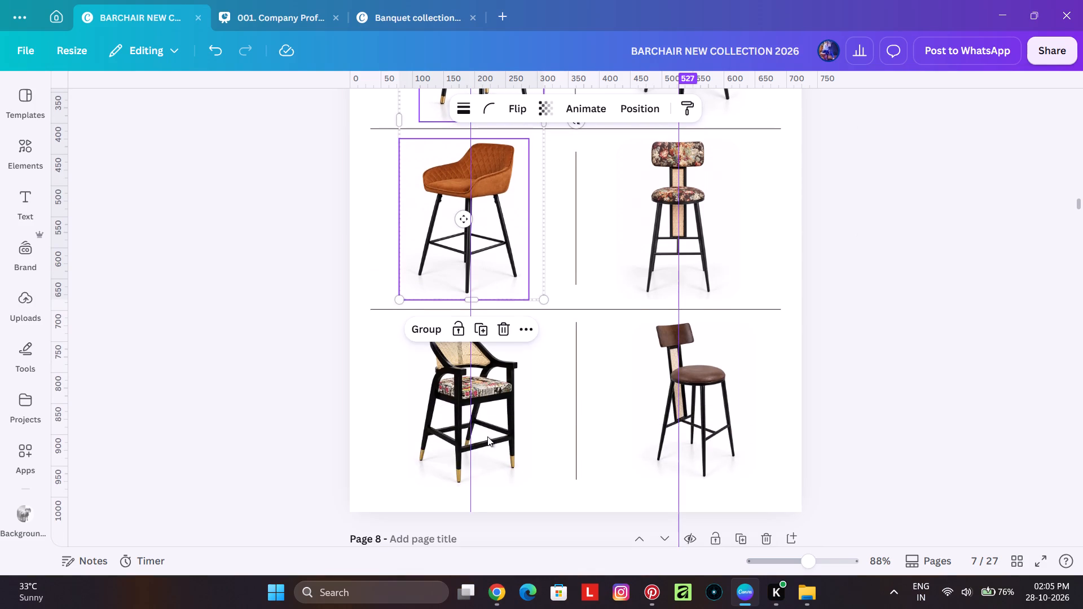
pyautogui.keyDown('shift'); pyautogui.click(487, 436); pyautogui.keyUp('shift')
pyautogui.rightClick(488, 420)
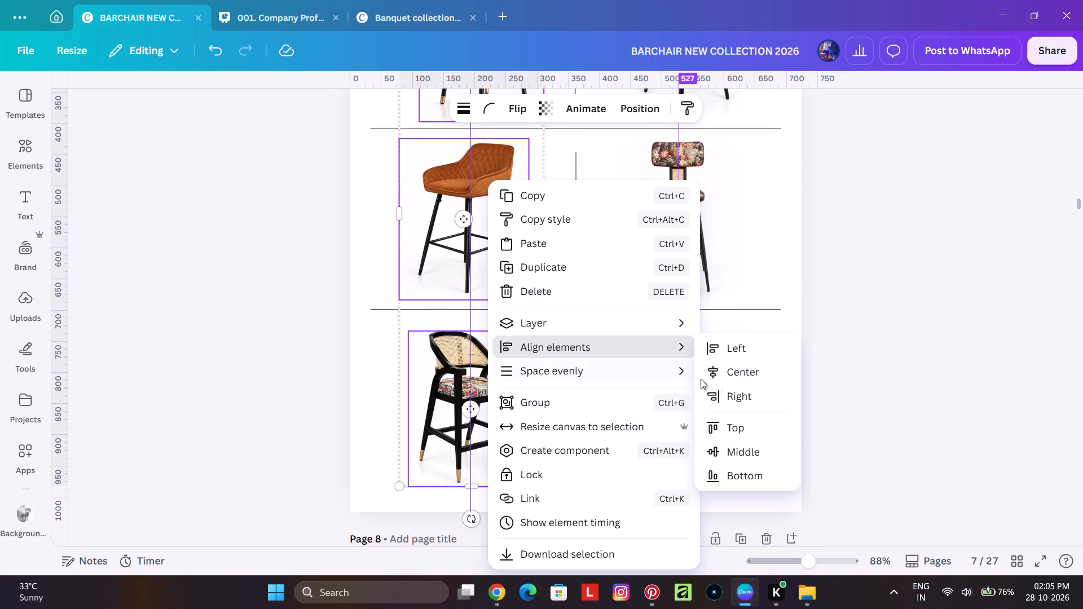
pyautogui.click(754, 371)
# Align the three chairs in page 7's right column to a common horizontal centre.
pyautogui.scroll(2, 573, 387)
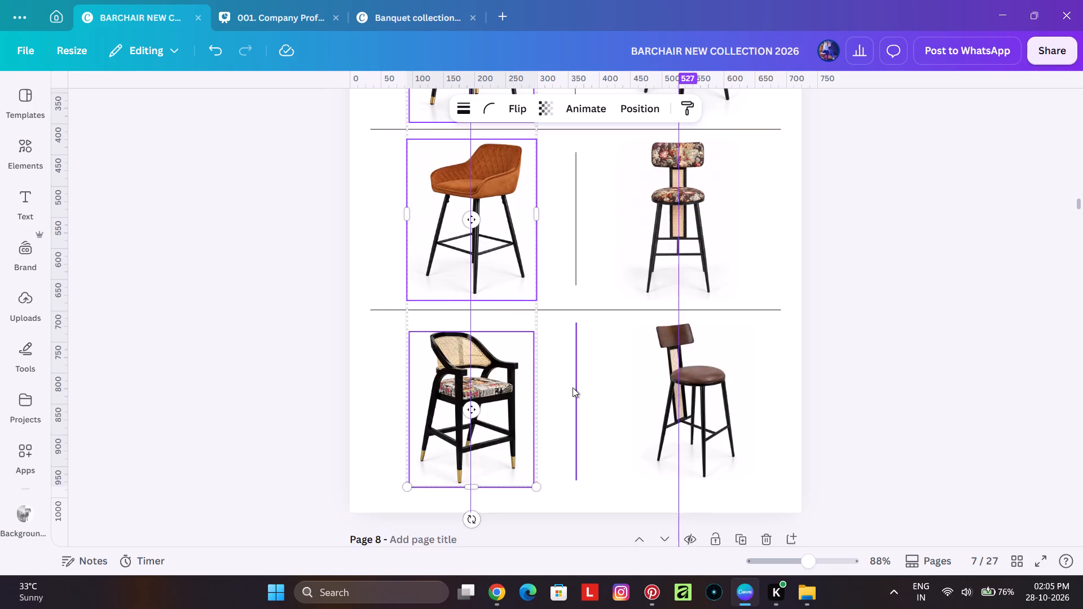
pyautogui.scroll(1, 645, 342)
pyautogui.click(712, 277)
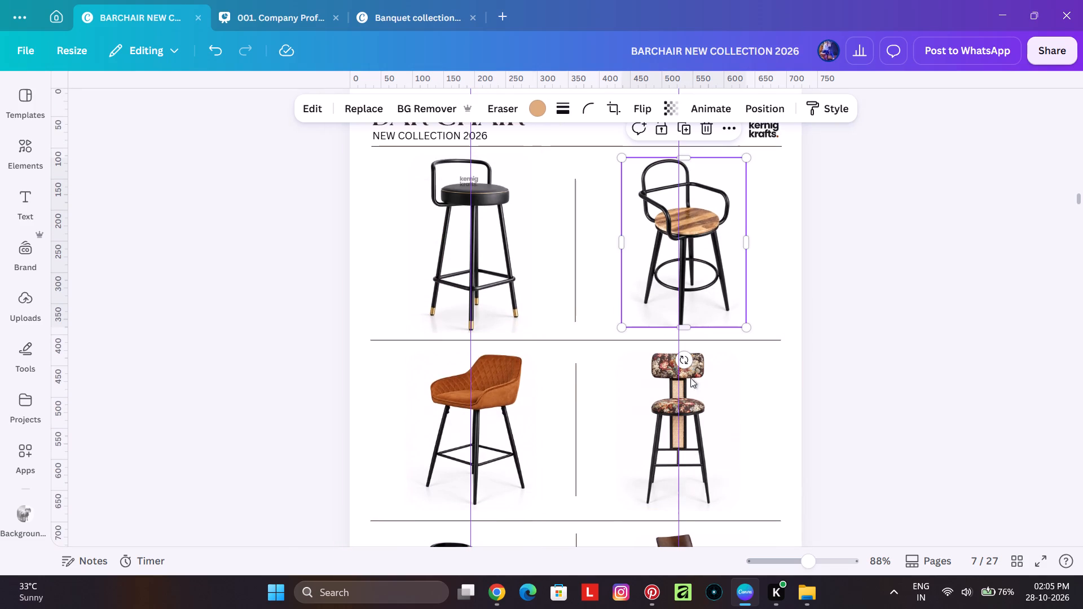
pyautogui.keyDown('shift'); pyautogui.click(698, 418); pyautogui.keyUp('shift')
pyautogui.scroll(-3, 712, 404)
pyautogui.keyDown('shift'); pyautogui.click(712, 405); pyautogui.keyUp('shift')
pyautogui.rightClick(712, 405)
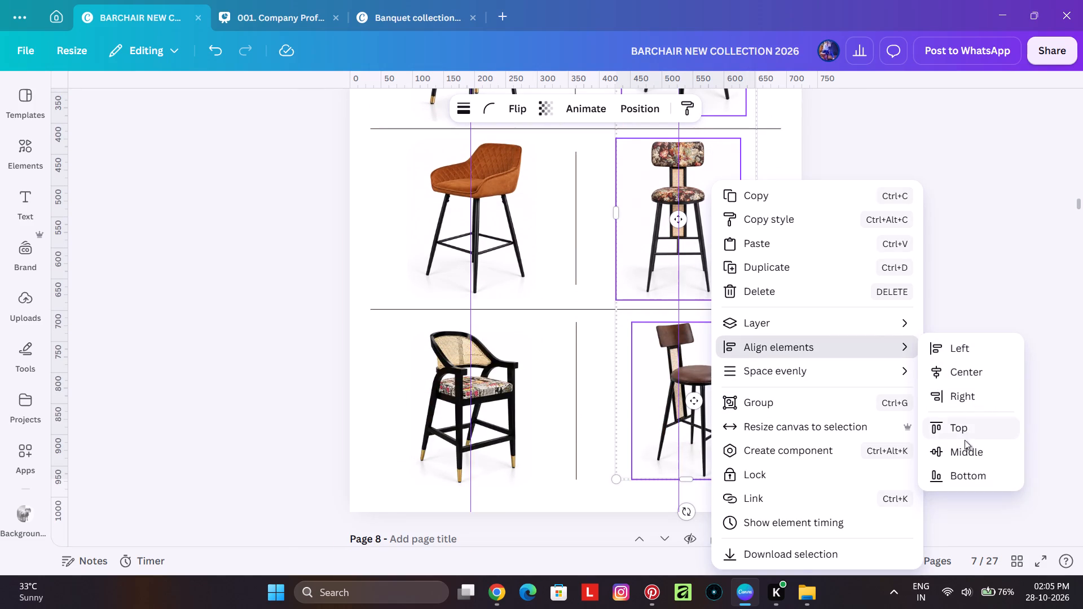
pyautogui.click(966, 445)
pyautogui.hotkey('ctrl', 'z')
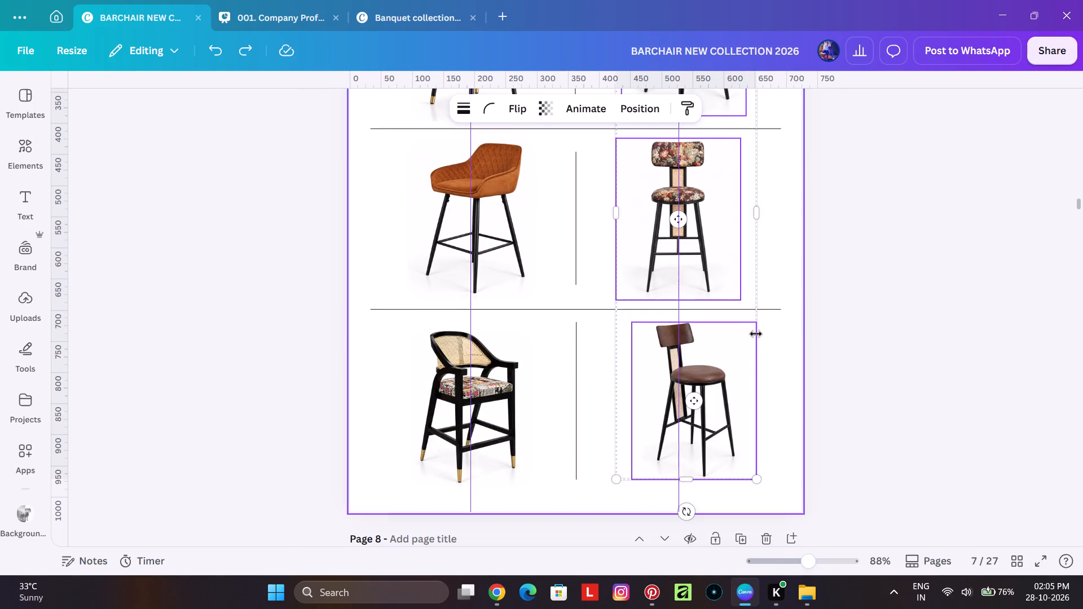
pyautogui.rightClick(746, 347)
pyautogui.click(974, 371)
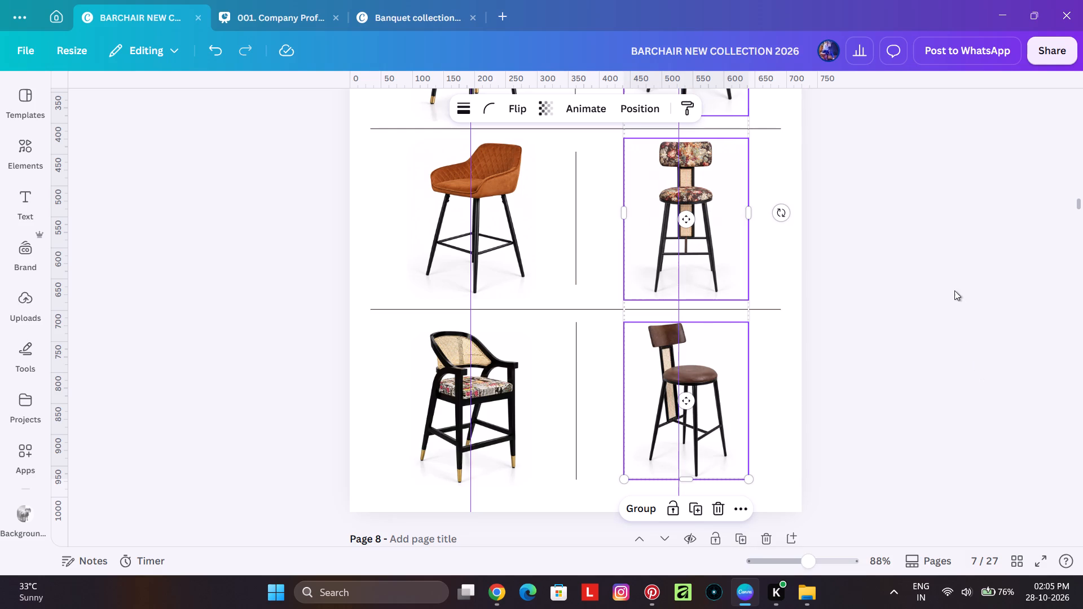
pyautogui.click(952, 276)
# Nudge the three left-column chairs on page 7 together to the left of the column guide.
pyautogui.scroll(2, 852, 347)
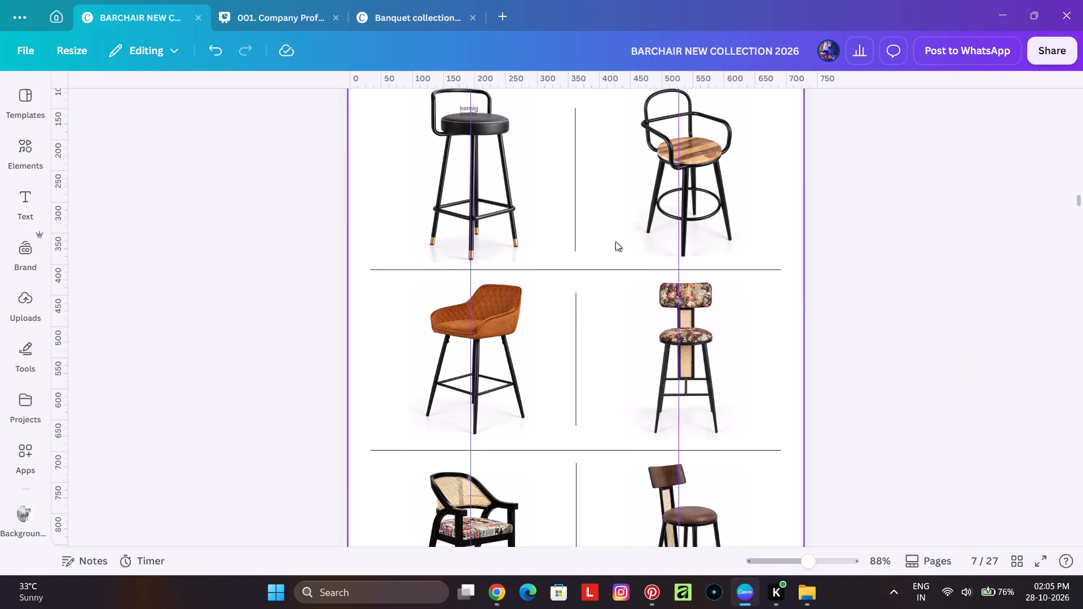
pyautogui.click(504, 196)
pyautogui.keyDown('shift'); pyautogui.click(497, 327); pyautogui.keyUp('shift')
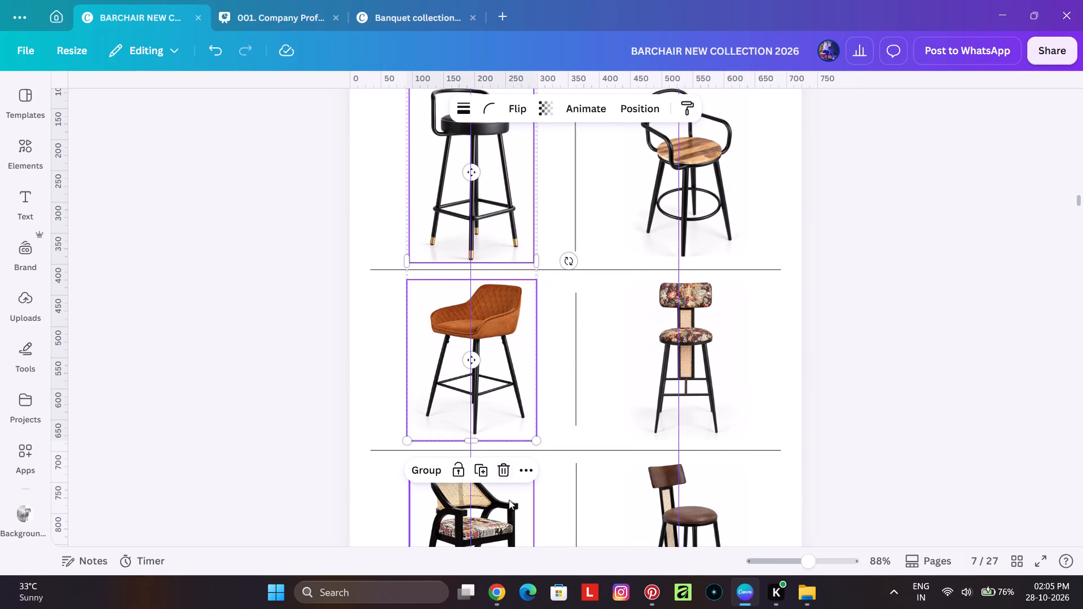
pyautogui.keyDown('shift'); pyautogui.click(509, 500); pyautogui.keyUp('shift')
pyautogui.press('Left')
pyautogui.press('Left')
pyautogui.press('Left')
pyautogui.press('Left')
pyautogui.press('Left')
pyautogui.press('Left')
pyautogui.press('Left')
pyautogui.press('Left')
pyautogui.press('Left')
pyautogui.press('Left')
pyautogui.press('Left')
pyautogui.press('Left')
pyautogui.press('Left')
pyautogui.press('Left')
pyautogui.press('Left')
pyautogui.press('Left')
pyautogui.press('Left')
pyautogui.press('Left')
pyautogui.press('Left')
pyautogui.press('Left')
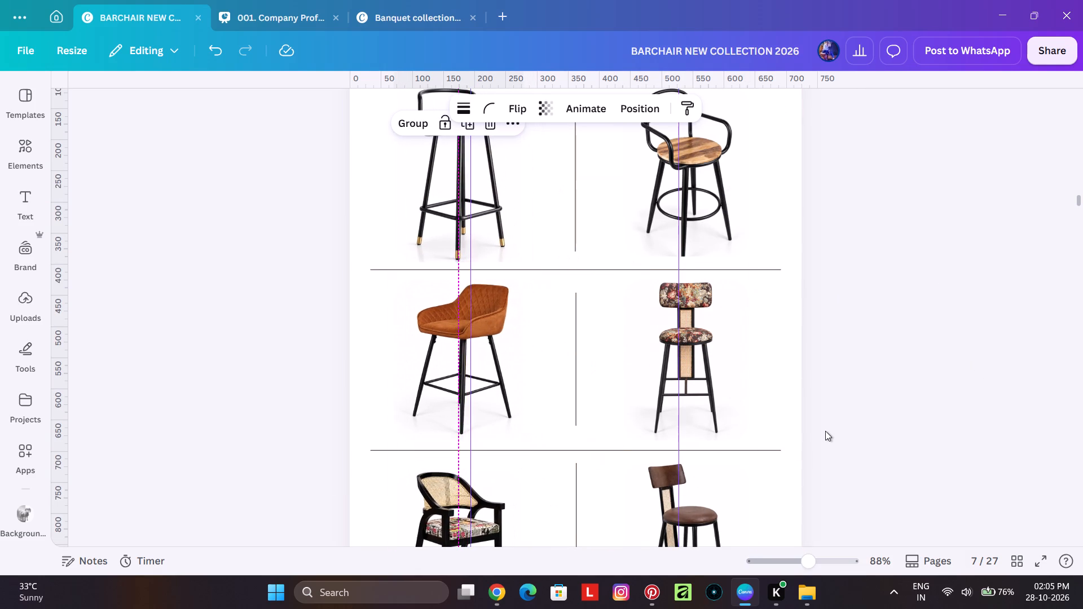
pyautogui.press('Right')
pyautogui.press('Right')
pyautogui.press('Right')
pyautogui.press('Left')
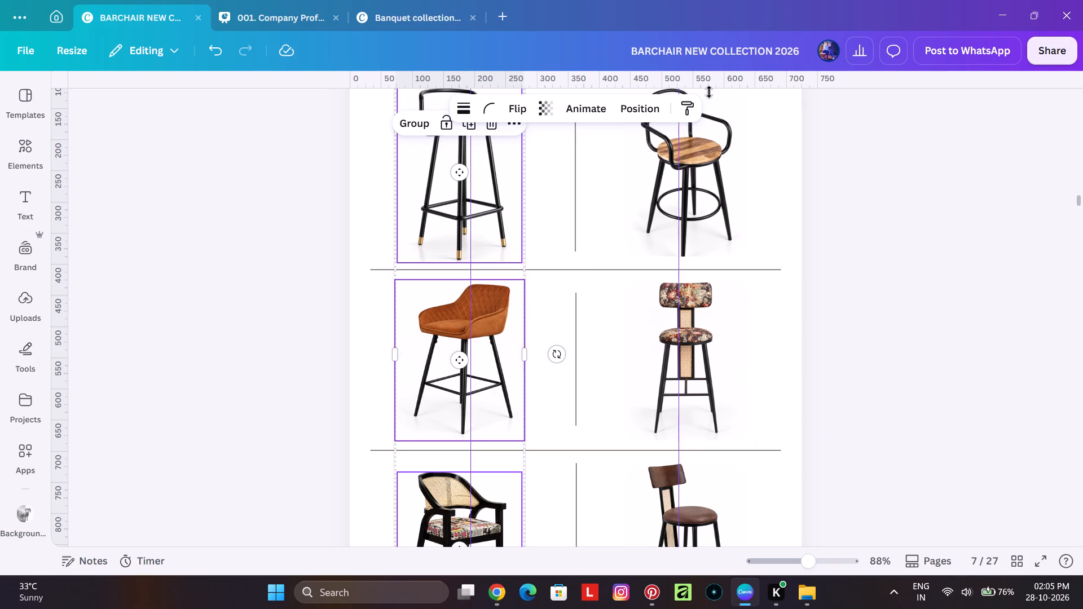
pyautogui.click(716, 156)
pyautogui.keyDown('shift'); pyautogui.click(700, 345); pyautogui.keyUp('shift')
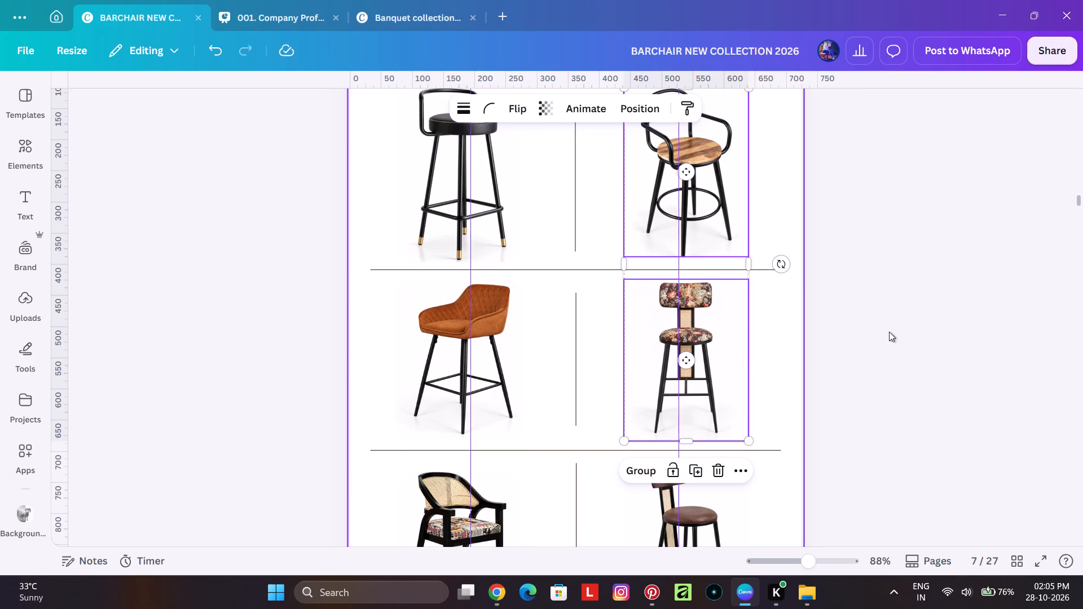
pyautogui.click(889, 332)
# Nudge the three left-column chairs on page 7 together to the right until they are centred on the left column guide.
pyautogui.click(431, 213)
pyautogui.keyDown('shift'); pyautogui.click(442, 374); pyautogui.keyUp('shift')
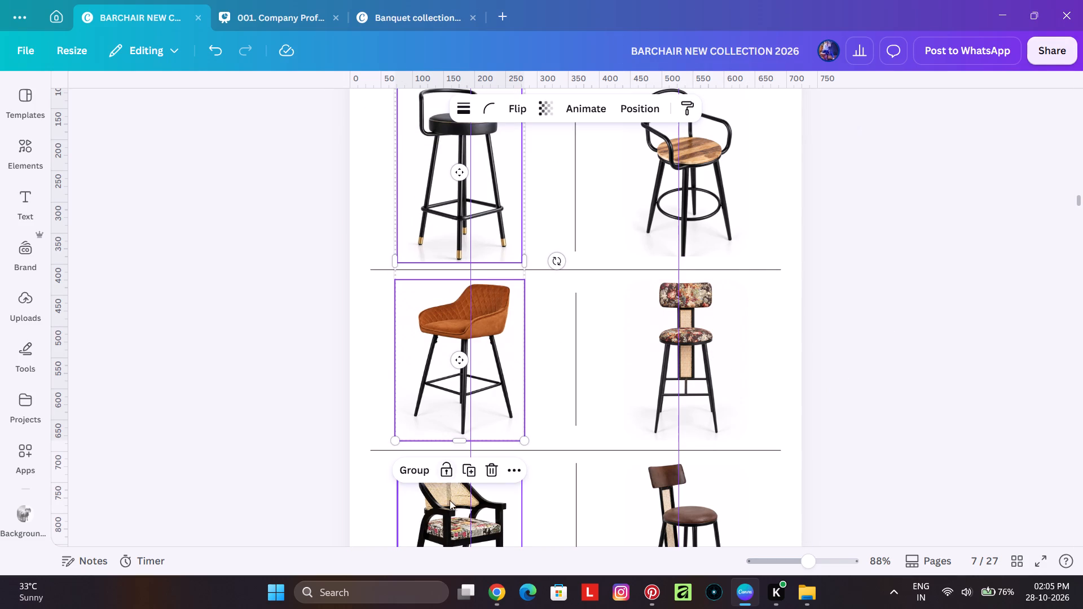
pyautogui.keyDown('shift'); pyautogui.click(448, 514); pyautogui.keyUp('shift')
pyautogui.press('Right')
pyautogui.press('Right')
pyautogui.press('Right')
pyautogui.press('Right')
pyautogui.press('Right')
pyautogui.press('Right')
pyautogui.press('Right')
pyautogui.press('Right')
pyautogui.press('Right')
pyautogui.press('Right')
pyautogui.press('Right')
pyautogui.press('Right')
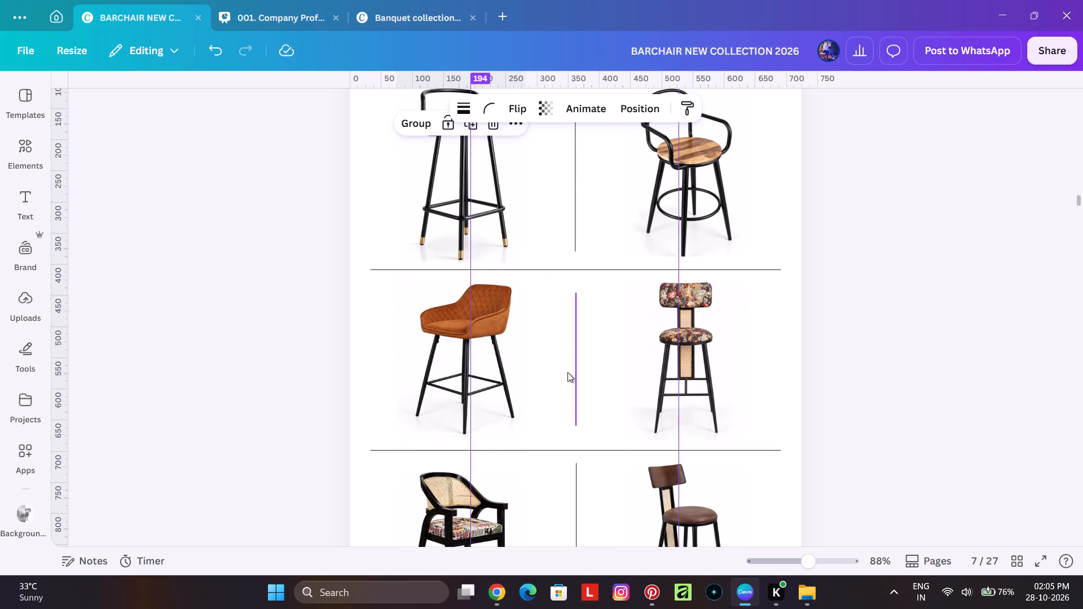
pyautogui.press('Right')
pyautogui.press('Left')
pyautogui.press('Left')
pyautogui.press('Right')
pyautogui.press('Right')
pyautogui.press('Right')
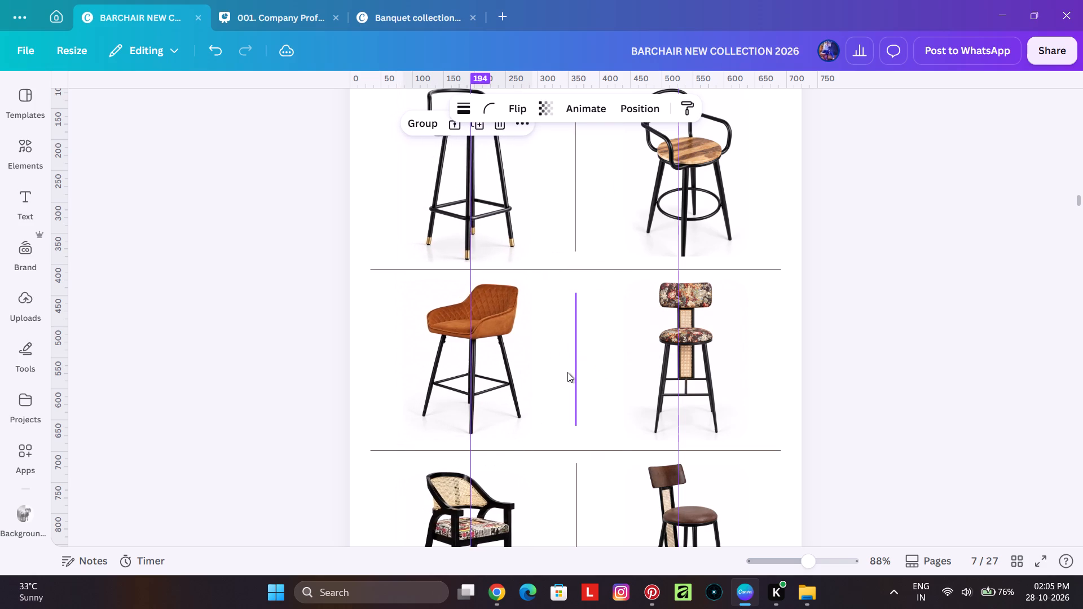
pyautogui.press('Right')
pyautogui.press('Right')
pyautogui.press('Right')
pyautogui.press('Left')
pyautogui.press('Right')
pyautogui.press('Right')
pyautogui.press('Right')
pyautogui.press('Right')
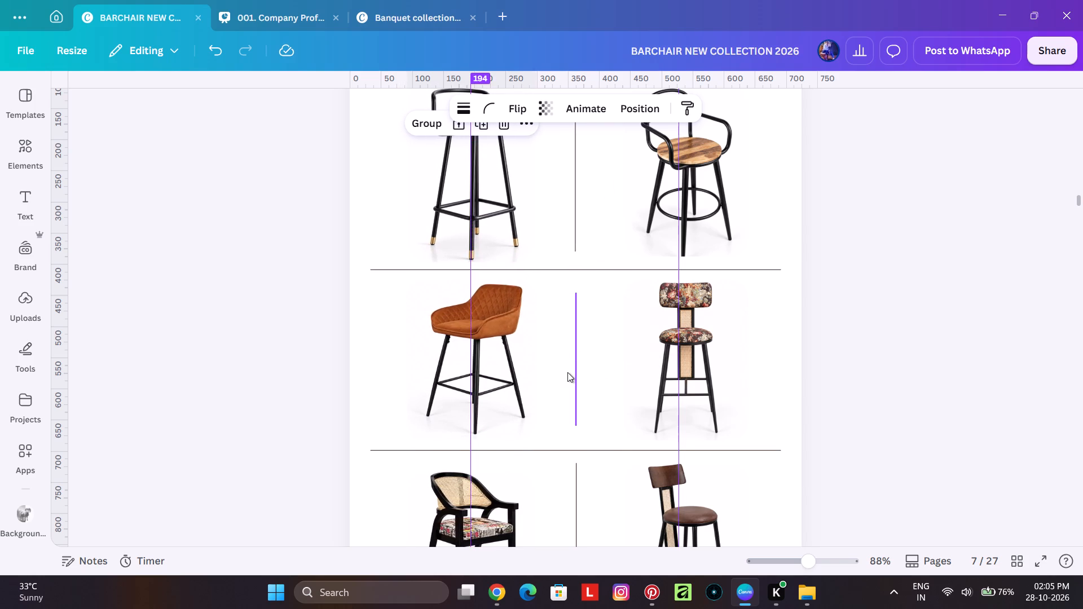
pyautogui.press('Left')
pyautogui.press('Left')
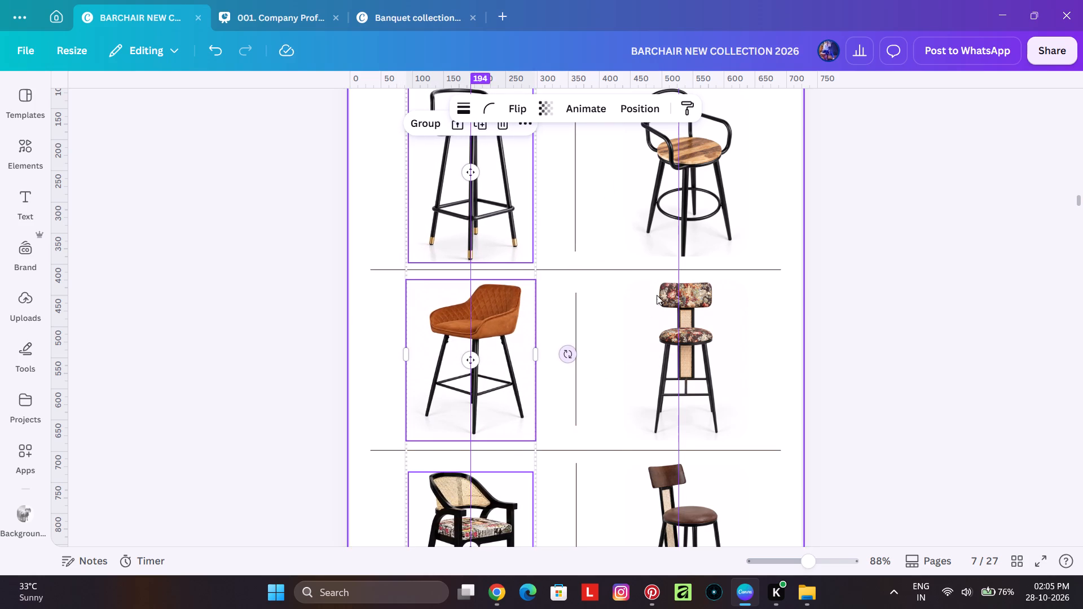
# Nudge the three right-column chairs on page 7 together to the left until they are centred on the right column guide.
pyautogui.click(713, 210)
pyautogui.keyDown('shift'); pyautogui.click(699, 373); pyautogui.keyUp('shift')
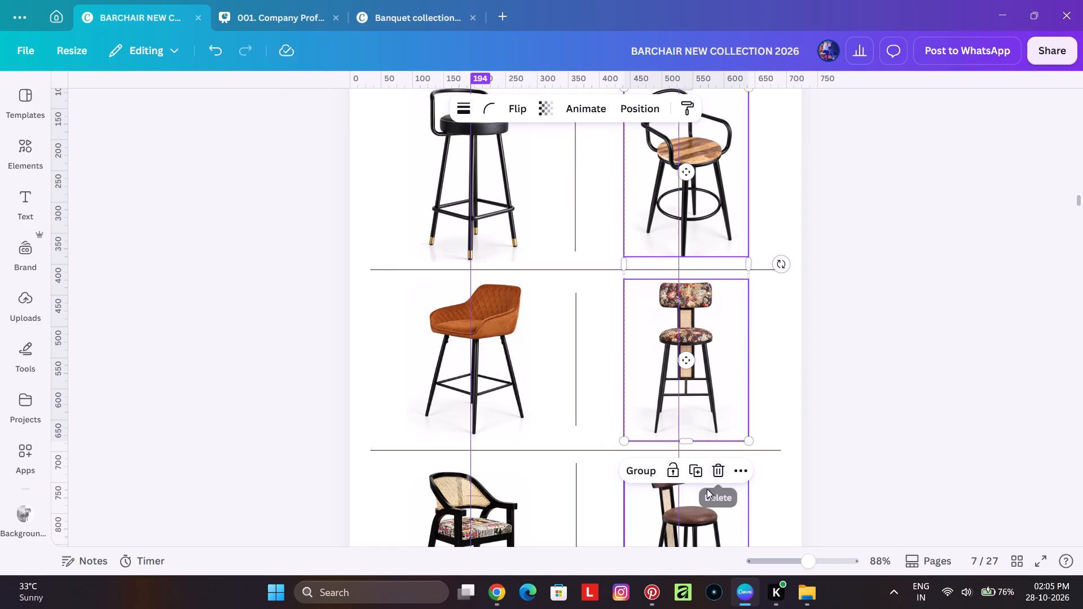
pyautogui.keyDown('shift'); pyautogui.click(700, 517); pyautogui.keyUp('shift')
pyautogui.press('Left')
pyautogui.press('Left')
pyautogui.press('Left')
pyautogui.press('Left')
pyautogui.press('Left')
pyautogui.press('Left')
pyautogui.press('Left')
pyautogui.press('Left')
pyautogui.press('Left')
pyautogui.press('Left')
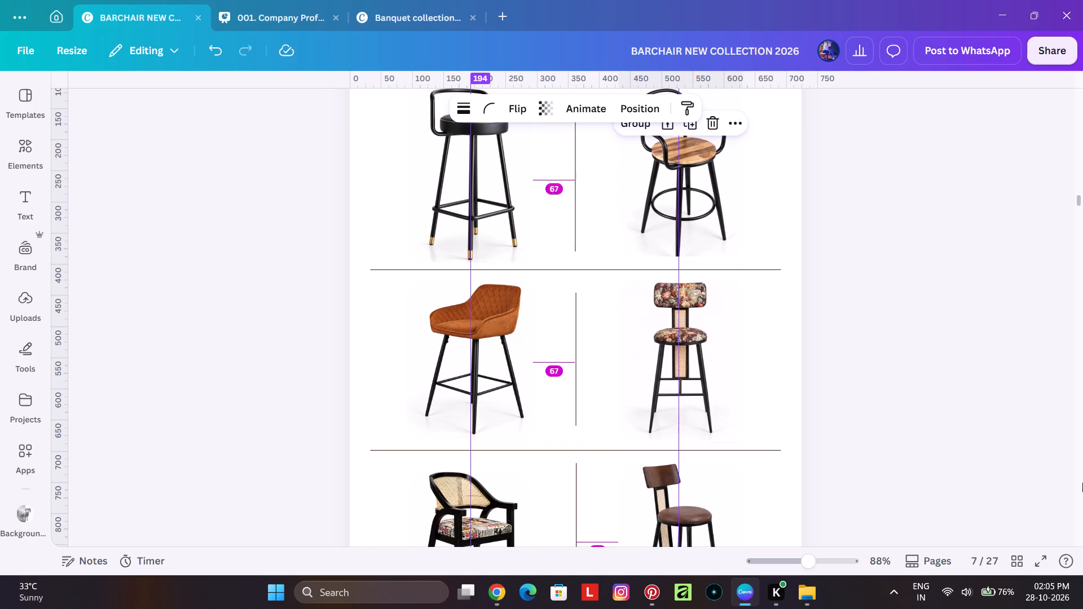
pyautogui.press('Left')
pyautogui.press('Left')
pyautogui.press('Left')
pyautogui.press('Left')
pyautogui.press('Right')
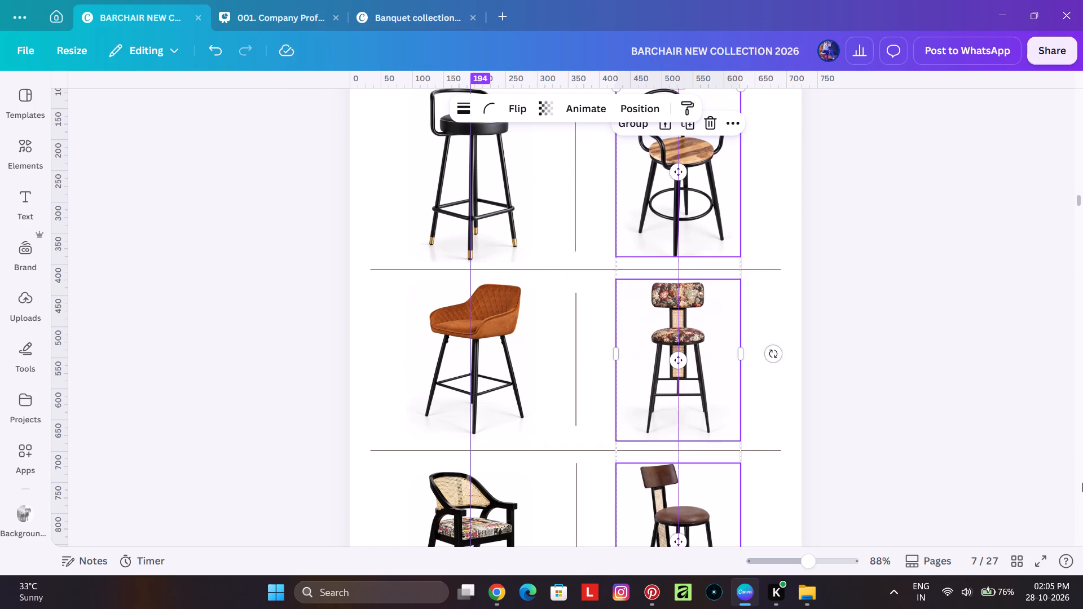
pyautogui.keyDown('ctrl'); pyautogui.scroll(-5, 1082, 479); pyautogui.keyUp('ctrl')
pyautogui.click(717, 433)
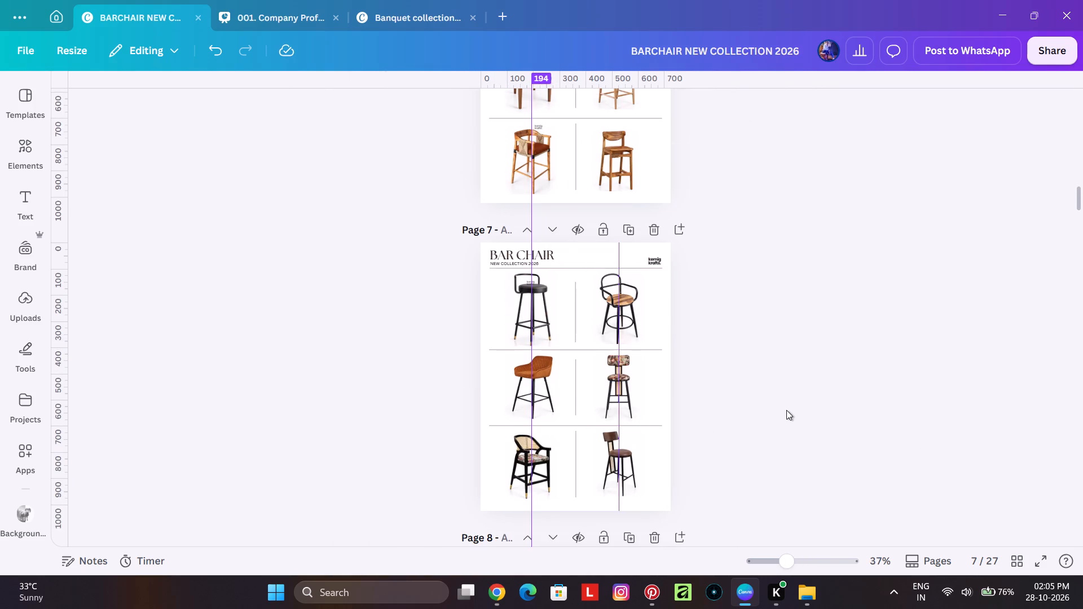
# Move page 9, the one with two empty left-column cells, up two places so it becomes page 7.
pyautogui.scroll(4, 710, 355)
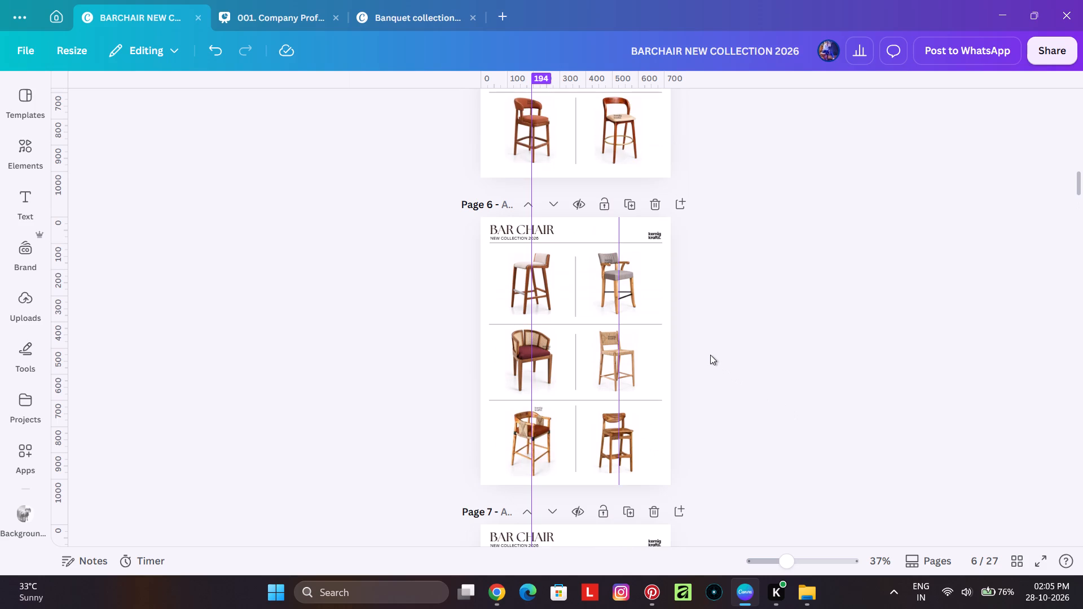
pyautogui.scroll(-6, 711, 353)
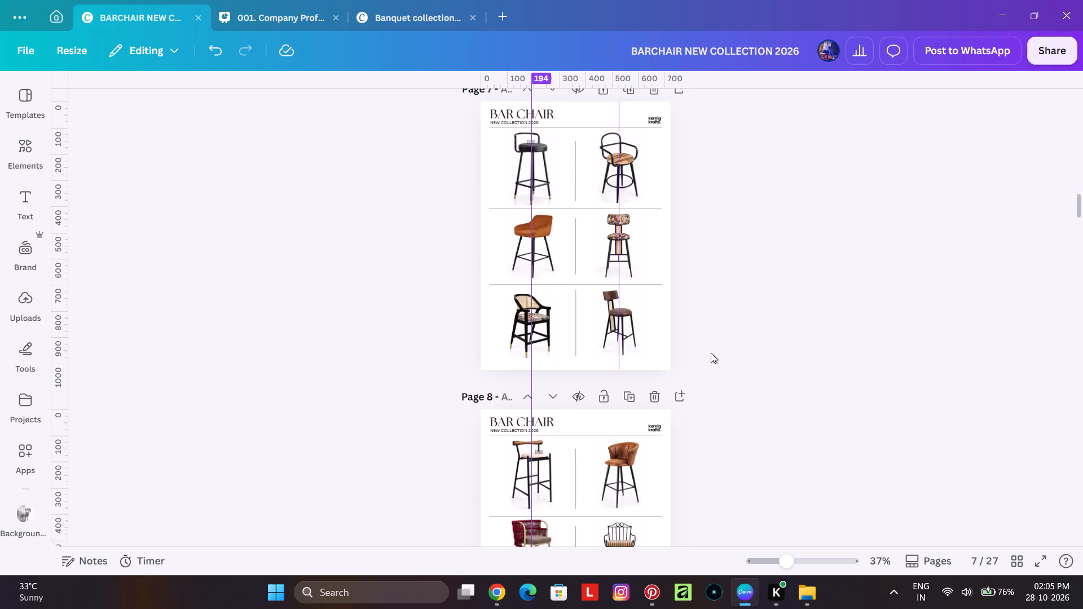
pyautogui.scroll(7, 711, 353)
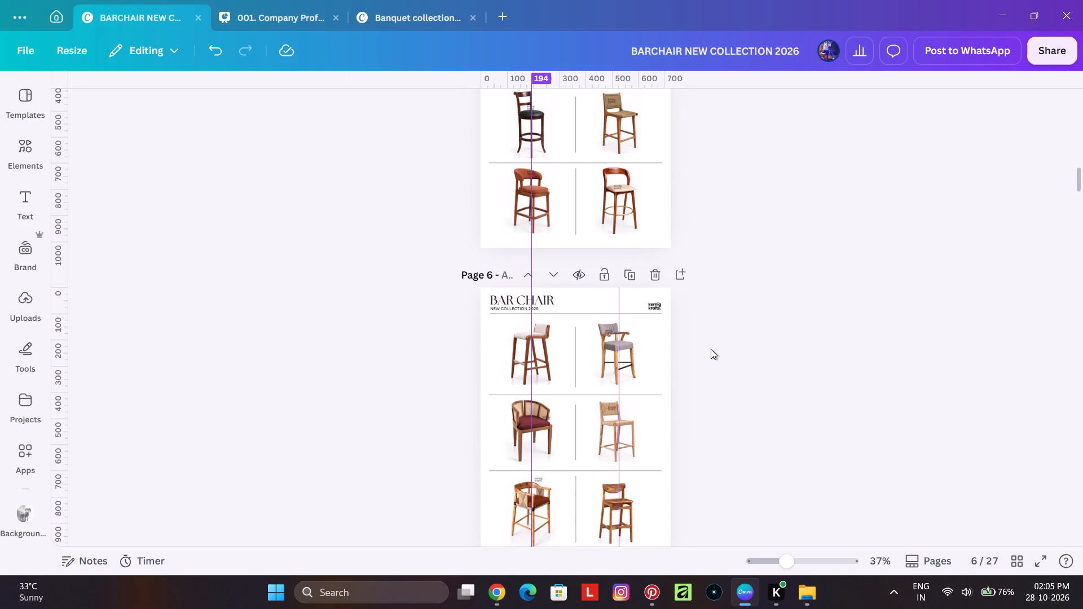
pyautogui.scroll(-8, 711, 349)
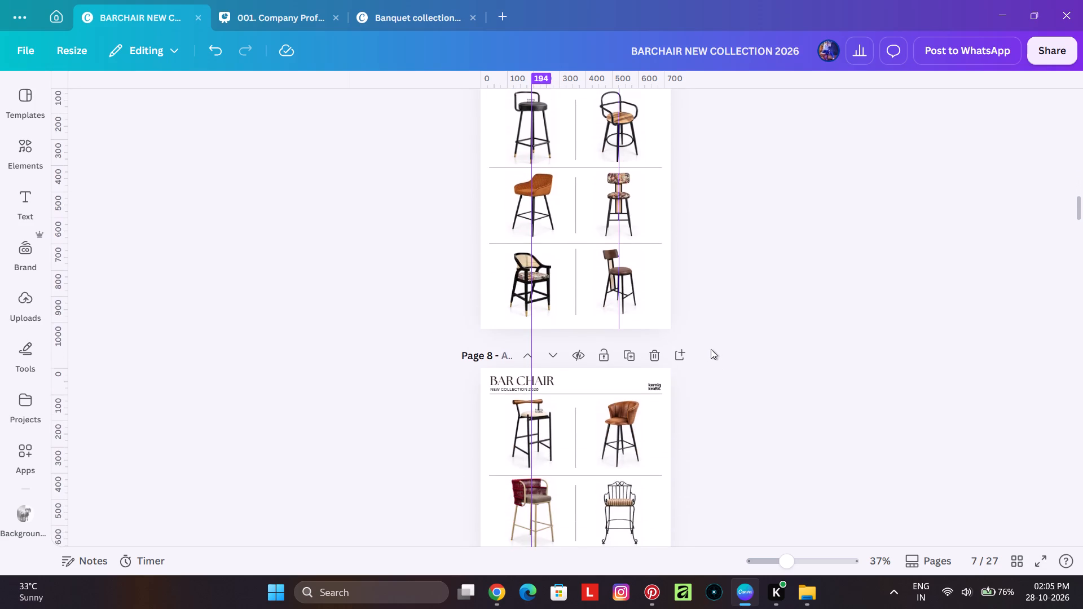
pyautogui.scroll(-5, 708, 322)
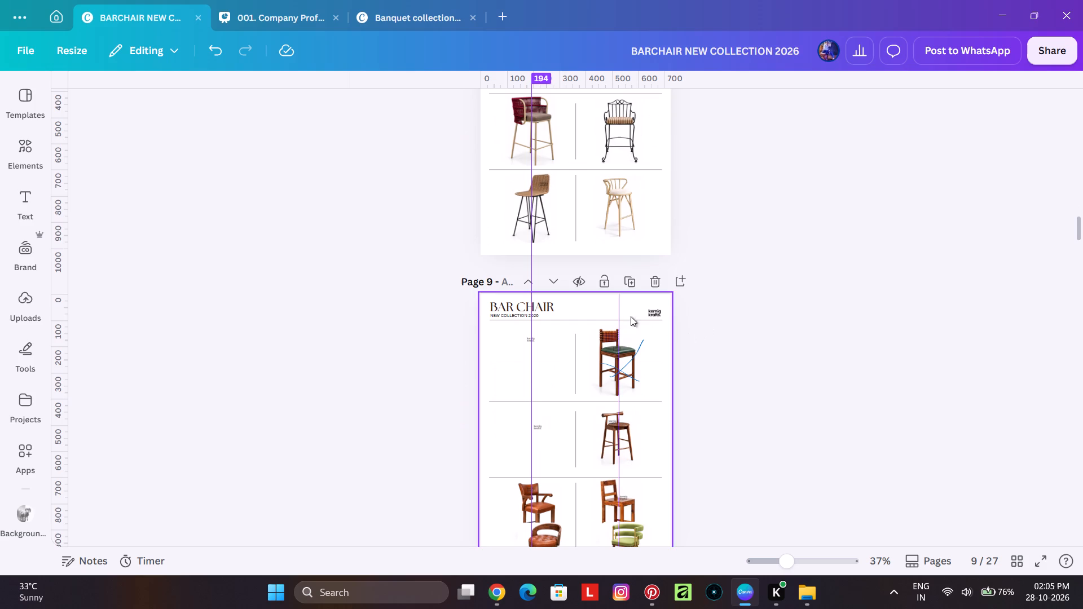
pyautogui.click(521, 280)
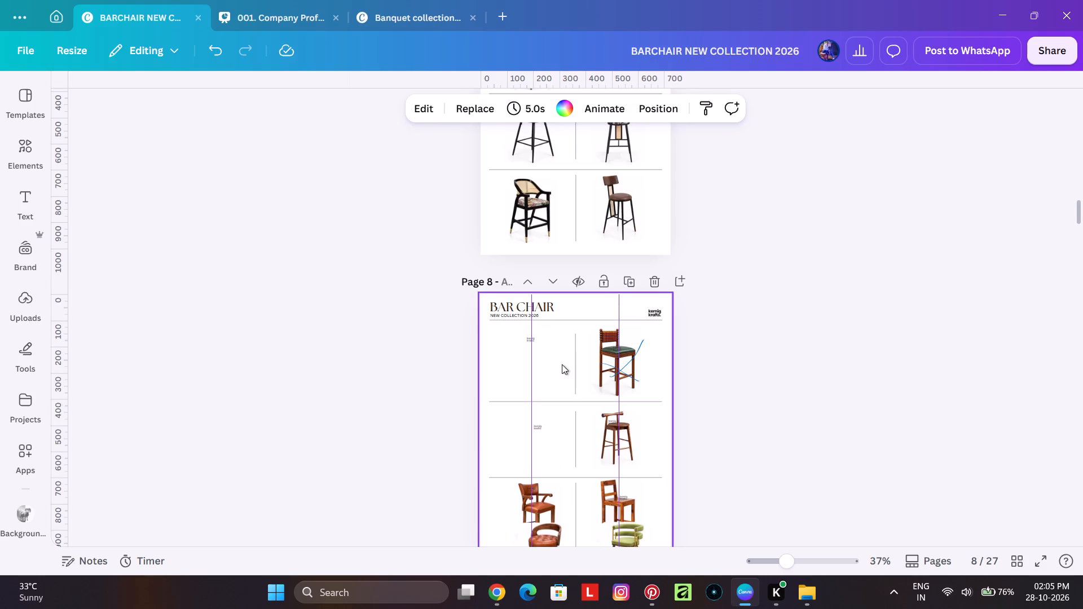
pyautogui.click(525, 288)
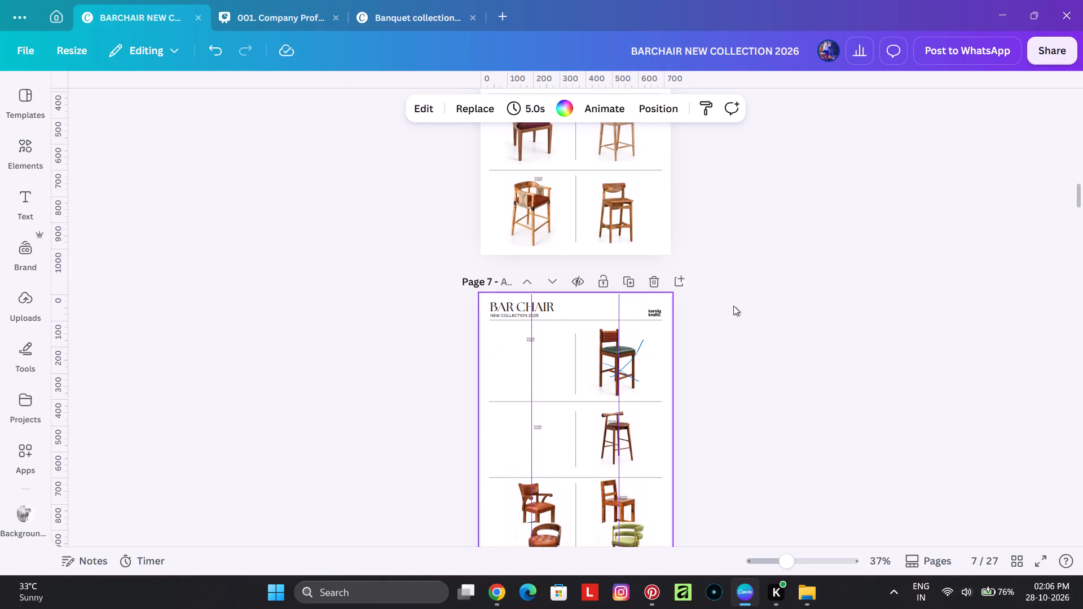
# Move the brown leather round-back stool from page 7's bottom edge into the empty top-left cell, centred on the left column guide.
pyautogui.scroll(-2, 664, 391)
pyautogui.keyDown('ctrl'); pyautogui.scroll(4, 552, 392); pyautogui.keyUp('ctrl')
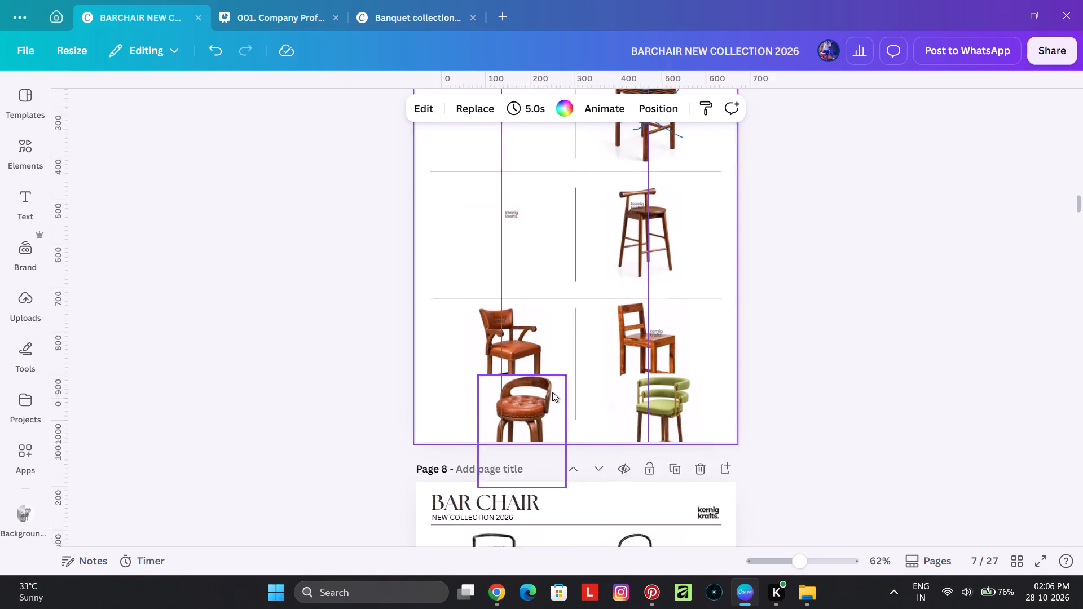
pyautogui.scroll(1, 551, 406)
pyautogui.click(530, 484)
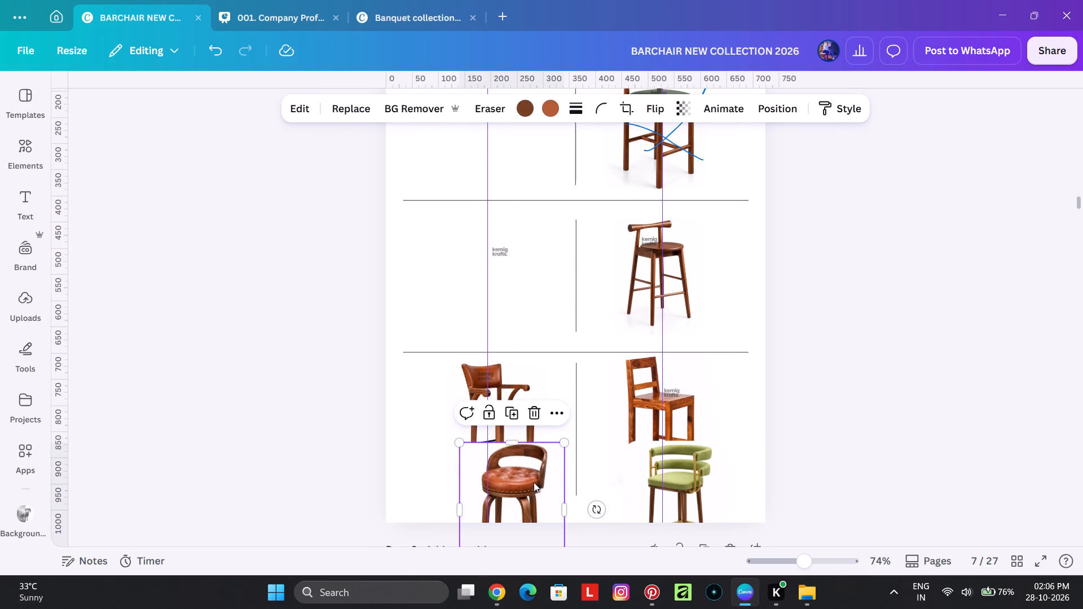
pyautogui.moveTo(528, 482); pyautogui.dragTo(525, 289)
pyautogui.scroll(3, 524, 380)
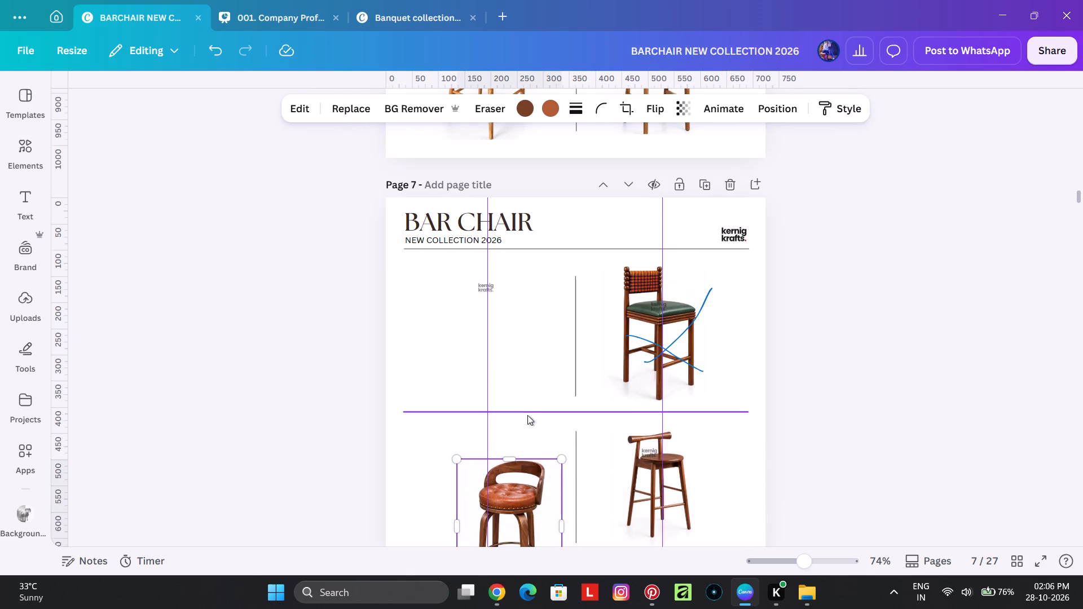
pyautogui.moveTo(517, 500); pyautogui.dragTo(493, 298)
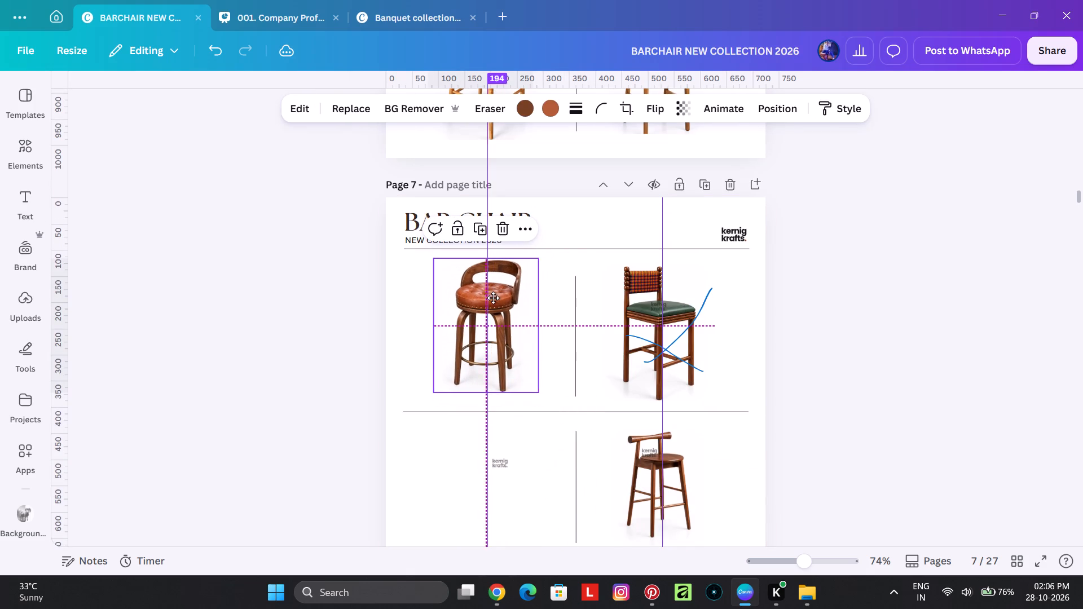
pyautogui.moveTo(493, 298); pyautogui.dragTo(495, 298)
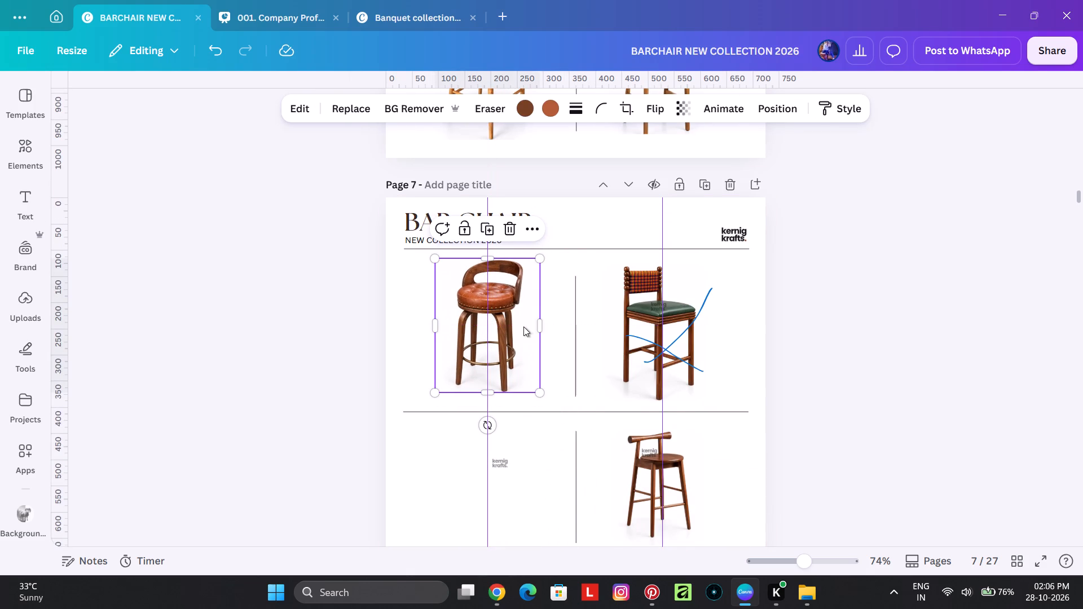
# Send the brown leather round-back stool backward so it sits behind the cell's logo watermark.
pyautogui.rightClick(525, 326)
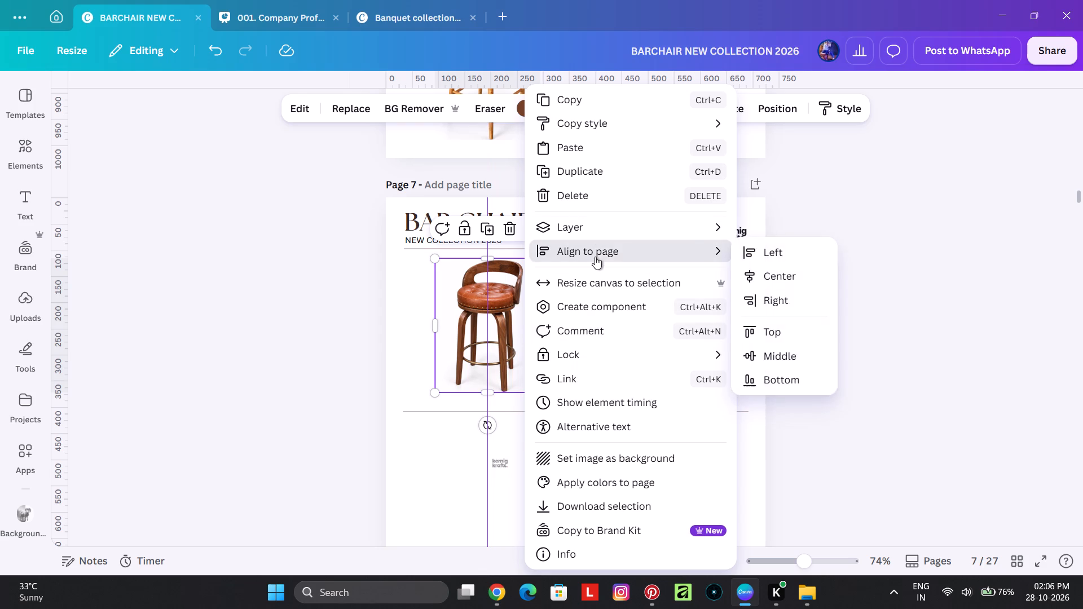
pyautogui.click(789, 275)
pyautogui.click(879, 342)
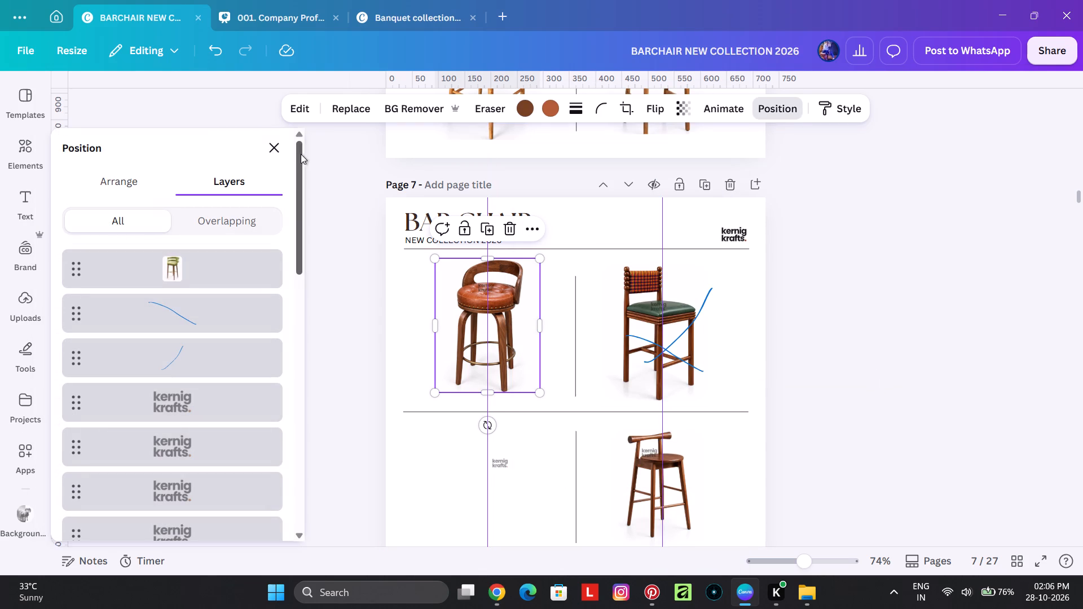
# Delete the two blue pen strokes drawn over the chair in page 7's top-right cell.
pyautogui.click(236, 319)
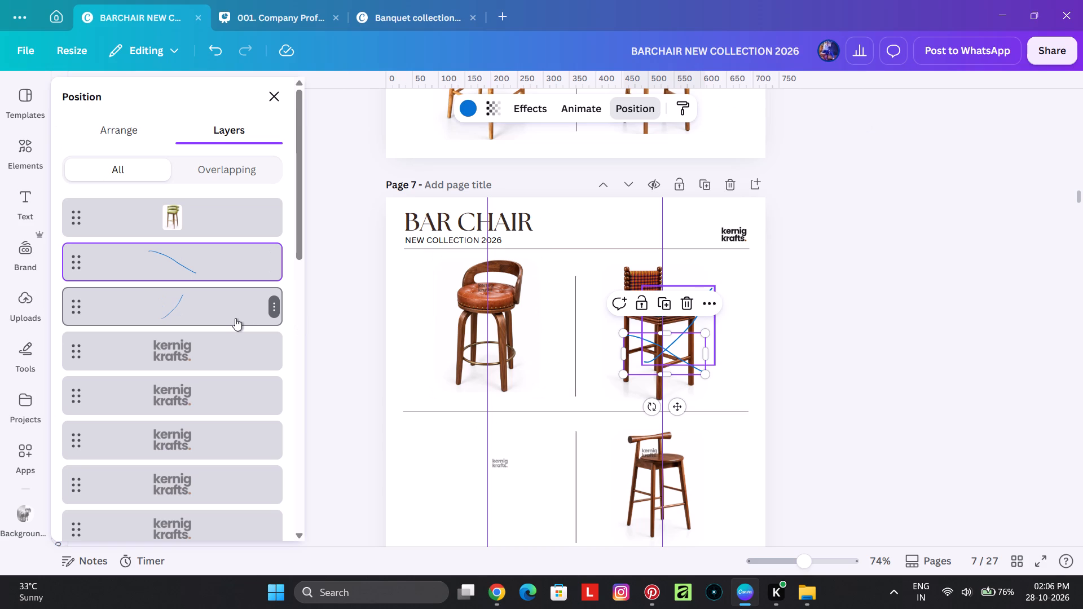
pyautogui.press('Delete')
pyautogui.click(209, 267)
pyautogui.press('Delete')
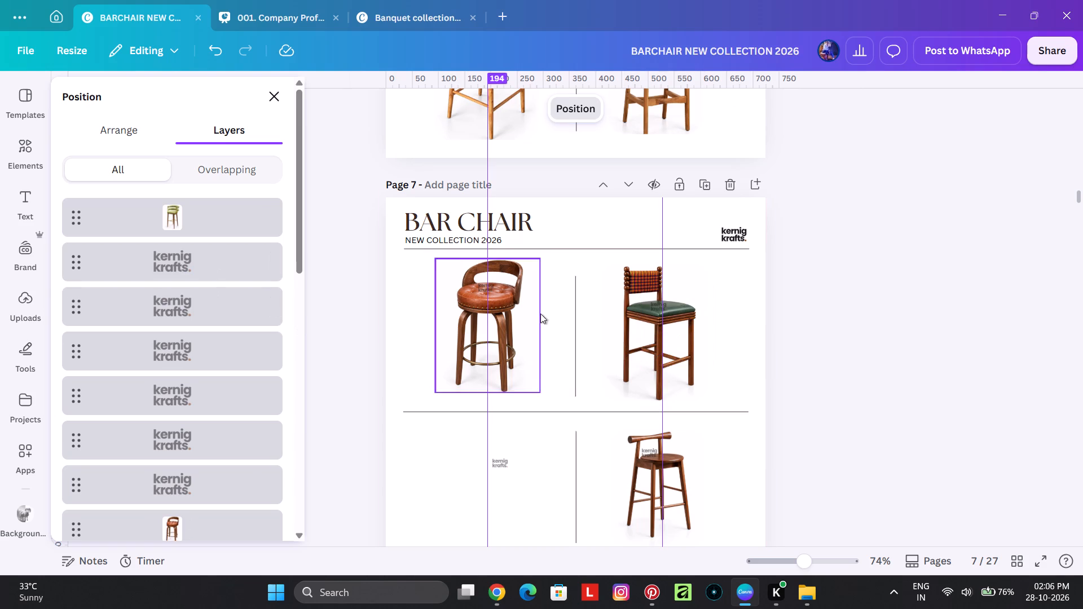
# Delete the woven-back chair with the dark green seat from page 7's top-right cell.
pyautogui.click(623, 326)
pyautogui.press('BackSpace')
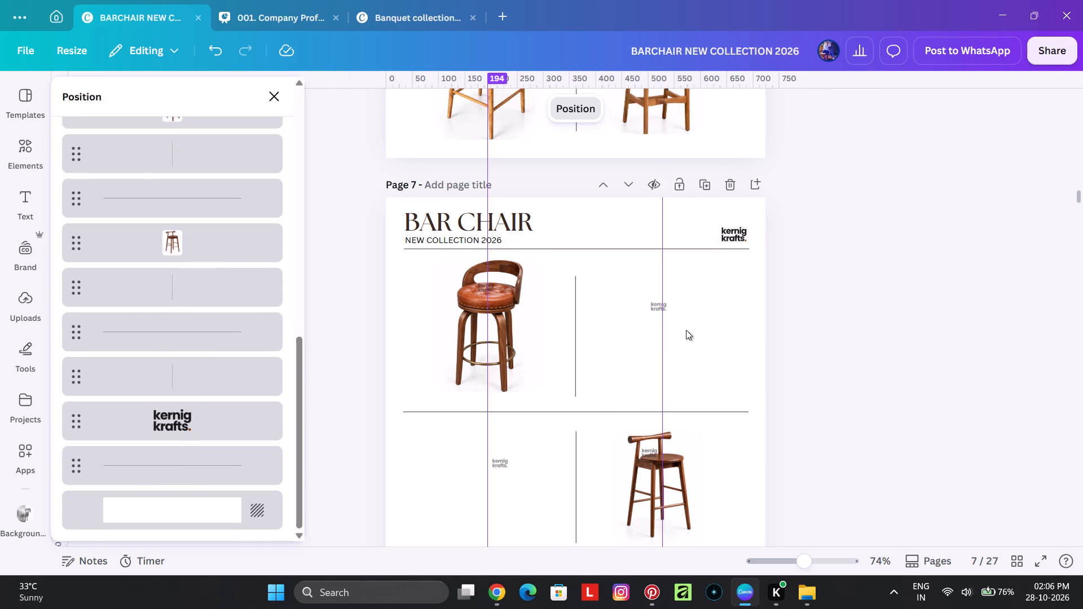
# Move the green upholstered stool from page 7's bottom edge into the emptied top-right cell, centred on the right column guide.
pyautogui.scroll(-4, 692, 328)
pyautogui.click(693, 398)
pyautogui.moveTo(699, 407); pyautogui.dragTo(699, 272)
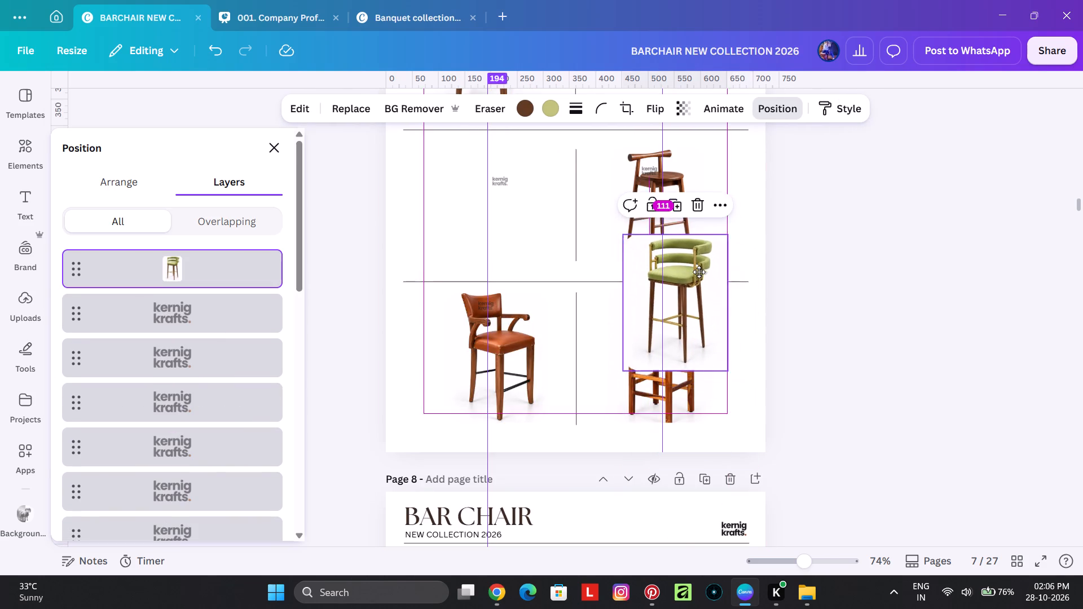
pyautogui.moveTo(699, 272); pyautogui.dragTo(685, 303)
pyautogui.scroll(4, 693, 273)
# Send the green upholstered stool backward behind the cell's logo watermark.
pyautogui.rightClick(688, 321)
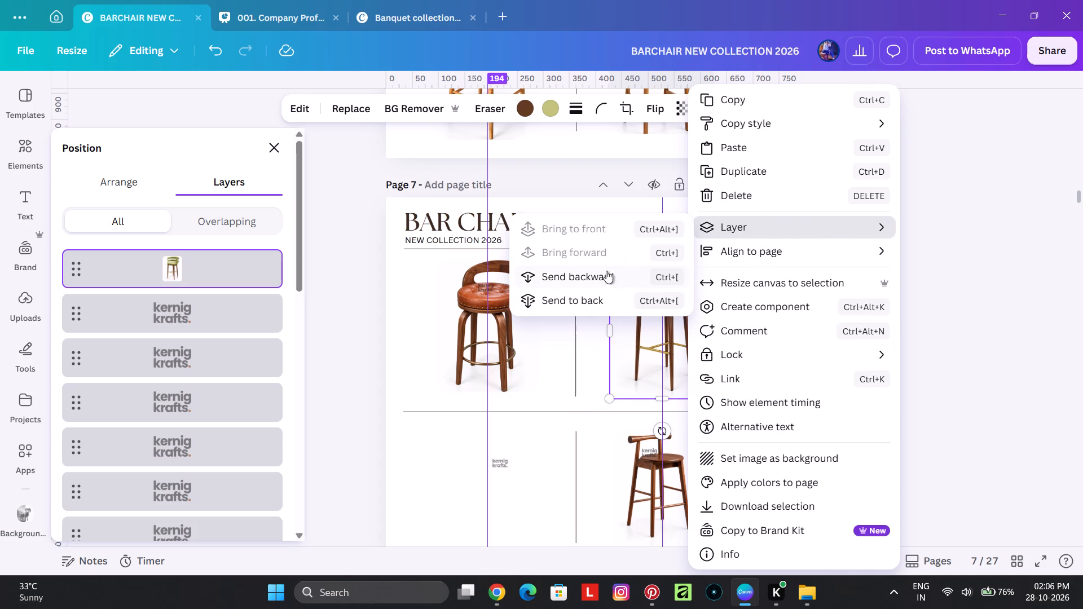
pyautogui.click(606, 274)
pyautogui.click(974, 324)
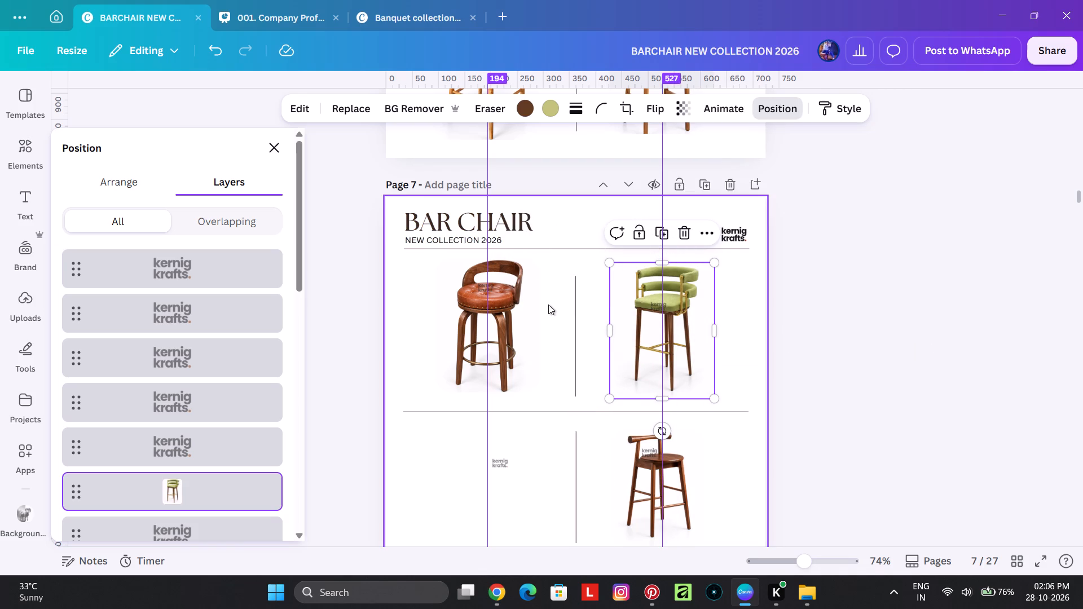
# Review the chairs, their alignment to the column guides and the marked-out items on pages 7 to 11.
pyautogui.scroll(-2, 547, 284)
pyautogui.scroll(-4, 541, 386)
pyautogui.scroll(3, 597, 387)
pyautogui.scroll(-5, 601, 380)
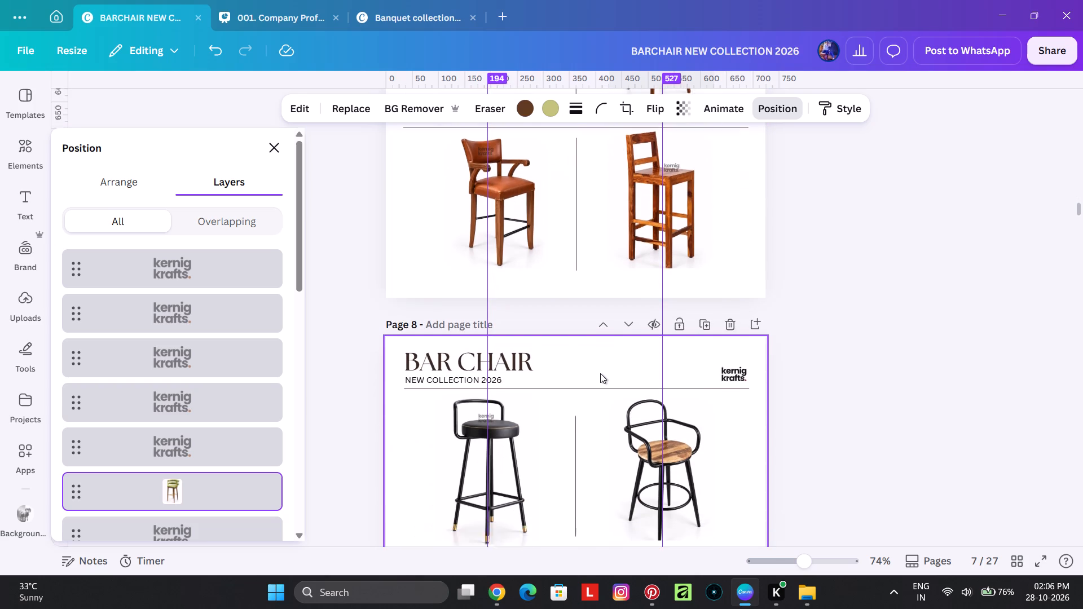
pyautogui.scroll(-3, 600, 372)
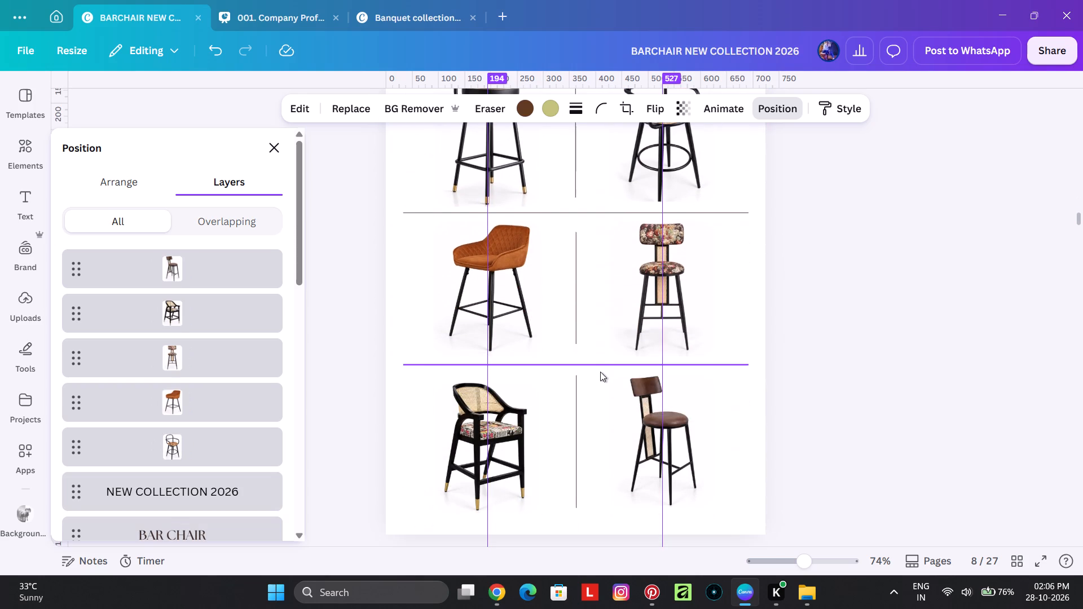
pyautogui.scroll(-7, 599, 365)
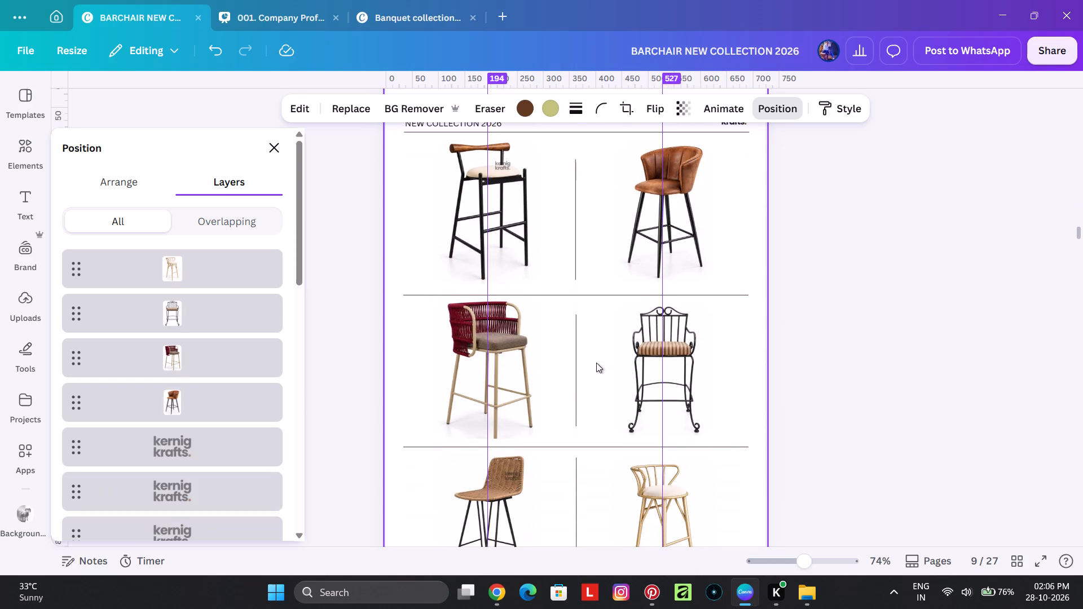
pyautogui.scroll(-5, 596, 363)
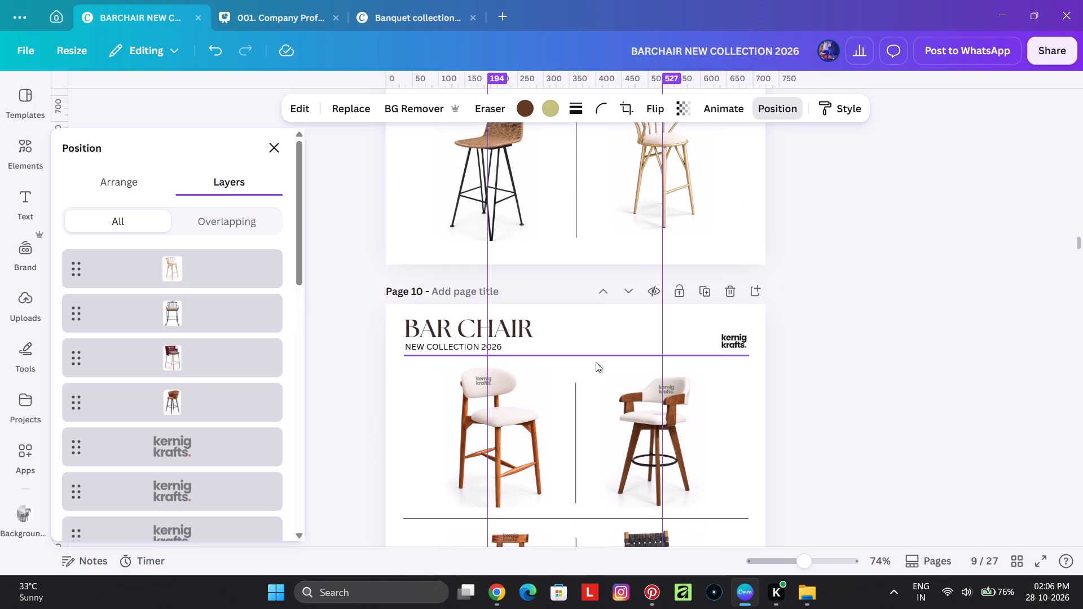
pyautogui.scroll(-4, 596, 362)
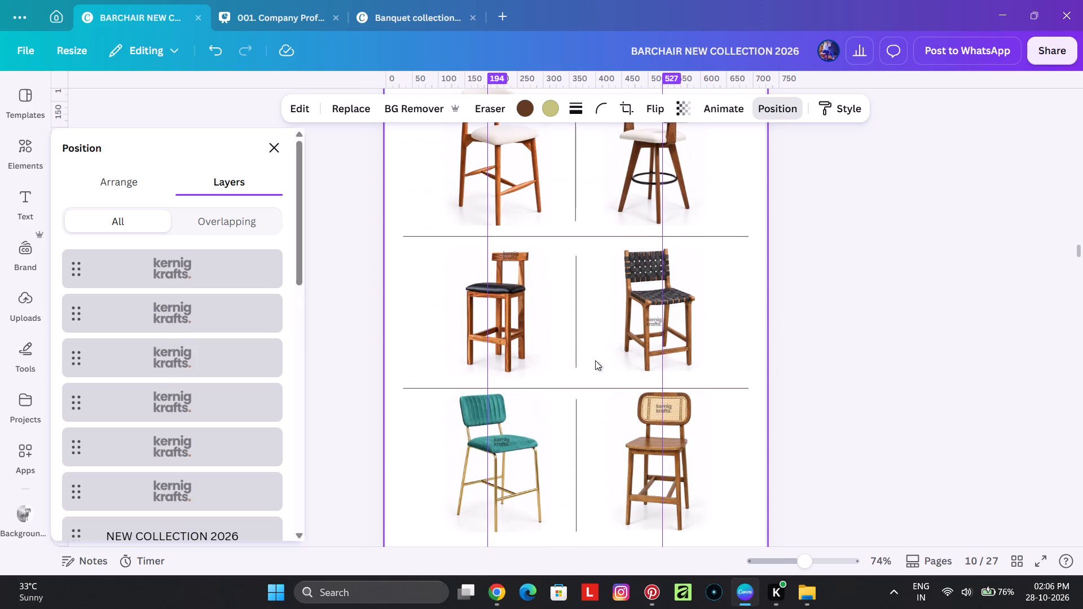
pyautogui.scroll(1, 548, 346)
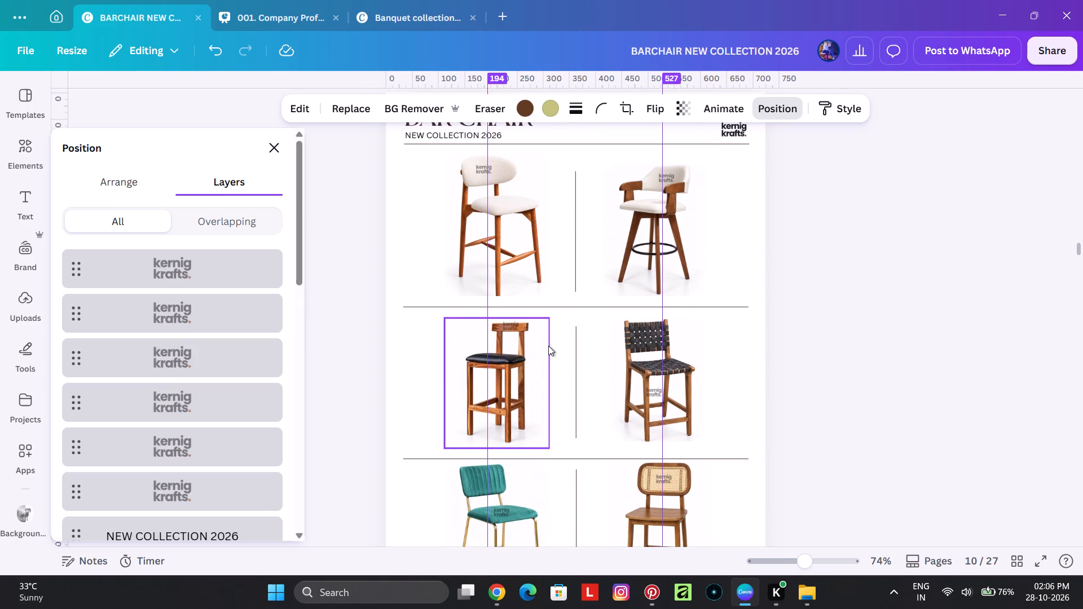
pyautogui.scroll(-8, 548, 346)
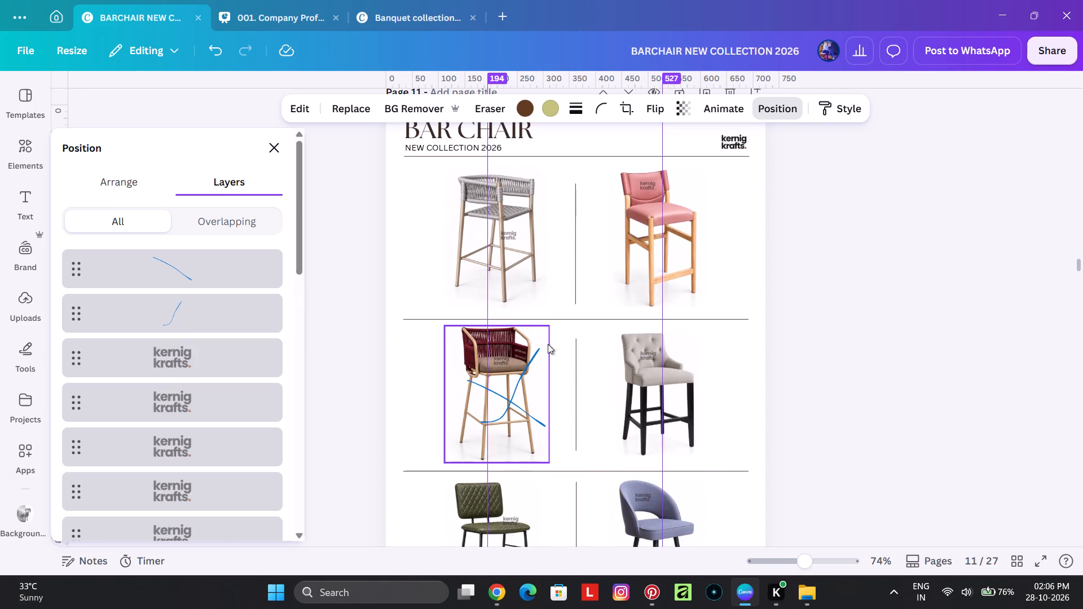
pyautogui.scroll(6, 548, 342)
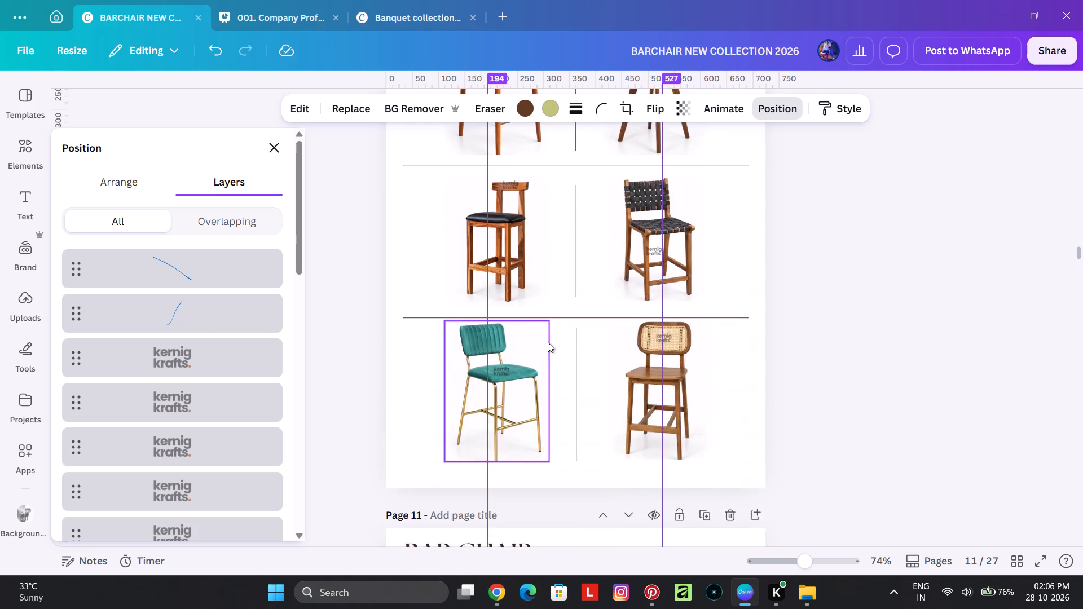
pyautogui.scroll(3, 548, 342)
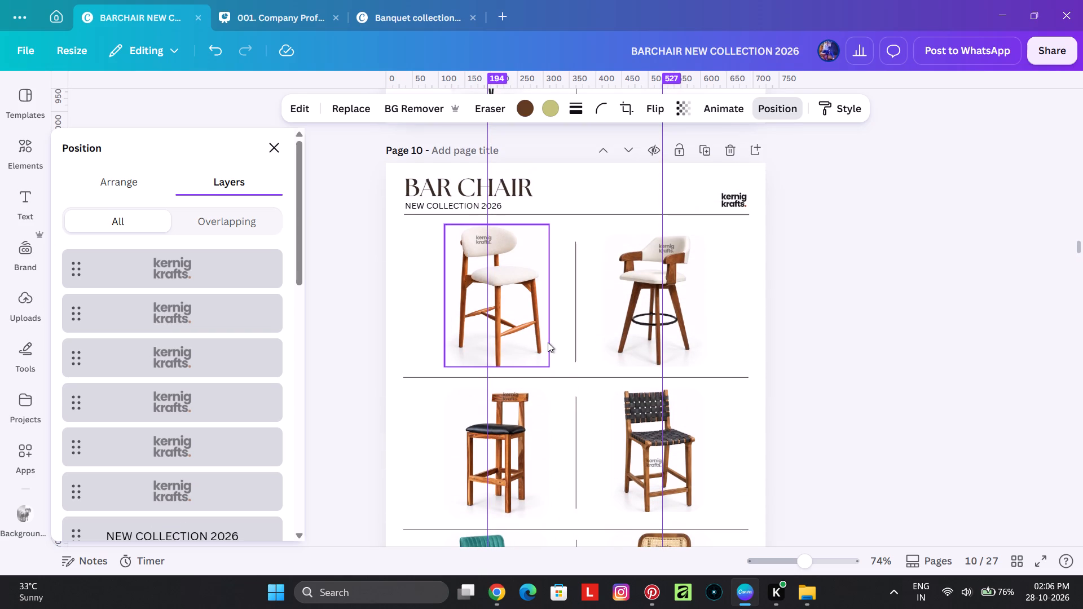
pyautogui.scroll(1, 548, 320)
pyautogui.click(532, 353)
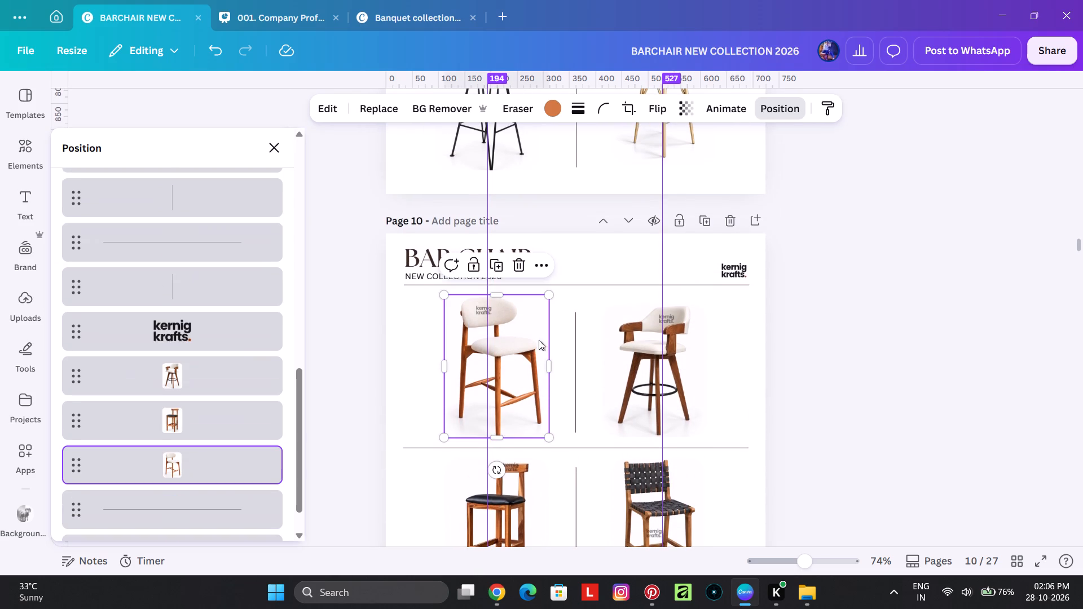
pyautogui.scroll(-3, 543, 336)
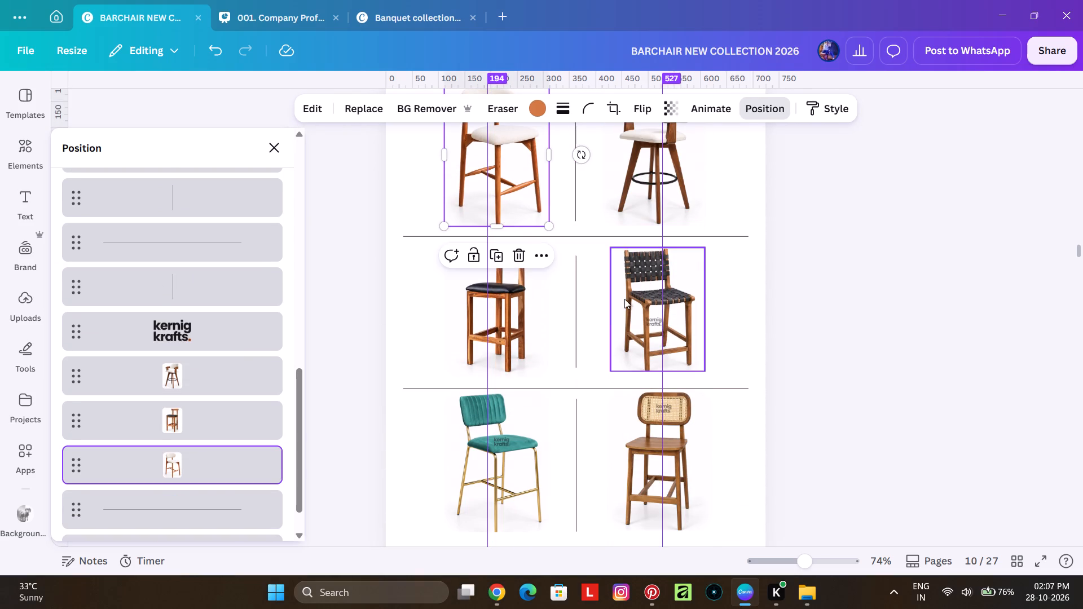
pyautogui.scroll(-2, 523, 352)
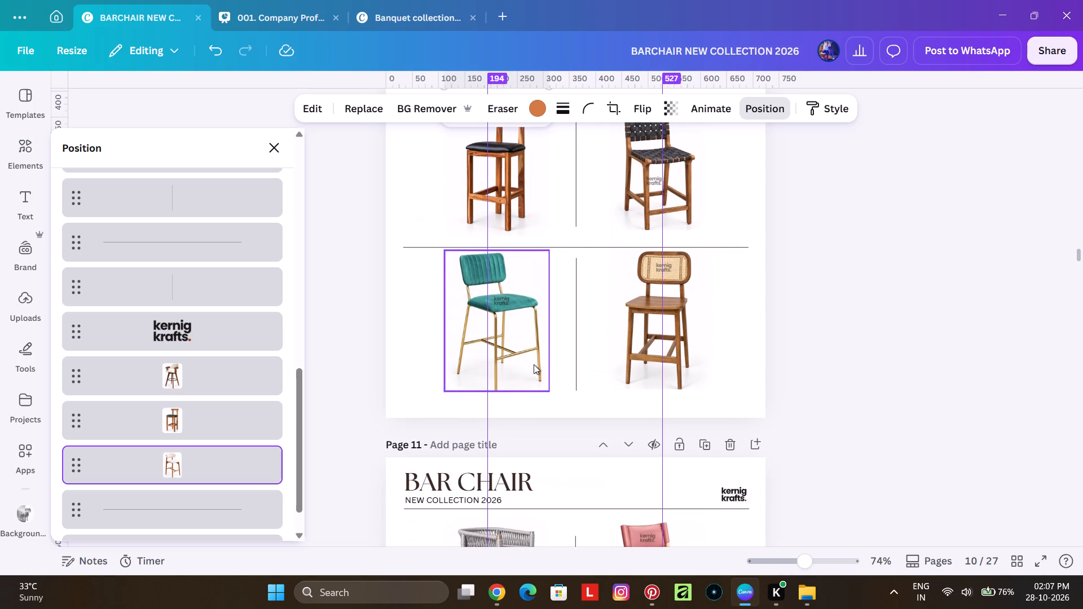
pyautogui.scroll(-3, 534, 351)
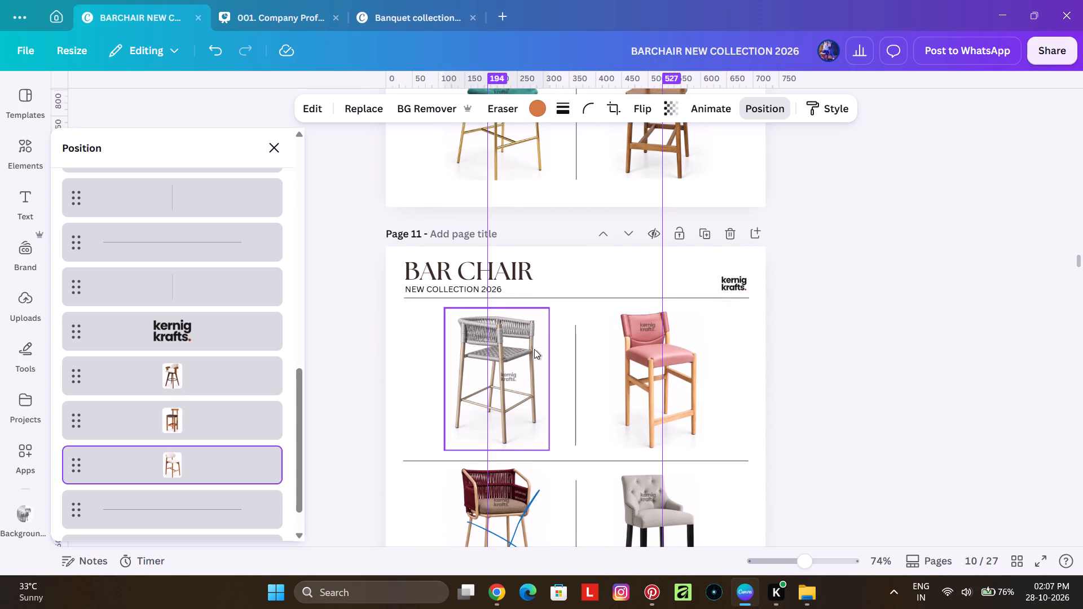
pyautogui.scroll(-2, 534, 349)
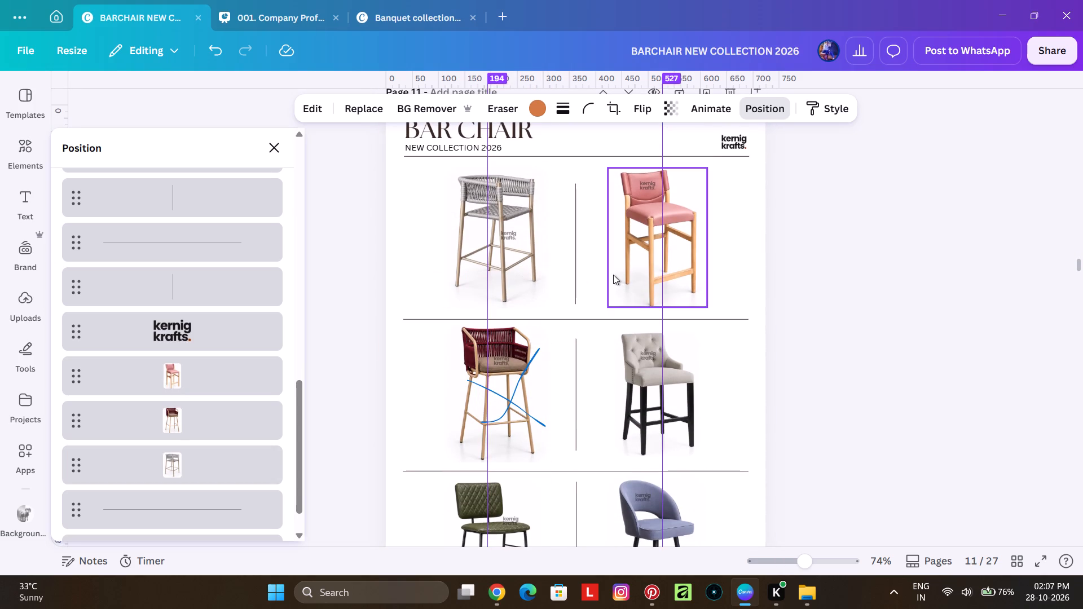
pyautogui.scroll(3, 632, 304)
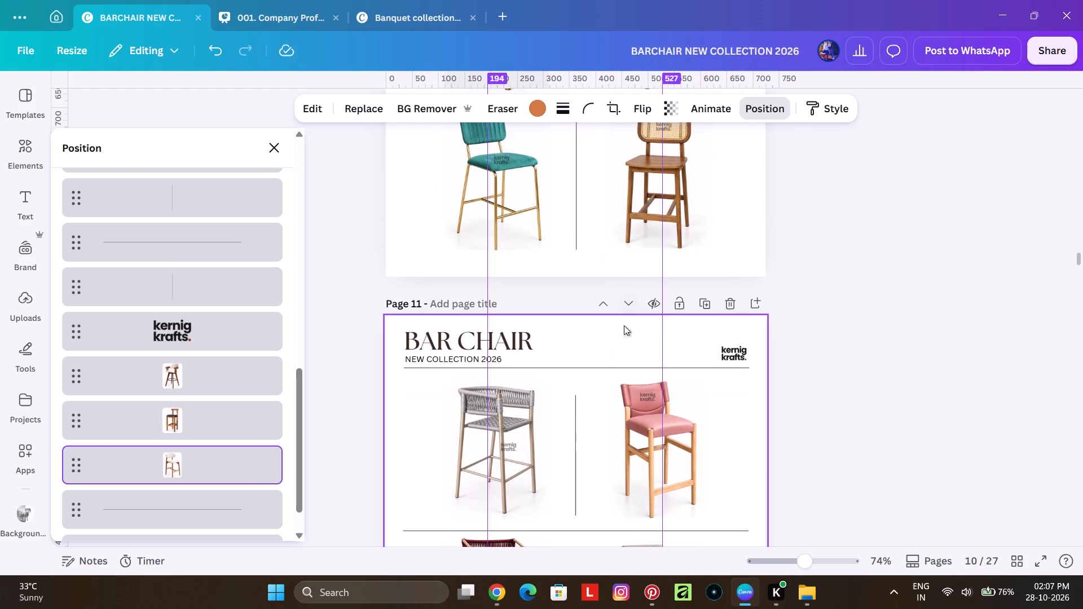
# Swap the pink chair in page 11's top-right cell with the teal chair in page 10's bottom-left cell.
pyautogui.click(635, 416)
pyautogui.moveTo(635, 436); pyautogui.dragTo(634, 436)
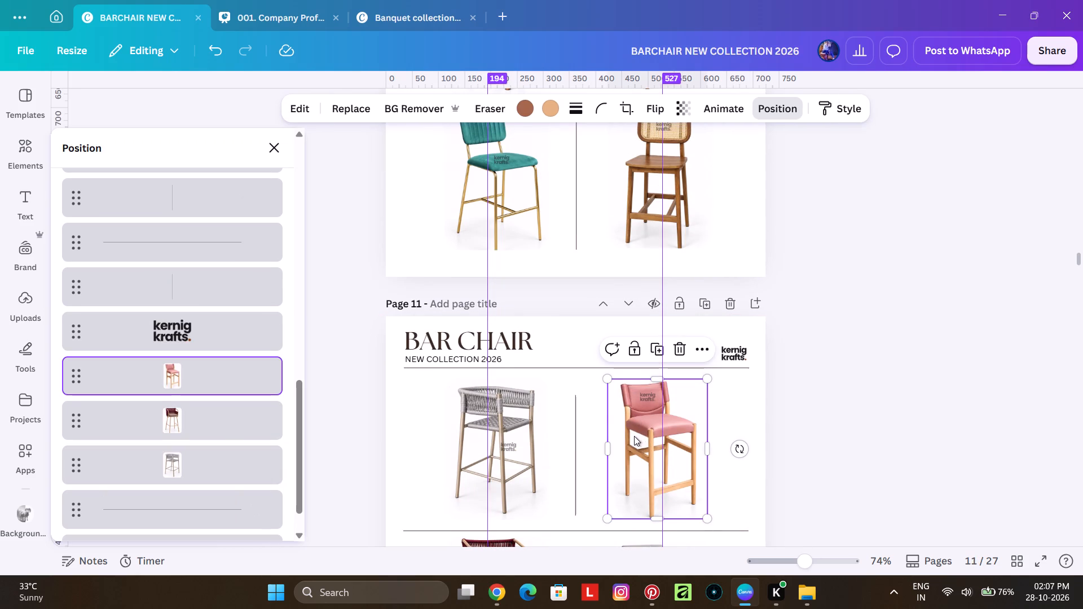
pyautogui.moveTo(634, 436); pyautogui.dragTo(380, 186)
pyautogui.click(507, 218)
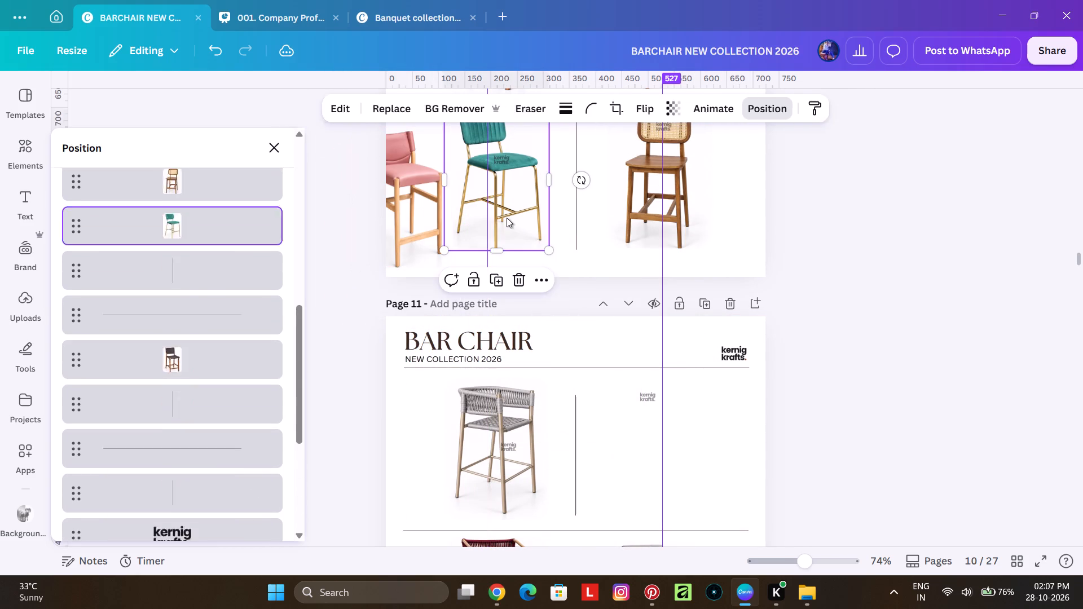
pyautogui.moveTo(513, 214); pyautogui.dragTo(677, 486)
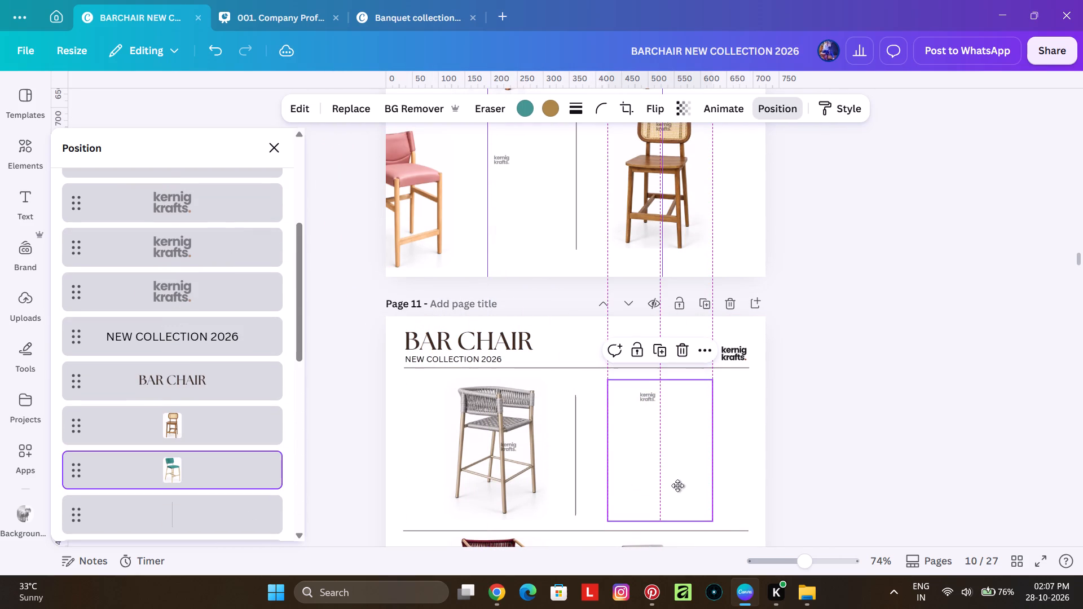
pyautogui.moveTo(677, 486); pyautogui.dragTo(679, 484)
pyautogui.moveTo(420, 225); pyautogui.dragTo(477, 202)
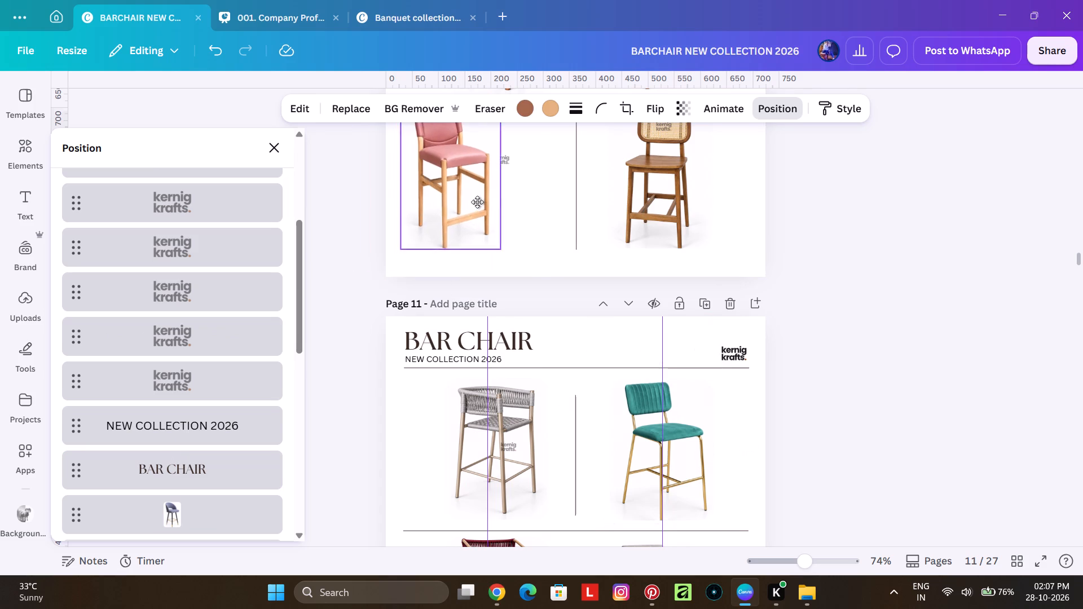
pyautogui.moveTo(477, 202); pyautogui.dragTo(511, 189)
pyautogui.scroll(3, 518, 255)
pyautogui.scroll(-3, 532, 360)
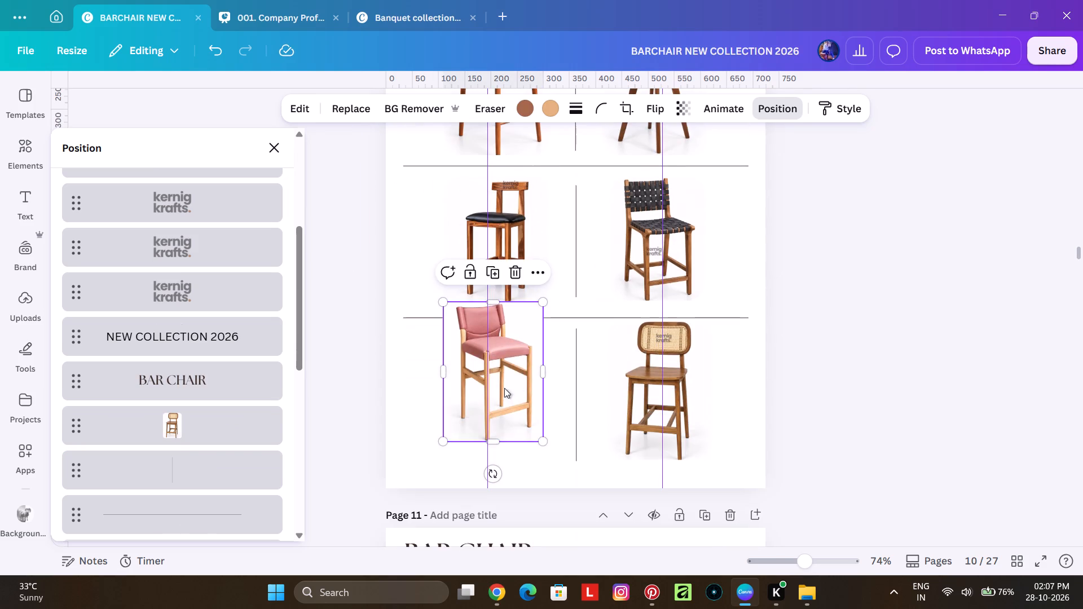
pyautogui.moveTo(494, 356); pyautogui.dragTo(496, 391)
# Send the pink chair on page 10 backward behind the cell's logo watermark.
pyautogui.rightClick(515, 405)
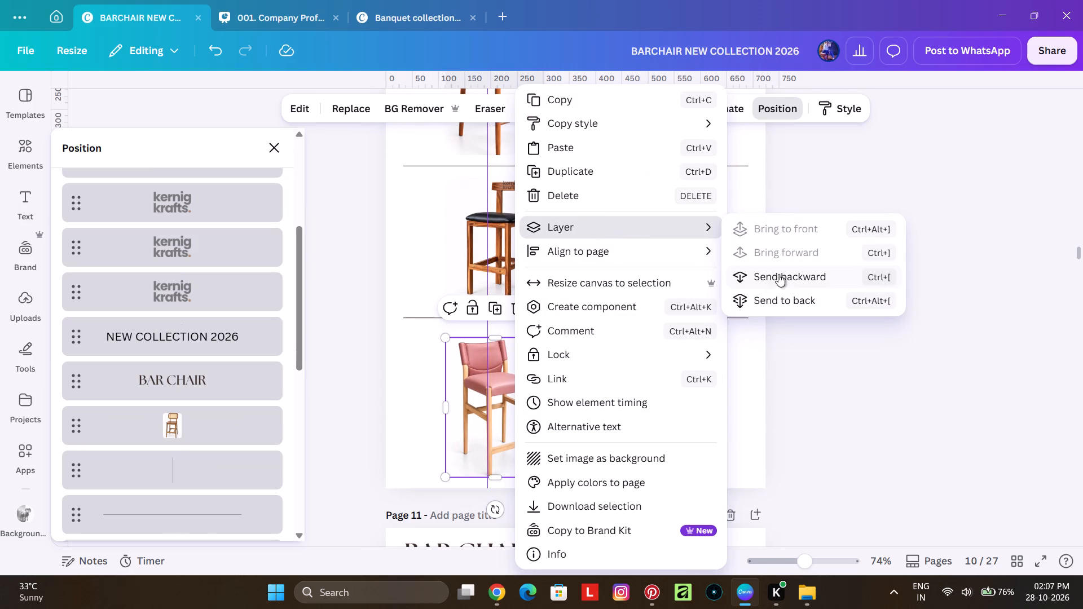
pyautogui.click(780, 276)
pyautogui.click(855, 439)
# Align the three chairs in page 10's left column to a common horizontal centre.
pyautogui.scroll(2, 901, 413)
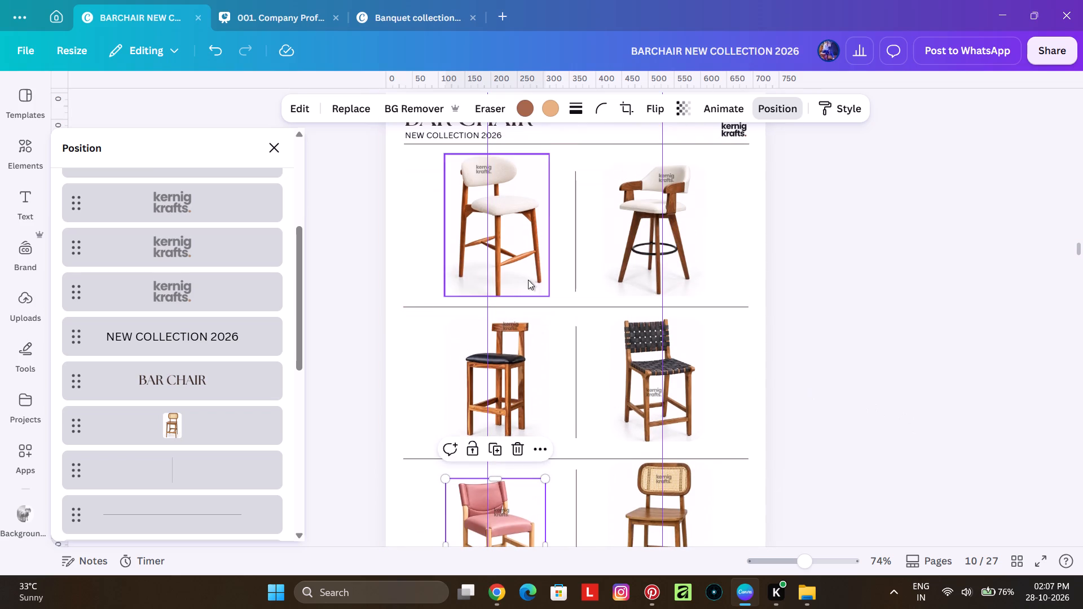
pyautogui.click(525, 259)
pyautogui.scroll(-2, 529, 339)
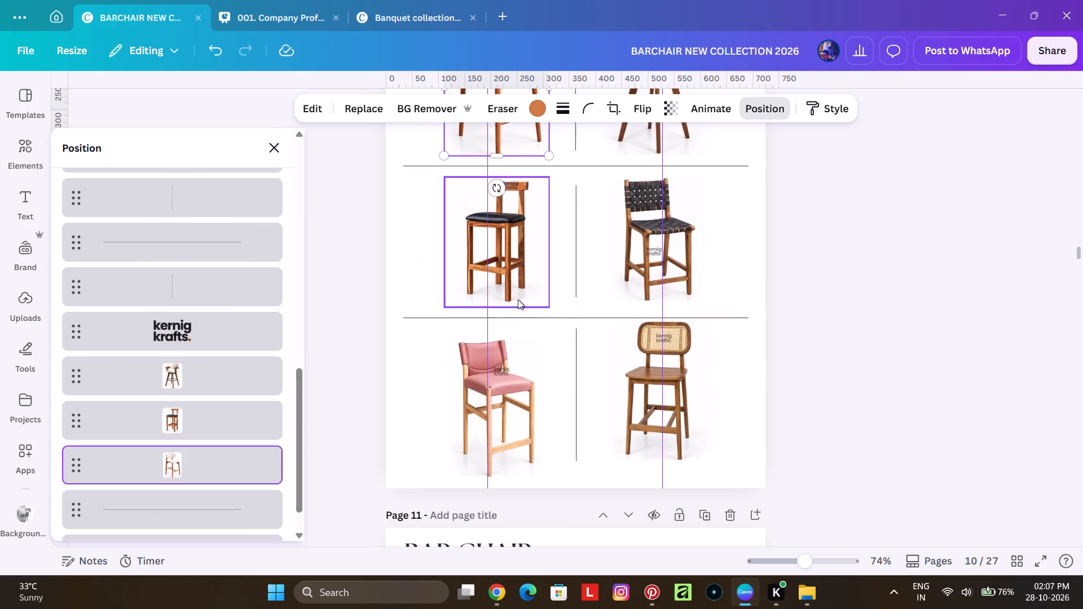
pyautogui.scroll(1, 518, 299)
pyautogui.keyDown('shift'); pyautogui.click(518, 298); pyautogui.keyUp('shift')
pyautogui.scroll(-1, 518, 424)
pyautogui.keyDown('shift'); pyautogui.click(521, 415); pyautogui.keyUp('shift')
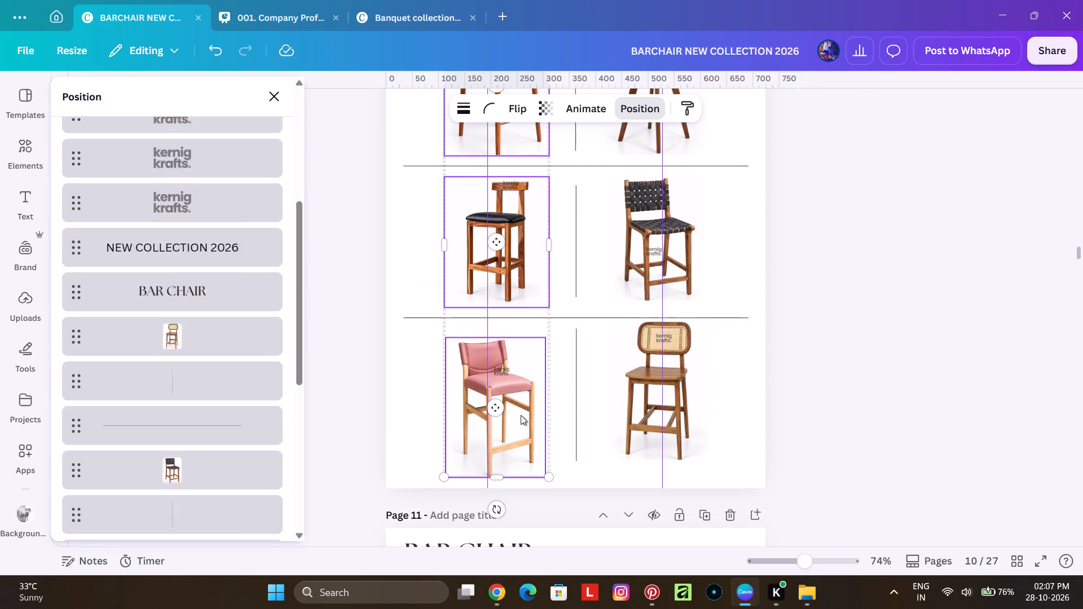
pyautogui.rightClick(526, 405)
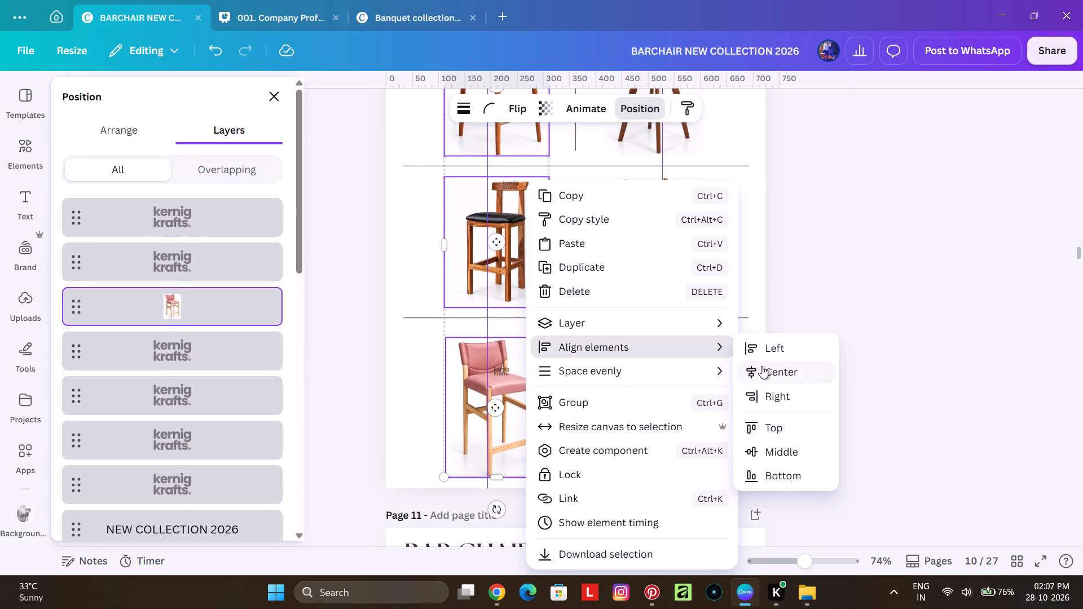
pyautogui.click(761, 366)
pyautogui.click(893, 378)
pyautogui.click(856, 401)
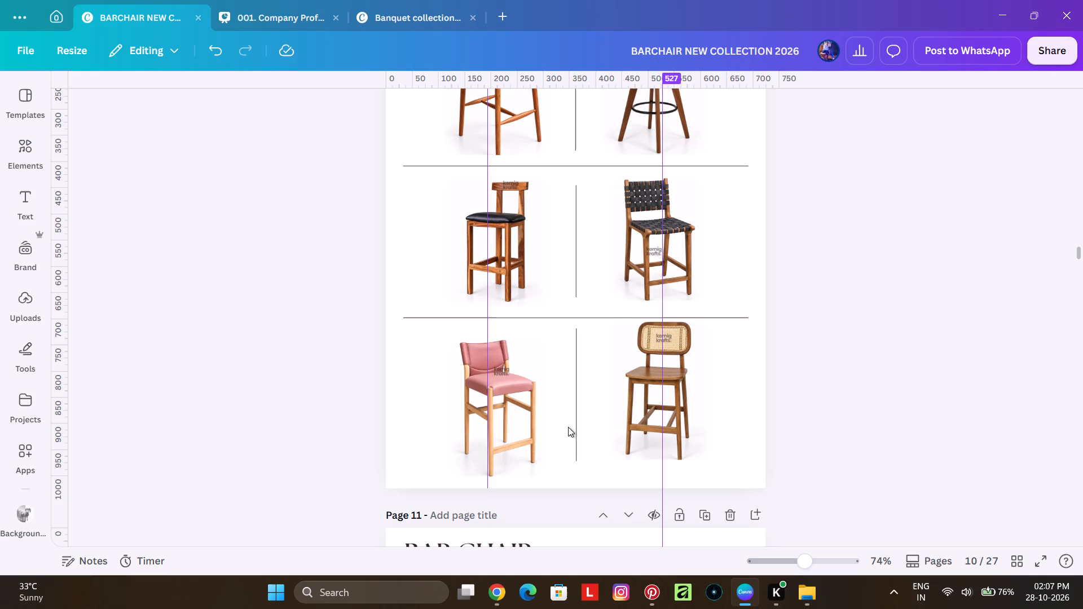
# Align the two white-seat chairs in page 10's top row by their vertical middles.
pyautogui.scroll(1, 510, 333)
pyautogui.click(501, 192)
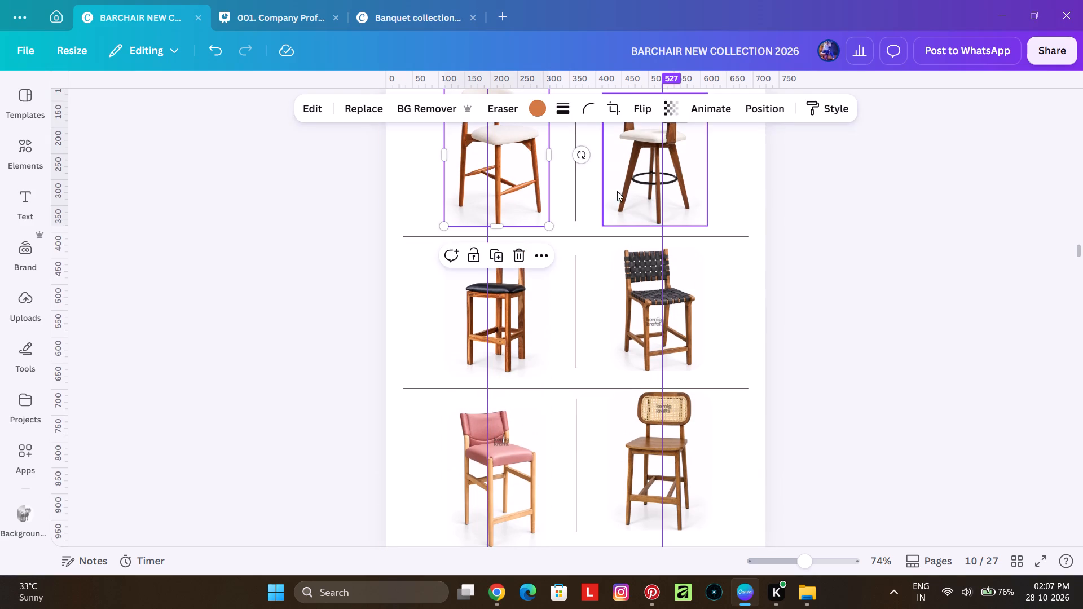
pyautogui.keyDown('shift'); pyautogui.click(618, 191); pyautogui.keyUp('shift')
pyautogui.rightClick(626, 198)
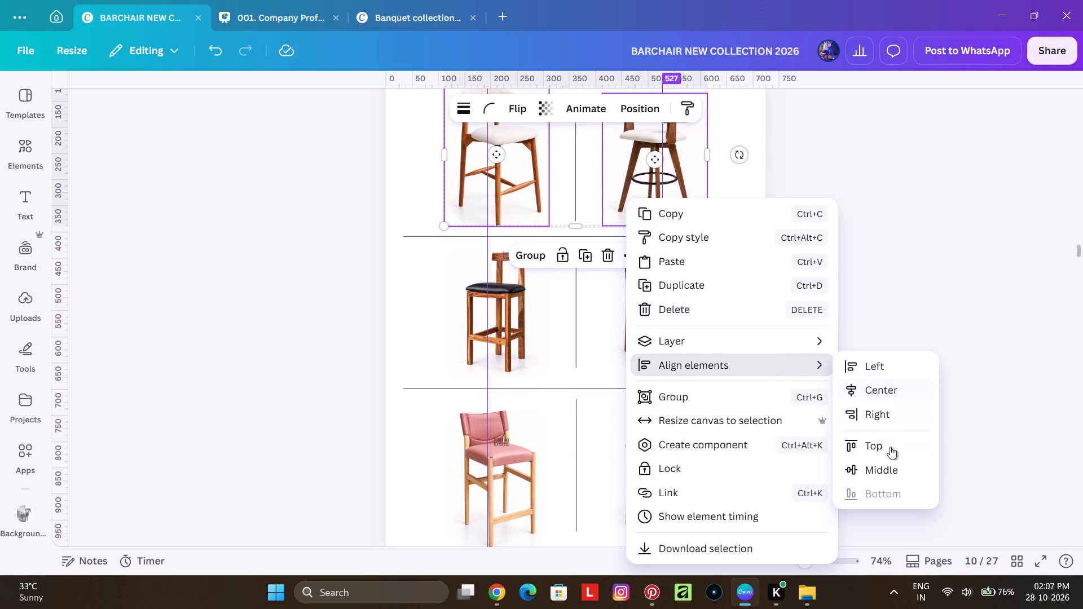
pyautogui.click(892, 470)
pyautogui.click(906, 310)
# Align the black-seat stool and the black woven chair in page 10's middle row by their vertical middles.
pyautogui.click(522, 345)
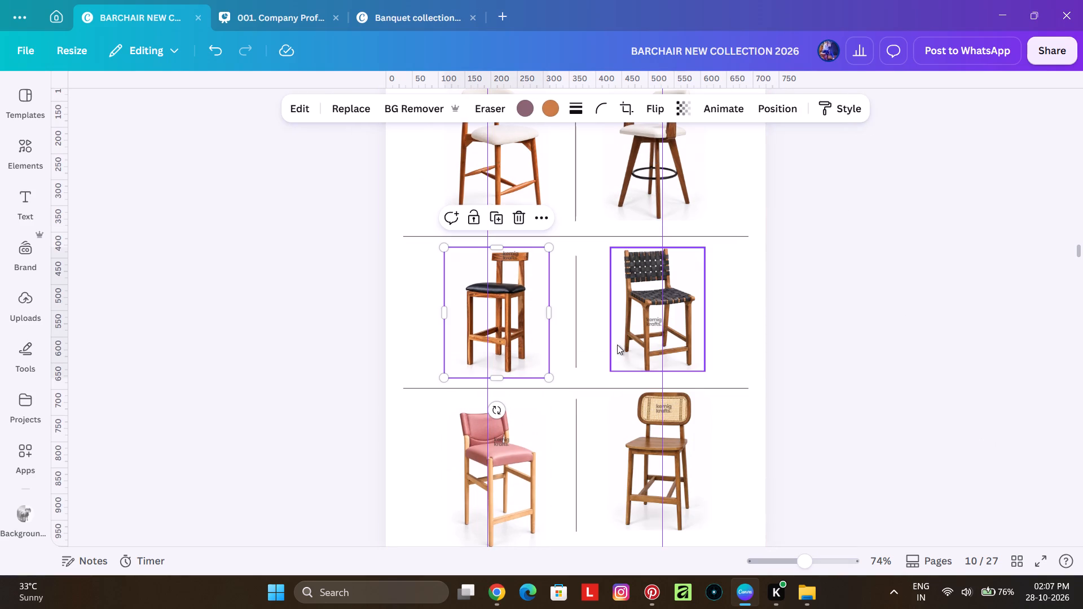
pyautogui.keyDown('shift'); pyautogui.click(617, 345); pyautogui.keyUp('shift')
pyautogui.rightClick(629, 356)
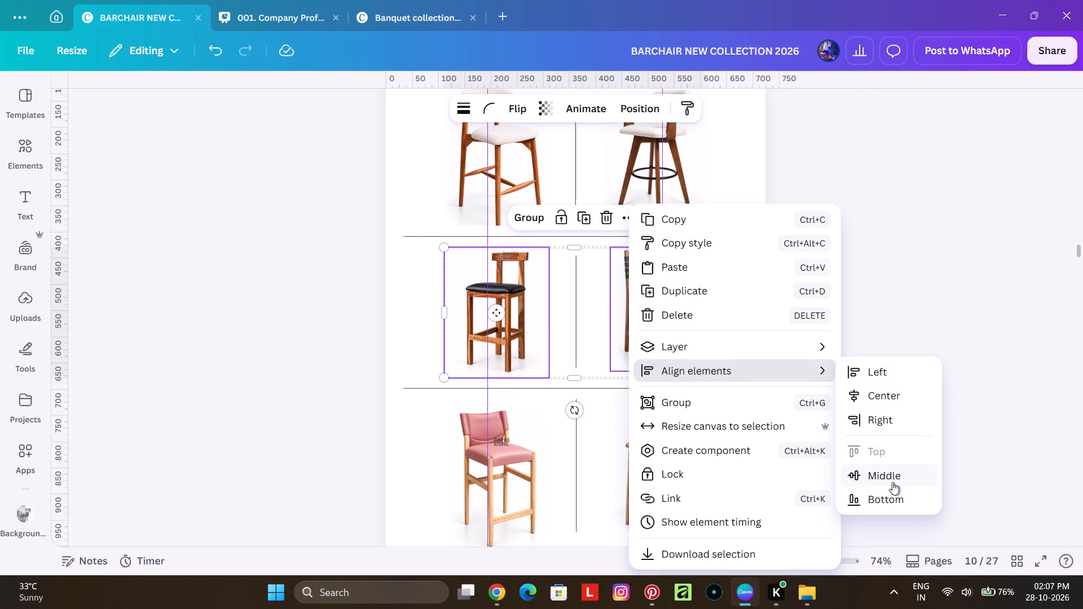
pyautogui.click(892, 482)
pyautogui.click(927, 307)
# Align the pink chair and the cane-back chair in page 10's bottom row by their vertical middles.
pyautogui.click(519, 466)
pyautogui.keyDown('shift'); pyautogui.click(621, 465); pyautogui.keyUp('shift')
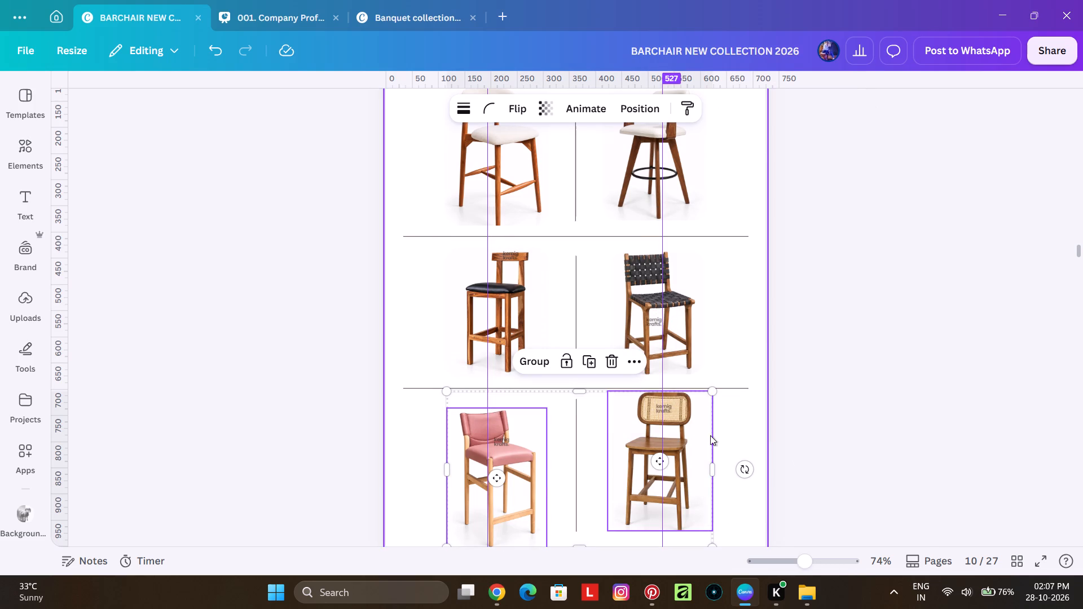
pyautogui.rightClick(690, 436)
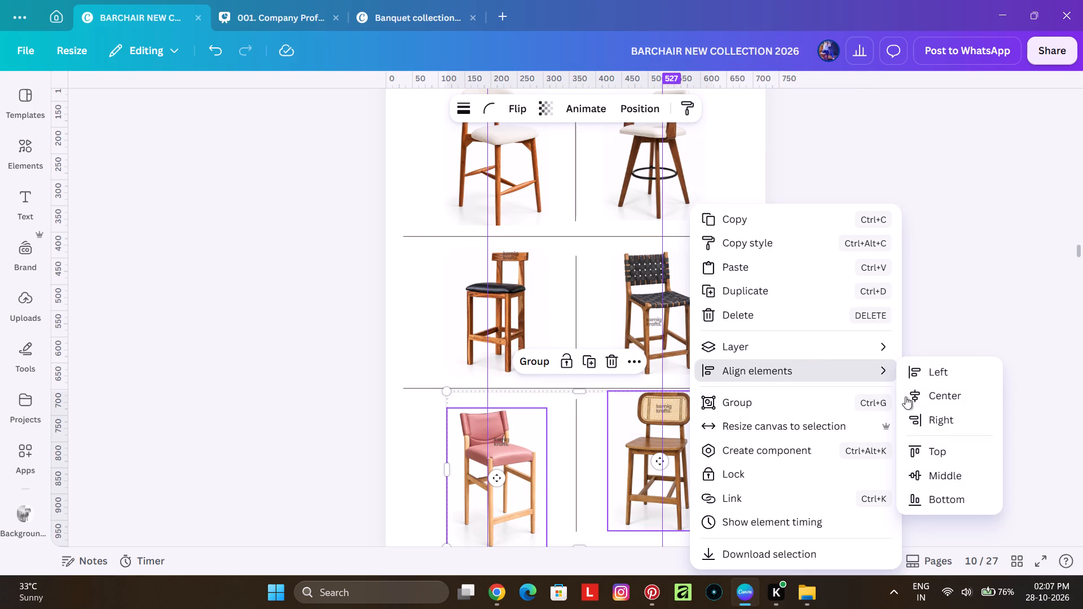
pyautogui.click(945, 473)
pyautogui.click(948, 404)
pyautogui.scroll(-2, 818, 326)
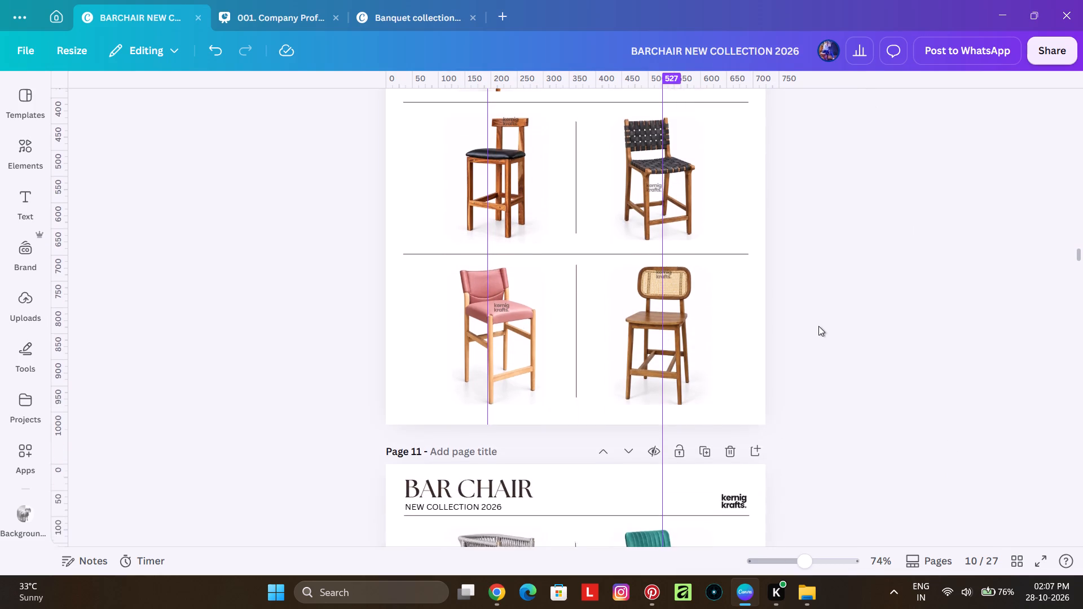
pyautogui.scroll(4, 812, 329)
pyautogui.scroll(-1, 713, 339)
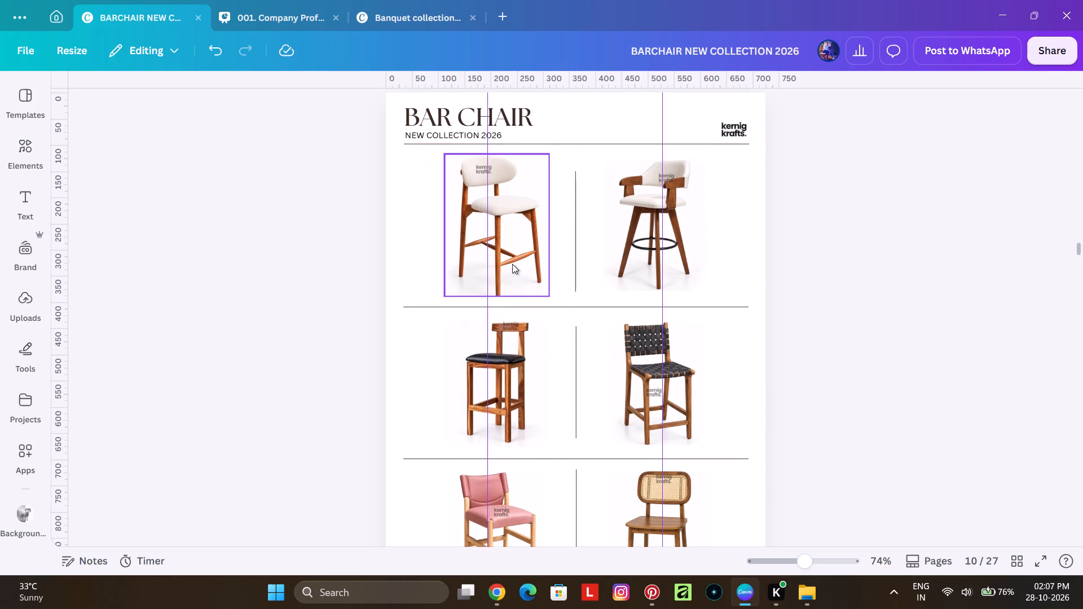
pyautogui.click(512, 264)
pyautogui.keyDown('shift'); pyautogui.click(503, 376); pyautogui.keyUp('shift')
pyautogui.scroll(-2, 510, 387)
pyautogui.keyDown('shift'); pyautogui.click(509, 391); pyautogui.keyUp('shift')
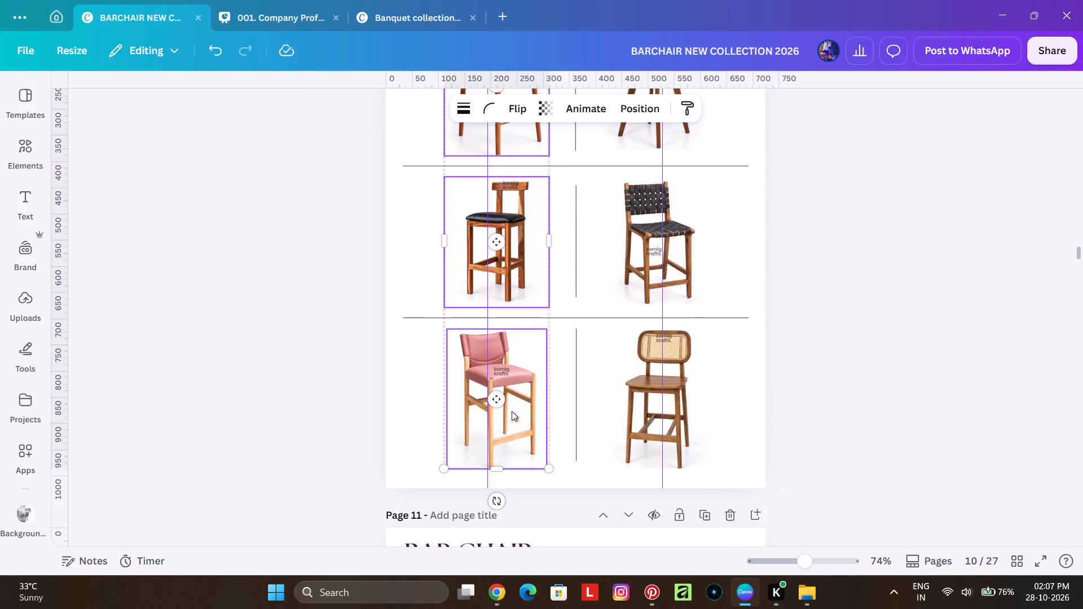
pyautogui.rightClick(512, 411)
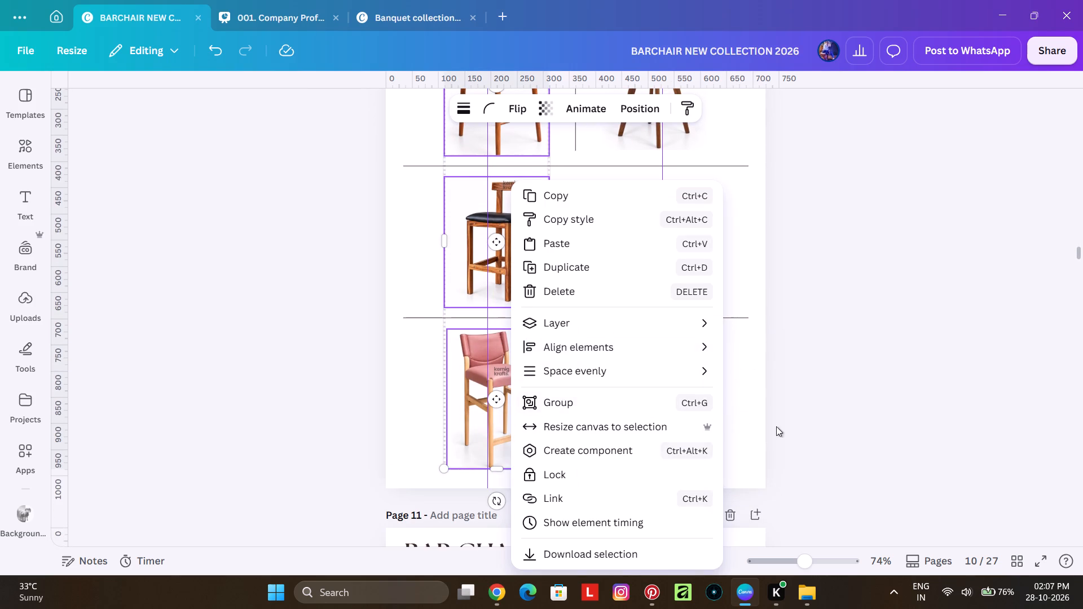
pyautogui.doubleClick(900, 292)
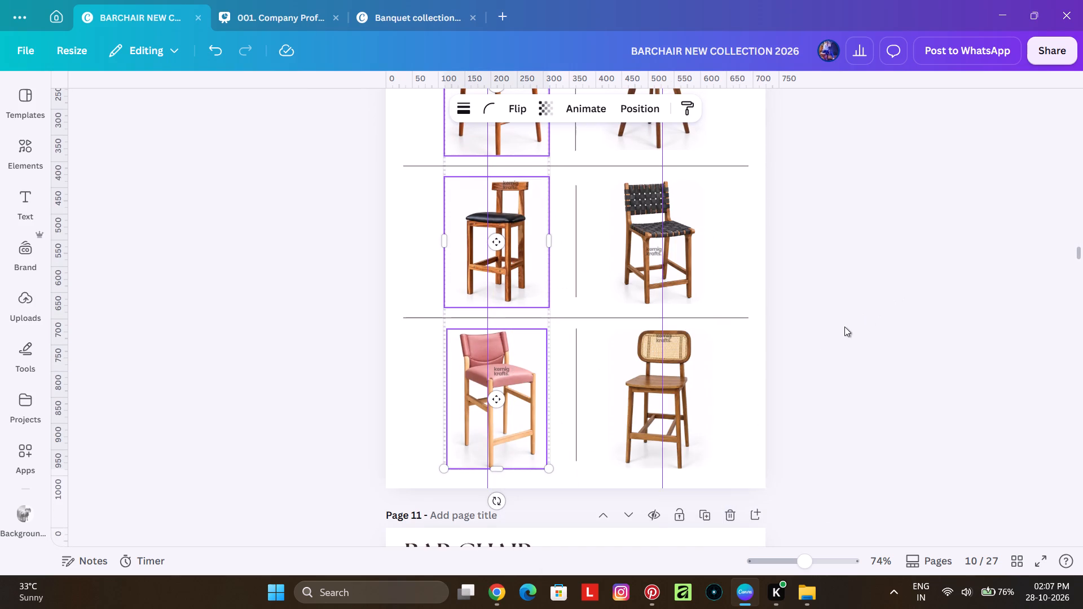
# Align the three chairs in page 10's right column to a common horizontal centre.
pyautogui.scroll(1, 789, 335)
pyautogui.click(688, 207)
pyautogui.keyDown('shift'); pyautogui.click(682, 339); pyautogui.keyUp('shift')
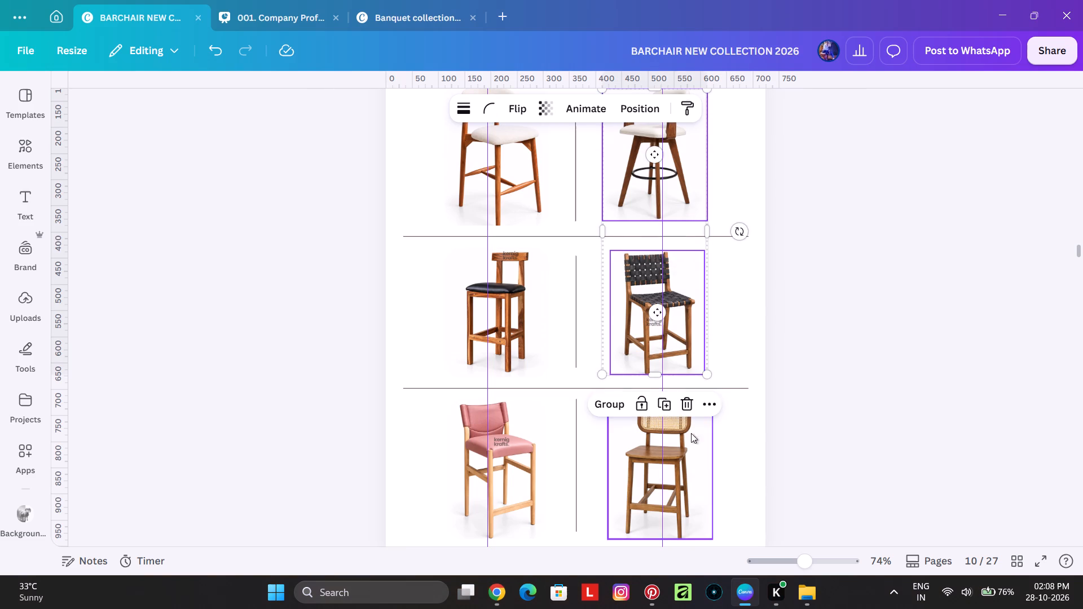
pyautogui.keyDown('shift'); pyautogui.click(691, 455); pyautogui.keyUp('shift')
pyautogui.rightClick(689, 460)
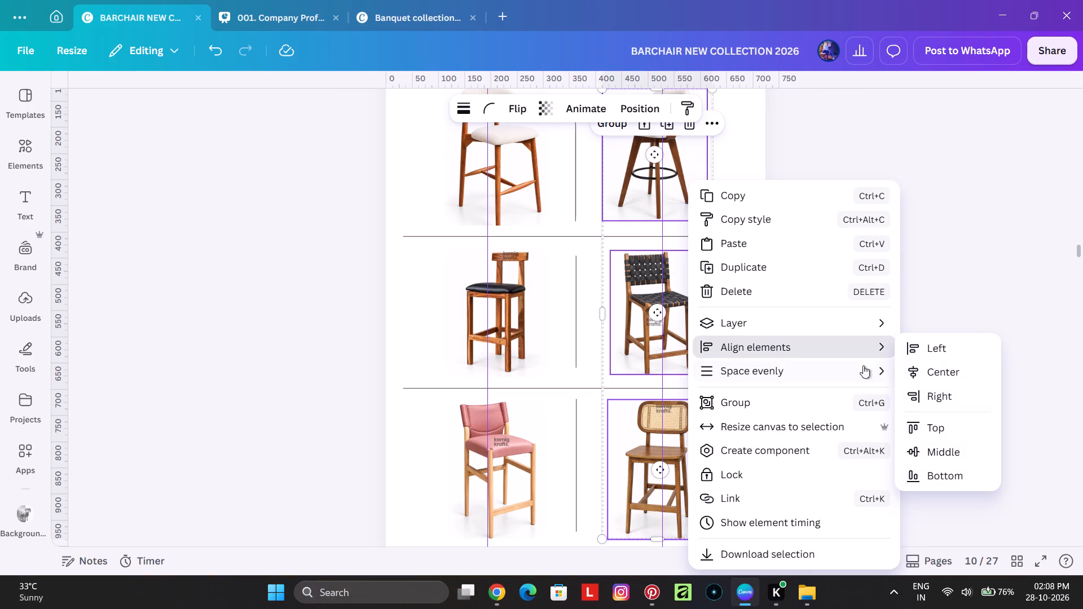
pyautogui.click(934, 377)
pyautogui.click(965, 294)
# Shift page 10's three left-column chairs together leftward until they are centred on the left column guide.
pyautogui.scroll(2, 736, 291)
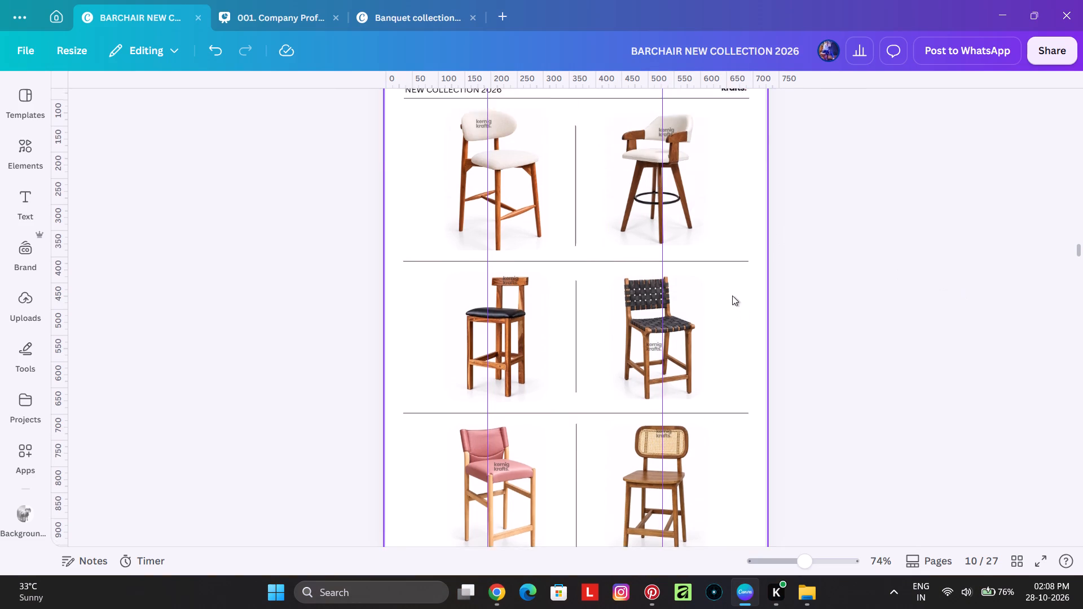
pyautogui.click(544, 304)
pyautogui.keyDown('shift'); pyautogui.click(517, 457); pyautogui.keyUp('shift')
pyautogui.scroll(-2, 548, 358)
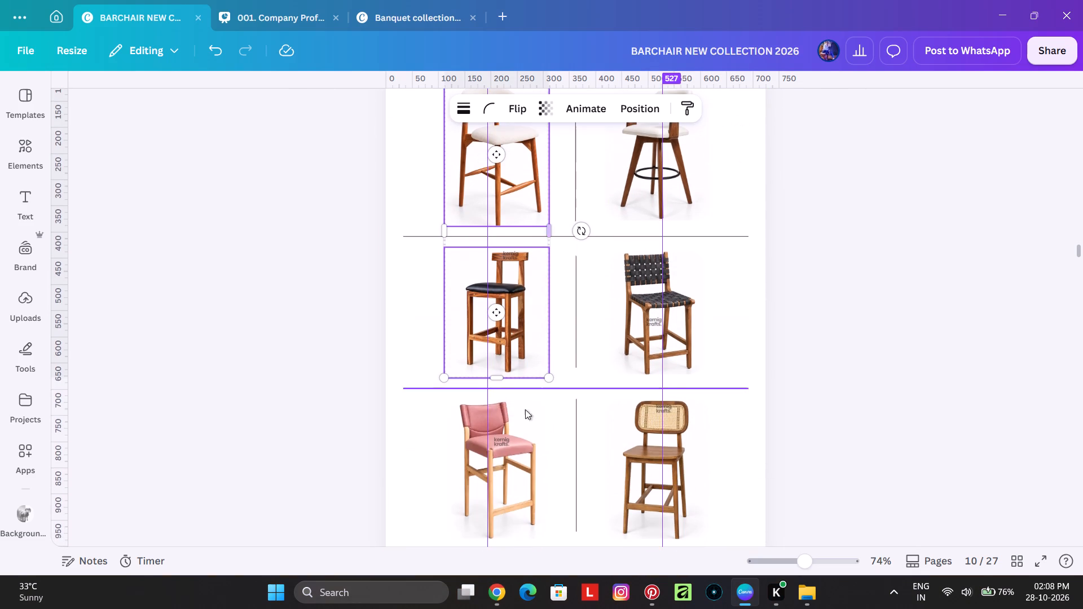
pyautogui.keyDown('shift'); pyautogui.click(514, 446); pyautogui.keyUp('shift')
pyautogui.press('Left')
pyautogui.press('Left')
pyautogui.press('Left')
pyautogui.press('Left')
pyautogui.press('Left')
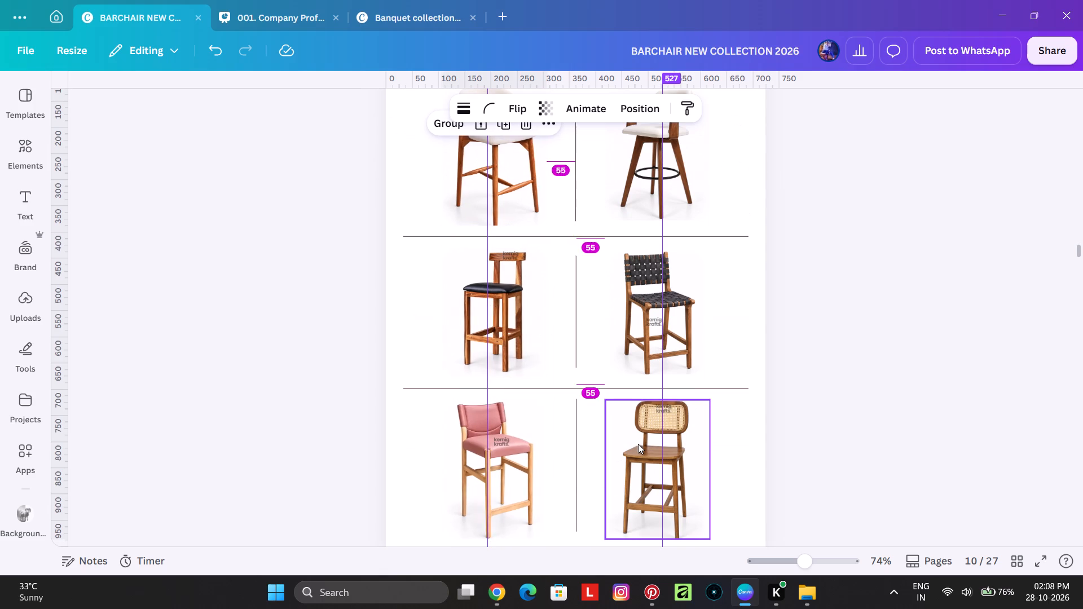
pyautogui.press('Left')
pyautogui.press('Left')
pyautogui.press('Left')
pyautogui.press('Left')
pyautogui.press('Left')
pyautogui.press('Left')
pyautogui.press('Left')
pyautogui.press('Left')
pyautogui.press('Left')
pyautogui.press('Left')
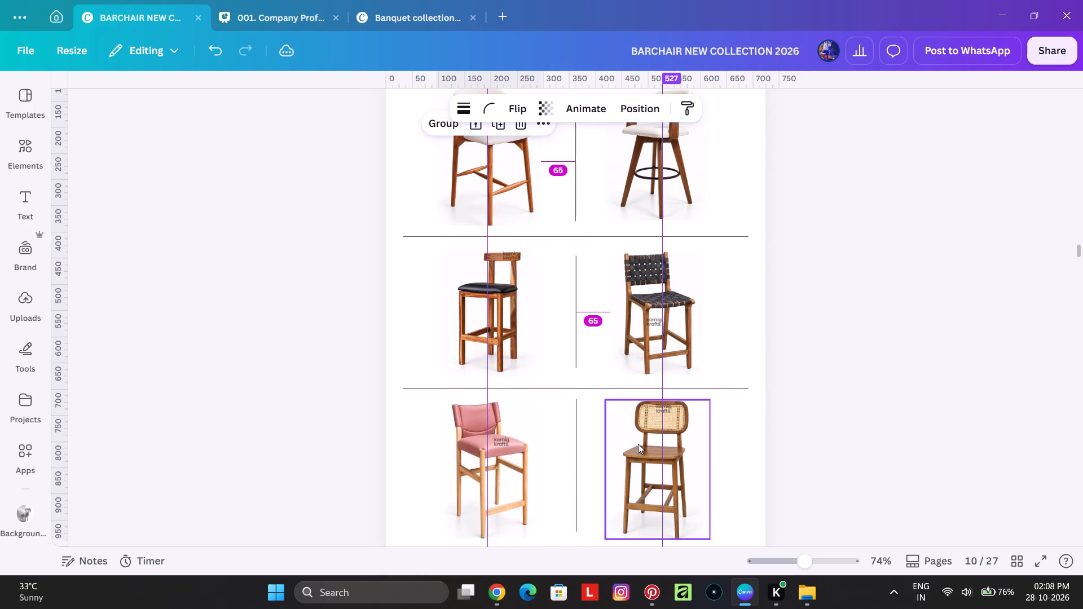
pyautogui.press('Left')
pyautogui.press('Left')
pyautogui.press('Left')
pyautogui.press('Right')
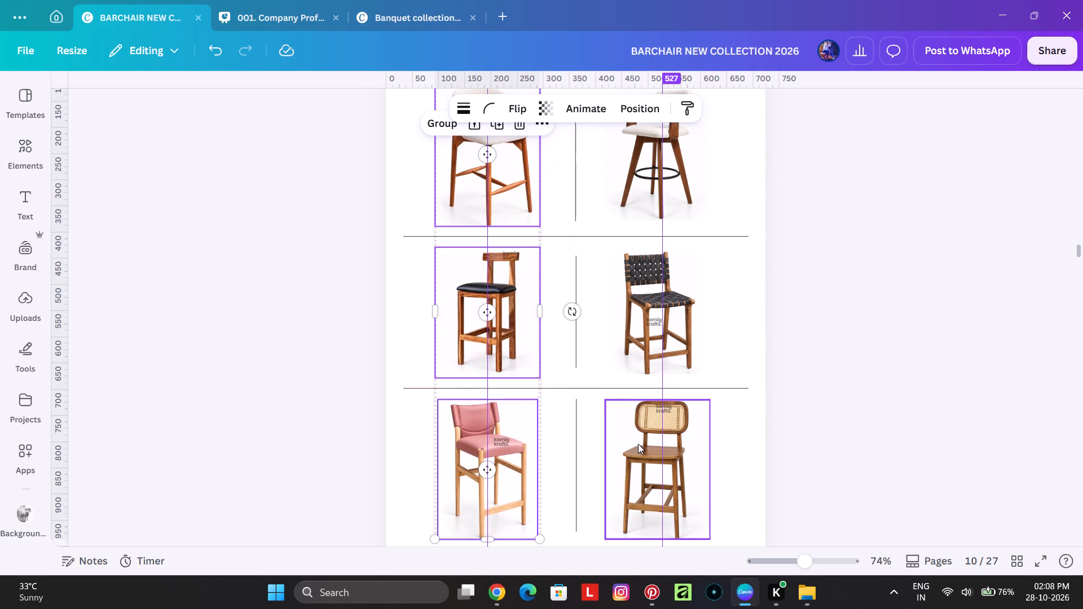
# Shift page 10's three right-column chairs together rightward until they are centred on the right column guide.
pyautogui.scroll(2, 695, 409)
pyautogui.click(684, 315)
pyautogui.scroll(-2, 694, 364)
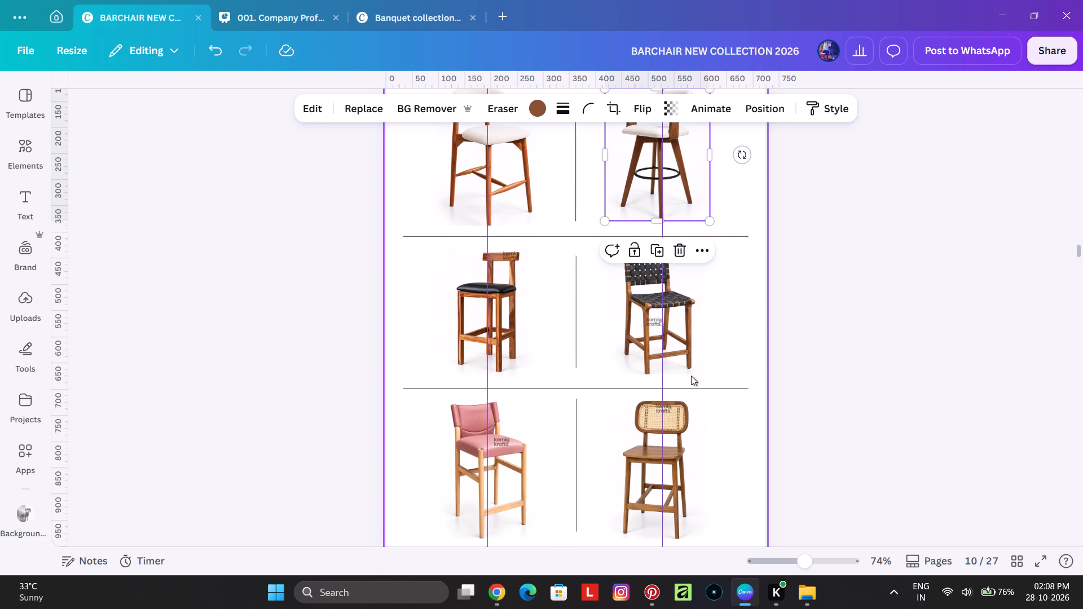
pyautogui.keyDown('shift'); pyautogui.click(692, 367); pyautogui.keyUp('shift')
pyautogui.scroll(-1, 689, 381)
pyautogui.keyDown('shift'); pyautogui.click(683, 390); pyautogui.keyUp('shift')
pyautogui.press('Right')
pyautogui.press('Right')
pyautogui.press('Right')
pyautogui.press('Right')
pyautogui.press('Right')
pyautogui.press('Right')
pyautogui.press('Right')
pyautogui.press('Right')
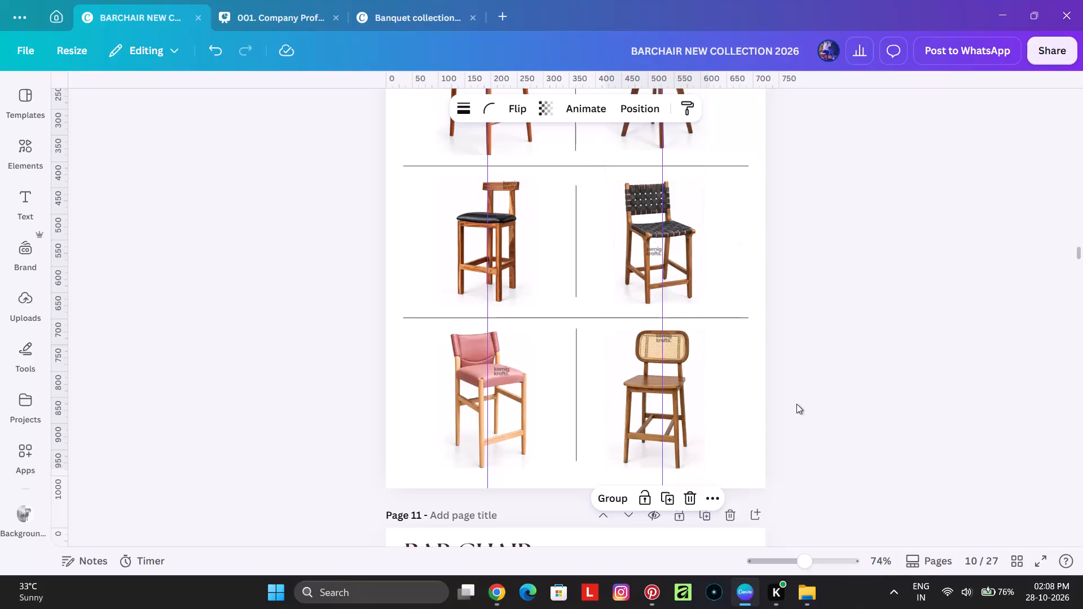
pyautogui.press('Right')
pyautogui.press('Right')
pyautogui.press('Left')
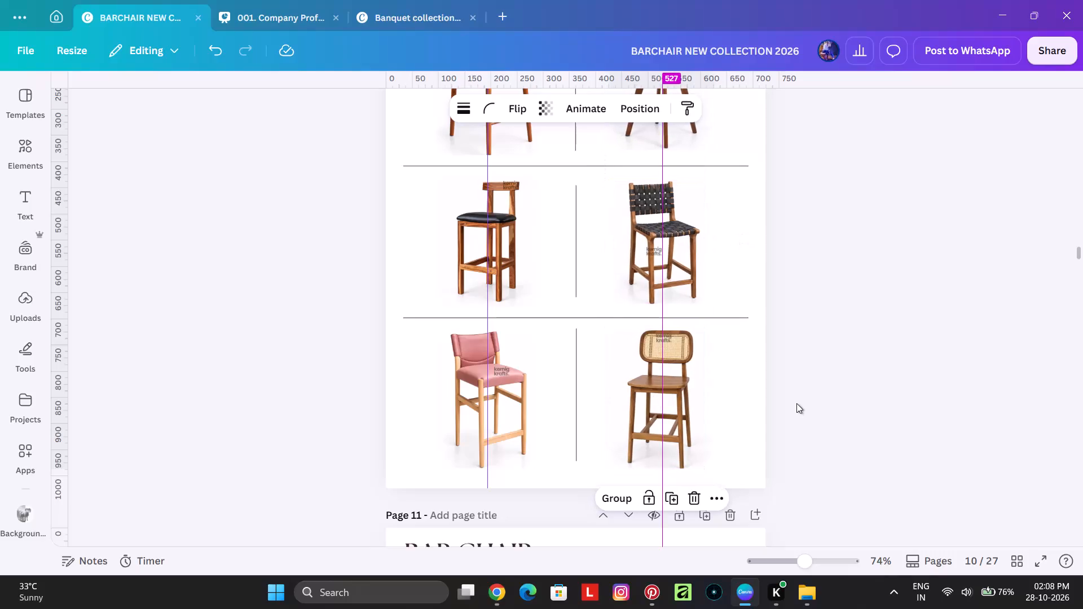
pyautogui.click(830, 368)
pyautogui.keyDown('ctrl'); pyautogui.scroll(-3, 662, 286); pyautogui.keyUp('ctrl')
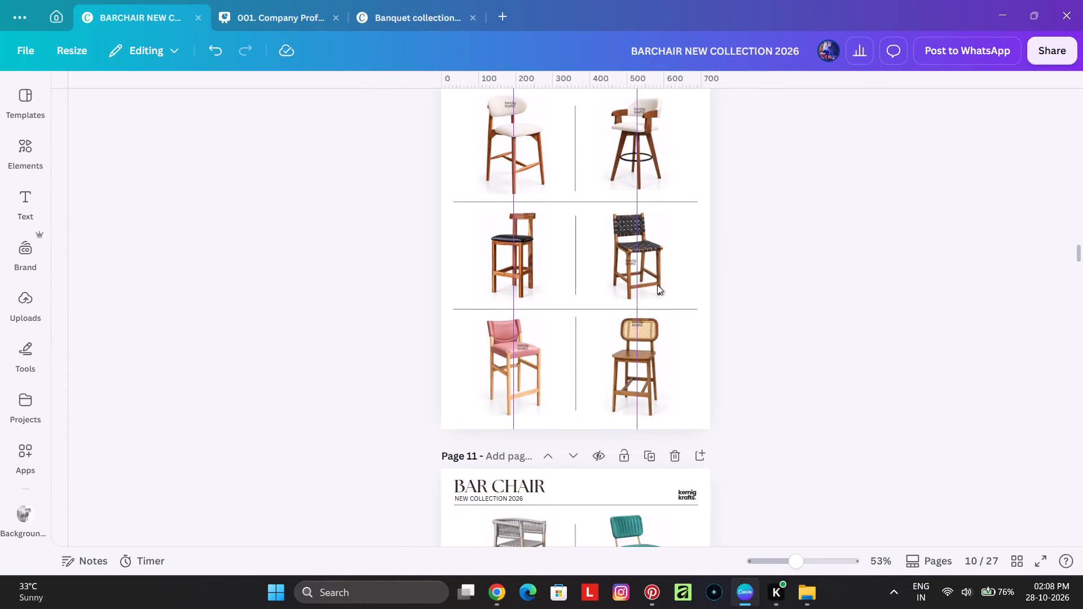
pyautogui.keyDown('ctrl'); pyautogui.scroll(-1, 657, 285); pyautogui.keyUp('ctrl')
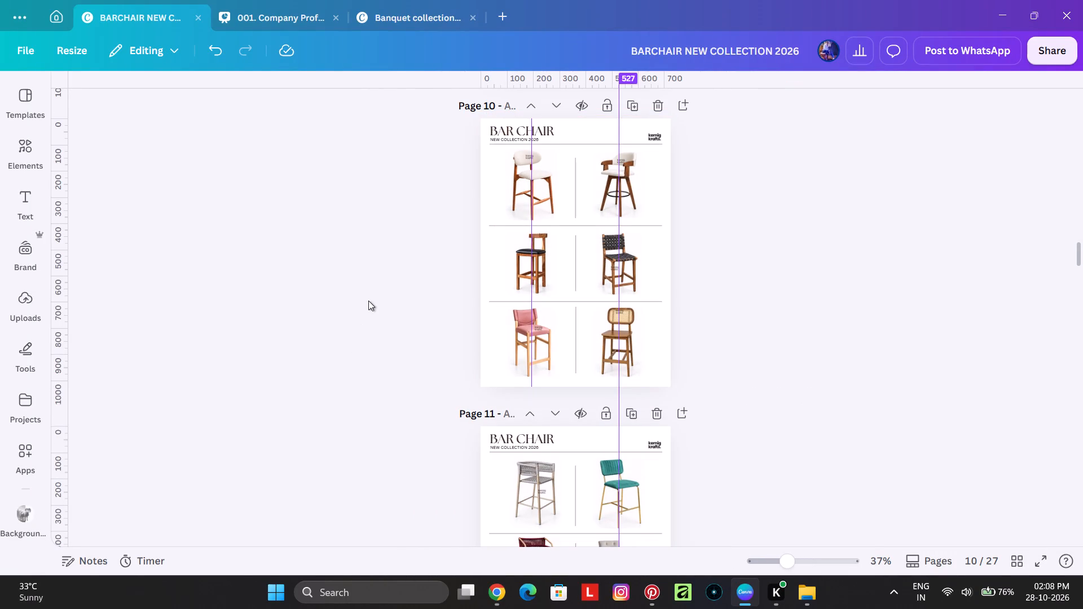
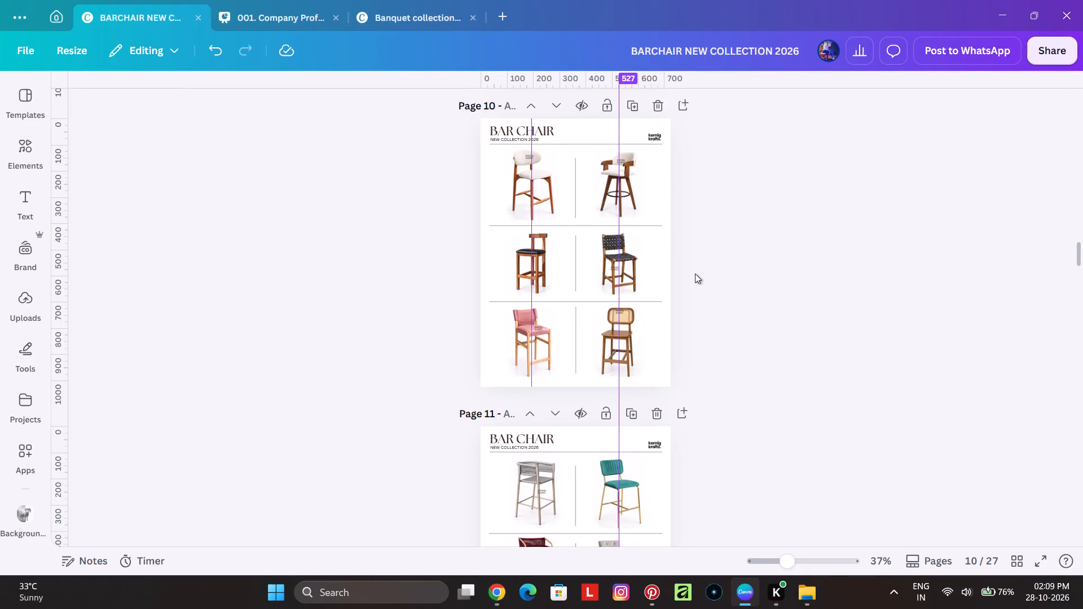
# Move page 10 up two places so that it becomes page 8.
pyautogui.scroll(5, 688, 377)
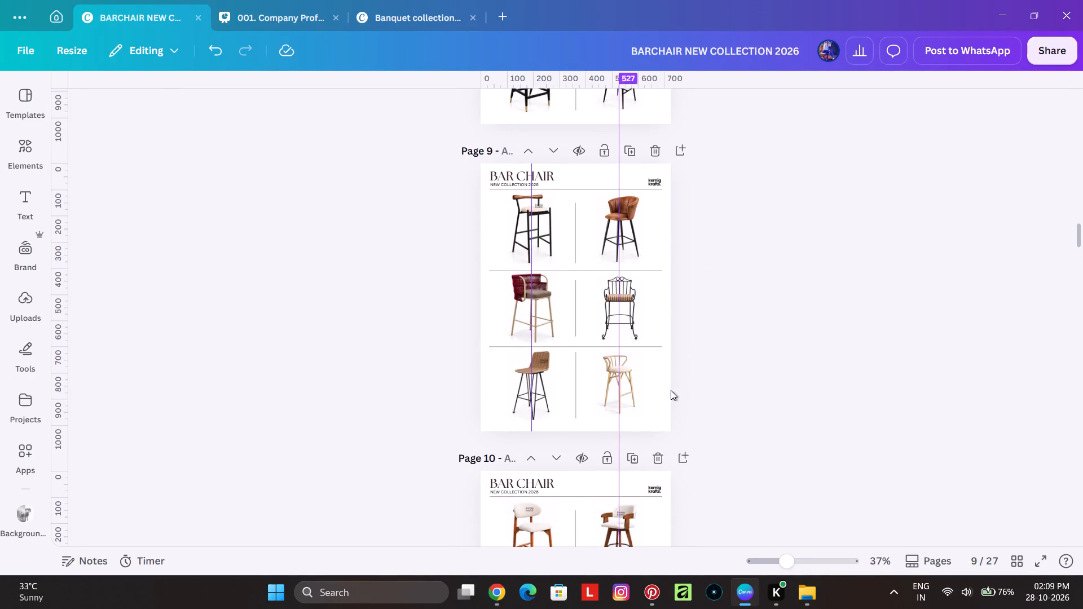
pyautogui.click(537, 463)
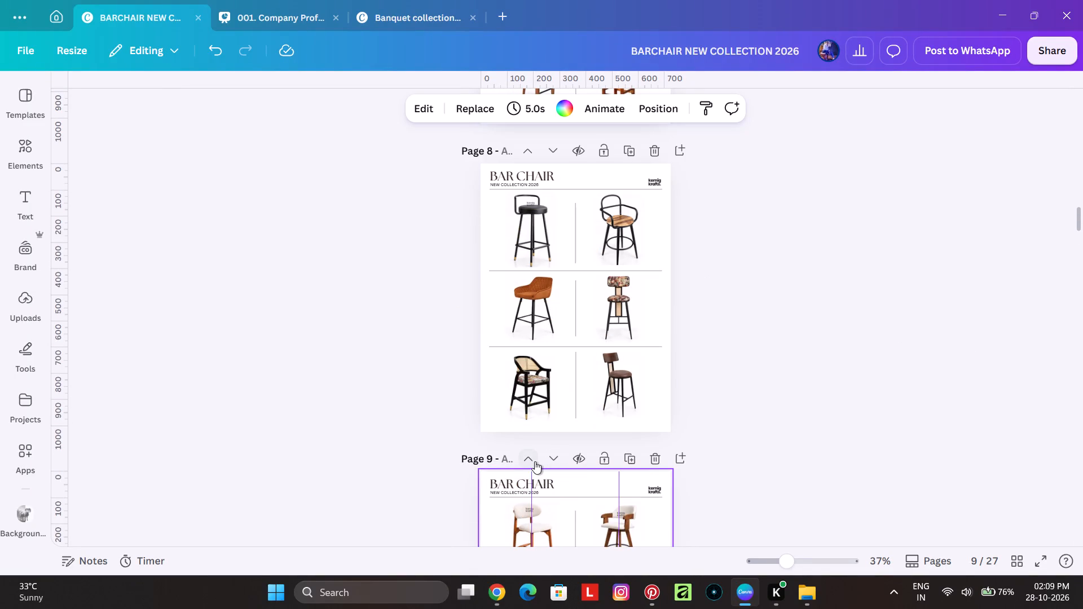
pyautogui.click(535, 461)
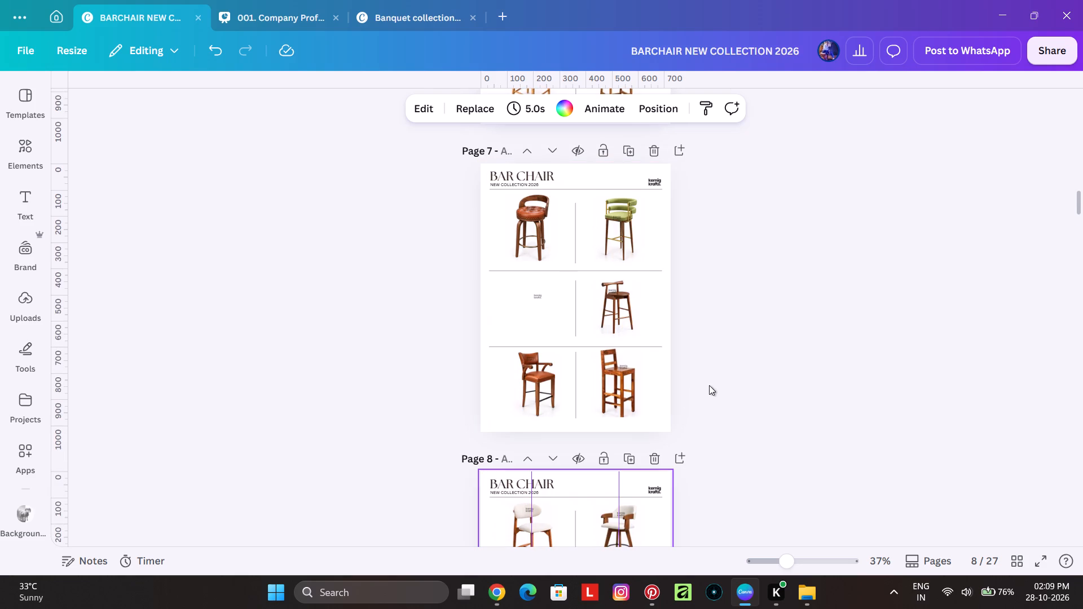
pyautogui.click(732, 377)
# Delete the crossed-out maroon rope-back chair and both blue marker strokes from page 11's middle-left cell, keeping the logo watermark.
pyautogui.scroll(-5, 710, 331)
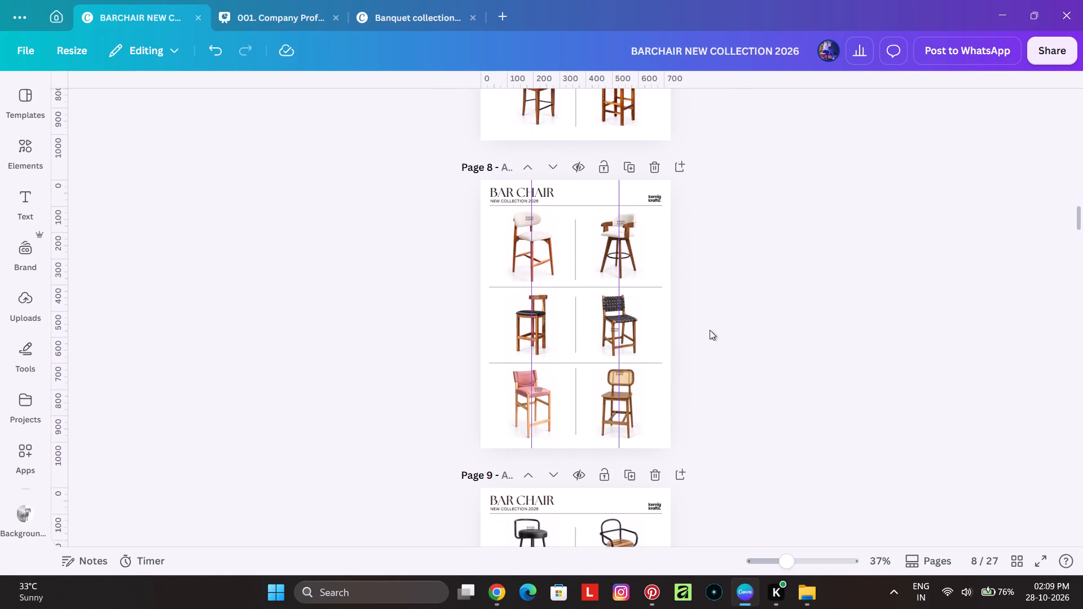
pyautogui.scroll(-4, 670, 346)
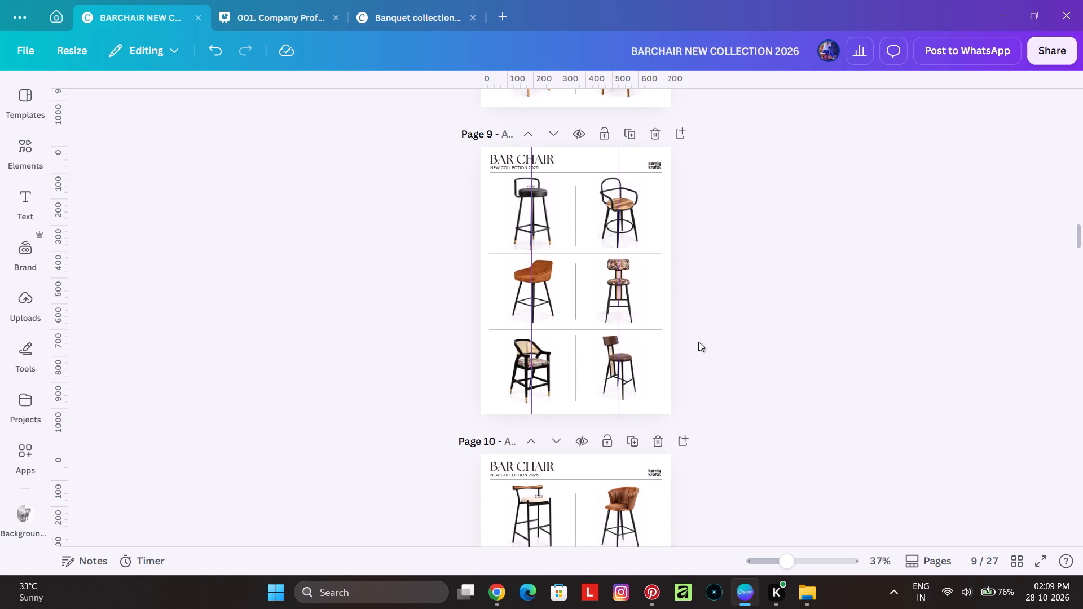
pyautogui.scroll(-3, 641, 321)
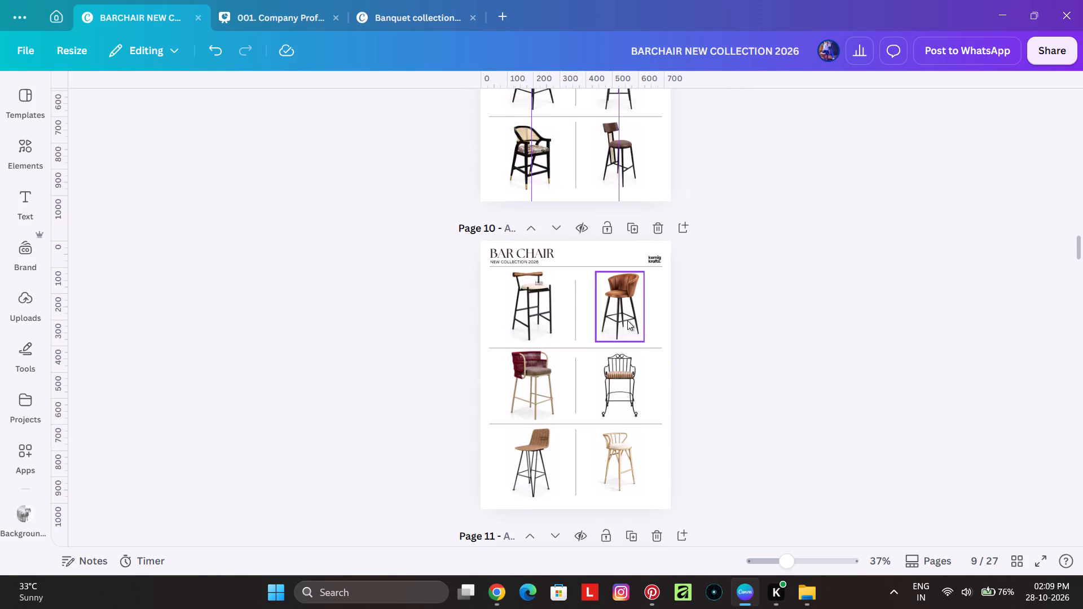
pyautogui.scroll(-6, 627, 320)
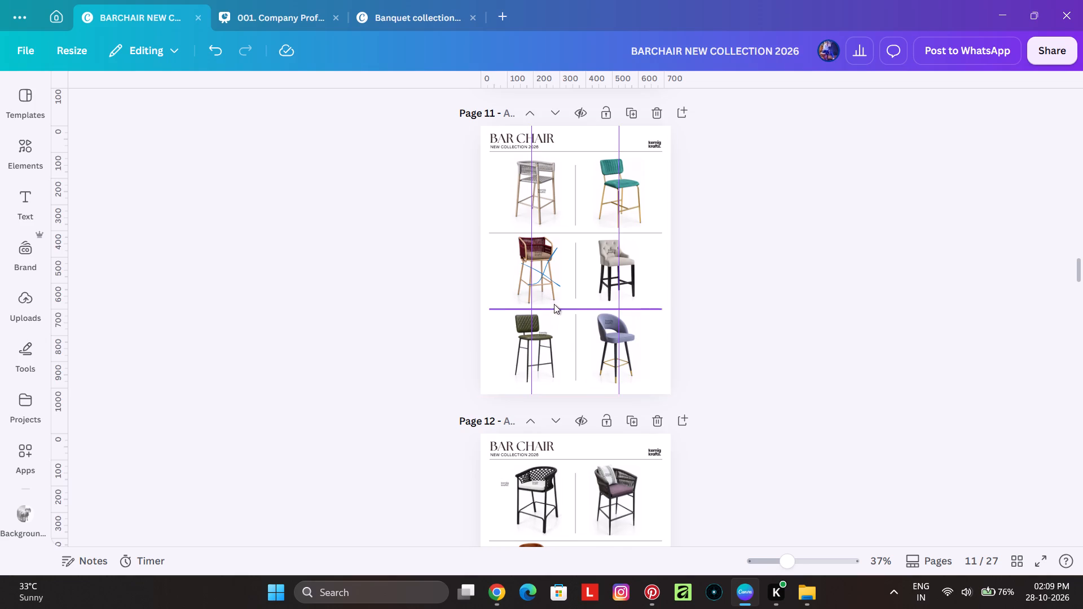
pyautogui.keyDown('ctrl'); pyautogui.scroll(2, 554, 305); pyautogui.keyUp('ctrl')
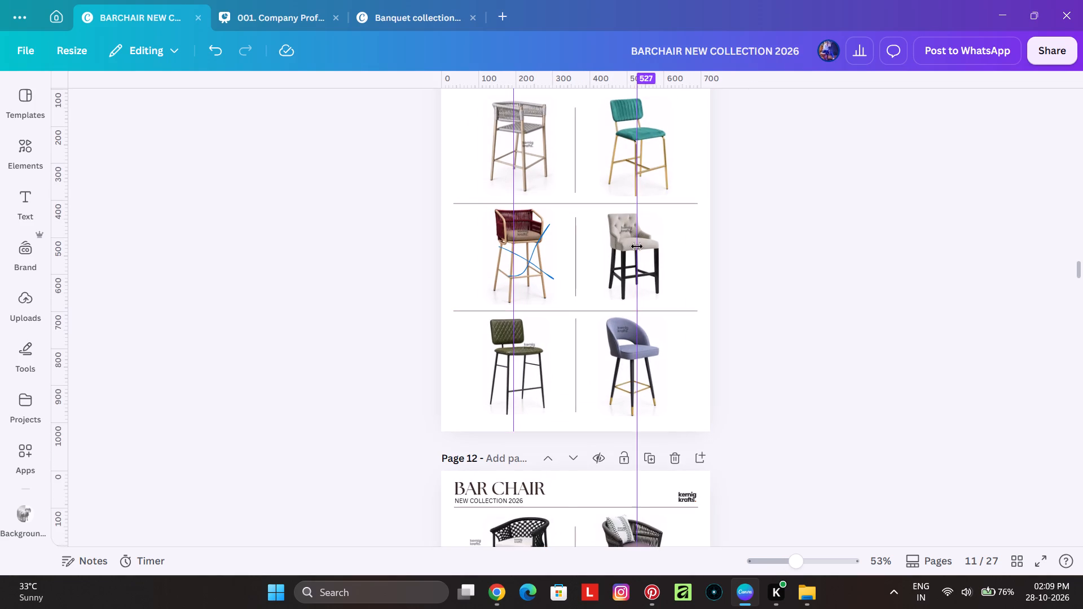
pyautogui.keyDown('ctrl'); pyautogui.scroll(14, 627, 263); pyautogui.keyUp('ctrl')
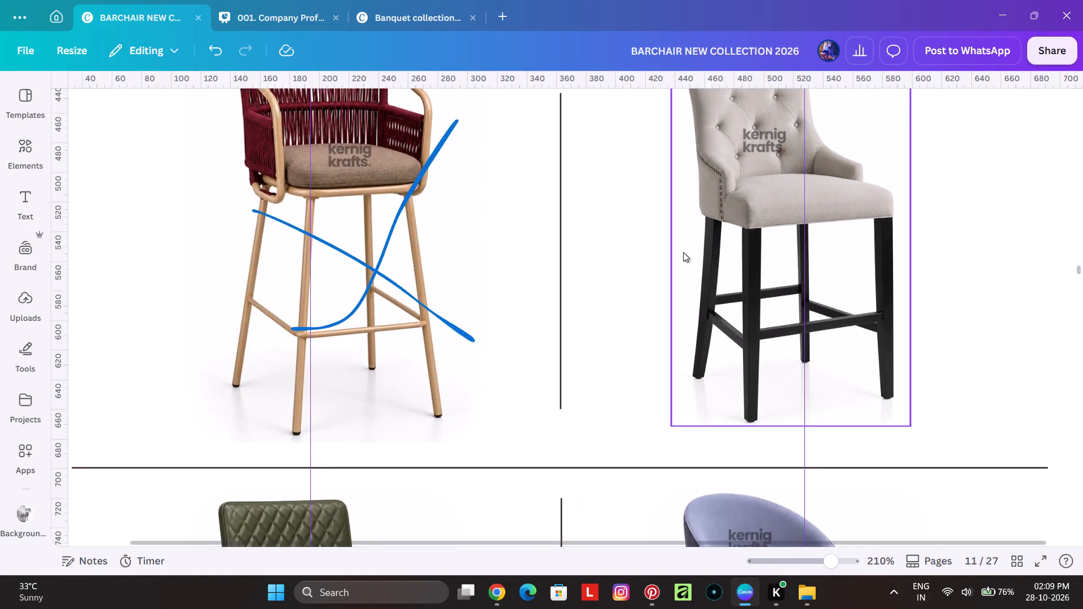
pyautogui.keyDown('ctrl'); pyautogui.scroll(5, 692, 253); pyautogui.keyUp('ctrl')
pyautogui.keyDown('ctrl'); pyautogui.scroll(8, 773, 257); pyautogui.keyUp('ctrl')
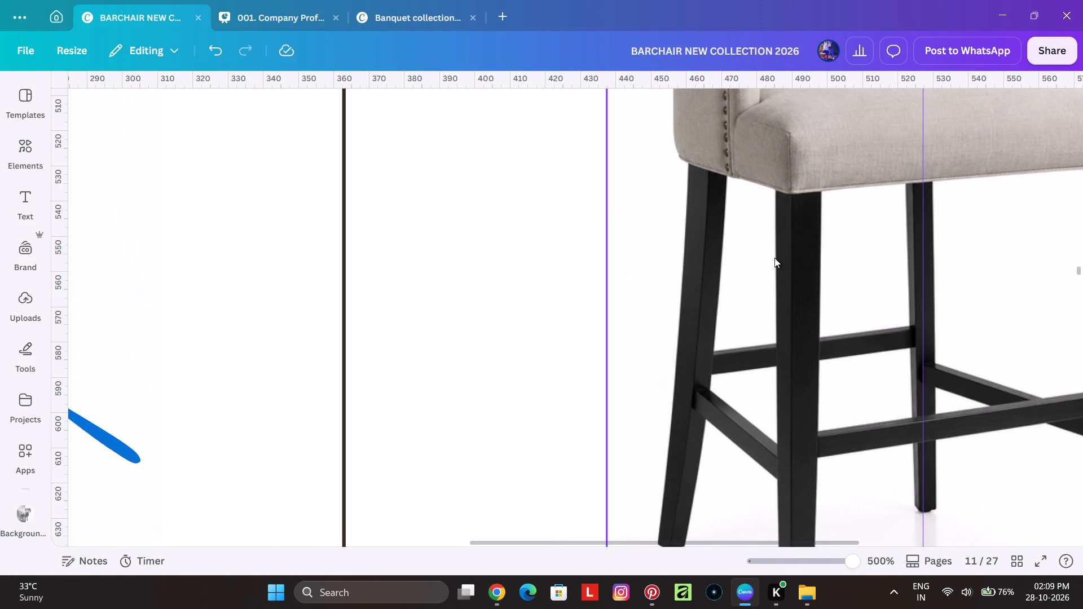
pyautogui.keyDown('ctrl'); pyautogui.scroll(-8, 774, 258); pyautogui.keyUp('ctrl')
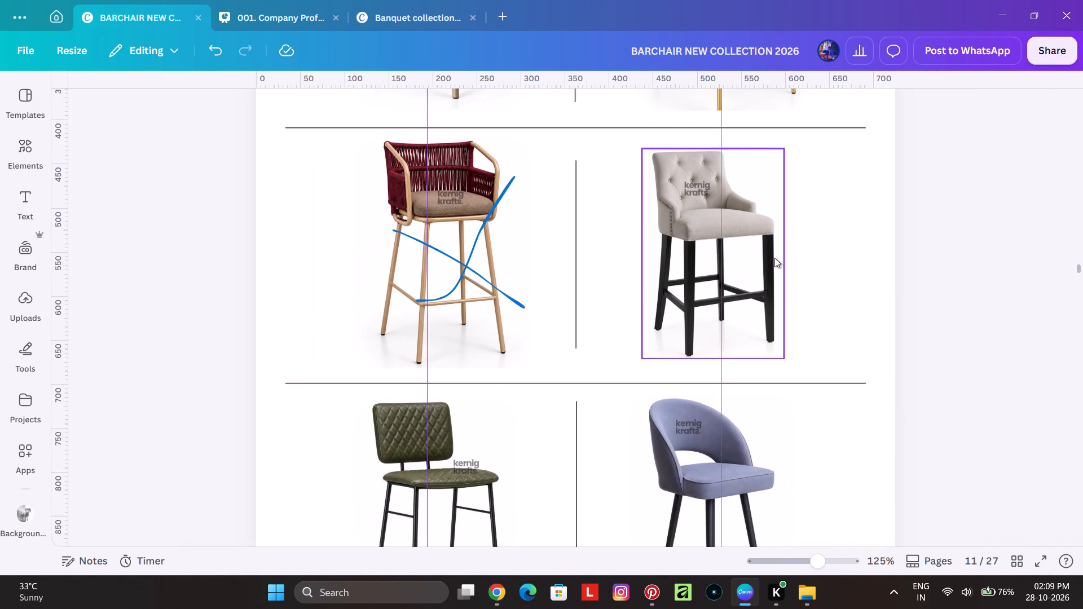
pyautogui.keyDown('ctrl'); pyautogui.scroll(7, 772, 302); pyautogui.keyUp('ctrl')
pyautogui.keyDown('ctrl'); pyautogui.scroll(-4, 771, 299); pyautogui.keyUp('ctrl')
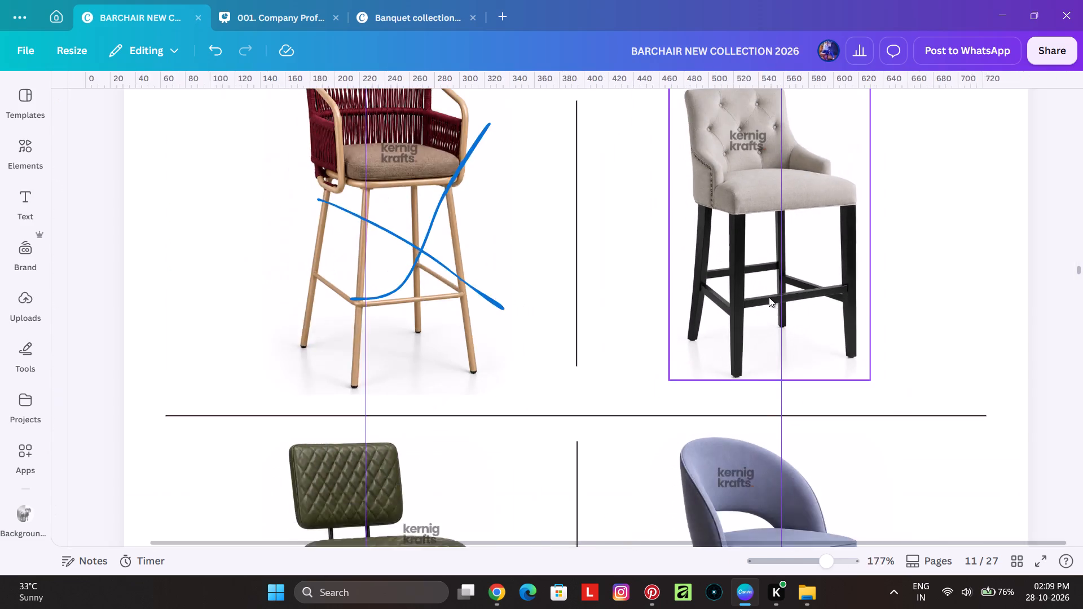
pyautogui.keyDown('ctrl'); pyautogui.scroll(-2, 769, 297); pyautogui.keyUp('ctrl')
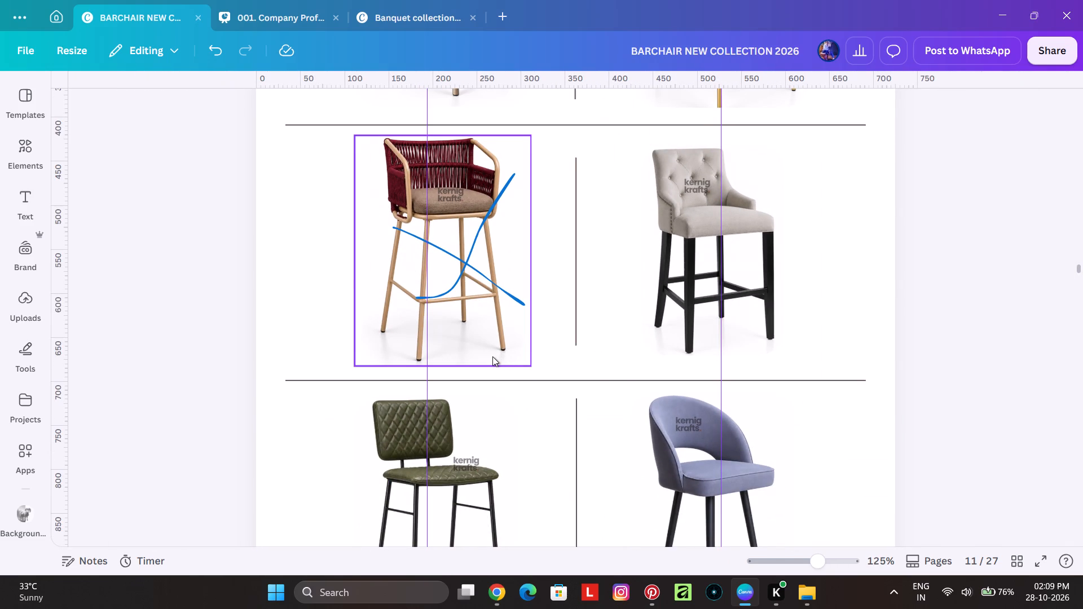
pyautogui.scroll(-2, 525, 323)
pyautogui.scroll(2, 525, 323)
pyautogui.click(494, 316)
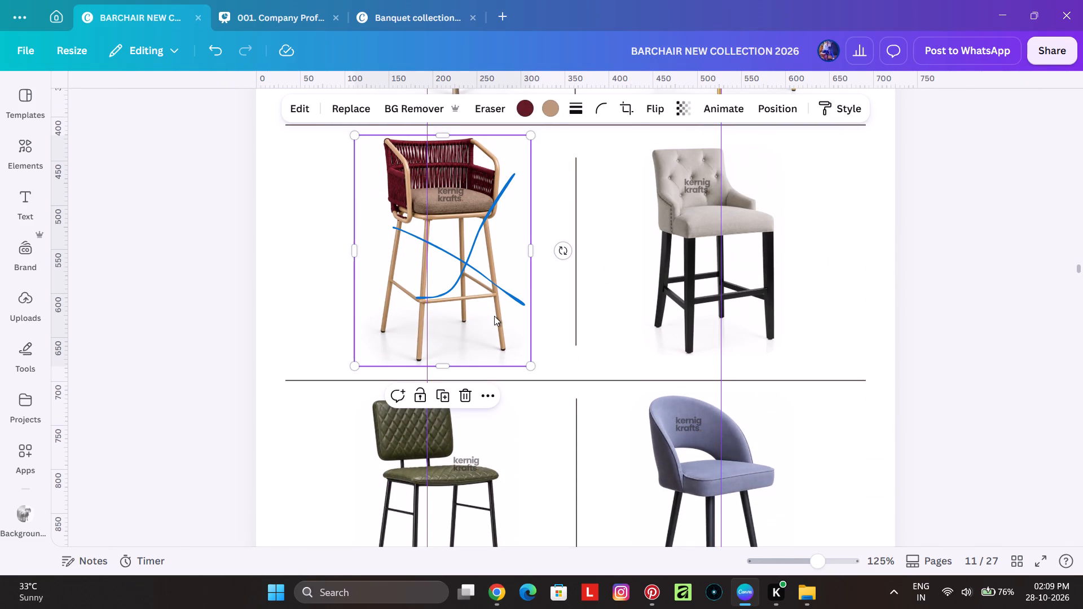
pyautogui.press('BackSpace')
pyautogui.click(492, 290)
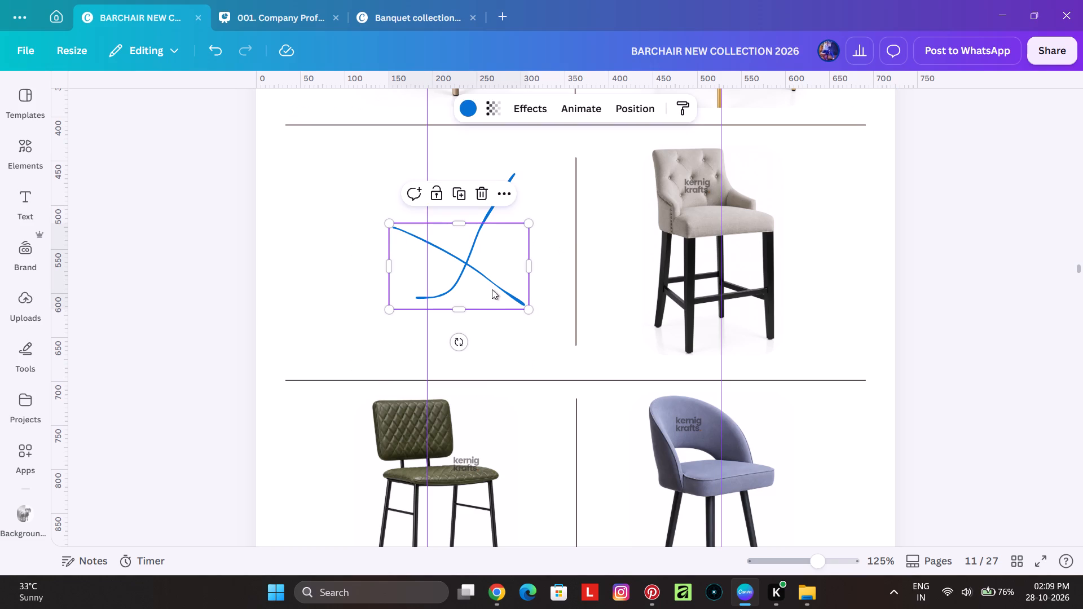
pyautogui.press('BackSpace')
pyautogui.click(492, 289)
pyautogui.press('BackSpace')
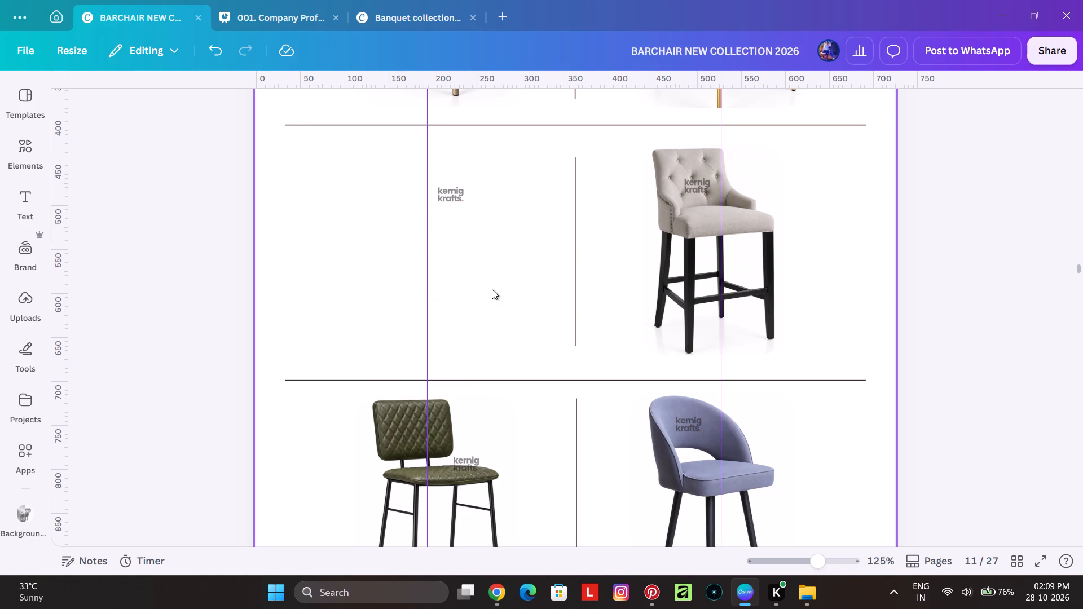
# Move the light wooden low-back stool from page 12's middle row into page 7's empty middle-left cell, centred on the left column guide.
pyautogui.scroll(-3, 486, 293)
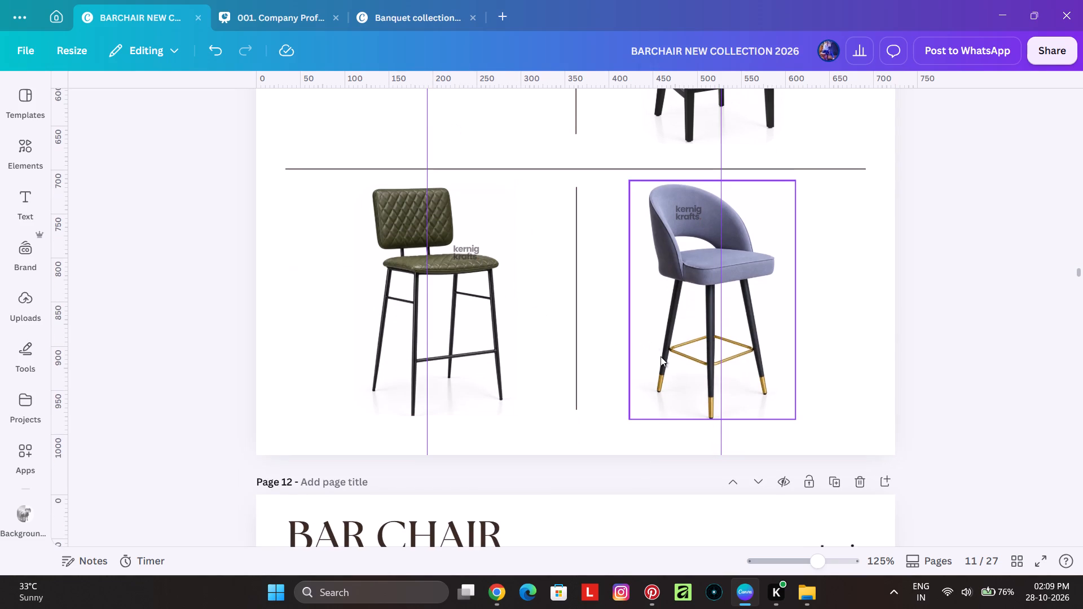
pyautogui.scroll(3, 591, 394)
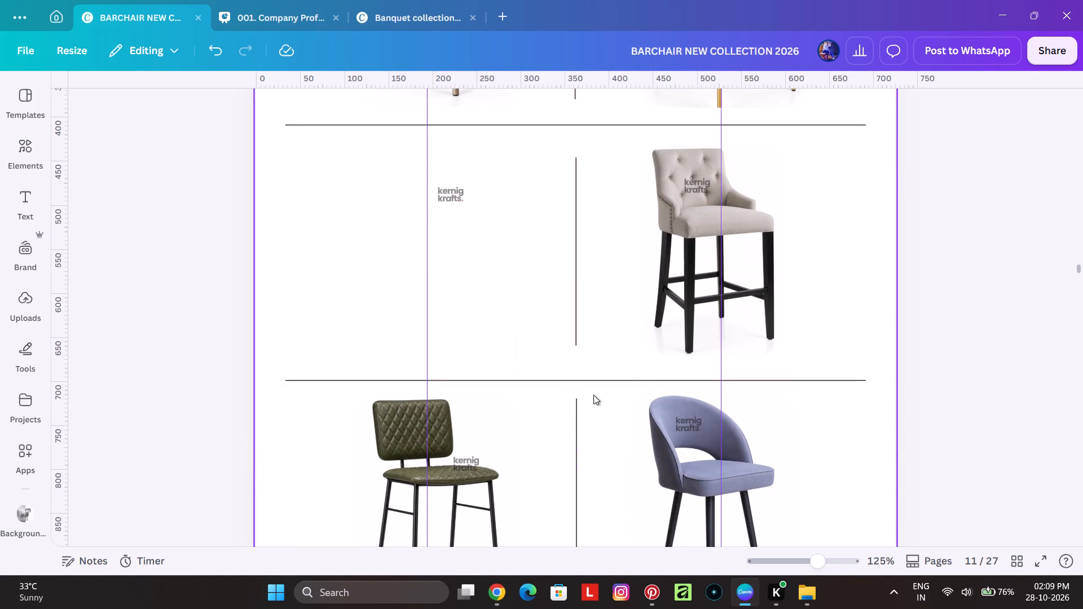
pyautogui.scroll(-10, 624, 337)
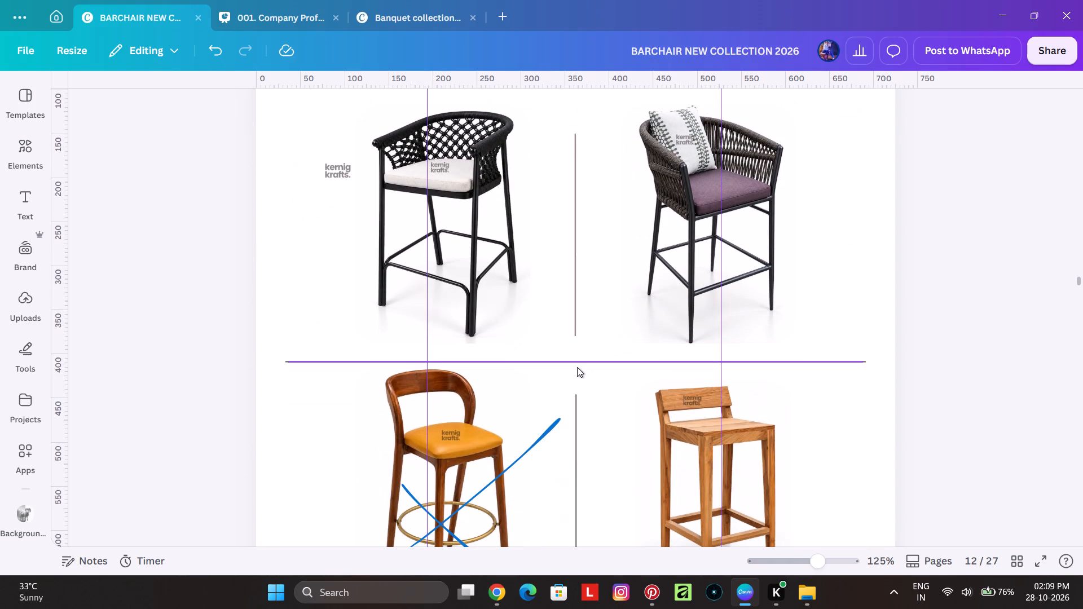
pyautogui.scroll(-1, 519, 298)
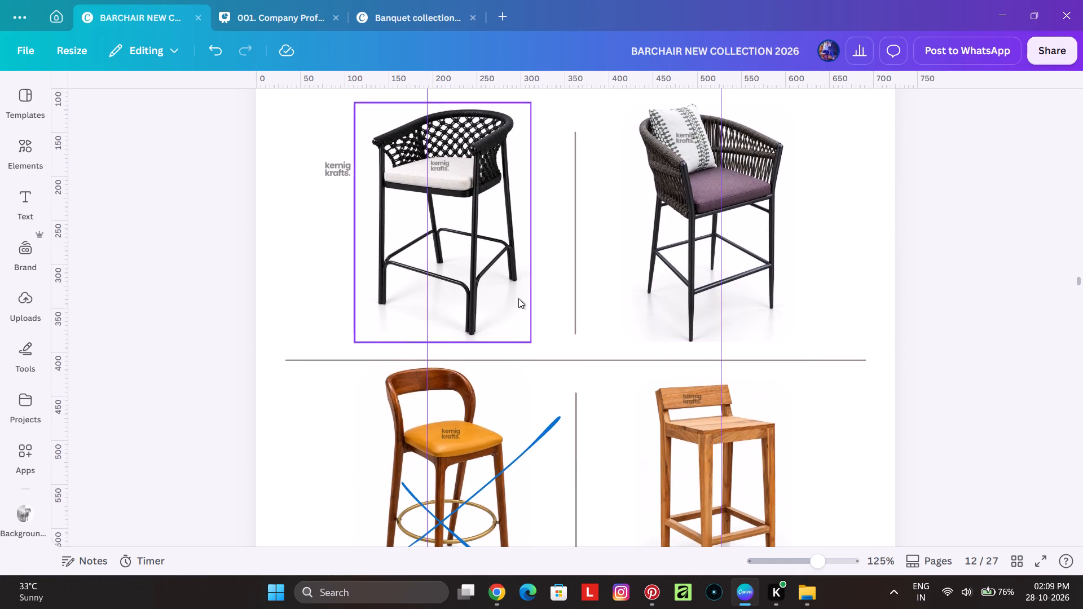
pyautogui.scroll(-1, 518, 298)
pyautogui.keyDown('ctrl'); pyautogui.scroll(-3, 528, 398); pyautogui.keyUp('ctrl')
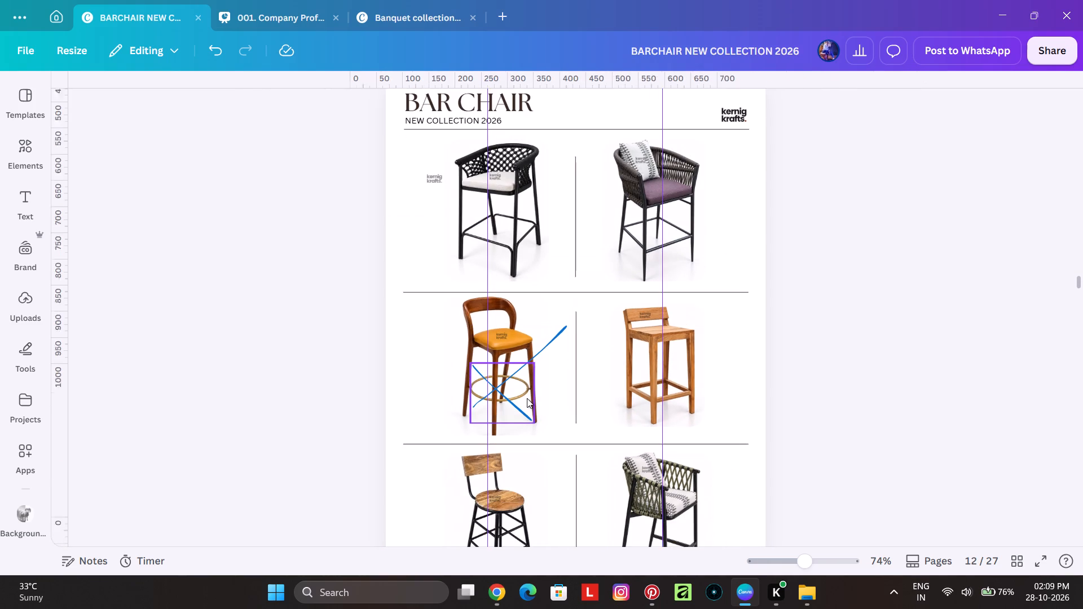
pyautogui.keyDown('ctrl'); pyautogui.scroll(2, 532, 391); pyautogui.keyUp('ctrl')
pyautogui.click(662, 358)
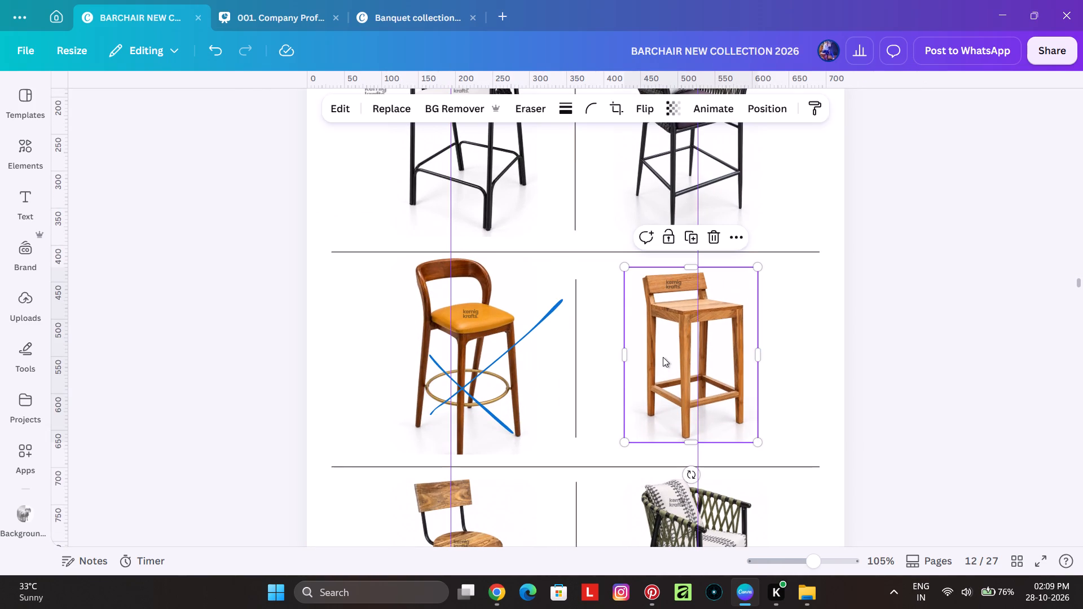
pyautogui.moveTo(663, 354); pyautogui.dragTo(622, 308)
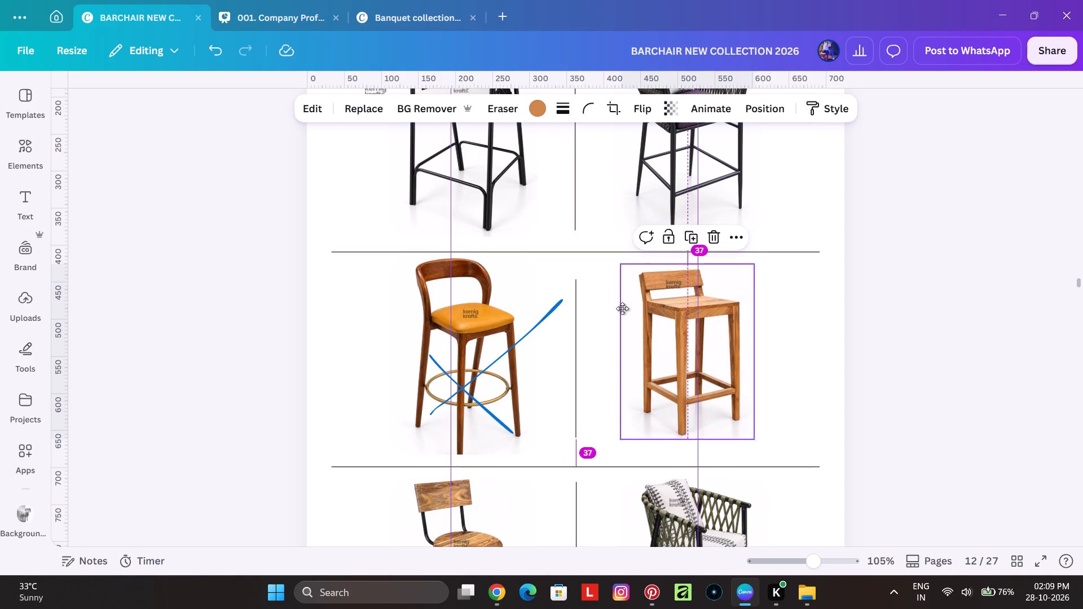
pyautogui.moveTo(622, 308); pyautogui.dragTo(577, 421)
pyautogui.scroll(15, 548, 311)
pyautogui.scroll(2, 577, 421)
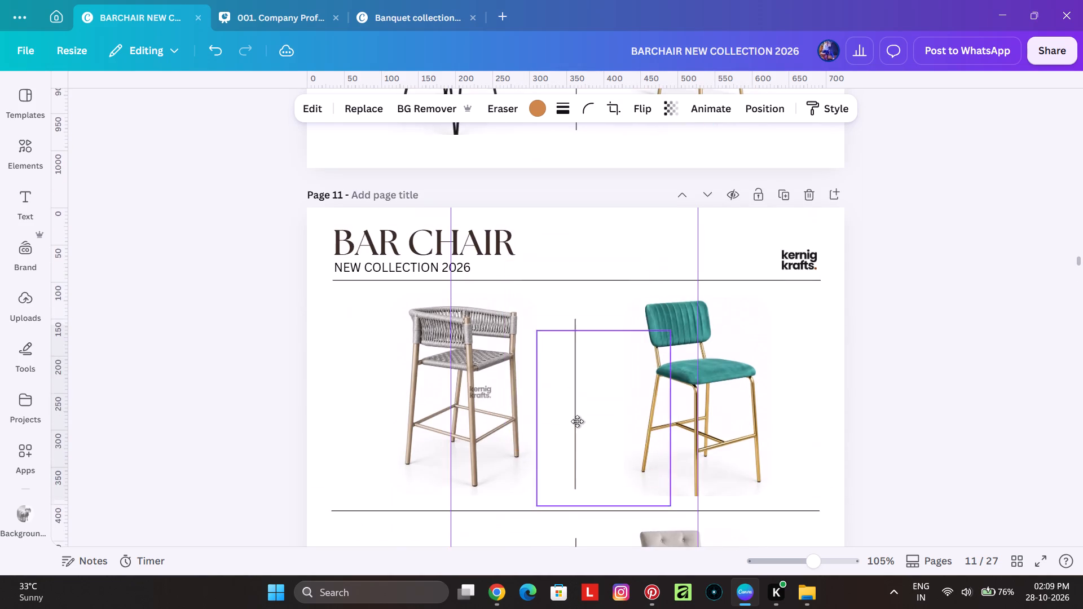
pyautogui.scroll(2, 577, 421)
pyautogui.moveTo(577, 421); pyautogui.dragTo(579, 423)
pyautogui.scroll(17, 579, 423)
pyautogui.scroll(15, 579, 423)
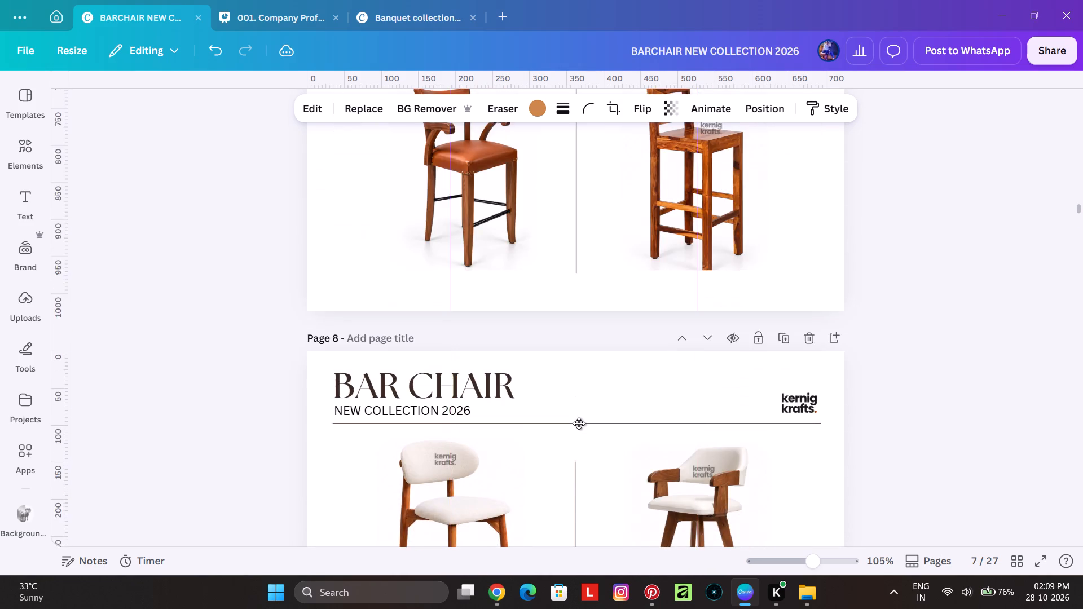
pyautogui.moveTo(579, 423); pyautogui.dragTo(440, 368)
pyautogui.scroll(6, 579, 423)
pyautogui.moveTo(498, 393); pyautogui.dragTo(479, 416)
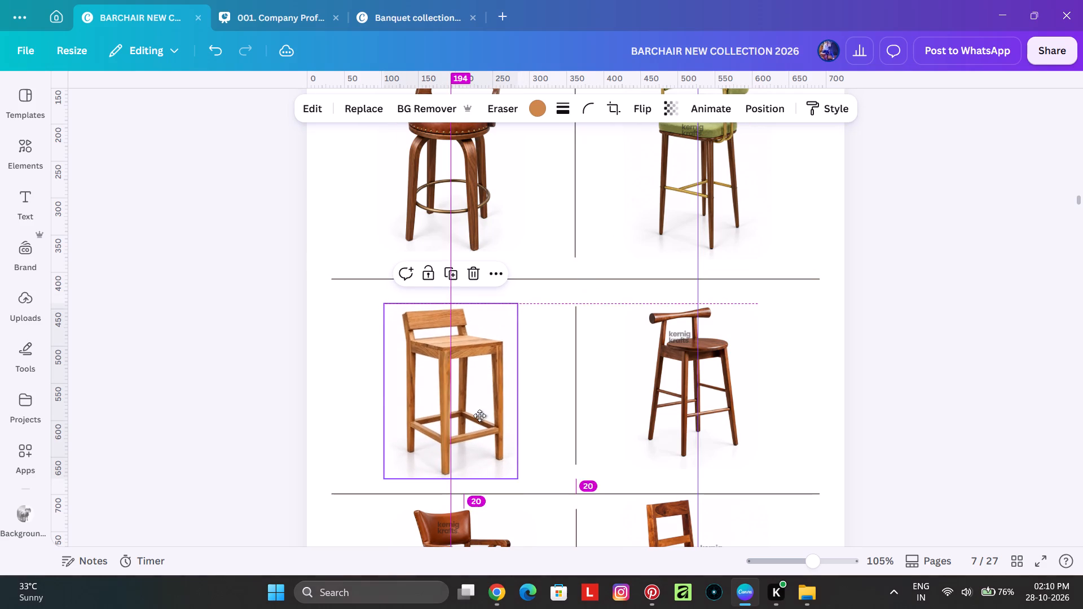
pyautogui.moveTo(479, 416); pyautogui.dragTo(479, 414)
# Send the light wooden stool on page 7 backward, behind the logo watermark.
pyautogui.rightClick(474, 403)
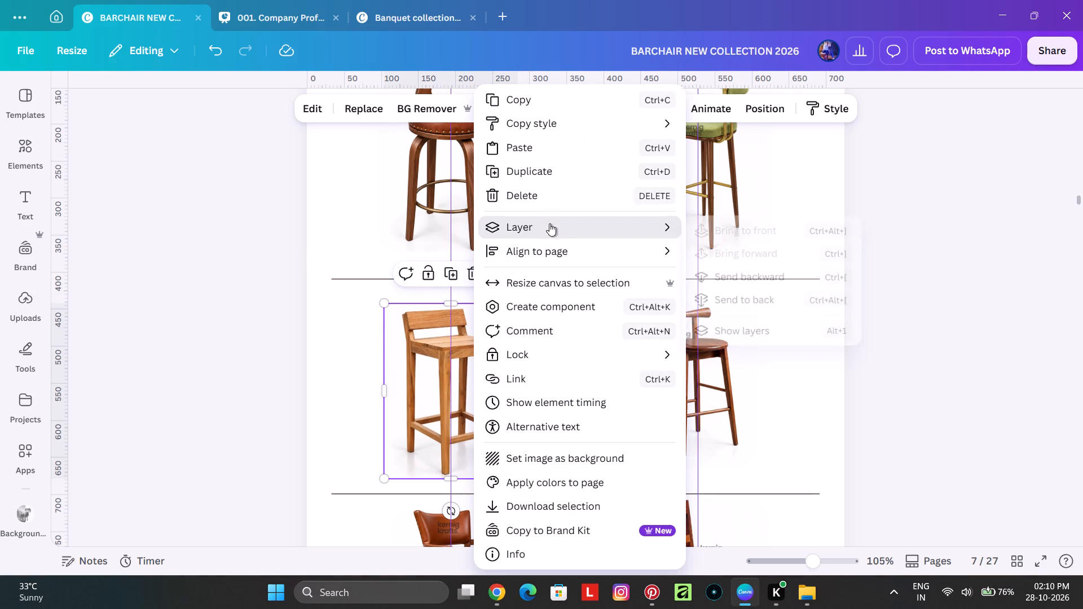
pyautogui.click(796, 277)
pyautogui.click(998, 428)
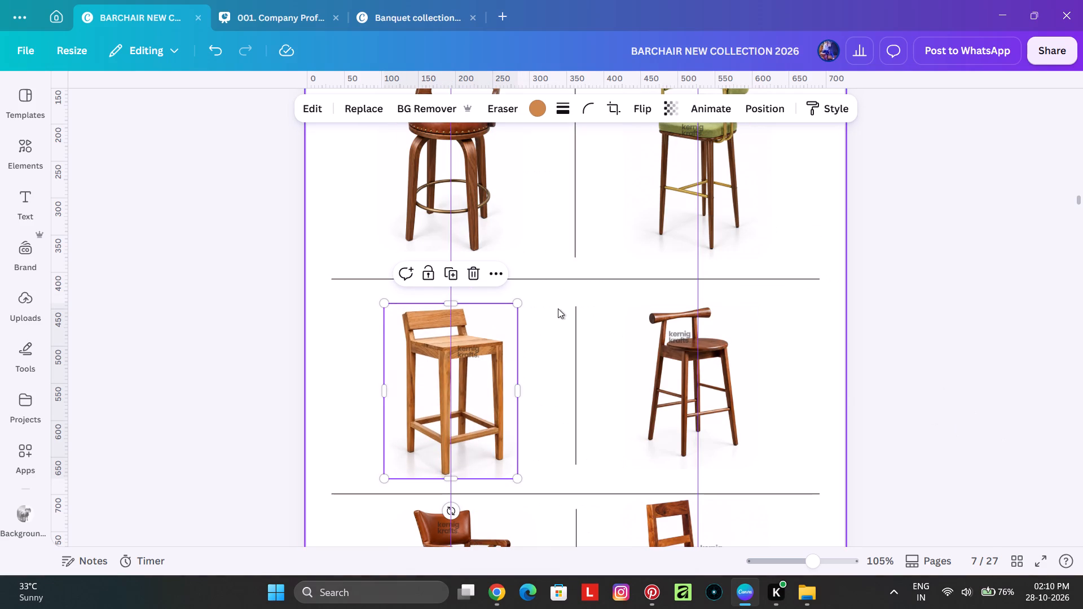
# Align the brown leather stool and the green chair in page 7's top row by their vertical middles.
pyautogui.keyDown('ctrl'); pyautogui.scroll(-2, 540, 326); pyautogui.keyUp('ctrl')
pyautogui.click(503, 239)
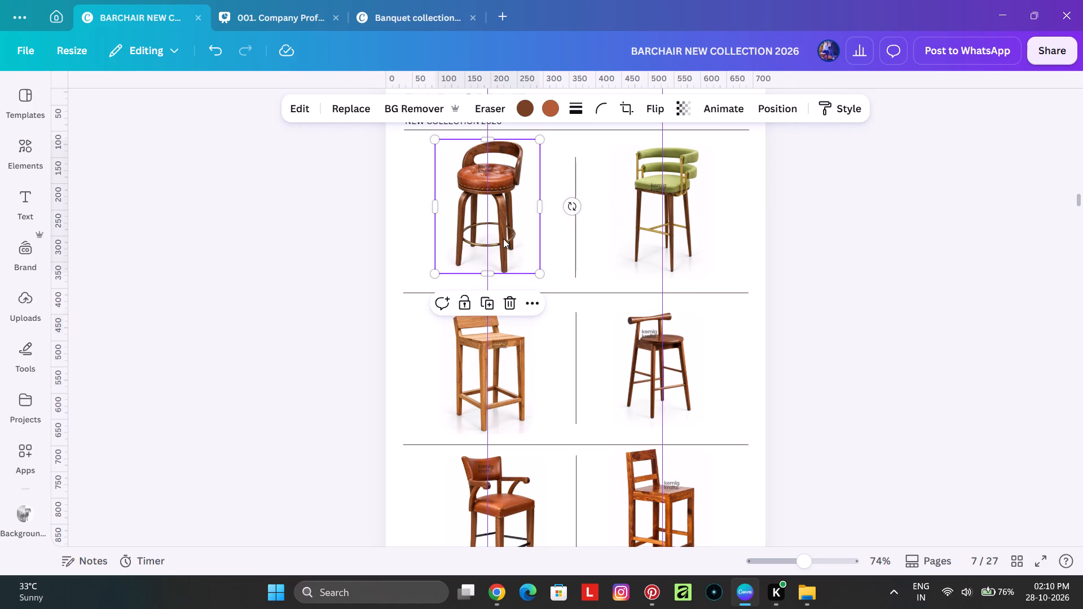
pyautogui.keyDown('shift'); pyautogui.click(680, 218); pyautogui.keyUp('shift')
pyautogui.rightClick(702, 248)
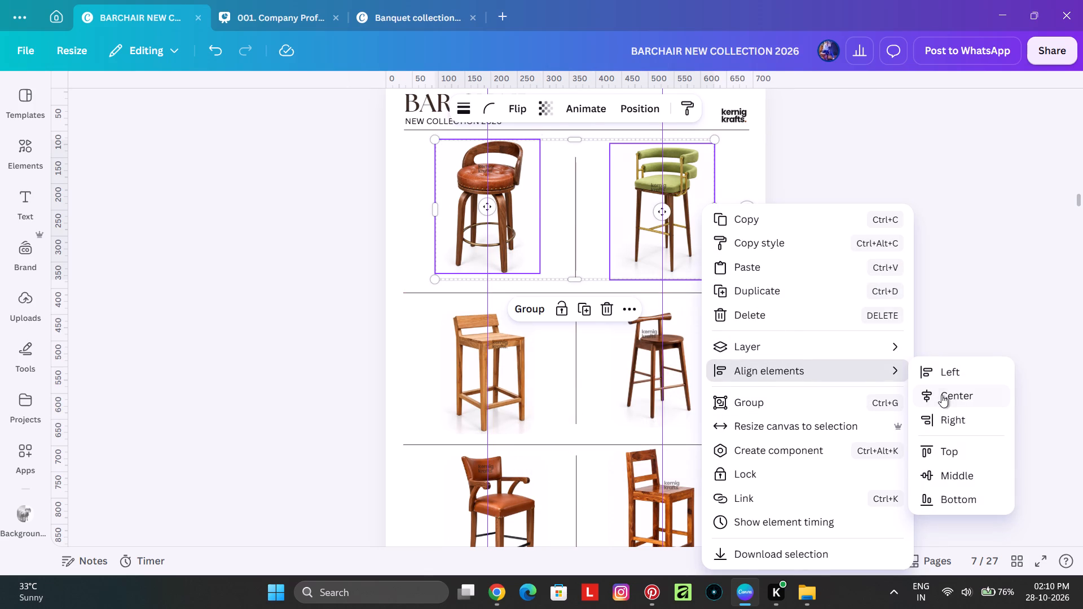
pyautogui.click(979, 481)
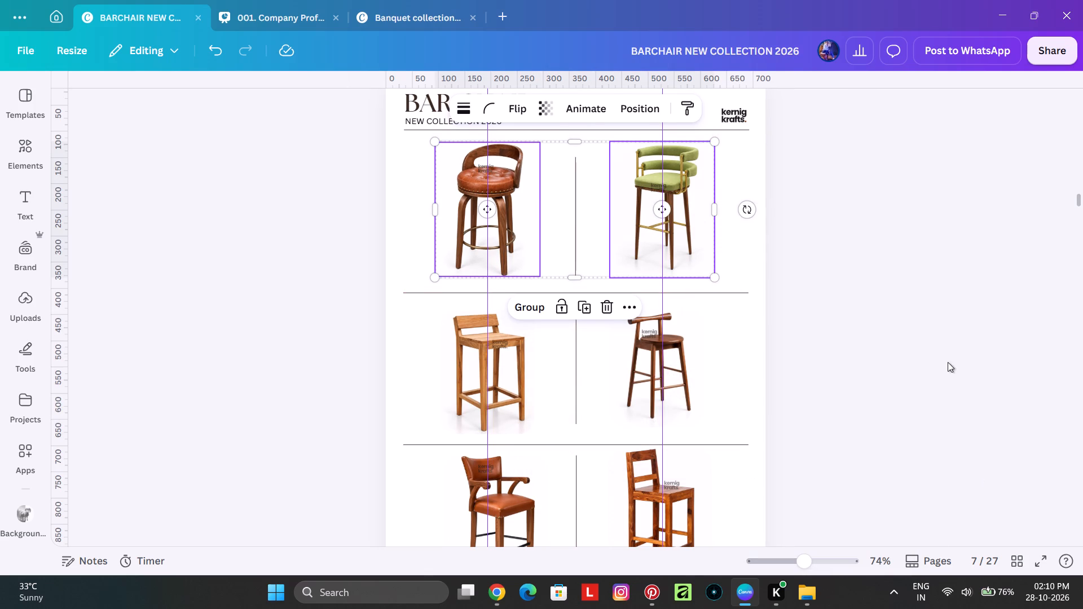
pyautogui.click(948, 361)
# Align the light wooden stool and the dark wooden stool in page 7's middle row by their vertical middles.
pyautogui.click(531, 391)
pyautogui.keyDown('shift'); pyautogui.click(637, 389); pyautogui.keyUp('shift')
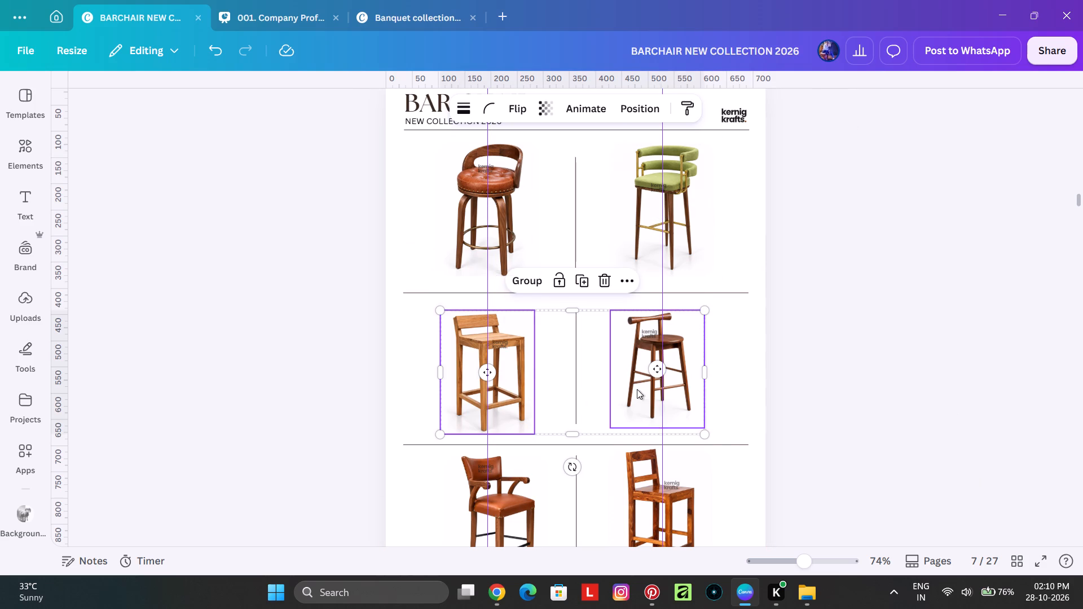
pyautogui.rightClick(637, 389)
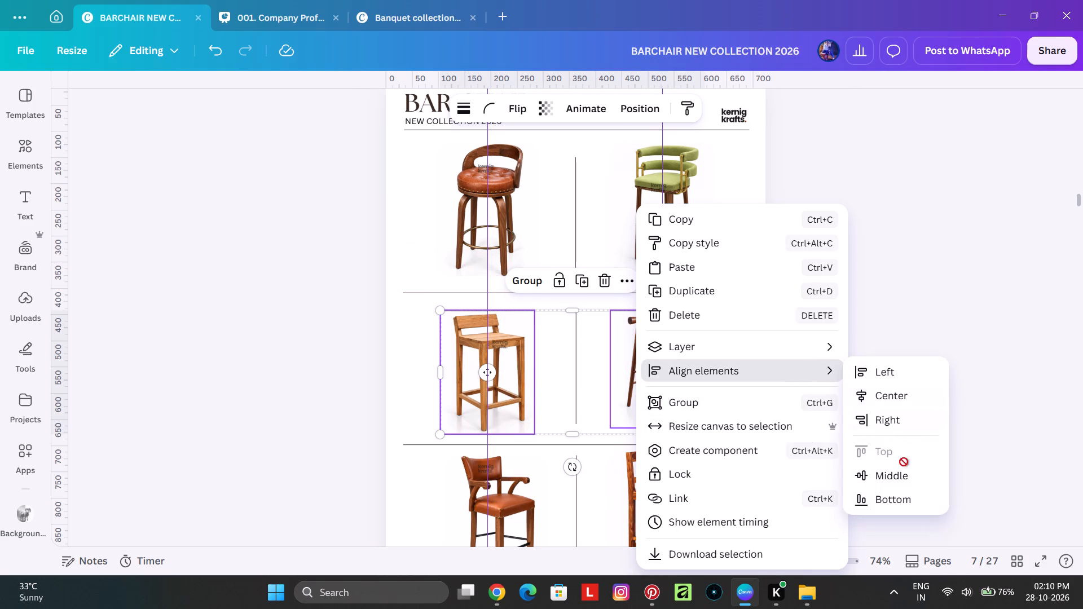
pyautogui.click(906, 480)
# Align the brown leather armchair and the wooden ladder-back chair in page 7's bottom row by their vertical middles.
pyautogui.scroll(-2, 884, 382)
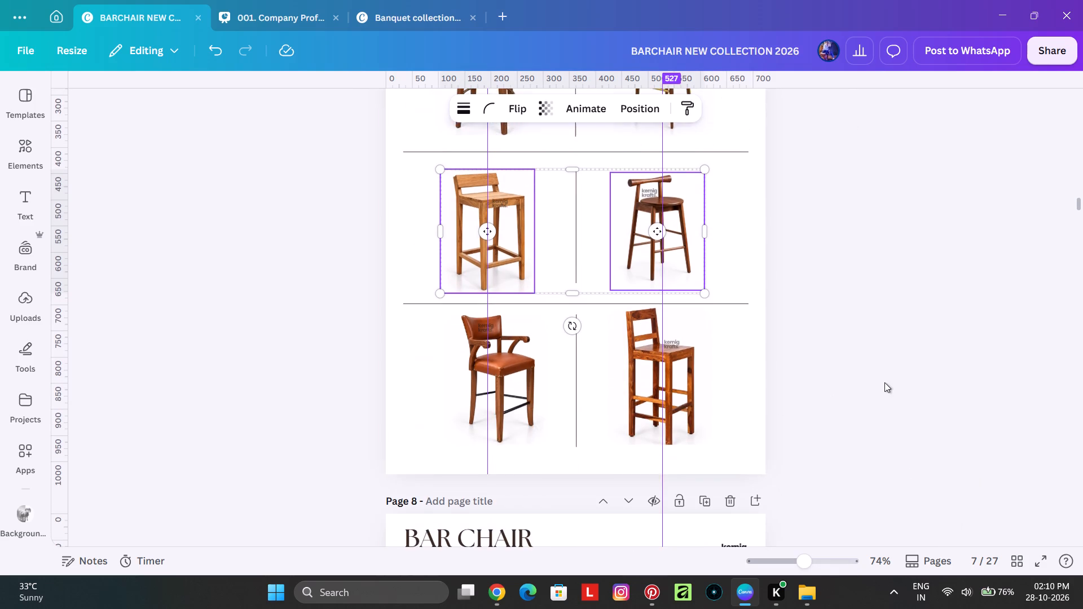
pyautogui.click(884, 382)
pyautogui.click(499, 393)
pyautogui.keyDown('shift'); pyautogui.click(627, 397); pyautogui.keyUp('shift')
pyautogui.rightClick(660, 407)
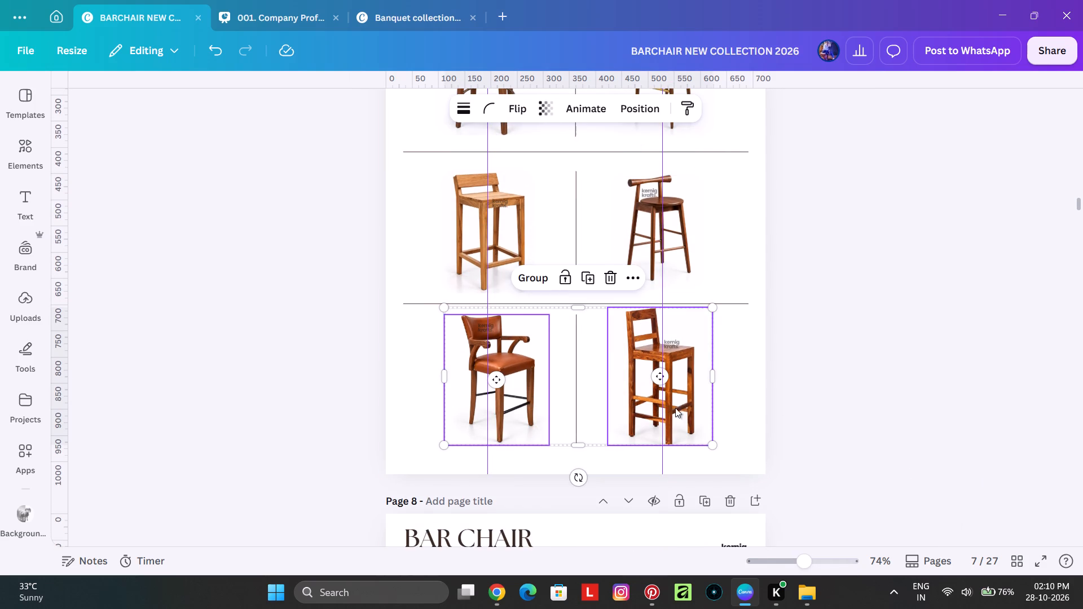
pyautogui.rightClick(687, 407)
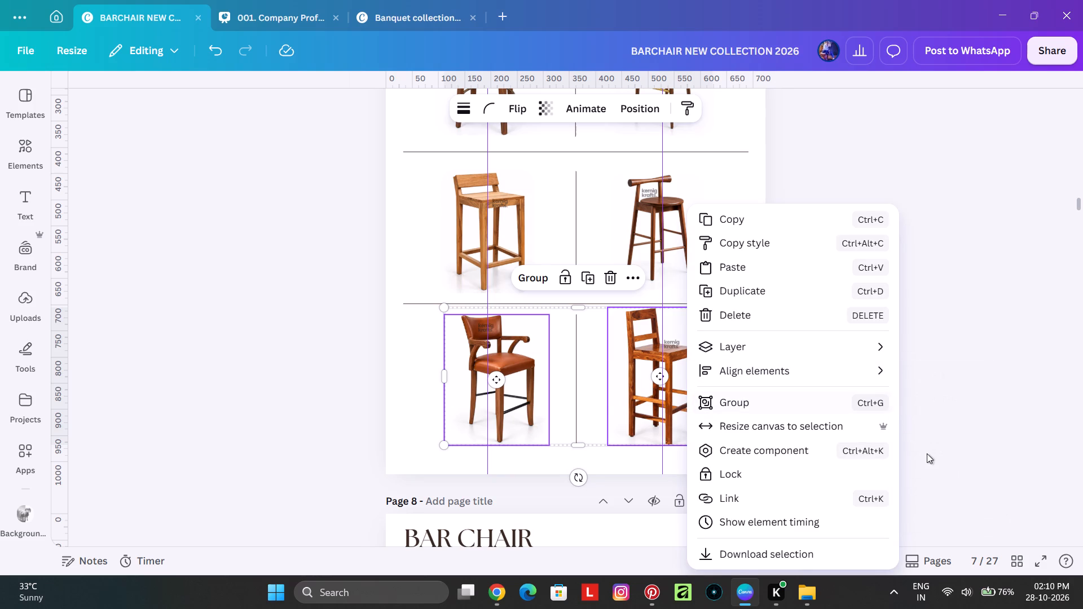
pyautogui.click(944, 471)
pyautogui.click(935, 386)
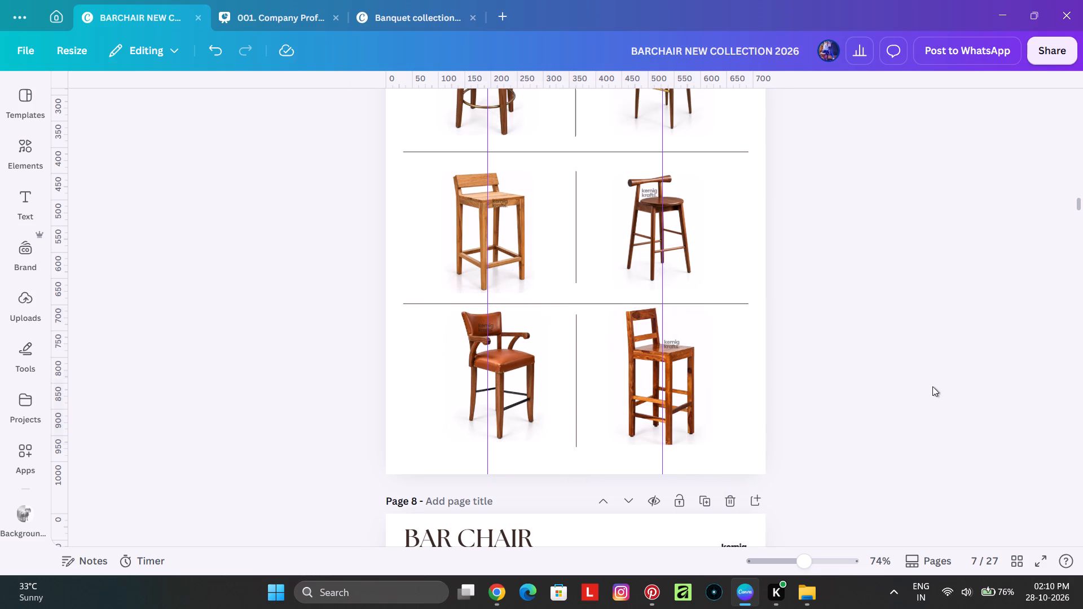
# Align the three chairs in page 7's left column by their horizontal centres.
pyautogui.scroll(2, 629, 403)
pyautogui.click(504, 368)
pyautogui.keyDown('shift'); pyautogui.click(498, 255); pyautogui.keyUp('shift')
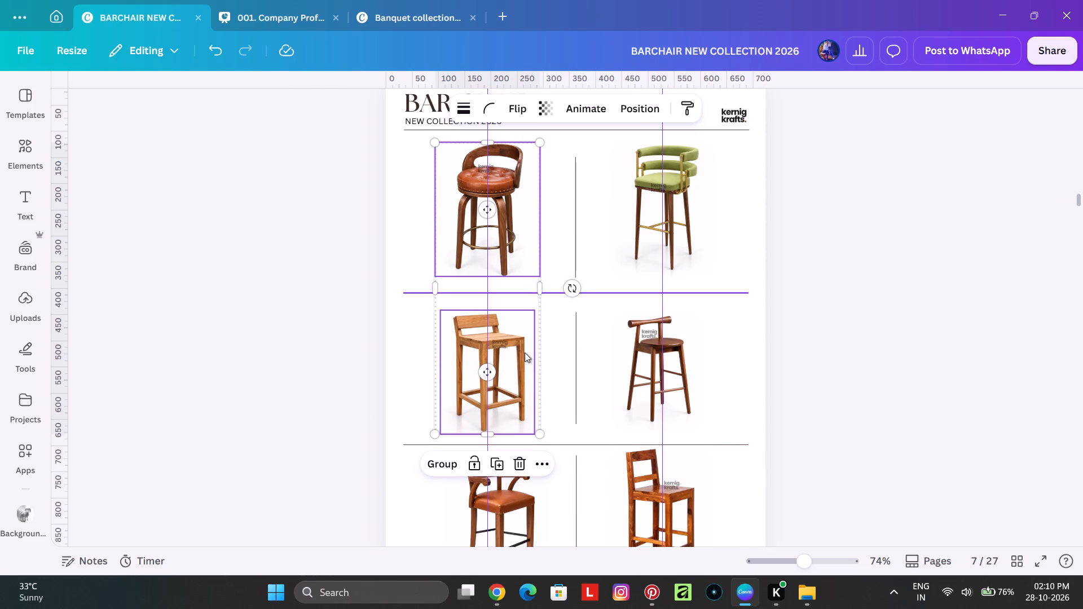
pyautogui.scroll(-2, 523, 424)
pyautogui.keyDown('shift'); pyautogui.click(522, 408); pyautogui.keyUp('shift')
pyautogui.rightClick(522, 407)
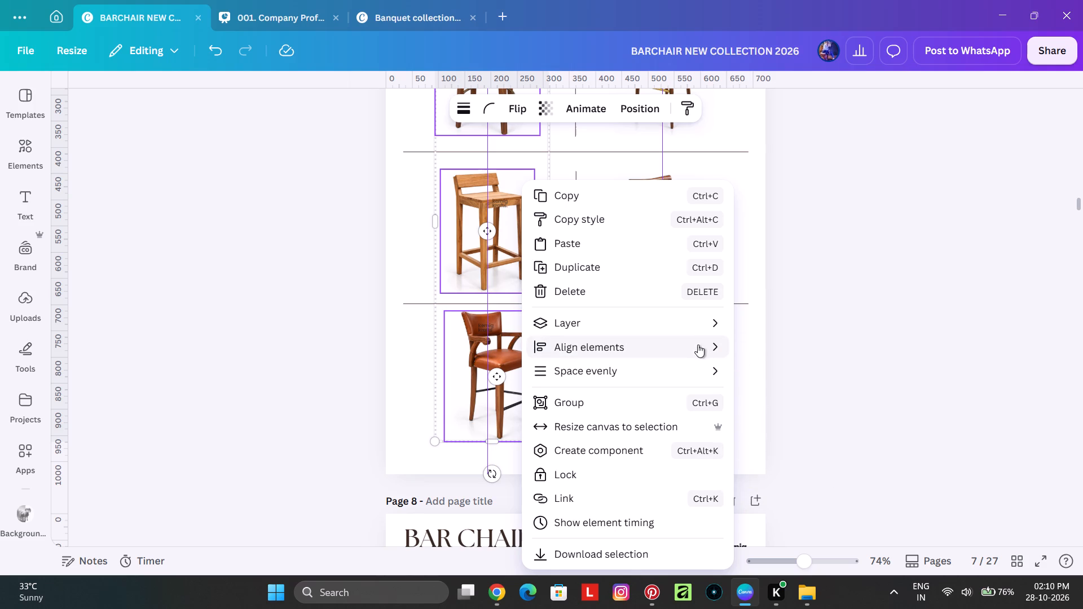
pyautogui.click(767, 379)
# Space the three left-column chairs on page 7 evenly in the vertical direction.
pyautogui.rightClick(534, 348)
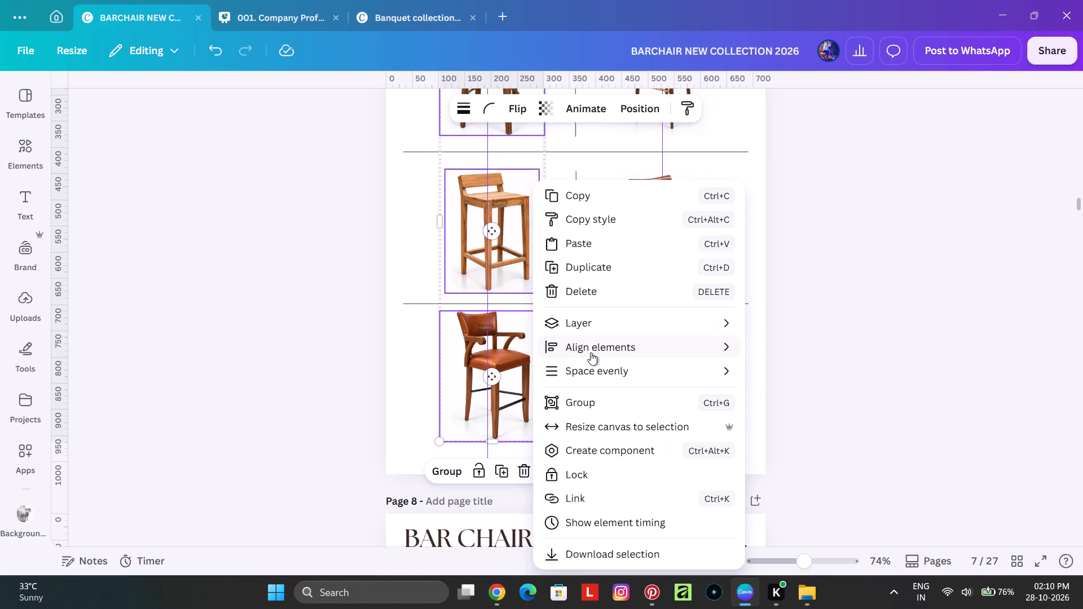
pyautogui.click(775, 381)
pyautogui.click(834, 417)
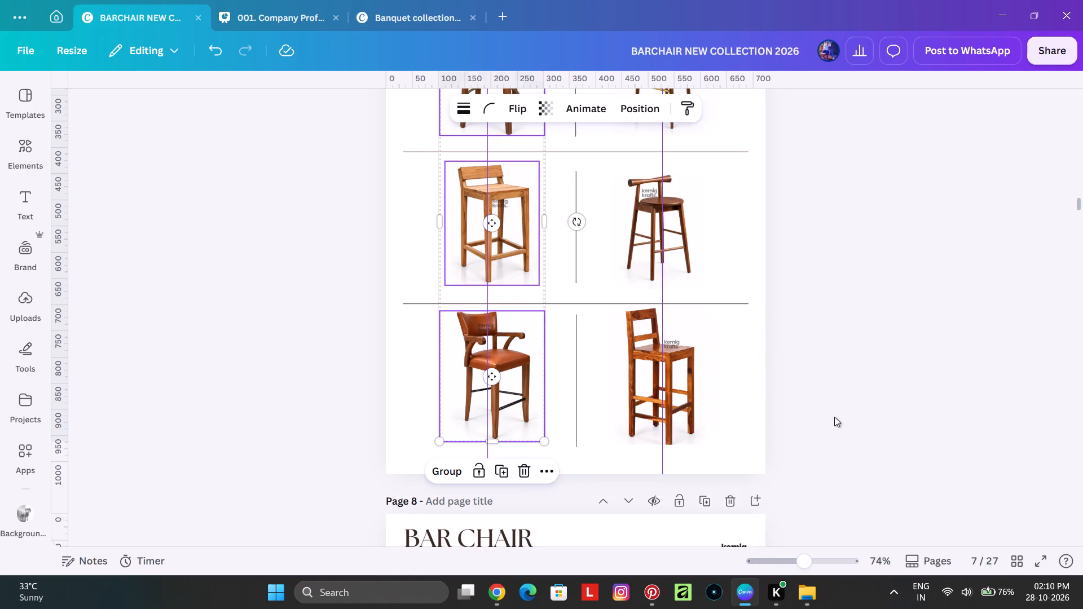
# Centre the three chairs in page 7's right column on one another and space them evenly vertically.
pyautogui.scroll(2, 826, 457)
pyautogui.click(668, 245)
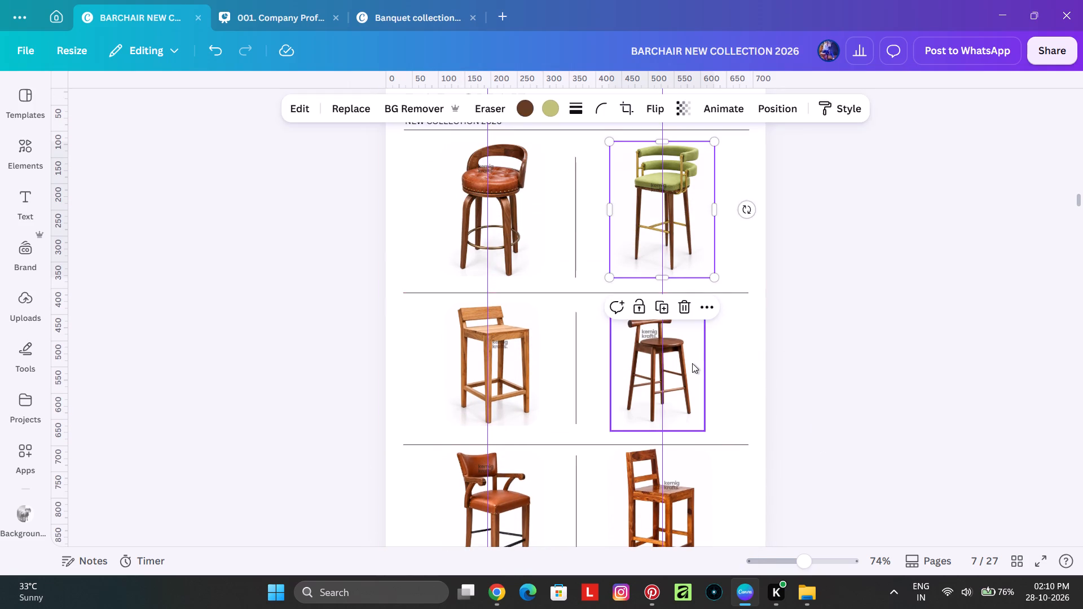
pyautogui.keyDown('shift'); pyautogui.click(692, 363); pyautogui.keyUp('shift')
pyautogui.scroll(-2, 688, 435)
pyautogui.keyDown('shift'); pyautogui.click(688, 435); pyautogui.keyUp('shift')
pyautogui.rightClick(692, 409)
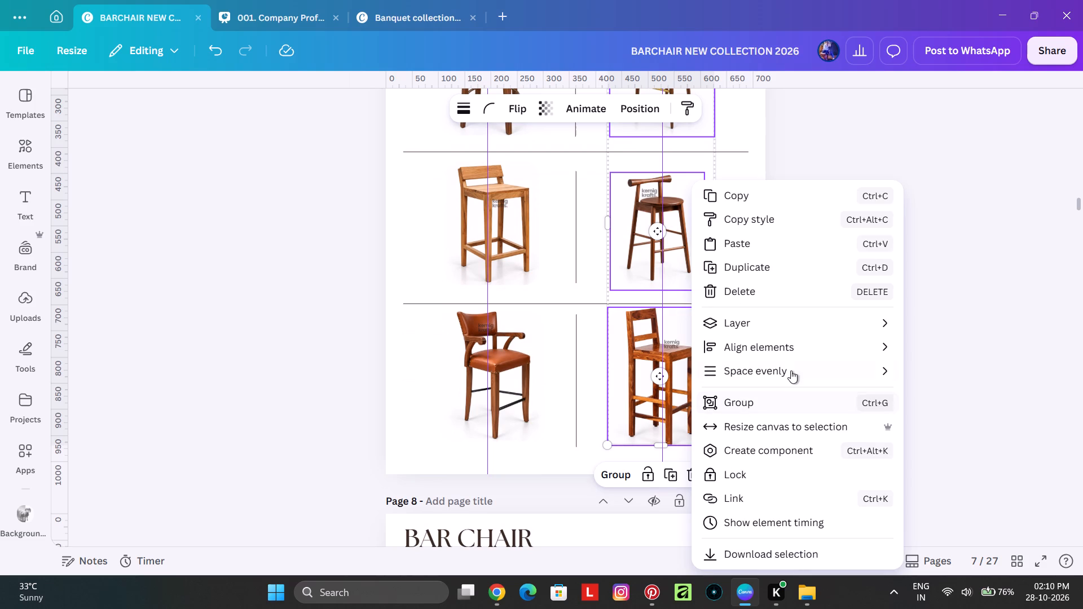
pyautogui.click(953, 378)
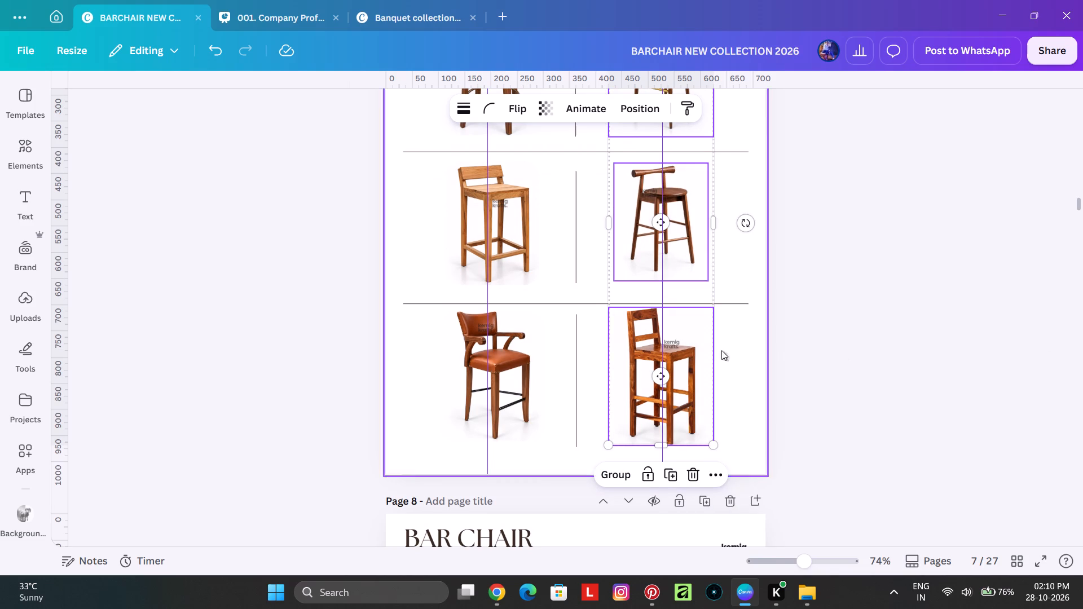
pyautogui.rightClick(693, 350)
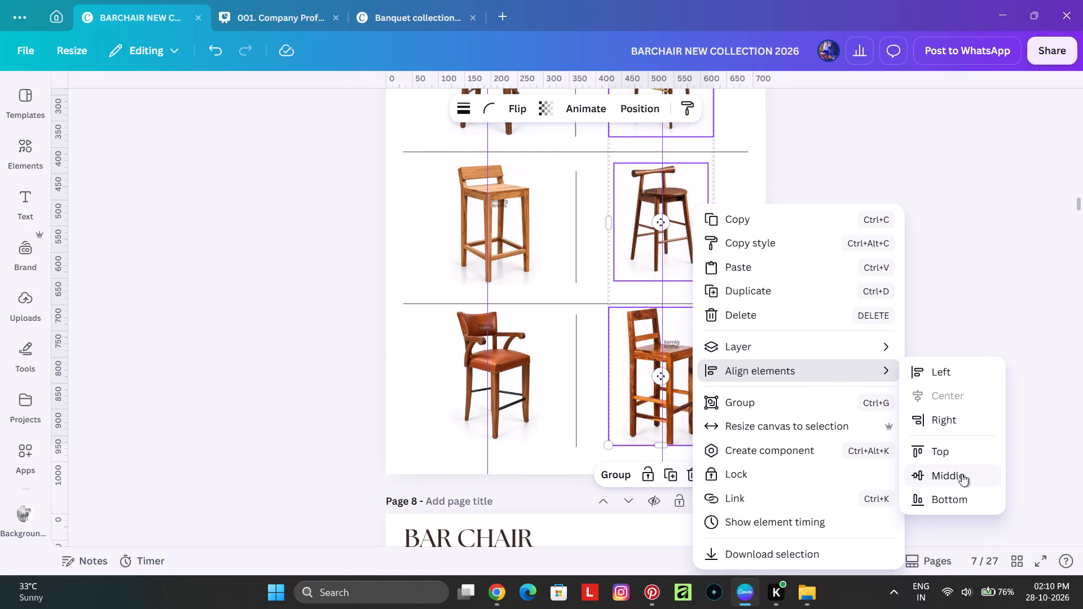
pyautogui.click(963, 285)
pyautogui.click(963, 288)
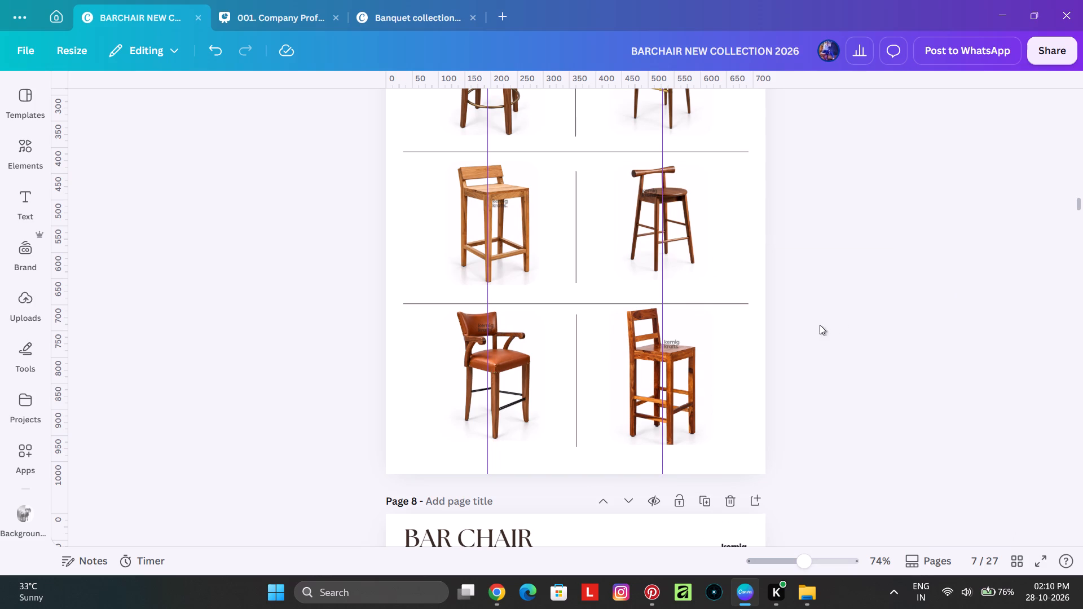
# Nudge page 7's three left-column chairs together until they are centred on the left column guide.
pyautogui.scroll(3, 541, 541)
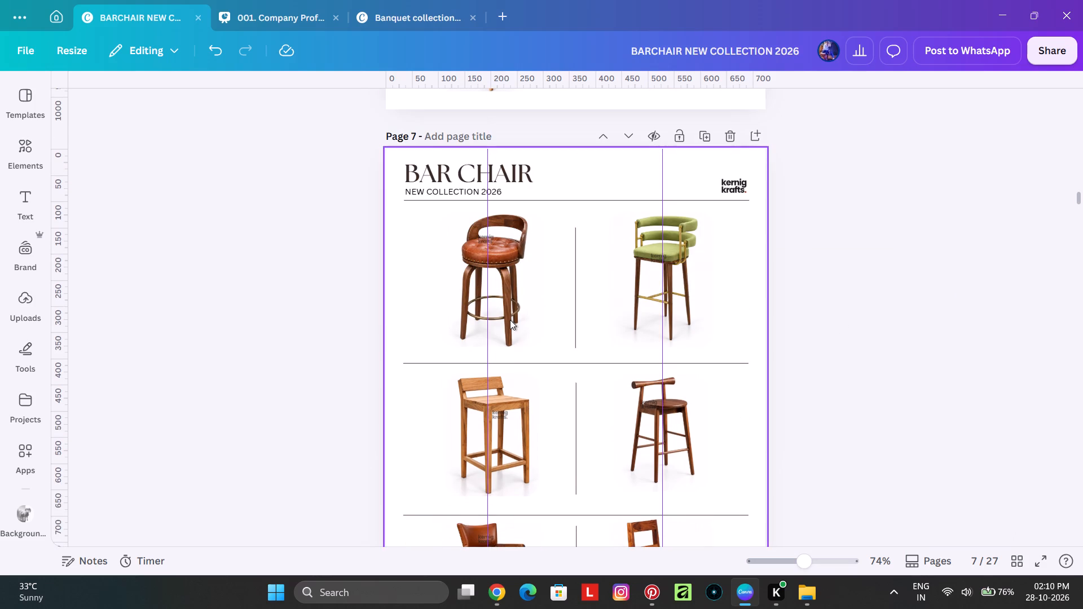
pyautogui.keyDown('shift'); pyautogui.click(510, 320); pyautogui.keyUp('shift')
pyautogui.keyDown('shift'); pyautogui.click(507, 436); pyautogui.keyUp('shift')
pyautogui.scroll(-1, 514, 454)
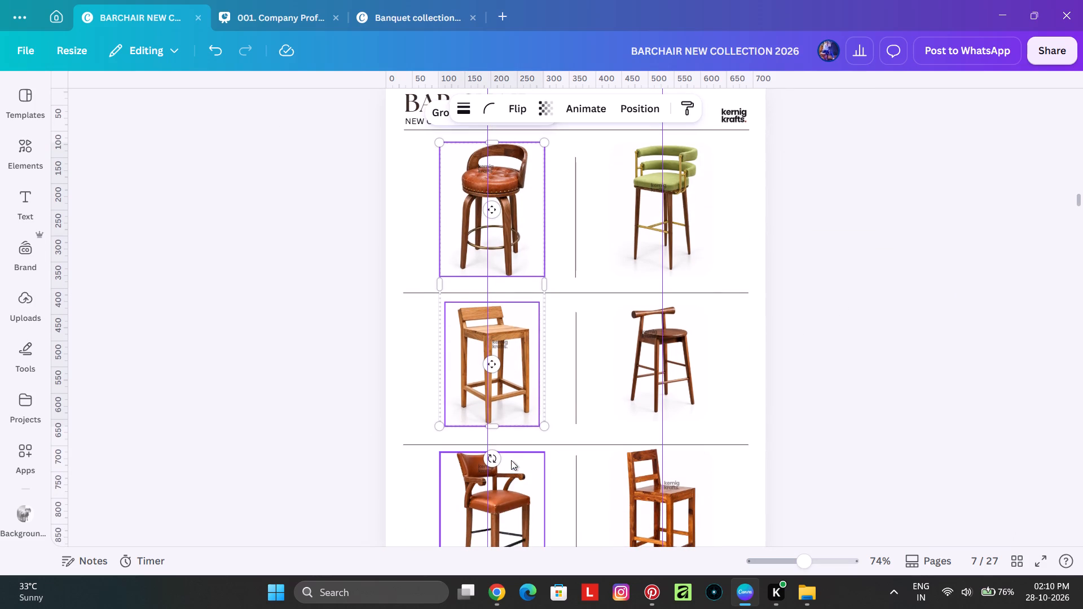
pyautogui.keyDown('shift'); pyautogui.click(511, 461); pyautogui.keyUp('shift')
pyautogui.press('Left')
pyautogui.press('Left')
pyautogui.press('Left')
pyautogui.press('Left')
pyautogui.press('Left')
pyautogui.press('Left')
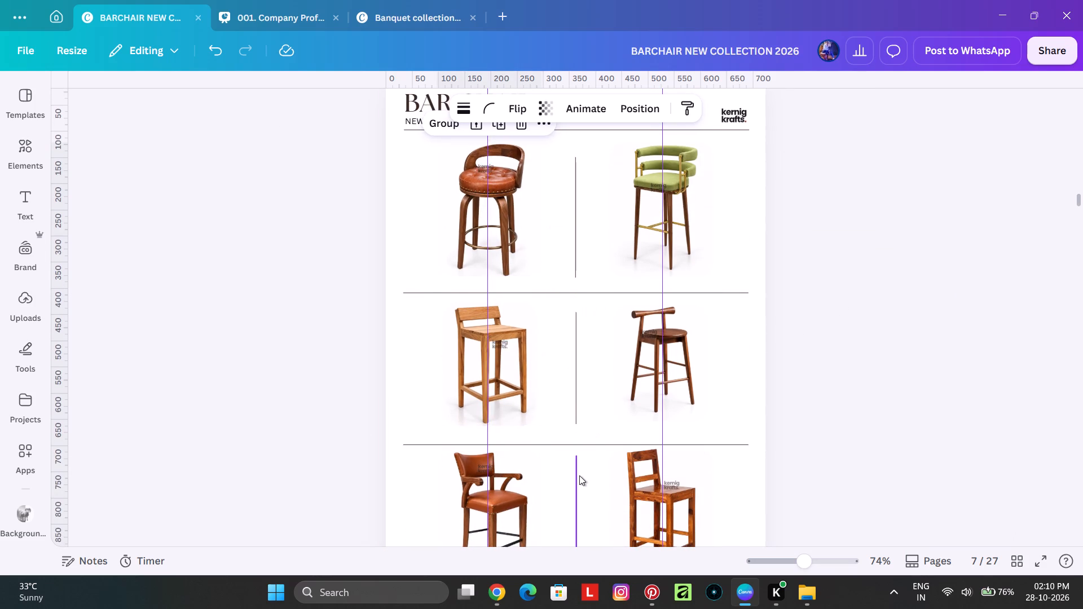
pyautogui.press('Left')
pyautogui.press('Left')
pyautogui.press('Left')
pyautogui.press('Right')
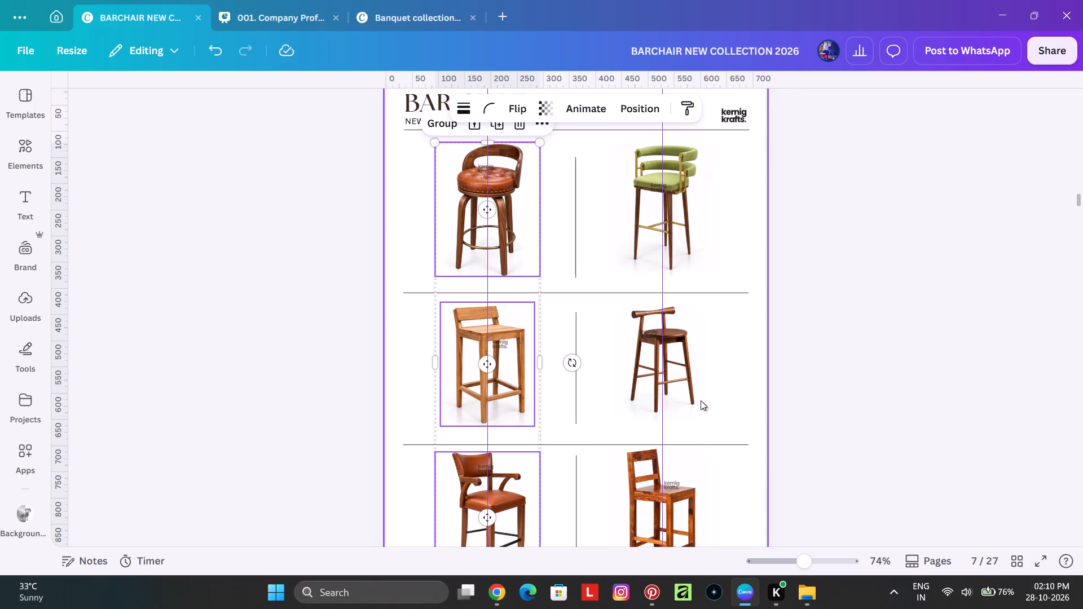
# Nudge page 7's three right-column chairs together until they are centred on the right column guide.
pyautogui.click(696, 257)
pyautogui.keyDown('shift'); pyautogui.click(690, 346); pyautogui.keyUp('shift')
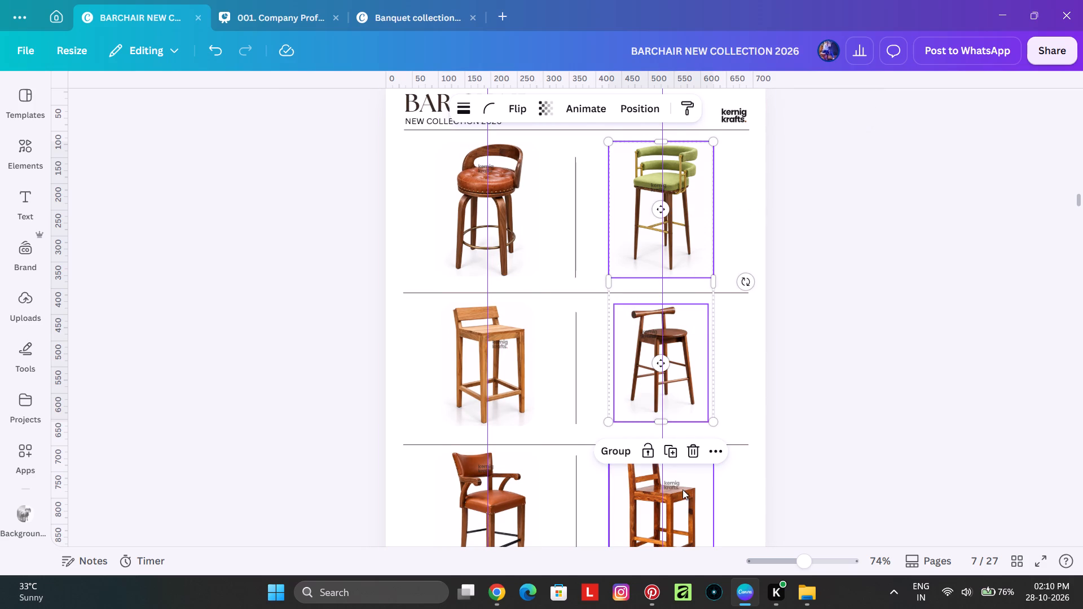
pyautogui.keyDown('shift'); pyautogui.click(683, 489); pyautogui.keyUp('shift')
pyautogui.press('Left')
pyautogui.press('Left')
pyautogui.press('Left')
pyautogui.press('Left')
pyautogui.press('Left')
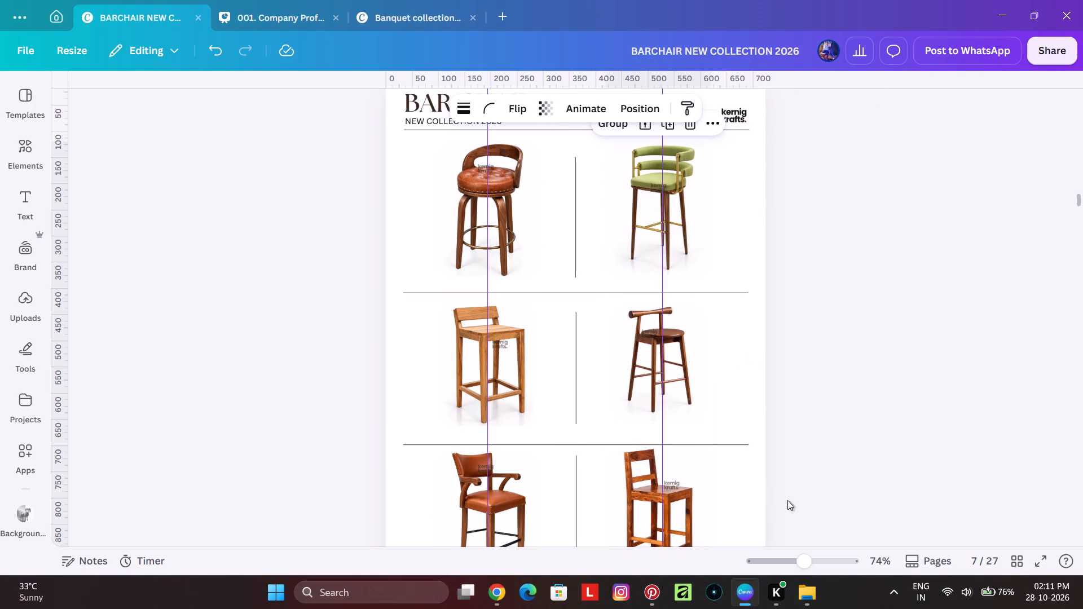
pyautogui.press('Right')
pyautogui.press('Right')
pyautogui.press('Right')
pyautogui.press('Right')
pyautogui.press('Right')
pyautogui.press('Right')
pyautogui.press('Right')
pyautogui.press('Right')
pyautogui.press('Left')
pyautogui.press('Left')
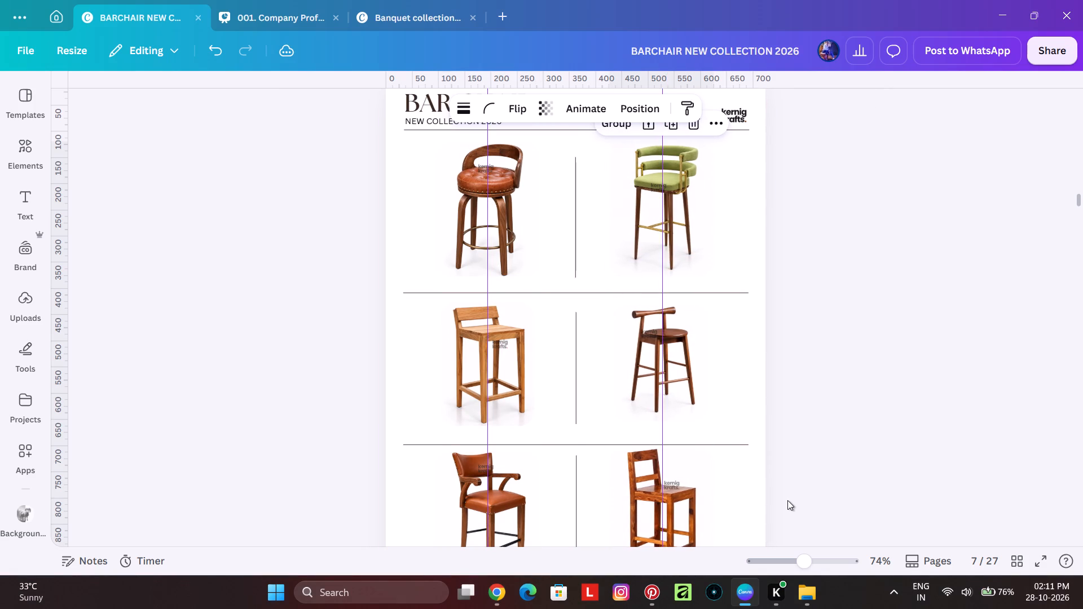
pyautogui.press('Right')
pyautogui.keyDown('ctrl'); pyautogui.scroll(-2, 778, 470); pyautogui.keyUp('ctrl')
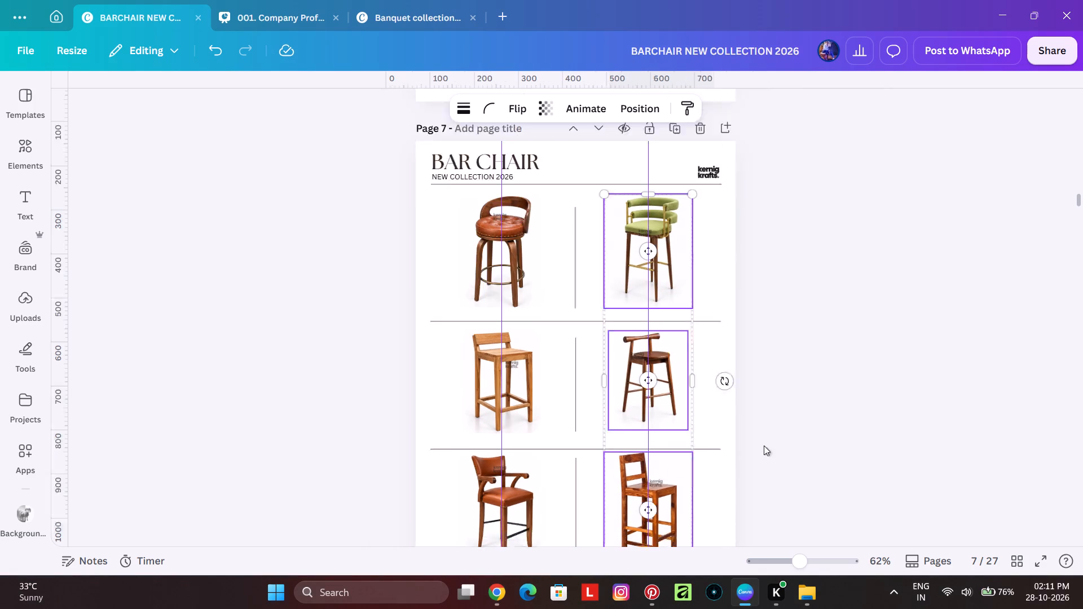
pyautogui.click(774, 283)
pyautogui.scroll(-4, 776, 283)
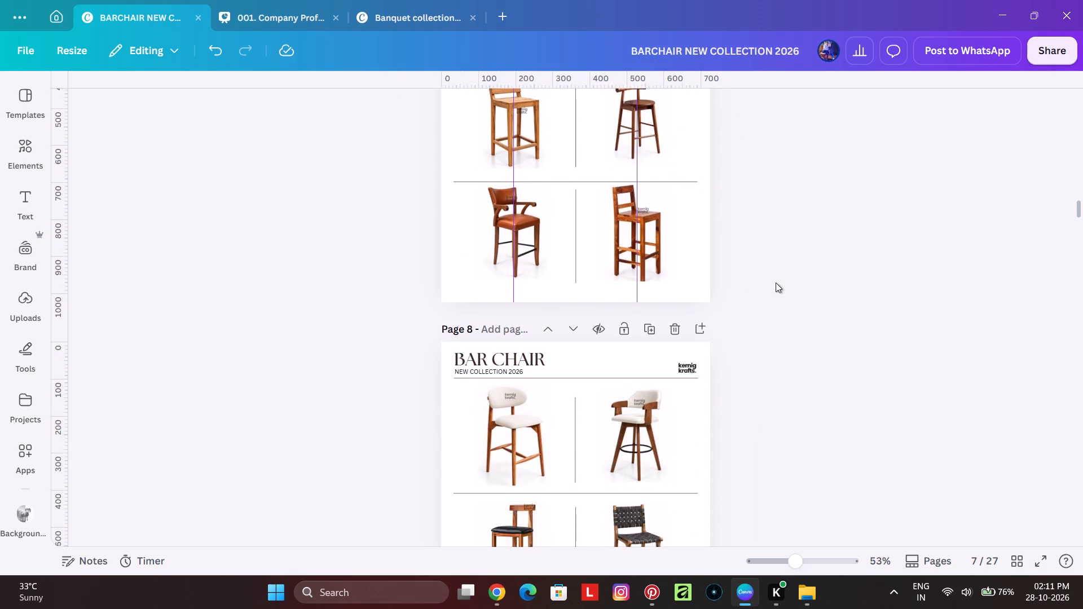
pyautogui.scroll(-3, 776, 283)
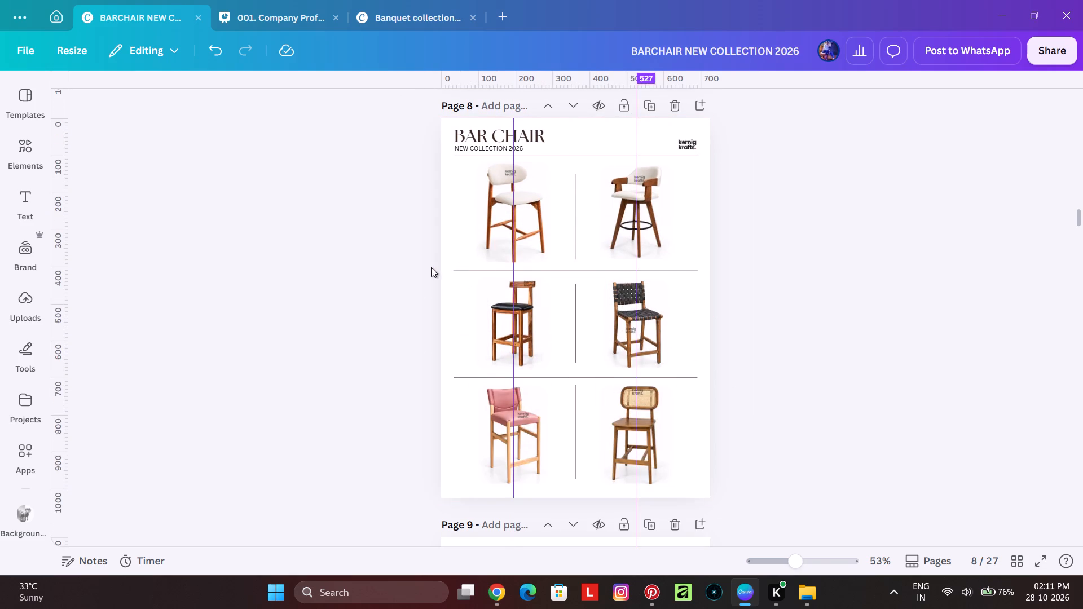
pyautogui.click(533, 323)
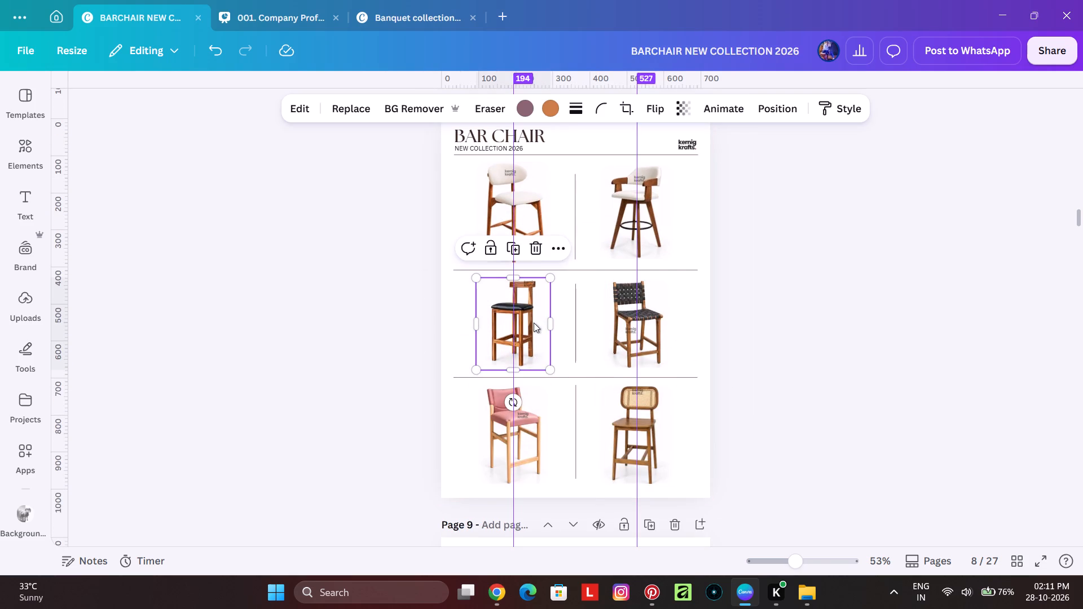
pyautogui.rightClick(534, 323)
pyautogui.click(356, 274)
# Move the logo watermark on page 8's cane-back chair down from the frame's top edge to the middle of the cane backrest.
pyautogui.keyDown('ctrl'); pyautogui.scroll(4, 585, 331); pyautogui.keyUp('ctrl')
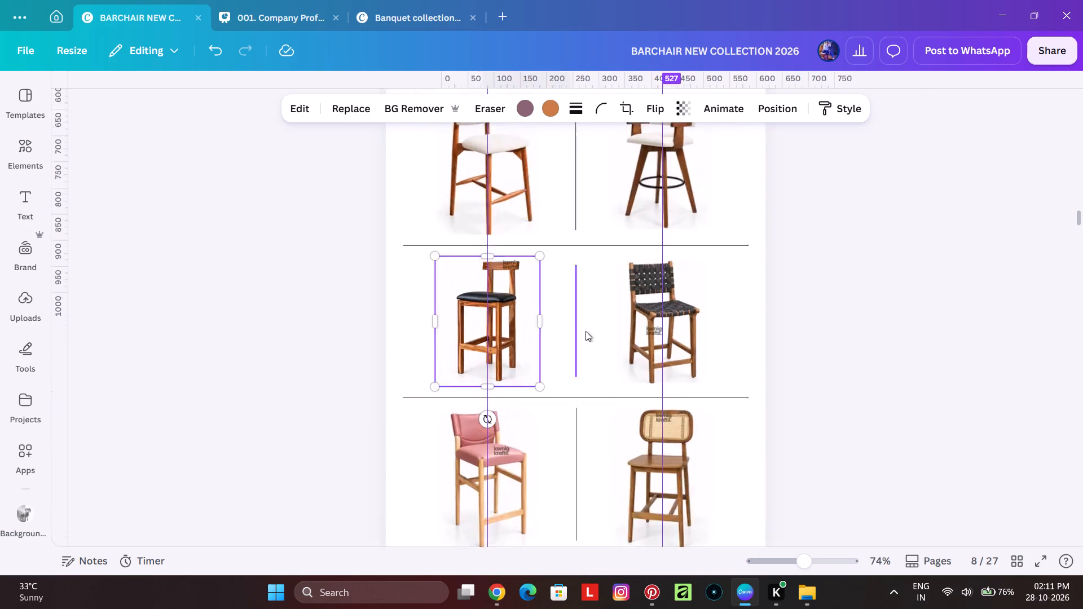
pyautogui.scroll(2, 501, 293)
pyautogui.scroll(-2, 644, 277)
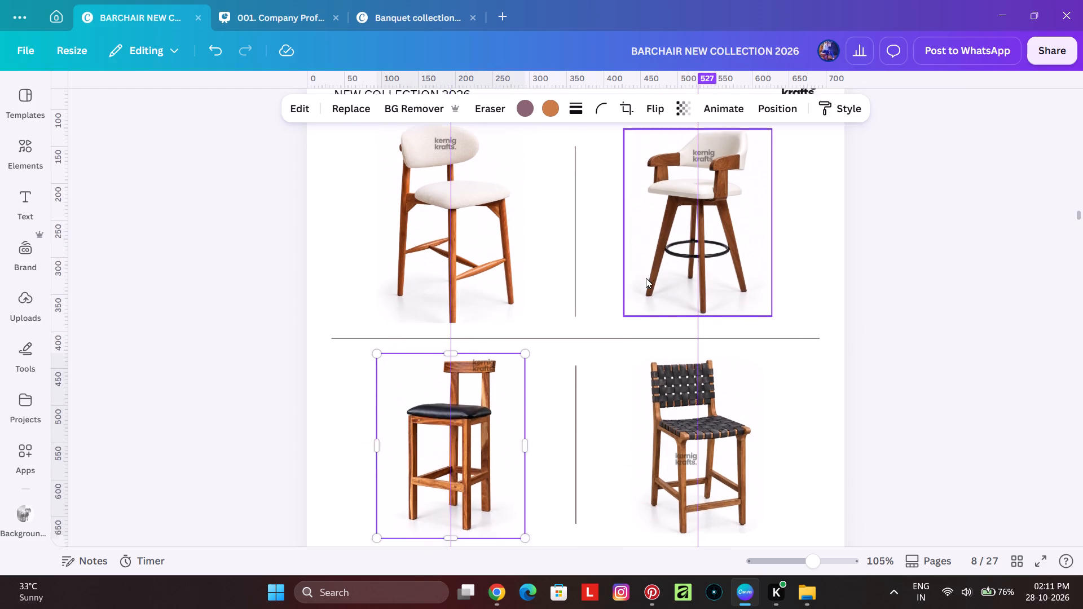
pyautogui.scroll(-2, 640, 385)
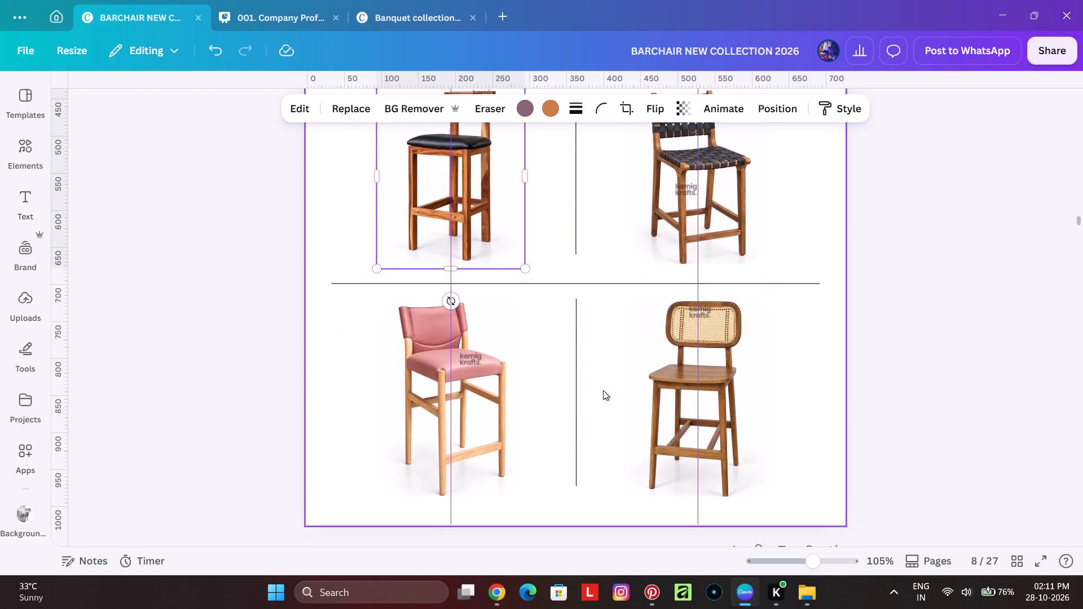
pyautogui.click(701, 319)
pyautogui.click(702, 315)
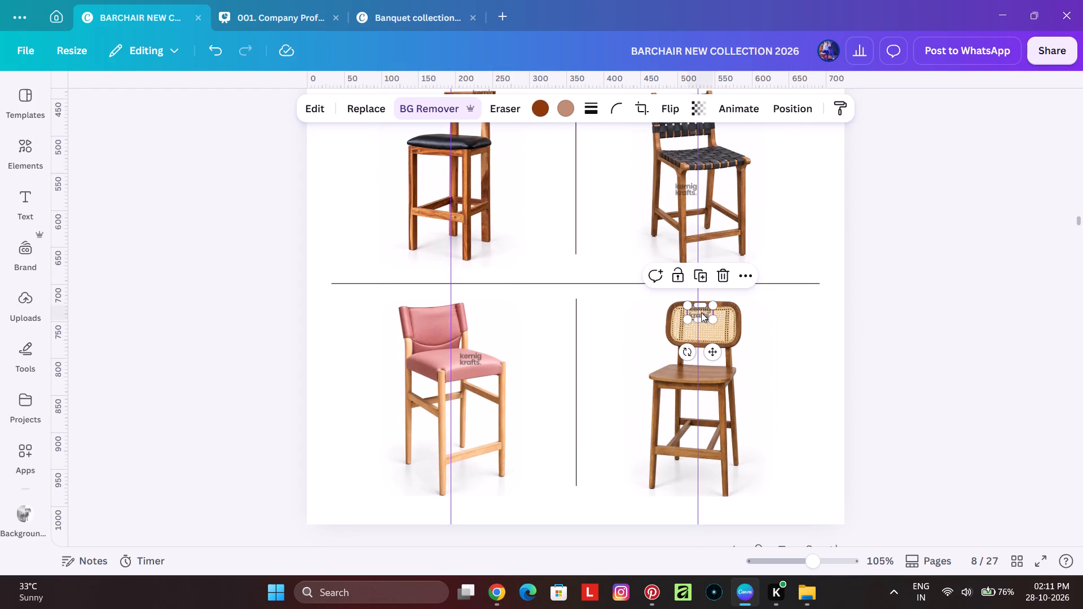
pyautogui.keyDown('ctrl'); pyautogui.scroll(3, 702, 312); pyautogui.keyUp('ctrl')
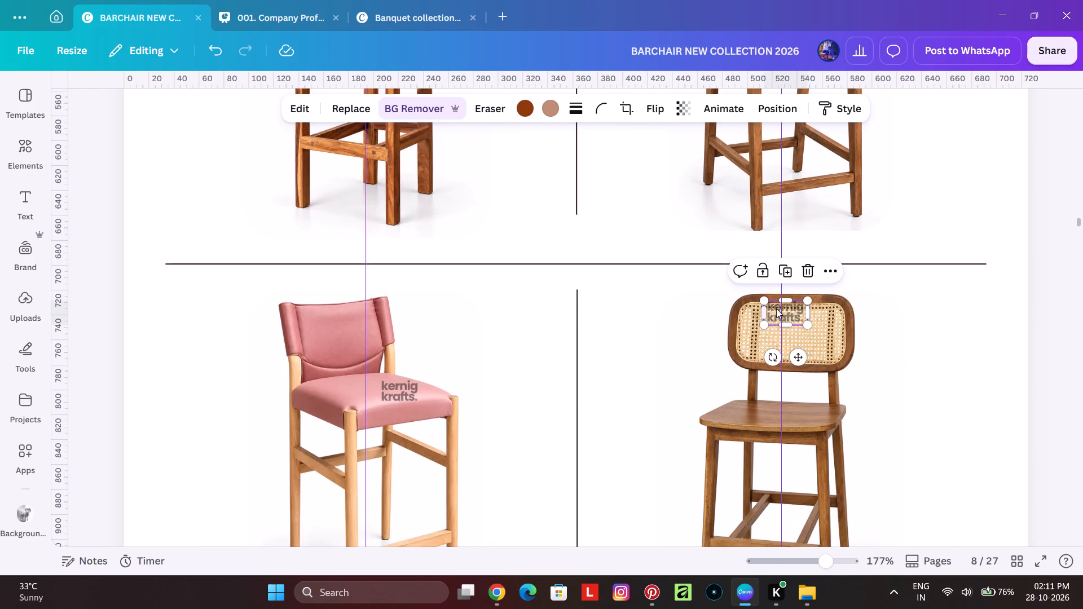
pyautogui.moveTo(782, 309); pyautogui.dragTo(791, 326)
pyautogui.hotkey('ctrl', 'z')
pyautogui.moveTo(795, 319); pyautogui.dragTo(801, 336)
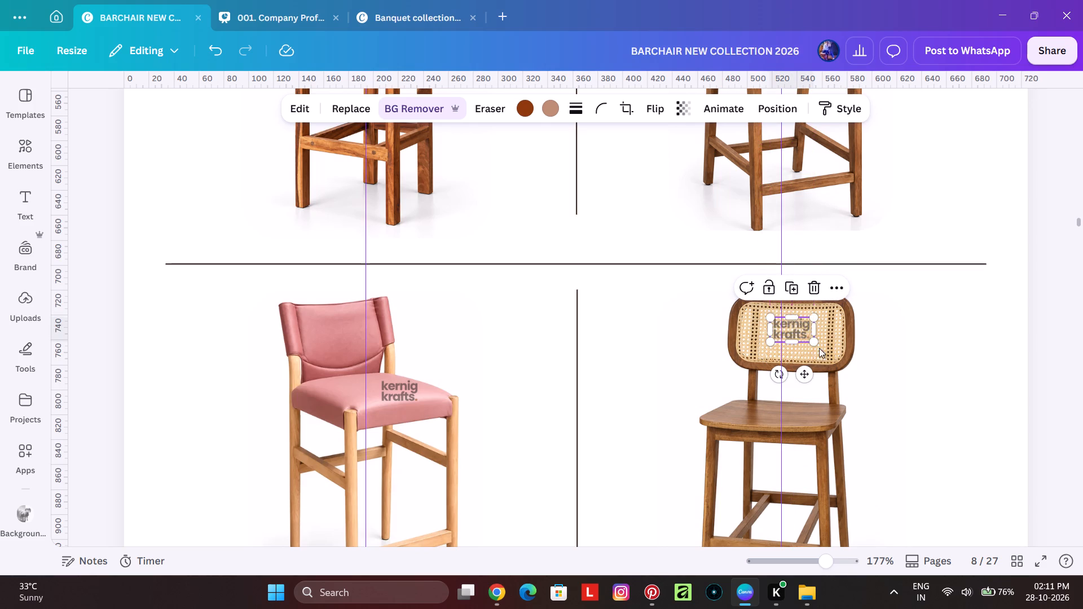
pyautogui.click(961, 364)
# Move the logo watermark on page 7's brown leather armchair from the backrest's edge down onto the seat.
pyautogui.keyDown('ctrl'); pyautogui.scroll(-5, 679, 332); pyautogui.keyUp('ctrl')
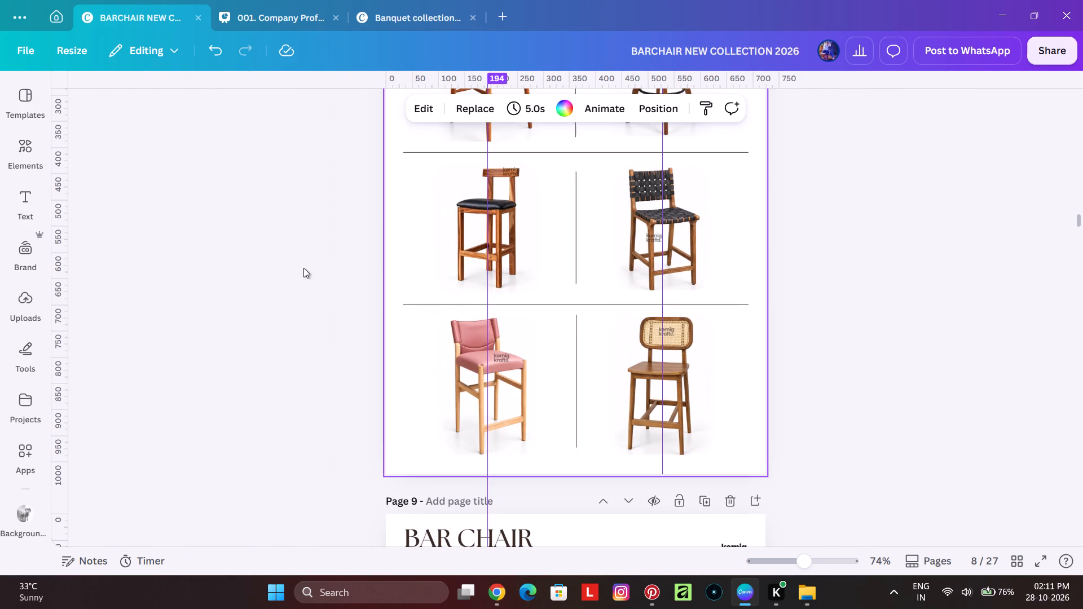
pyautogui.scroll(2, 303, 268)
pyautogui.scroll(4, 496, 288)
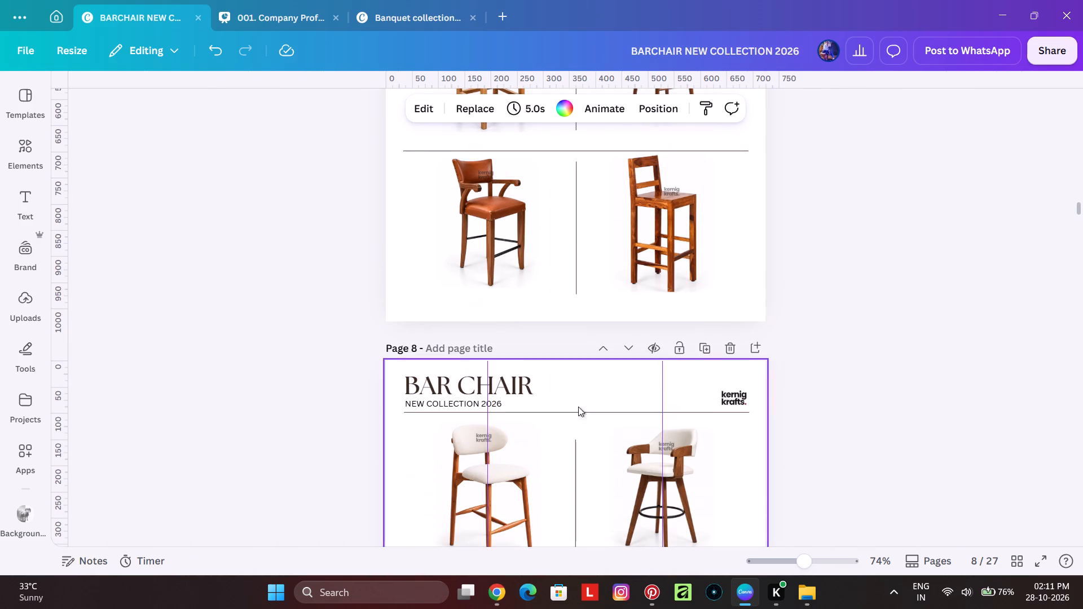
pyautogui.scroll(2, 550, 288)
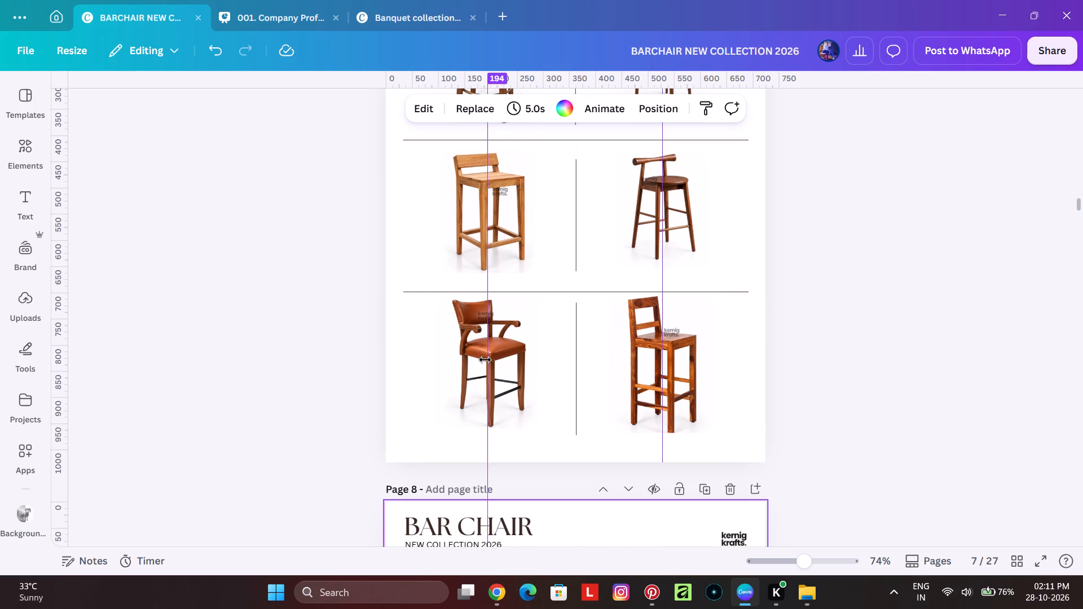
pyautogui.keyDown('ctrl'); pyautogui.scroll(7, 488, 338); pyautogui.keyUp('ctrl')
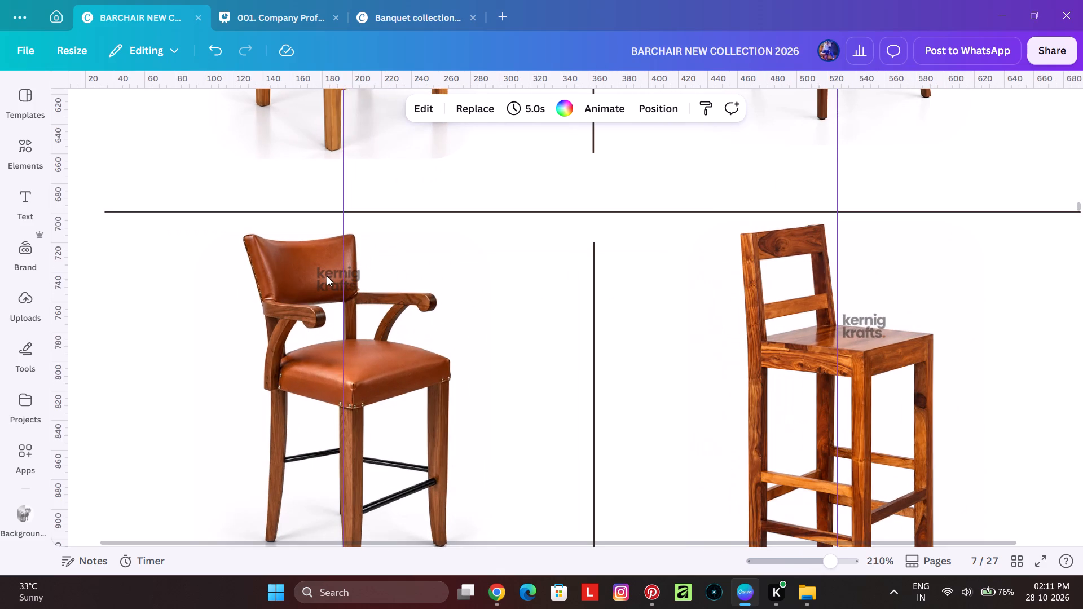
pyautogui.click(328, 273)
pyautogui.moveTo(327, 273); pyautogui.dragTo(352, 348)
# Move the logo watermark on page 7's green upholstered chair up from the seat's lower edge to the middle of the seat.
pyautogui.keyDown('ctrl'); pyautogui.scroll(-3, 620, 362); pyautogui.keyUp('ctrl')
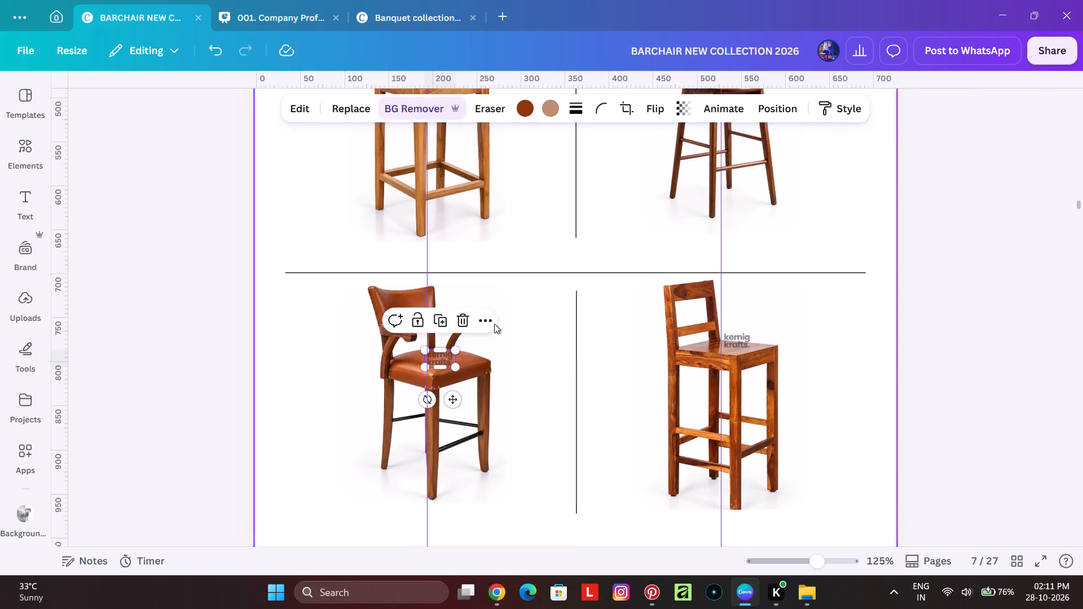
pyautogui.scroll(3, 491, 322)
pyautogui.scroll(-2, 503, 393)
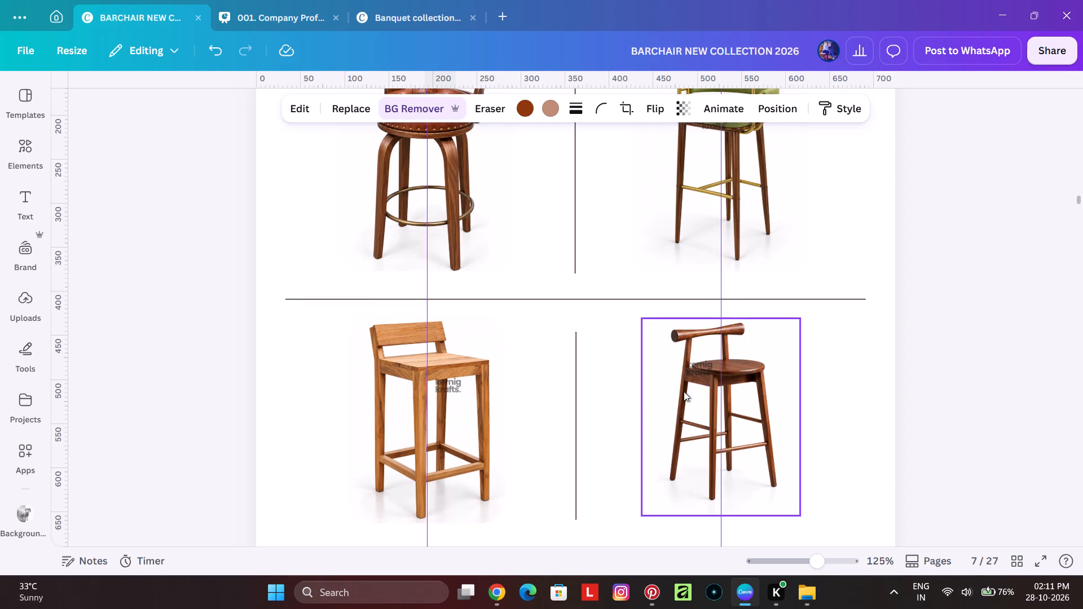
pyautogui.keyDown('ctrl'); pyautogui.scroll(4, 702, 372); pyautogui.keyUp('ctrl')
pyautogui.keyDown('ctrl'); pyautogui.scroll(-3, 707, 374); pyautogui.keyUp('ctrl')
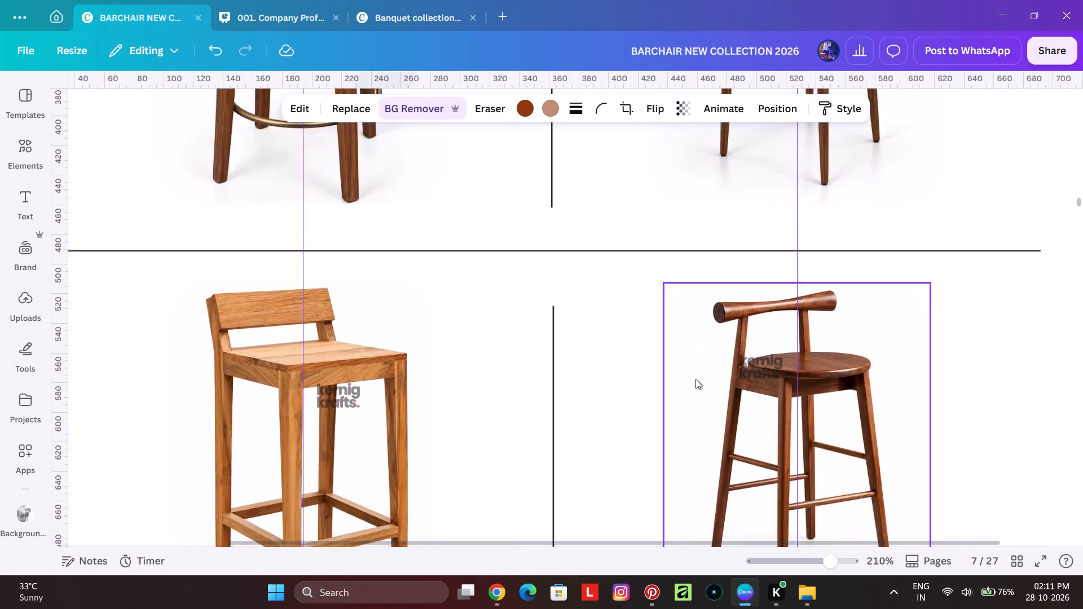
pyautogui.scroll(2, 520, 368)
pyautogui.scroll(1, 580, 317)
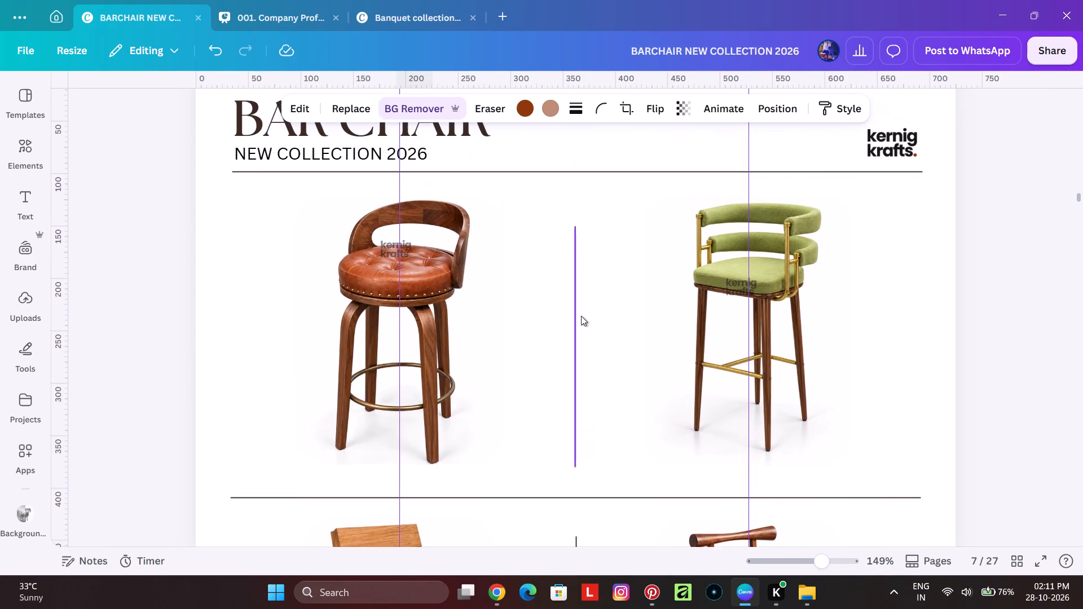
pyautogui.click(731, 289)
pyautogui.moveTo(738, 287); pyautogui.dragTo(738, 271)
pyautogui.keyDown('ctrl'); pyautogui.scroll(-1, 505, 303); pyautogui.keyUp('ctrl')
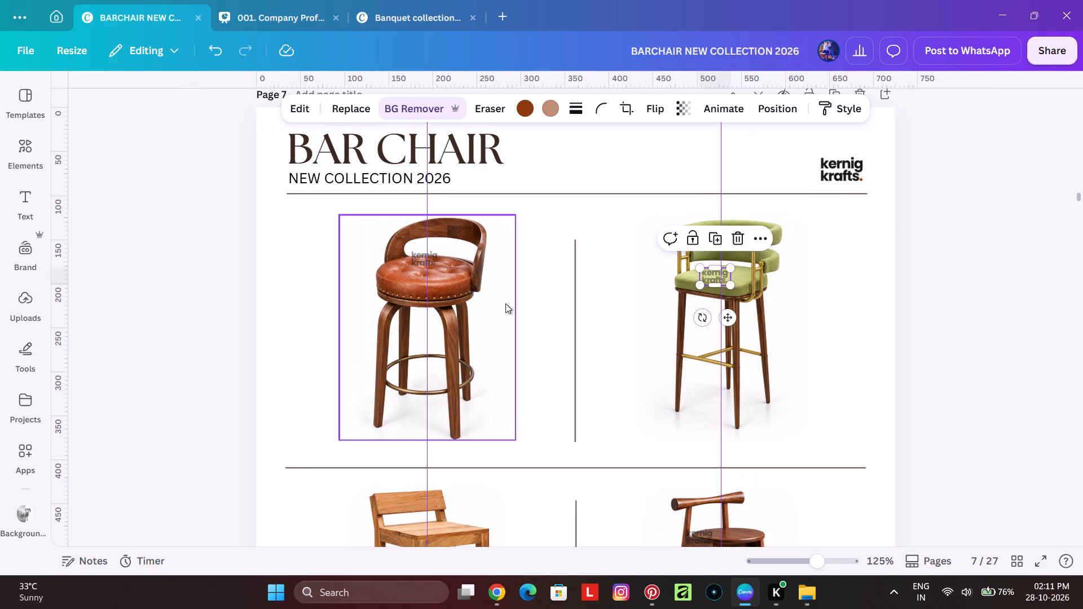
pyautogui.click(191, 264)
# Move the logo watermarks of page 6's two bottom-row chairs onto their wooden backrests.
pyautogui.scroll(6, 685, 386)
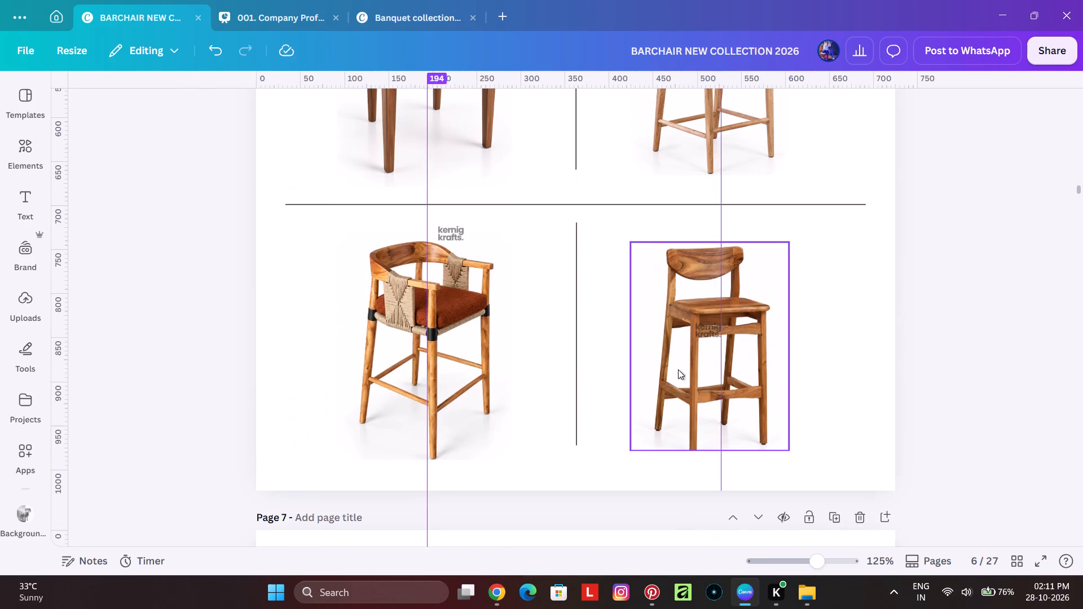
pyautogui.moveTo(456, 228); pyautogui.dragTo(415, 254)
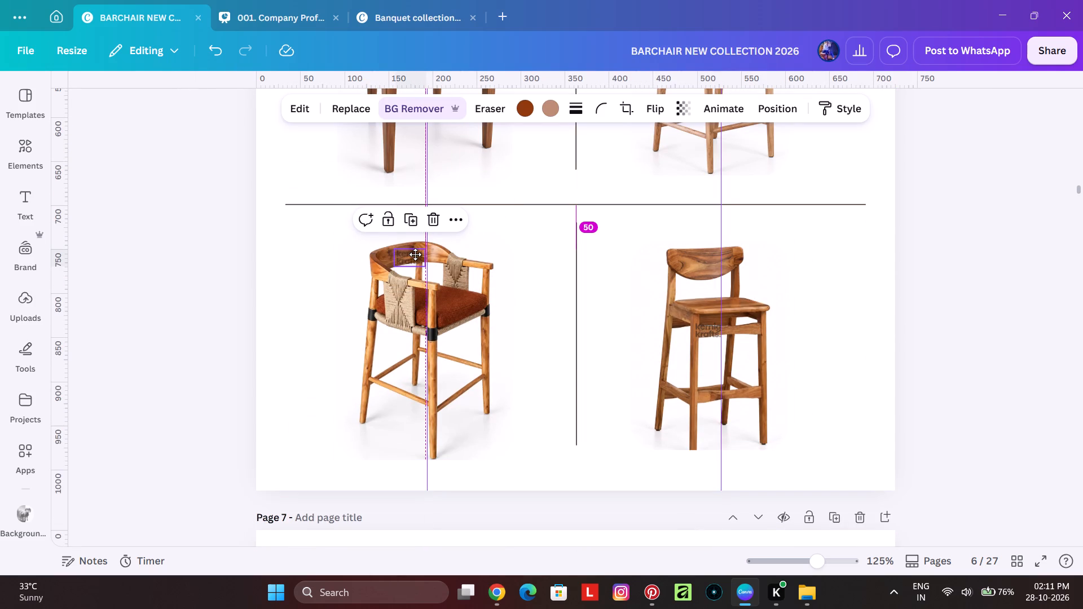
pyautogui.moveTo(415, 254); pyautogui.dragTo(415, 255)
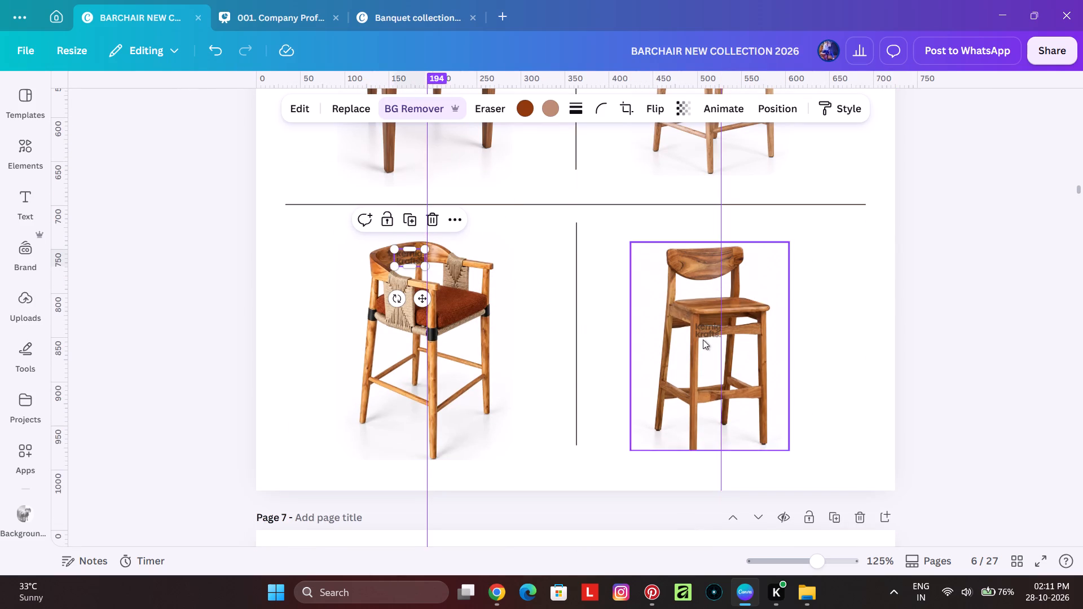
pyautogui.moveTo(703, 329); pyautogui.dragTo(696, 264)
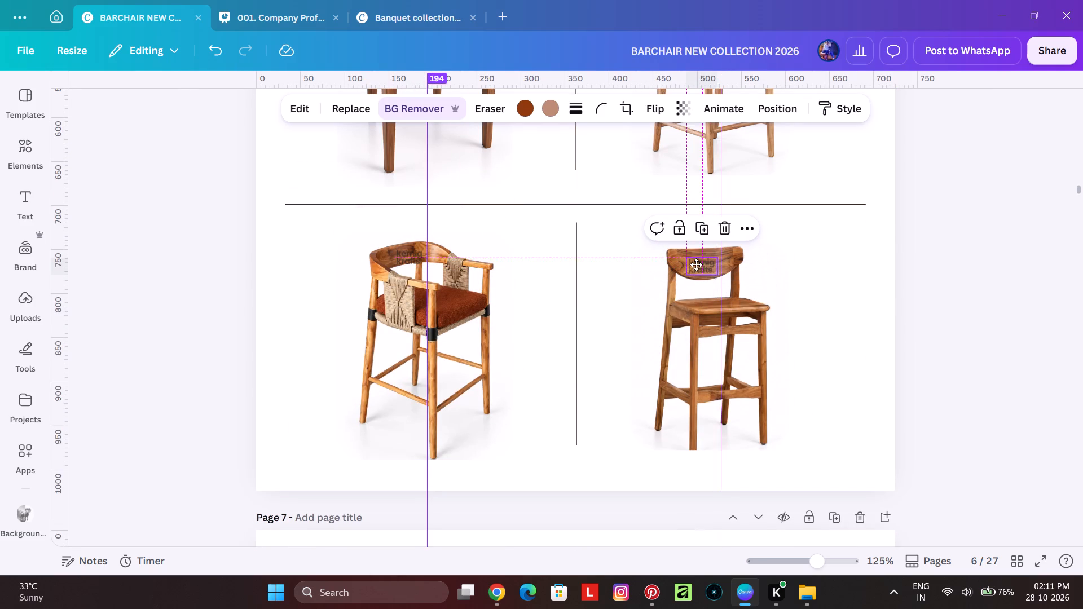
pyautogui.moveTo(696, 264); pyautogui.dragTo(695, 264)
pyautogui.click(785, 287)
# In page 6's middle row, move the cane armchair's watermark onto its maroon seat and centre the woven chair's watermark on its backrest.
pyautogui.scroll(3, 697, 373)
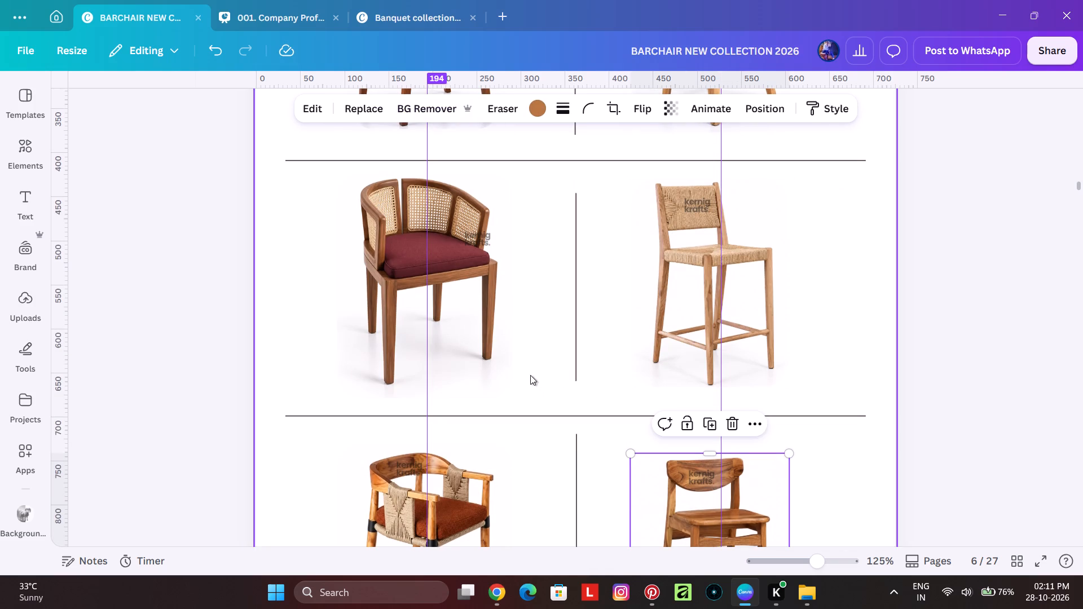
pyautogui.moveTo(478, 232); pyautogui.dragTo(433, 245)
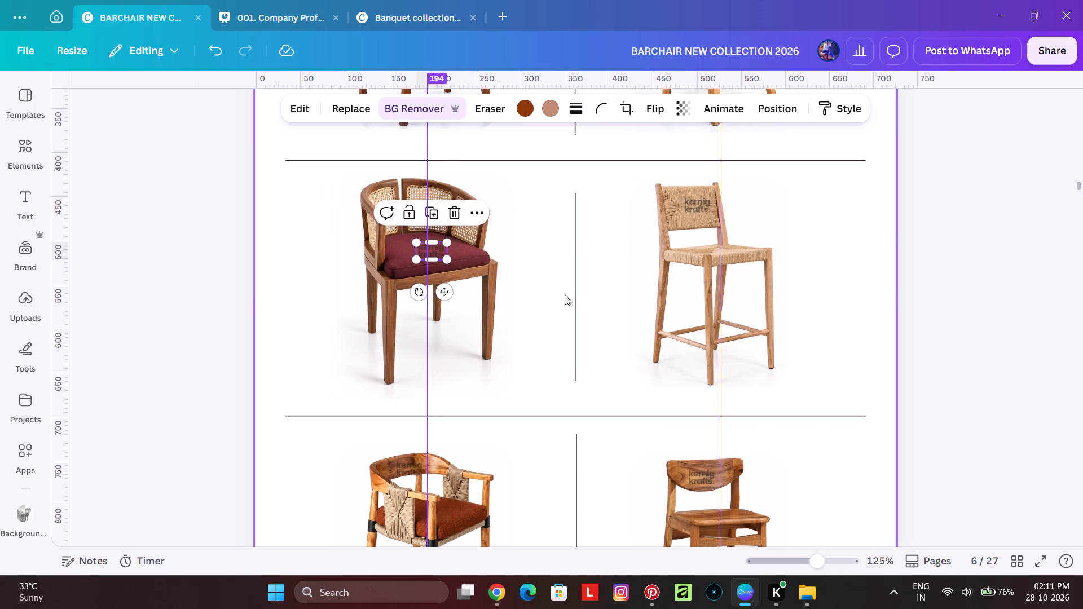
pyautogui.scroll(2, 550, 350)
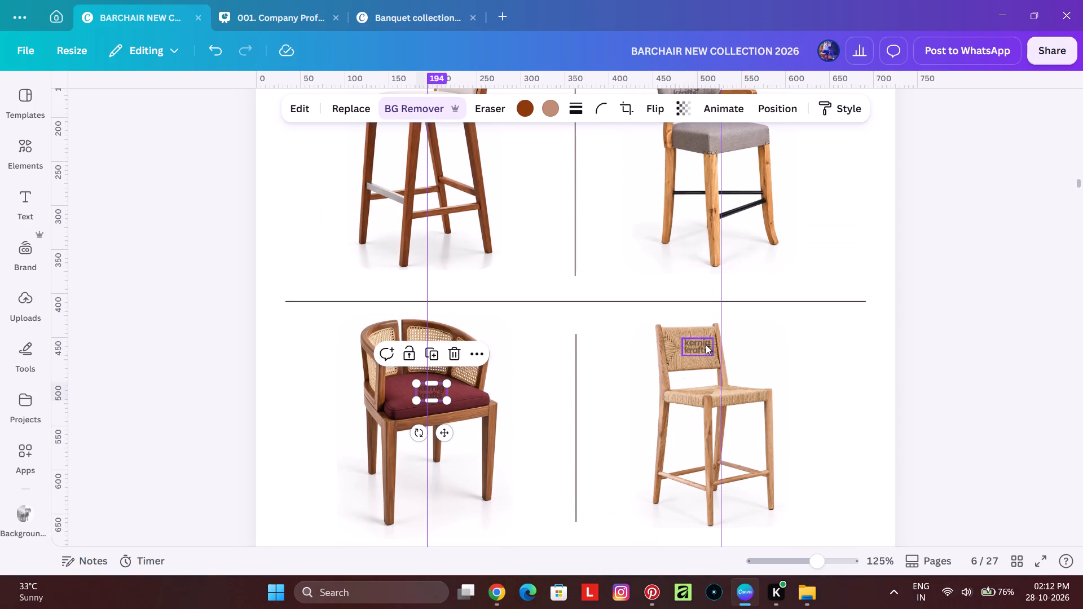
pyautogui.moveTo(706, 345); pyautogui.dragTo(700, 346)
# Send page 6's cream low-back chair image backward behind its hidden logo watermark.
pyautogui.scroll(3, 576, 385)
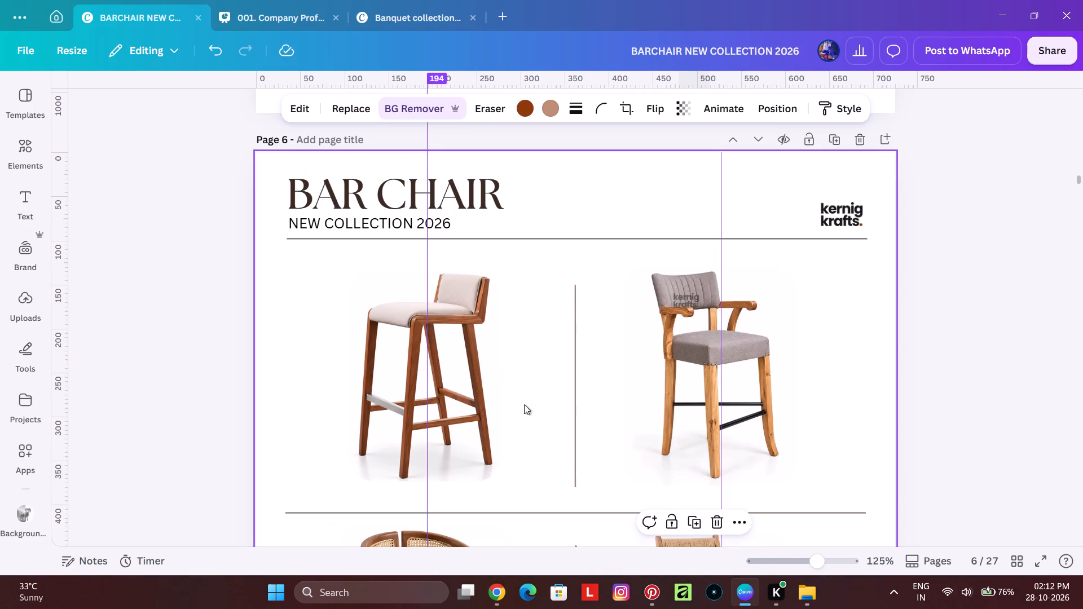
pyautogui.click(469, 337)
pyautogui.rightClick(472, 340)
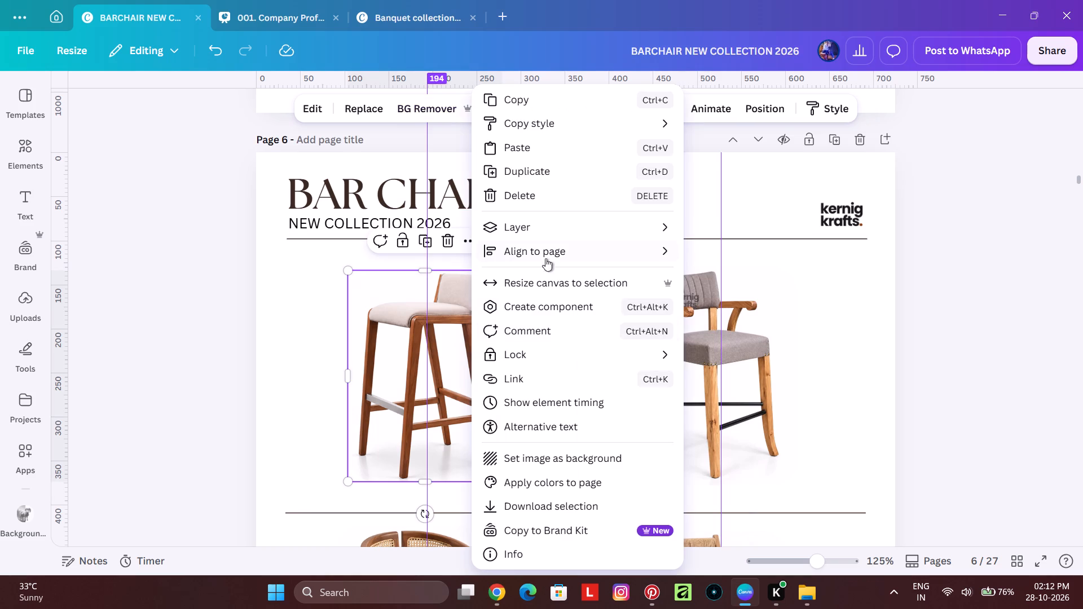
pyautogui.click(720, 272)
pyautogui.click(169, 299)
# Move the logo watermarks of page 6's two top-row chairs to the middle of their upholstered backrests.
pyautogui.moveTo(452, 337); pyautogui.dragTo(464, 297)
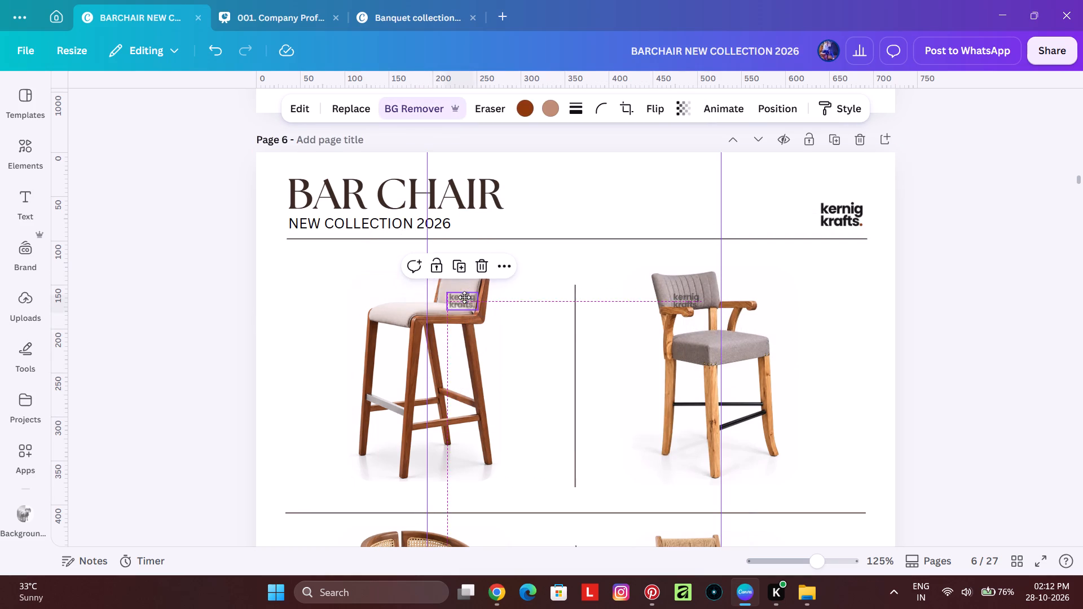
pyautogui.moveTo(464, 297); pyautogui.dragTo(463, 286)
pyautogui.click(169, 295)
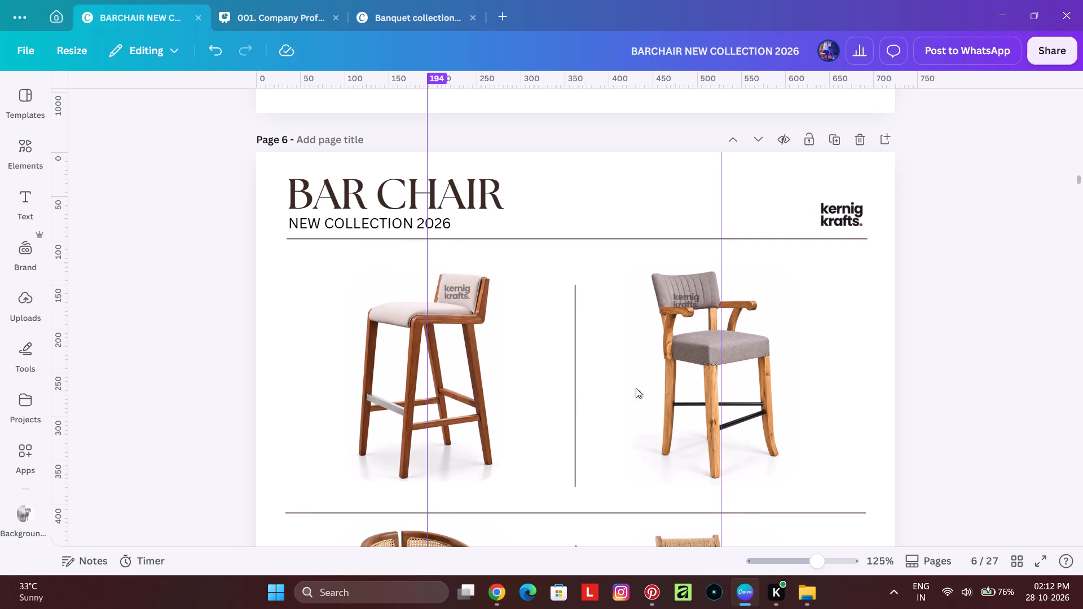
pyautogui.click(688, 294)
pyautogui.moveTo(685, 299); pyautogui.dragTo(688, 291)
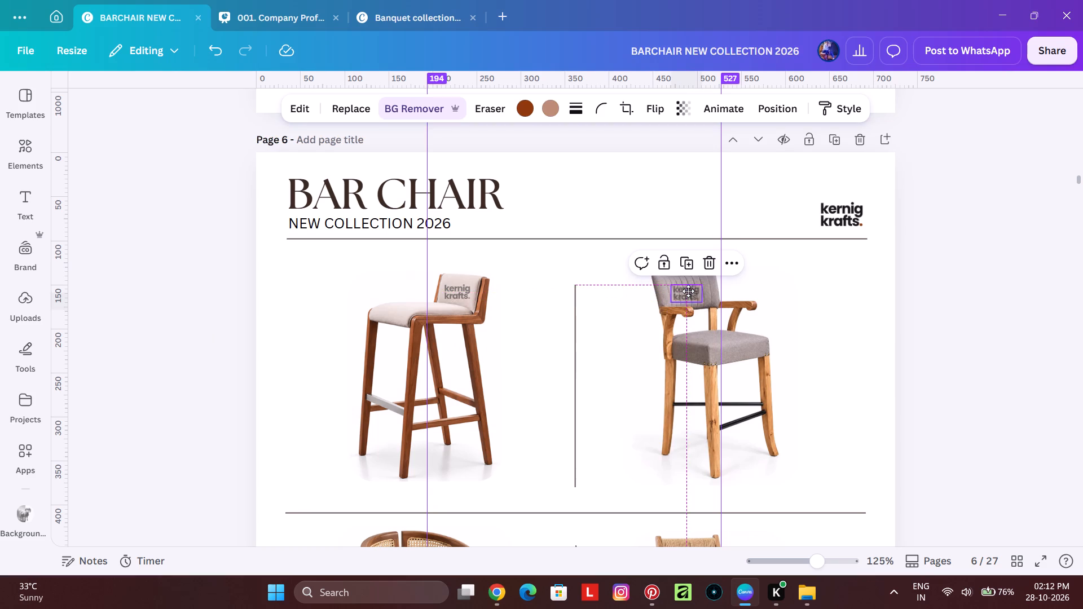
pyautogui.moveTo(688, 291); pyautogui.dragTo(689, 290)
pyautogui.click(604, 326)
# In page 5's bottom row, centre the terracotta chair's watermark on its backrest and the other chair's watermark on its beige seat.
pyautogui.scroll(6, 632, 426)
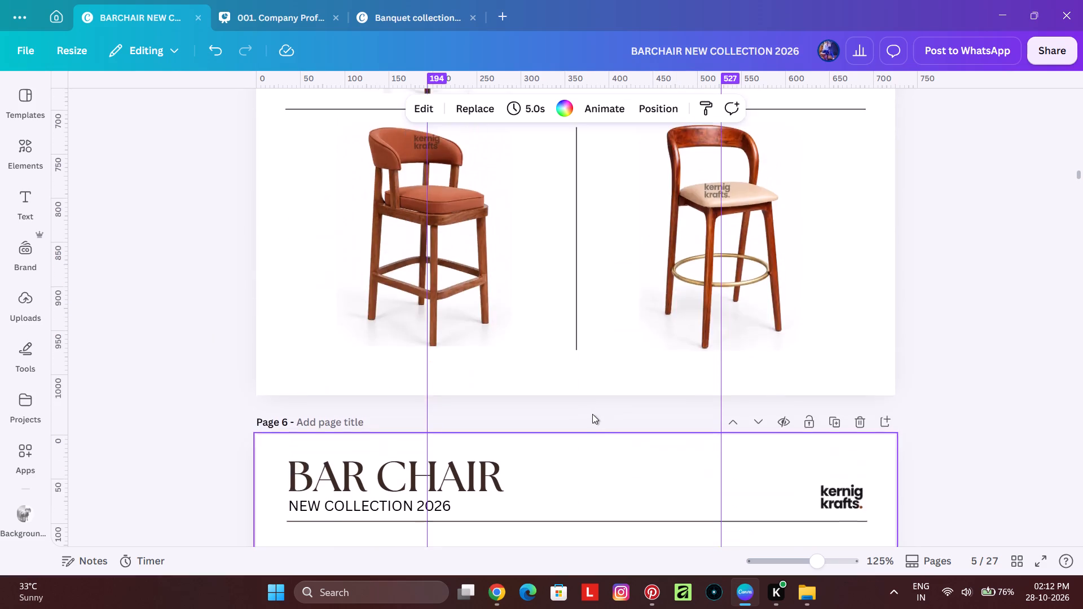
pyautogui.scroll(1, 592, 414)
pyautogui.keyDown('ctrl'); pyautogui.scroll(3, 434, 386); pyautogui.keyUp('ctrl')
pyautogui.click(353, 327)
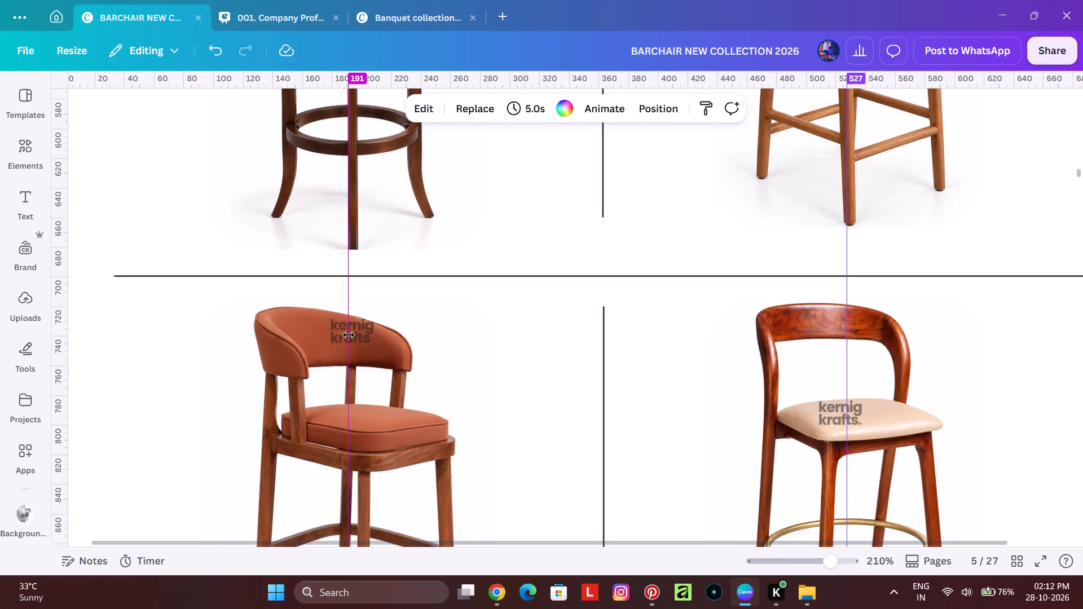
pyautogui.hotkey('ctrl', 'z')
pyautogui.click(345, 333)
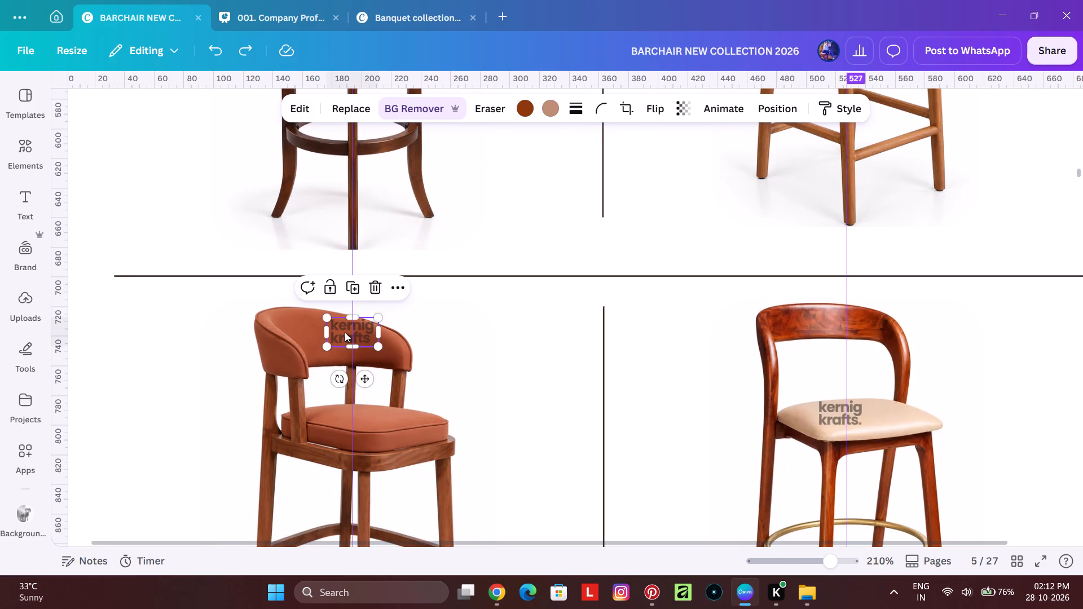
pyautogui.moveTo(346, 330); pyautogui.dragTo(331, 336)
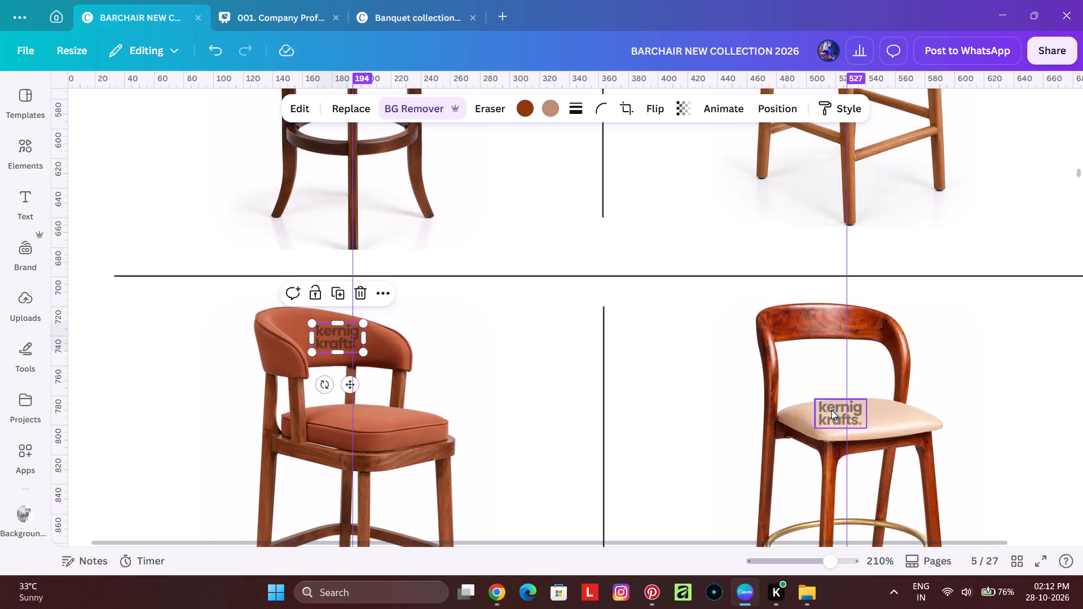
pyautogui.moveTo(834, 410); pyautogui.dragTo(842, 408)
# Move the logo watermark on page 5's woven-rope chair to the middle of its backrest.
pyautogui.scroll(2, 653, 400)
pyautogui.scroll(2, 849, 357)
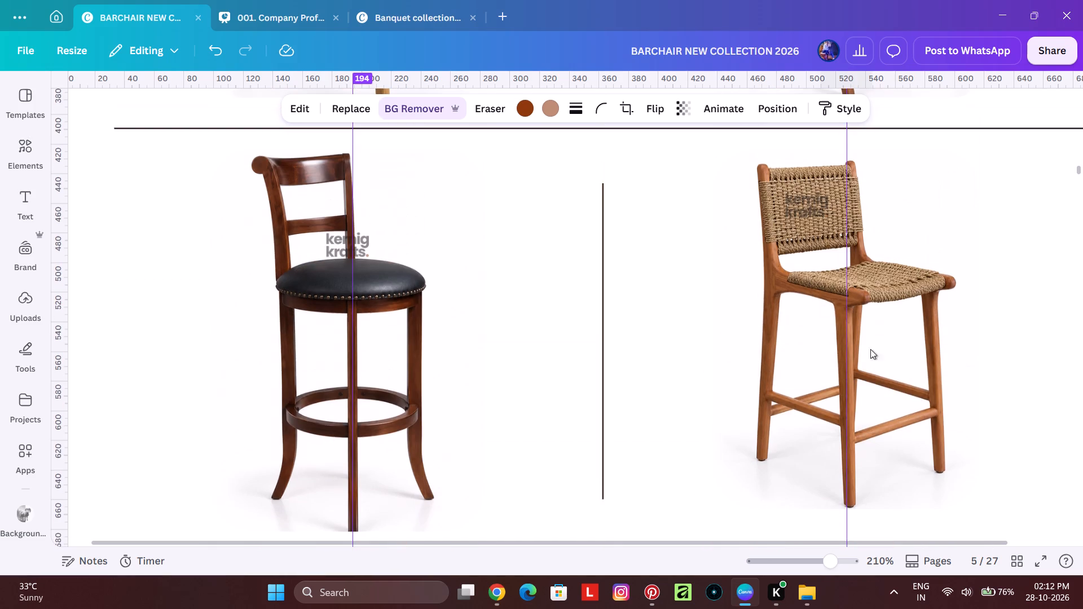
pyautogui.moveTo(811, 205); pyautogui.dragTo(826, 210)
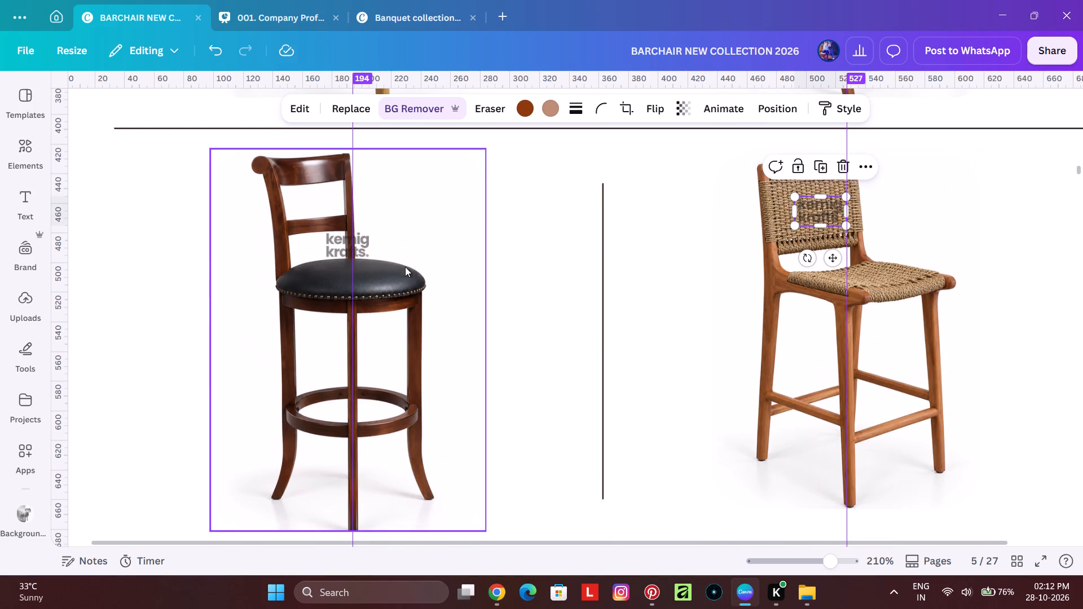
# In page 5's top row, move the wooden chair's watermark onto its maroon seat and centre the leather armchair's watermark on its backrest.
pyautogui.scroll(4, 460, 313)
pyautogui.scroll(3, 691, 364)
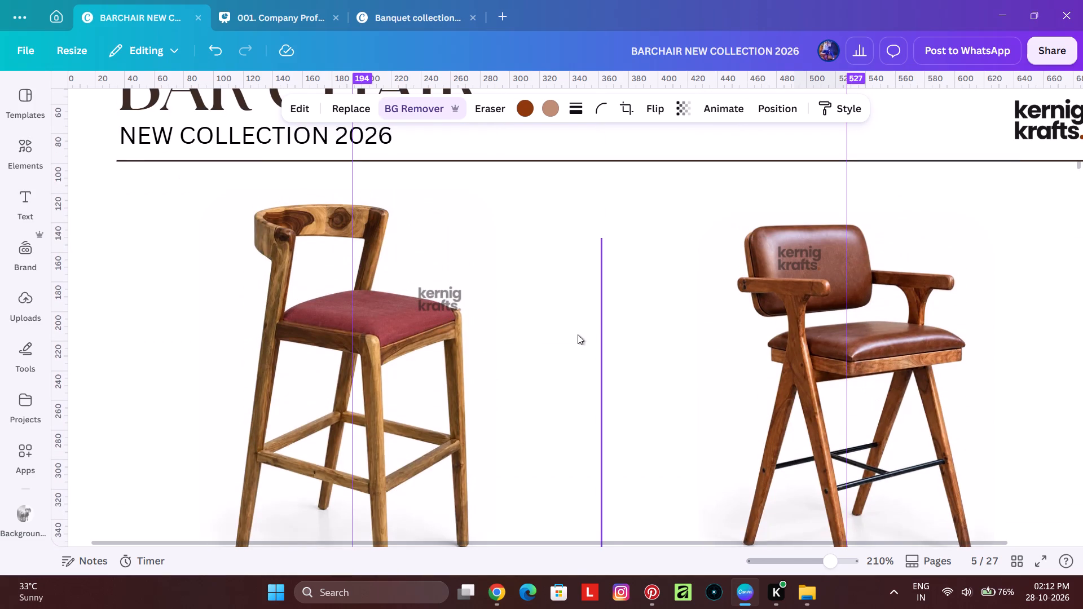
pyautogui.moveTo(458, 299); pyautogui.dragTo(399, 308)
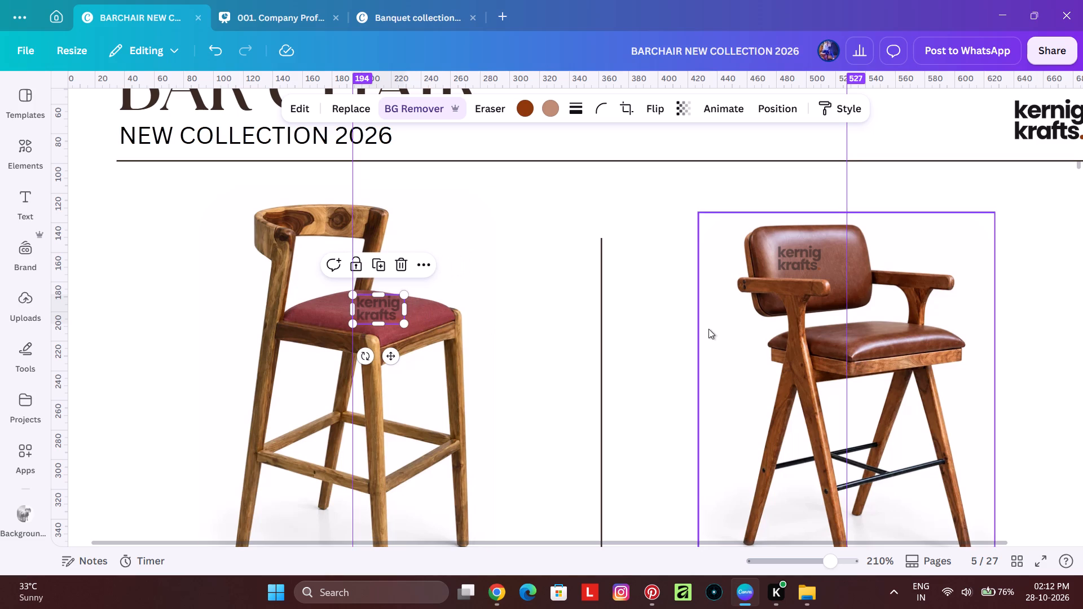
pyautogui.moveTo(789, 255); pyautogui.dragTo(812, 262)
# Send page 4's cane-back stool image with the cream seat backward behind its hidden logo watermark.
pyautogui.scroll(3, 610, 259)
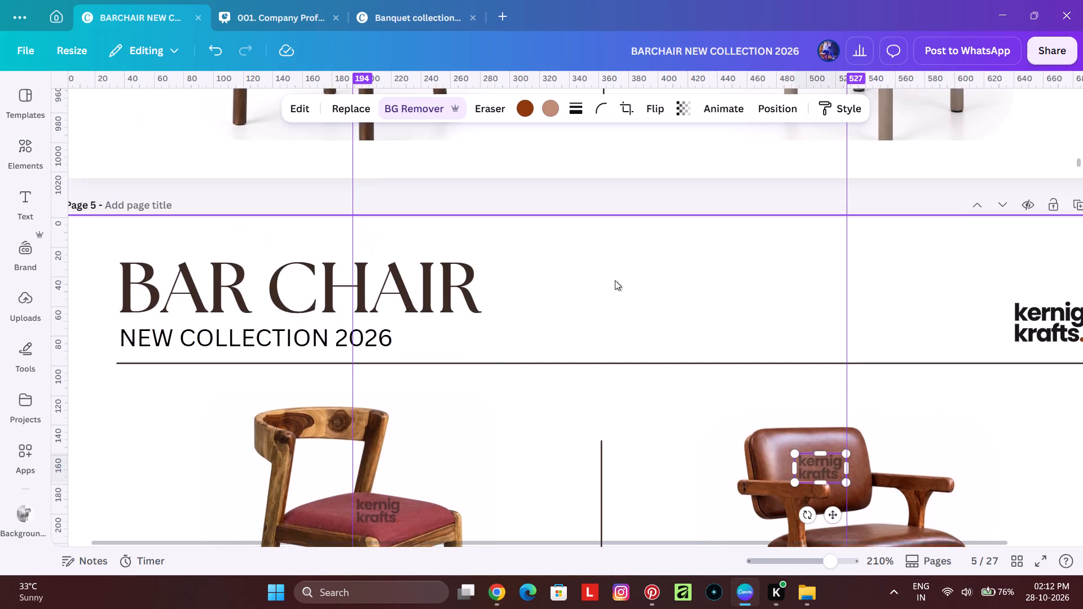
pyautogui.scroll(3, 618, 289)
pyautogui.keyDown('ctrl'); pyautogui.scroll(-3, 610, 304); pyautogui.keyUp('ctrl')
pyautogui.scroll(2, 701, 320)
pyautogui.click(724, 339)
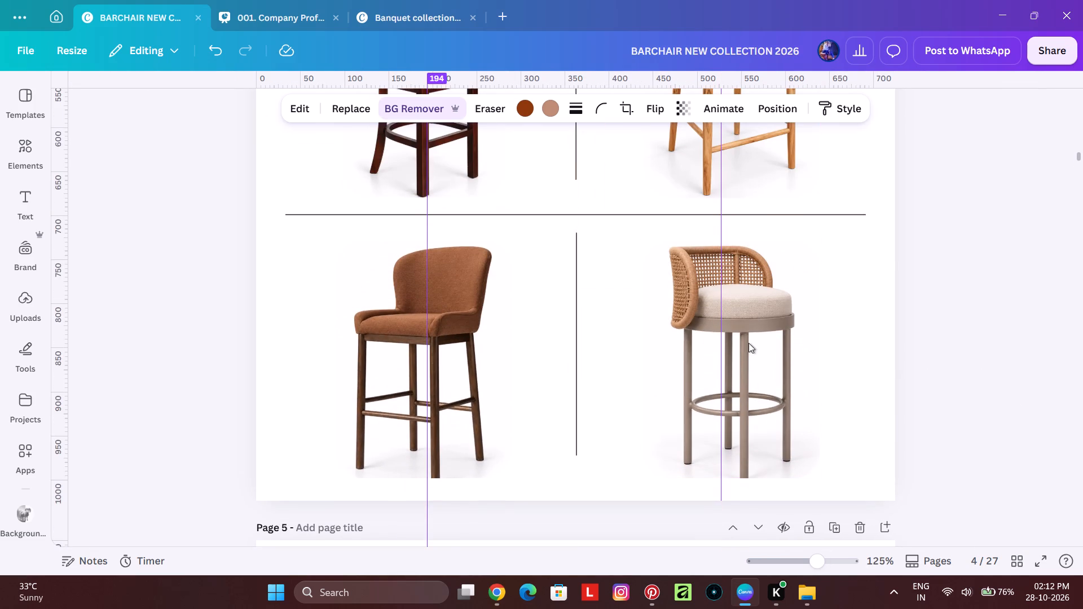
pyautogui.click(750, 343)
pyautogui.rightClick(781, 339)
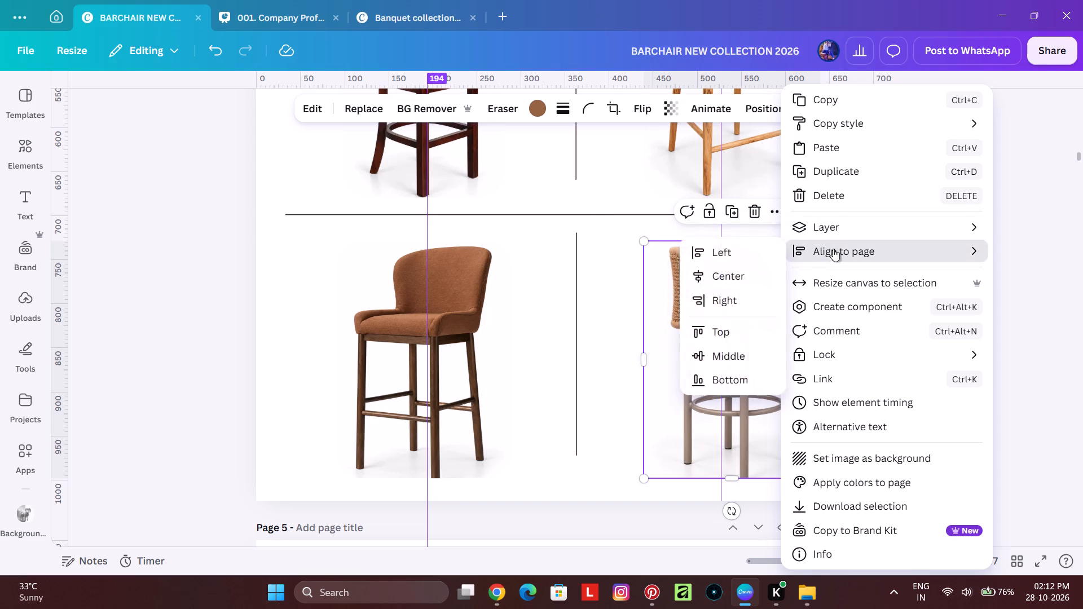
pyautogui.click(710, 284)
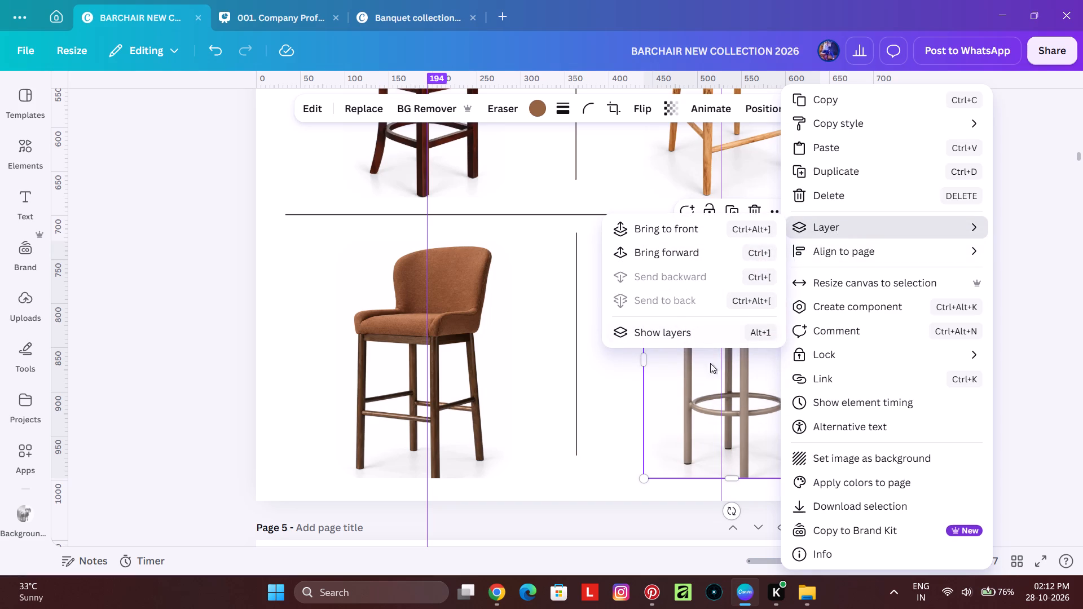
pyautogui.click(634, 374)
pyautogui.scroll(4, 714, 295)
pyautogui.keyDown('ctrl'); pyautogui.scroll(2, 727, 364); pyautogui.keyUp('ctrl')
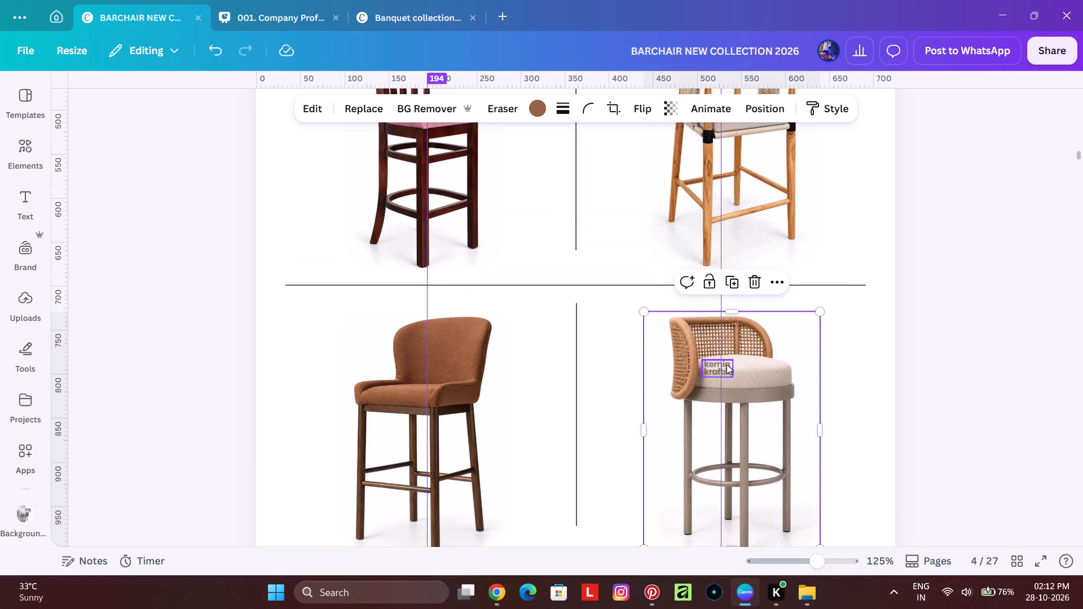
# Move the logo watermark on page 4's cane-back stool to the middle of its cream seat.
pyautogui.keyDown('ctrl'); pyautogui.scroll(4, 727, 364); pyautogui.keyUp('ctrl')
pyautogui.scroll(-3, 809, 403)
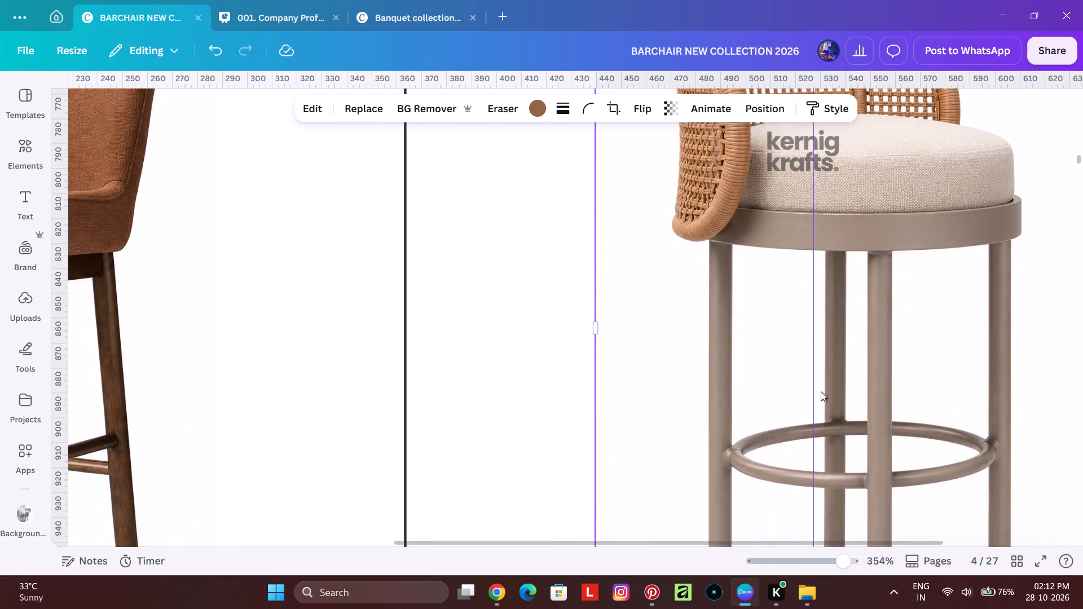
pyautogui.scroll(3, 821, 391)
pyautogui.moveTo(828, 363); pyautogui.dragTo(896, 358)
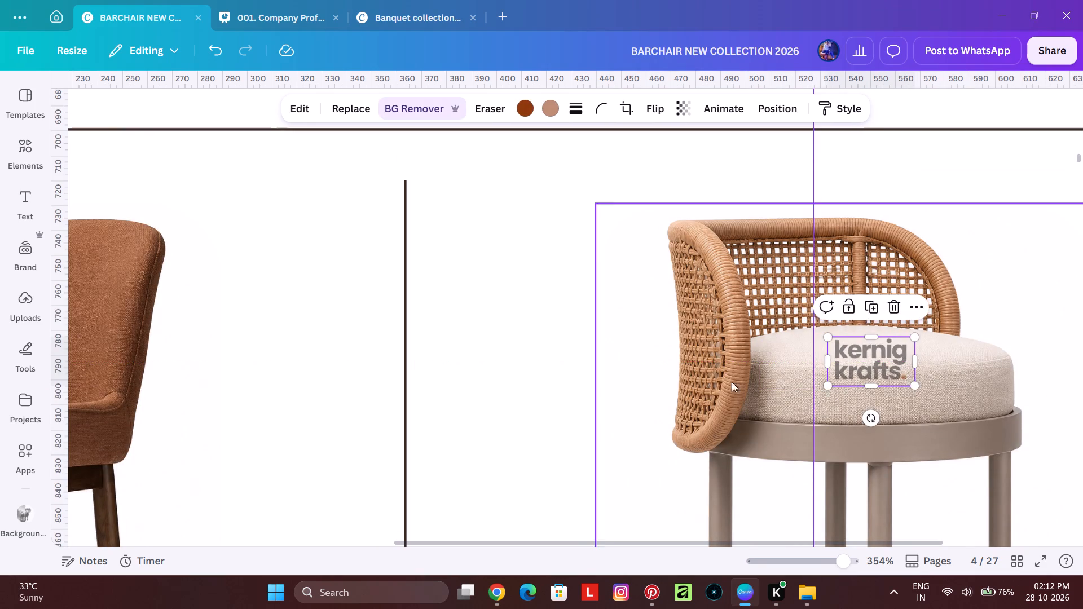
# Extend the bottom crop of page 4's brown upholstered chair image to uncover the foot of its front leg.
pyautogui.keyDown('ctrl'); pyautogui.scroll(-7, 709, 376); pyautogui.keyUp('ctrl')
pyautogui.scroll(-3, 491, 415)
pyautogui.keyDown('ctrl'); pyautogui.scroll(4, 372, 312); pyautogui.keyUp('ctrl')
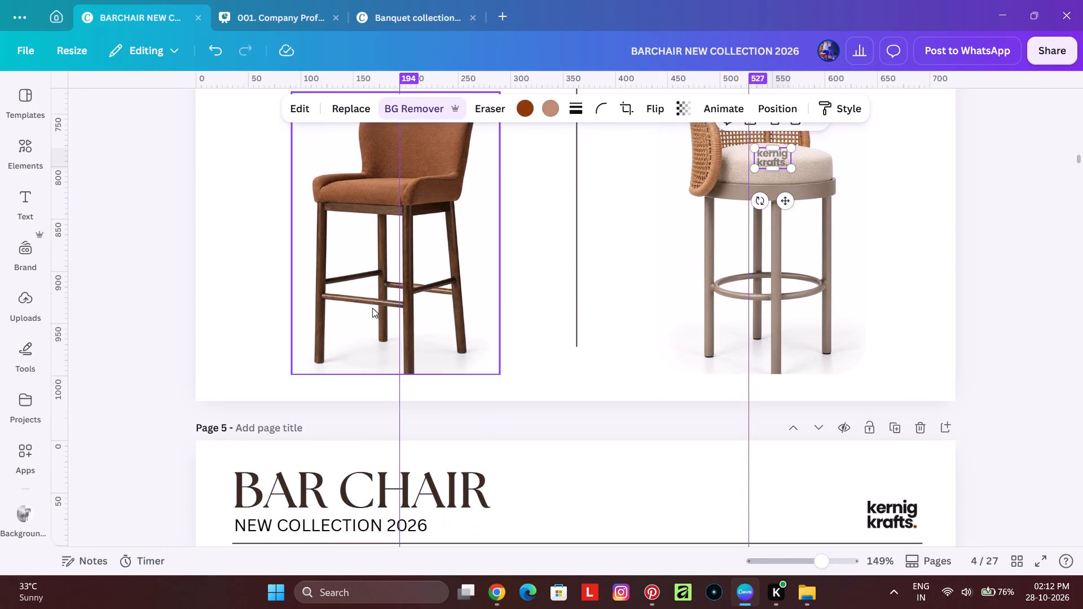
pyautogui.keyDown('ctrl'); pyautogui.scroll(4, 377, 299); pyautogui.keyUp('ctrl')
pyautogui.keyDown('ctrl'); pyautogui.scroll(-4, 389, 290); pyautogui.keyUp('ctrl')
pyautogui.click(440, 364)
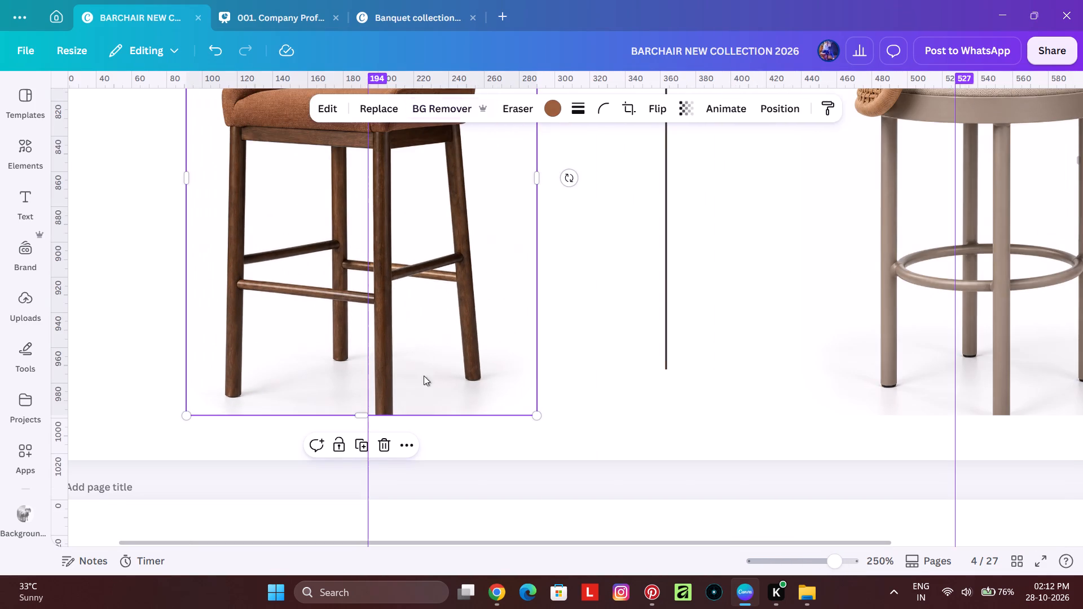
pyautogui.moveTo(363, 416); pyautogui.dragTo(360, 434)
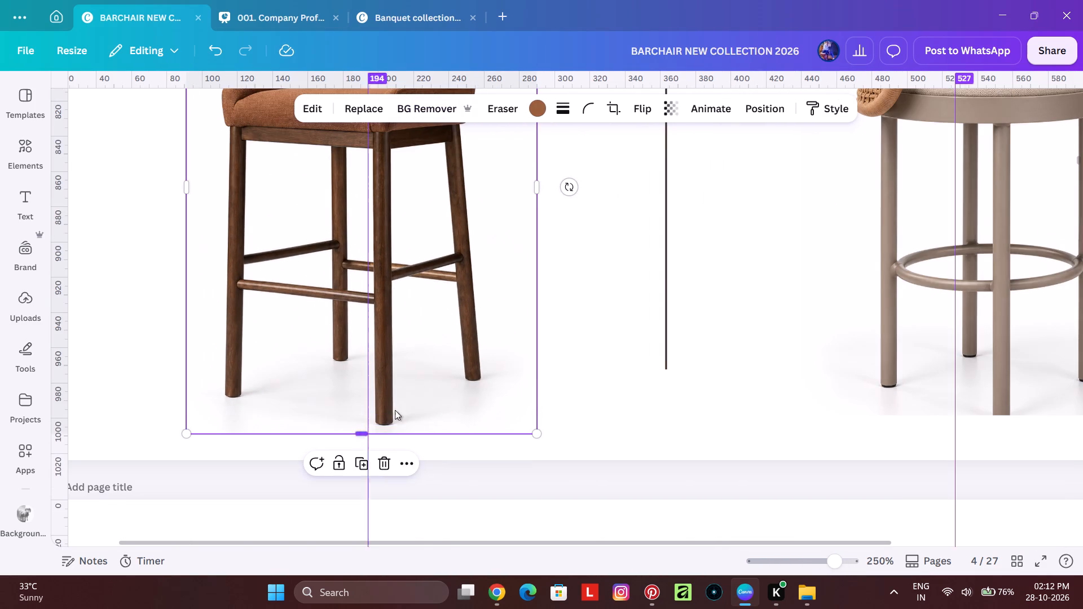
# Send page 4's brown upholstered chair image backward behind its logo watermark and move the watermark to the middle of the backrest.
pyautogui.keyDown('ctrl'); pyautogui.scroll(-4, 486, 371); pyautogui.keyUp('ctrl')
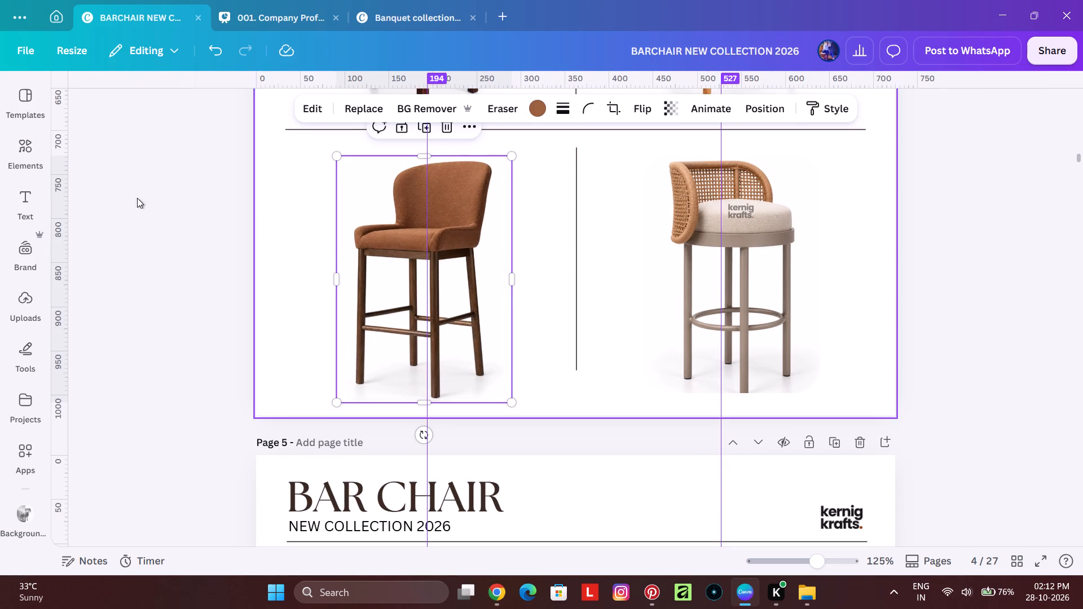
pyautogui.click(385, 248)
pyautogui.rightClick(385, 248)
pyautogui.rightClick(457, 219)
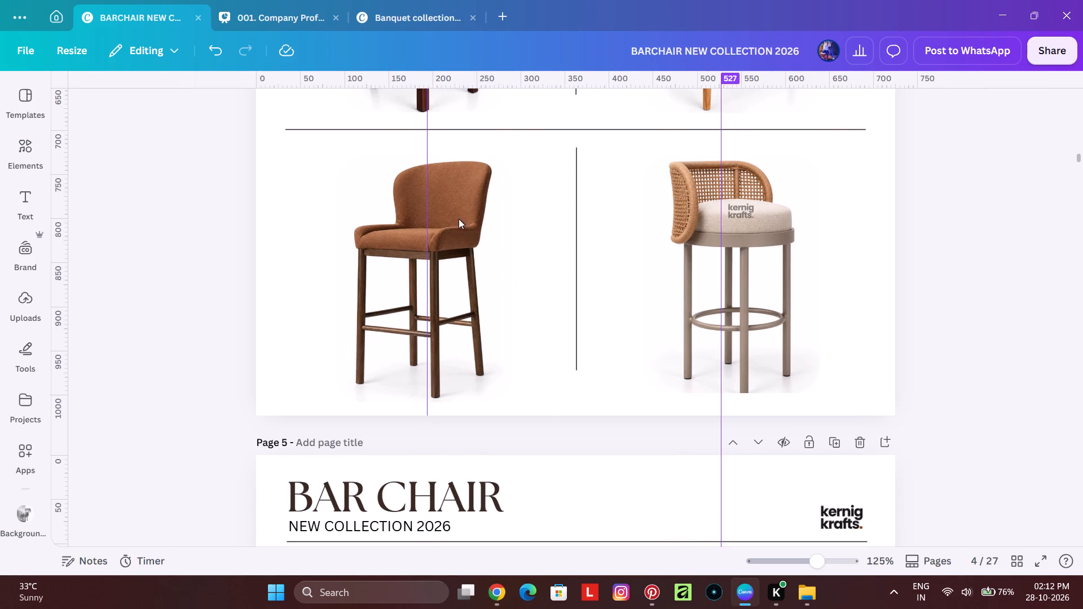
pyautogui.click(446, 240)
pyautogui.rightClick(453, 238)
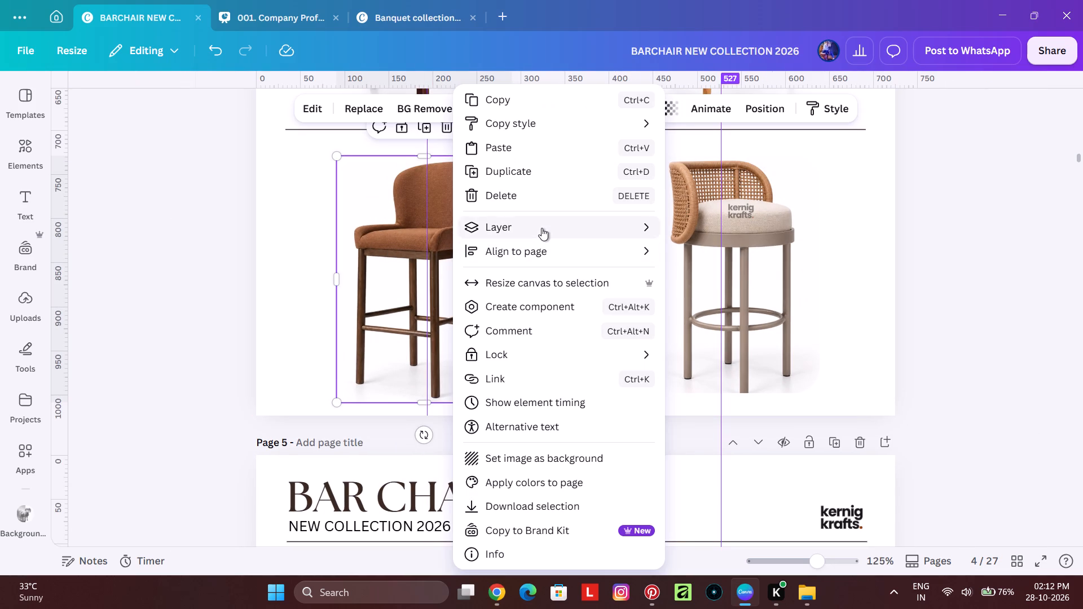
pyautogui.click(694, 280)
pyautogui.click(143, 206)
pyautogui.moveTo(457, 210); pyautogui.dragTo(440, 197)
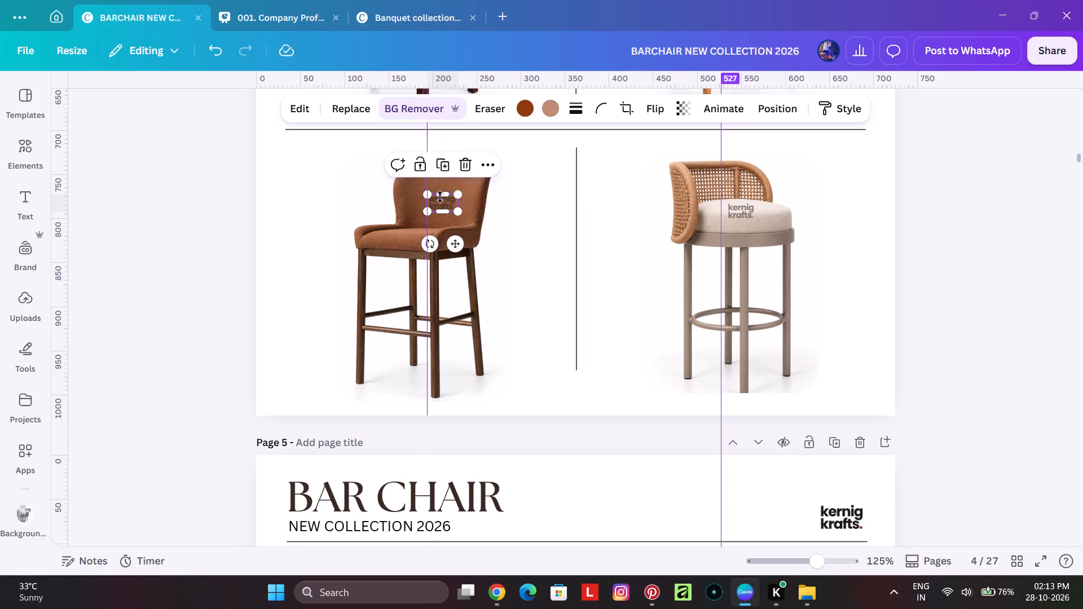
# Send page 4's wooden armchair image with the cream seat backward and move its revealed logo watermark onto the seat cushion.
pyautogui.scroll(3, 335, 274)
pyautogui.scroll(2, 490, 316)
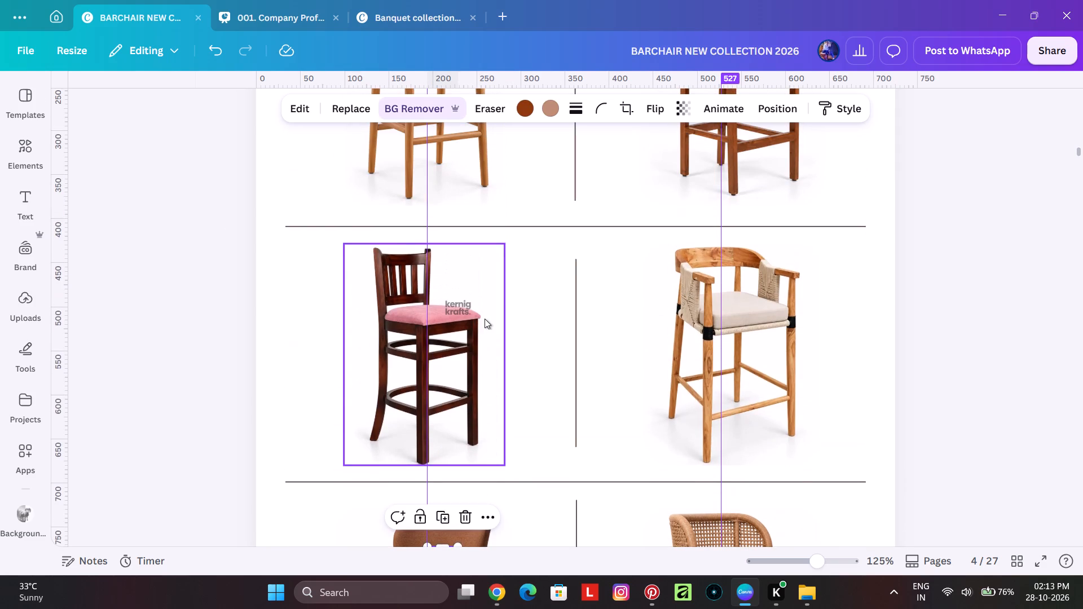
pyautogui.click(752, 336)
pyautogui.rightClick(760, 334)
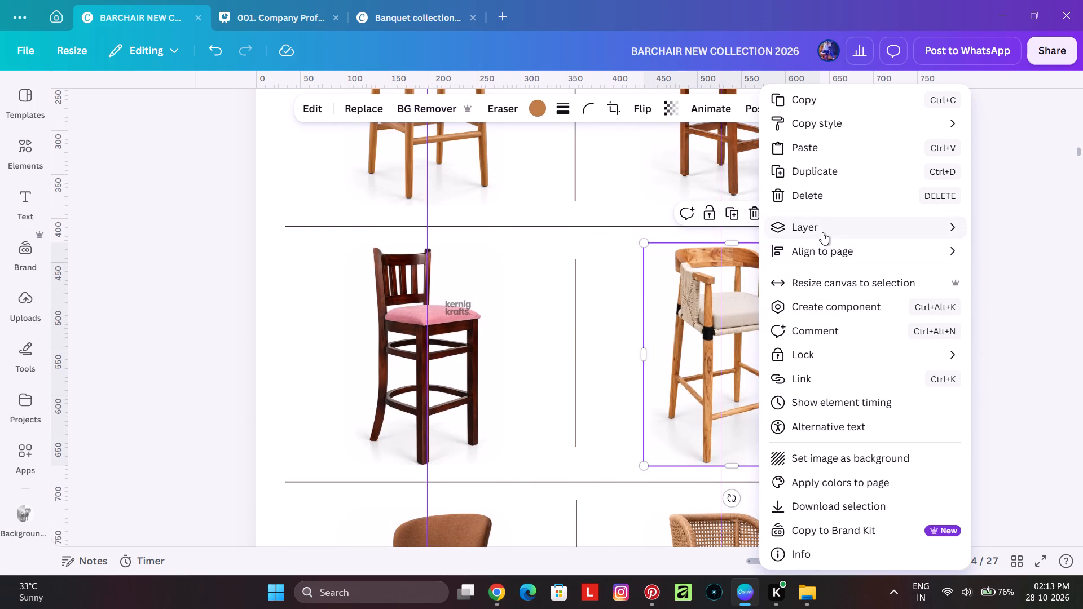
pyautogui.click(685, 277)
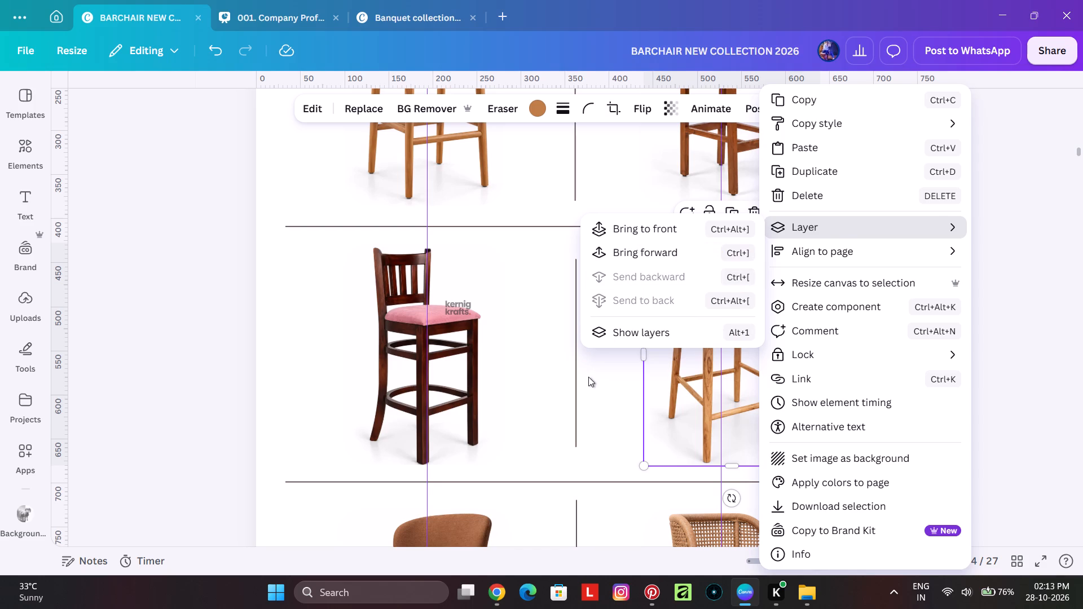
pyautogui.click(588, 377)
pyautogui.click(719, 292)
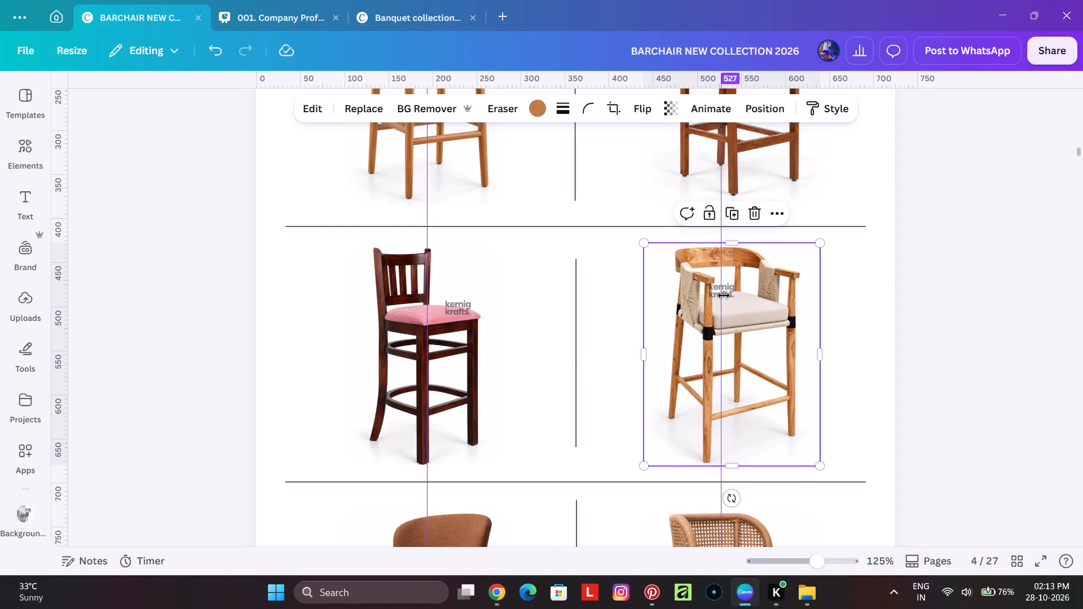
pyautogui.keyDown('ctrl'); pyautogui.scroll(3, 724, 295); pyautogui.keyUp('ctrl')
pyautogui.click(802, 285)
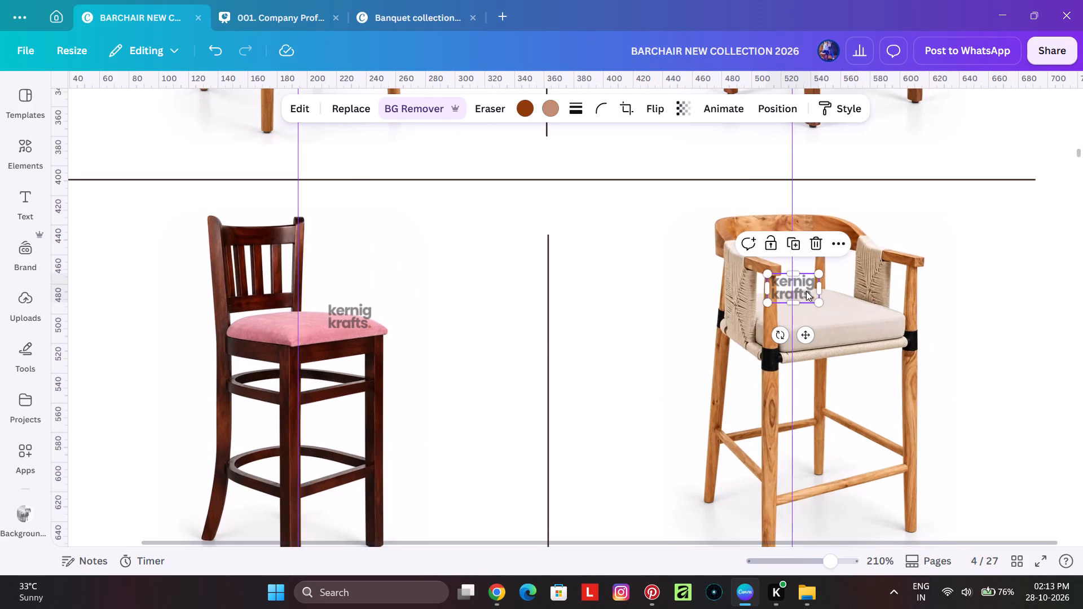
pyautogui.moveTo(807, 289); pyautogui.dragTo(836, 306)
# Send page 4's olive cane-sided chair image backward and centre its revealed logo watermark on the olive backrest.
pyautogui.keyDown('ctrl'); pyautogui.scroll(-3, 598, 345); pyautogui.keyUp('ctrl')
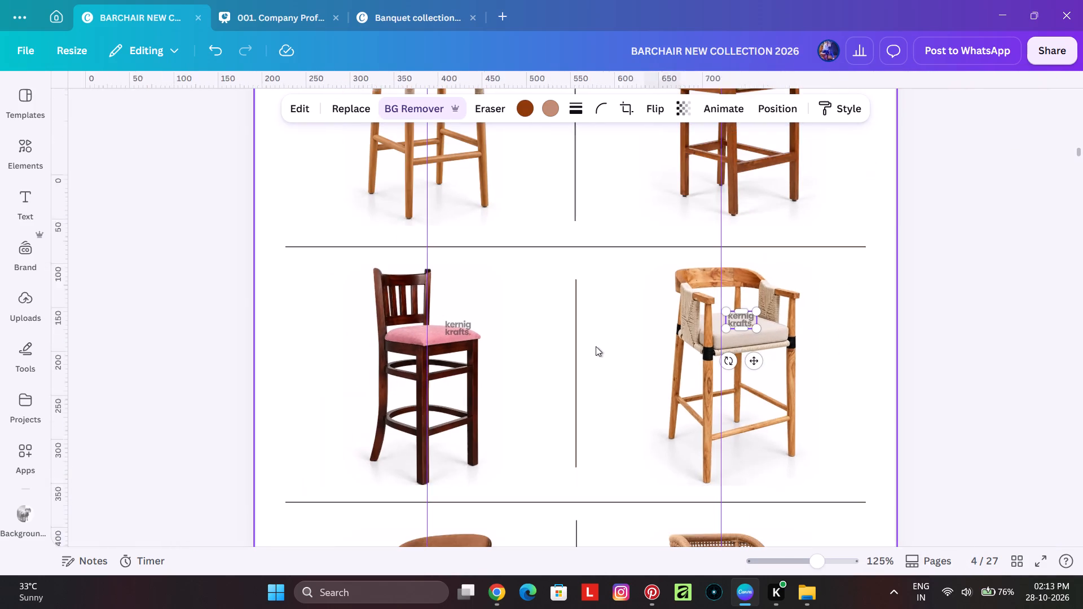
pyautogui.scroll(3, 596, 346)
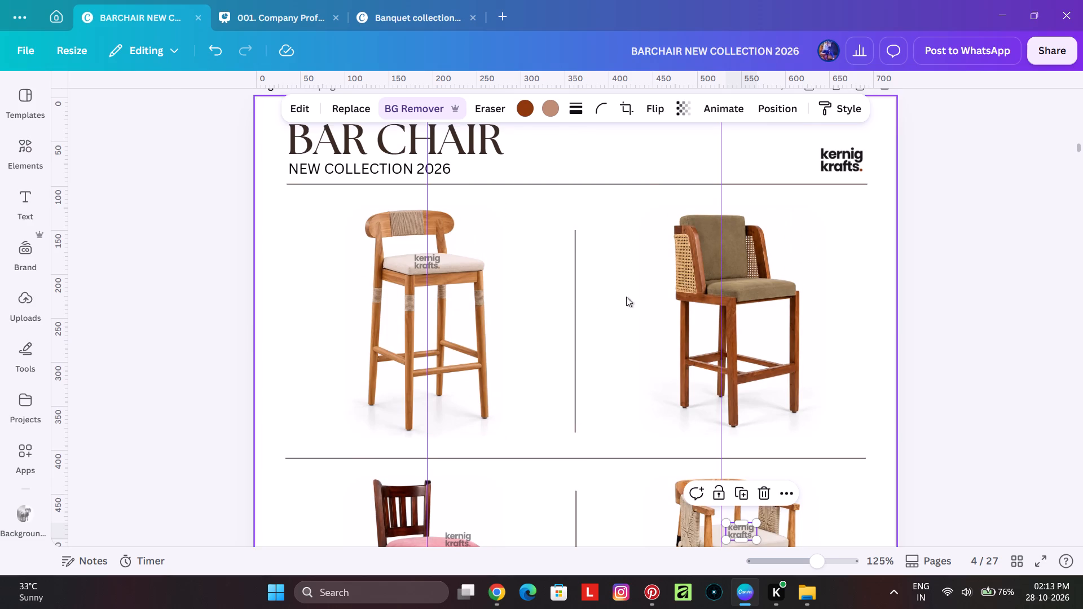
pyautogui.keyDown('ctrl'); pyautogui.scroll(2, 710, 298); pyautogui.keyUp('ctrl')
pyautogui.click(848, 330)
pyautogui.rightClick(855, 327)
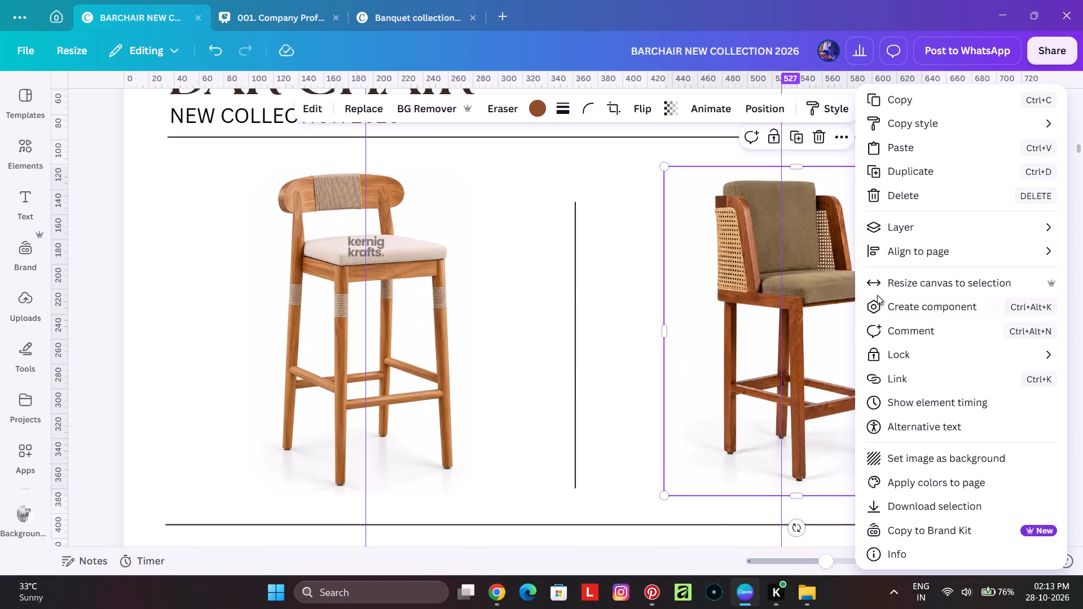
pyautogui.click(786, 279)
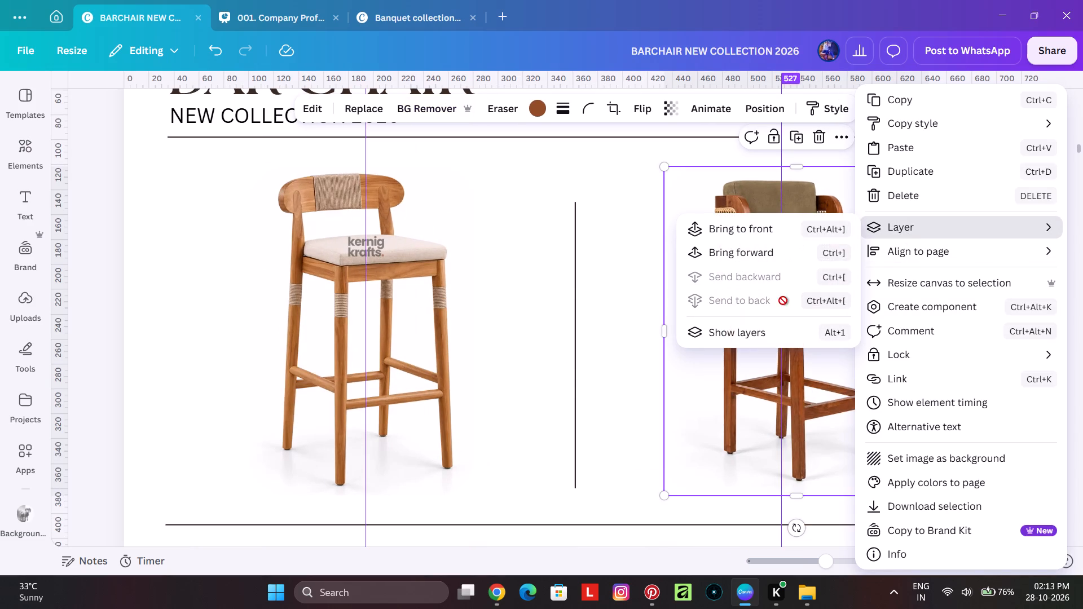
pyautogui.click(654, 289)
pyautogui.moveTo(703, 255); pyautogui.dragTo(778, 224)
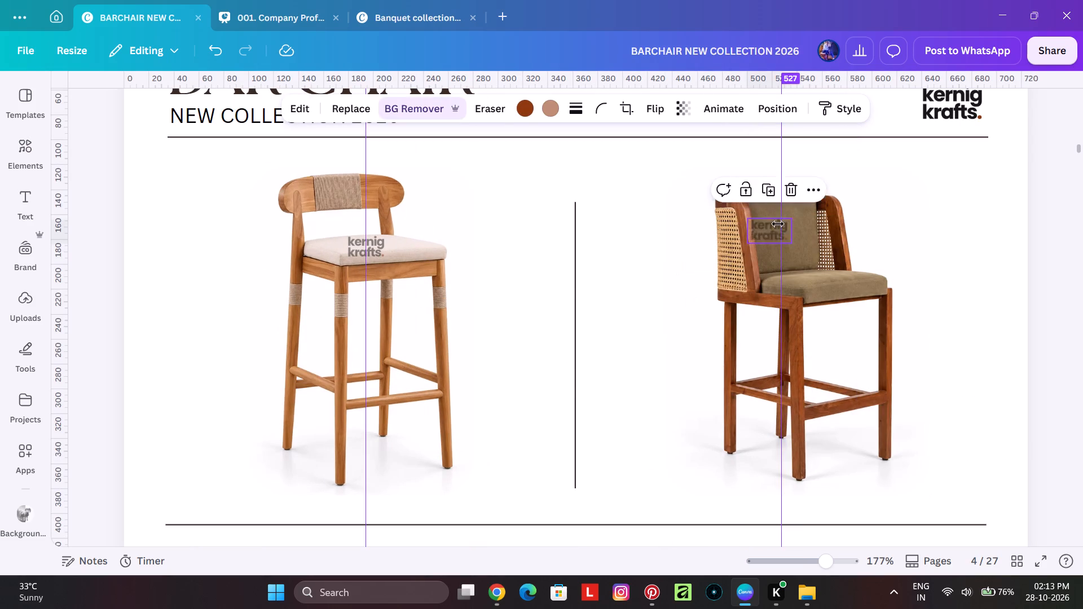
pyautogui.moveTo(778, 224); pyautogui.dragTo(791, 223)
# Review the logo watermark placement on the chairs of pages 3 and 4.
pyautogui.scroll(6, 690, 291)
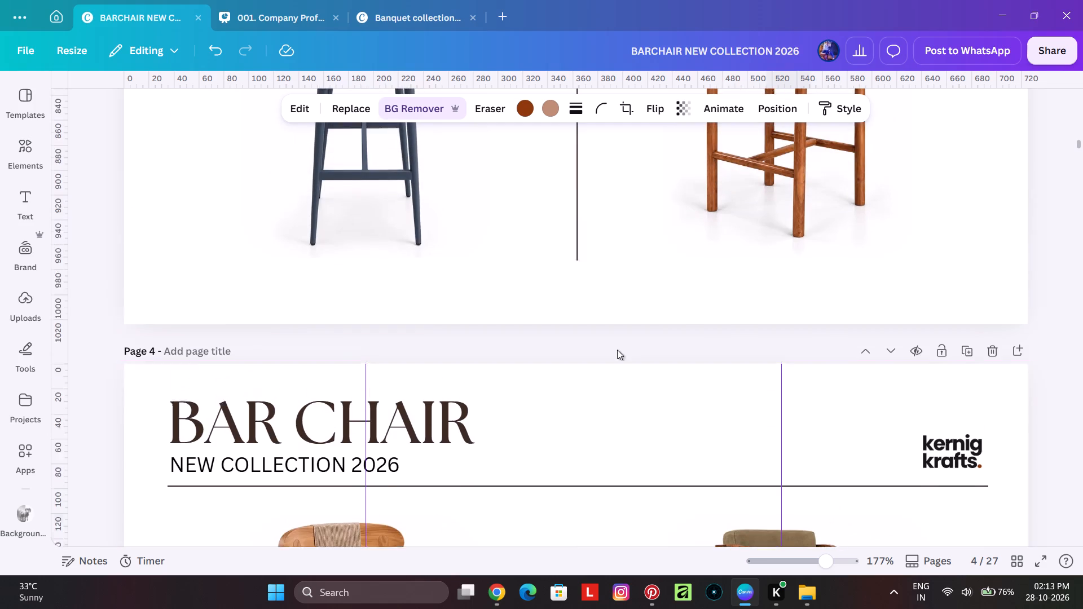
pyautogui.scroll(3, 595, 360)
pyautogui.scroll(3, 664, 363)
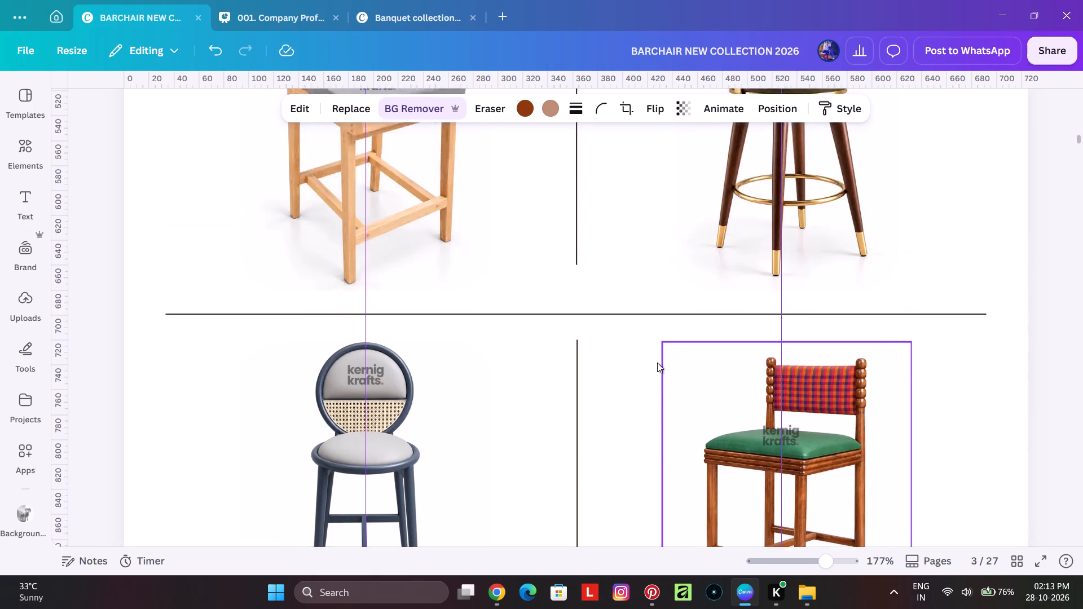
pyautogui.scroll(2, 621, 357)
pyautogui.scroll(4, 539, 354)
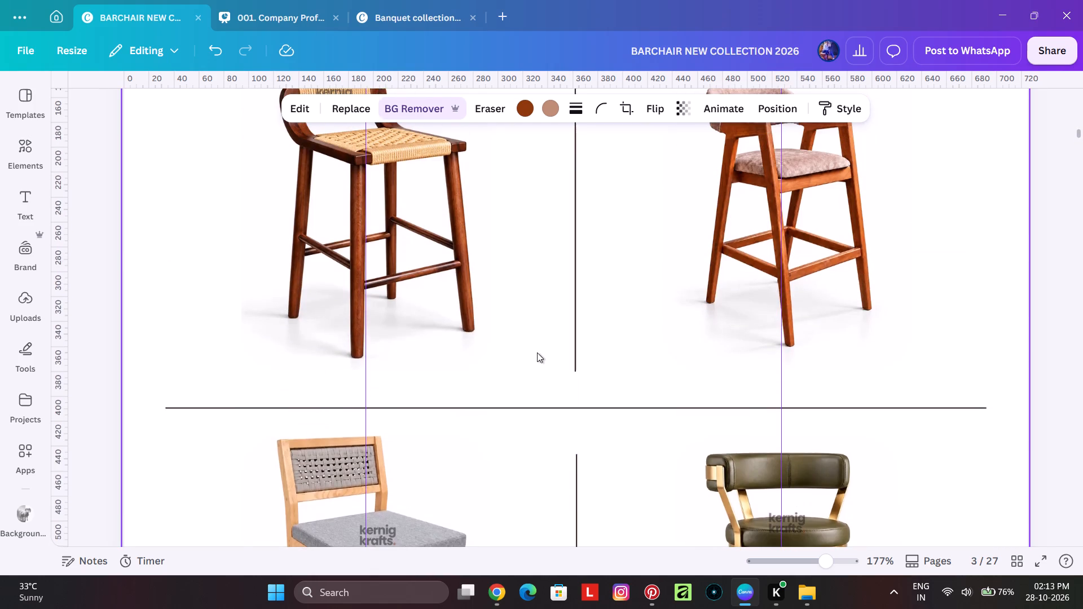
pyautogui.scroll(4, 537, 352)
pyautogui.scroll(-9, 543, 342)
pyautogui.keyDown('ctrl'); pyautogui.scroll(-6, 545, 333); pyautogui.keyUp('ctrl')
pyautogui.scroll(-7, 550, 331)
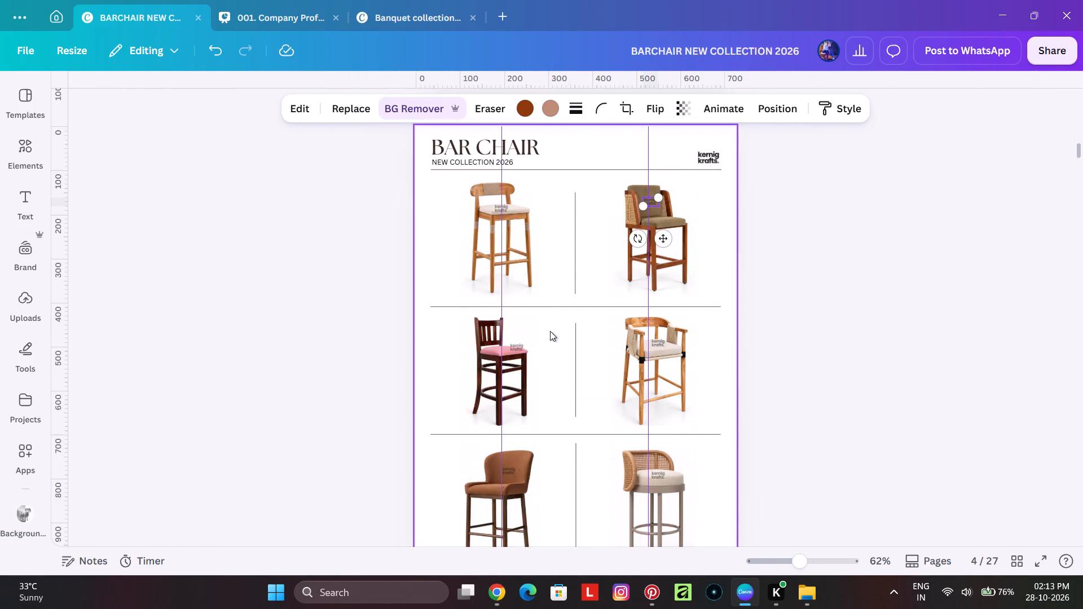
pyautogui.scroll(-4, 550, 331)
# Look through pages 5 to 11 to check each chair's image and logo watermark placement.
pyautogui.click(688, 268)
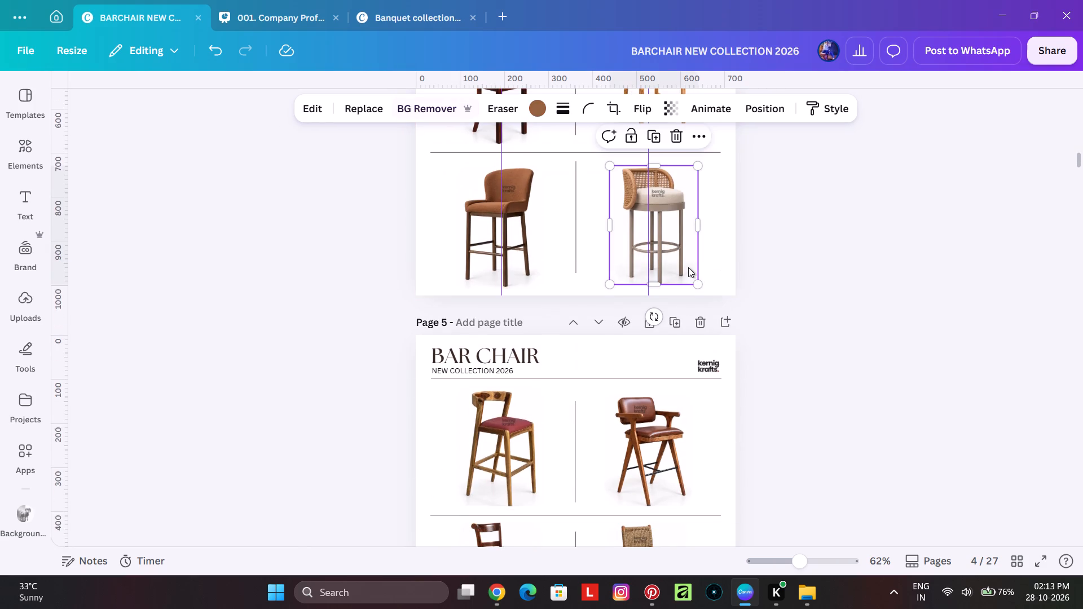
pyautogui.scroll(-11, 690, 267)
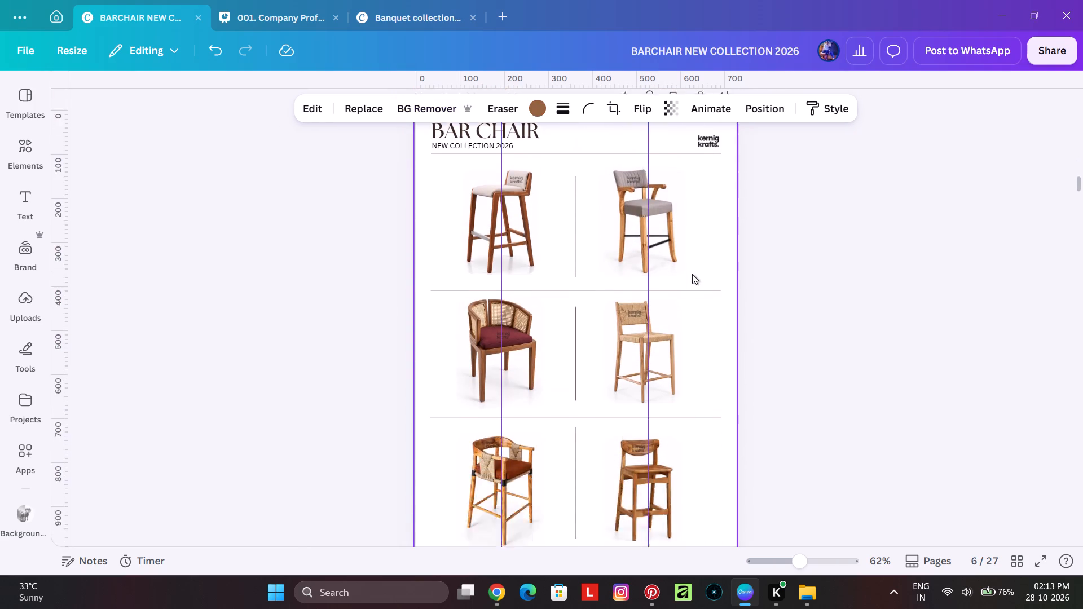
pyautogui.scroll(-7, 692, 273)
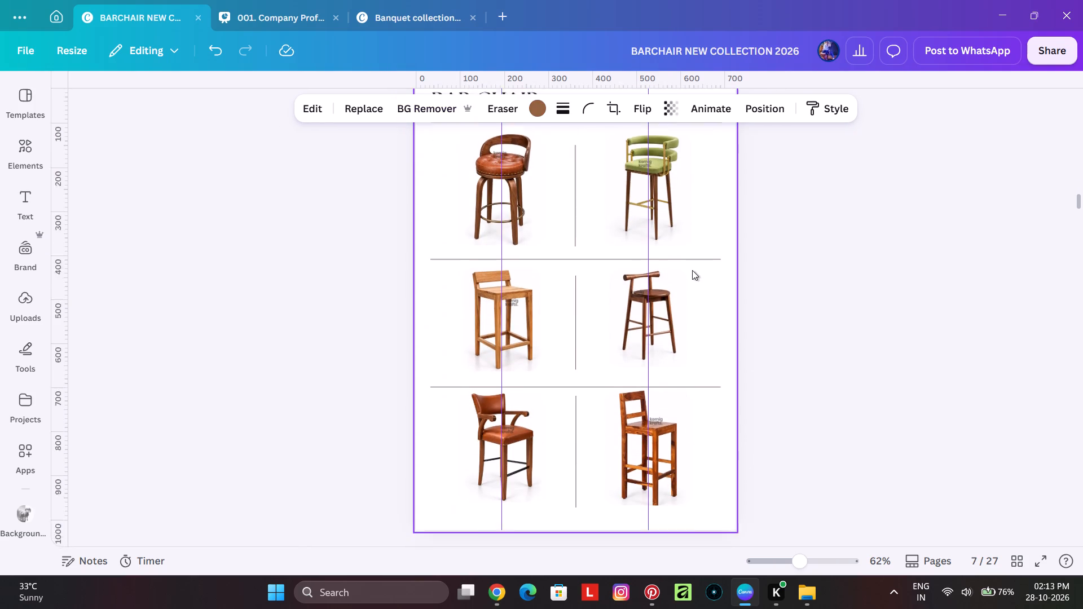
pyautogui.scroll(-3, 692, 270)
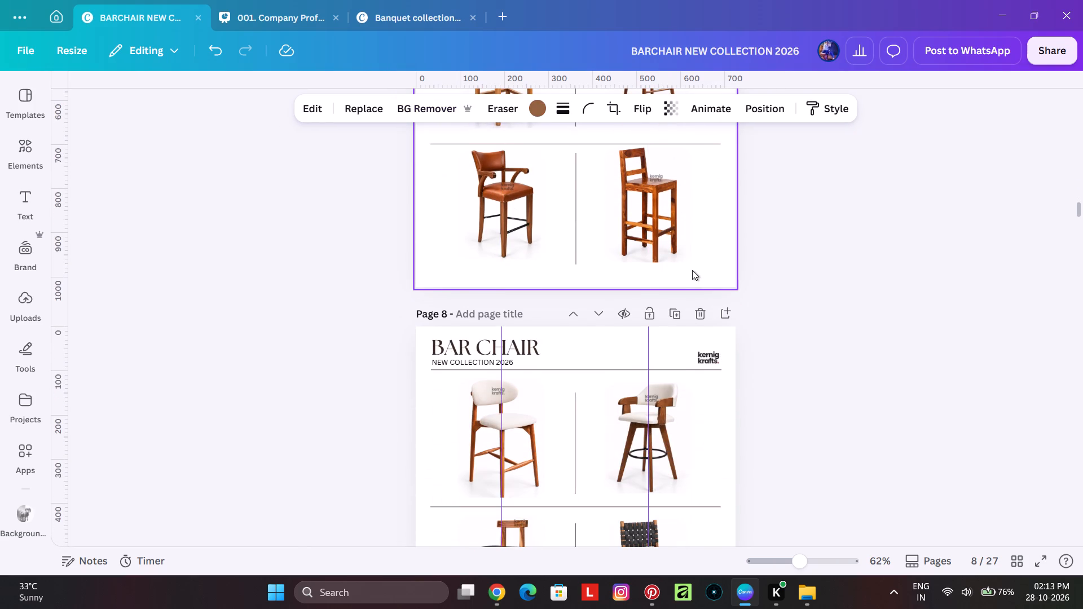
pyautogui.scroll(1, 689, 324)
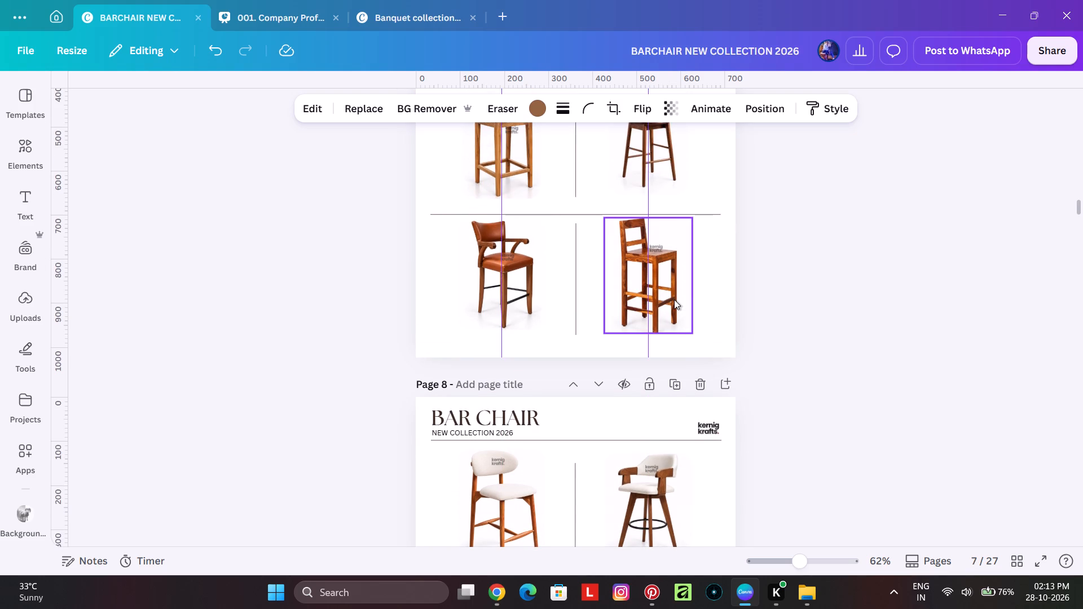
pyautogui.scroll(-2, 687, 369)
pyautogui.scroll(-2, 610, 373)
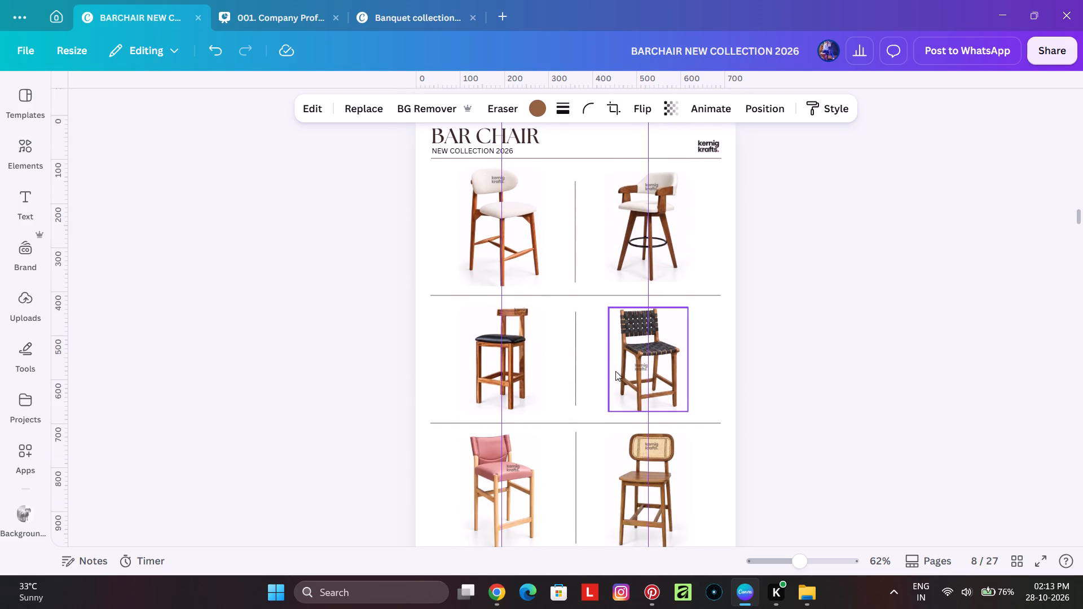
pyautogui.scroll(-7, 617, 369)
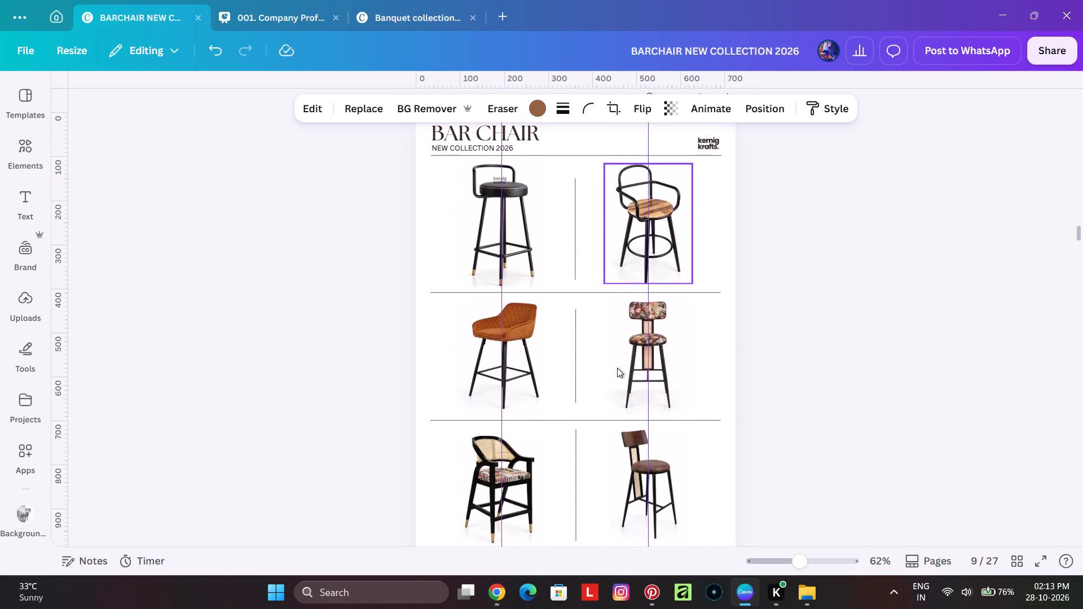
pyautogui.scroll(-6, 617, 368)
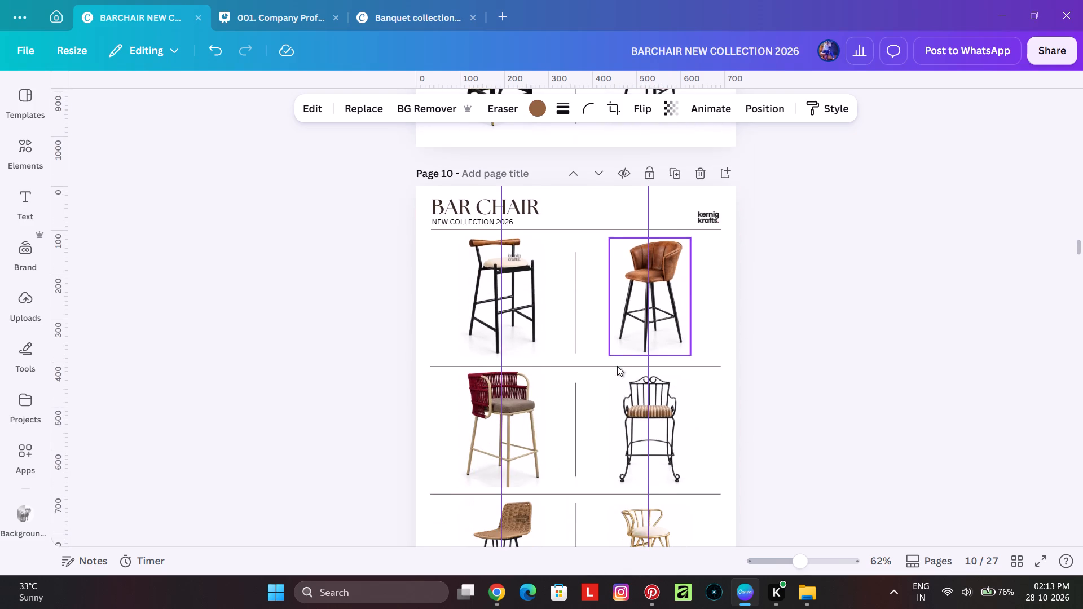
pyautogui.scroll(-5, 610, 363)
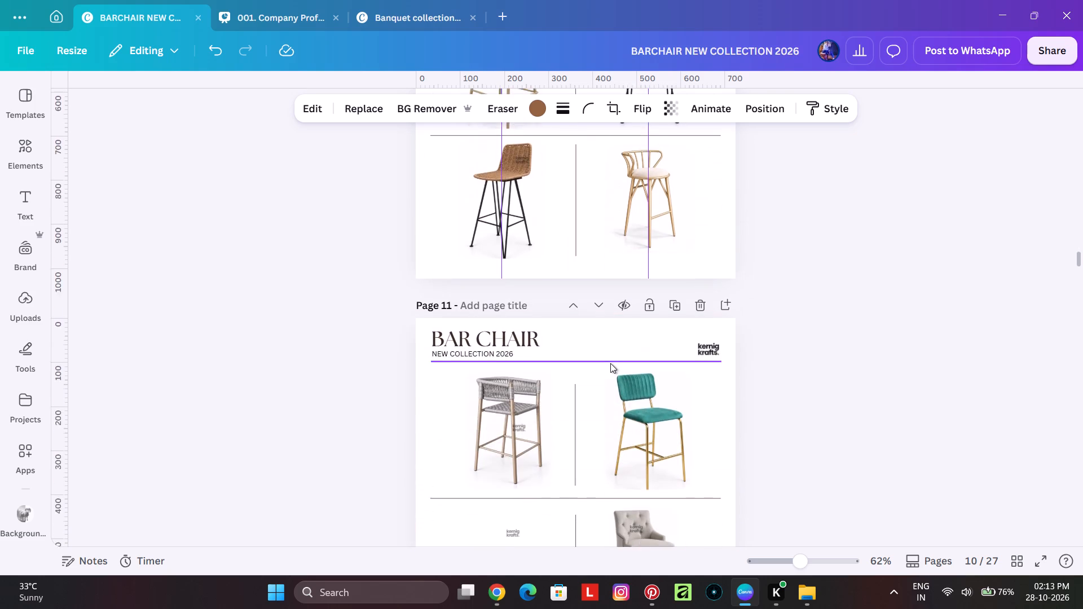
pyautogui.scroll(-2, 610, 363)
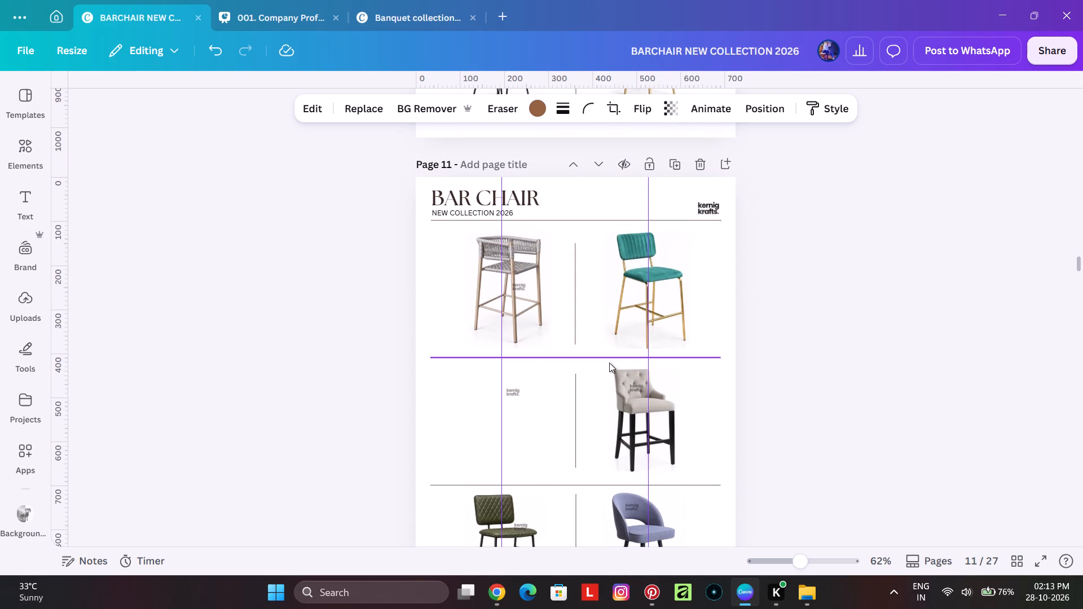
pyautogui.scroll(-2, 609, 363)
pyautogui.scroll(9, 644, 368)
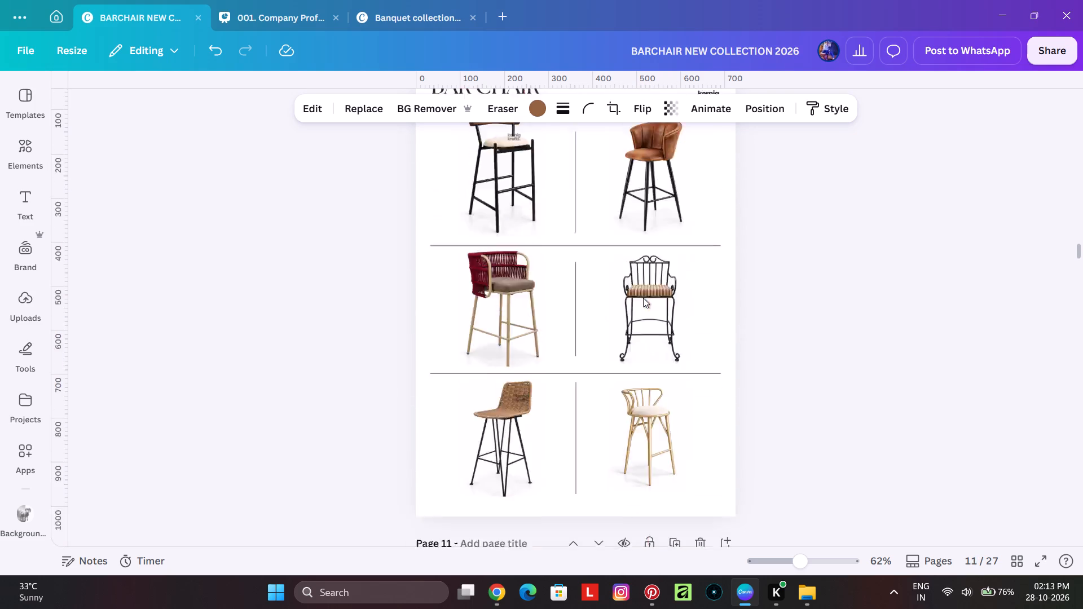
# Place page 4's bottom-row cane-back chair image with the round cream seat in the empty middle-row slot of page 11.
pyautogui.scroll(20, 643, 298)
pyautogui.scroll(11, 643, 298)
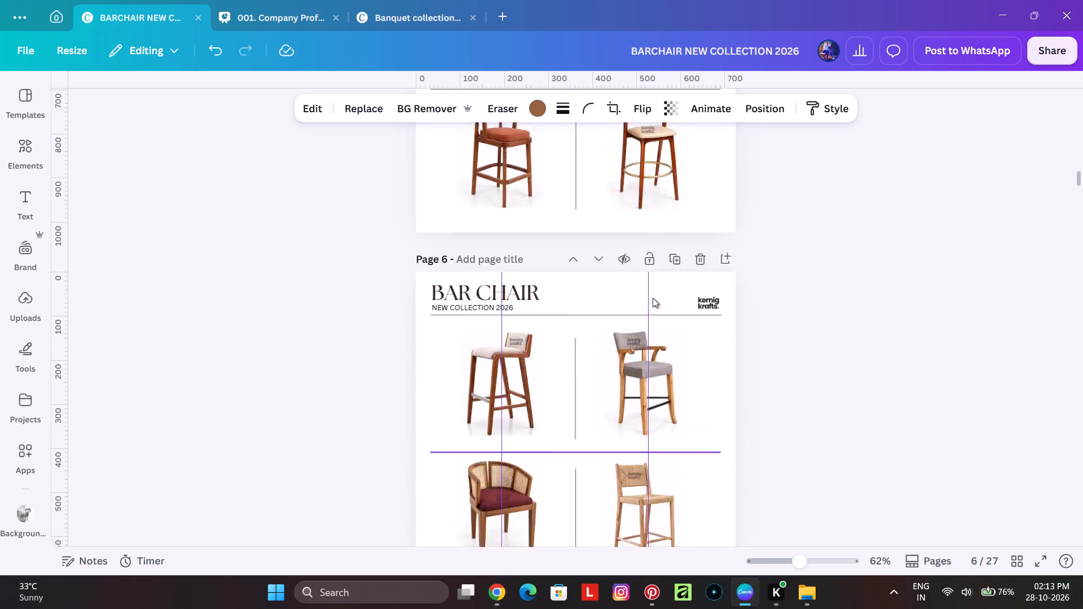
pyautogui.scroll(9, 653, 298)
pyautogui.click(659, 303)
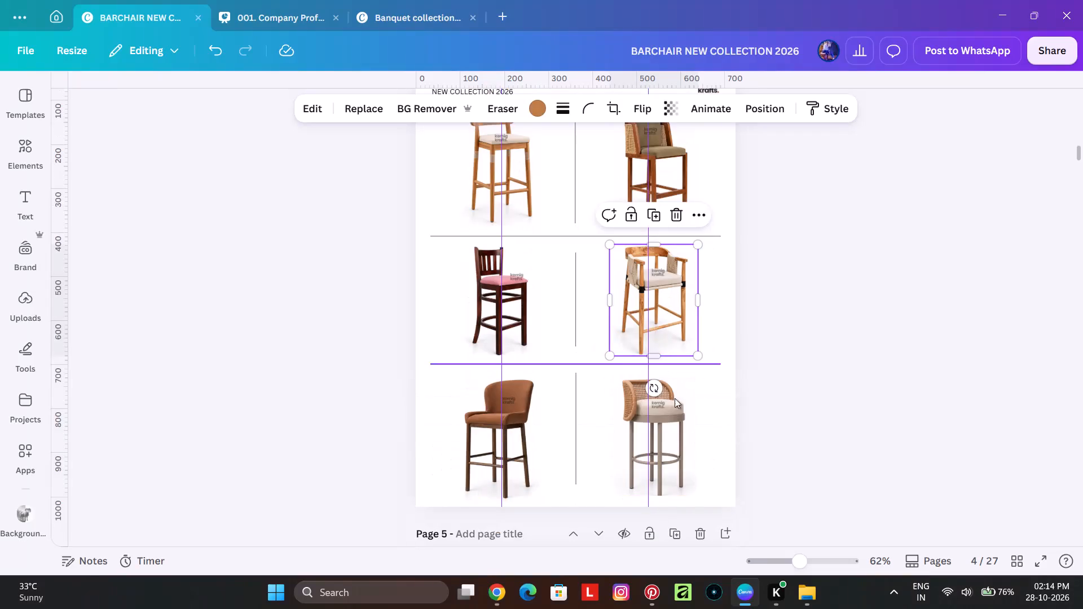
pyautogui.click(676, 409)
pyautogui.scroll(-2, 667, 378)
pyautogui.moveTo(676, 286); pyautogui.dragTo(675, 286)
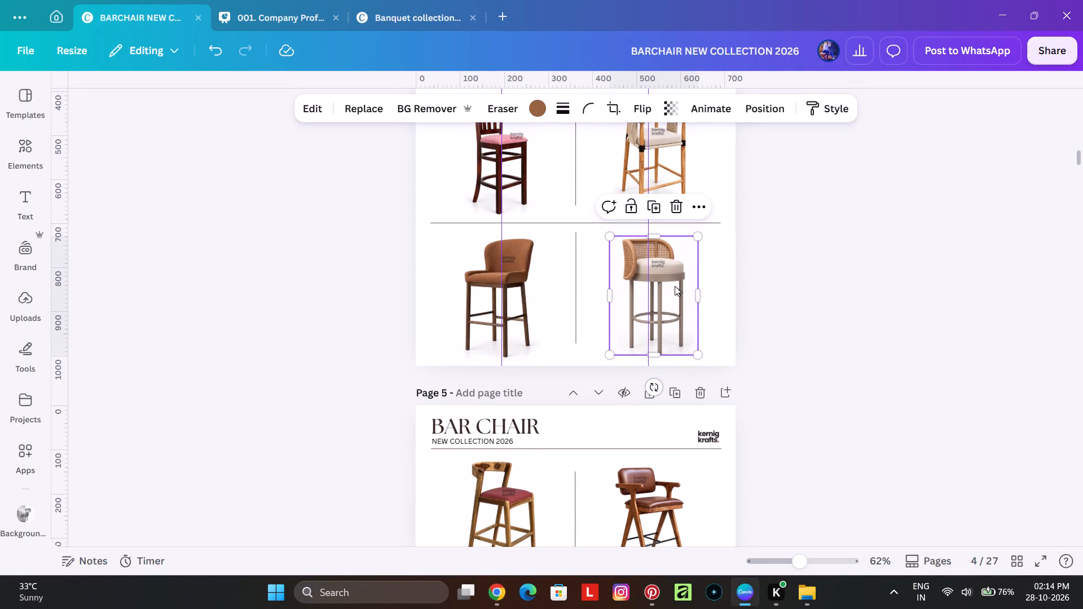
pyautogui.moveTo(675, 286); pyautogui.dragTo(627, 349)
pyautogui.scroll(-19, 627, 349)
pyautogui.scroll(-11, 627, 349)
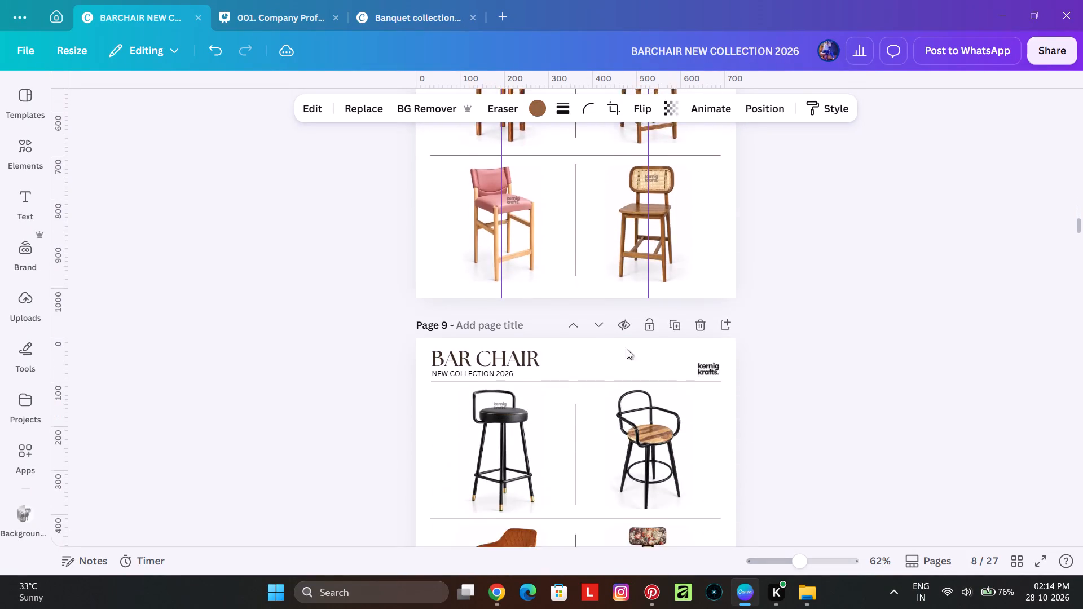
pyautogui.scroll(-2, 627, 349)
pyautogui.moveTo(627, 349); pyautogui.dragTo(626, 350)
pyautogui.scroll(-12, 626, 350)
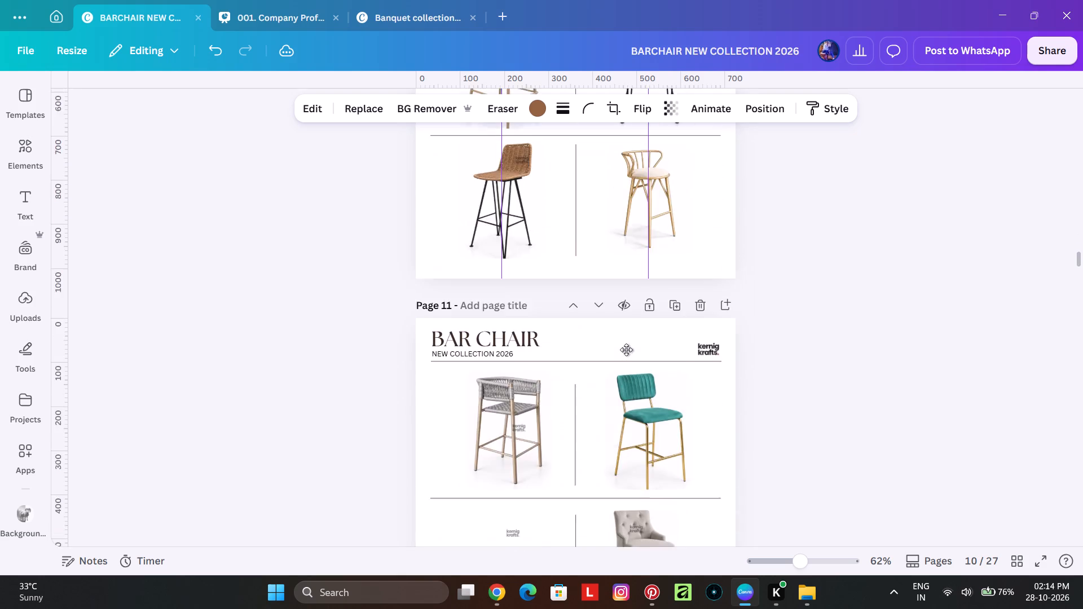
pyautogui.scroll(-2, 626, 350)
pyautogui.moveTo(626, 350); pyautogui.dragTo(502, 350)
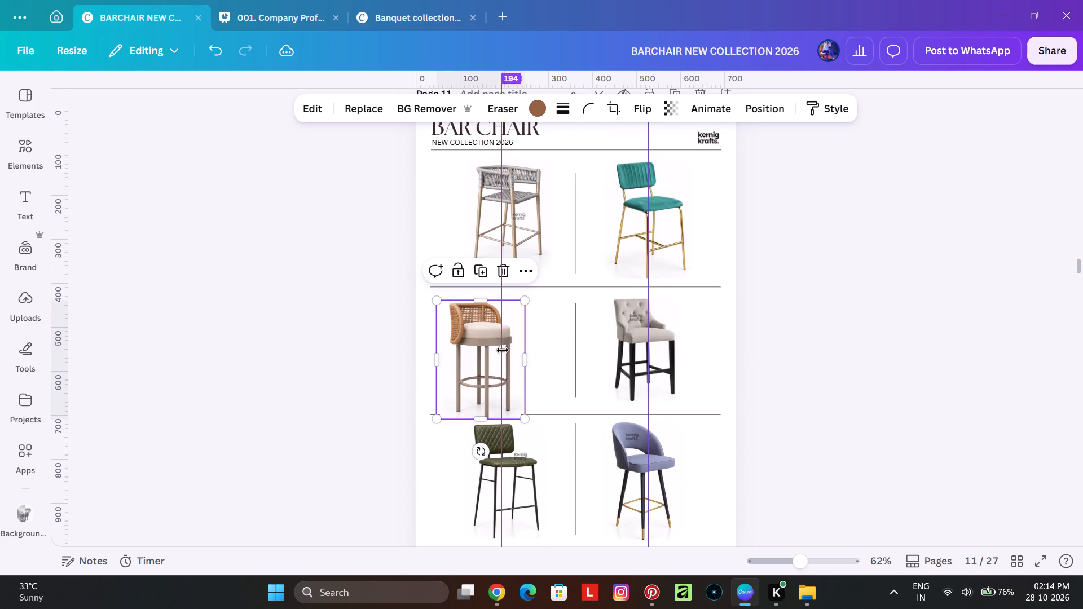
pyautogui.moveTo(510, 358); pyautogui.dragTo(548, 348)
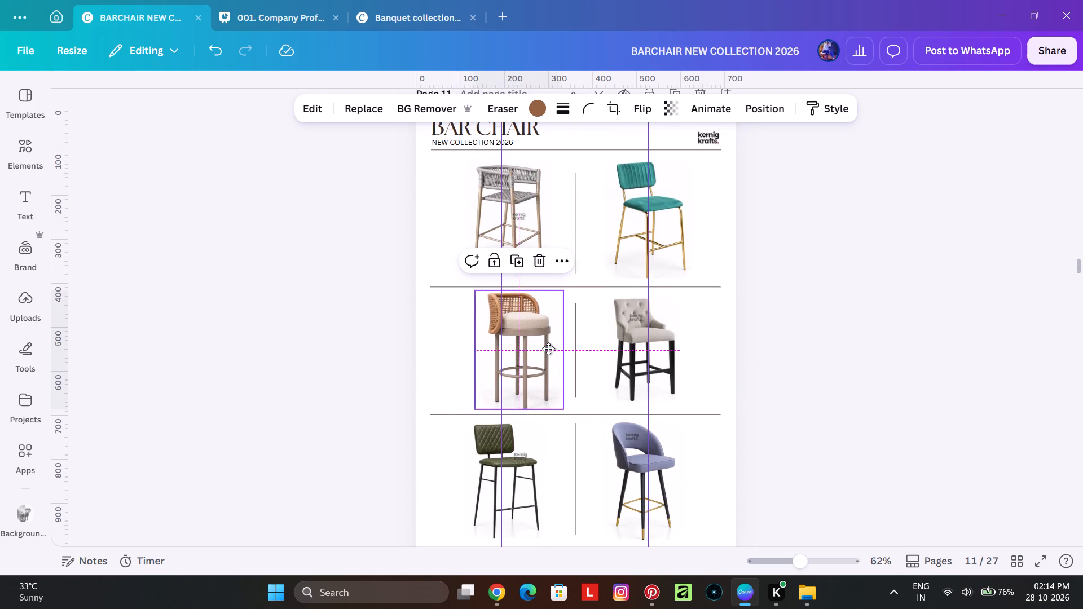
pyautogui.moveTo(548, 348); pyautogui.dragTo(536, 348)
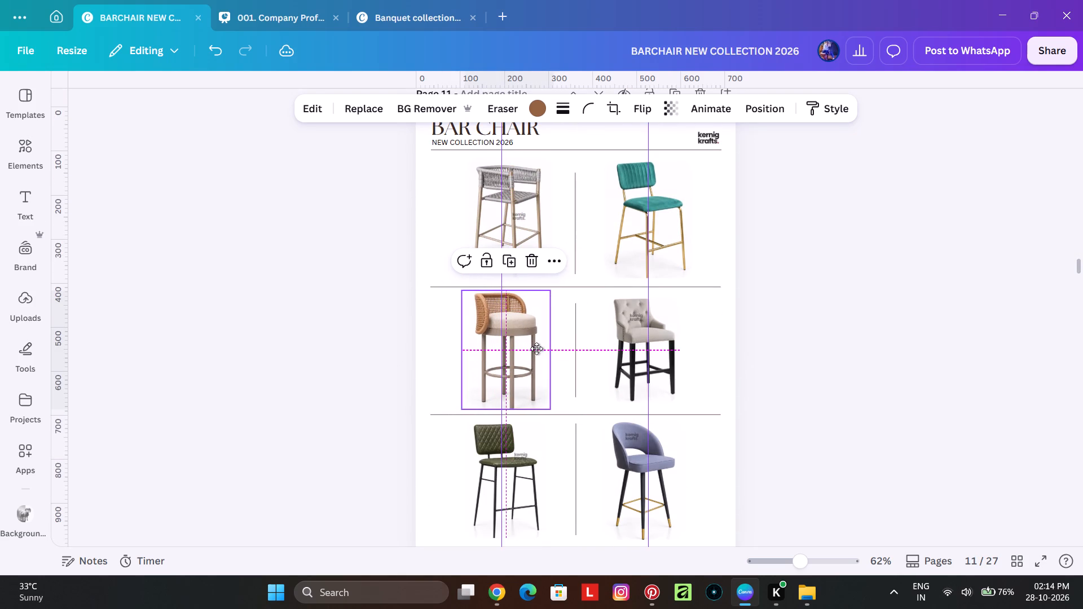
pyautogui.moveTo(536, 348); pyautogui.dragTo(538, 348)
# Send page 11's cane-back chair image backward, behind its logo watermark.
pyautogui.rightClick(538, 348)
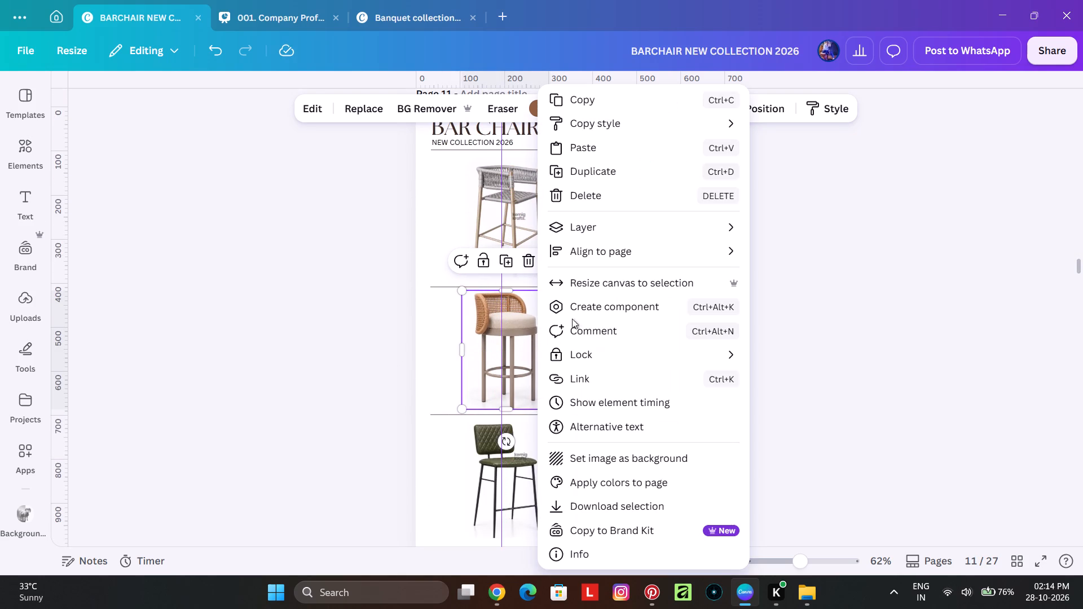
pyautogui.click(805, 277)
pyautogui.click(841, 410)
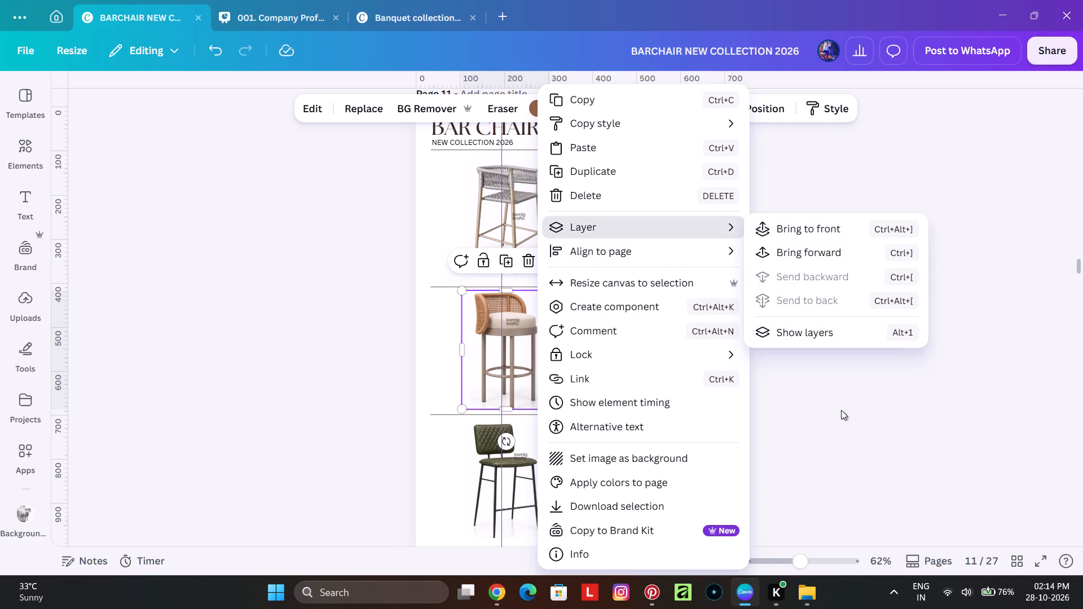
# Shrink page 11's cane-back chair image slightly and reposition it between the two row divider lines.
pyautogui.keyDown('ctrl'); pyautogui.scroll(1, 484, 312); pyautogui.keyUp('ctrl')
pyautogui.keyDown('ctrl'); pyautogui.scroll(-2, 484, 314); pyautogui.keyUp('ctrl')
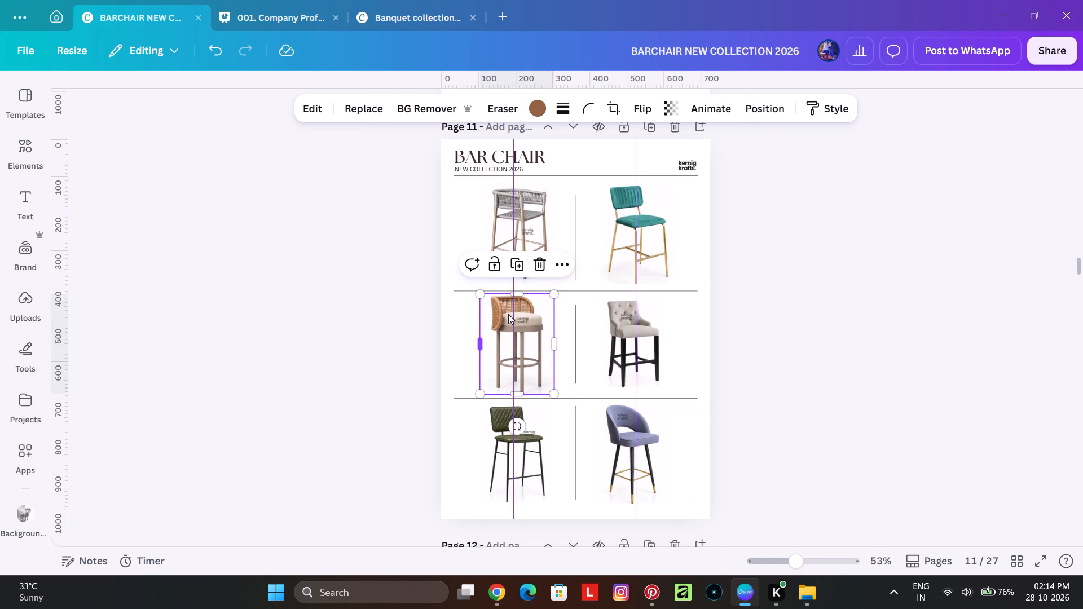
pyautogui.moveTo(553, 296); pyautogui.dragTo(546, 302)
pyautogui.click(526, 363)
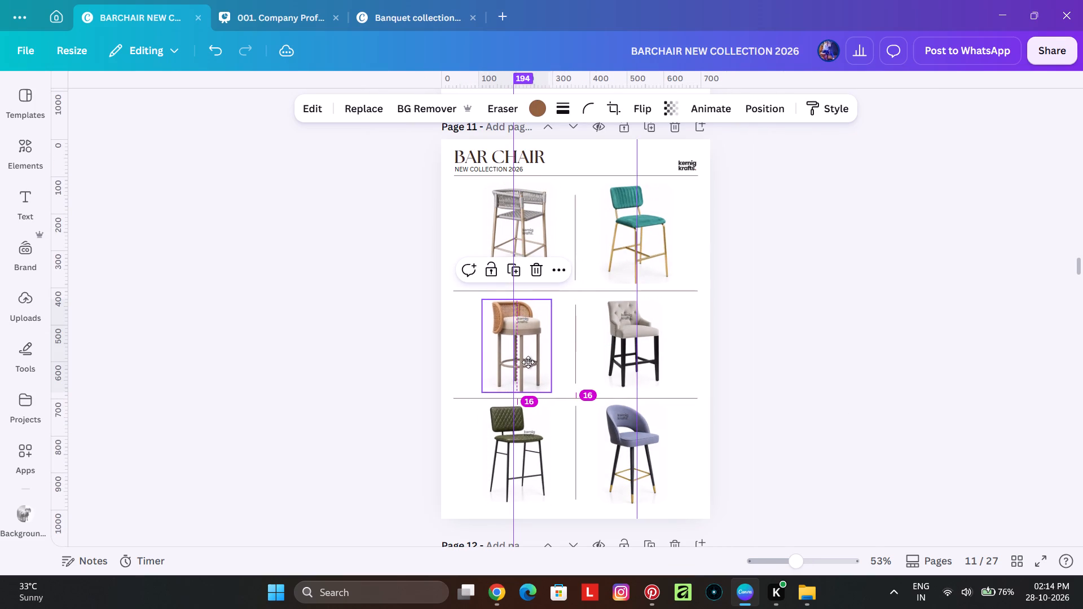
# Align the three left-column chair images on page 11 to a common horizontal centre.
pyautogui.click(536, 235)
pyautogui.keyDown('shift'); pyautogui.click(530, 349); pyautogui.keyUp('shift')
pyautogui.keyDown('shift'); pyautogui.click(541, 433); pyautogui.keyUp('shift')
pyautogui.rightClick(532, 453)
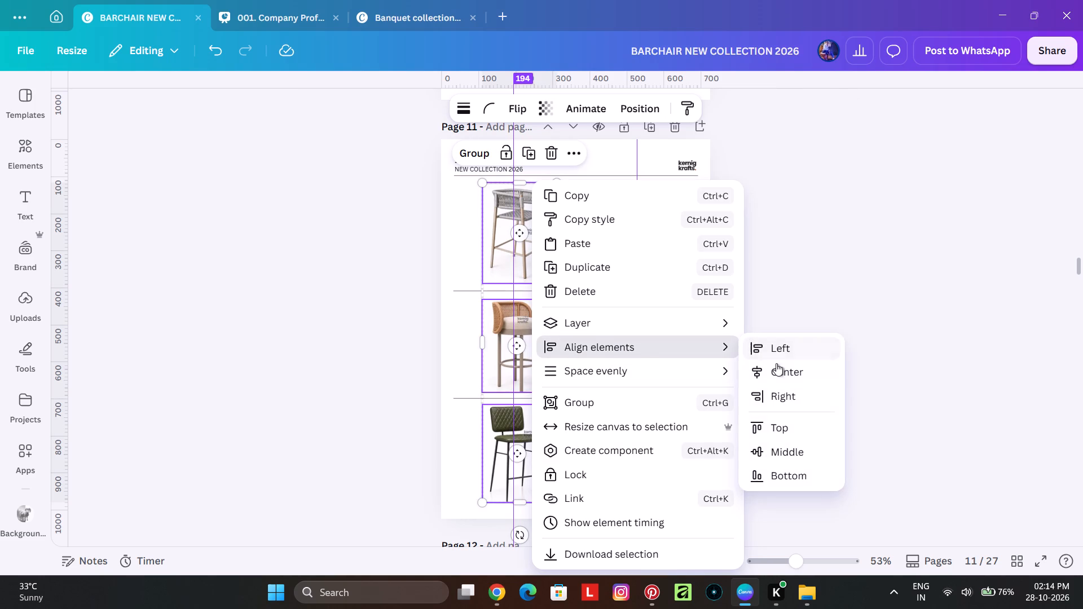
pyautogui.click(781, 367)
# Align the three right-column chair images on page 11 to a common horizontal centre.
pyautogui.click(664, 248)
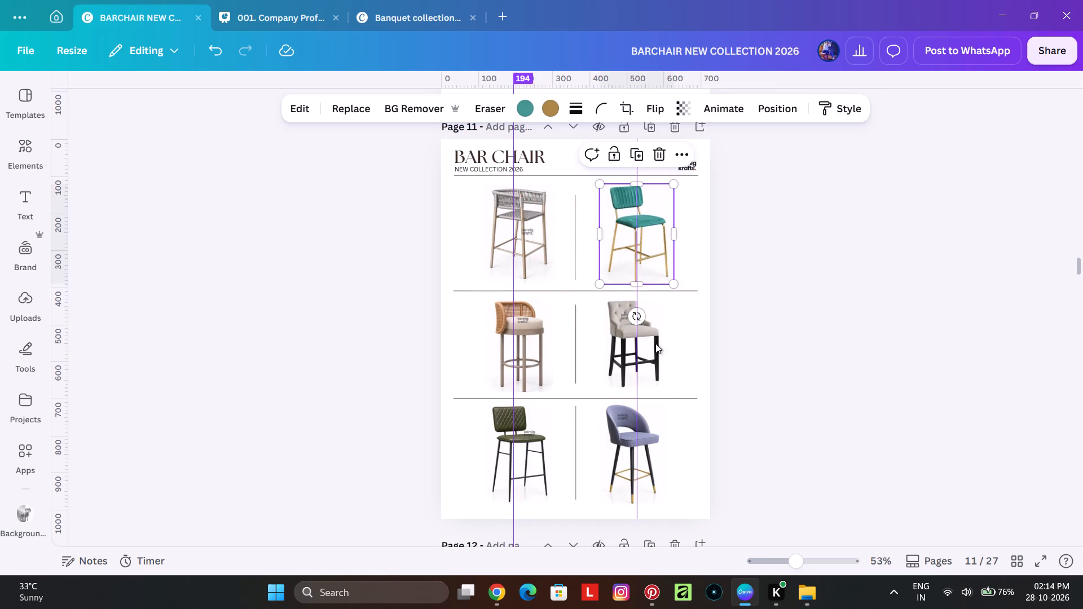
pyautogui.keyDown('shift'); pyautogui.click(655, 343); pyautogui.keyUp('shift')
pyautogui.keyDown('shift'); pyautogui.click(655, 444); pyautogui.keyUp('shift')
pyautogui.rightClick(659, 458)
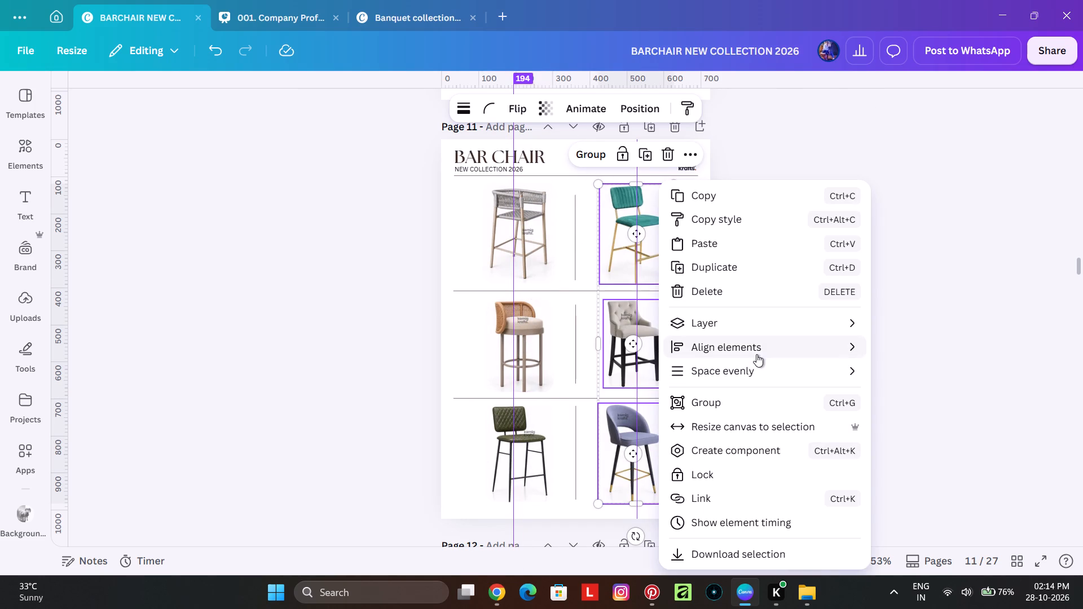
pyautogui.click(892, 370)
pyautogui.click(896, 257)
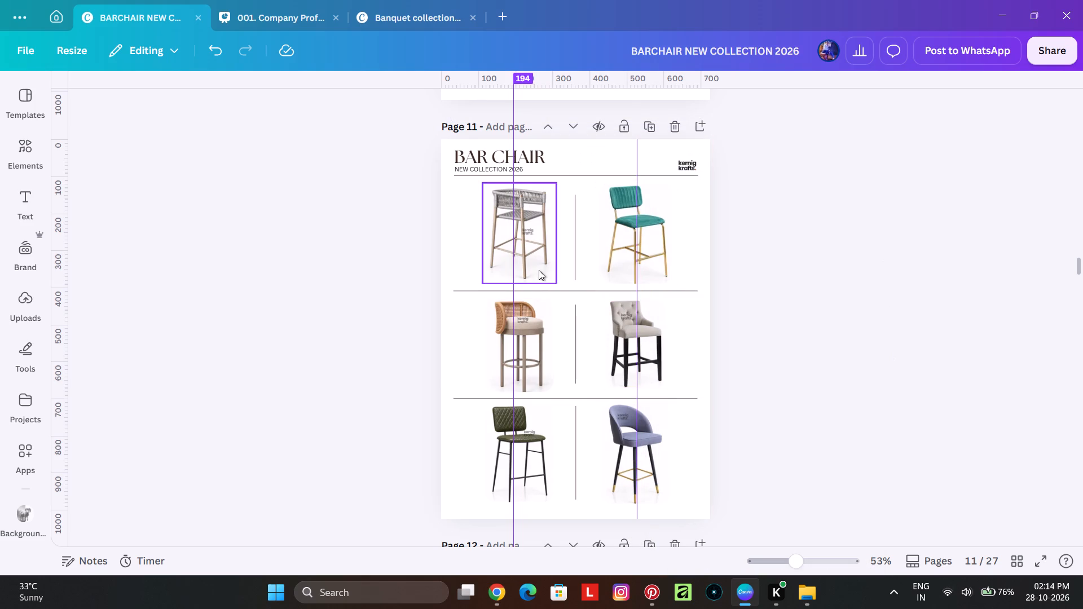
# Nudge page 11's three left-column chair images together toward the left margin, leaving a gap of 81 between the top image and the centre divider.
pyautogui.click(539, 270)
pyautogui.keyDown('shift'); pyautogui.click(536, 347); pyautogui.keyUp('shift')
pyautogui.keyDown('shift'); pyautogui.click(553, 446); pyautogui.keyUp('shift')
pyautogui.keyDown('ctrl'); pyautogui.scroll(3, 549, 359); pyautogui.keyUp('ctrl')
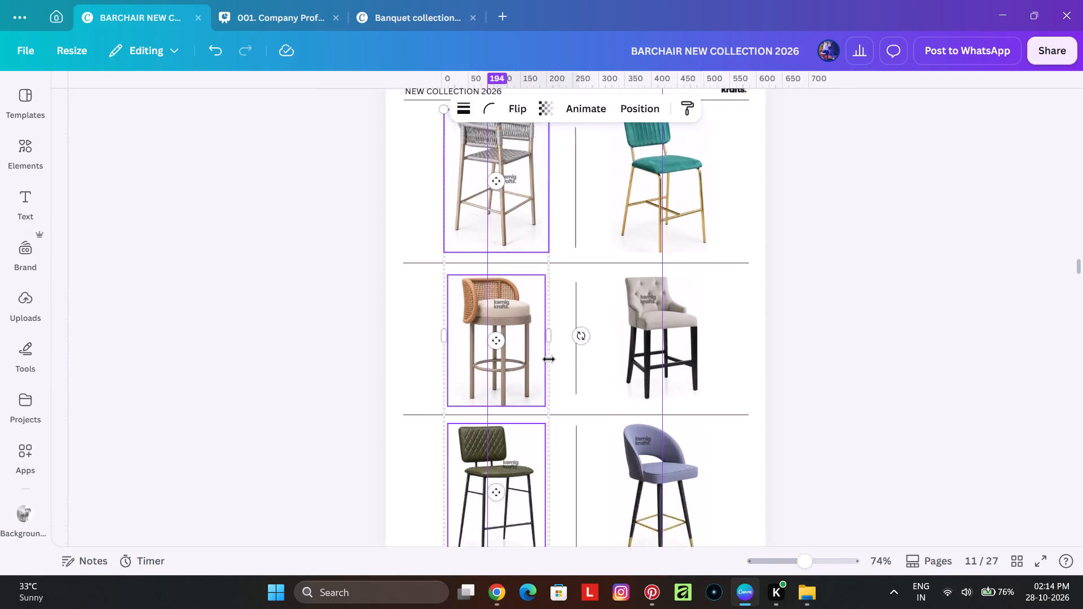
pyautogui.press('Left')
pyautogui.press('Left')
pyautogui.press('Left')
pyautogui.press('Left')
pyautogui.press('Left')
pyautogui.press('Left')
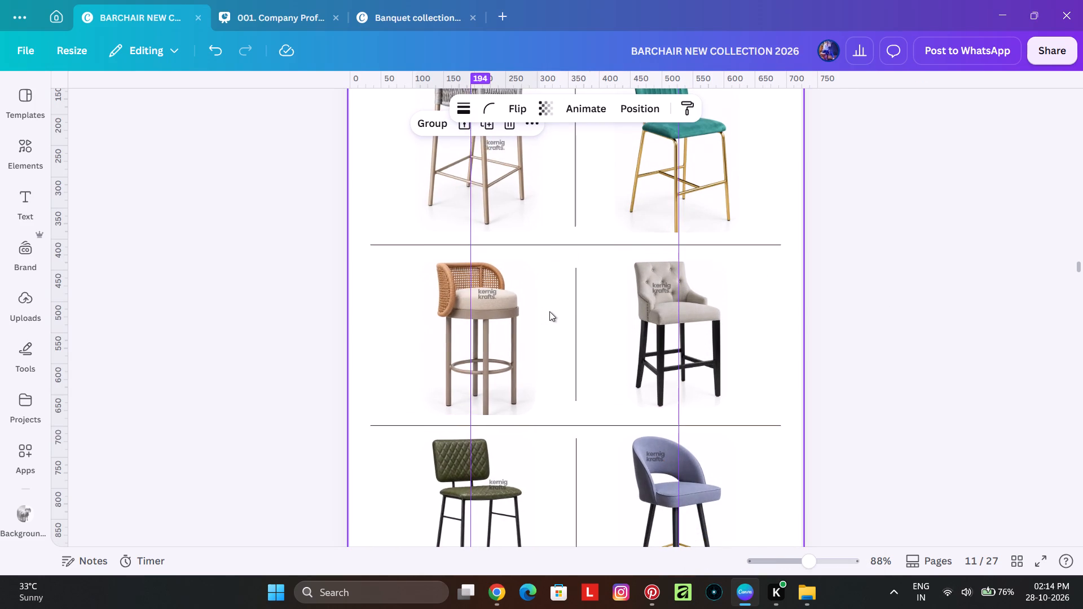
pyautogui.press('Left')
pyautogui.press('Left')
pyautogui.press('Left')
pyautogui.press('Left')
pyautogui.press('Left')
pyautogui.press('Left')
pyautogui.press('Left')
pyautogui.press('Left')
pyautogui.press('Left')
pyautogui.press('Left')
pyautogui.press('Left')
pyautogui.press('Left')
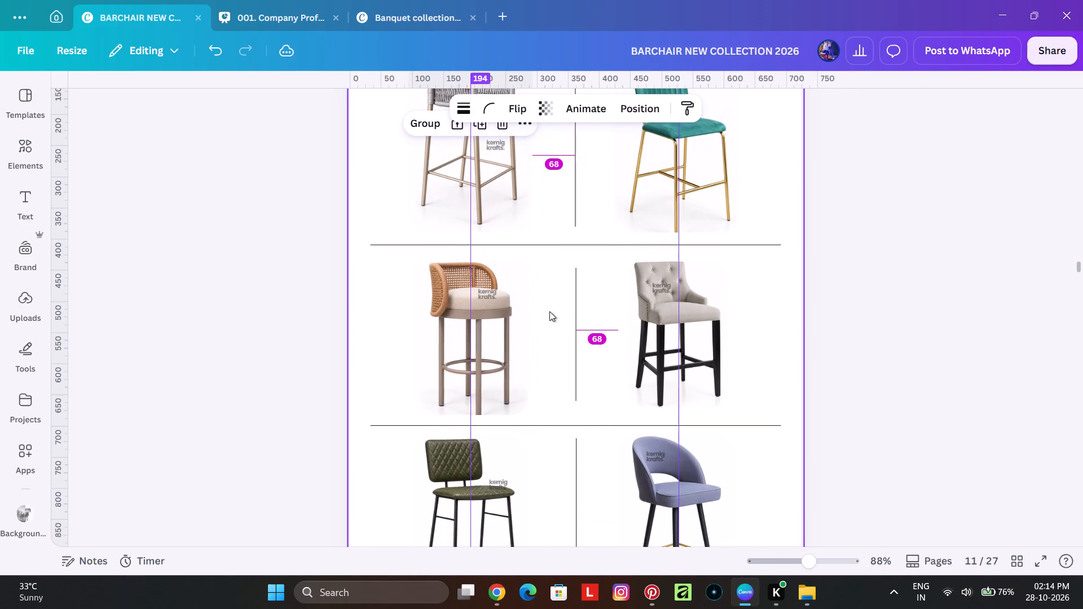
pyautogui.press('Left')
pyautogui.press('Left')
pyautogui.press('Left')
pyautogui.press('Left')
pyautogui.press('Left')
pyautogui.press('Left')
pyautogui.press('Left')
pyautogui.press('Left')
pyautogui.press('Left')
pyautogui.press('Left')
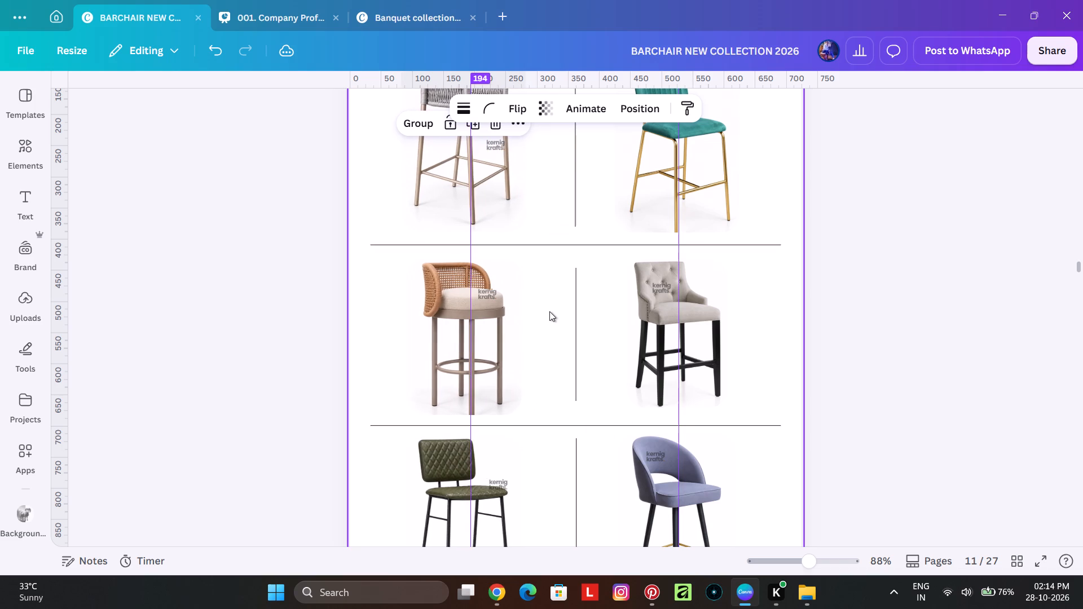
pyautogui.press('Left')
pyautogui.press('Left')
pyautogui.press('Left')
pyautogui.press('Left')
pyautogui.press('Left')
pyautogui.press('Left')
pyautogui.press('Left')
pyautogui.press('Left')
pyautogui.press('Left')
pyautogui.press('Left')
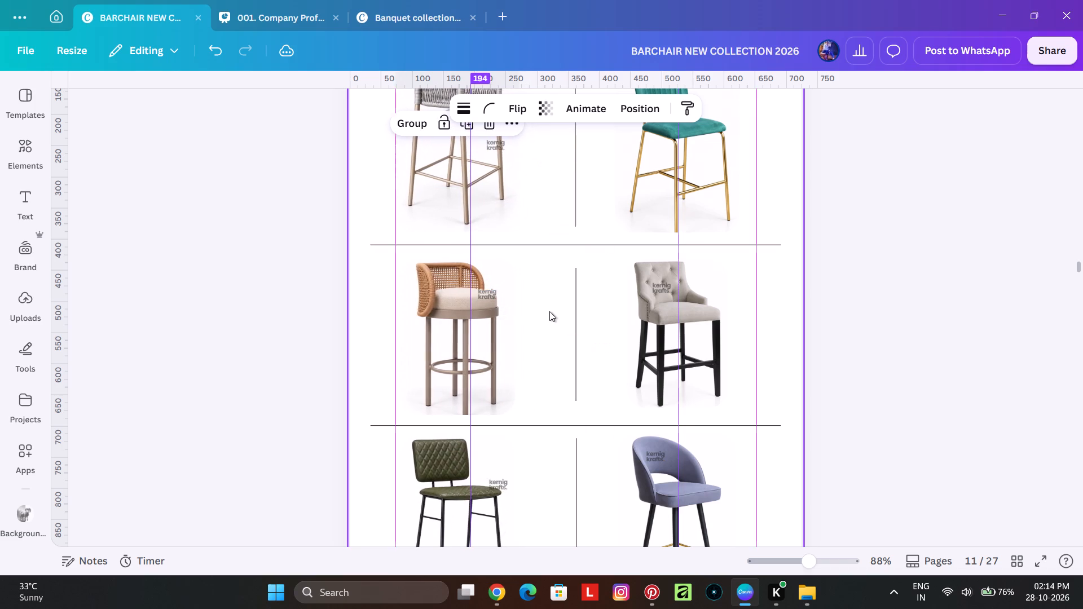
pyautogui.press('Left')
pyautogui.press('Left')
pyautogui.press('Right')
pyautogui.press('Right')
pyautogui.press('Right')
pyautogui.press('Right')
pyautogui.press('Right')
pyautogui.press('Right')
pyautogui.press('Right')
pyautogui.press('Right')
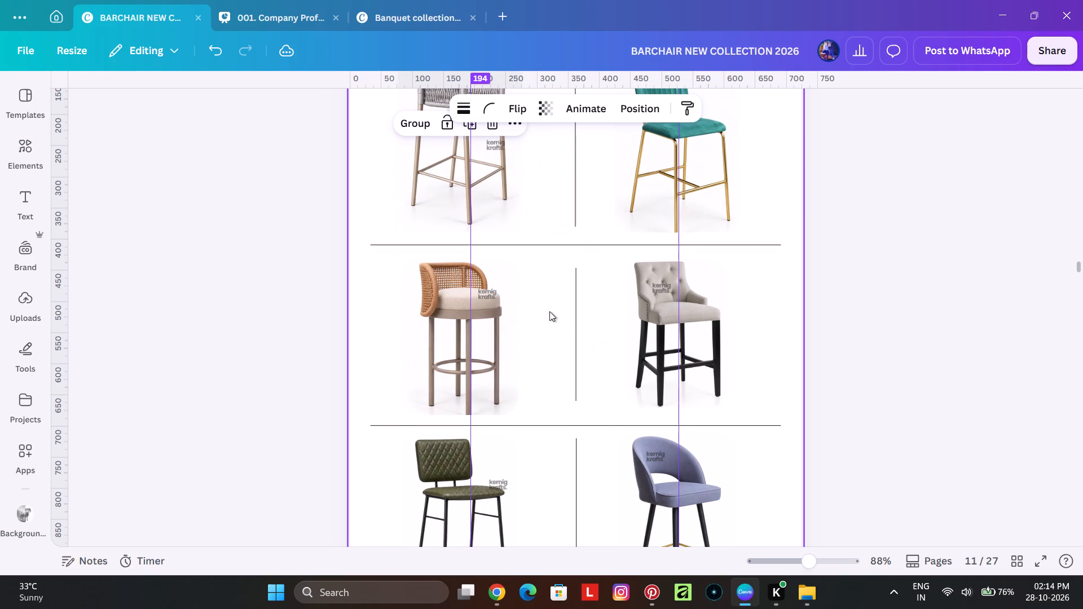
pyautogui.press('Right')
pyautogui.press('Right')
pyautogui.press('Left')
pyautogui.press('Right')
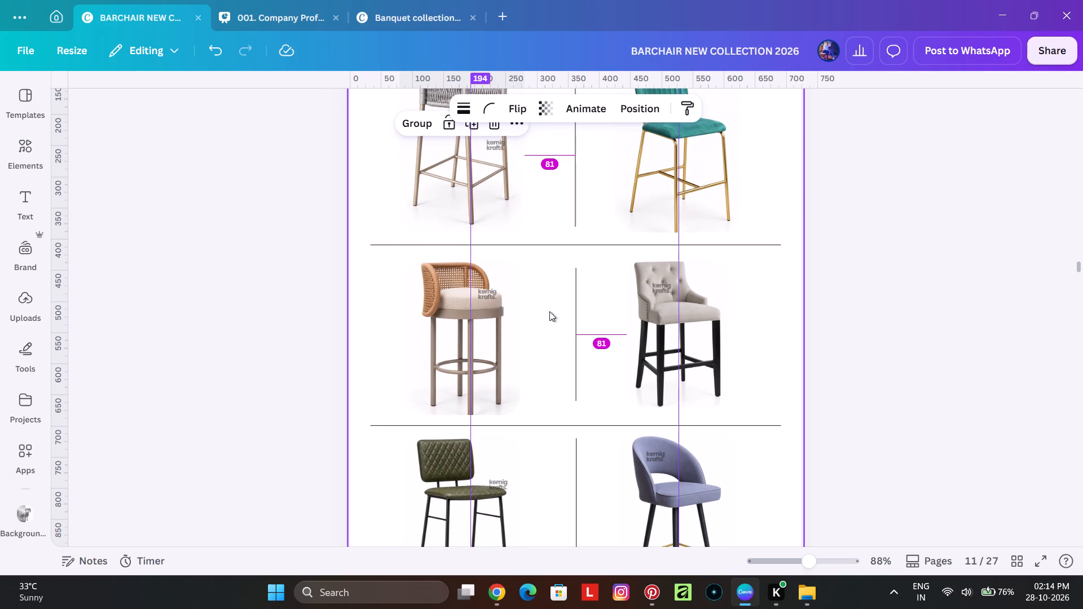
pyautogui.press('Right')
pyautogui.press('Left')
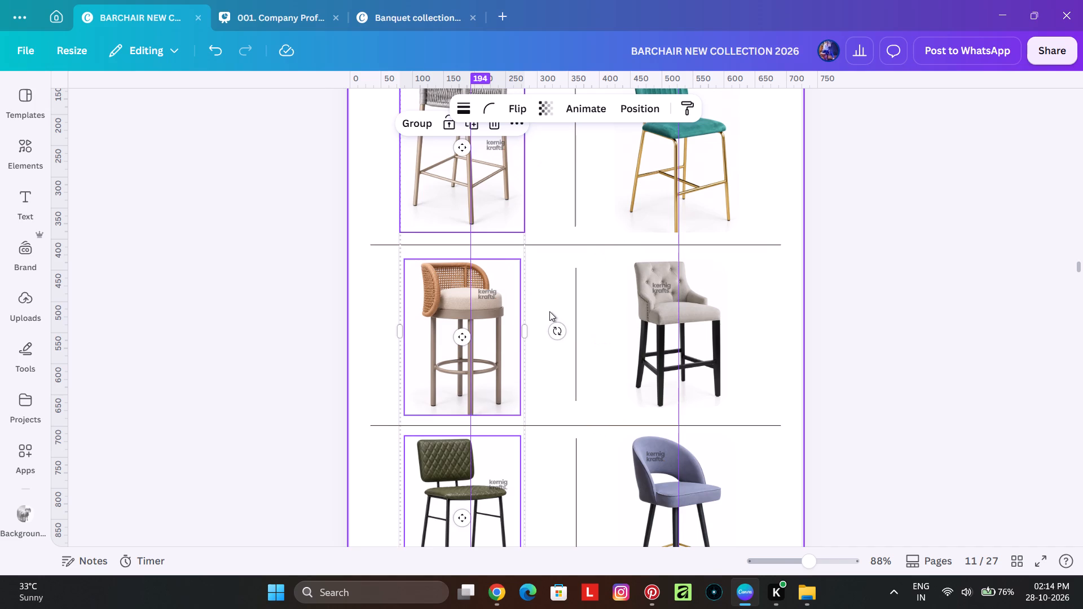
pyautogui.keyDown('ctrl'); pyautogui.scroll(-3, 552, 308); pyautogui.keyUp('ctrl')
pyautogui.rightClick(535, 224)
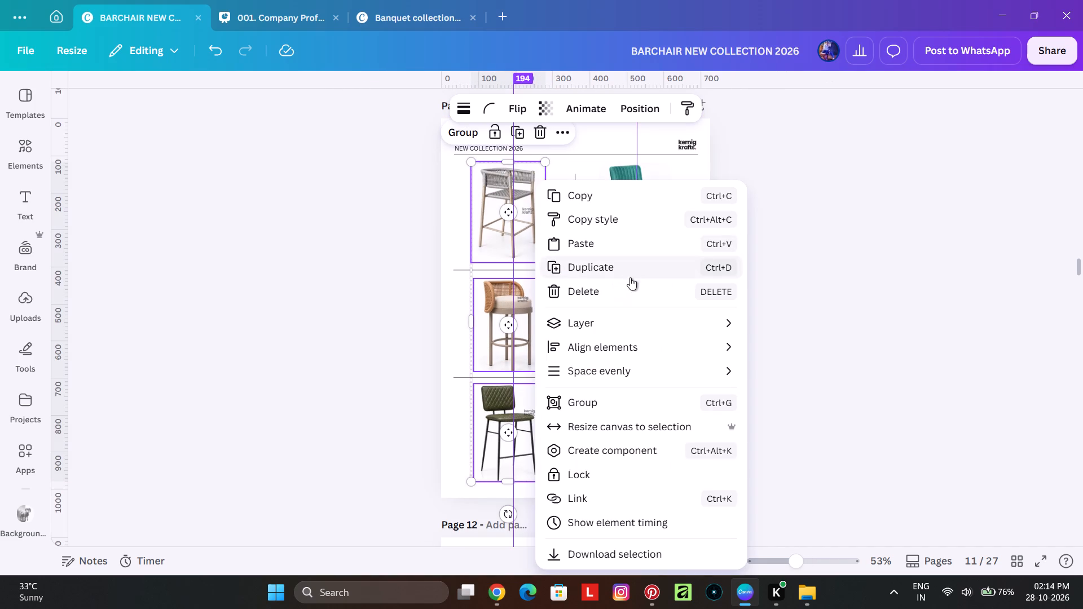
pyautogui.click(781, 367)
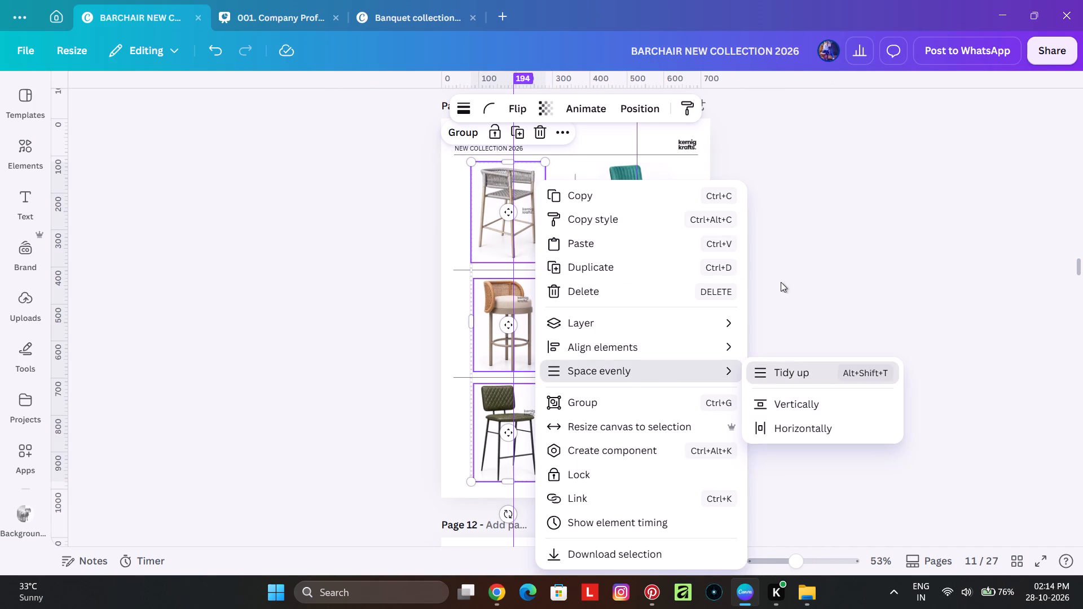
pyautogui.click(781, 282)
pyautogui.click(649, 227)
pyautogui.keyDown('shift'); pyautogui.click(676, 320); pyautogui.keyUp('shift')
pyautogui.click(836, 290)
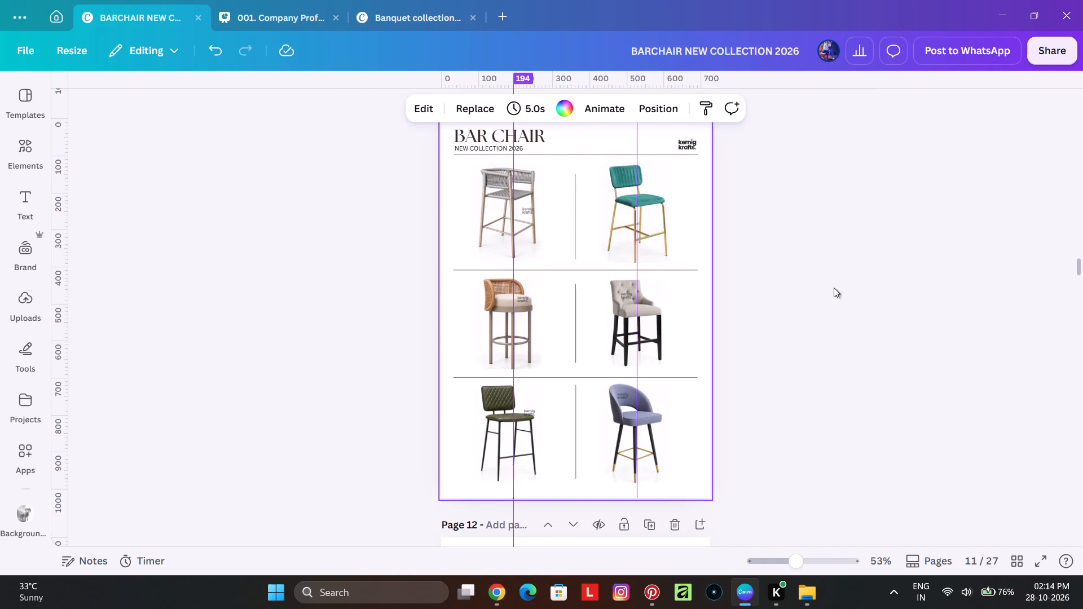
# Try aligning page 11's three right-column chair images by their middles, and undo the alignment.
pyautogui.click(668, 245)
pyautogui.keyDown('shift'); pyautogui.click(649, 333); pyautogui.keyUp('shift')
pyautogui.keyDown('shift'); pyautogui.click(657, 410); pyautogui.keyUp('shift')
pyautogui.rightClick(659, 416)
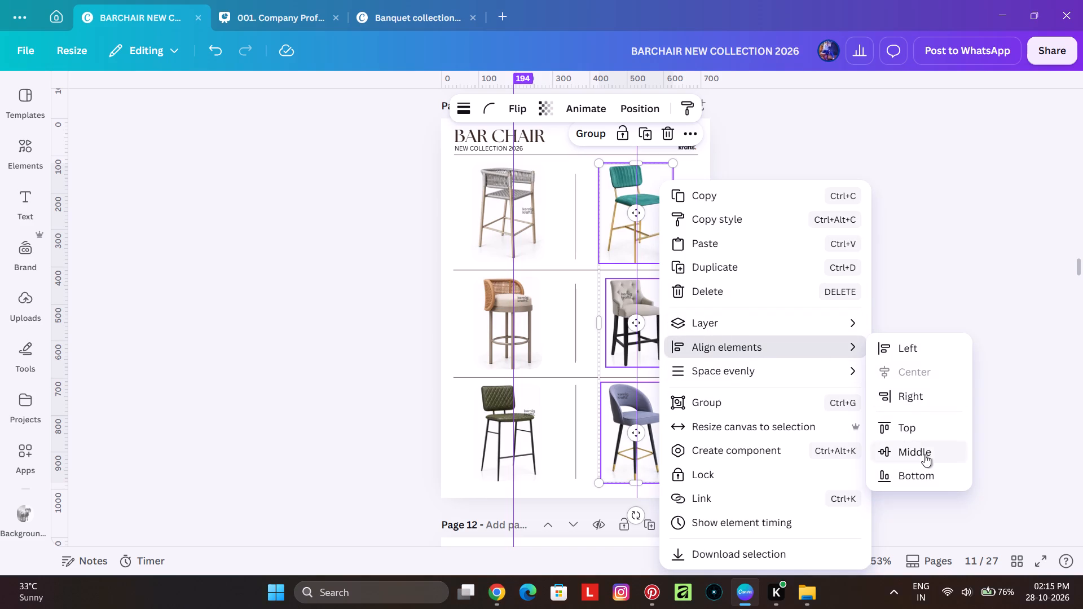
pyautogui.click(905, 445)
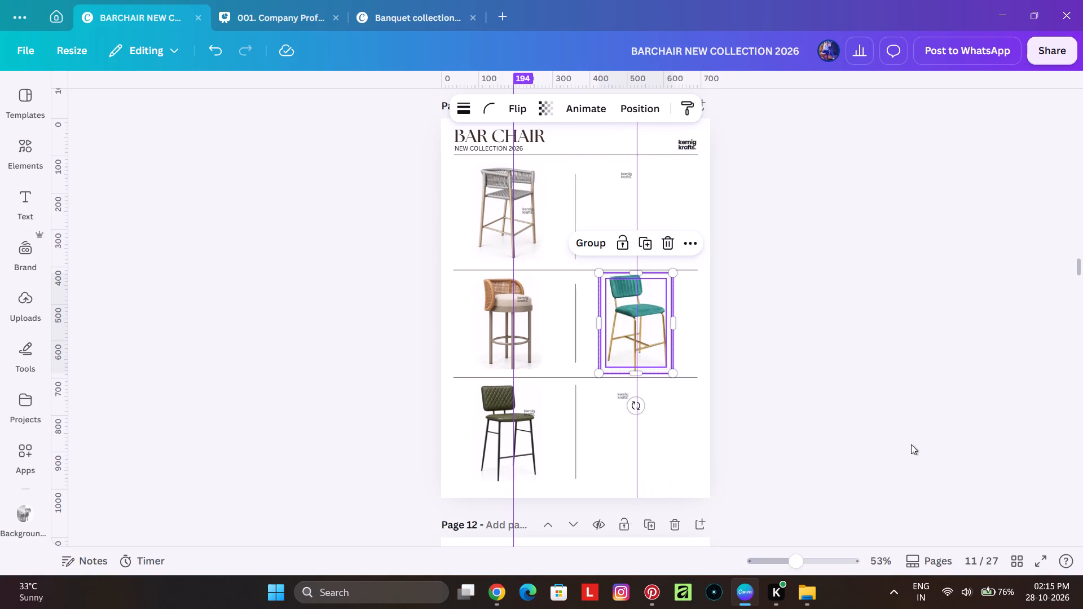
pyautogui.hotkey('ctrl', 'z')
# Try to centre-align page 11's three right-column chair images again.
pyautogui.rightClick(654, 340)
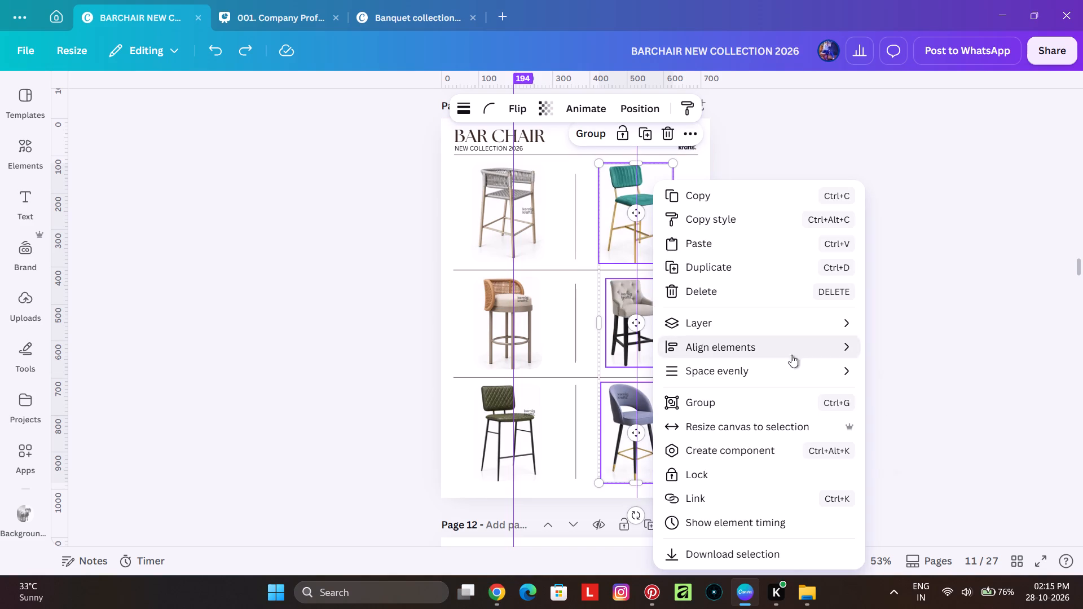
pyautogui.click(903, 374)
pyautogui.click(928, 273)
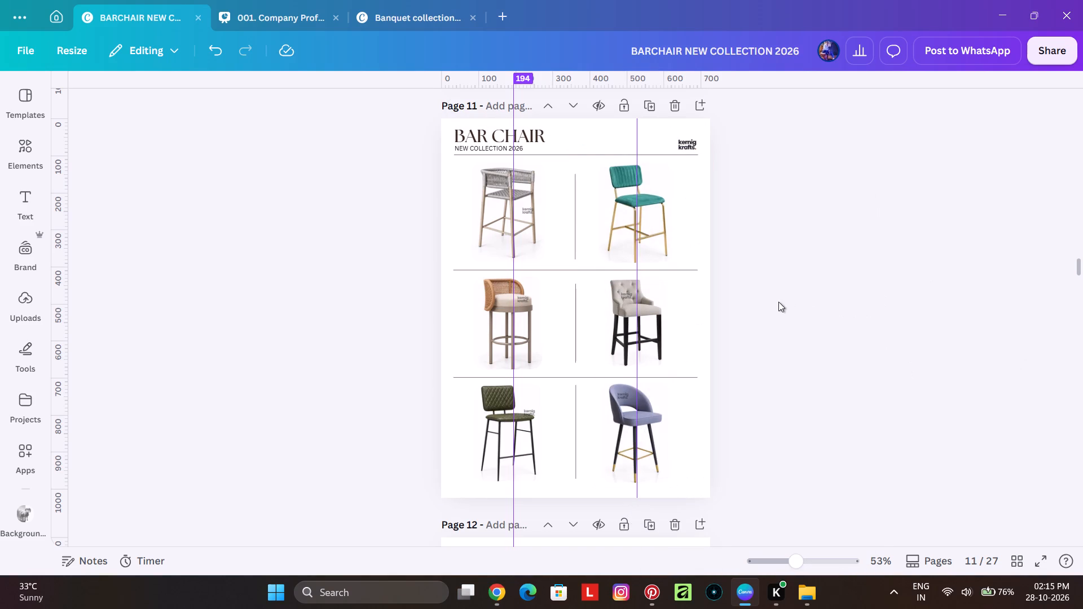
# Delete the blue cross-out strokes and the marked-out orange-seat wooden chair from page 12's middle-left slot.
pyautogui.scroll(-3, 675, 193)
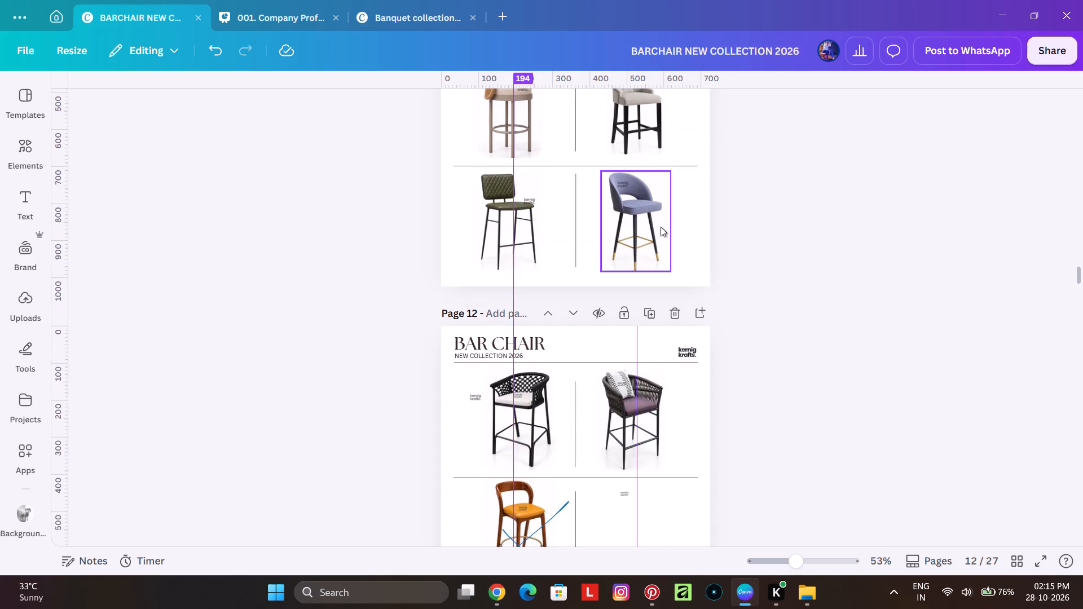
pyautogui.scroll(-2, 652, 289)
pyautogui.scroll(-1, 610, 330)
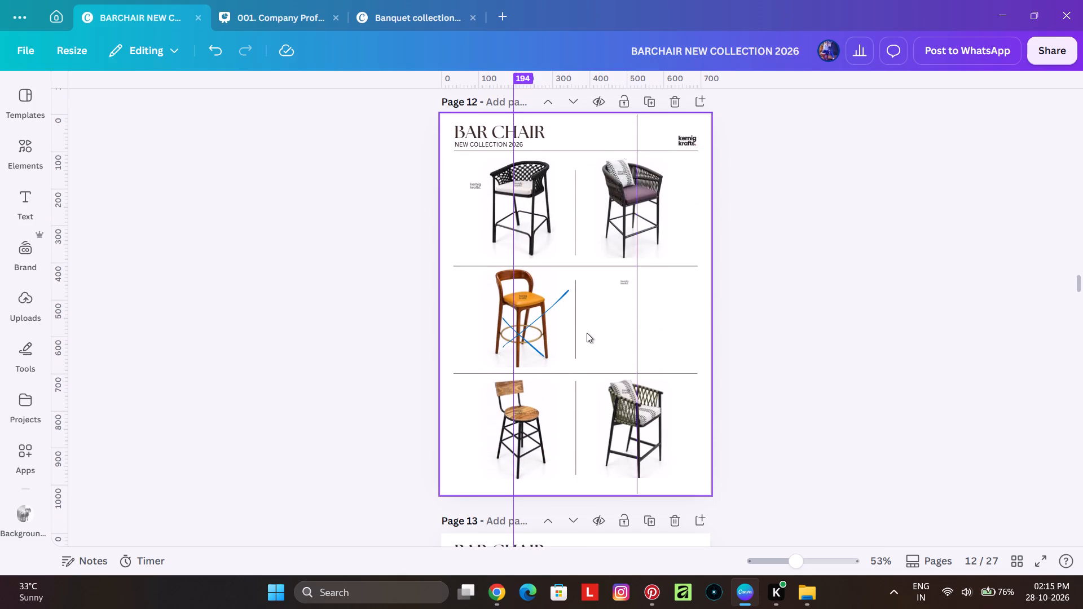
pyautogui.keyDown('ctrl'); pyautogui.scroll(2, 528, 347); pyautogui.keyUp('ctrl')
pyautogui.click(512, 292)
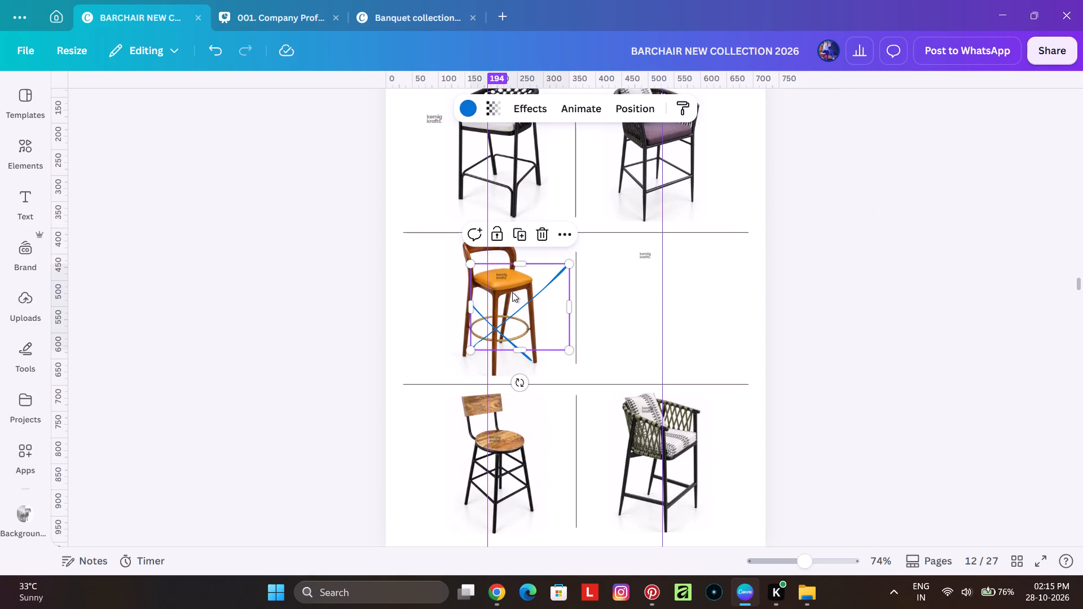
pyautogui.press('BackSpace')
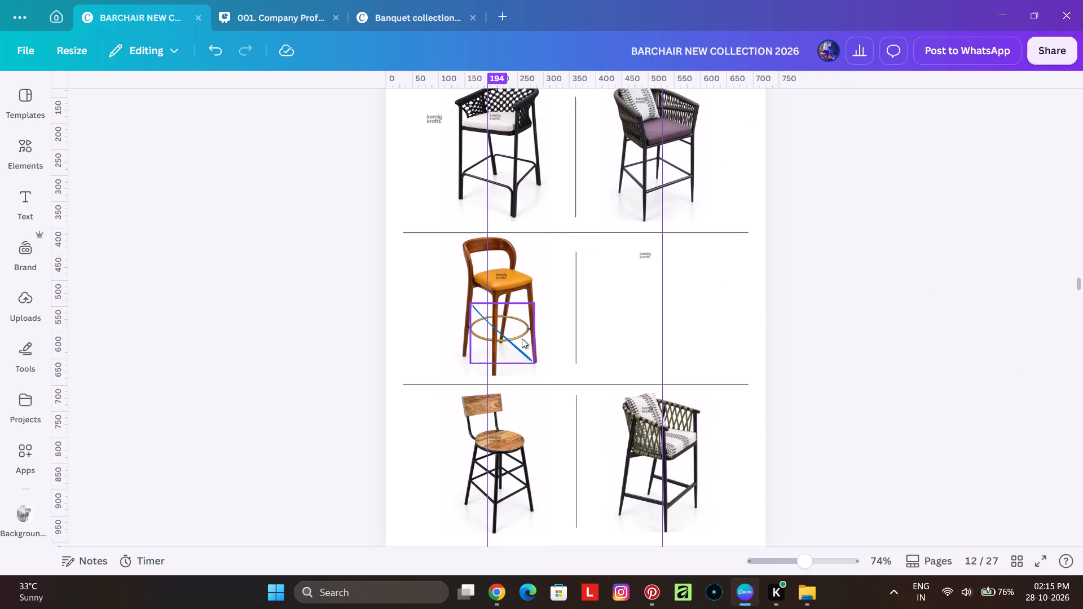
pyautogui.click(522, 338)
pyautogui.press('BackSpace')
pyautogui.click(520, 330)
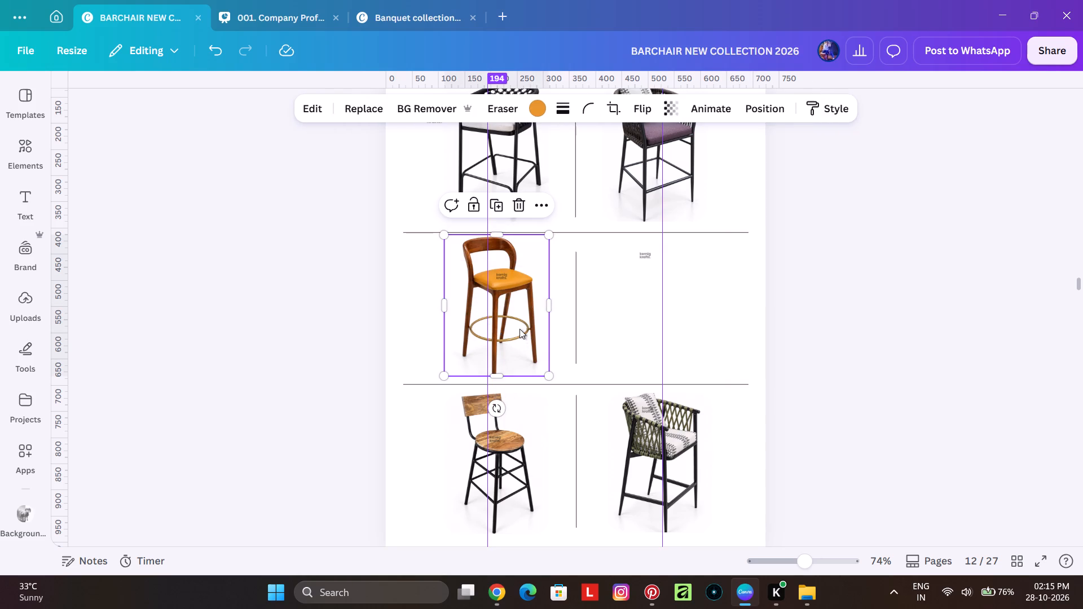
pyautogui.press('BackSpace')
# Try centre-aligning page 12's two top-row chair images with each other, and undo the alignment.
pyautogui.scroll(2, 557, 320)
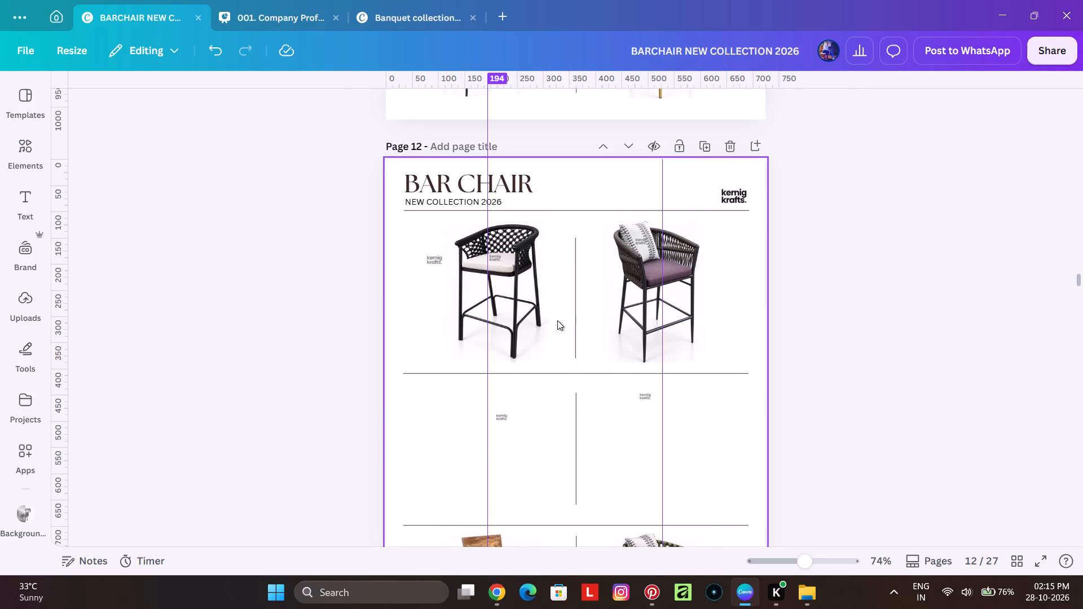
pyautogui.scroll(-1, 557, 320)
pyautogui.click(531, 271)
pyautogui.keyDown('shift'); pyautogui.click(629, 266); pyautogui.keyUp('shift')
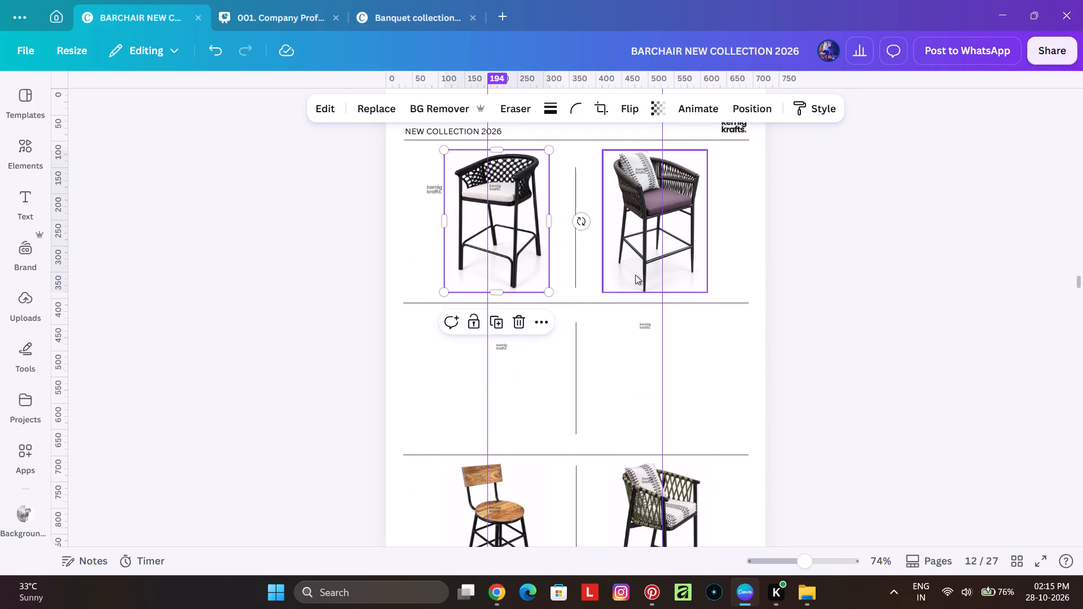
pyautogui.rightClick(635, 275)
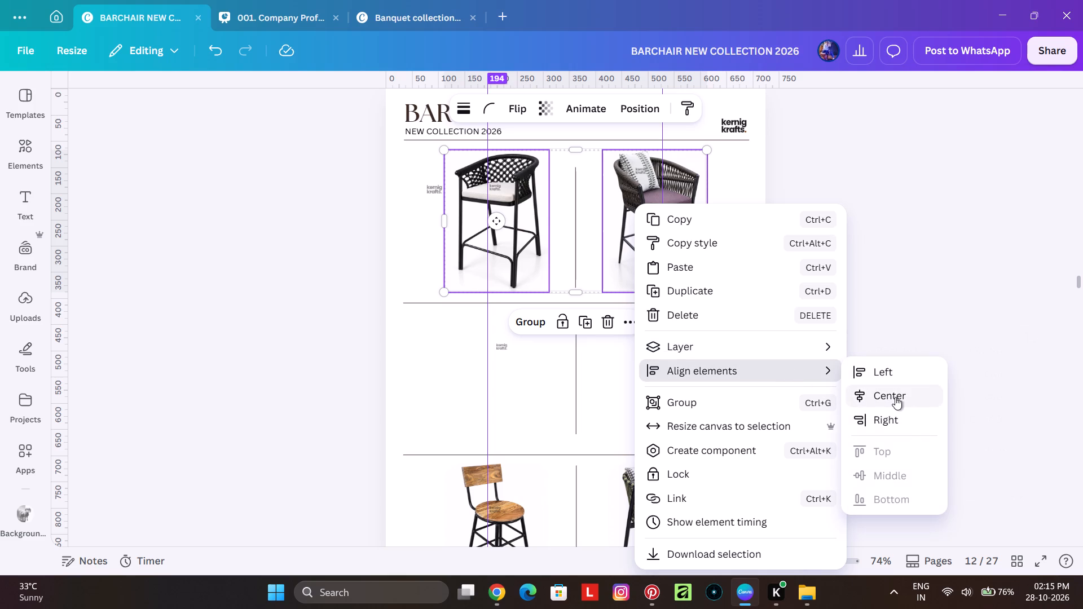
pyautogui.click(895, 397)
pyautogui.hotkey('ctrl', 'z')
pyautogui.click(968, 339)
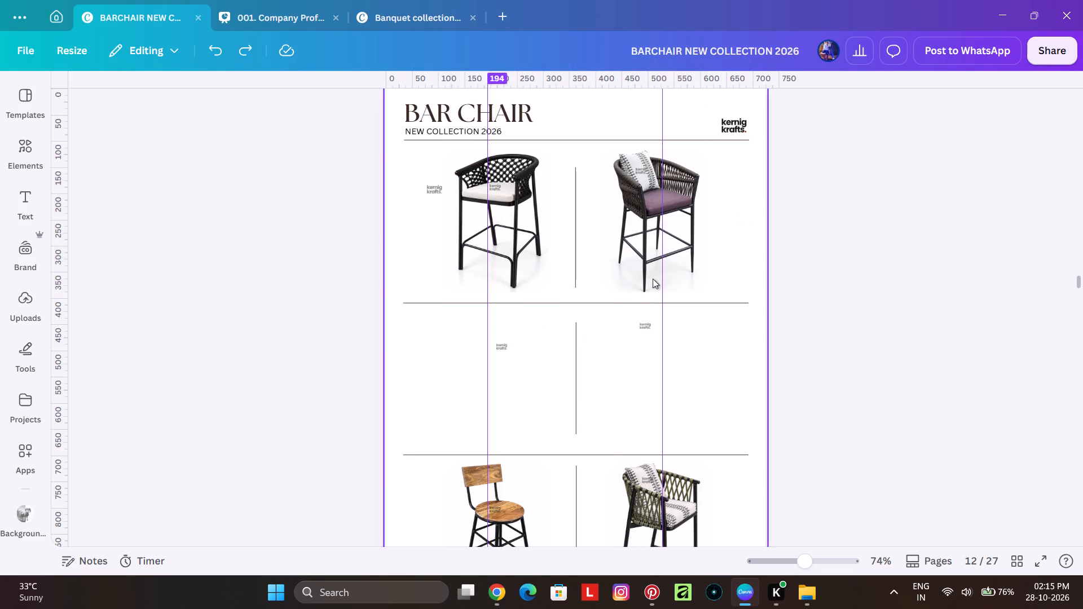
# Bring page 12's top-row chair image with the purple seat forward one layer.
pyautogui.click(626, 208)
pyautogui.rightClick(647, 223)
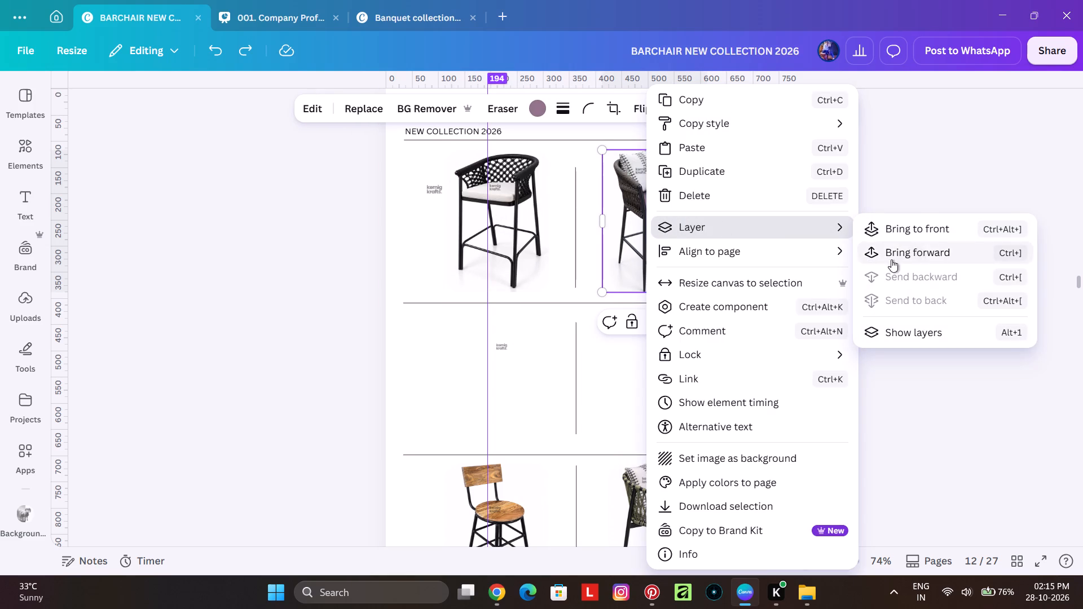
pyautogui.click(980, 249)
# Compare the size of the logo on page 12's purple-seat chair with the loose logo beside the black woven chair.
pyautogui.keyDown('ctrl'); pyautogui.scroll(3, 684, 254); pyautogui.keyUp('ctrl')
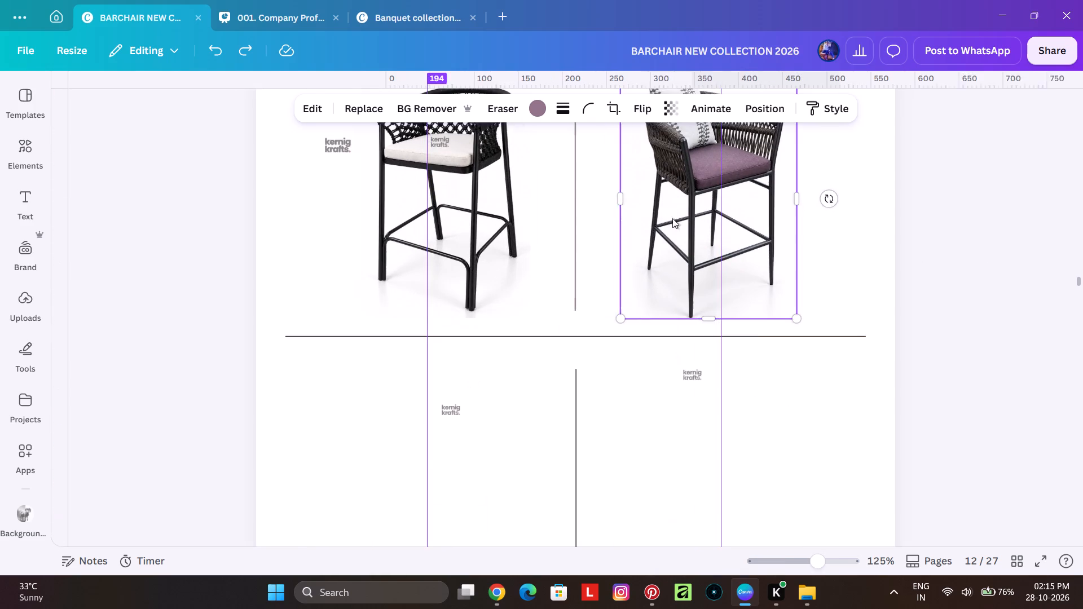
pyautogui.scroll(3, 677, 211)
pyautogui.keyDown('ctrl'); pyautogui.scroll(3, 719, 320); pyautogui.keyUp('ctrl')
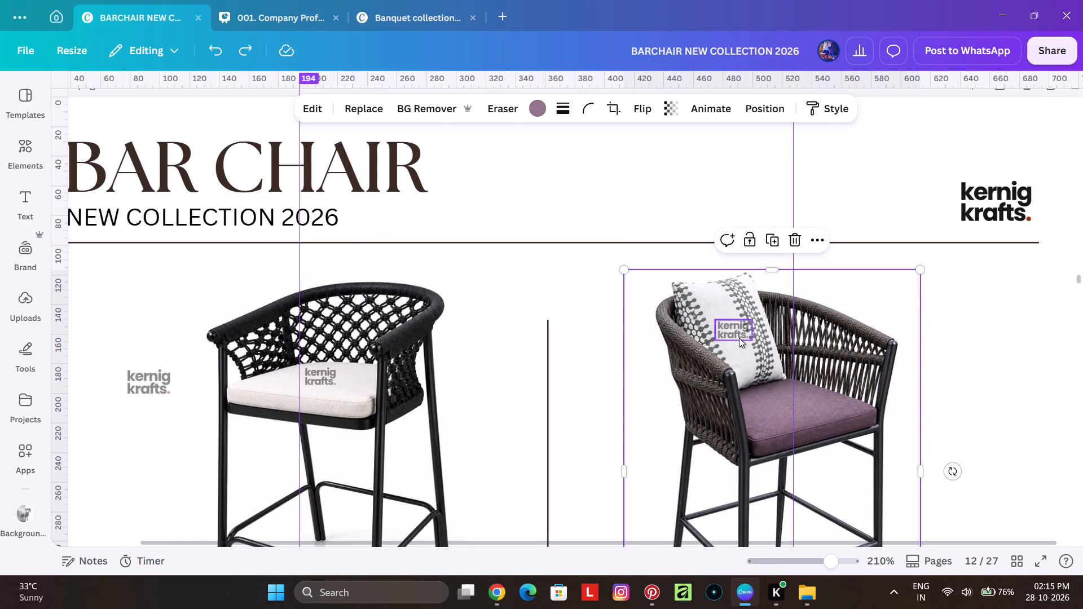
pyautogui.click(739, 338)
pyautogui.click(759, 111)
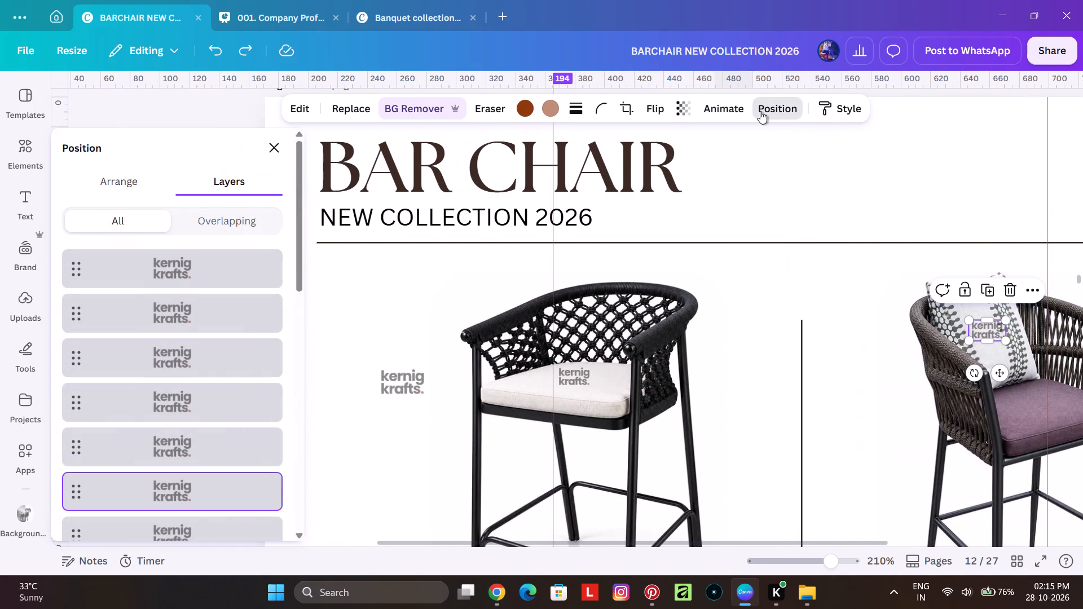
pyautogui.click(142, 185)
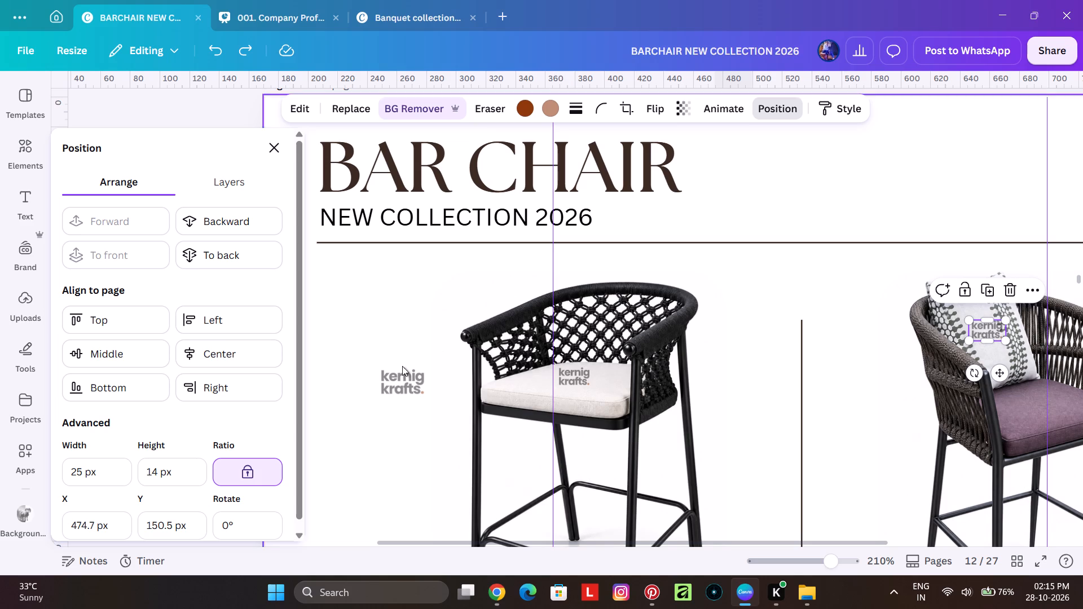
pyautogui.click(396, 381)
# Delete the small logo watermarks placed on page 12's two top-row chairs, keeping the larger loose logo.
pyautogui.keyDown('ctrl'); pyautogui.scroll(-3, 443, 347); pyautogui.keyUp('ctrl')
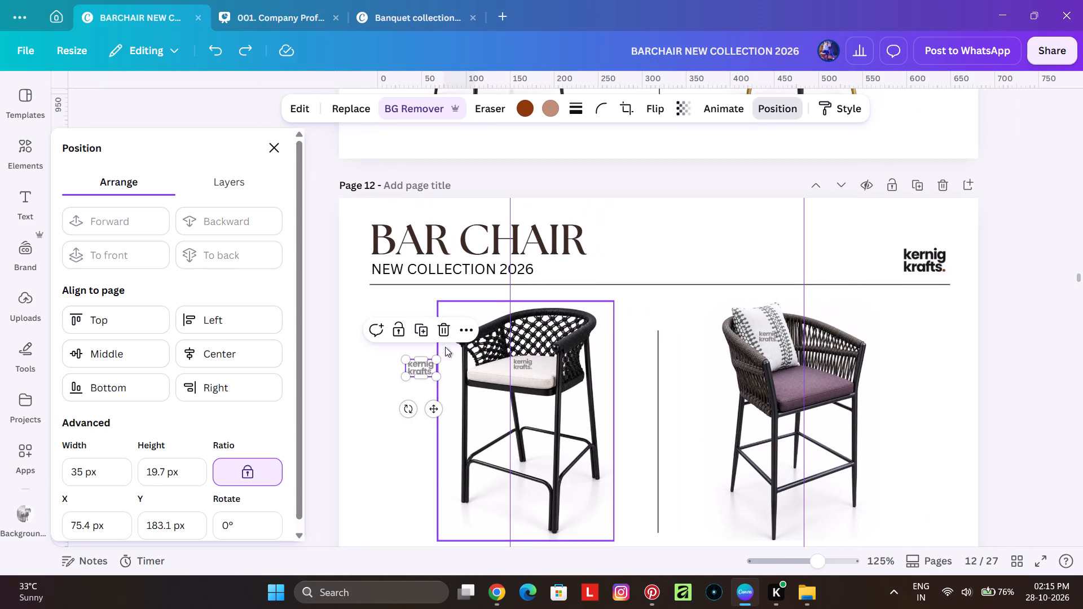
pyautogui.click(521, 361)
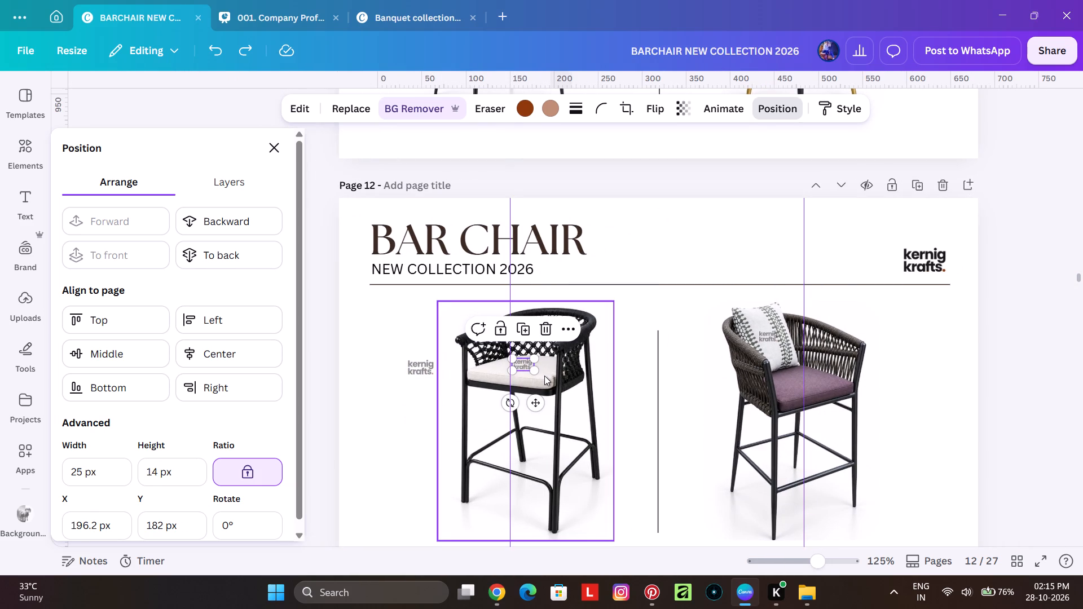
pyautogui.press('BackSpace')
pyautogui.scroll(1, 547, 373)
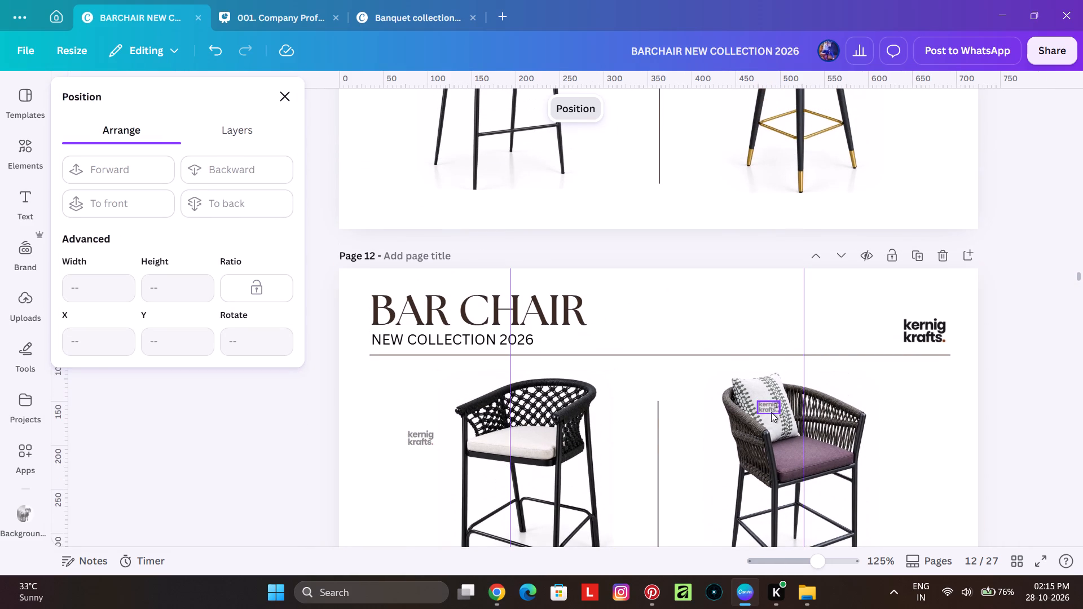
pyautogui.click(771, 412)
pyautogui.press('BackSpace')
# Reposition page 11's middle-row logos: the rattan-back chair's at X 176.5, Y 479 px and the tufted chair's at X 490.2, Y 469.1 px.
pyautogui.scroll(5, 771, 411)
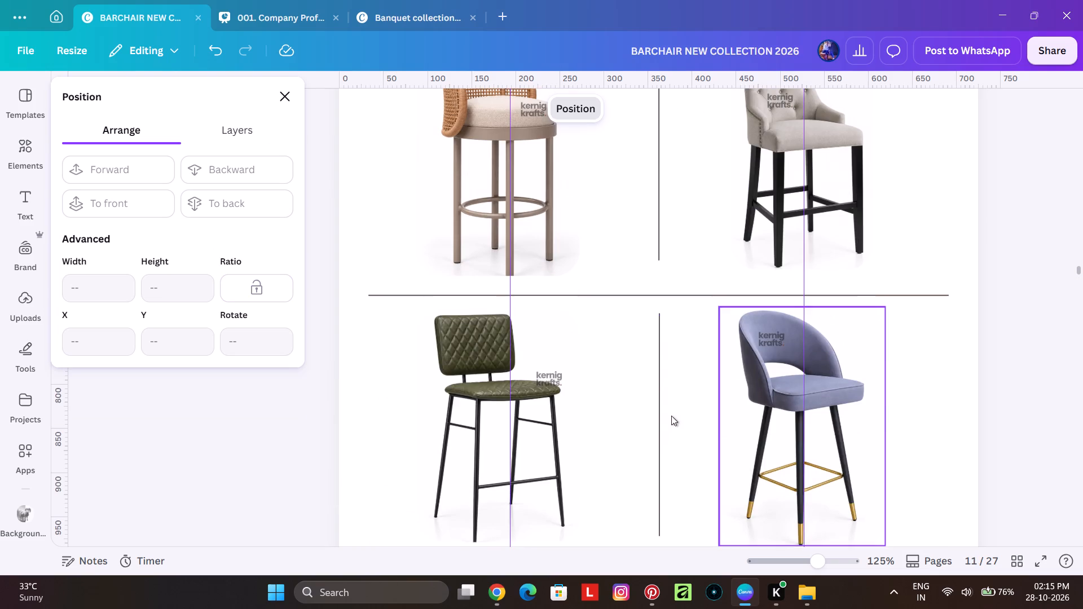
pyautogui.click(534, 379)
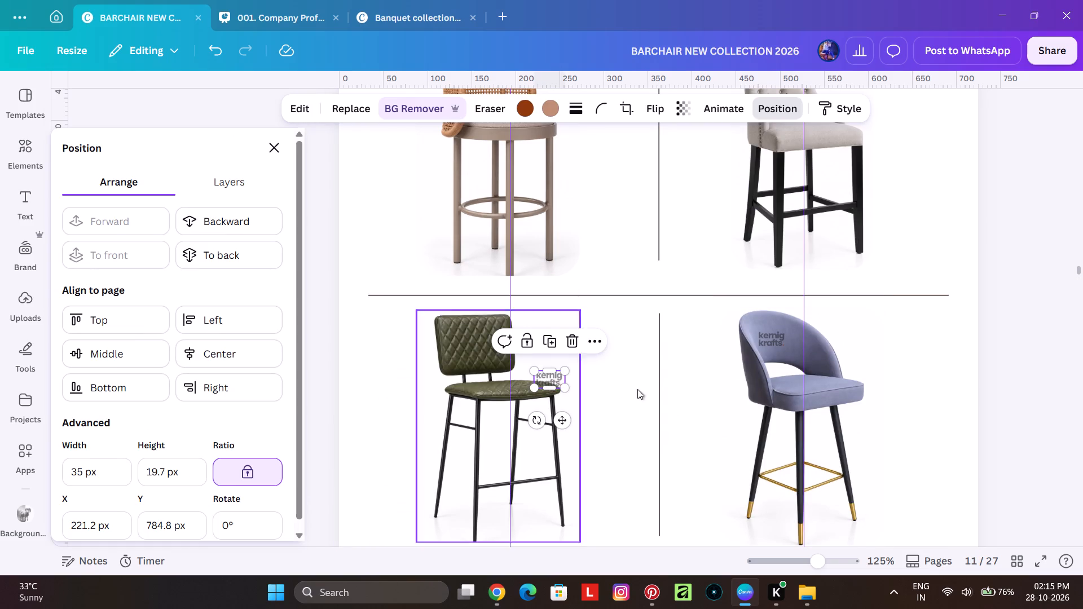
pyautogui.click(772, 337)
pyautogui.scroll(3, 601, 320)
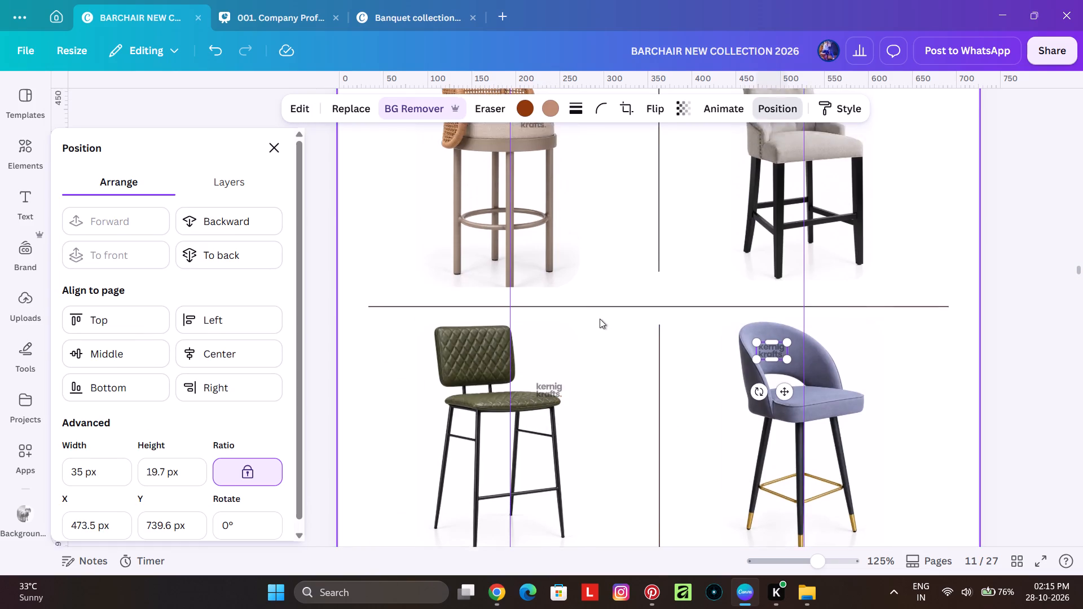
pyautogui.moveTo(540, 323); pyautogui.dragTo(516, 331)
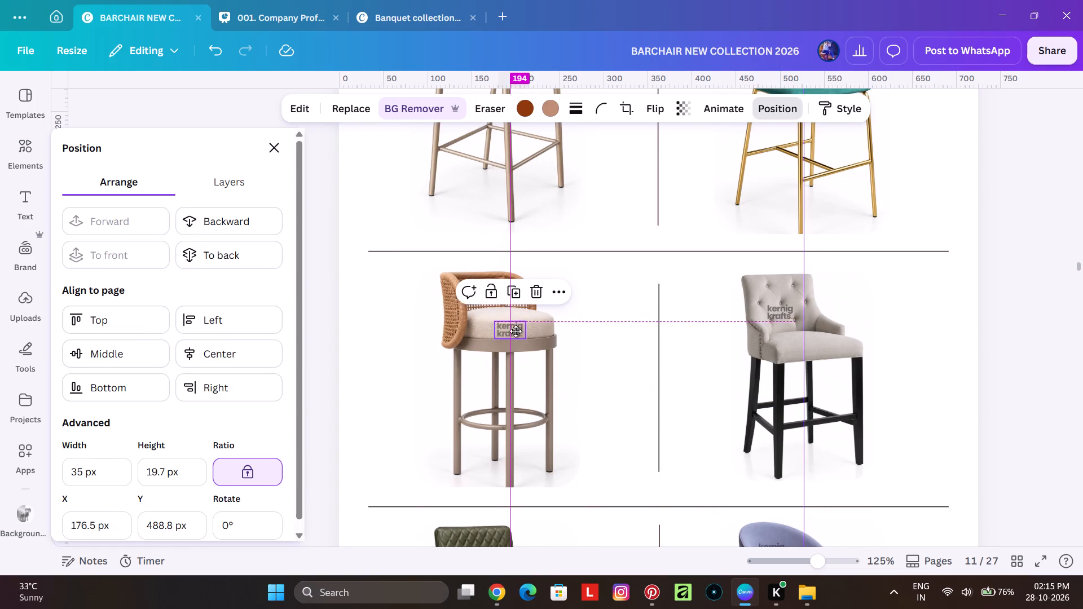
pyautogui.moveTo(516, 331); pyautogui.dragTo(514, 326)
pyautogui.scroll(-3, 677, 338)
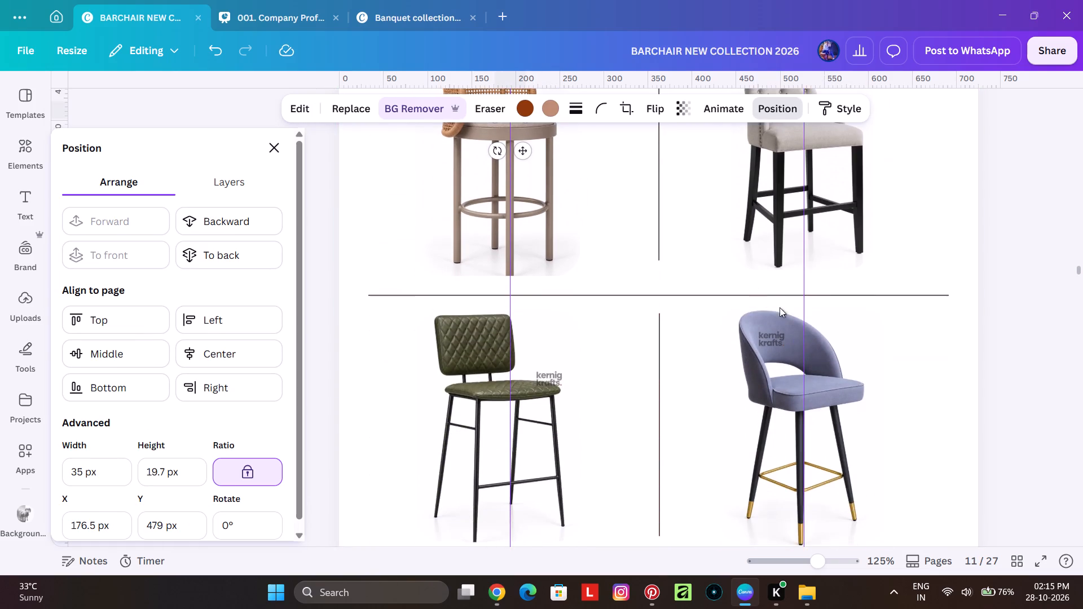
pyautogui.scroll(3, 782, 332)
pyautogui.click(781, 312)
# Move page 12's loose logo onto the white seat of the black woven chair, at X 194, Y 183.1 px.
pyautogui.scroll(-3, 728, 399)
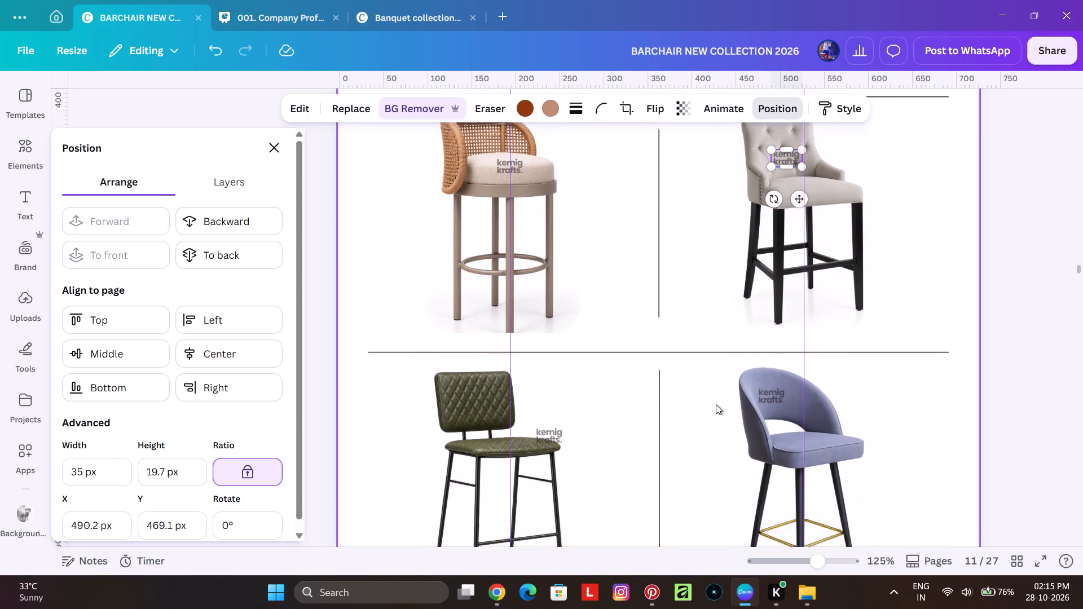
pyautogui.scroll(-2, 615, 401)
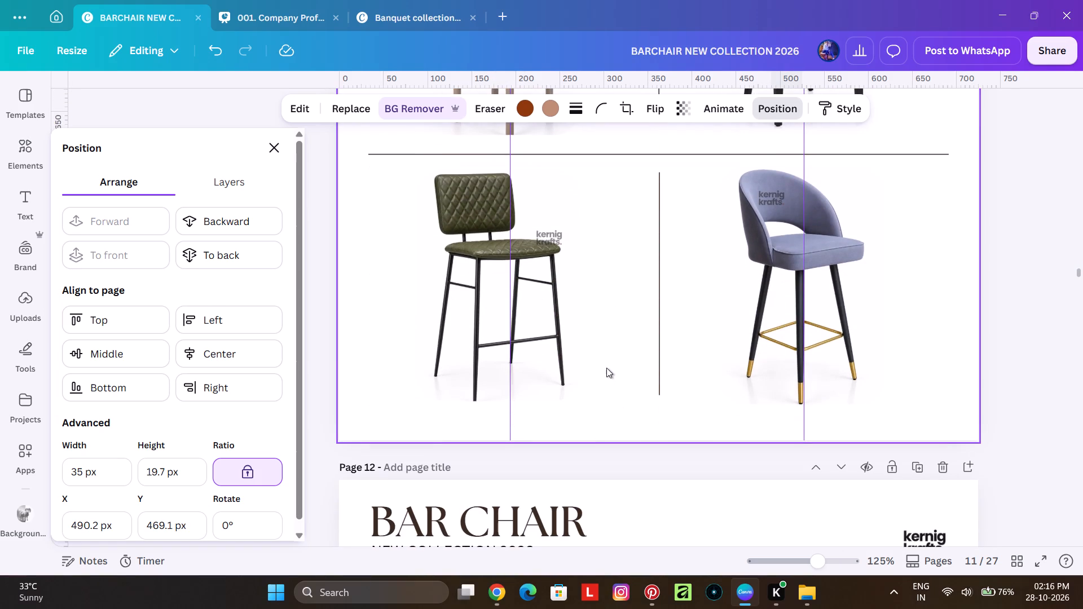
pyautogui.scroll(-6, 609, 363)
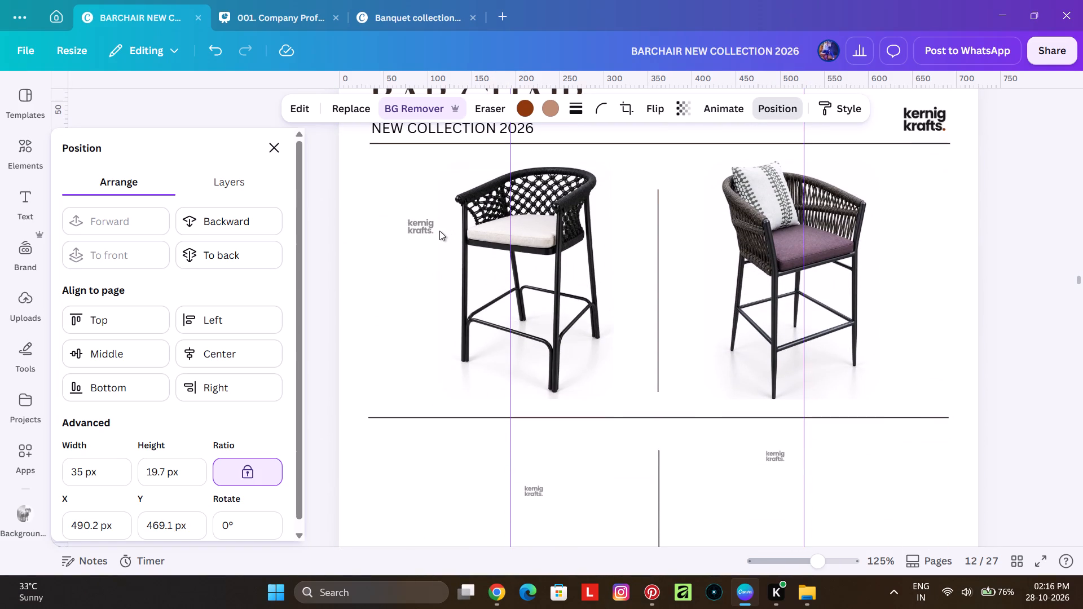
pyautogui.moveTo(427, 228); pyautogui.dragTo(531, 229)
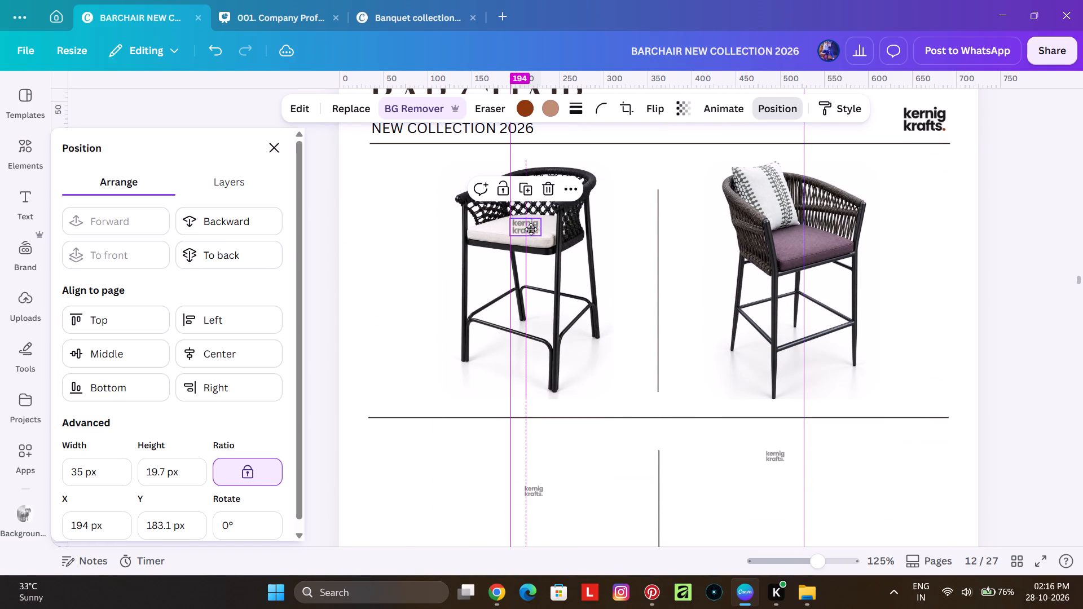
pyautogui.moveTo(531, 229); pyautogui.dragTo(531, 228)
# Duplicate the black woven chair's logo and place the copy on the purple seat of the neighbouring chair, at X 507, Y 197.3 px.
pyautogui.click(529, 189)
pyautogui.moveTo(539, 241); pyautogui.dragTo(541, 240)
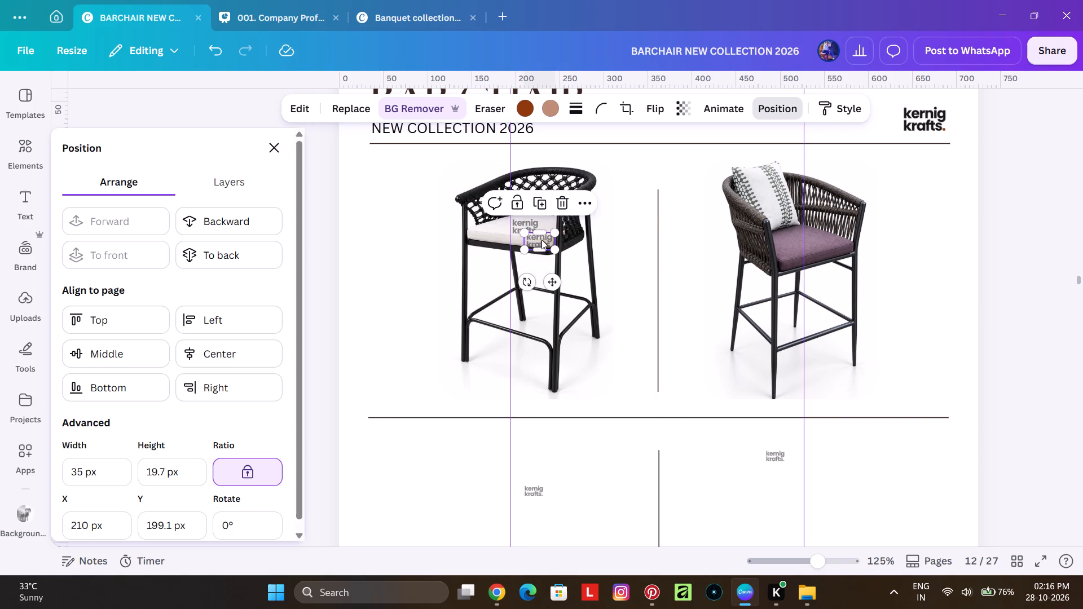
pyautogui.moveTo(541, 240); pyautogui.dragTo(770, 192)
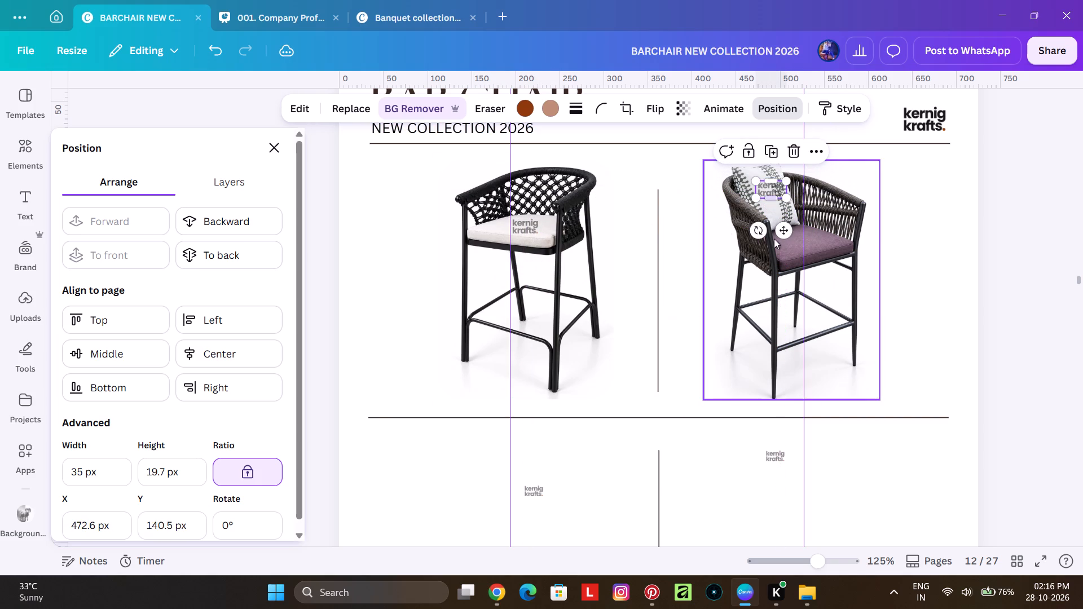
pyautogui.moveTo(773, 188); pyautogui.dragTo(803, 239)
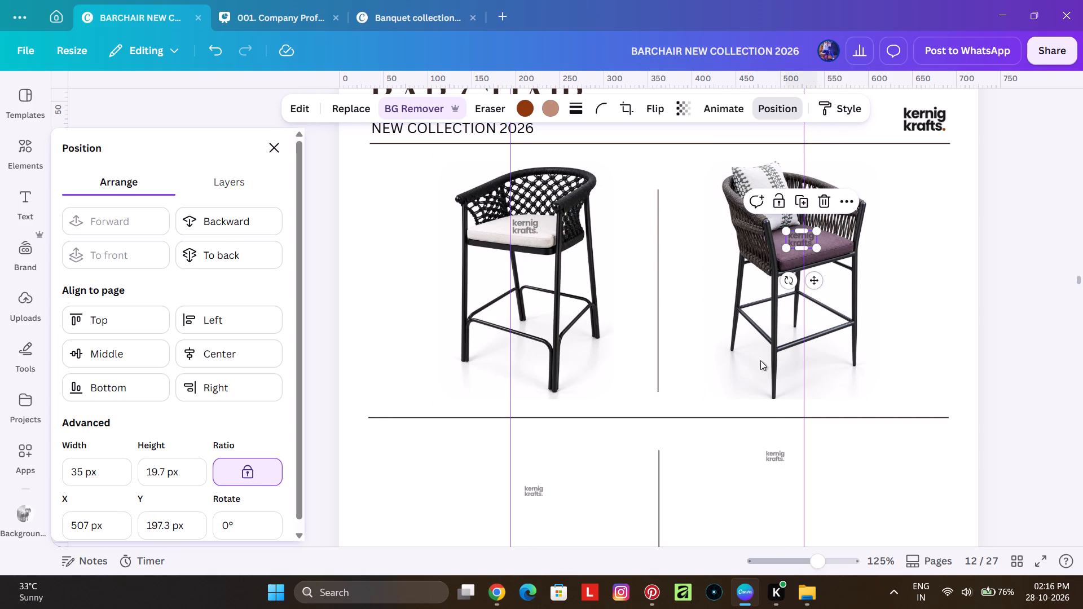
# Delete the small logos from page 12's two empty middle slots and its two bottom-row chairs.
pyautogui.scroll(-4, 684, 364)
pyautogui.click(525, 209)
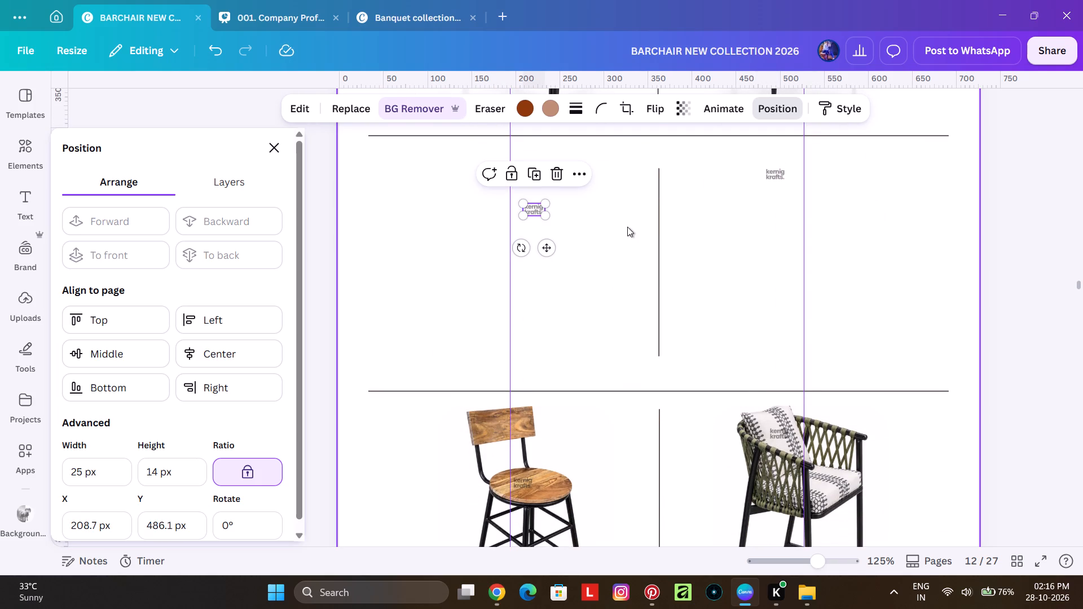
pyautogui.press('BackSpace')
pyautogui.click(768, 170)
pyautogui.press('BackSpace')
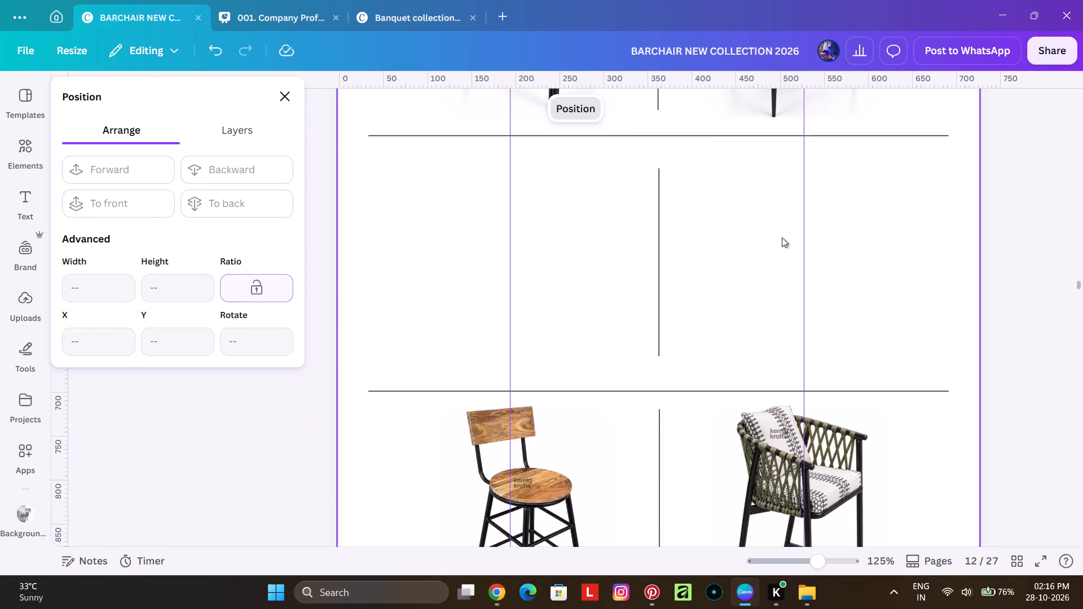
pyautogui.scroll(-3, 619, 366)
pyautogui.click(528, 270)
pyautogui.press('BackSpace')
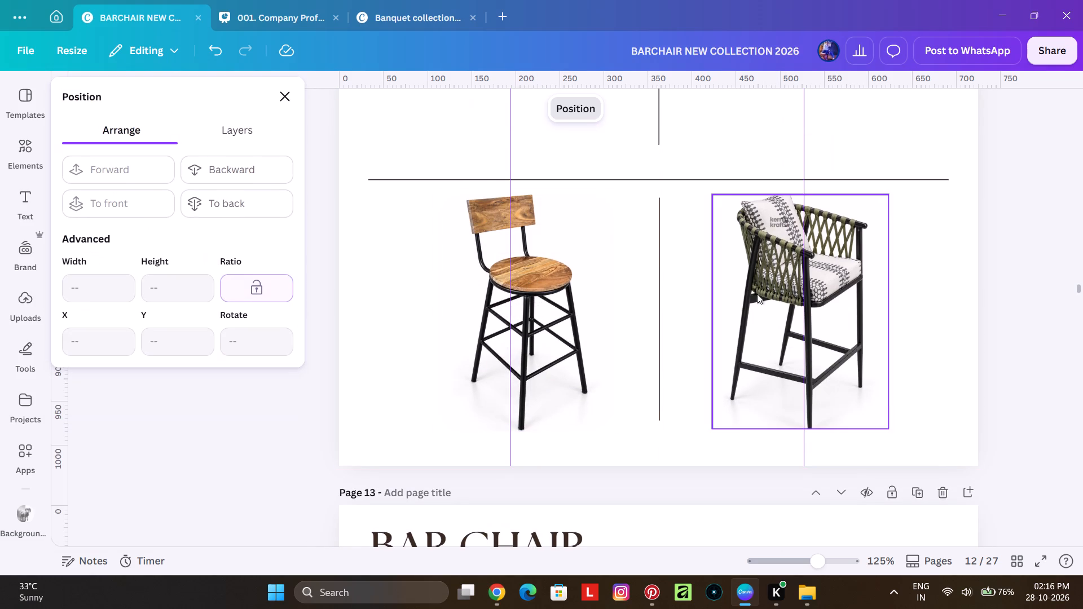
pyautogui.click(777, 220)
pyautogui.press('BackSpace')
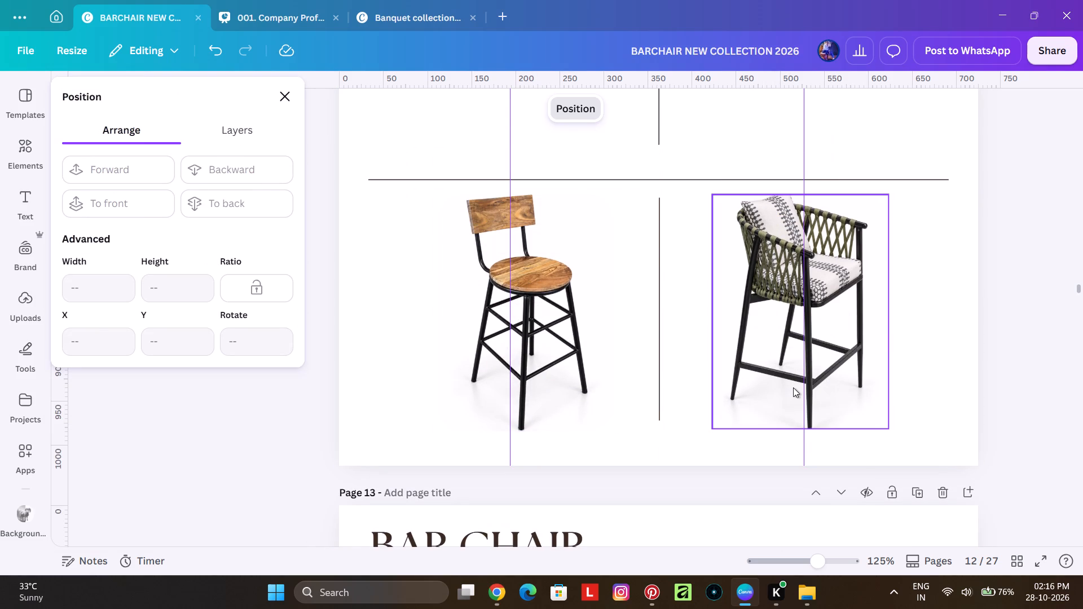
# Duplicate the purple-seat chair's logo on page 12 and place the copy on the bottom-row stool's wooden backrest, at X 168.6, Y 728.5 px.
pyautogui.scroll(7, 793, 388)
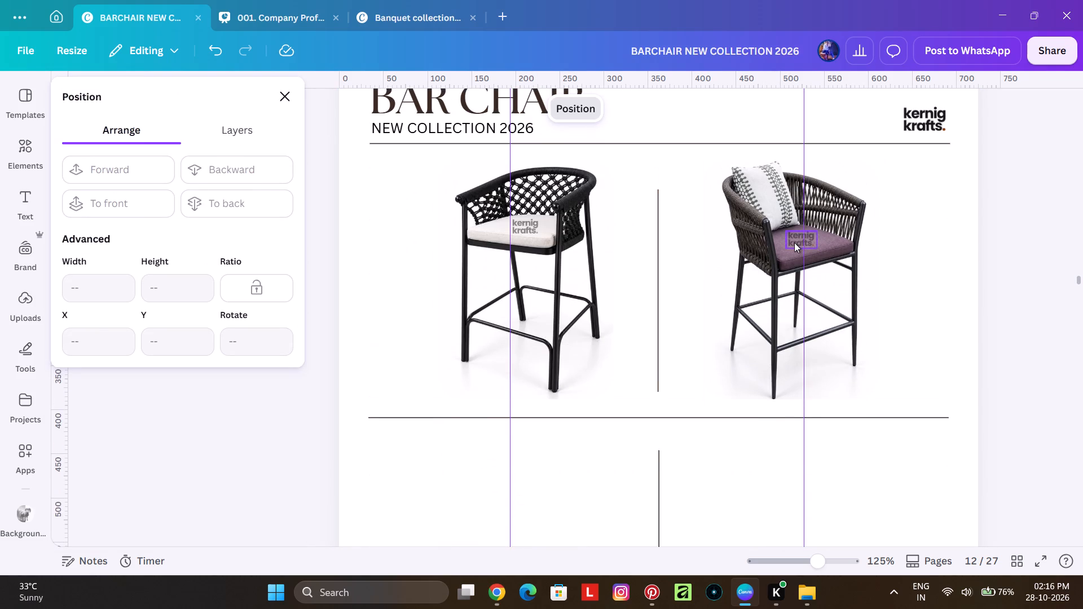
pyautogui.click(794, 242)
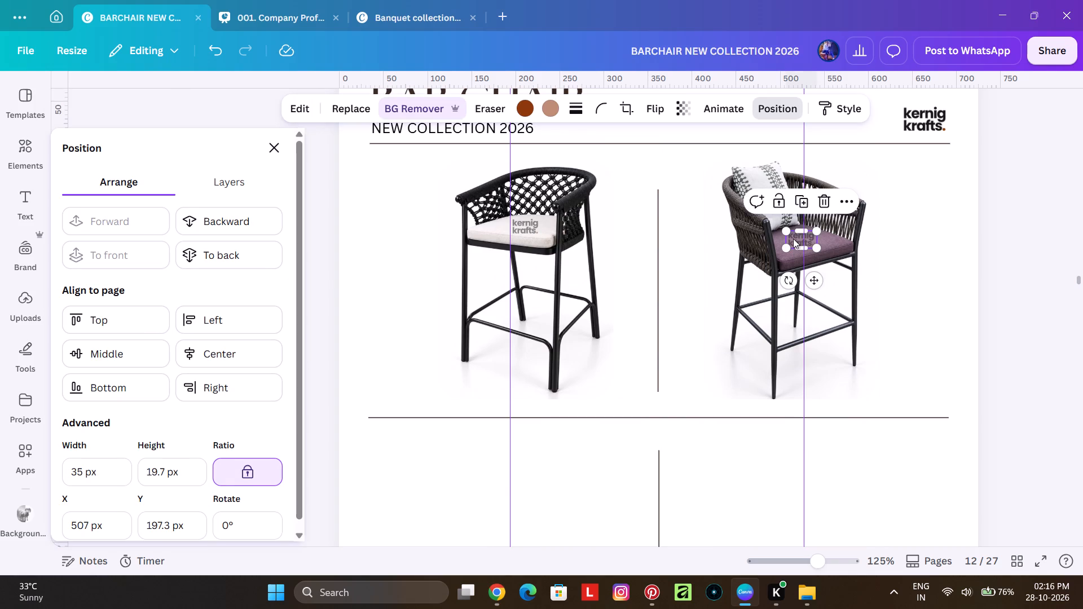
pyautogui.click(797, 196)
pyautogui.moveTo(816, 254); pyautogui.dragTo(541, 336)
pyautogui.scroll(-6, 706, 325)
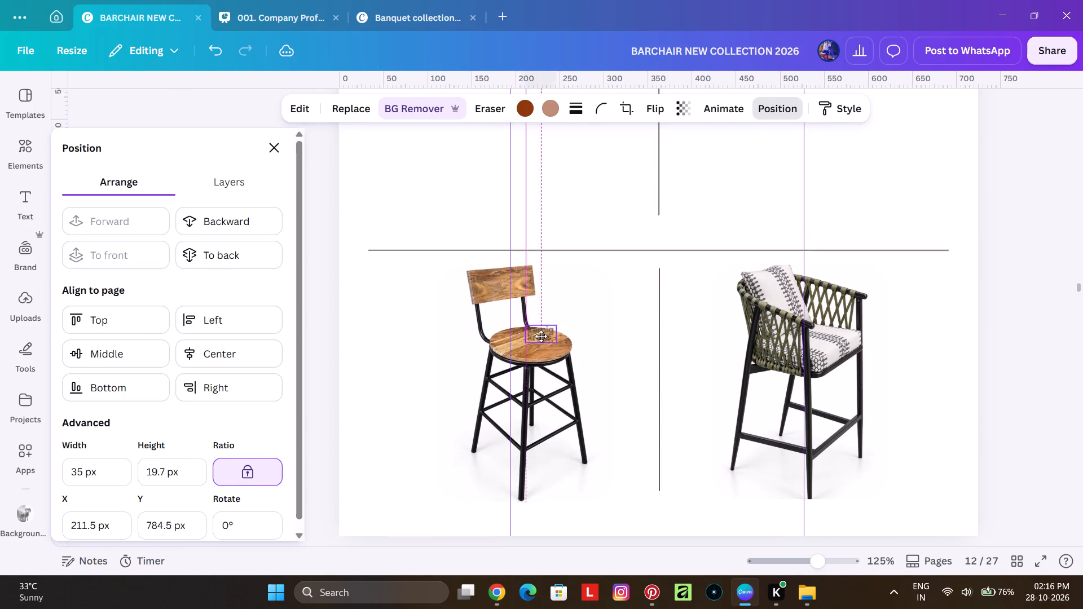
pyautogui.moveTo(541, 336); pyautogui.dragTo(508, 290)
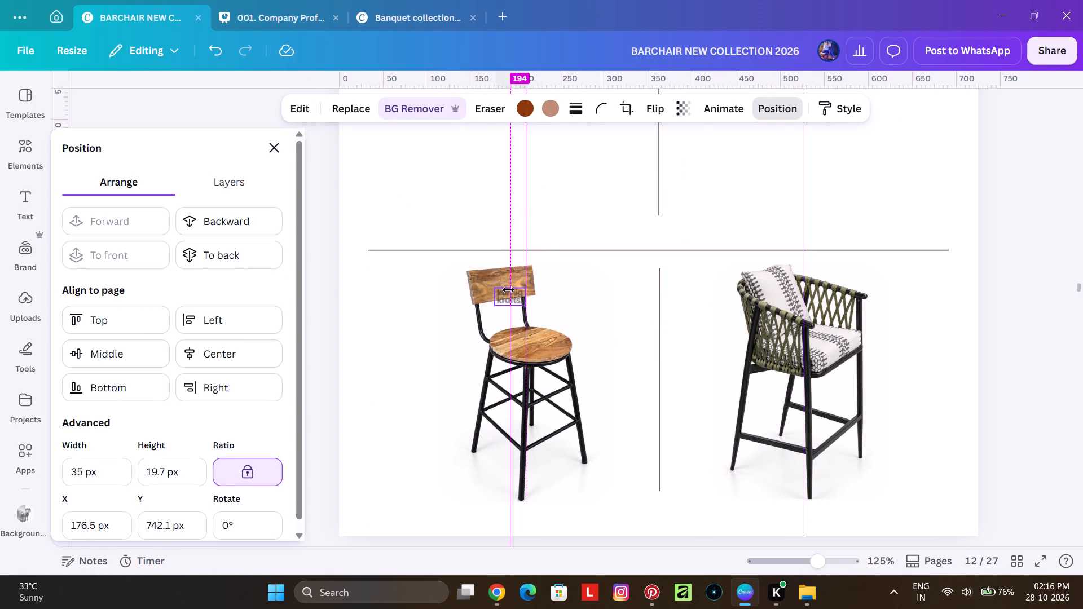
pyautogui.moveTo(508, 290); pyautogui.dragTo(504, 285)
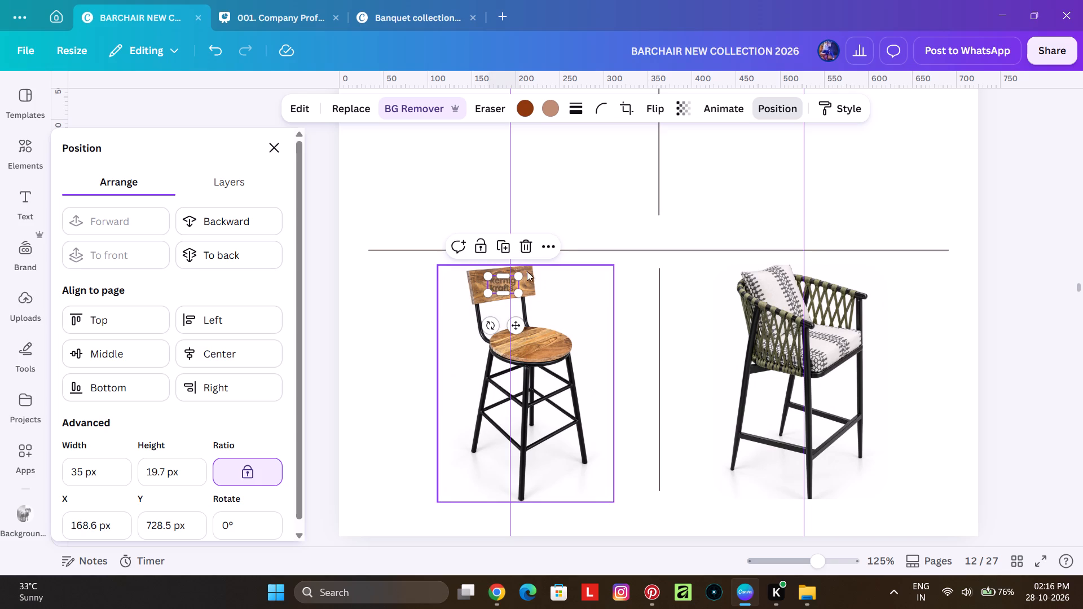
# Duplicate the wooden stool's logo and place the copy on the green woven chair's patterned back cushion, at X 488.2, Y 738.3 px.
pyautogui.click(507, 246)
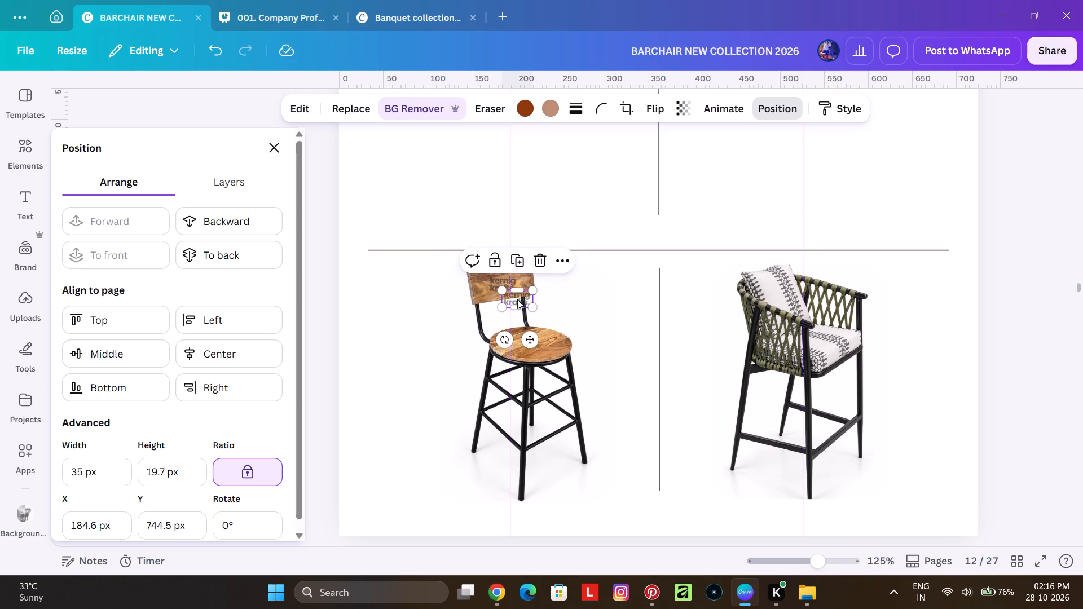
pyautogui.moveTo(517, 299); pyautogui.dragTo(834, 343)
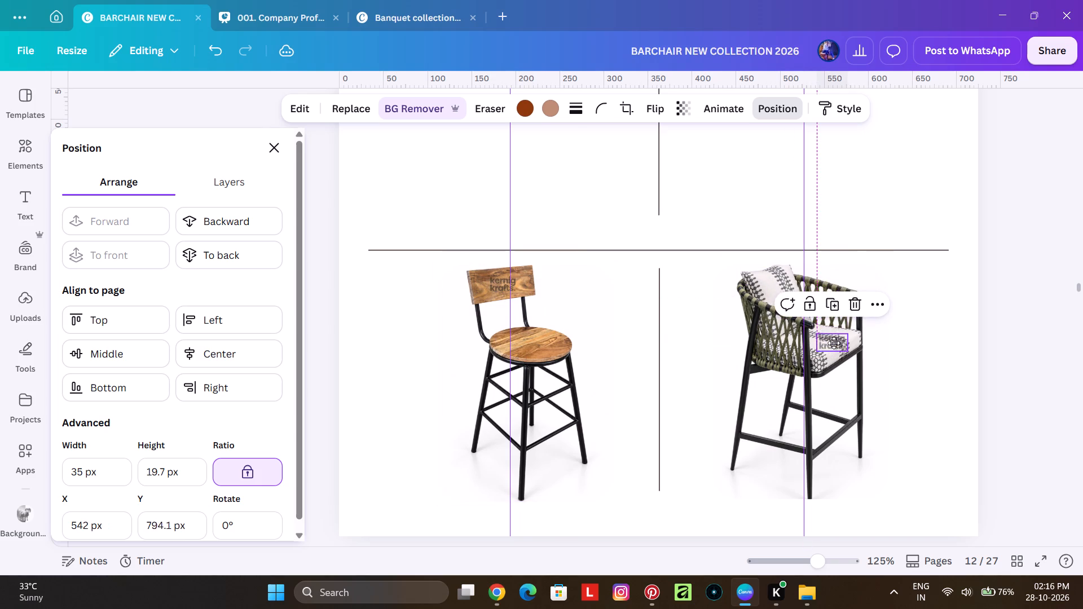
pyautogui.moveTo(834, 343); pyautogui.dragTo(783, 293)
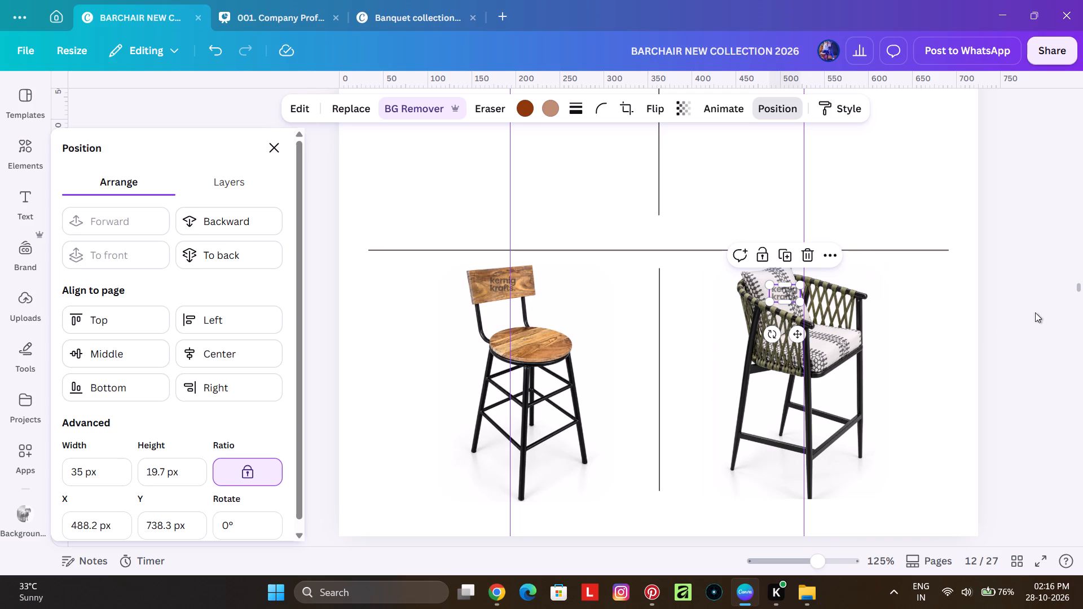
pyautogui.click(1036, 311)
pyautogui.click(972, 314)
# Look back over pages 12 to 9 to check their chairs, page order and logo placement.
pyautogui.scroll(-1, 704, 363)
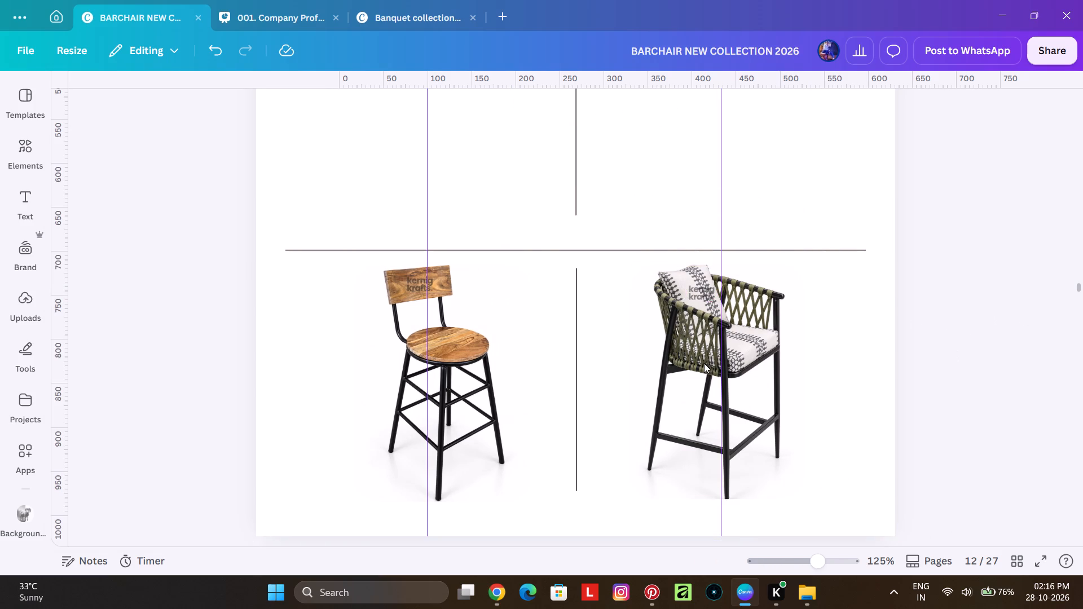
pyautogui.scroll(-3, 704, 363)
pyautogui.keyDown('ctrl'); pyautogui.scroll(-5, 693, 366); pyautogui.keyUp('ctrl')
pyautogui.scroll(-1, 689, 372)
pyautogui.scroll(6, 683, 382)
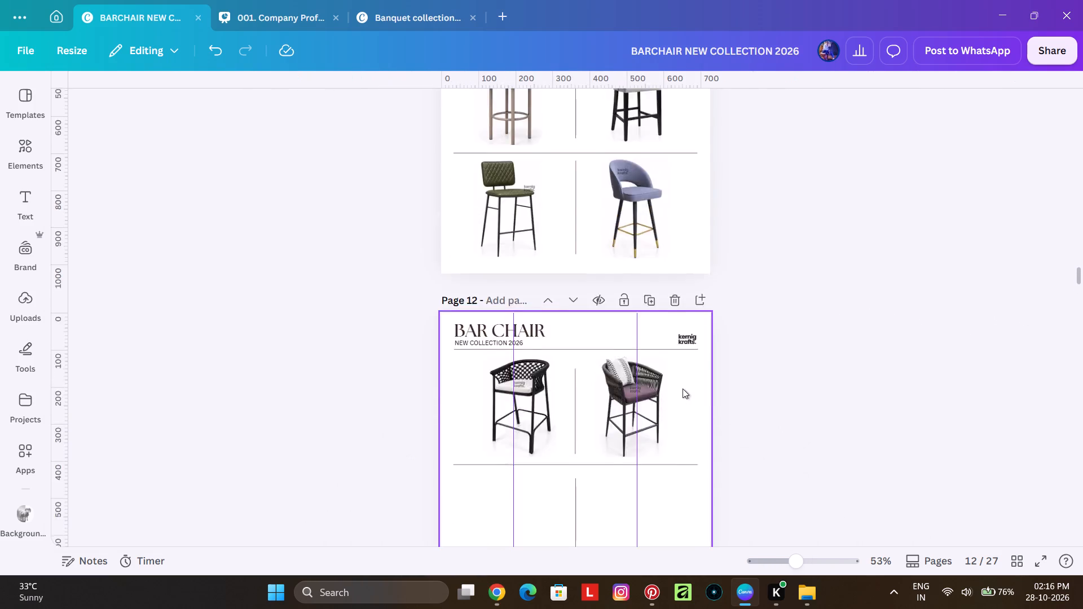
pyautogui.scroll(2, 683, 389)
pyautogui.scroll(1, 624, 424)
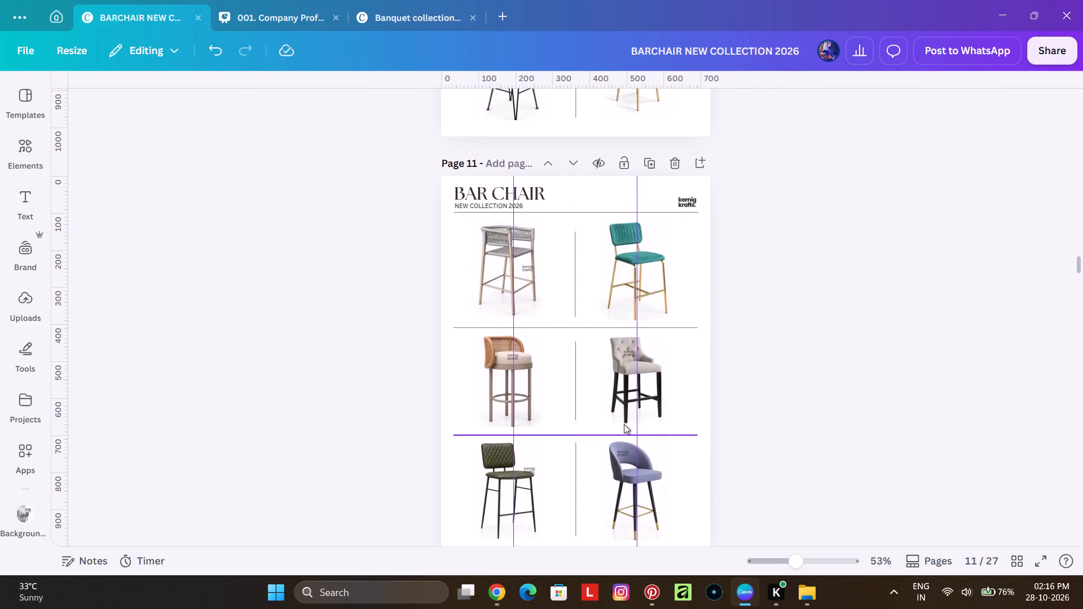
pyautogui.scroll(11, 624, 424)
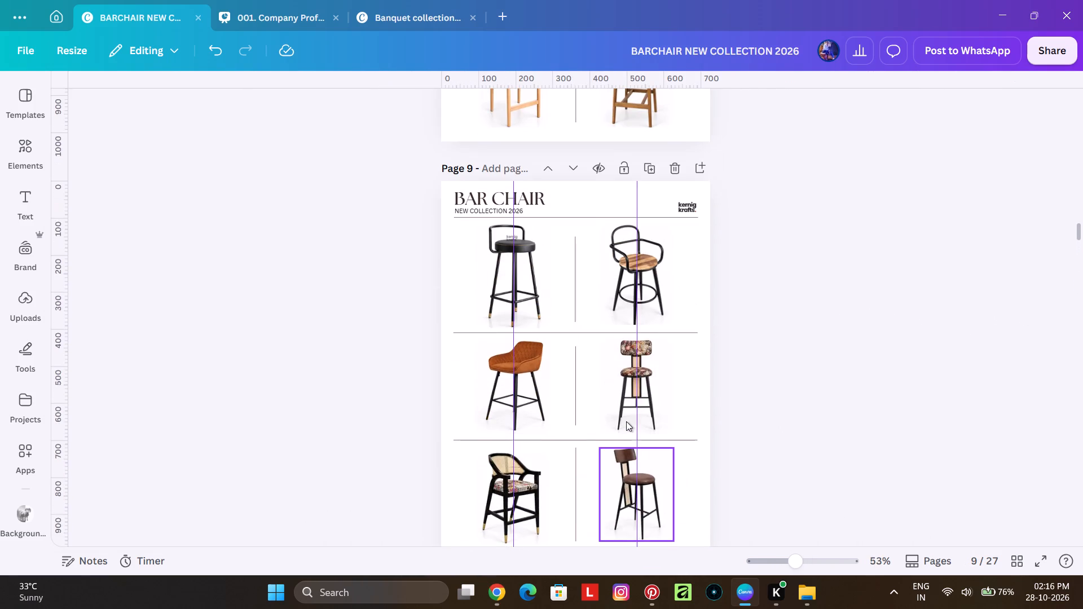
pyautogui.scroll(3, 631, 425)
# Move page 13, which starts with the cane-back wooden chair, up three places to become page 10.
pyautogui.scroll(-11, 632, 423)
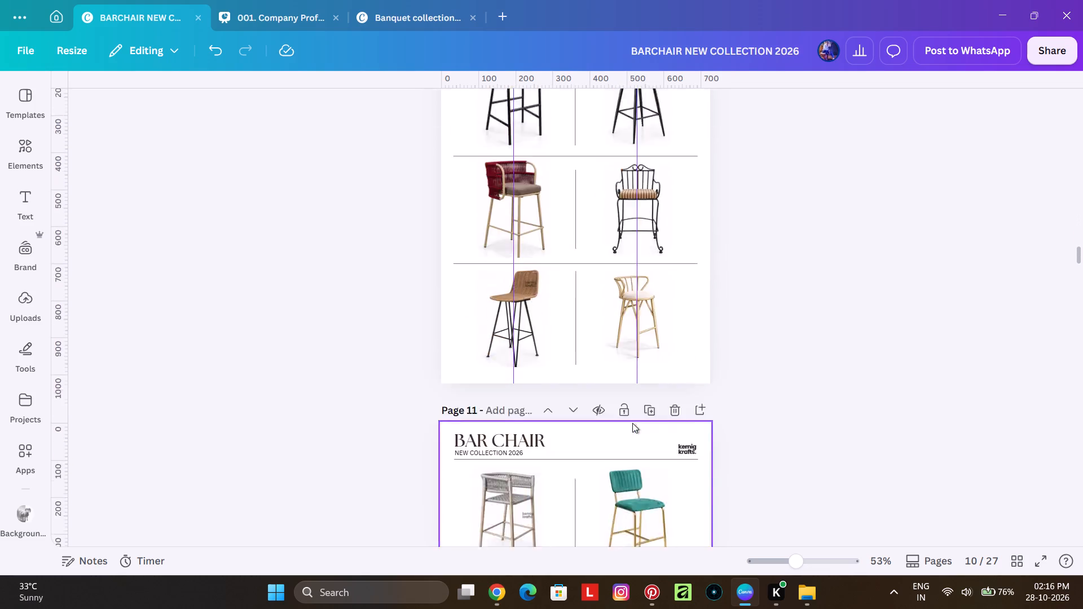
pyautogui.scroll(-16, 632, 423)
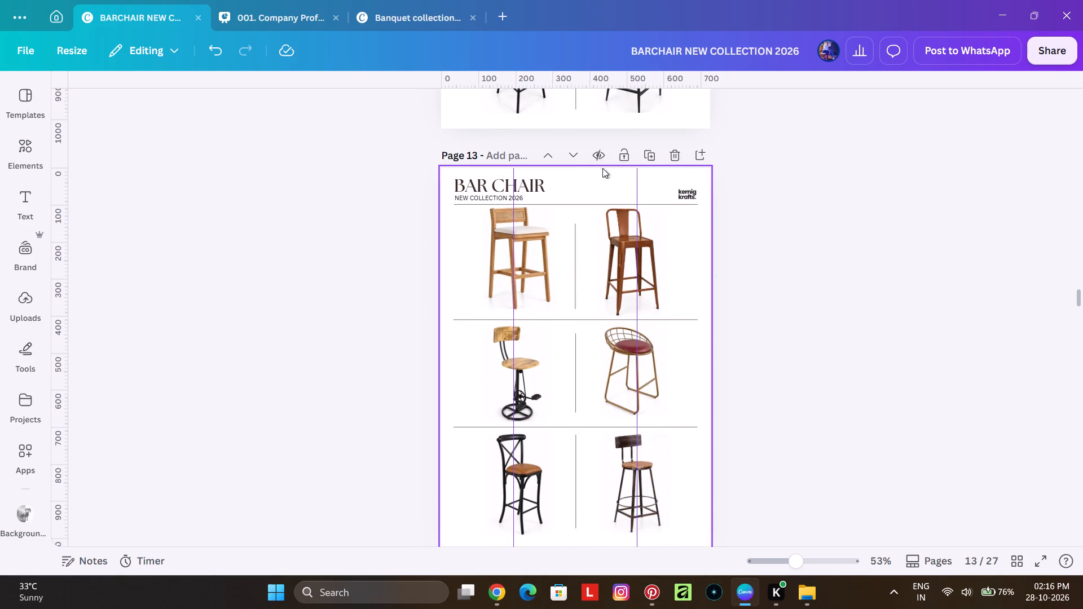
pyautogui.click(544, 153)
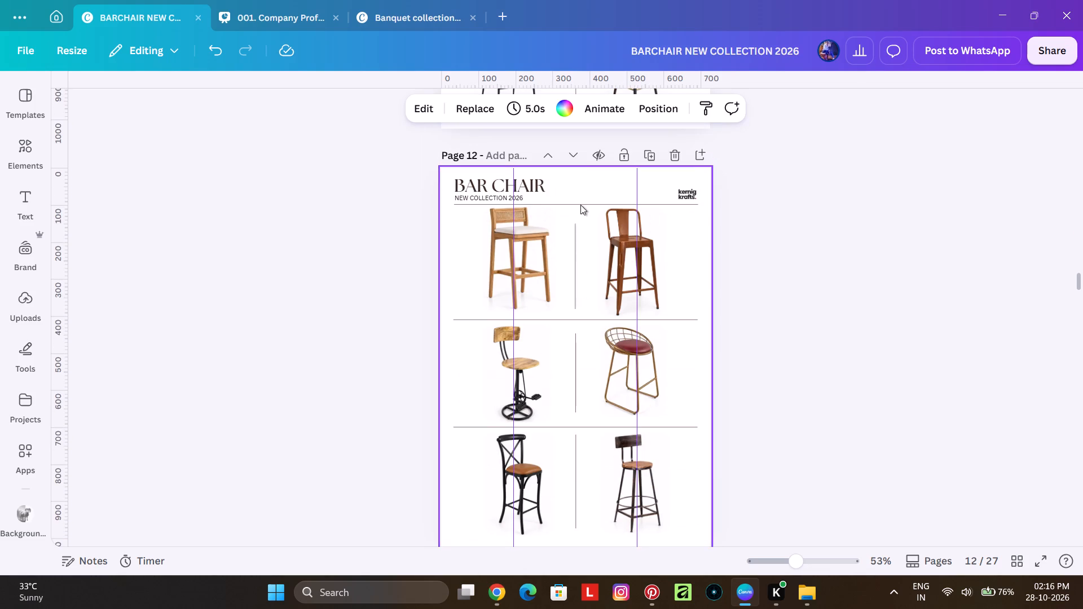
pyautogui.click(554, 157)
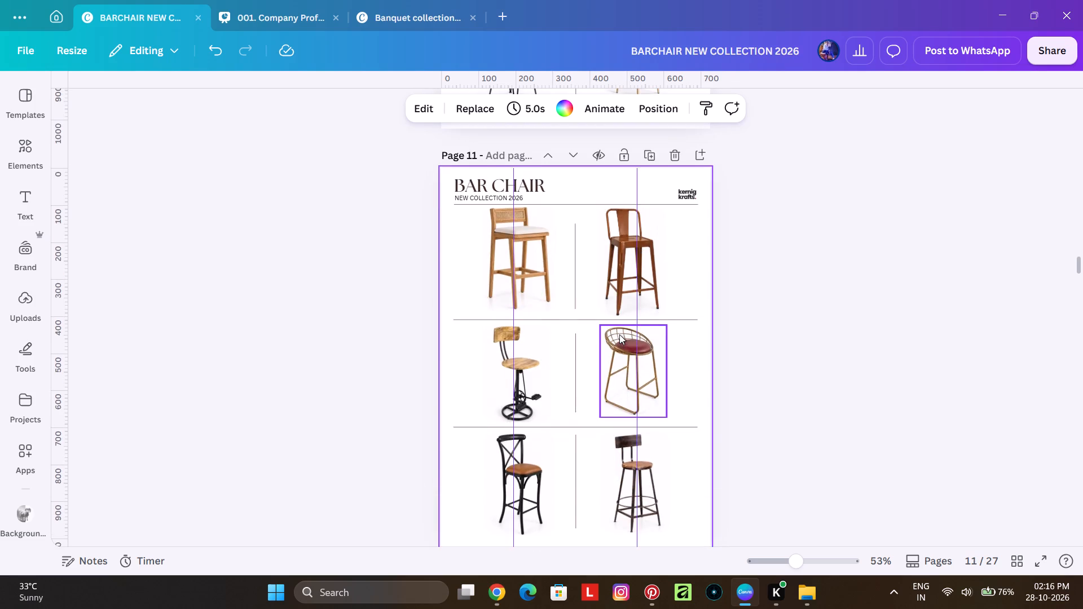
pyautogui.scroll(4, 619, 334)
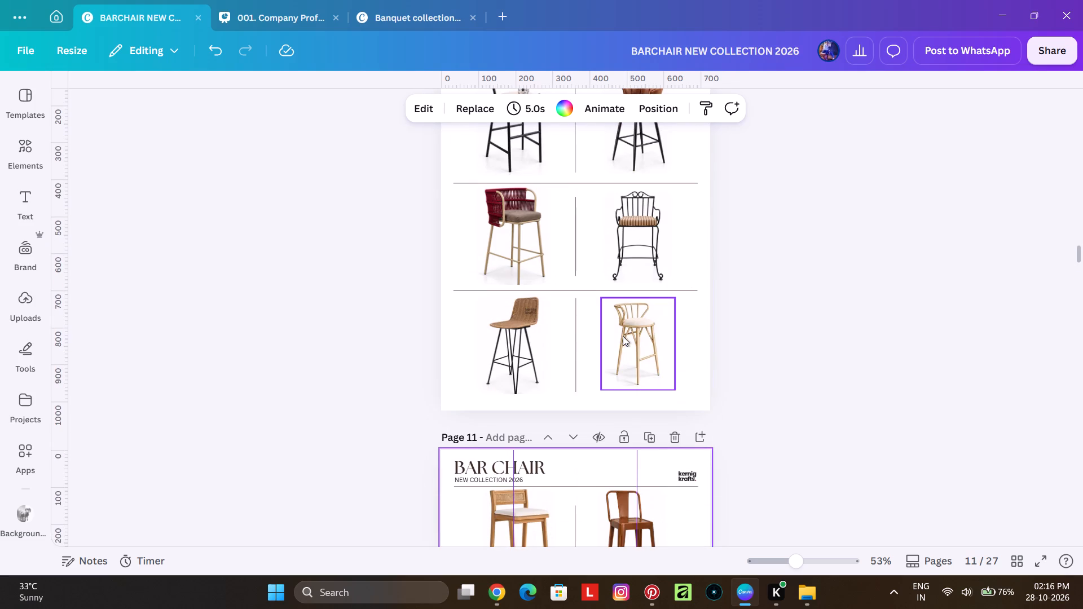
pyautogui.scroll(-2, 623, 338)
pyautogui.click(543, 295)
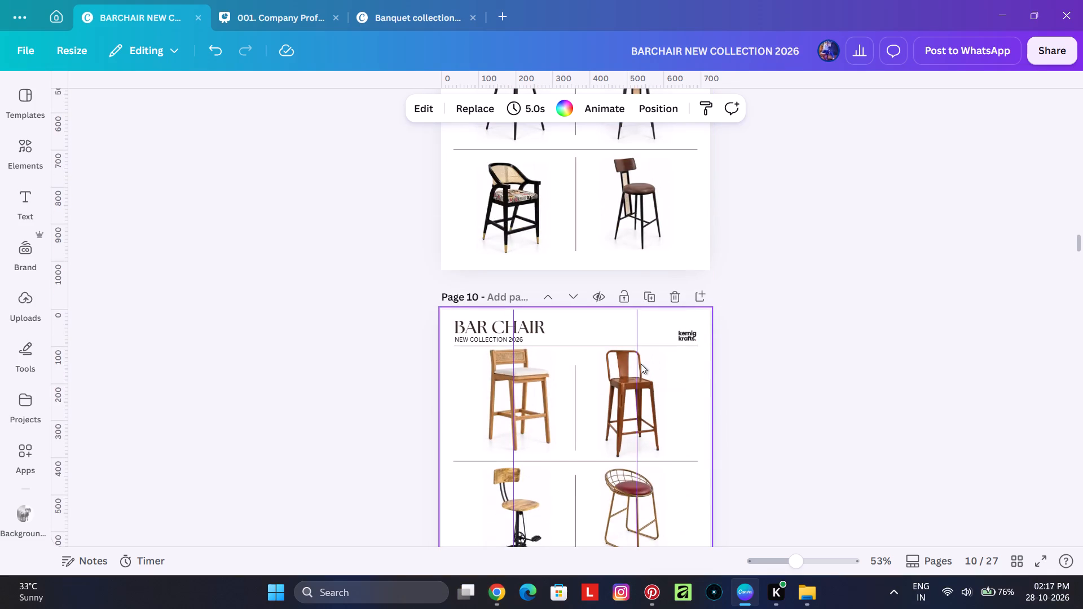
# Move the brown metal bar chair from page 10's top row to the empty slot below the black woven chair on page 13.
pyautogui.scroll(-2, 623, 346)
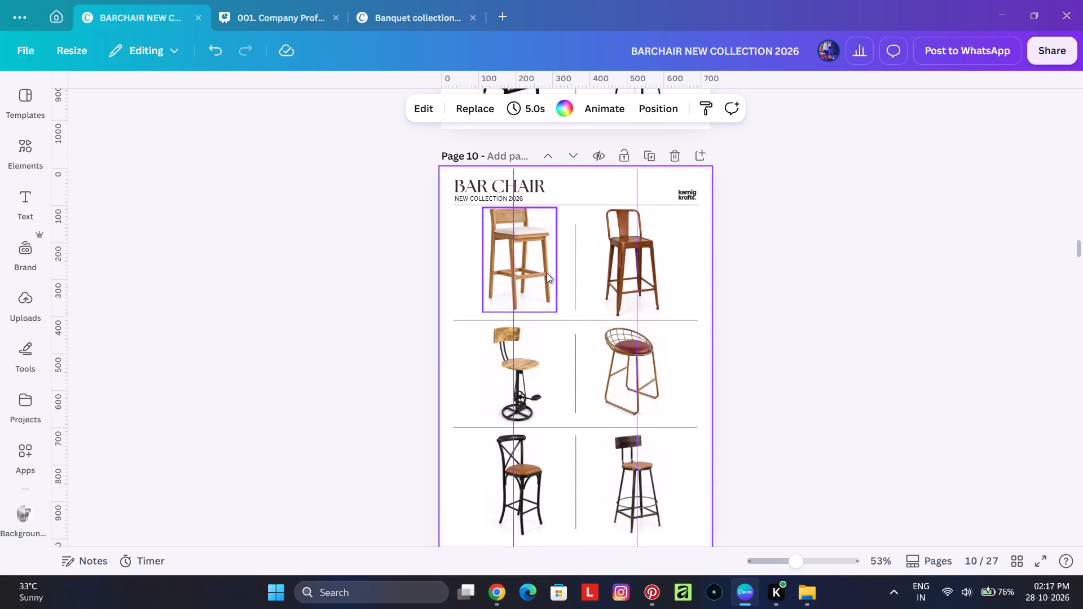
pyautogui.keyDown('ctrl'); pyautogui.scroll(2, 560, 273); pyautogui.keyUp('ctrl')
pyautogui.click(626, 279)
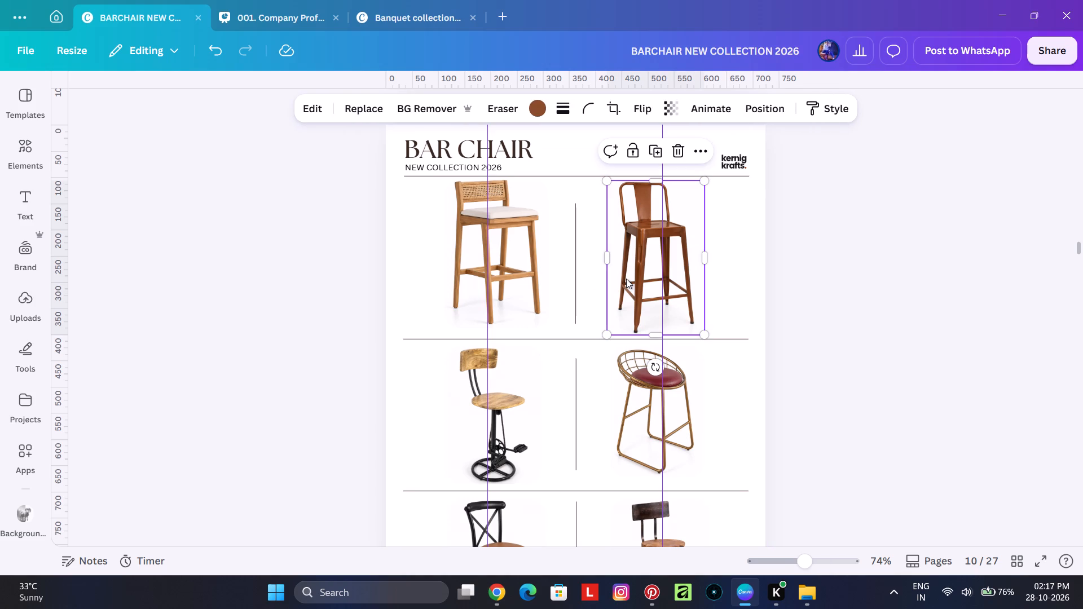
pyautogui.keyDown('ctrl'); pyautogui.scroll(-4, 626, 279); pyautogui.keyUp('ctrl')
pyautogui.moveTo(611, 276); pyautogui.dragTo(600, 337)
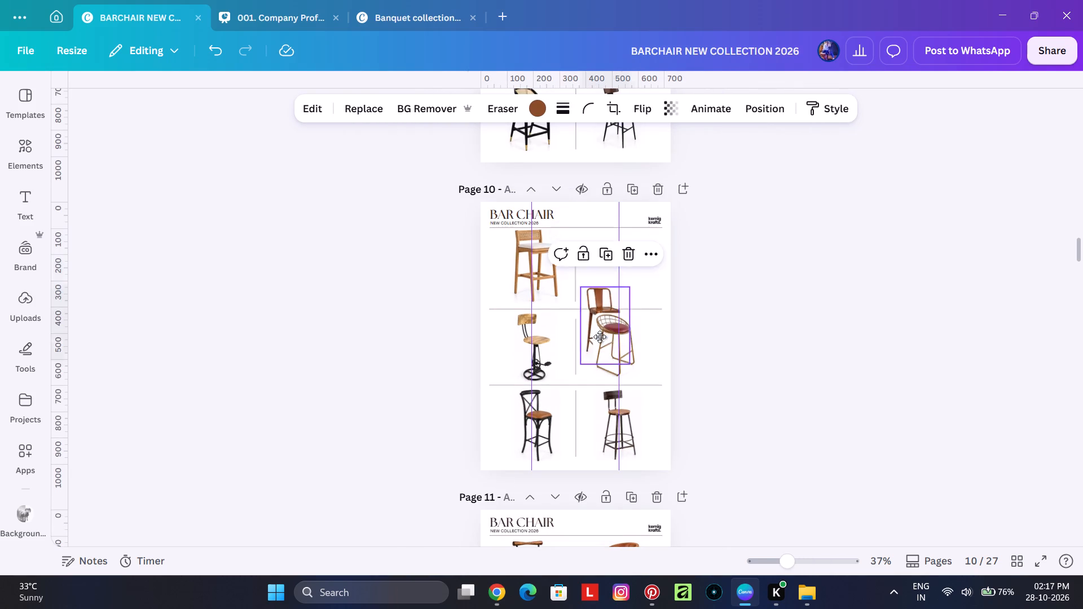
pyautogui.moveTo(600, 337); pyautogui.dragTo(598, 346)
pyautogui.scroll(-13, 600, 337)
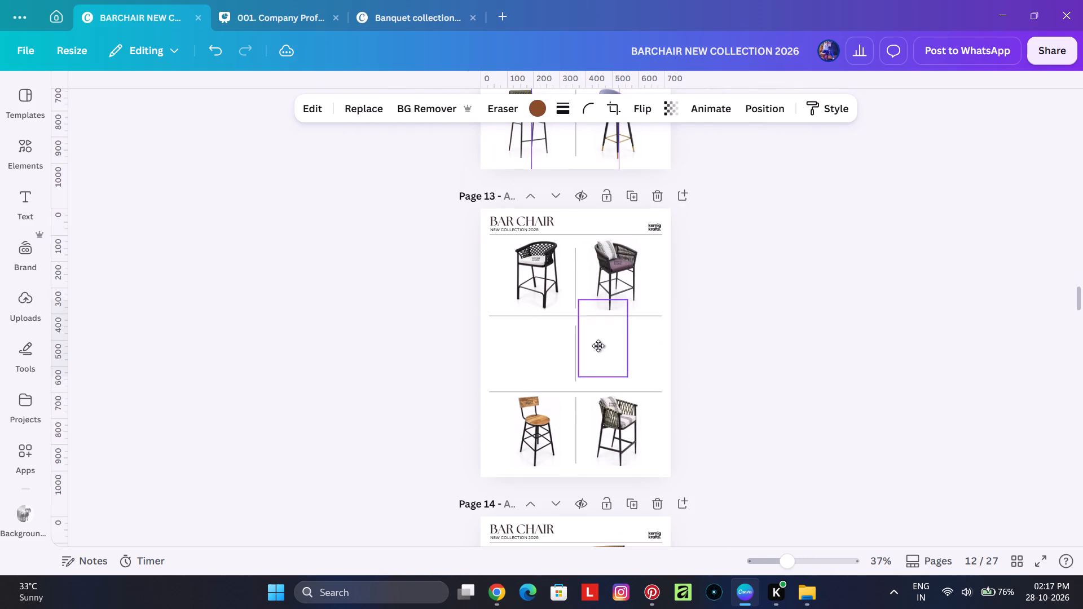
pyautogui.moveTo(598, 346); pyautogui.dragTo(529, 363)
# Shrink the brown metal chair to fit between page 13's divider lines and centre it on the 194 px guide.
pyautogui.keyDown('ctrl'); pyautogui.scroll(2, 531, 356); pyautogui.keyUp('ctrl')
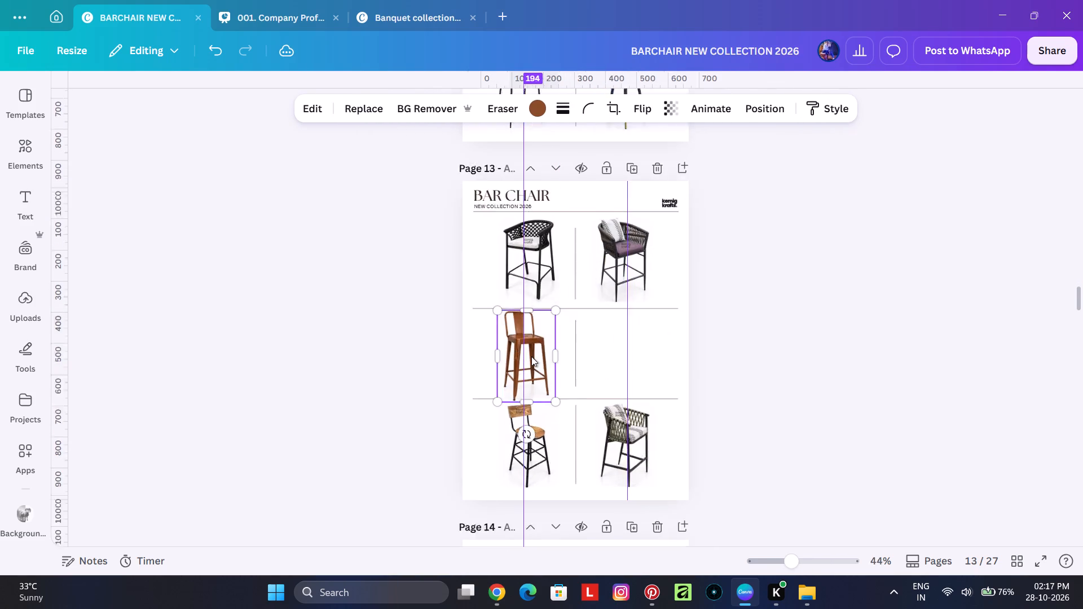
pyautogui.keyDown('ctrl'); pyautogui.scroll(3, 531, 356); pyautogui.keyUp('ctrl')
pyautogui.moveTo(532, 266); pyautogui.dragTo(534, 266)
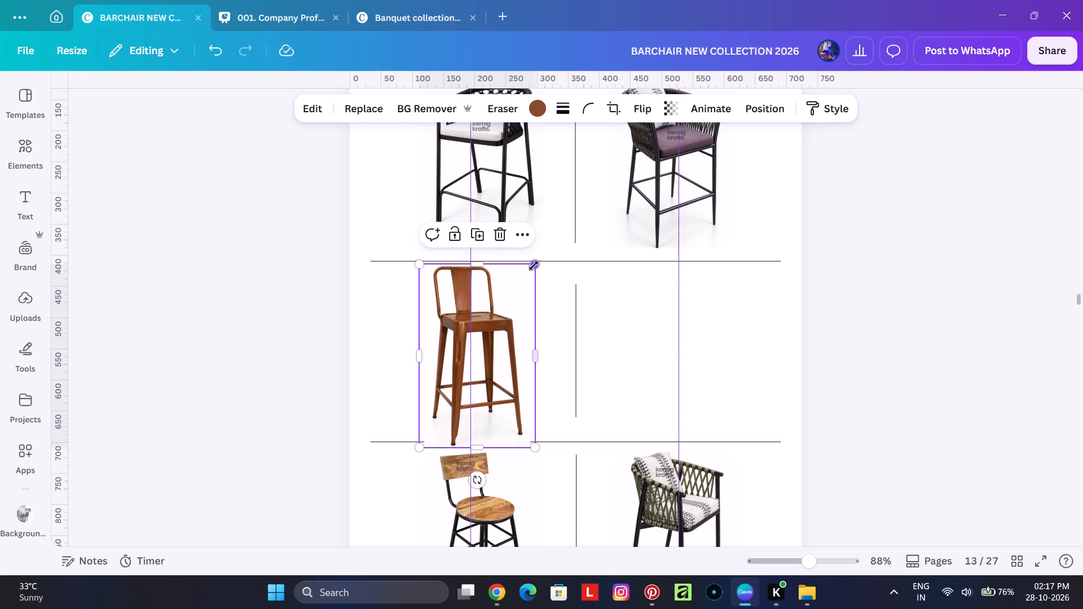
pyautogui.moveTo(534, 266); pyautogui.dragTo(516, 292)
pyautogui.moveTo(488, 381); pyautogui.dragTo(495, 364)
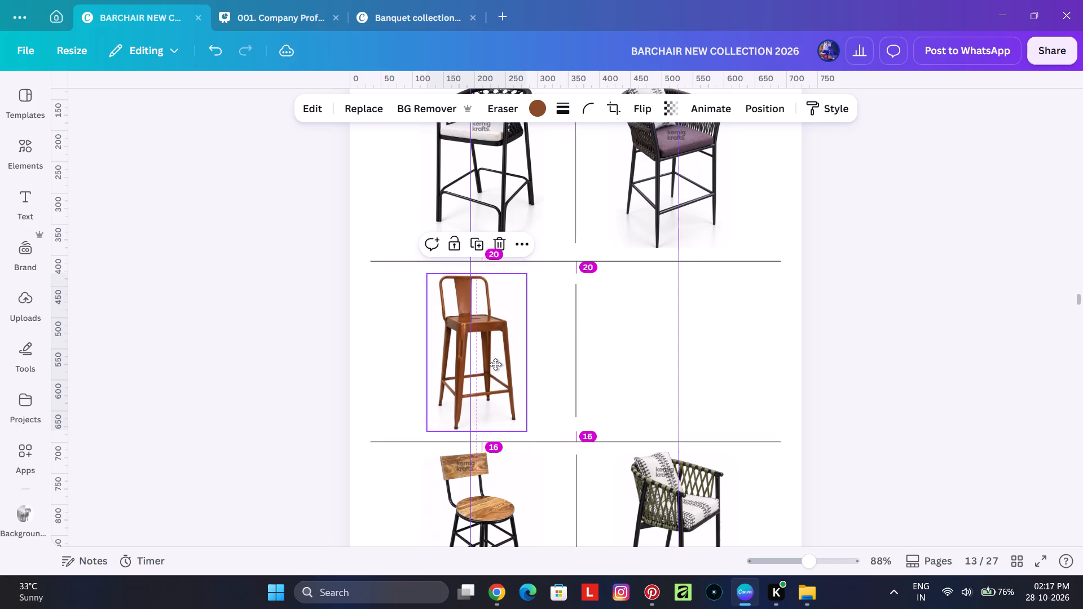
pyautogui.moveTo(495, 364); pyautogui.dragTo(491, 359)
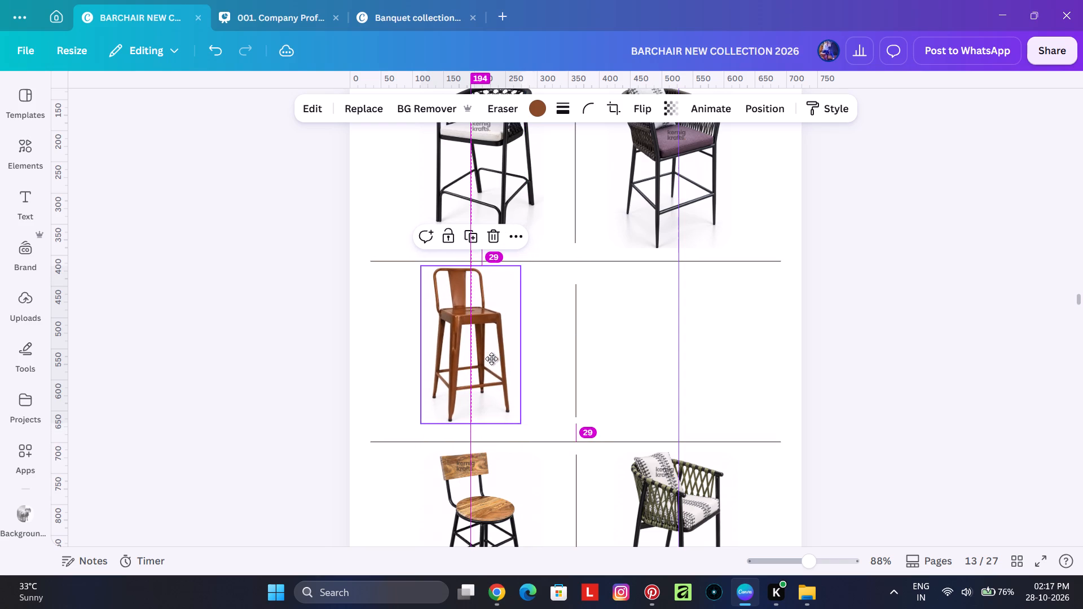
pyautogui.moveTo(491, 359); pyautogui.dragTo(490, 364)
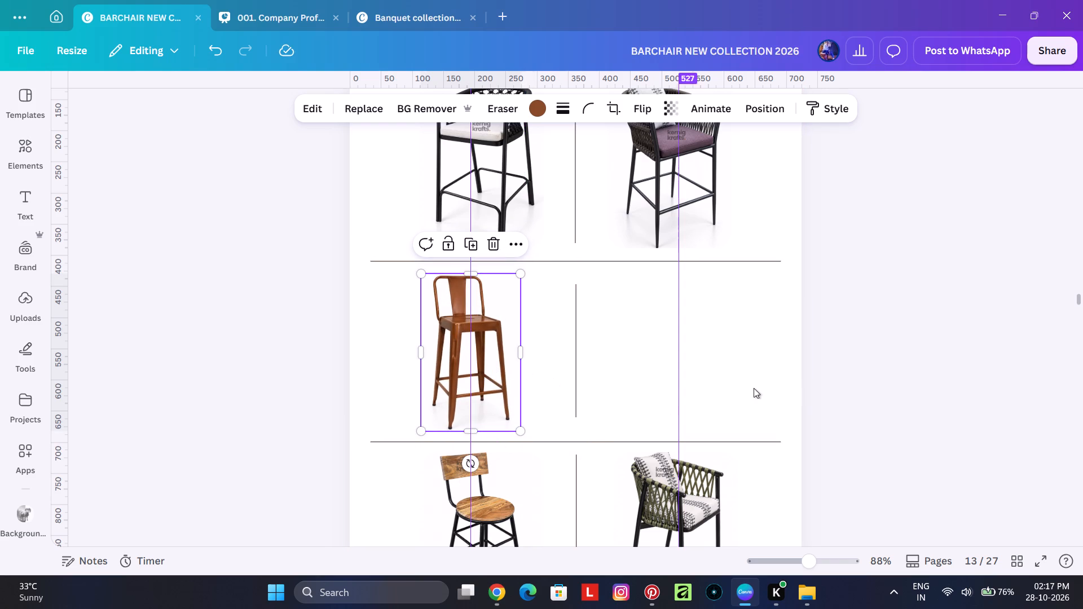
pyautogui.click(931, 370)
# Examine the remaining chairs on page 10 up close, including the cross-back chair in the bottom row.
pyautogui.scroll(20, 824, 373)
pyautogui.scroll(2, 824, 373)
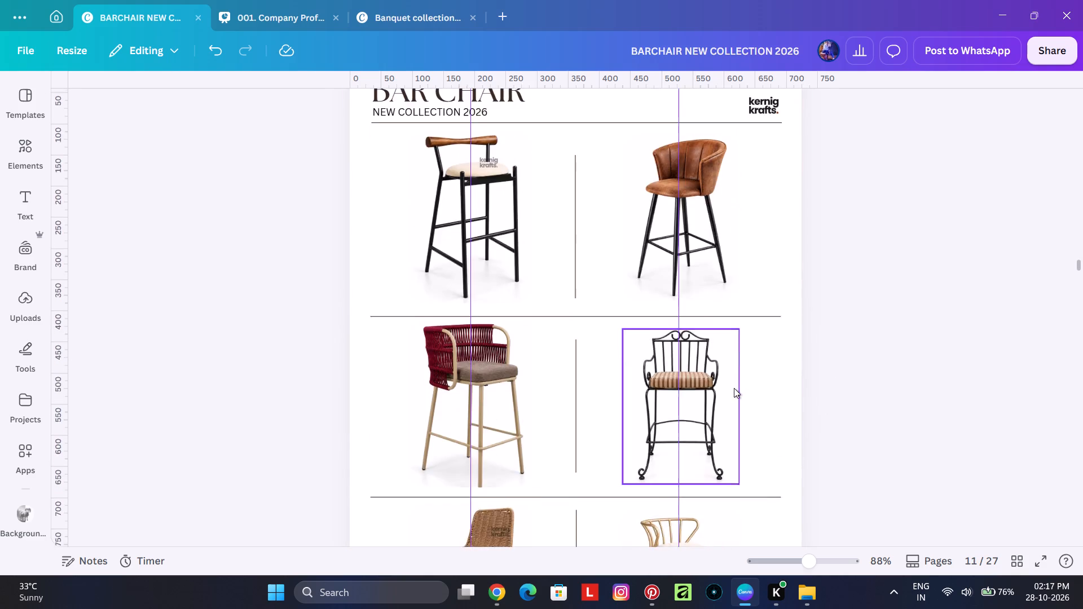
pyautogui.scroll(9, 734, 388)
pyautogui.scroll(-2, 724, 420)
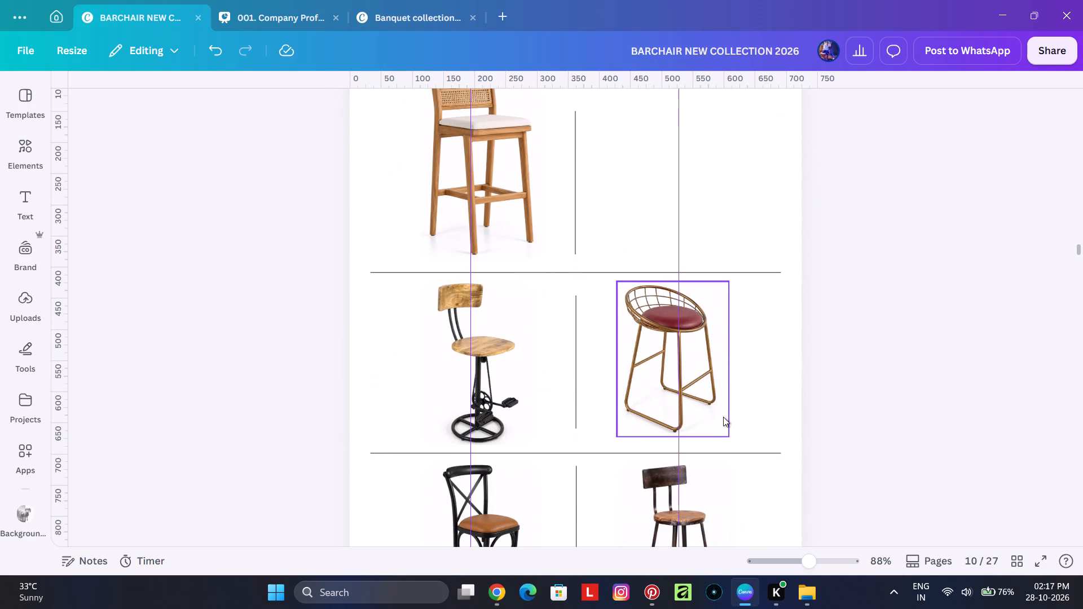
pyautogui.scroll(-2, 720, 365)
pyautogui.scroll(2, 620, 299)
pyautogui.scroll(-2, 619, 299)
pyautogui.keyDown('ctrl'); pyautogui.scroll(3, 487, 375); pyautogui.keyUp('ctrl')
pyautogui.keyDown('ctrl'); pyautogui.scroll(2, 464, 332); pyautogui.keyUp('ctrl')
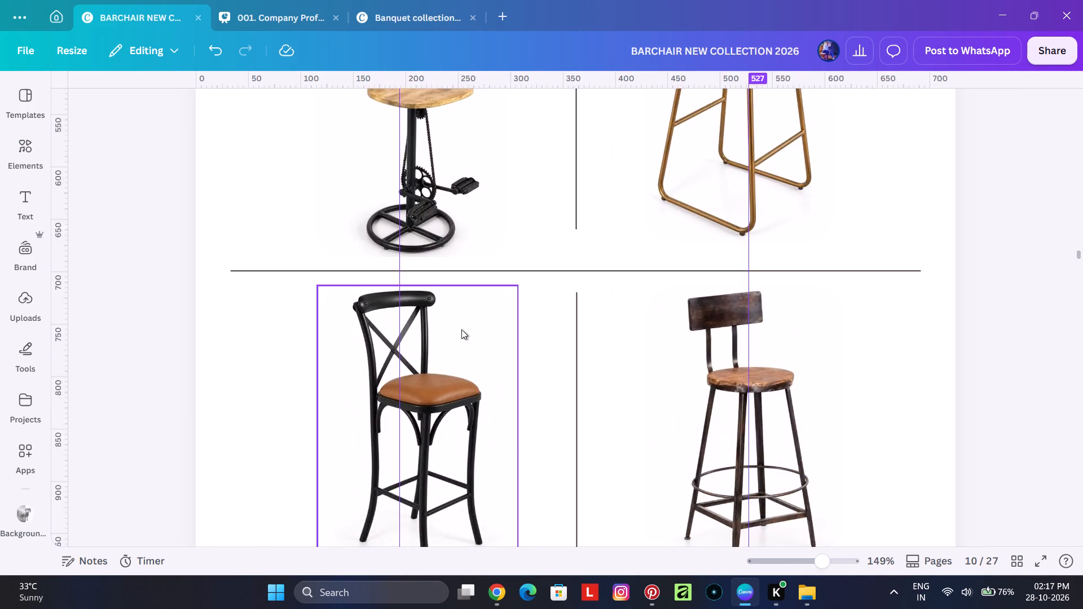
pyautogui.keyDown('ctrl'); pyautogui.scroll(2, 461, 329); pyautogui.keyUp('ctrl')
pyautogui.keyDown('ctrl'); pyautogui.scroll(9, 327, 297); pyautogui.keyUp('ctrl')
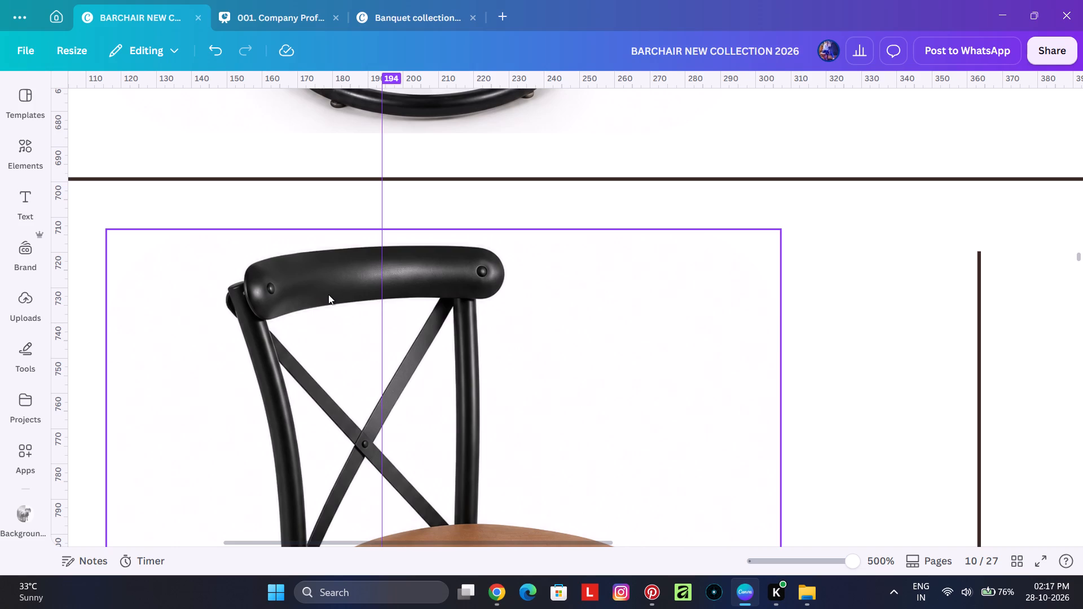
pyautogui.keyDown('ctrl'); pyautogui.scroll(-8, 361, 337); pyautogui.keyUp('ctrl')
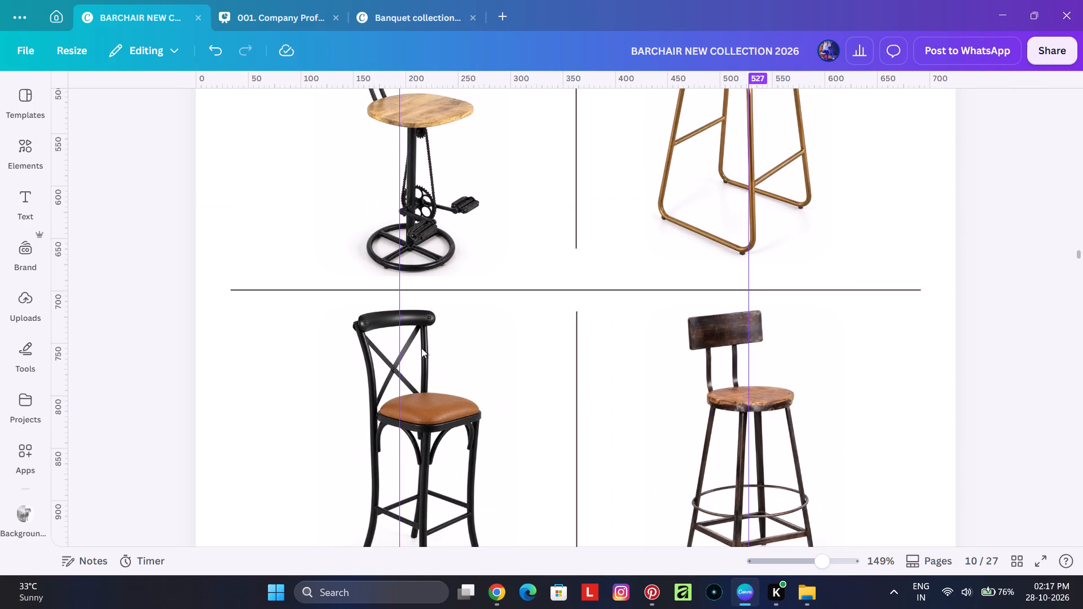
pyautogui.keyDown('ctrl'); pyautogui.scroll(-1, 425, 349); pyautogui.keyUp('ctrl')
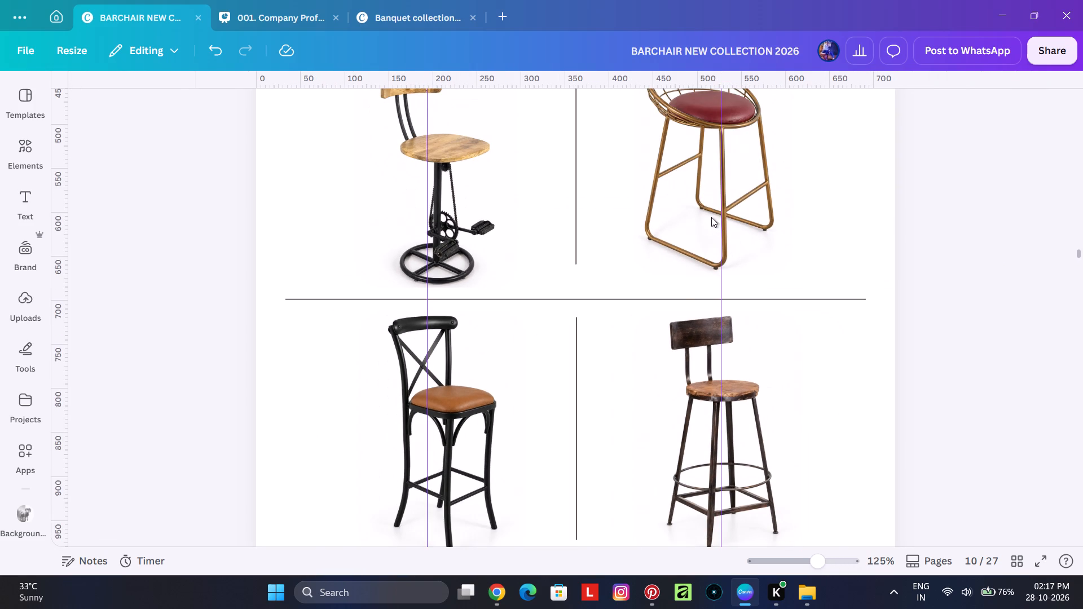
# Move the gold wire-back chair with the red seat from page 10's middle row to the empty slot beside page 13's brown metal chair.
pyautogui.click(668, 204)
pyautogui.scroll(-1, 674, 190)
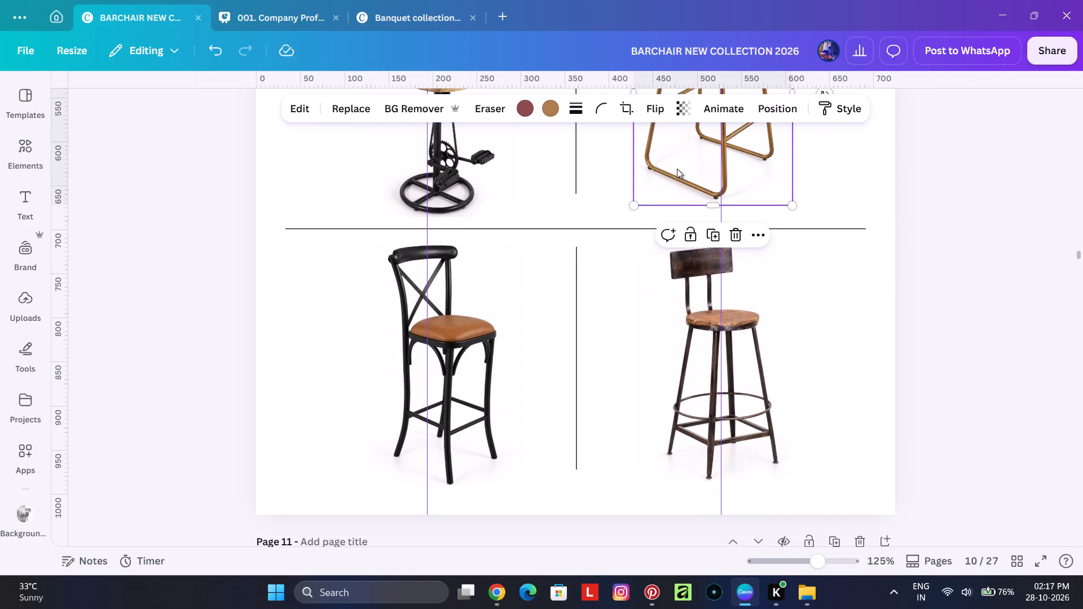
pyautogui.moveTo(677, 166); pyautogui.dragTo(617, 315)
pyautogui.scroll(-19, 617, 315)
pyautogui.scroll(-8, 617, 315)
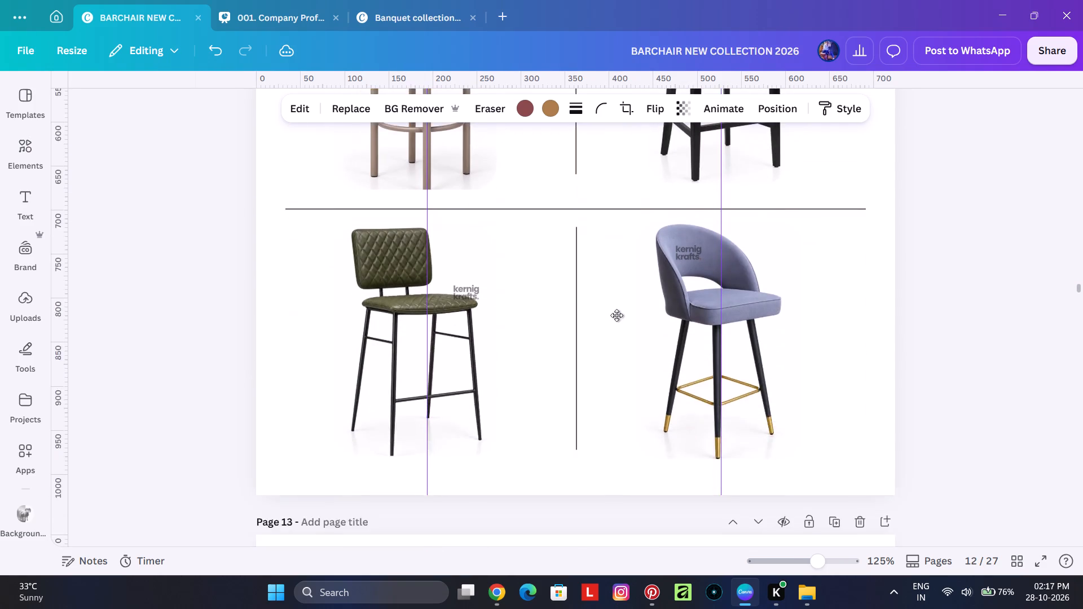
pyautogui.moveTo(617, 315); pyautogui.dragTo(695, 324)
pyautogui.scroll(-11, 617, 315)
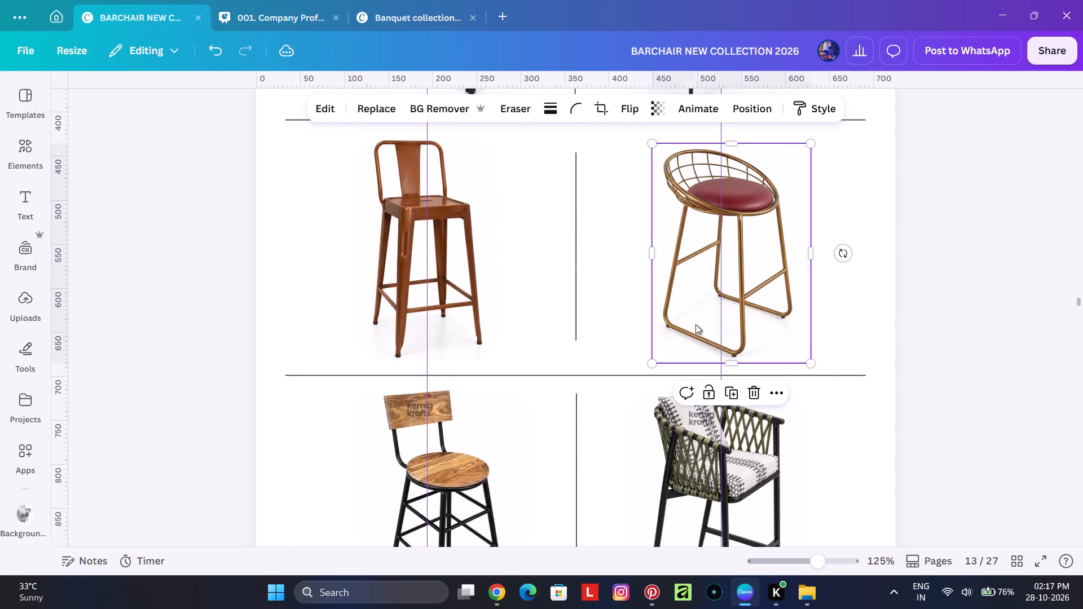
pyautogui.moveTo(767, 254); pyautogui.dragTo(758, 240)
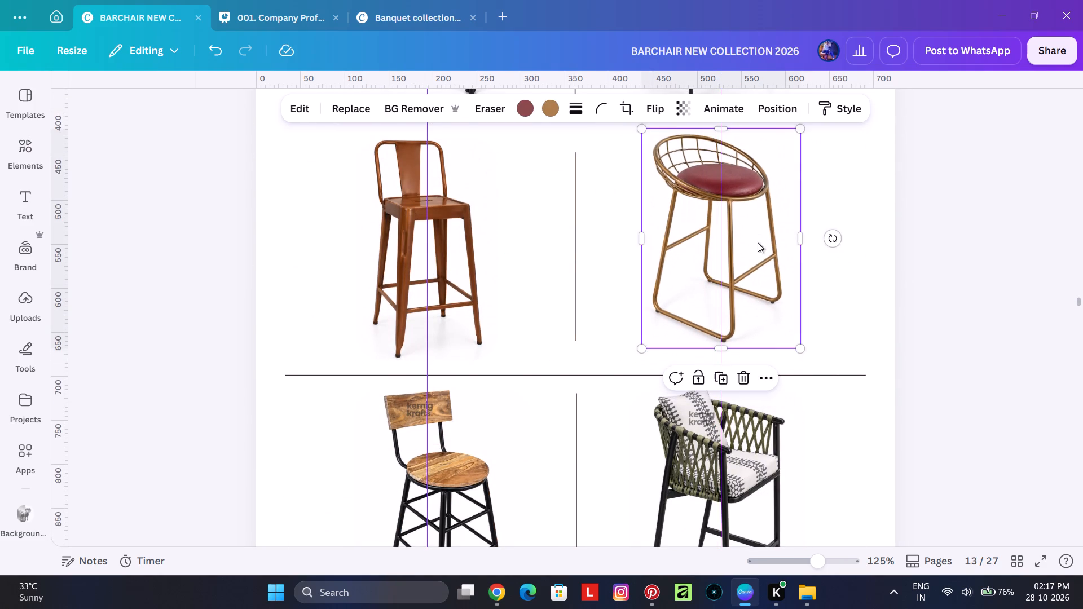
# Shrink the gold wire-back chair slightly and position it between page 13's divider lines, around the 527 px guide.
pyautogui.scroll(1, 759, 314)
pyautogui.moveTo(761, 293); pyautogui.dragTo(761, 299)
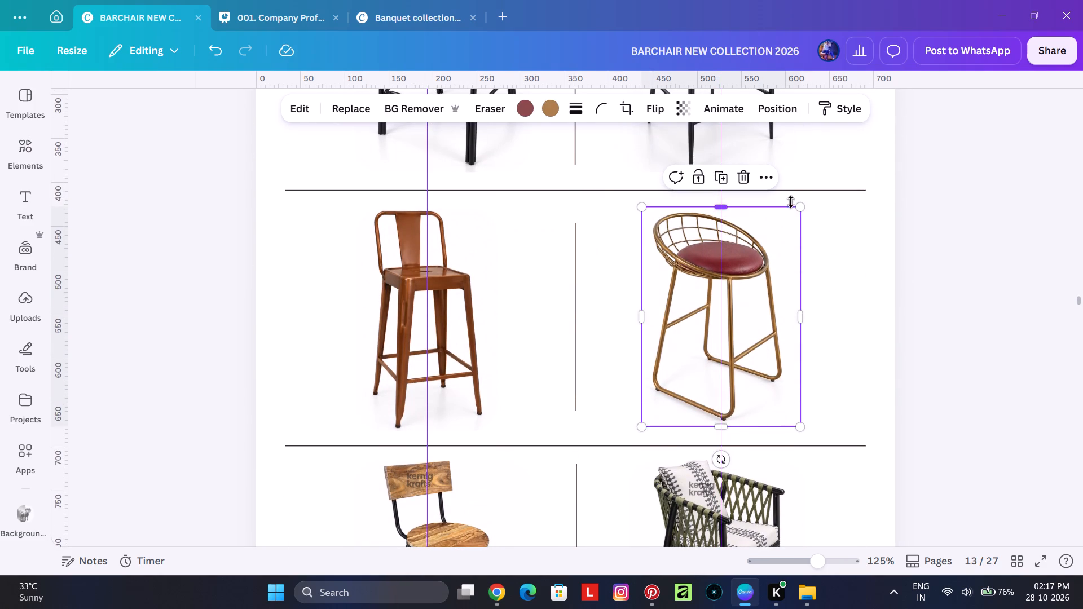
pyautogui.moveTo(800, 206); pyautogui.dragTo(793, 218)
pyautogui.moveTo(751, 328); pyautogui.dragTo(754, 323)
pyautogui.scroll(1, 754, 323)
pyautogui.click(1043, 312)
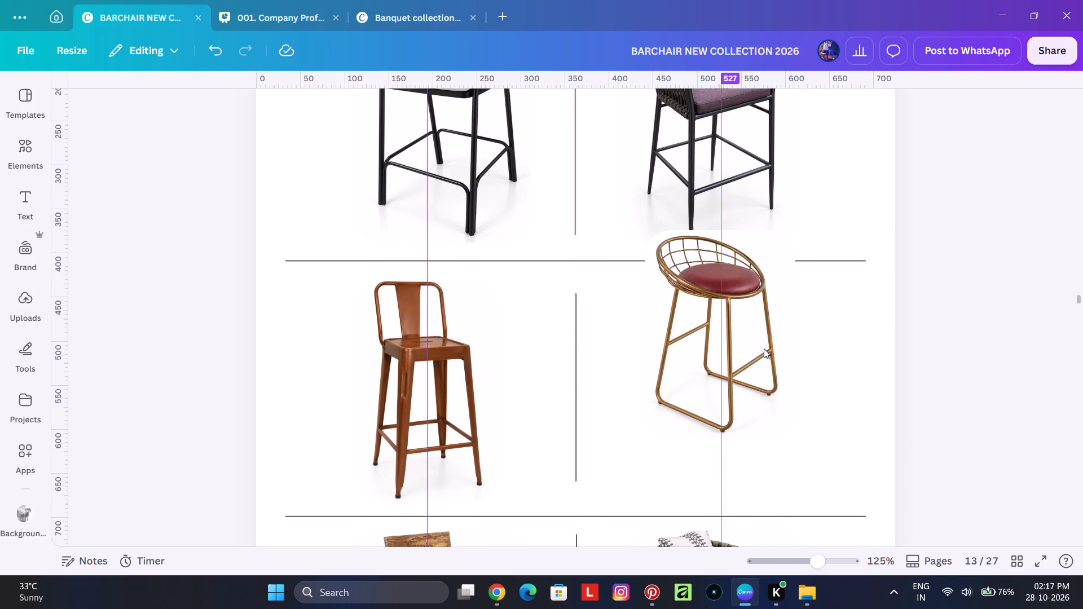
pyautogui.moveTo(764, 348); pyautogui.dragTo(768, 400)
pyautogui.click(915, 395)
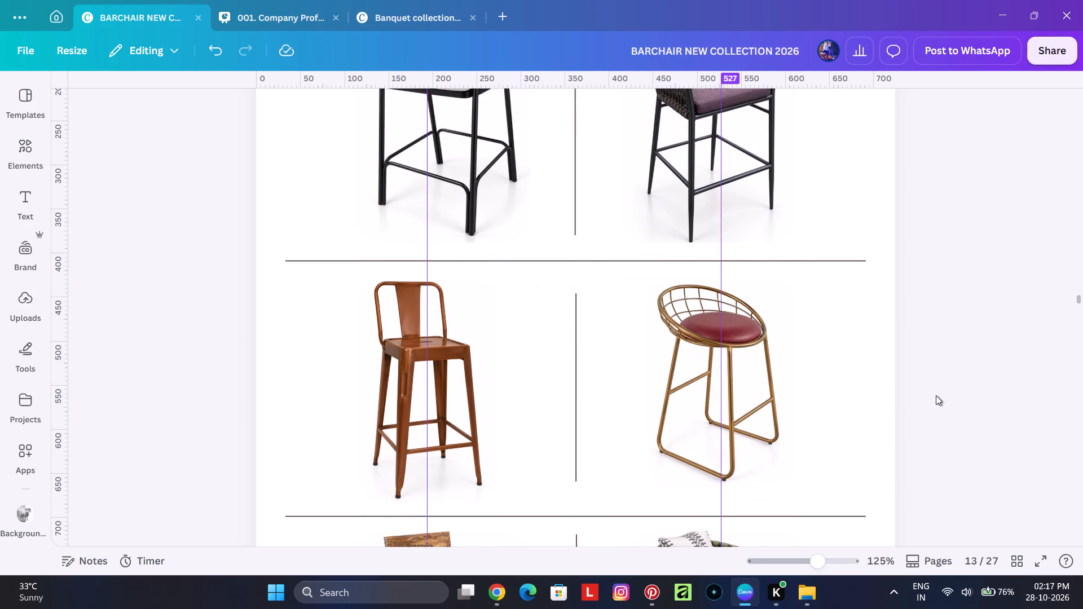
# Shrink the cane-back wooden chair on page 10 to about 183 × 263 px and reposition it between its row's divider lines.
pyautogui.keyDown('ctrl'); pyautogui.scroll(-4, 537, 346); pyautogui.keyUp('ctrl')
pyautogui.scroll(5, 616, 361)
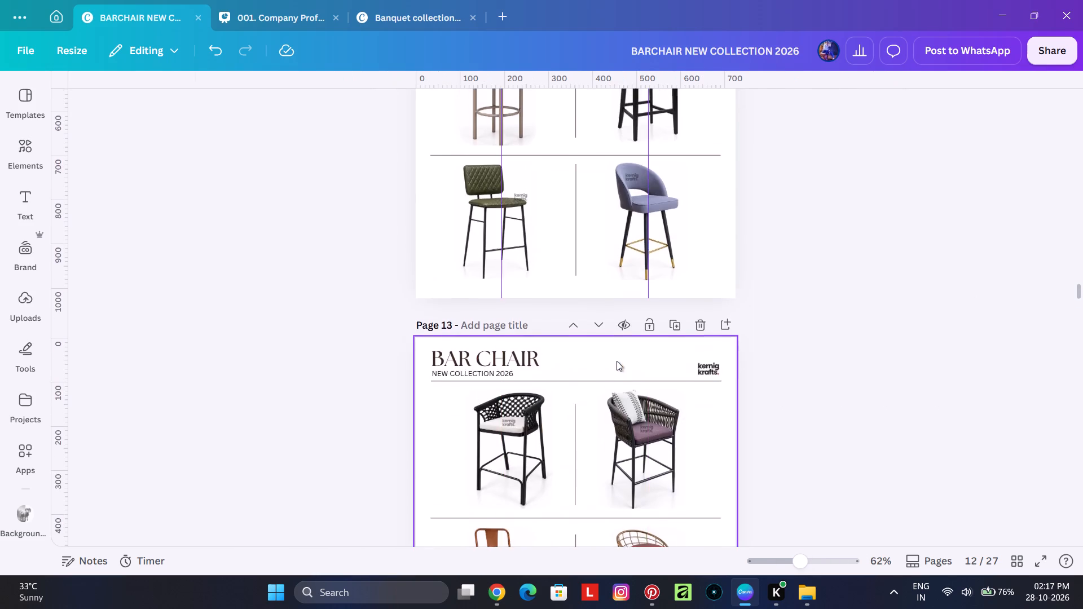
pyautogui.scroll(16, 617, 361)
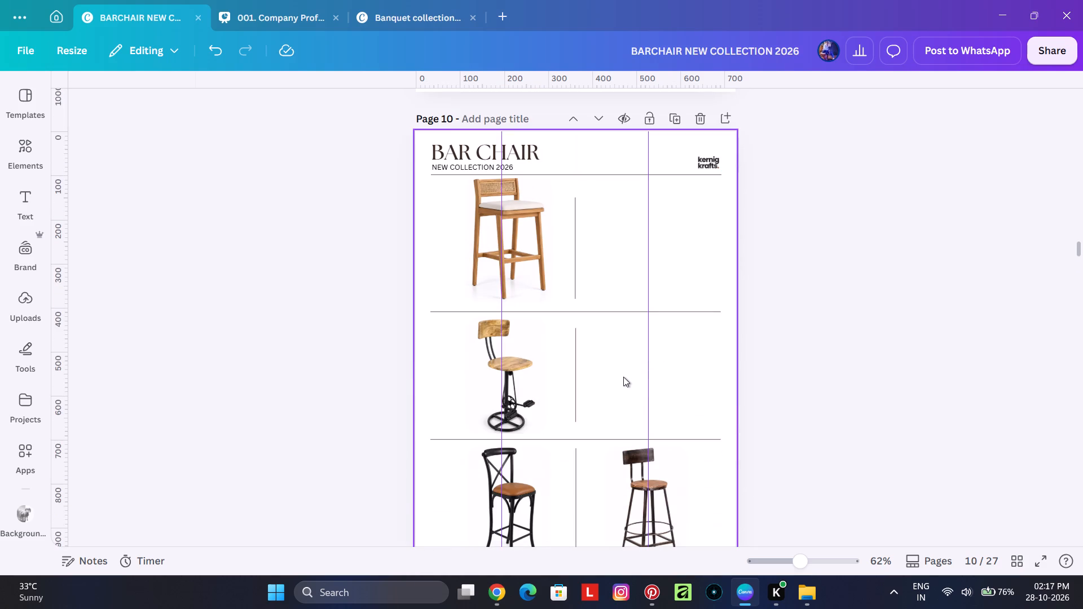
pyautogui.keyDown('ctrl'); pyautogui.scroll(4, 517, 235); pyautogui.keyUp('ctrl')
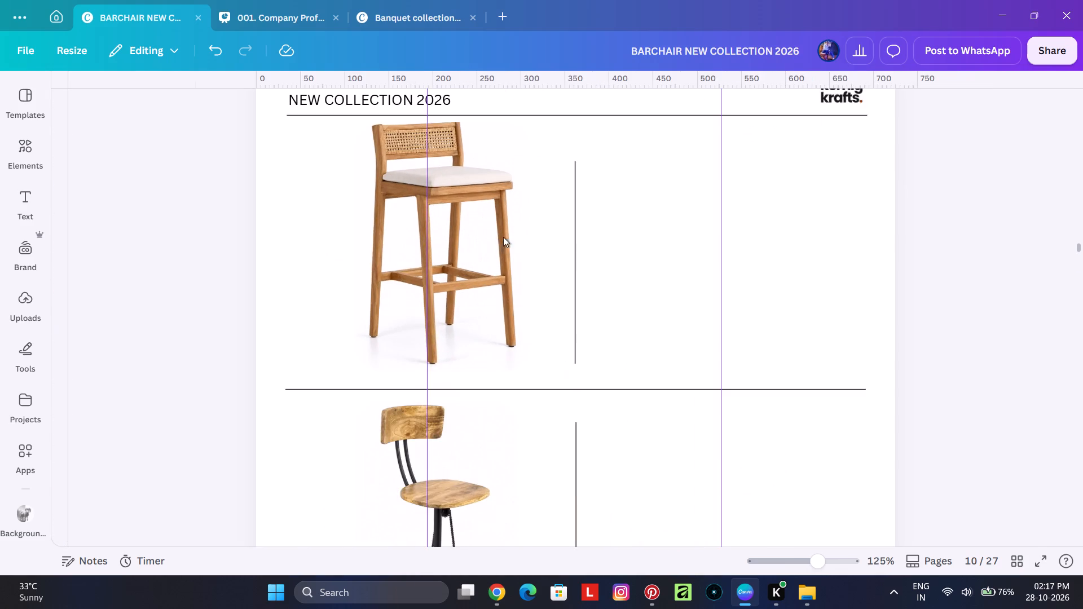
pyautogui.keyDown('ctrl'); pyautogui.scroll(2, 495, 235); pyautogui.keyUp('ctrl')
pyautogui.scroll(2, 441, 215)
pyautogui.click(427, 275)
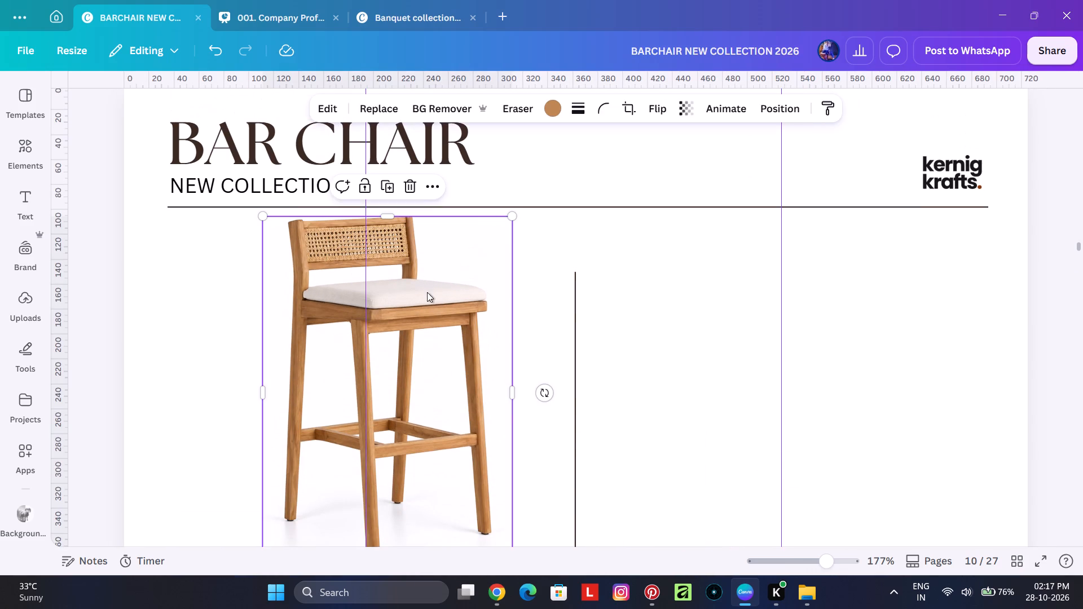
pyautogui.moveTo(518, 213); pyautogui.dragTo(506, 236)
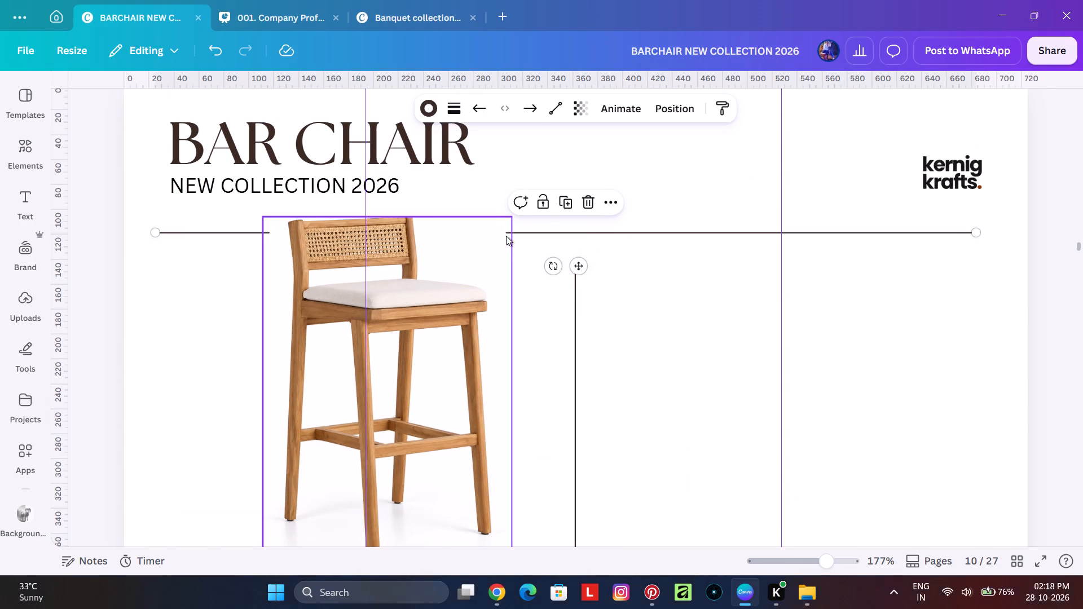
pyautogui.hotkey('ctrl', 'z')
pyautogui.click(460, 269)
pyautogui.click(394, 214)
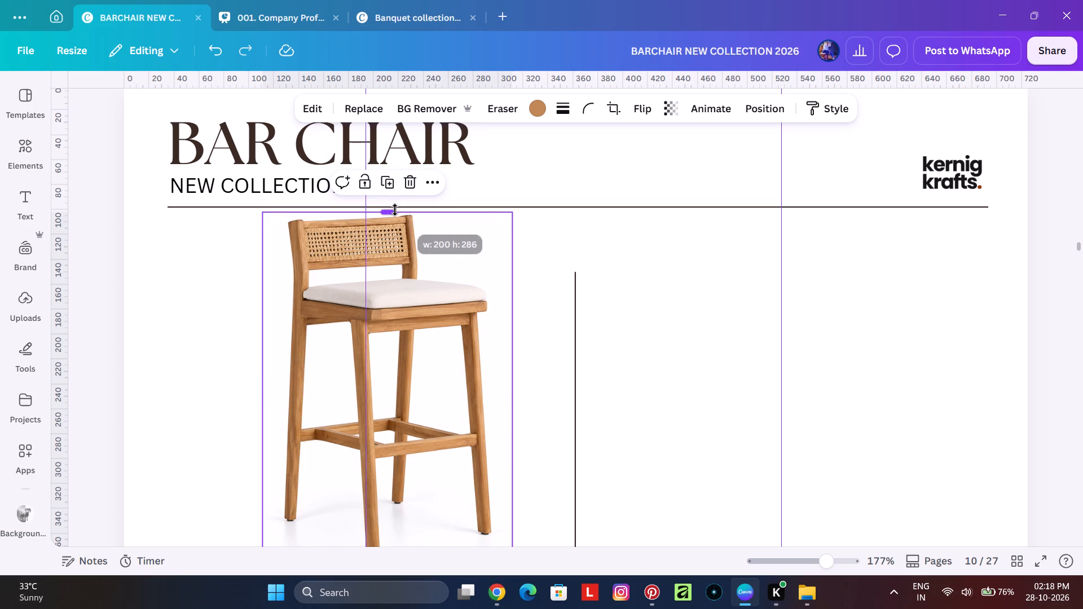
pyautogui.moveTo(512, 217); pyautogui.dragTo(491, 251)
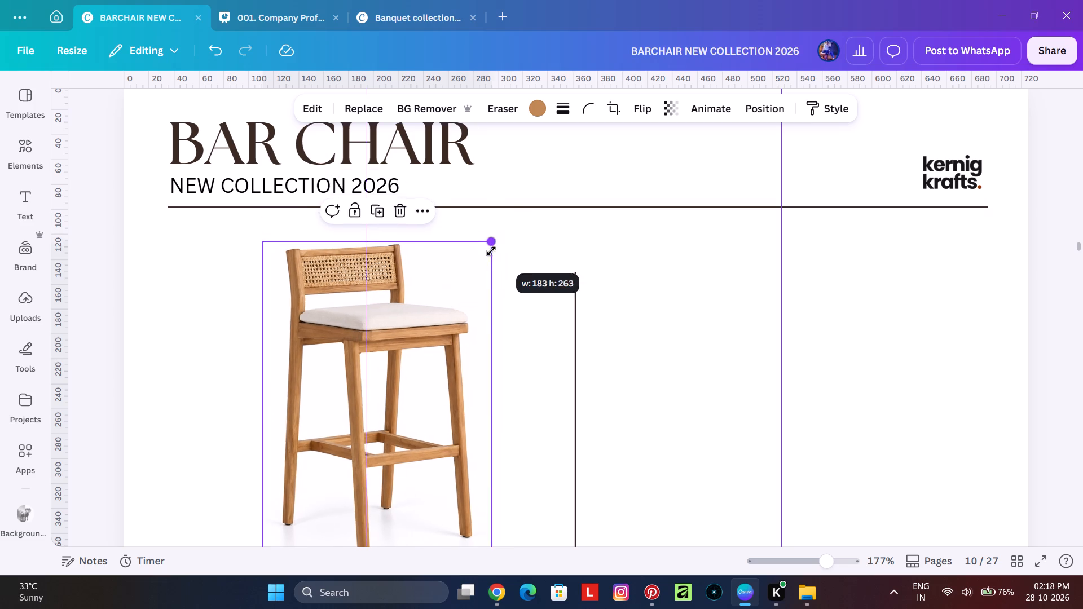
pyautogui.moveTo(491, 251); pyautogui.dragTo(490, 253)
pyautogui.scroll(-2, 449, 348)
pyautogui.moveTo(413, 258); pyautogui.dragTo(413, 250)
pyautogui.scroll(2, 412, 308)
# Align the black woven, brown metal and wooden-back chairs in page 13's first column by their horizontal centres.
pyautogui.scroll(-8, 412, 310)
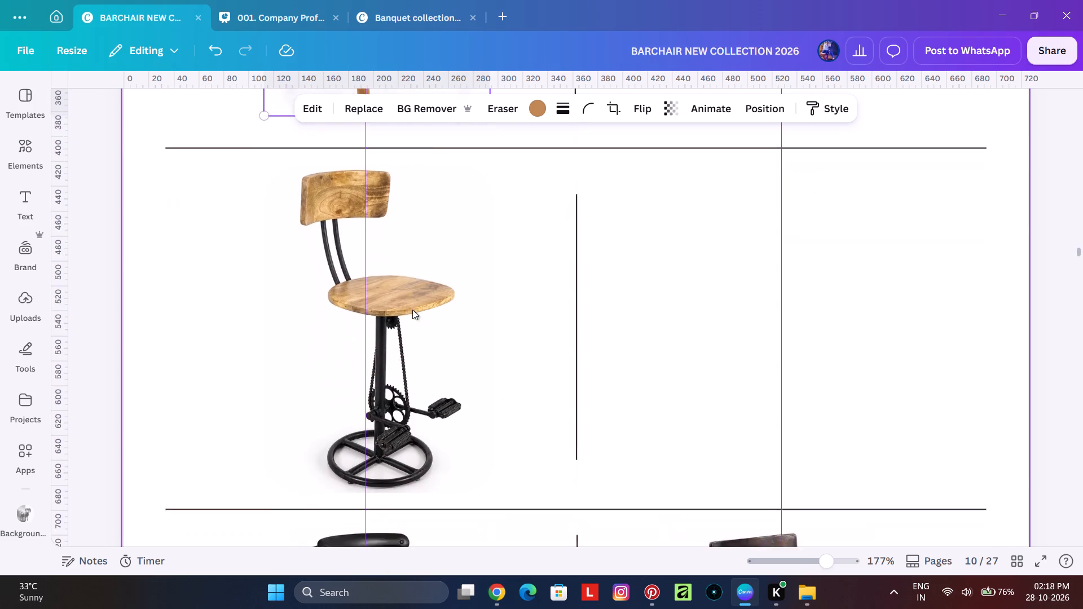
pyautogui.keyDown('ctrl'); pyautogui.scroll(-3, 412, 312); pyautogui.keyUp('ctrl')
pyautogui.scroll(-2, 481, 412)
pyautogui.click(274, 317)
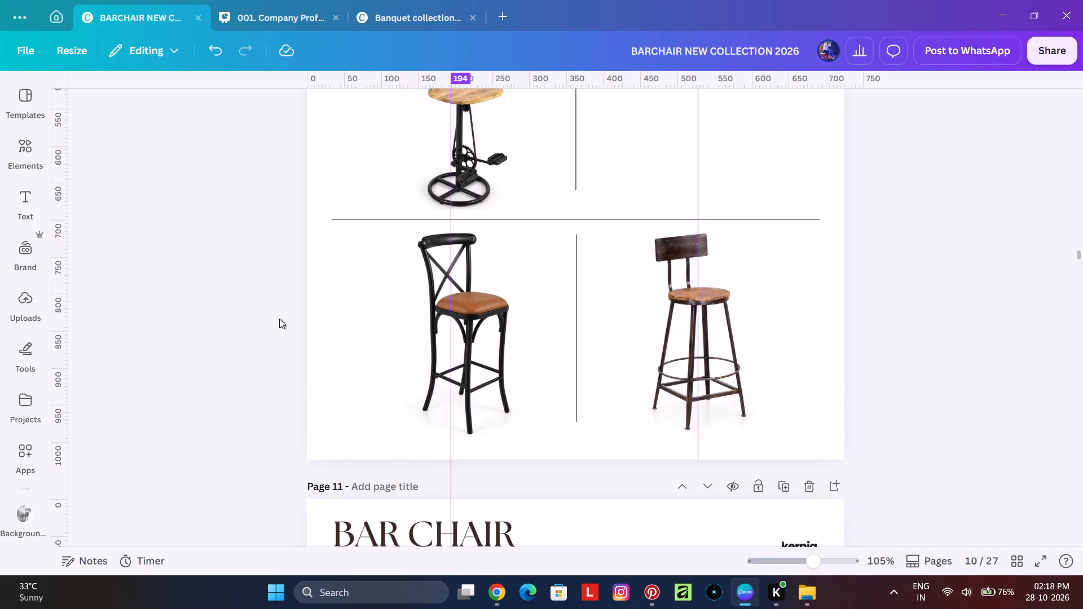
pyautogui.scroll(-7, 739, 319)
pyautogui.scroll(-4, 675, 338)
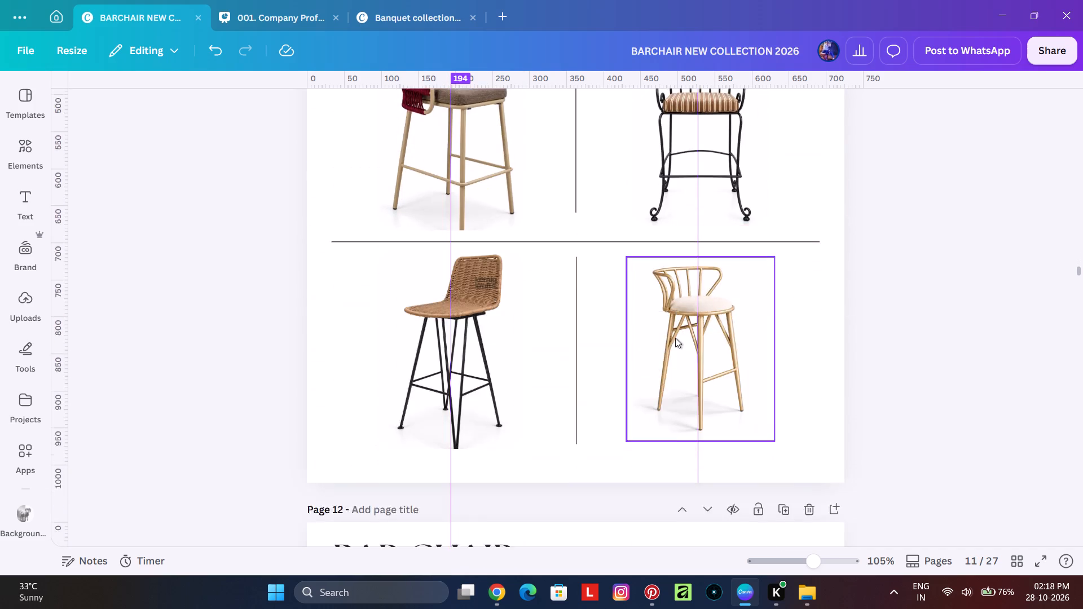
pyautogui.scroll(-19, 675, 338)
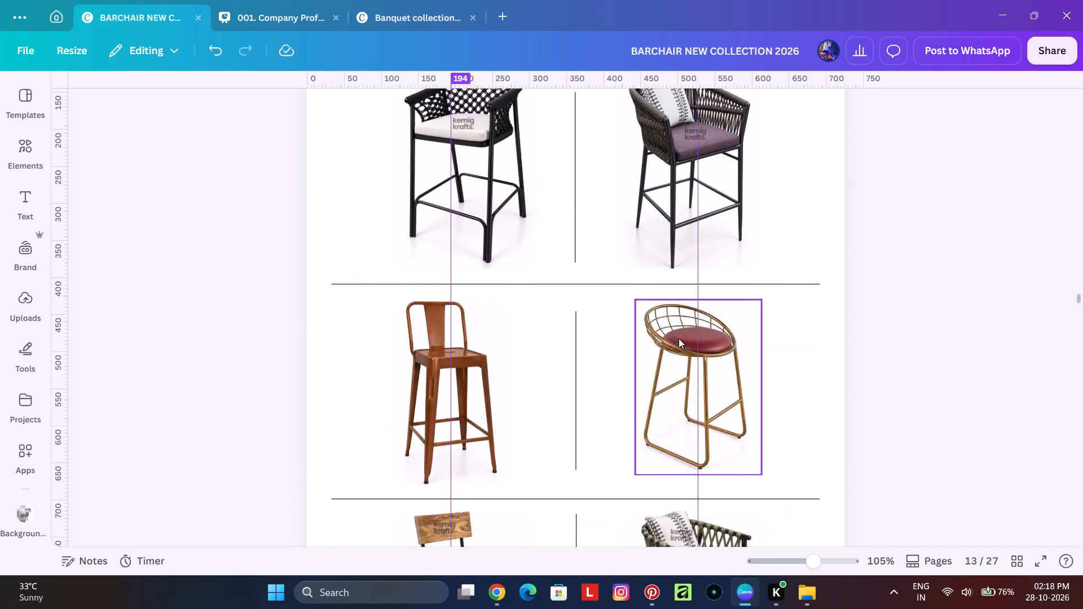
pyautogui.scroll(-5, 679, 338)
pyautogui.scroll(3, 679, 338)
pyautogui.scroll(3, 569, 332)
pyautogui.click(497, 268)
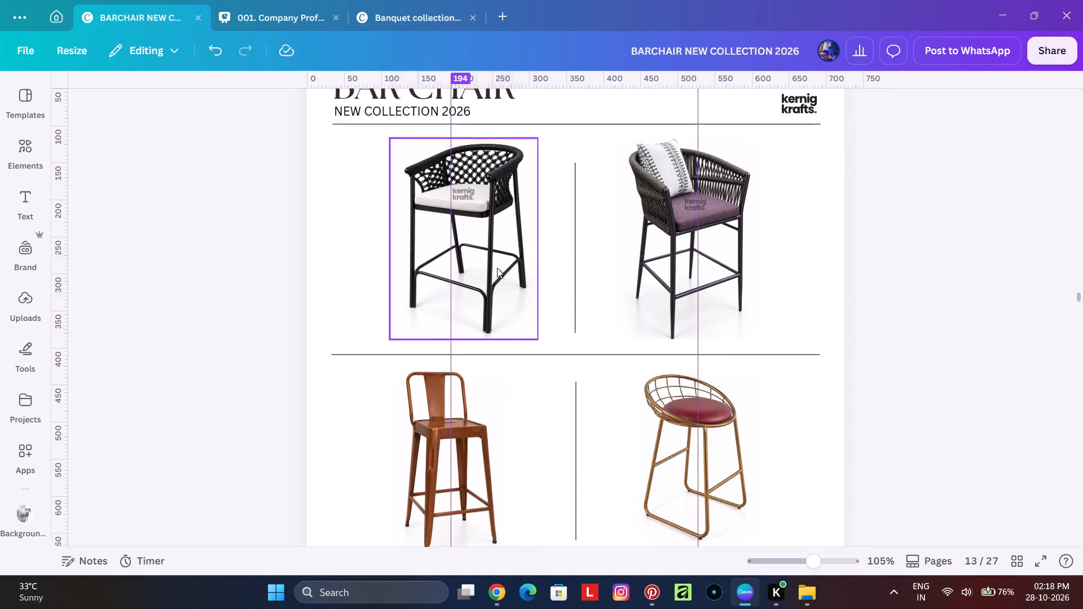
pyautogui.keyDown('shift'); pyautogui.click(469, 397); pyautogui.keyUp('shift')
pyautogui.scroll(-3, 510, 408)
pyautogui.keyDown('shift'); pyautogui.click(496, 434); pyautogui.keyUp('shift')
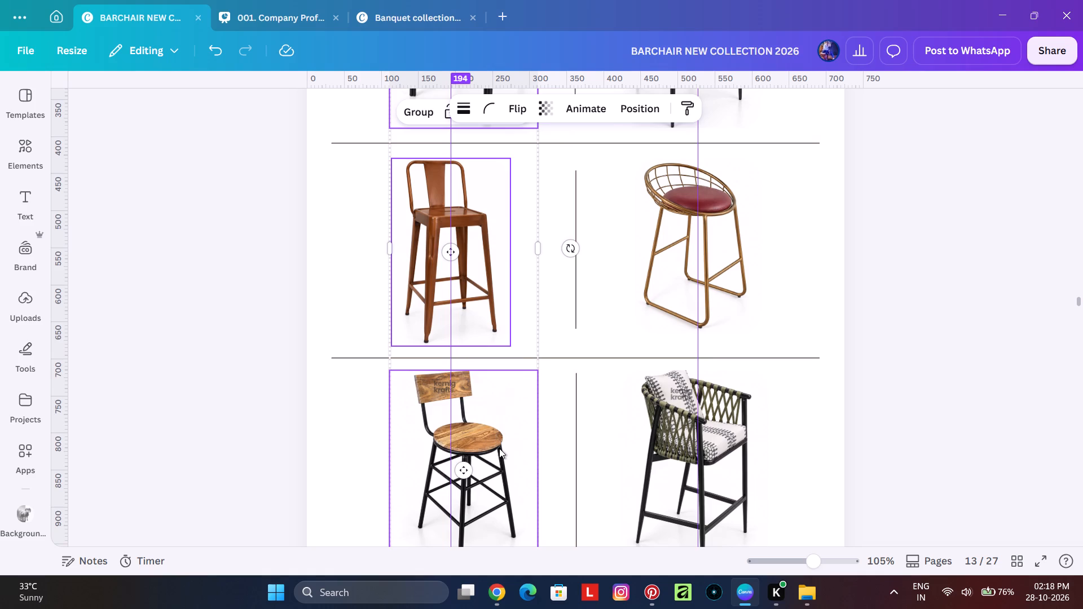
pyautogui.rightClick(499, 448)
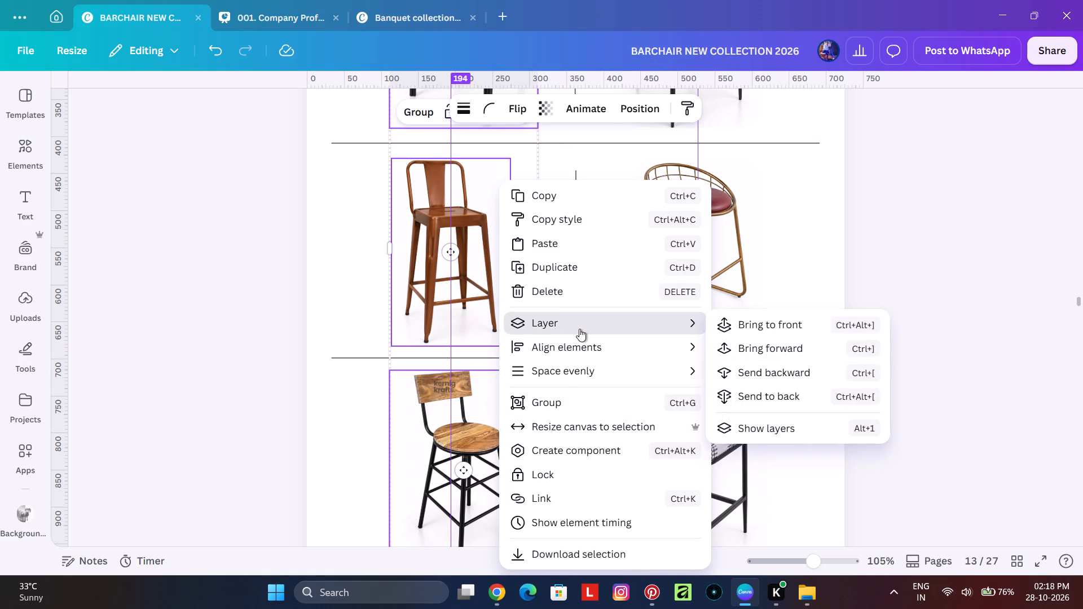
pyautogui.click(750, 373)
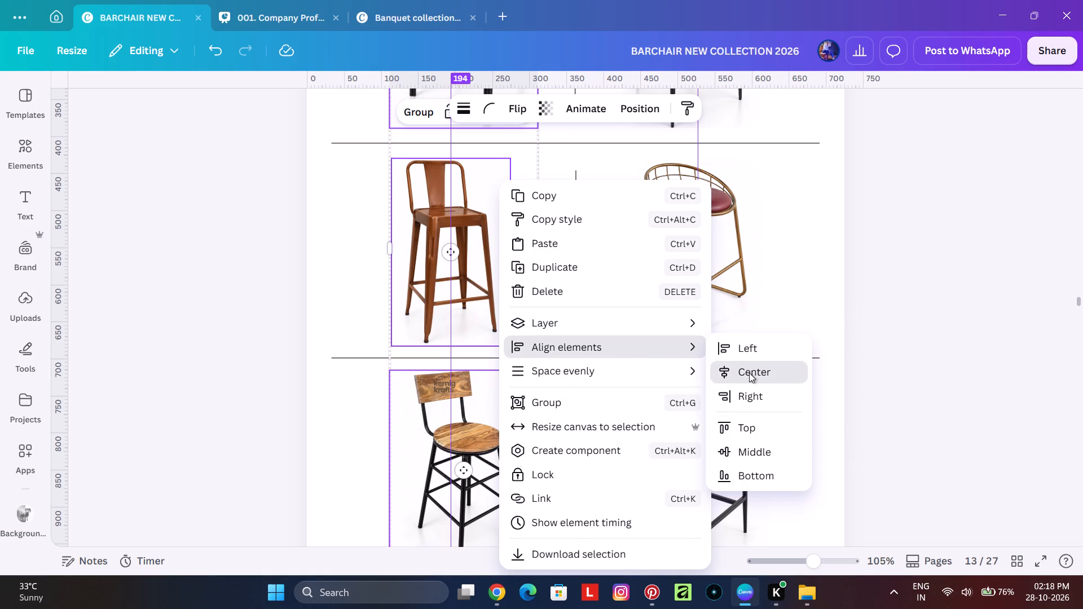
# Space the three chairs in page 13's first column evenly using Tidy up.
pyautogui.scroll(-2, 565, 280)
pyautogui.keyDown('ctrl'); pyautogui.scroll(-4, 552, 286); pyautogui.keyUp('ctrl')
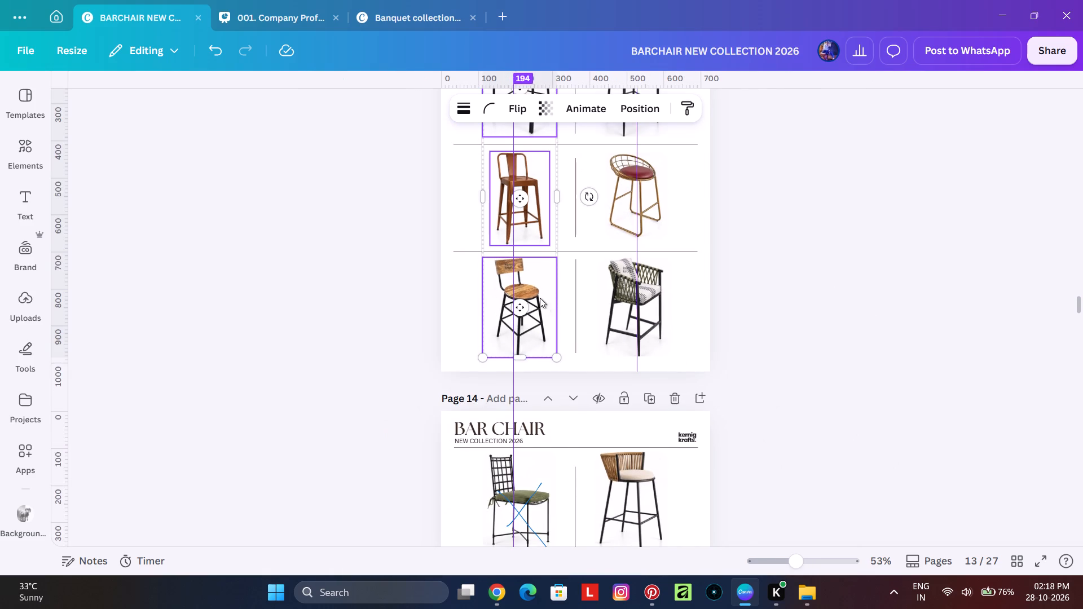
pyautogui.rightClick(536, 223)
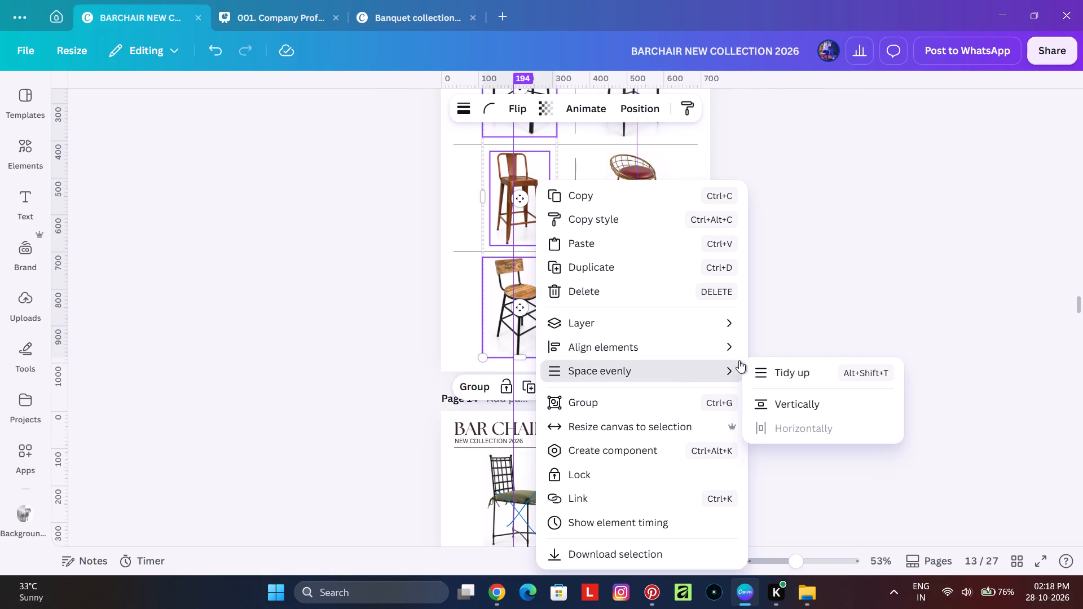
pyautogui.click(747, 363)
pyautogui.click(761, 370)
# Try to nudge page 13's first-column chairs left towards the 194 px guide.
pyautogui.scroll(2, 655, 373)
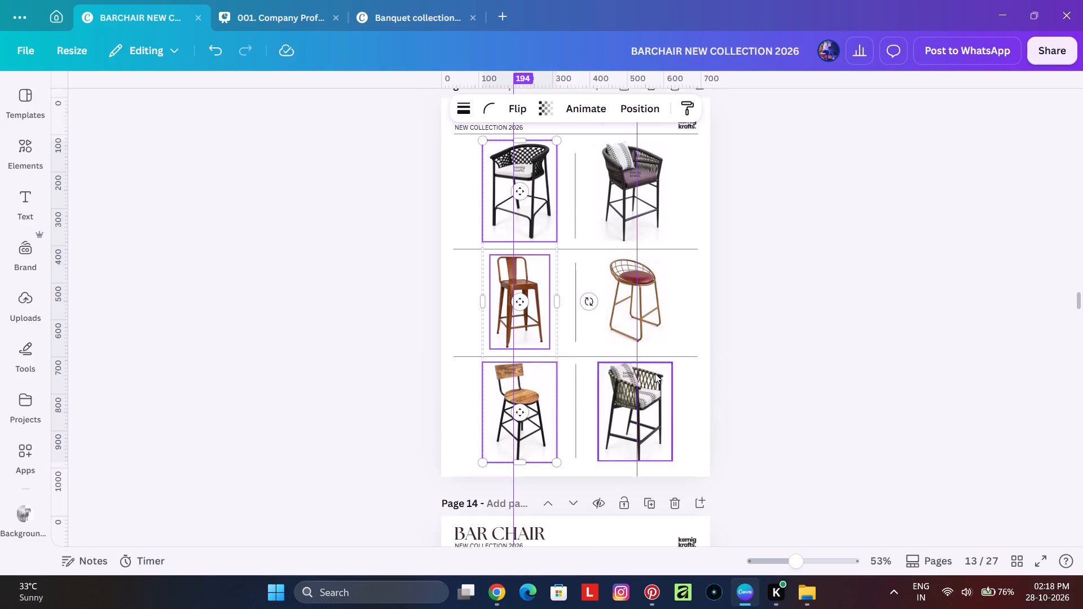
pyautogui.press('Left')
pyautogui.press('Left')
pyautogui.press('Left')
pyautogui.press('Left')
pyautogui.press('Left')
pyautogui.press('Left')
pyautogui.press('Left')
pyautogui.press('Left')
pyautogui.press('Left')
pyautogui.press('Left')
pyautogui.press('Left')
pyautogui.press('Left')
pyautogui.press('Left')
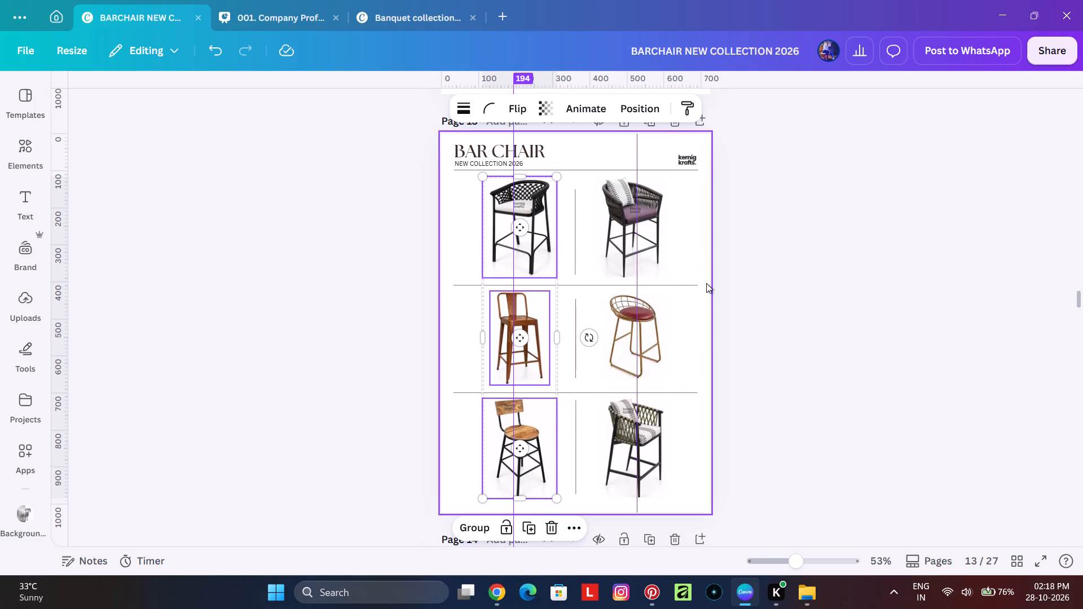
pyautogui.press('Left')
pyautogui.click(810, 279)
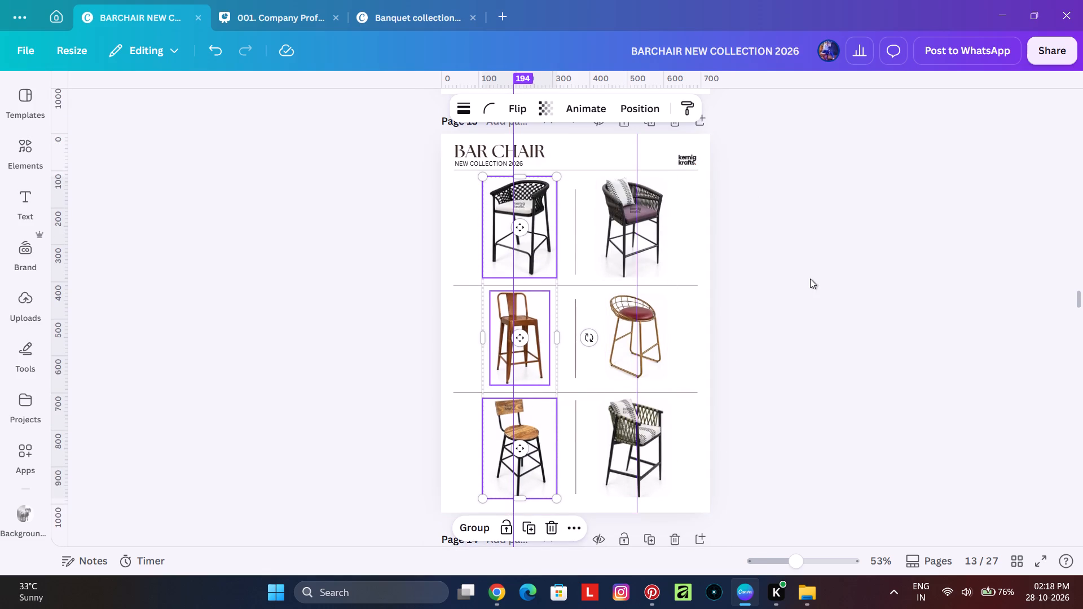
# Select all three chairs in page 13's first column and nudge them together until they are centred on the 194 px guide.
pyautogui.click(539, 237)
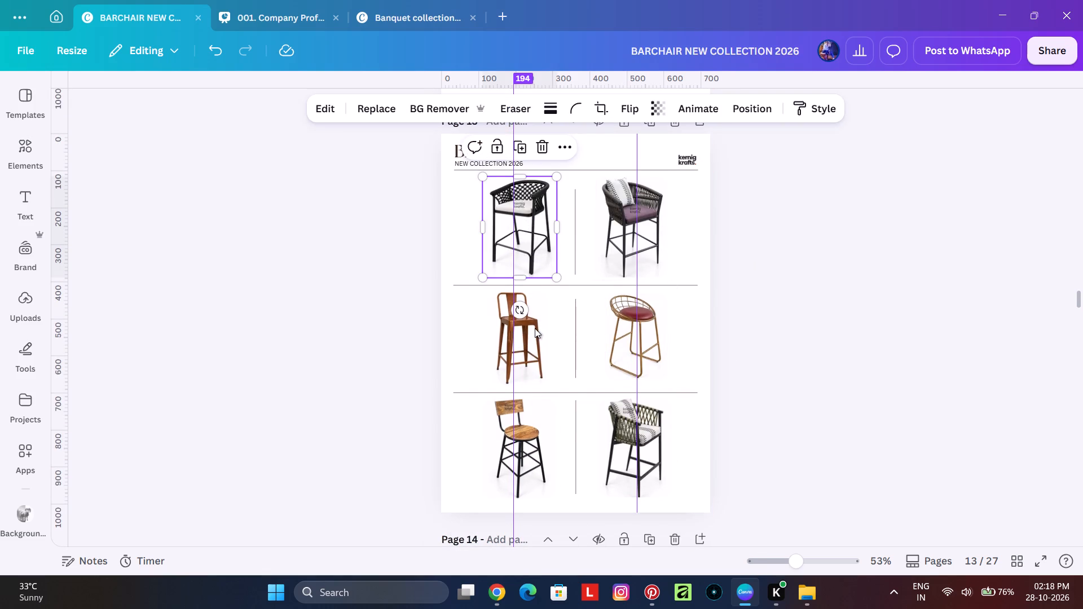
pyautogui.keyDown('shift'); pyautogui.click(535, 330); pyautogui.keyUp('shift')
pyautogui.keyDown('shift'); pyautogui.click(545, 466); pyautogui.keyUp('shift')
pyautogui.press('Left')
pyautogui.press('Left')
pyautogui.press('Left')
pyautogui.press('Left')
pyautogui.press('Left')
pyautogui.press('Left')
pyautogui.press('Left')
pyautogui.press('Left')
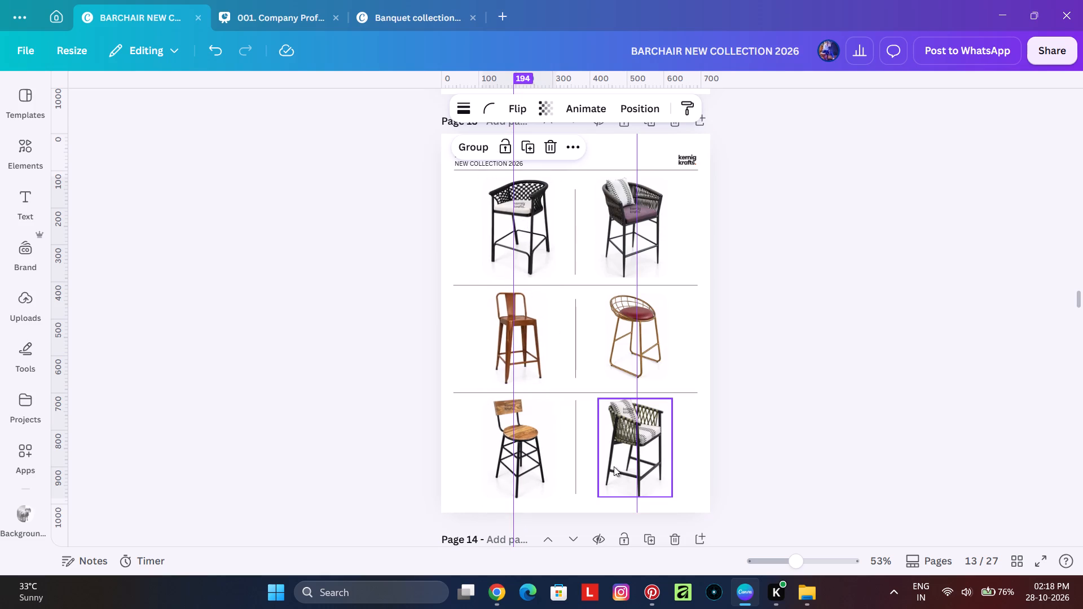
pyautogui.press('Left')
pyautogui.press('Left')
pyautogui.press('Left')
pyautogui.press('Left')
pyautogui.press('Left')
pyautogui.press('Left')
pyautogui.press('Left')
pyautogui.press('Left')
pyautogui.press('Left')
pyautogui.press('Left')
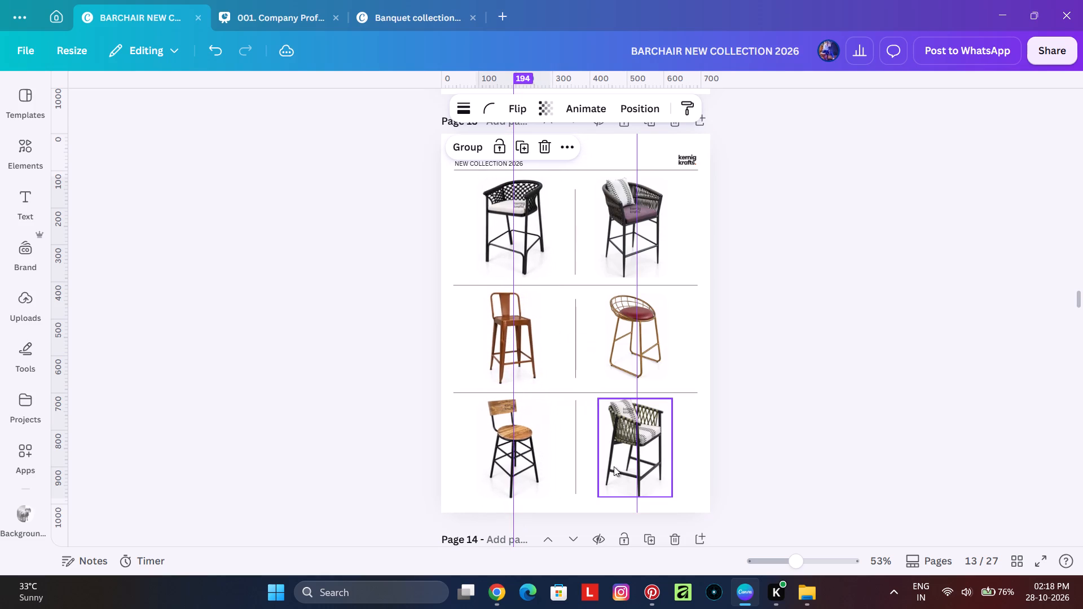
pyautogui.press('Left')
pyautogui.press('Left')
pyautogui.press('Right')
pyautogui.press('Right')
pyautogui.press('Right')
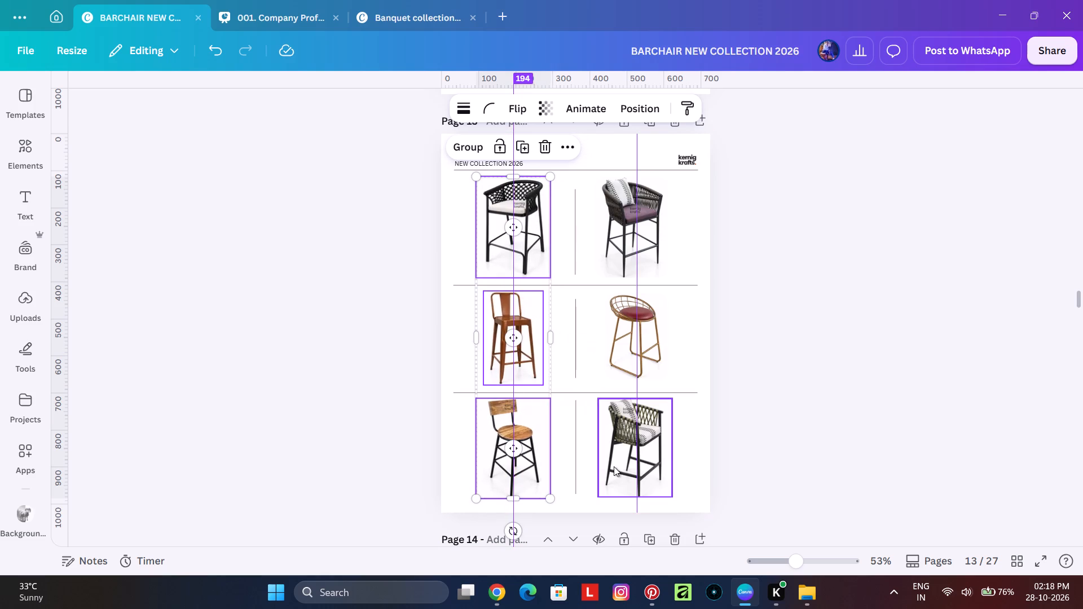
pyautogui.click(840, 264)
# Align the purple-seat, gold wire-back and green woven chairs in page 13's second column by their horizontal centres.
pyautogui.click(658, 248)
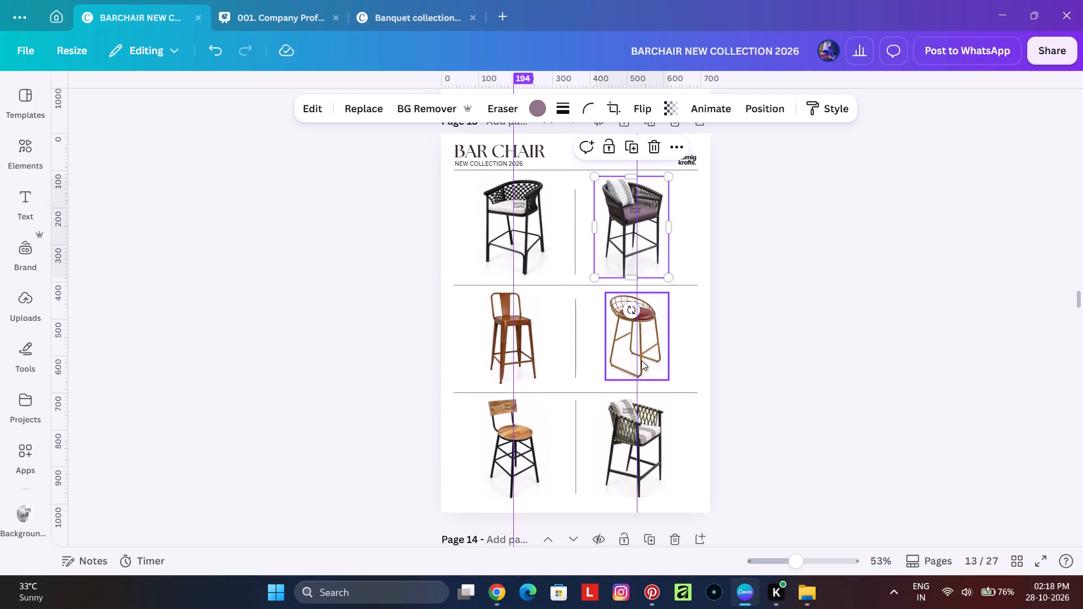
pyautogui.keyDown('shift'); pyautogui.click(641, 360); pyautogui.keyUp('shift')
pyautogui.keyDown('shift'); pyautogui.click(668, 442); pyautogui.keyUp('shift')
pyautogui.rightClick(659, 449)
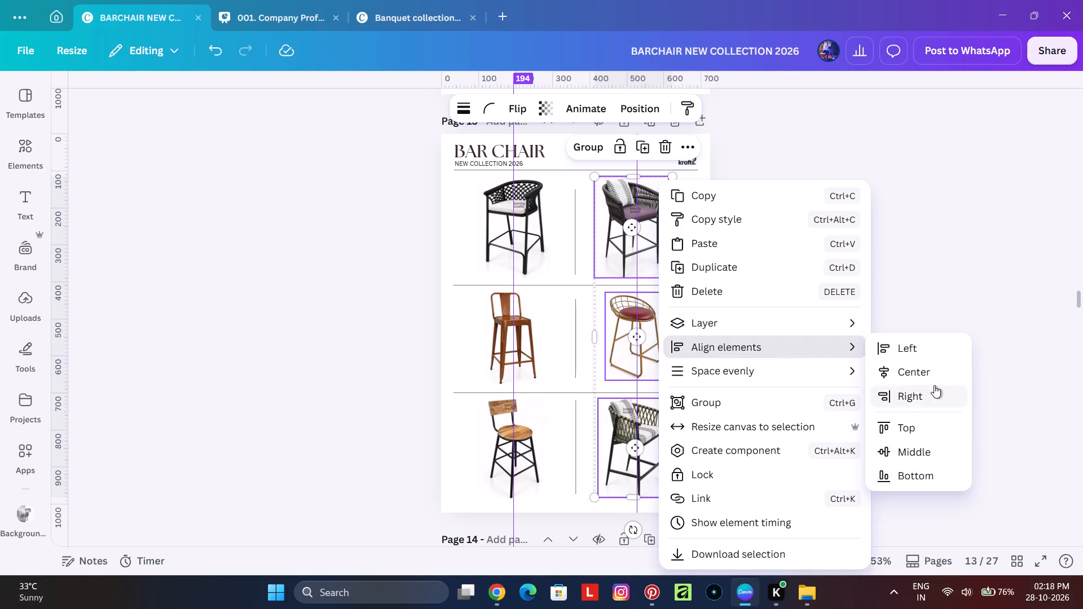
pyautogui.click(935, 375)
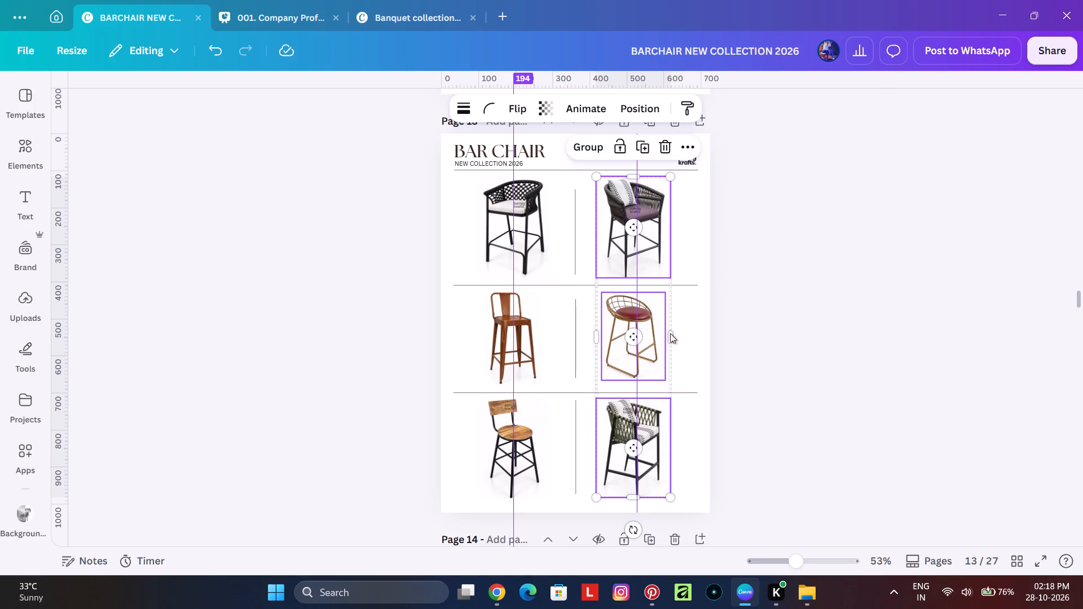
pyautogui.keyDown('ctrl'); pyautogui.scroll(7, 619, 364); pyautogui.keyUp('ctrl')
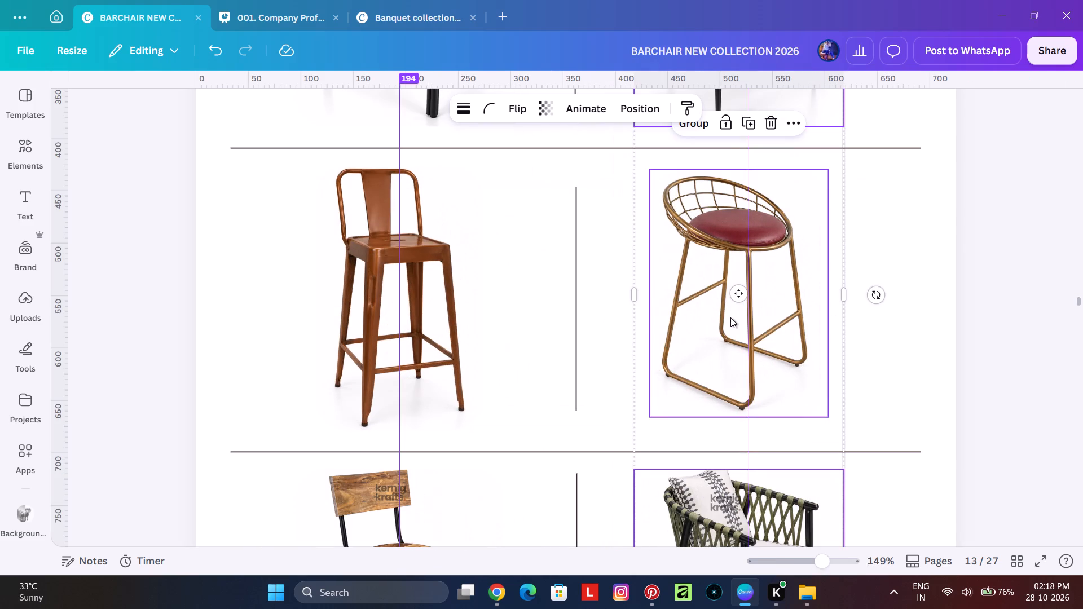
# Space the three chairs in page 13's second column evenly using Tidy up.
pyautogui.press('Right')
pyautogui.press('Right')
pyautogui.press('Right')
pyautogui.press('Right')
pyautogui.rightClick(748, 312)
pyautogui.rightClick(765, 316)
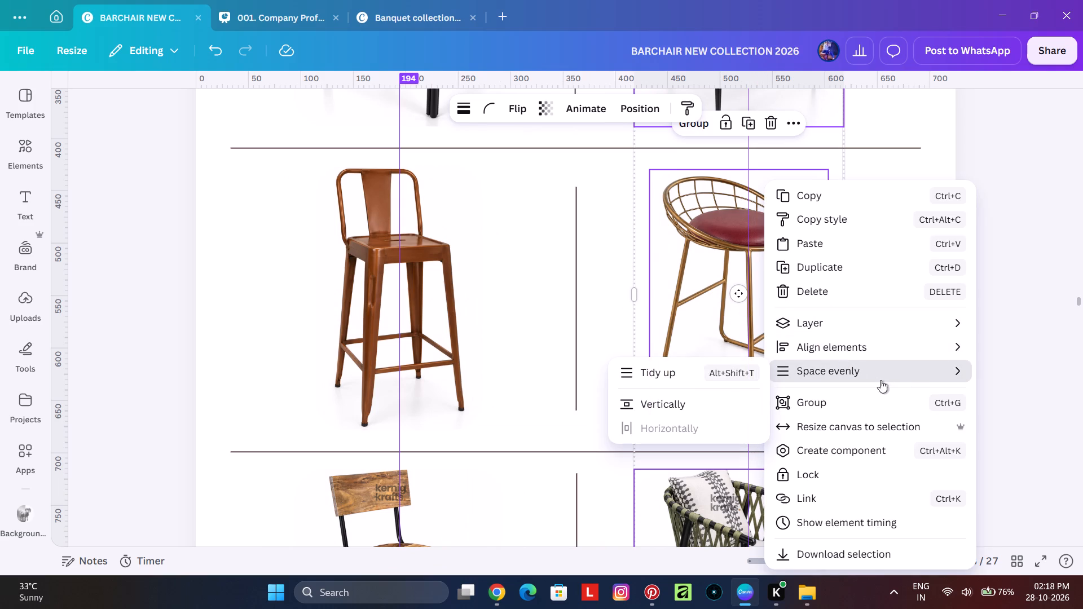
pyautogui.click(756, 381)
pyautogui.keyDown('ctrl'); pyautogui.scroll(-2, 932, 383); pyautogui.keyUp('ctrl')
pyautogui.click(966, 356)
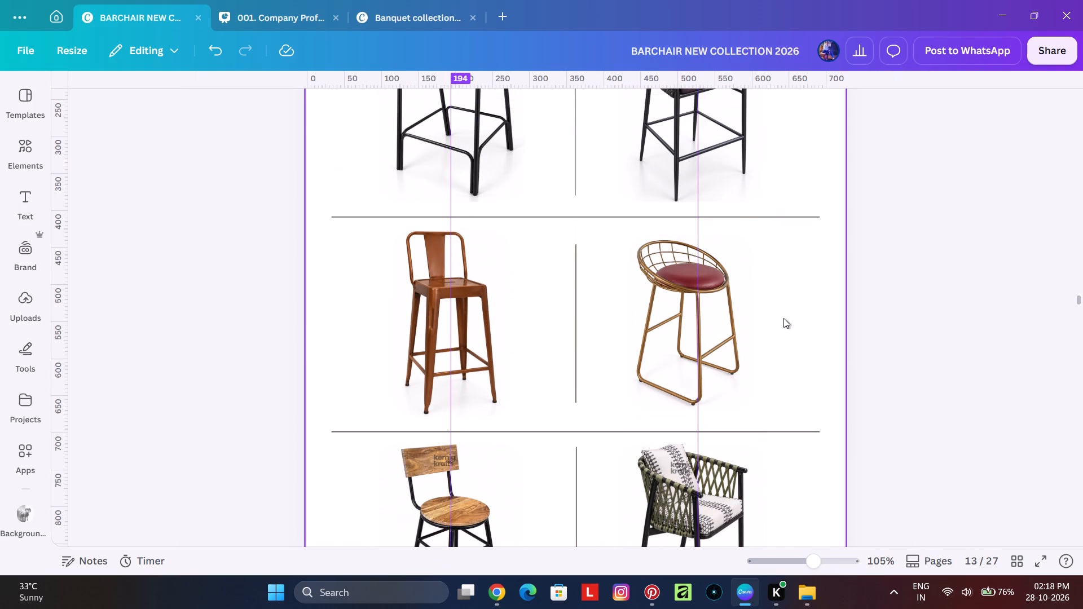
# Select all three chairs in page 13's second column and nudge them together until they are centred on the 527 px guide.
pyautogui.click(721, 299)
pyautogui.keyDown('shift'); pyautogui.click(743, 173); pyautogui.keyUp('shift')
pyautogui.keyDown('shift'); pyautogui.click(727, 479); pyautogui.keyUp('shift')
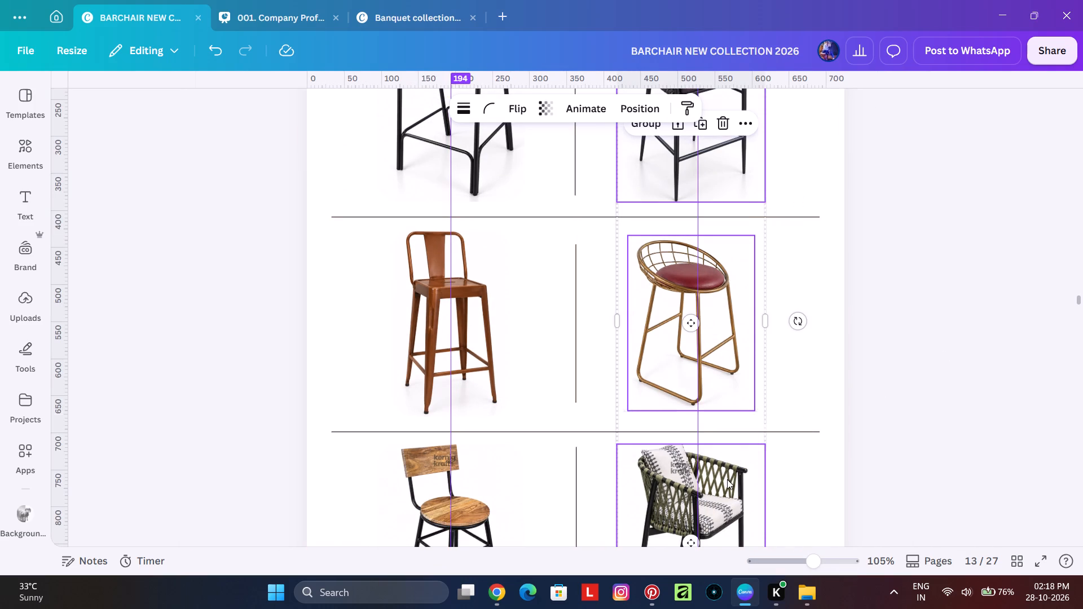
pyautogui.press('Right')
pyautogui.press('Right')
pyautogui.press('Right')
pyautogui.press('Right')
pyautogui.press('Right')
pyautogui.press('Left')
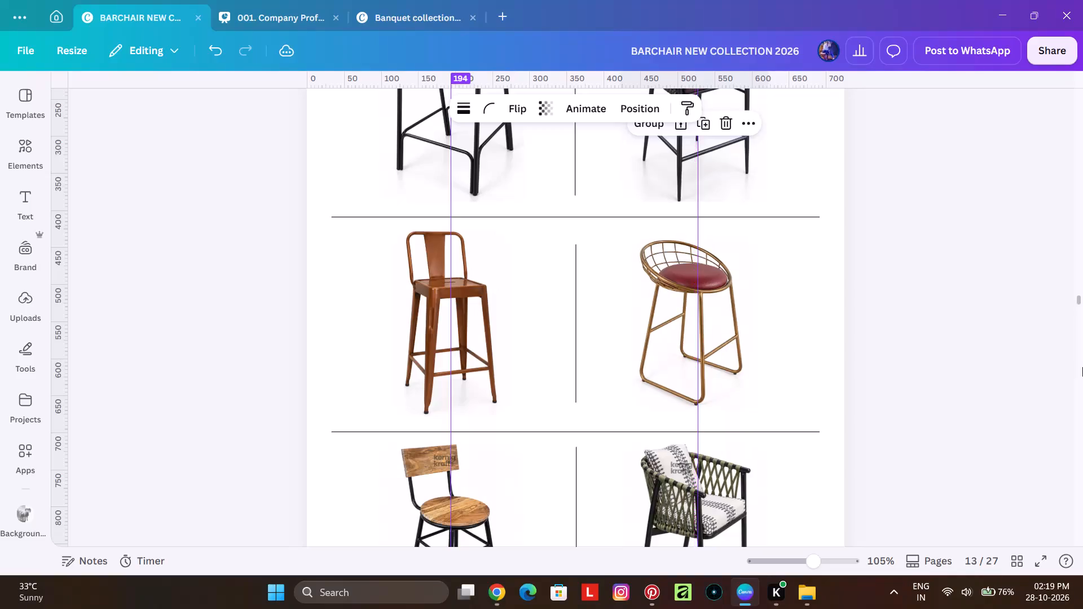
pyautogui.press('Left')
pyautogui.press('Left')
pyautogui.press('Left')
pyautogui.press('Left')
pyautogui.press('Left')
pyautogui.press('Left')
pyautogui.press('Left')
pyautogui.press('Left')
pyautogui.press('Left')
pyautogui.press('Left')
pyautogui.press('Right')
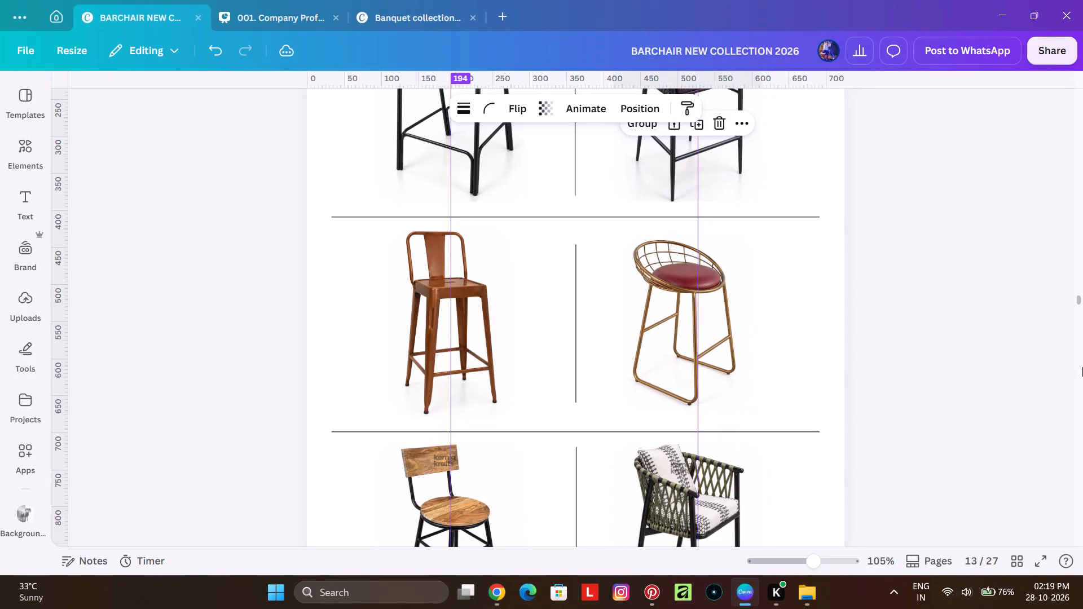
pyautogui.press('Right')
pyautogui.press('Right')
pyautogui.press('Right')
pyautogui.press('Right')
pyautogui.press('Right')
pyautogui.press('Right')
pyautogui.press('Right')
pyautogui.press('Right')
pyautogui.press('Right')
pyautogui.press('Right')
pyautogui.press('Right')
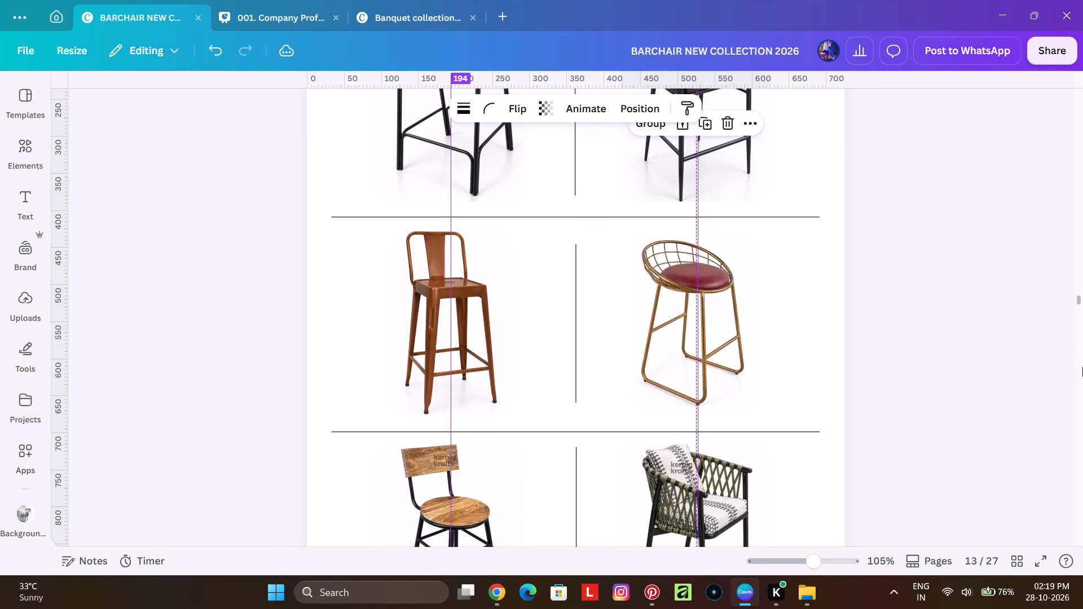
pyautogui.press('Right')
pyautogui.press('Right')
pyautogui.press('Left')
pyautogui.press('Left')
pyautogui.press('Right')
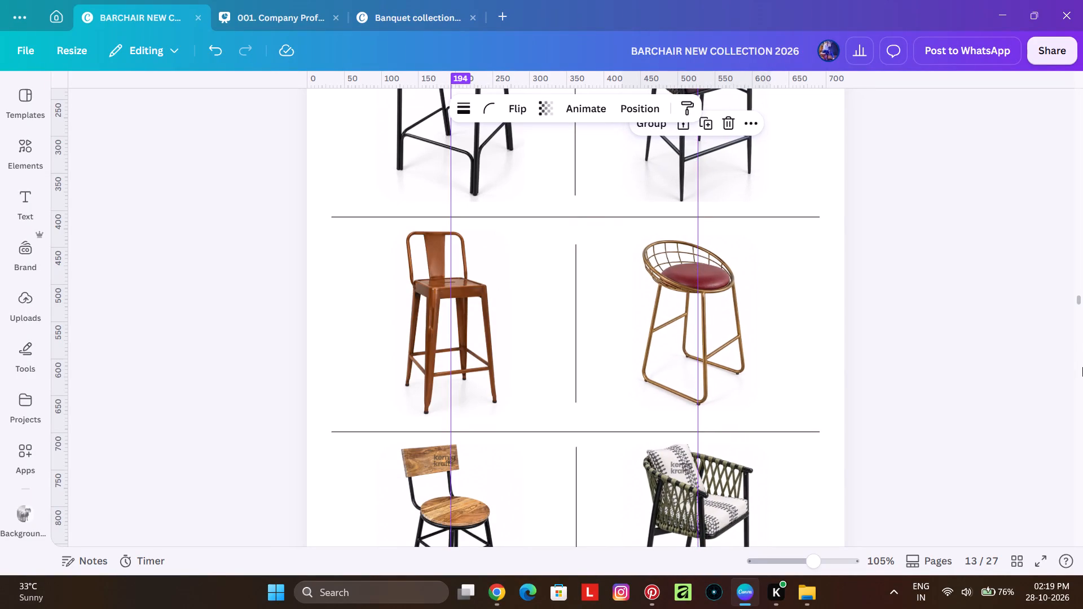
pyautogui.press('Right')
pyautogui.press('Right')
pyautogui.press('Right')
pyautogui.press('Left')
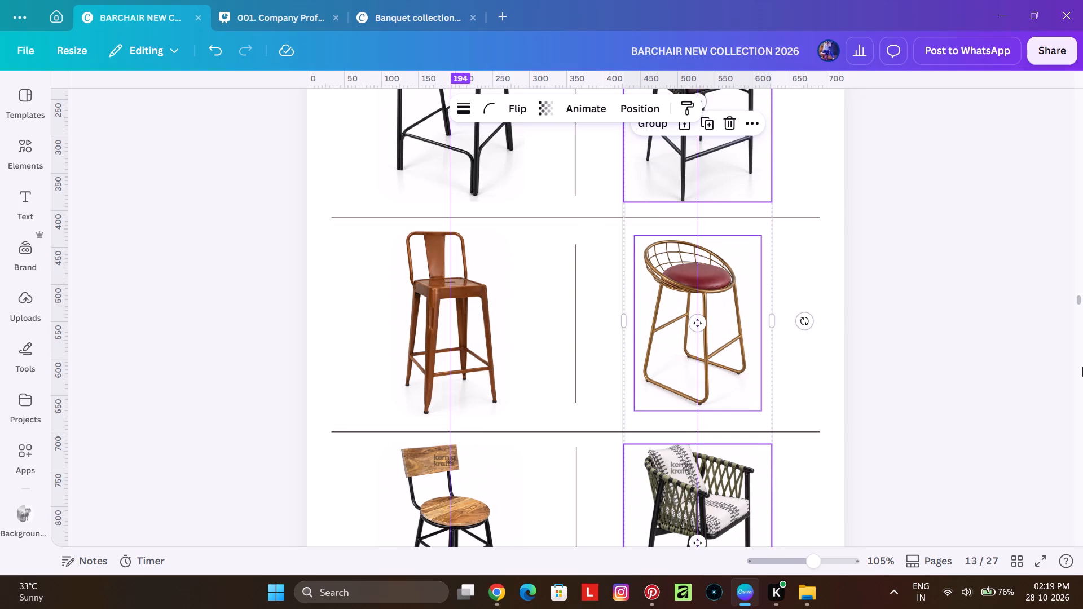
pyautogui.keyDown('ctrl'); pyautogui.scroll(-5, 1023, 254); pyautogui.keyUp('ctrl')
pyautogui.click(879, 263)
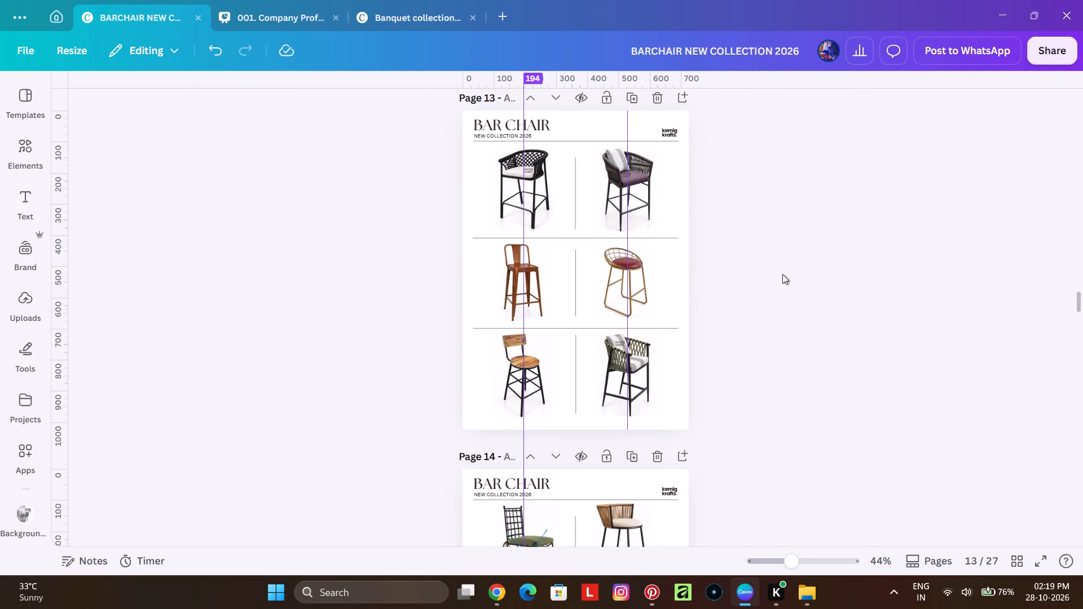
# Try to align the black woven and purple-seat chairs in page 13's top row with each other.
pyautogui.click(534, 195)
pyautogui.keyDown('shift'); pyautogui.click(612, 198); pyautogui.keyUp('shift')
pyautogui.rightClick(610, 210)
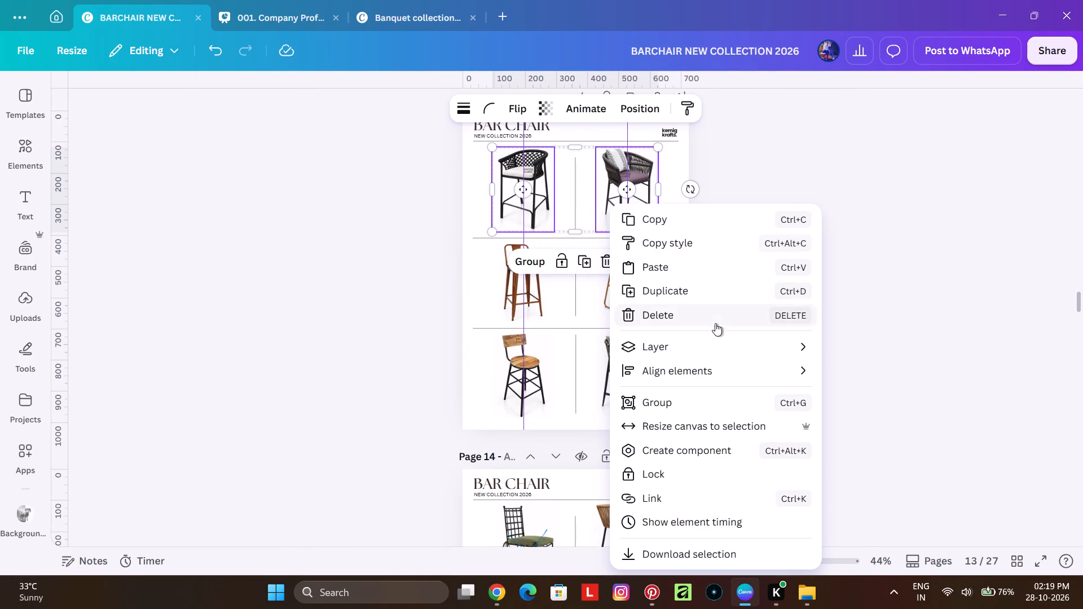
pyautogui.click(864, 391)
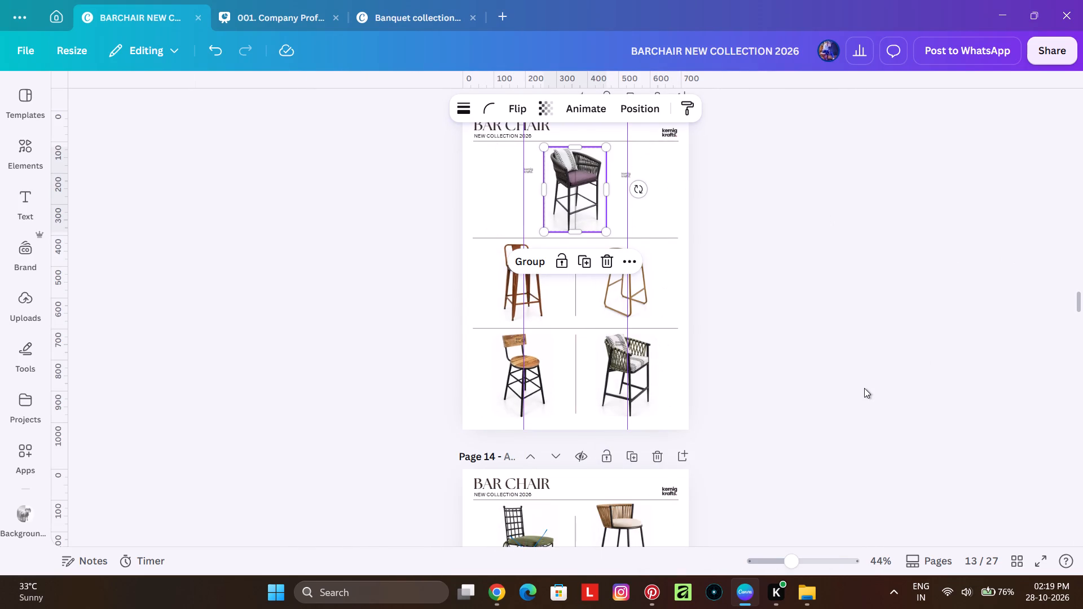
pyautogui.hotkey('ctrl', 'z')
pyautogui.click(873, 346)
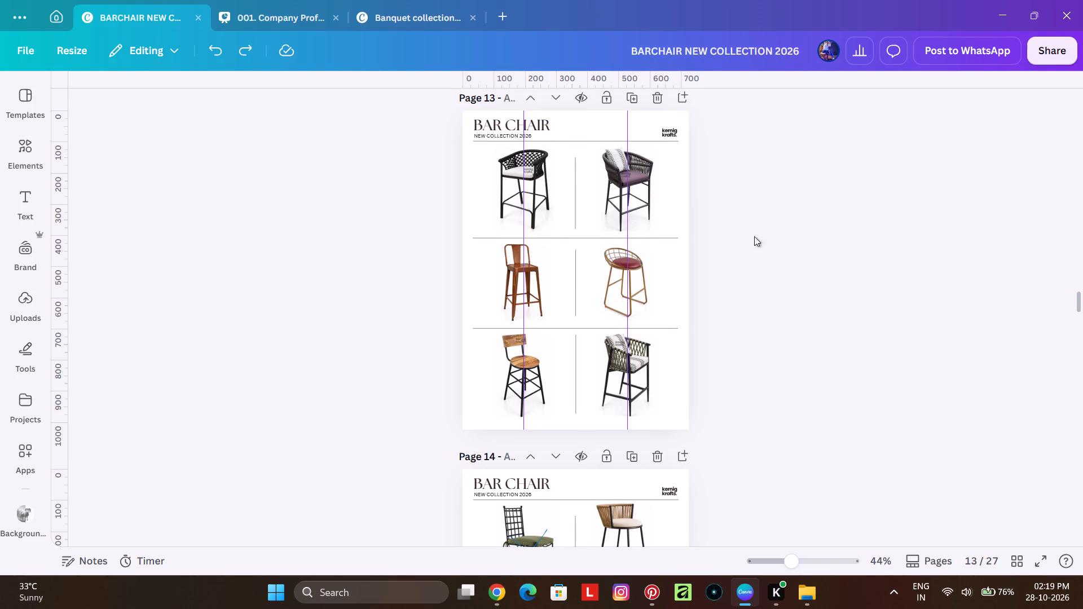
# Move the logo watermark on page 13's black woven chair to the middle of its white seat, centred on the 194 px guide.
pyautogui.keyDown('ctrl'); pyautogui.scroll(7, 620, 267); pyautogui.keyUp('ctrl')
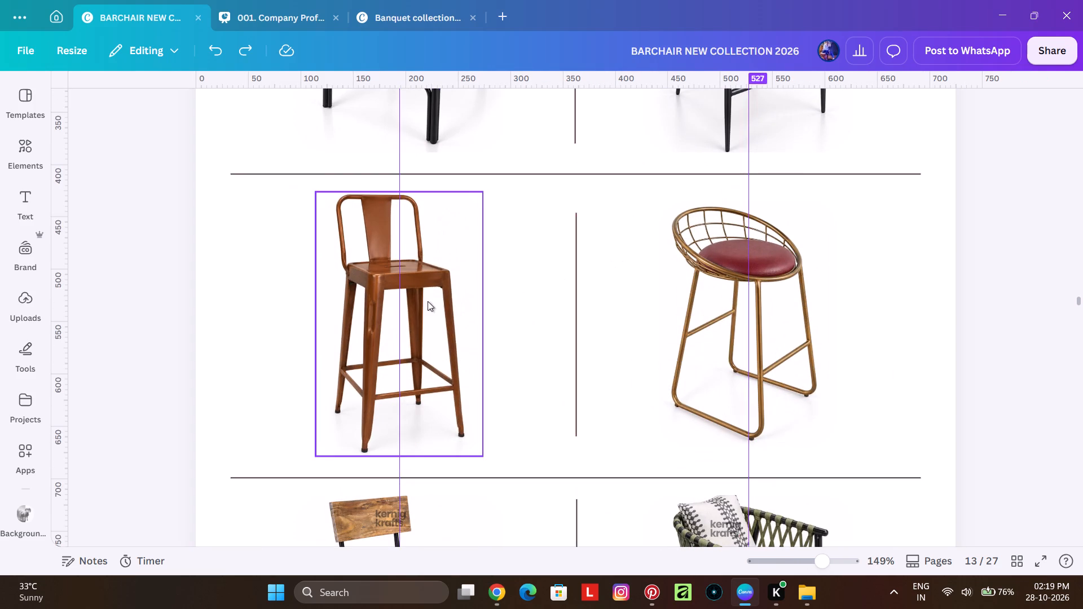
pyautogui.scroll(3, 421, 300)
pyautogui.scroll(1, 433, 236)
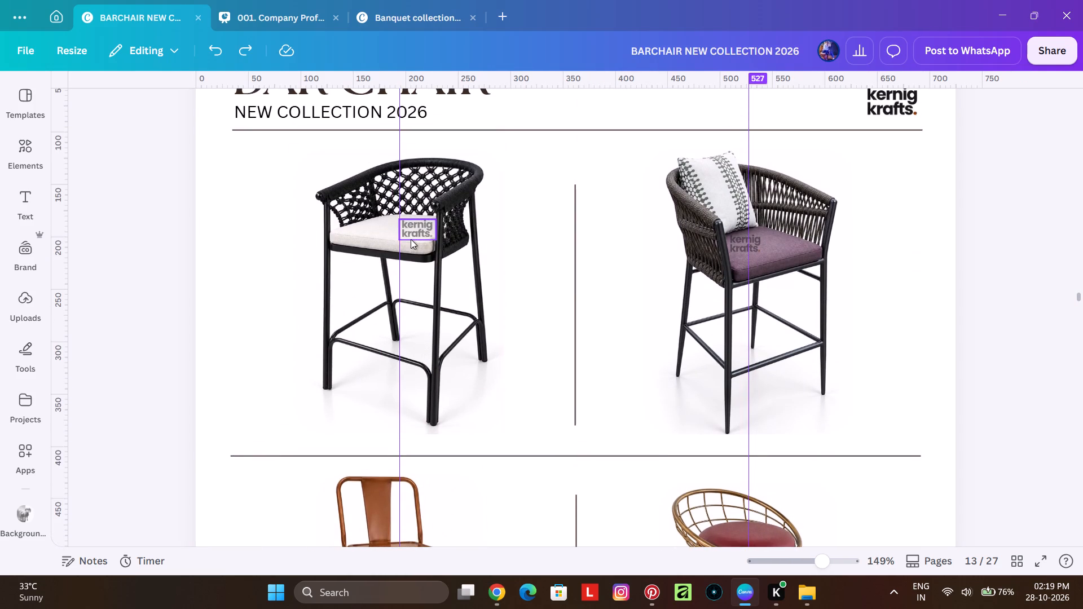
pyautogui.keyDown('ctrl'); pyautogui.scroll(4, 411, 239); pyautogui.keyUp('ctrl')
pyautogui.moveTo(390, 225); pyautogui.dragTo(354, 221)
# Shift the logo watermark on page 13's purple-seat chair so it is centred on the 527 px guide.
pyautogui.keyDown('ctrl'); pyautogui.scroll(-2, 400, 231); pyautogui.keyUp('ctrl')
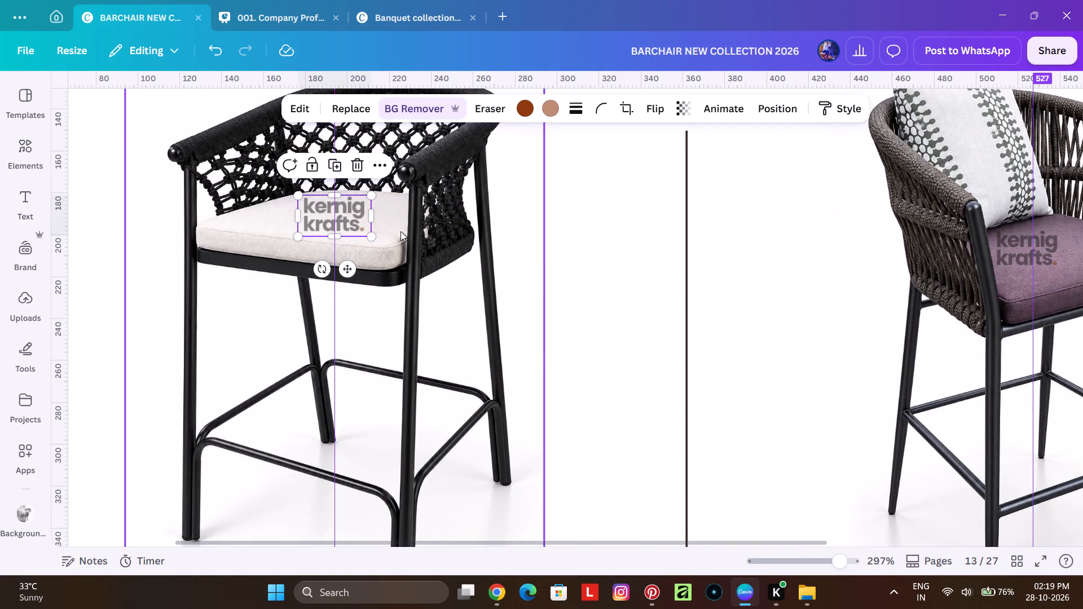
pyautogui.keyDown('ctrl'); pyautogui.scroll(-1, 400, 231); pyautogui.keyUp('ctrl')
pyautogui.click(781, 244)
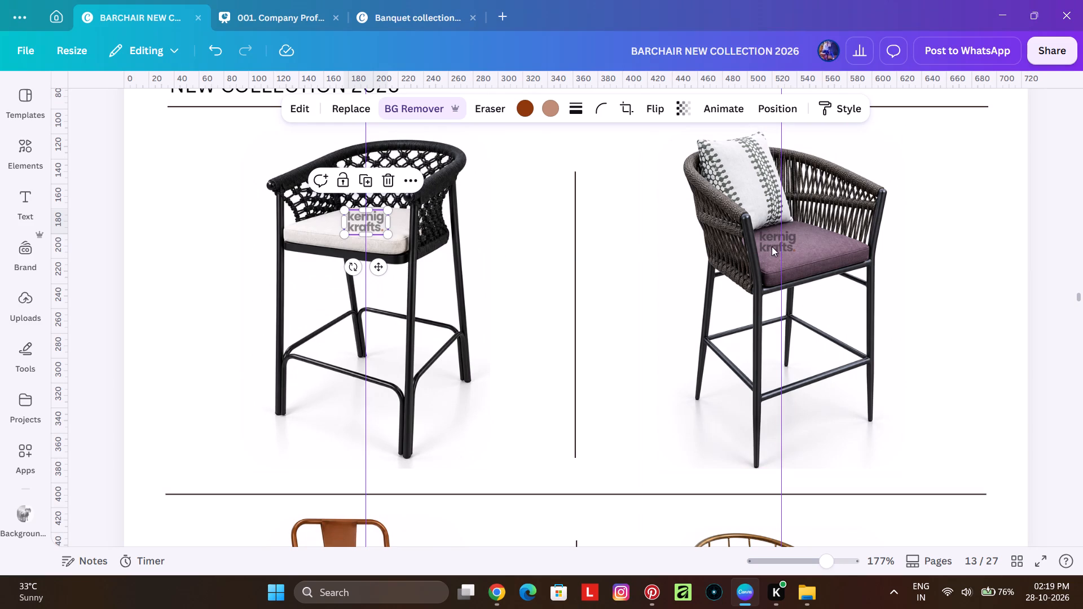
pyautogui.moveTo(773, 246); pyautogui.dragTo(782, 246)
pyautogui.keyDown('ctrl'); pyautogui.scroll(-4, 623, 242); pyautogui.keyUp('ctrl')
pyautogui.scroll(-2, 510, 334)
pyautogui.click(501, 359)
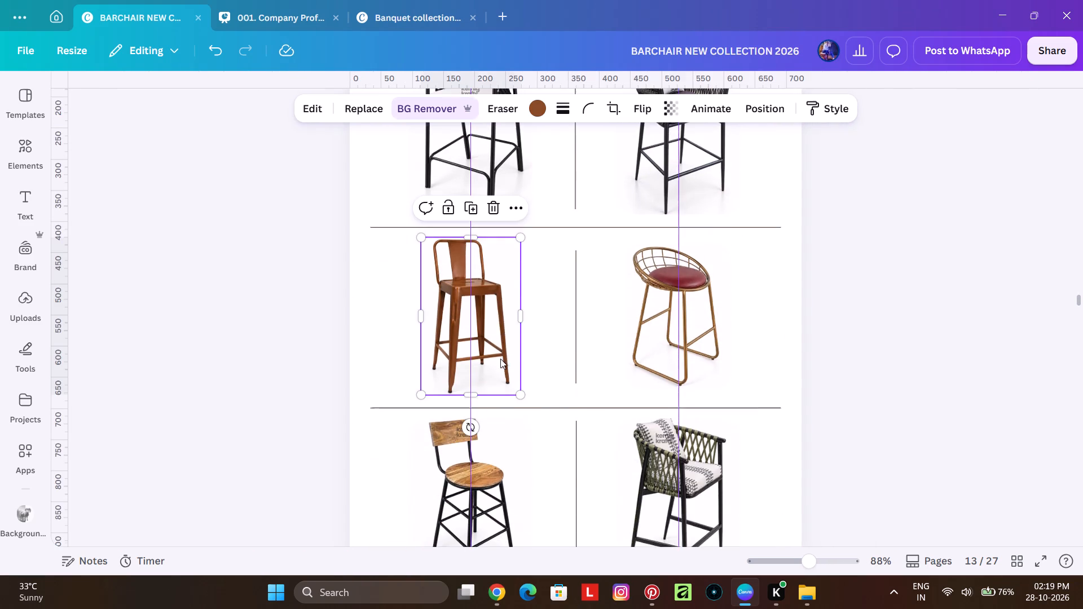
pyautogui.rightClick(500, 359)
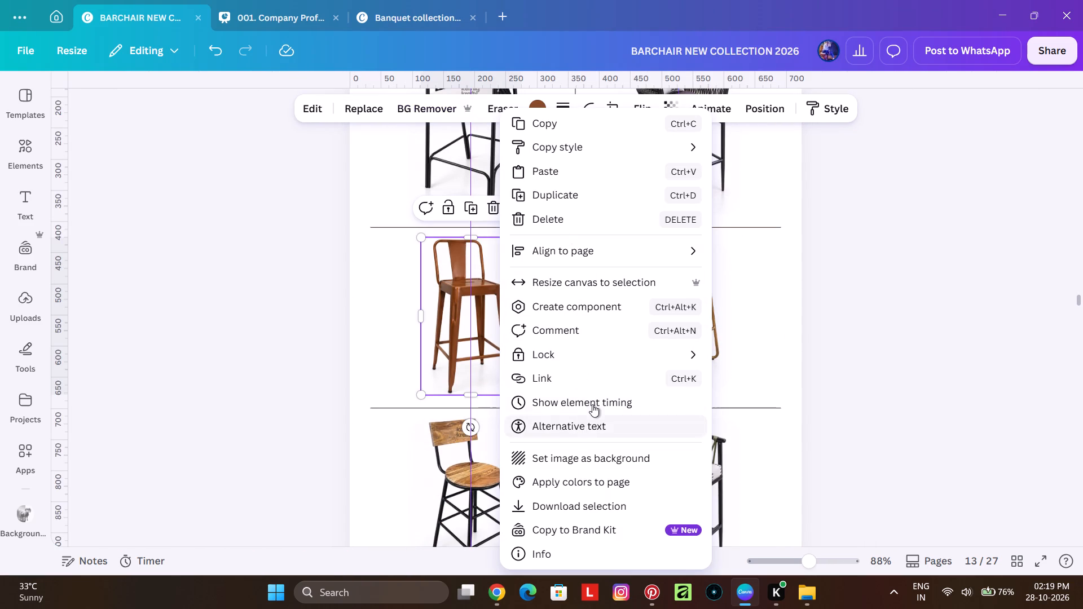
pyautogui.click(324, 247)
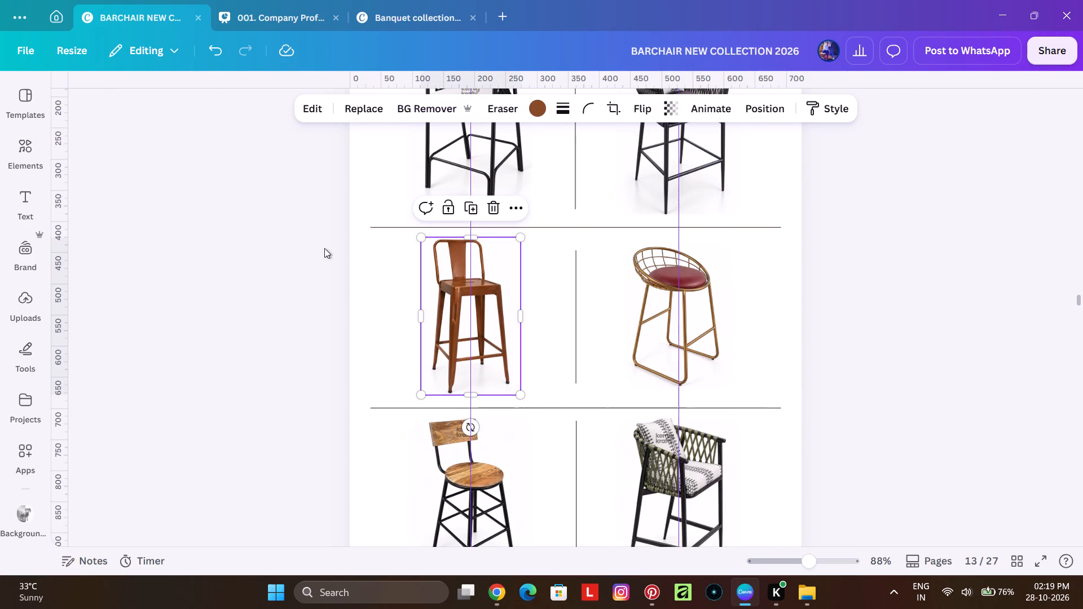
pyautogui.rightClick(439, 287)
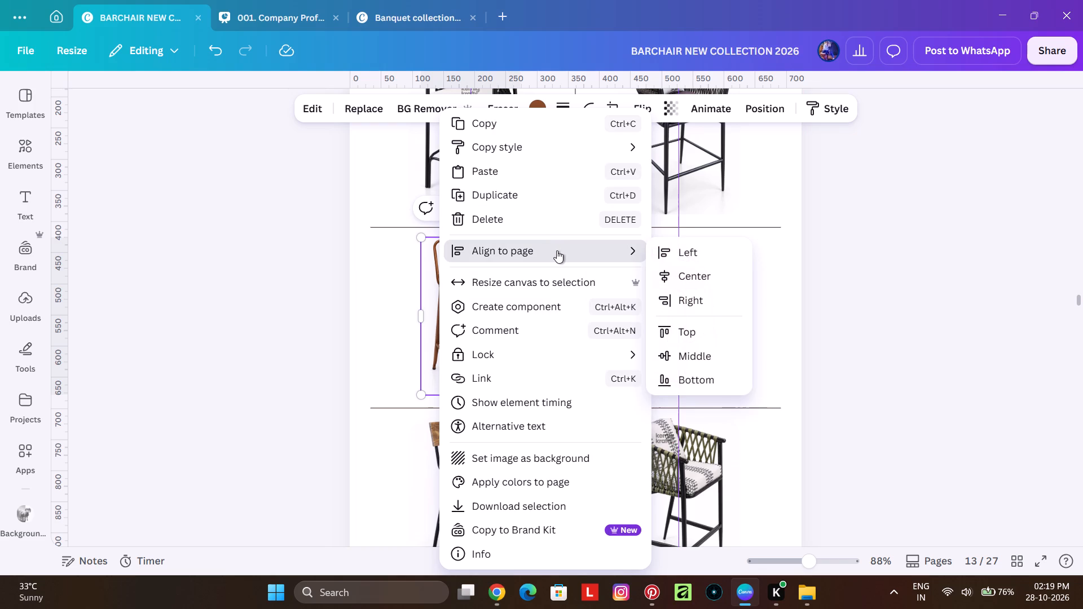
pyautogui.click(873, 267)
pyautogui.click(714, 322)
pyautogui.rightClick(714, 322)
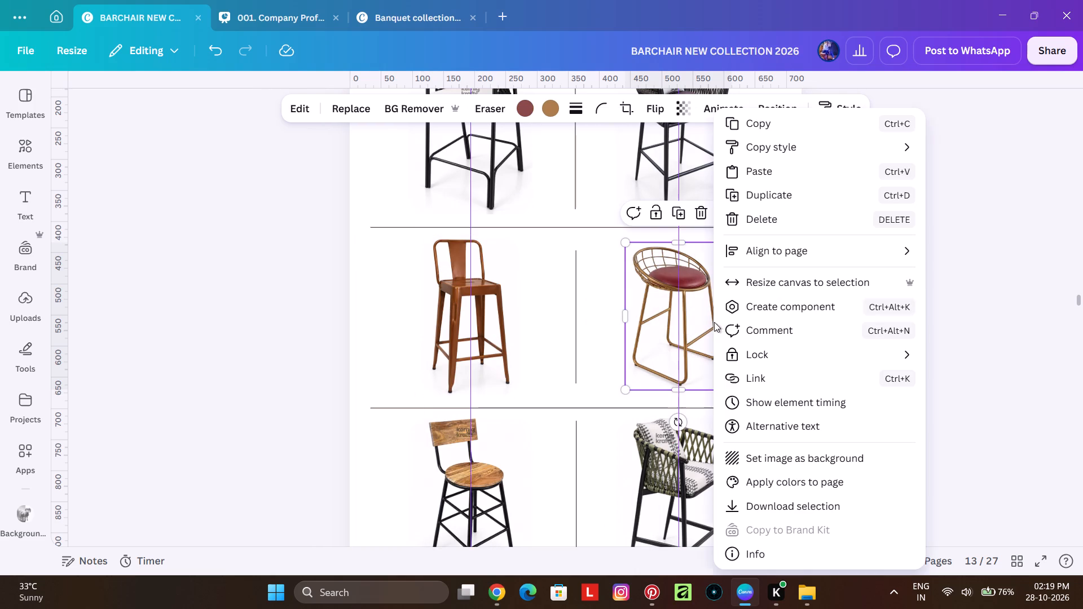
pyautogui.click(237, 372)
# Move the logo watermark on page 13's wooden-back chair to the middle of its backrest.
pyautogui.scroll(-2, 377, 384)
pyautogui.keyDown('ctrl'); pyautogui.scroll(6, 450, 333); pyautogui.keyUp('ctrl')
pyautogui.click(331, 237)
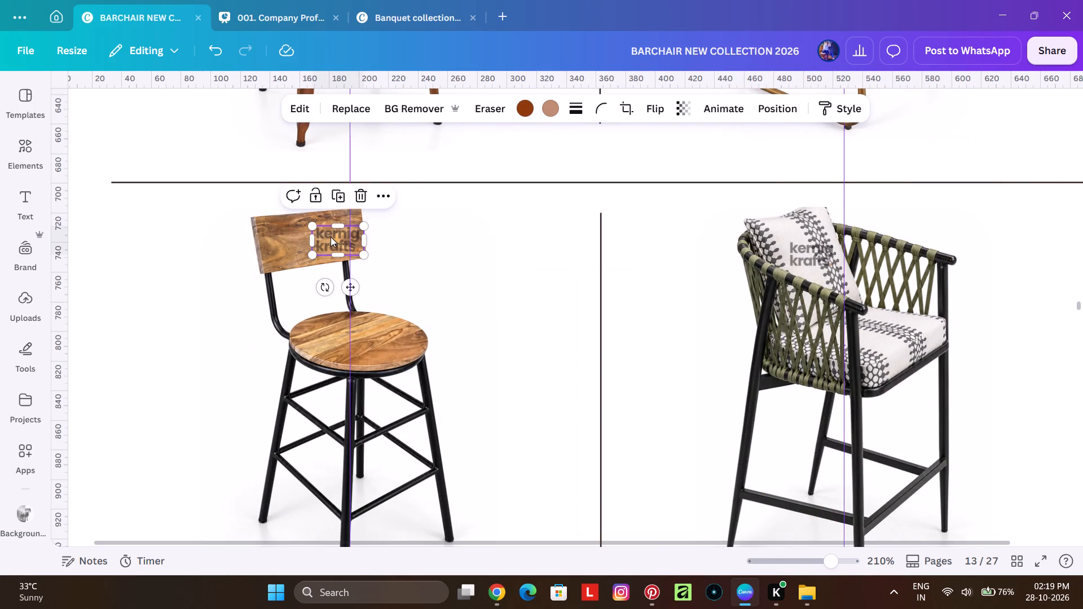
pyautogui.moveTo(334, 238); pyautogui.dragTo(309, 238)
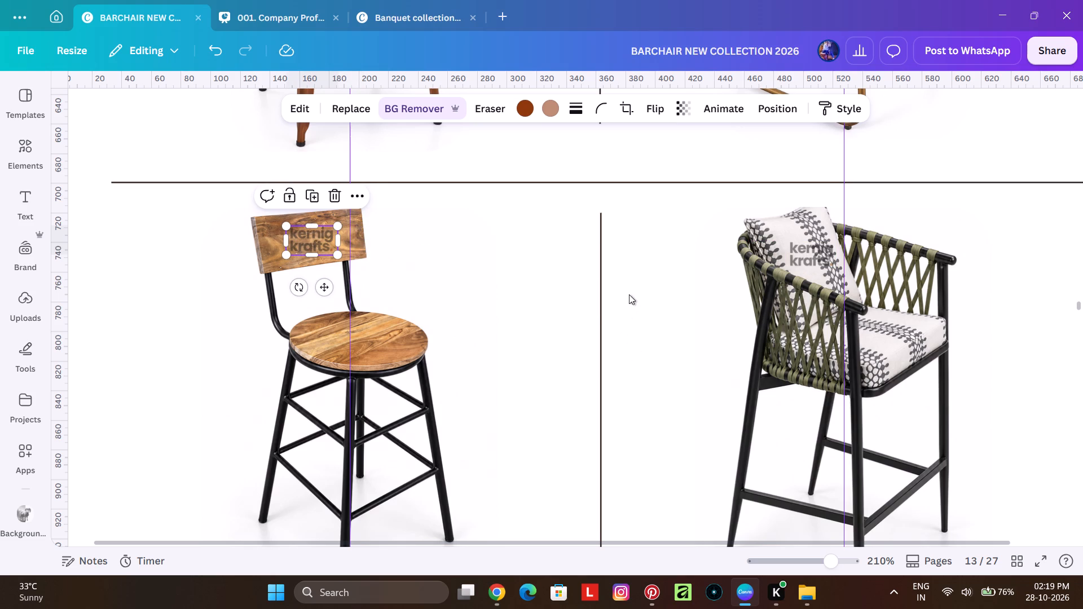
# Duplicate the wooden-back chair's logo watermark and place the copy on the seat of page 13's copper metal chair.
pyautogui.scroll(1, 629, 294)
pyautogui.click(312, 266)
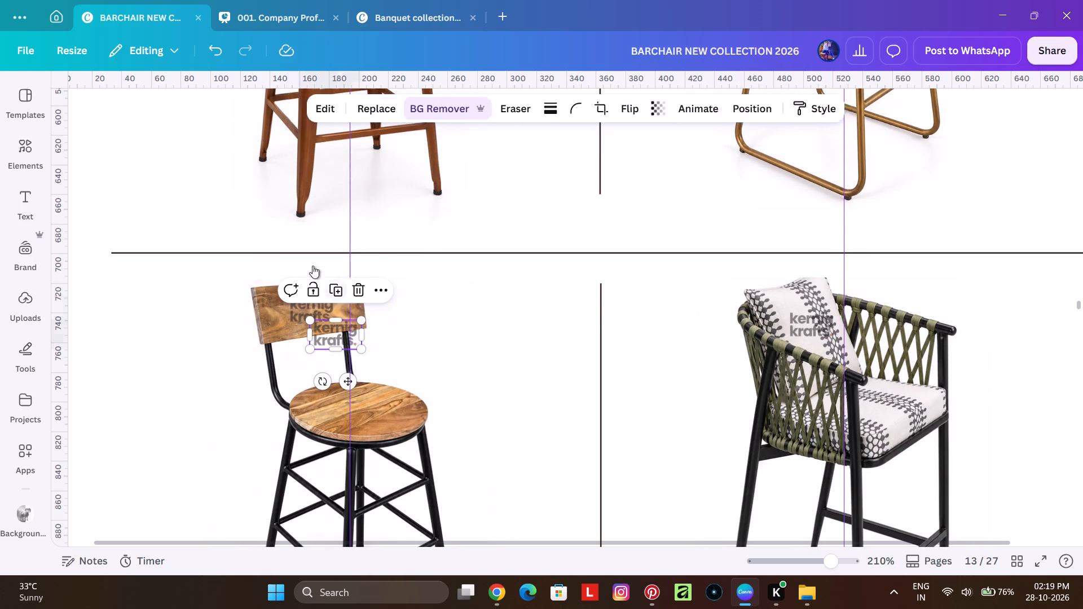
pyautogui.moveTo(341, 332); pyautogui.dragTo(412, 293)
pyautogui.scroll(5, 412, 293)
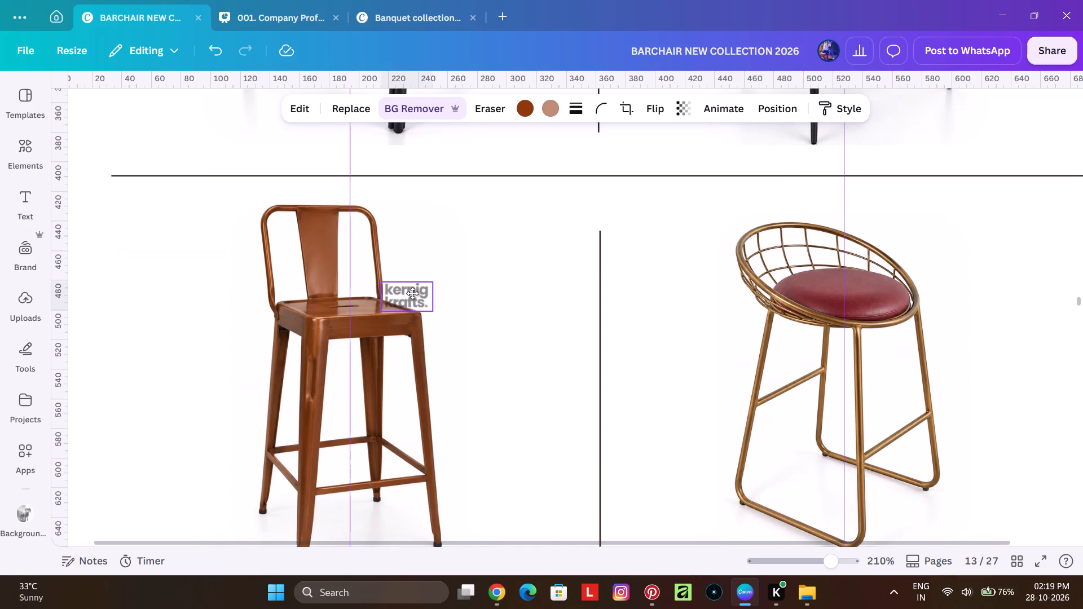
pyautogui.moveTo(412, 293); pyautogui.dragTo(339, 301)
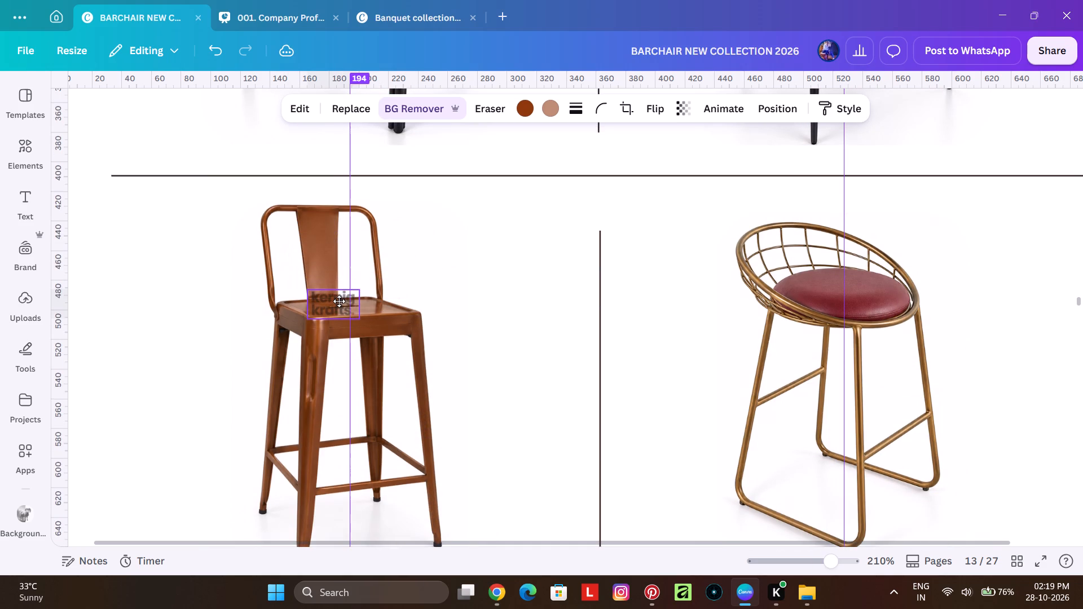
pyautogui.moveTo(339, 301); pyautogui.dragTo(340, 302)
# Duplicate the copper chair's logo watermark and place the copy on the gold wire-back chair's red seat, centred on the 527 px guide.
pyautogui.click(333, 259)
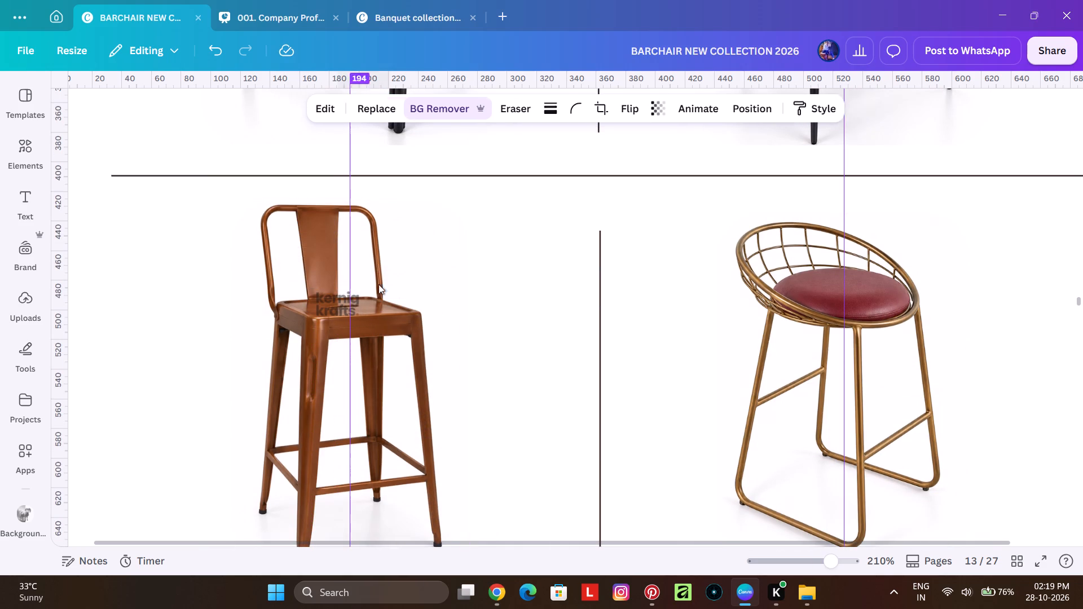
pyautogui.keyDown('ctrl'); pyautogui.scroll(-5, 393, 290); pyautogui.keyUp('ctrl')
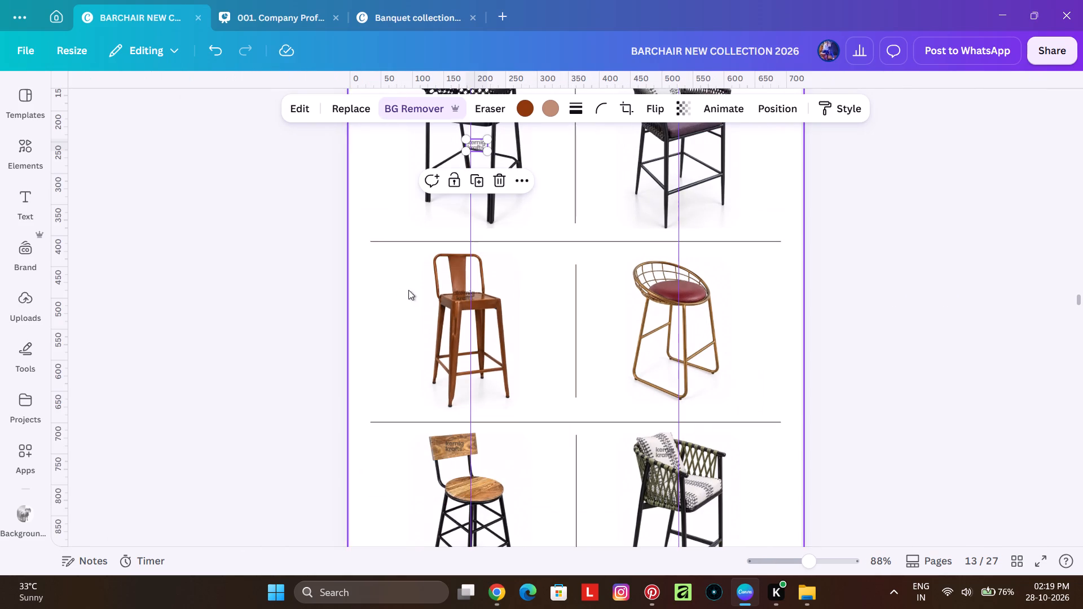
pyautogui.scroll(-5, 530, 307)
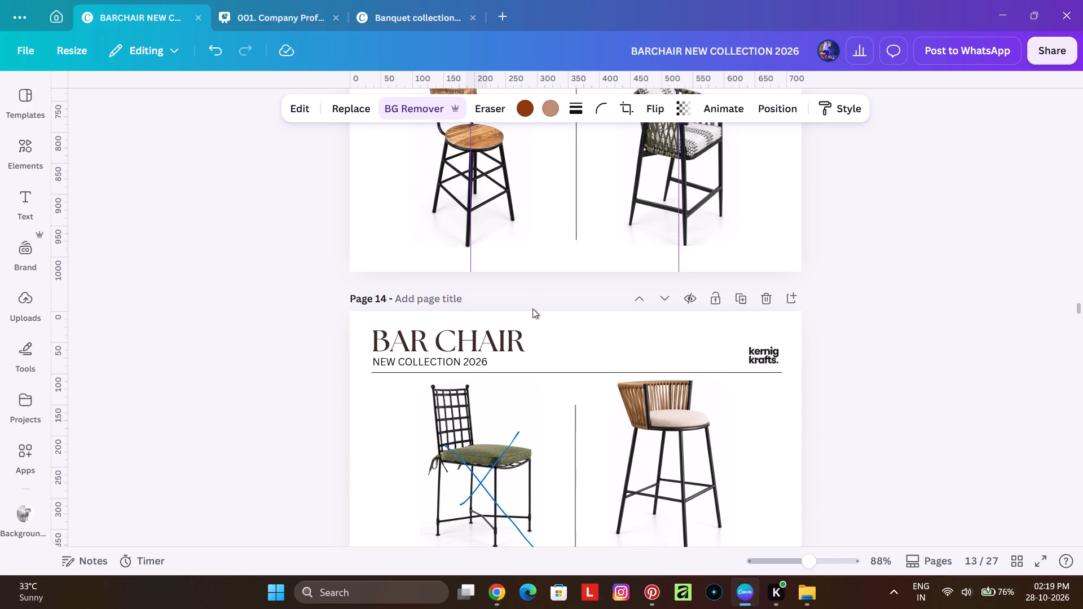
pyautogui.scroll(12, 533, 310)
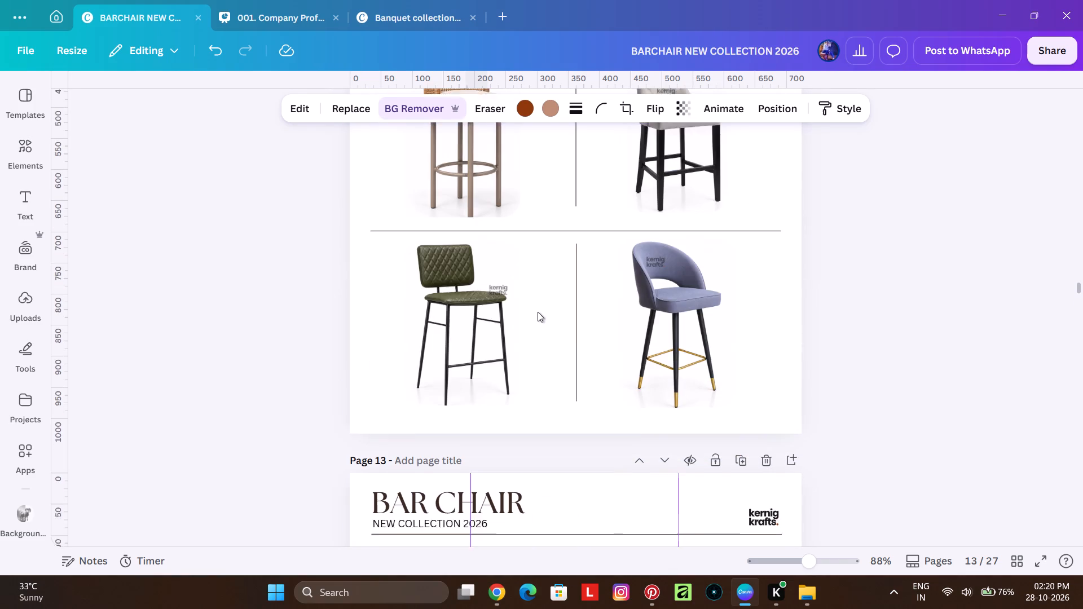
pyautogui.scroll(-6, 538, 312)
pyautogui.keyDown('ctrl'); pyautogui.scroll(2, 499, 253); pyautogui.keyUp('ctrl')
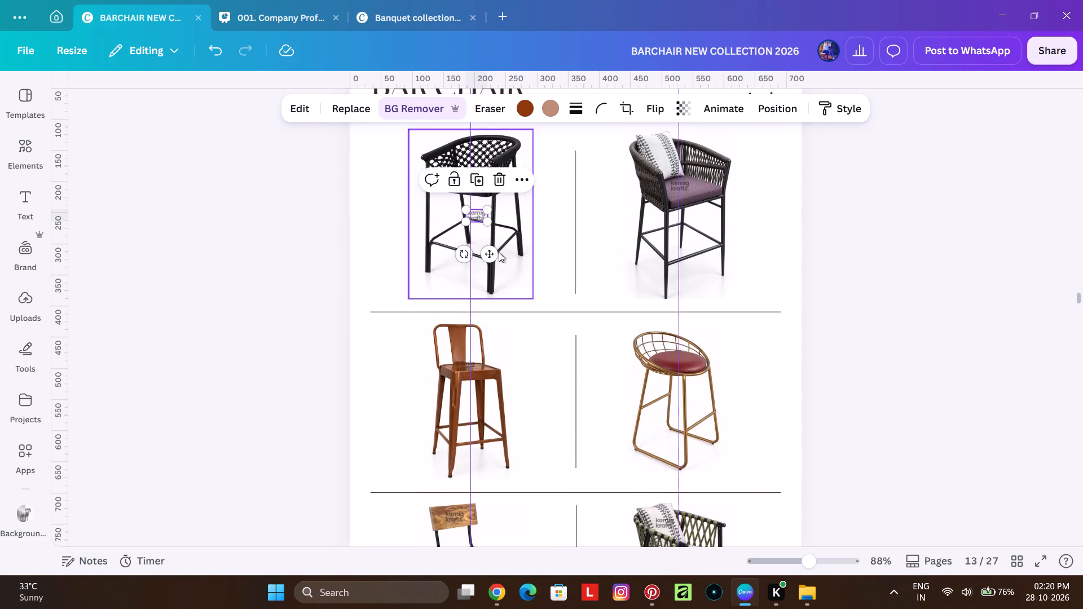
pyautogui.keyDown('ctrl'); pyautogui.scroll(1, 499, 252); pyautogui.keyUp('ctrl')
pyautogui.scroll(2, 451, 239)
pyautogui.moveTo(408, 332); pyautogui.dragTo(555, 330)
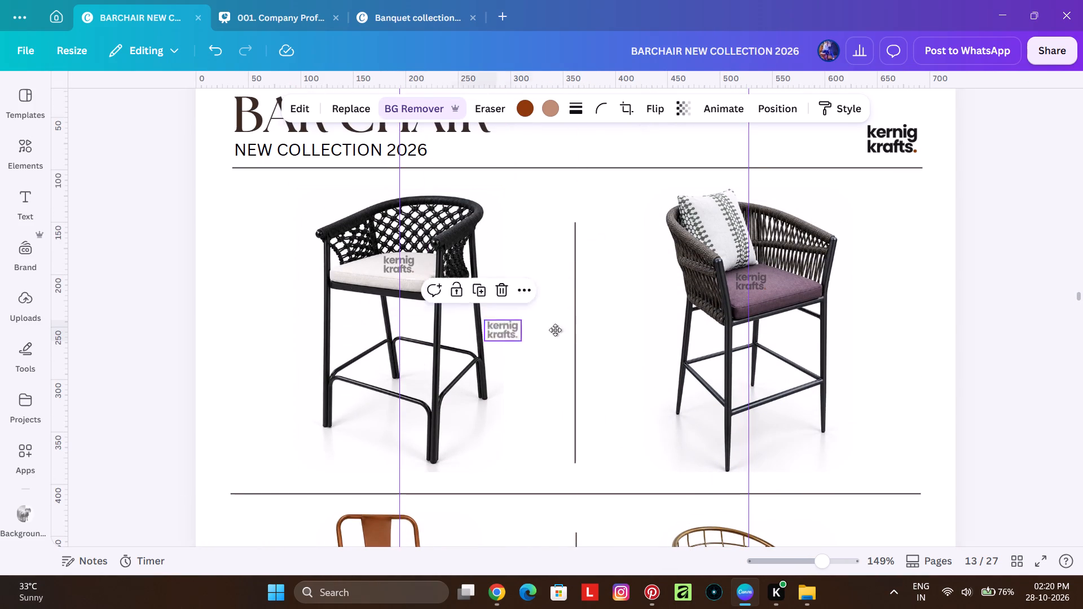
pyautogui.moveTo(555, 330); pyautogui.dragTo(747, 364)
pyautogui.scroll(-3, 590, 326)
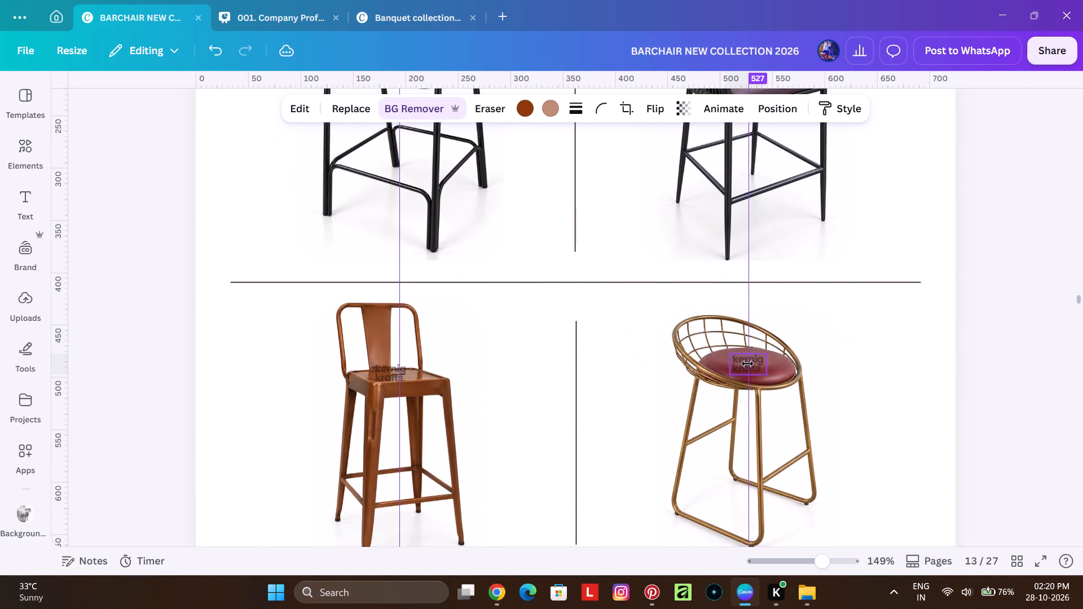
pyautogui.moveTo(747, 364); pyautogui.dragTo(749, 357)
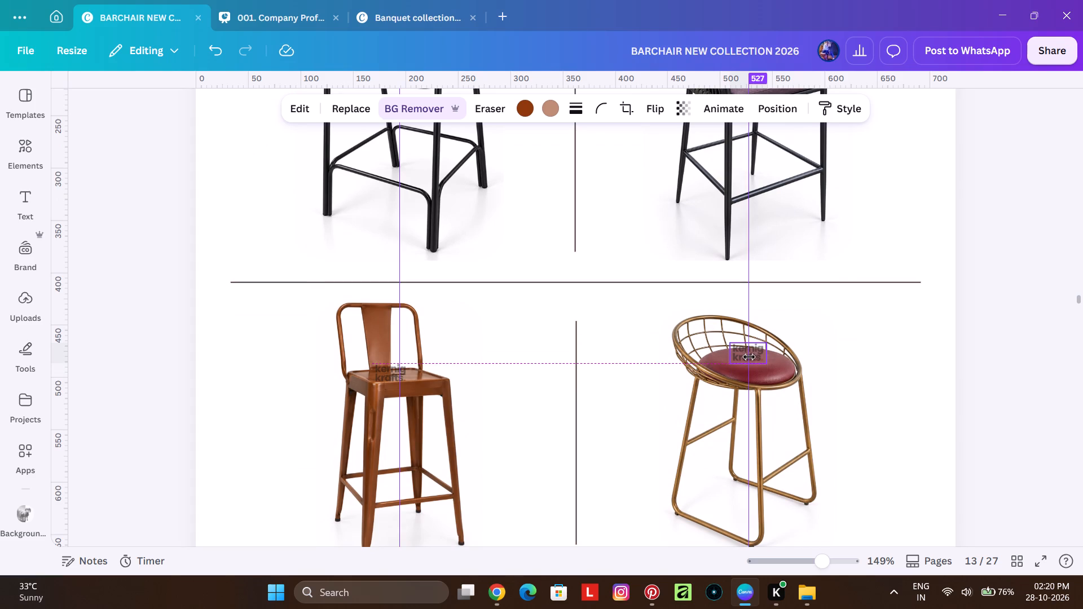
# Nudge the logo watermark on the gold wire-back chair's red seat slightly lower along the 527 px guide on page 13.
pyautogui.moveTo(749, 357); pyautogui.dragTo(749, 359)
pyautogui.keyDown('ctrl'); pyautogui.scroll(-3, 763, 383); pyautogui.keyUp('ctrl')
pyautogui.click(907, 396)
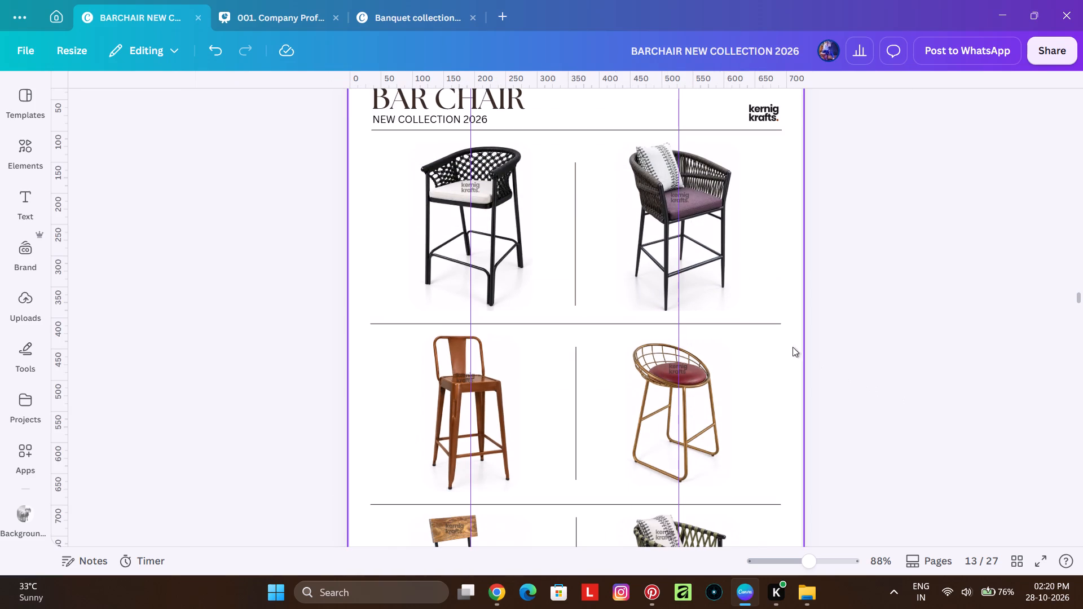
# Delete the crossed-out green-cushion chair on page 14 together with its two blue cross-out strokes.
pyautogui.scroll(-9, 642, 297)
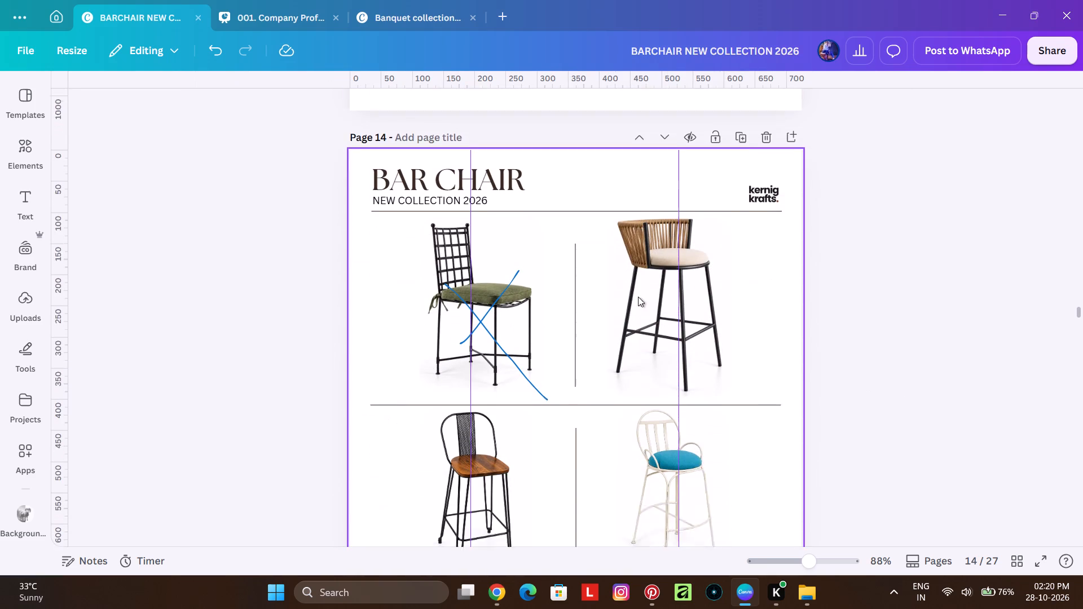
pyautogui.click(465, 213)
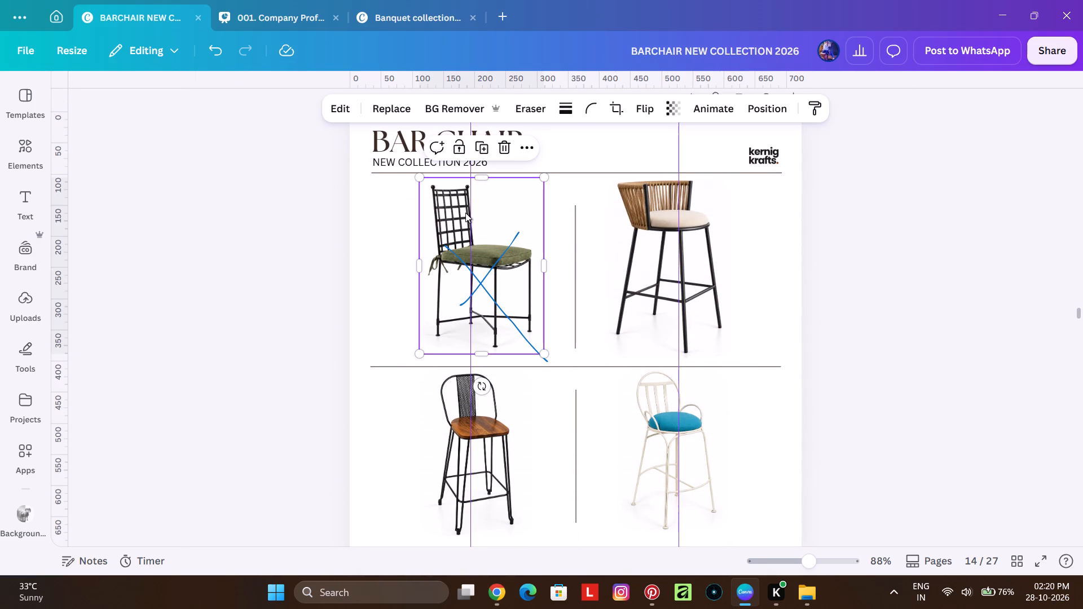
pyautogui.press('BackSpace')
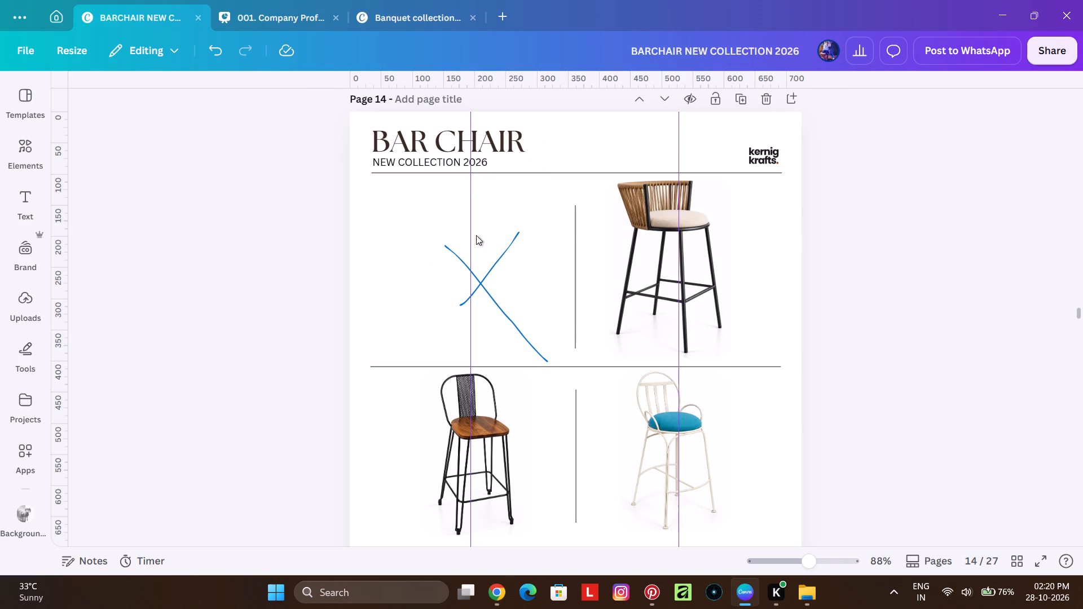
pyautogui.click(489, 255)
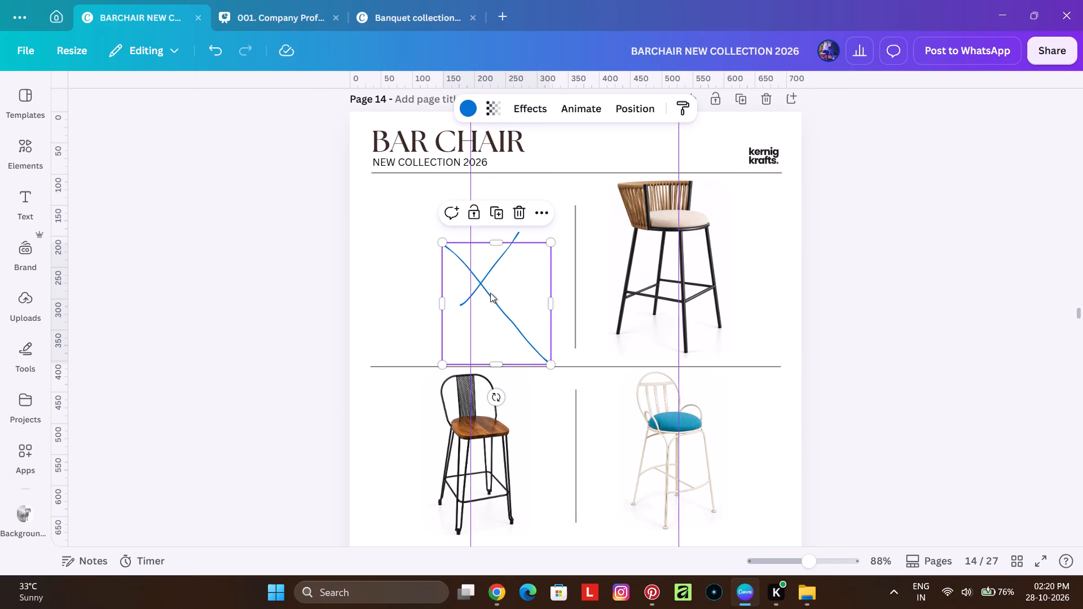
pyautogui.press('BackSpace')
pyautogui.click(490, 293)
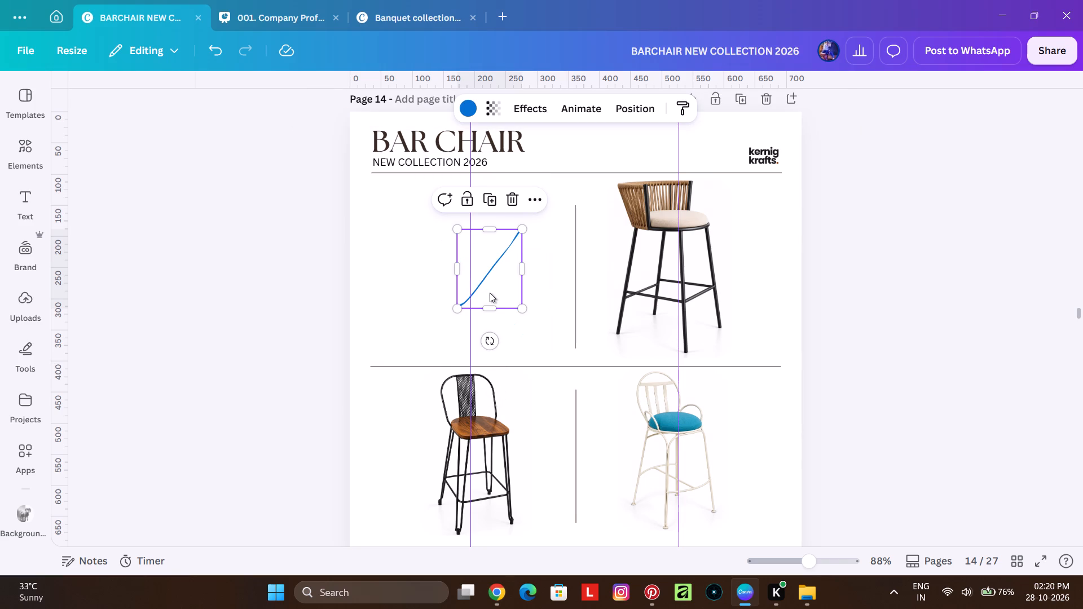
pyautogui.press('BackSpace')
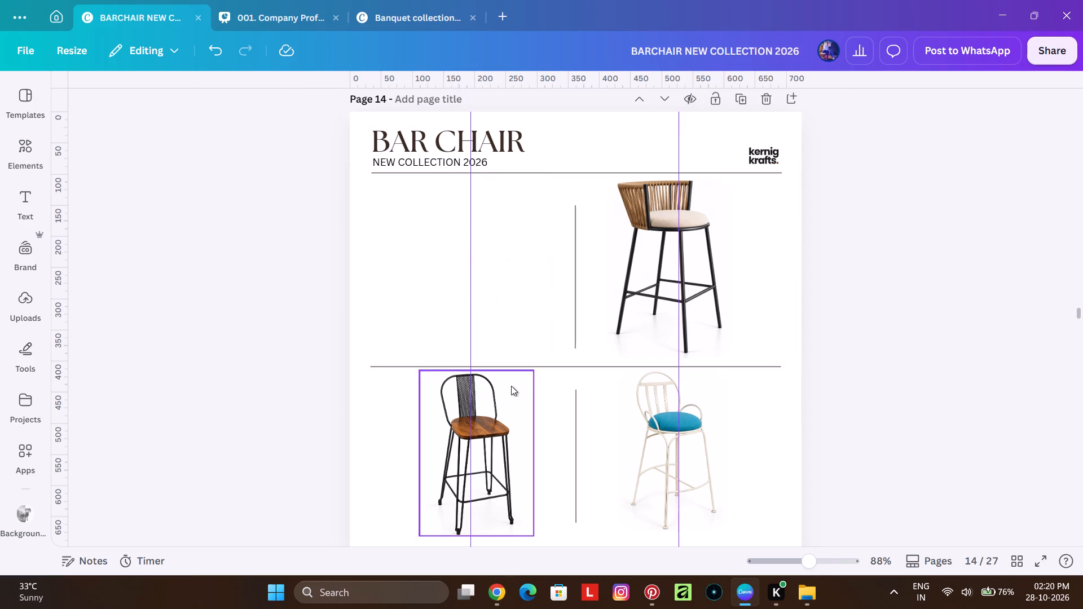
# Fully lock page 13 against editing.
pyautogui.scroll(2, 602, 363)
pyautogui.keyDown('ctrl'); pyautogui.scroll(4, 614, 364); pyautogui.keyUp('ctrl')
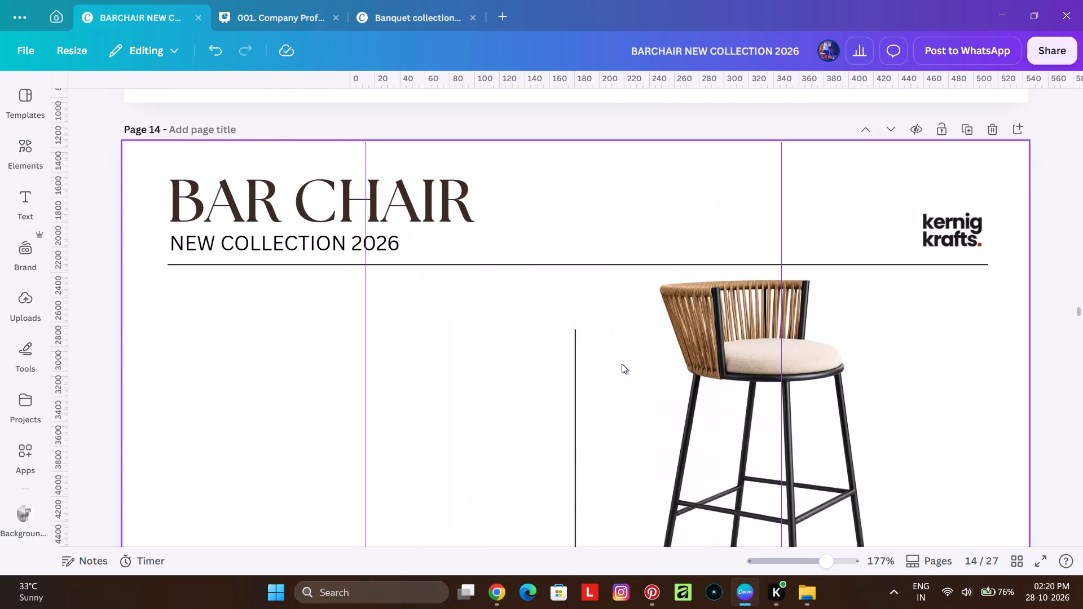
pyautogui.keyDown('ctrl'); pyautogui.scroll(-4, 767, 524); pyautogui.keyUp('ctrl')
pyautogui.keyDown('ctrl'); pyautogui.scroll(-2, 626, 420); pyautogui.keyUp('ctrl')
pyautogui.scroll(2, 613, 407)
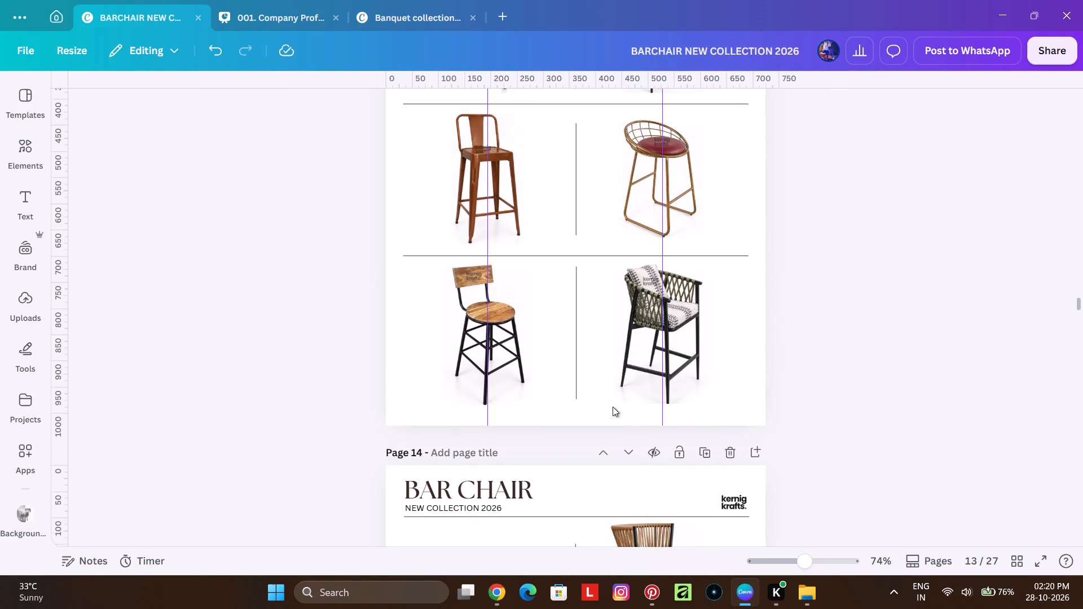
pyautogui.scroll(3, 613, 407)
pyautogui.scroll(2, 636, 289)
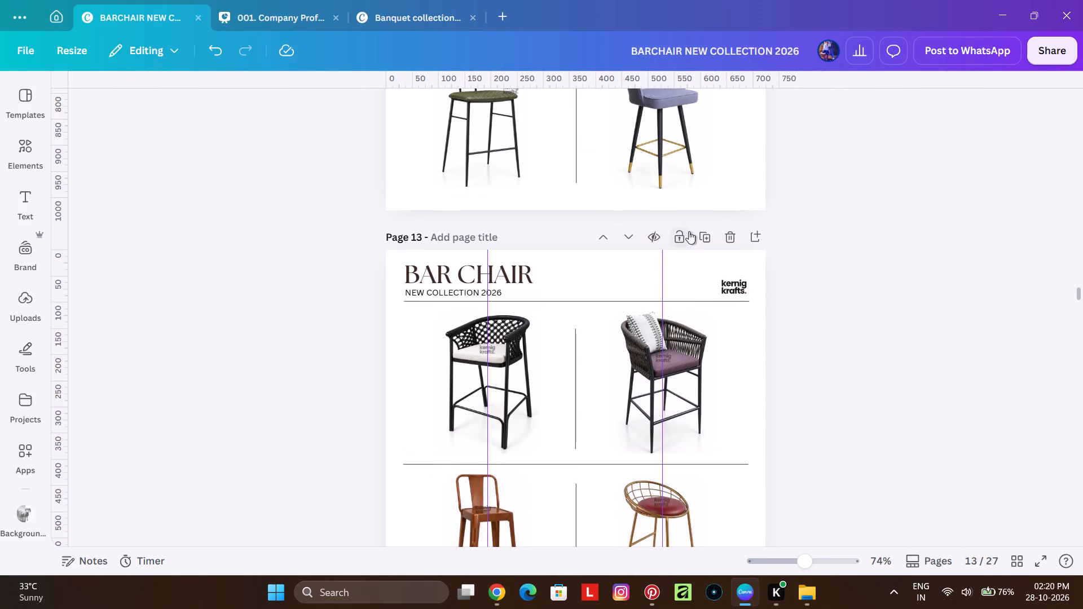
pyautogui.click(675, 233)
pyautogui.click(676, 233)
pyautogui.click(853, 316)
# Fully lock page 12, the page with the teal and blue upholstered chairs.
pyautogui.scroll(-2, 724, 363)
pyautogui.scroll(6, 705, 428)
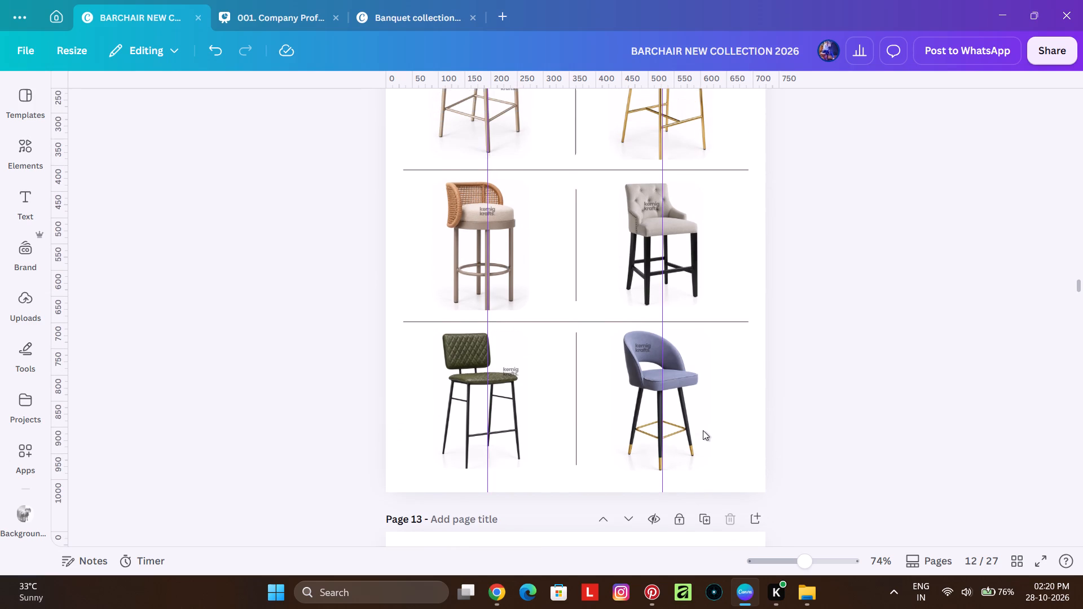
pyautogui.scroll(3, 703, 430)
pyautogui.scroll(-2, 703, 430)
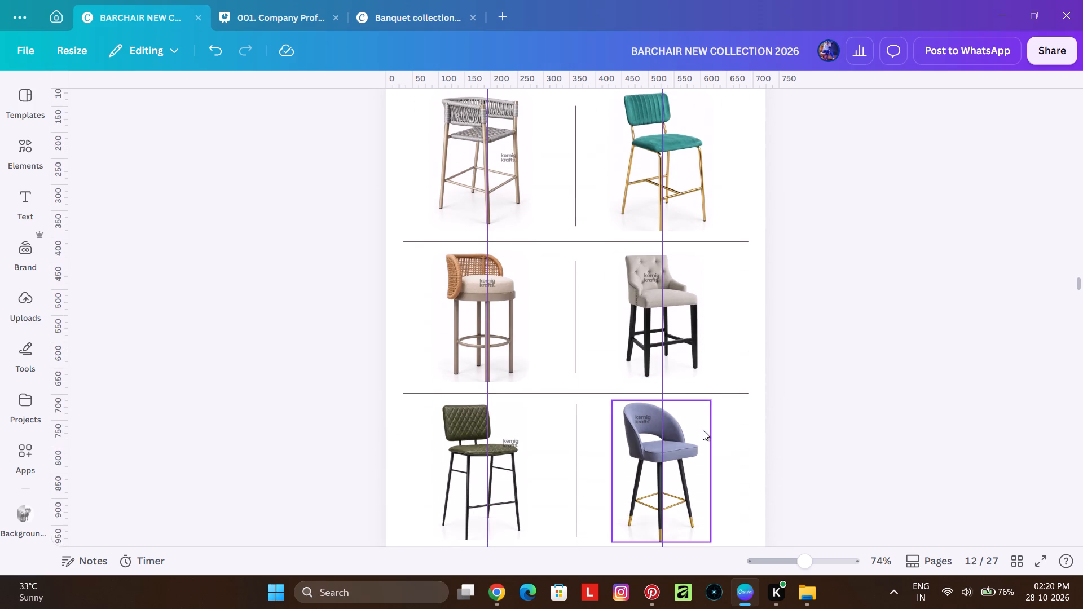
pyautogui.scroll(4, 703, 430)
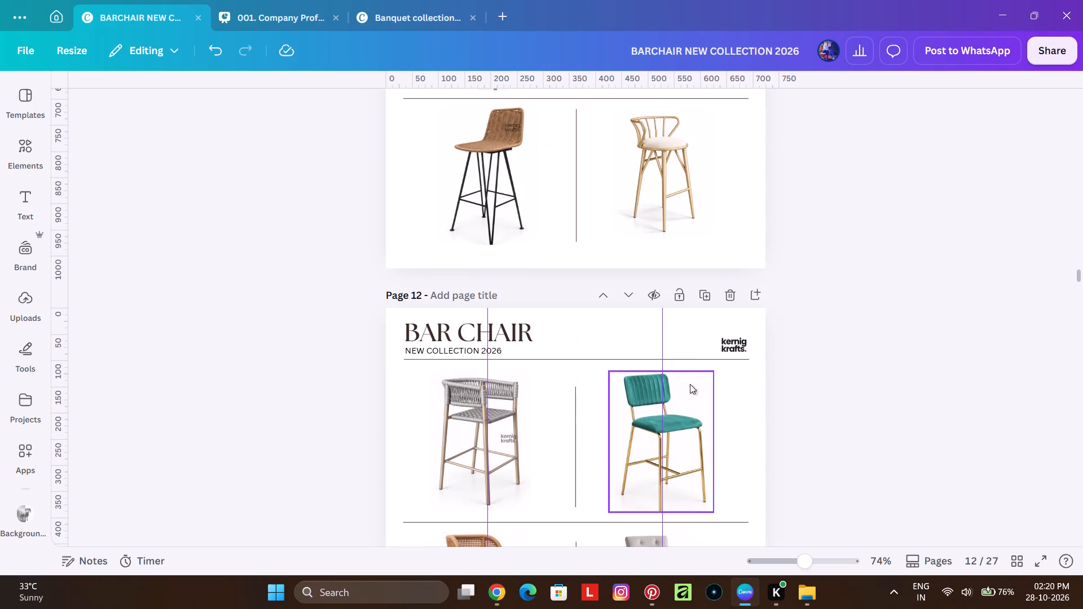
pyautogui.doubleClick(681, 302)
# Fully lock page 11, the page starting with the cream-seat and brown leather chairs.
pyautogui.scroll(4, 694, 358)
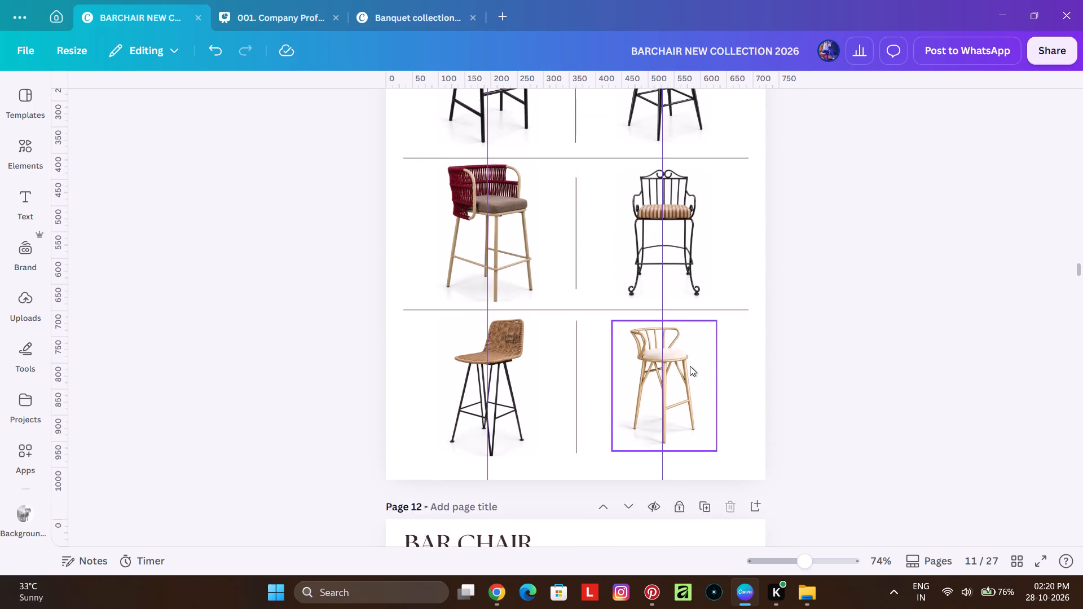
pyautogui.scroll(1, 690, 366)
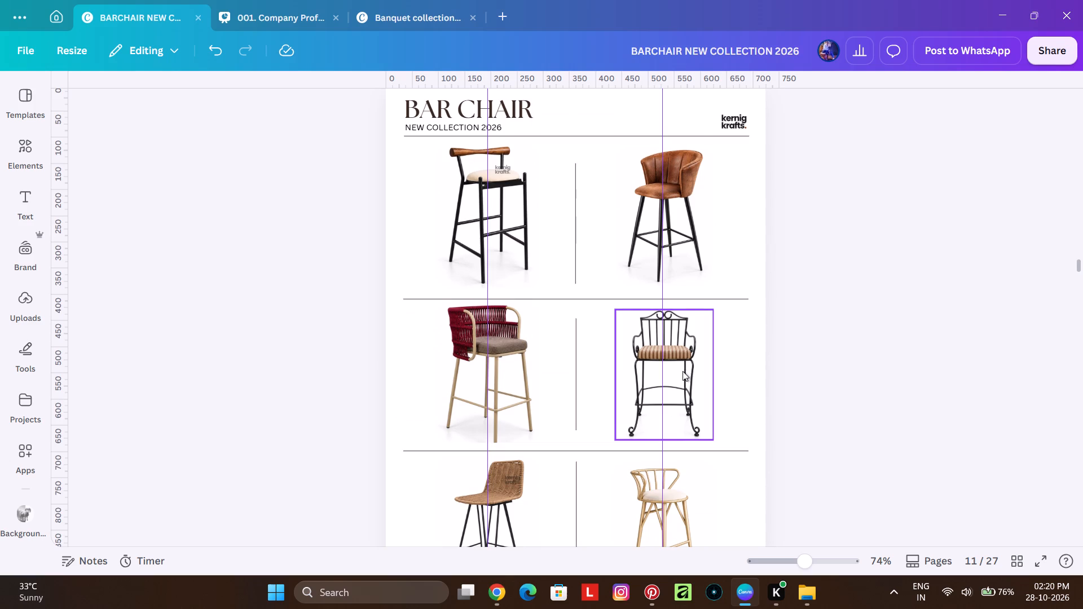
pyautogui.scroll(-2, 683, 371)
pyautogui.scroll(4, 683, 371)
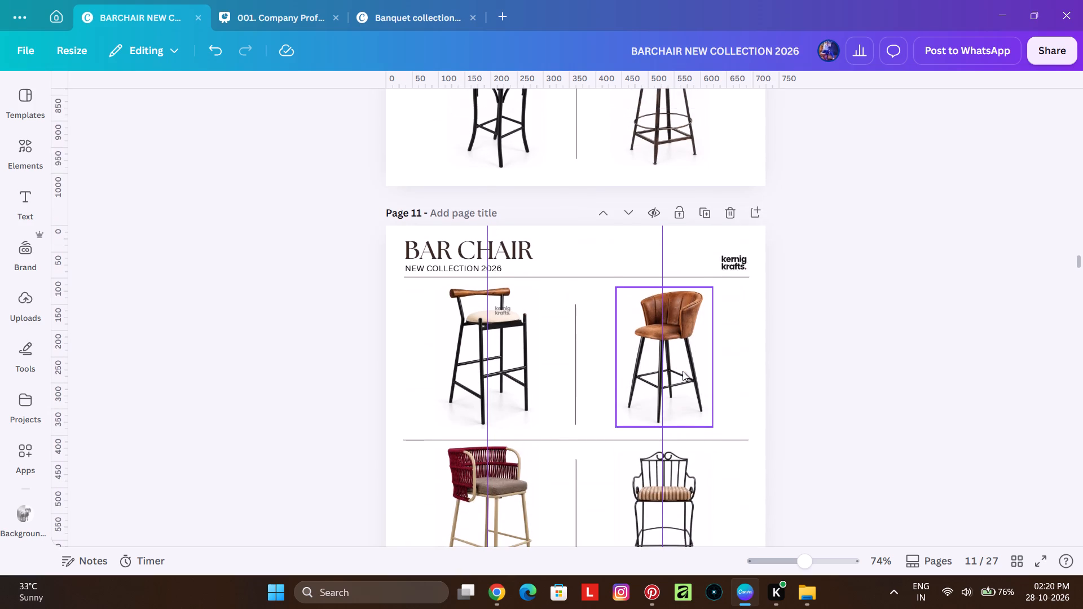
pyautogui.scroll(-3, 683, 371)
pyautogui.scroll(5, 683, 372)
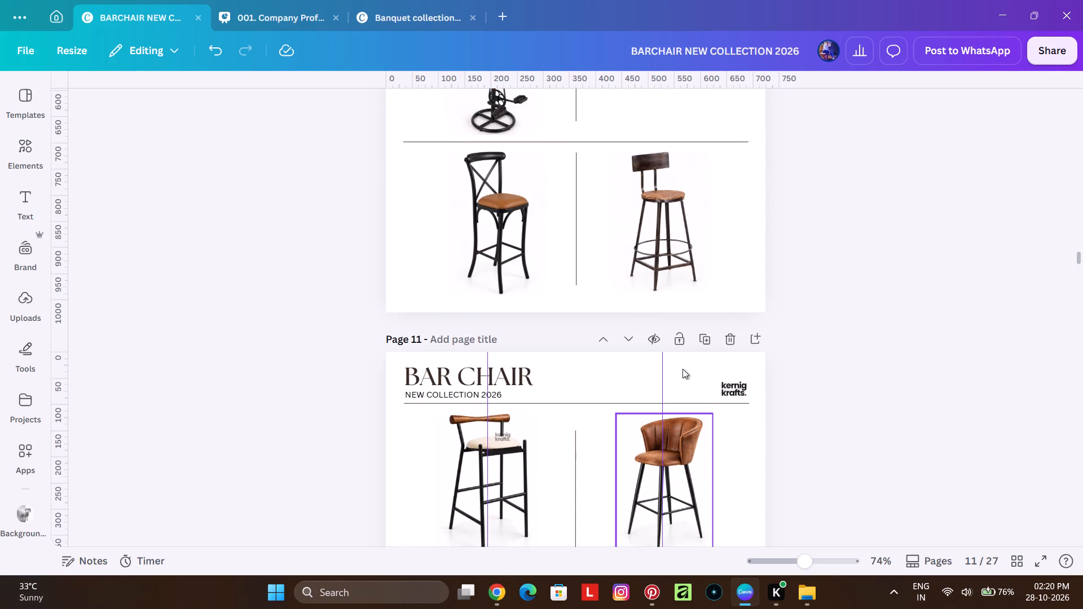
pyautogui.click(680, 348)
pyautogui.click(680, 348)
# Fully lock page 9, leaving page 10 unlocked.
pyautogui.scroll(3, 702, 439)
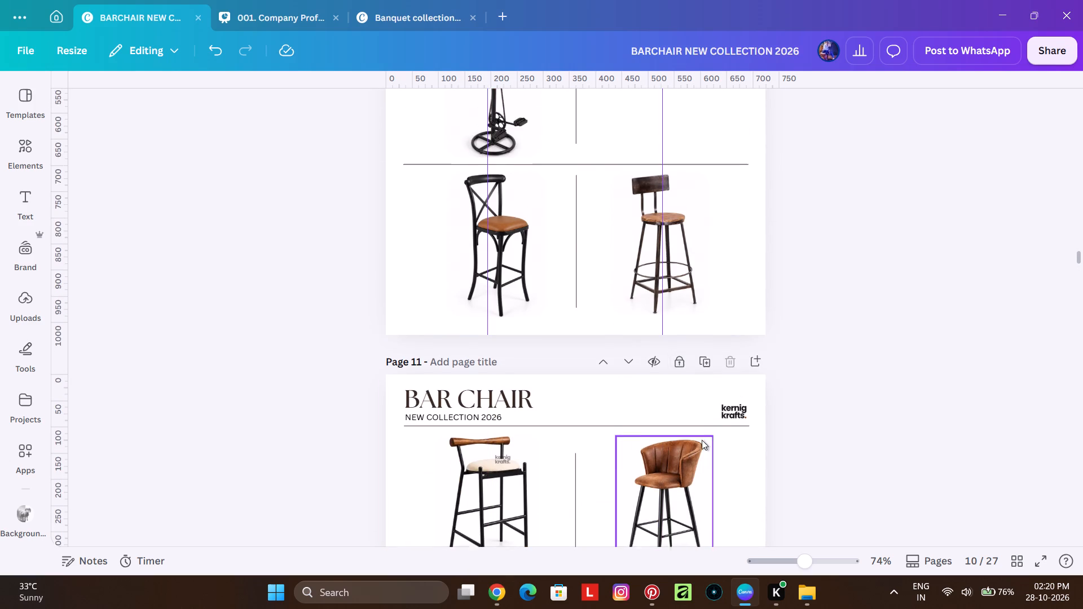
pyautogui.scroll(10, 702, 440)
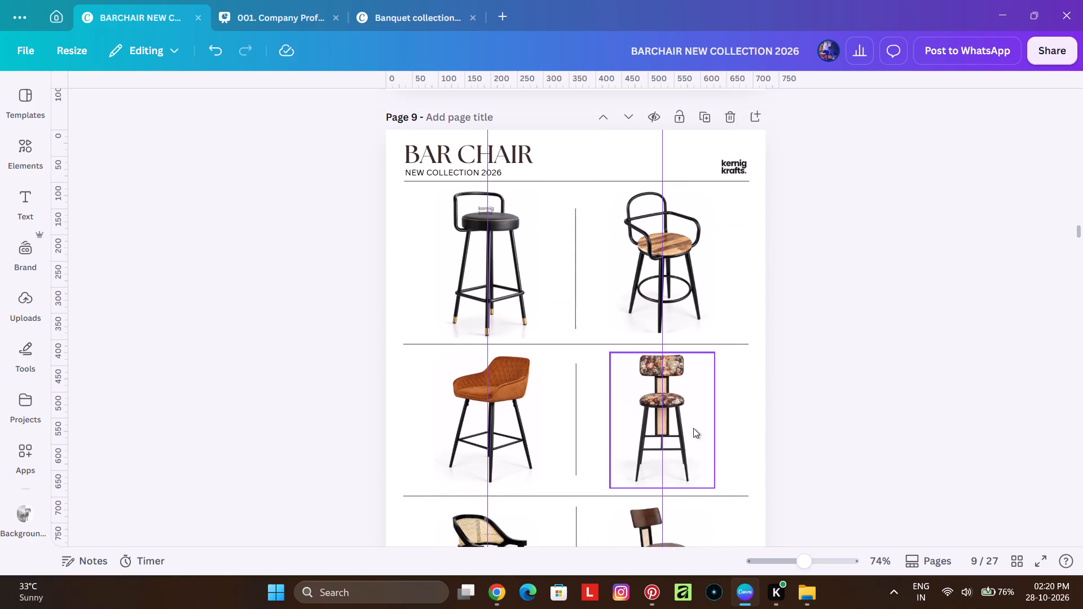
pyautogui.scroll(-2, 693, 428)
pyautogui.scroll(6, 695, 427)
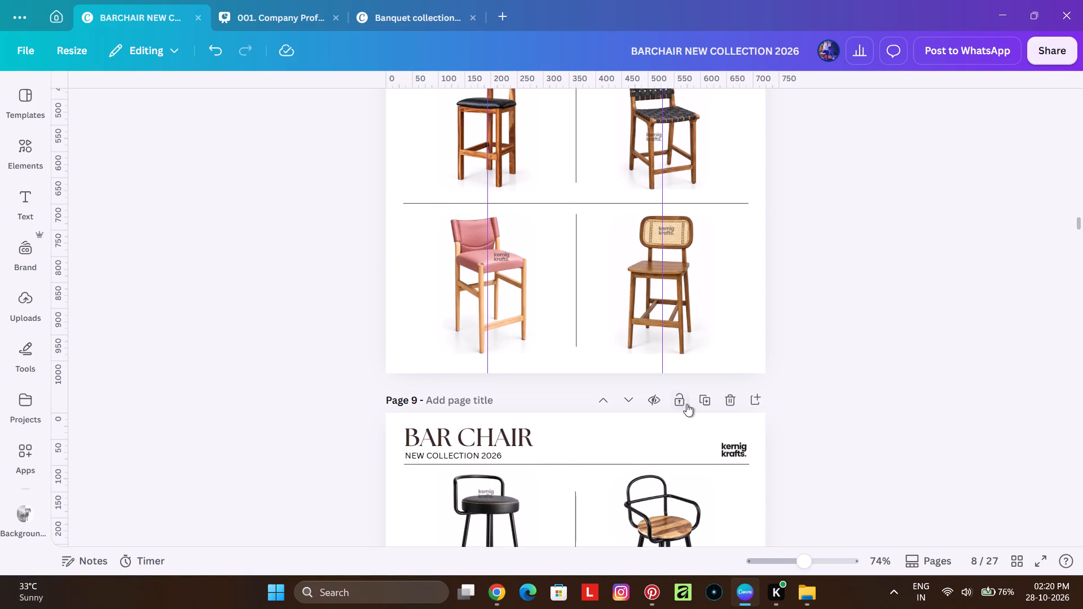
pyautogui.doubleClick(686, 404)
# Fully lock pages 8 and 7 against editing.
pyautogui.scroll(5, 686, 406)
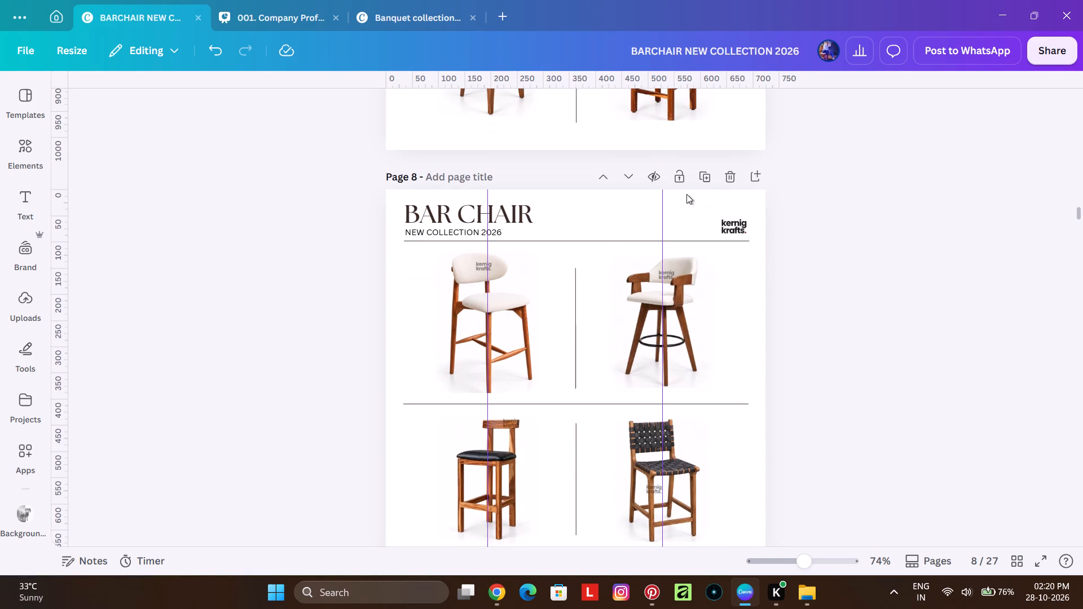
pyautogui.doubleClick(683, 177)
pyautogui.scroll(8, 688, 304)
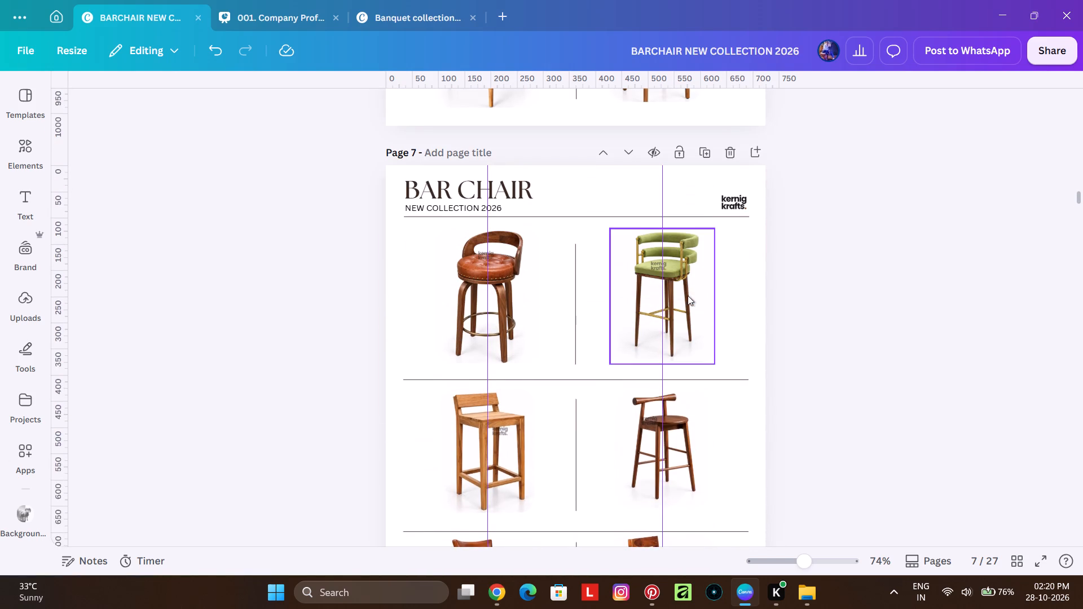
pyautogui.doubleClick(685, 159)
# Fully lock pages 6 and 5 against editing.
pyautogui.scroll(8, 690, 279)
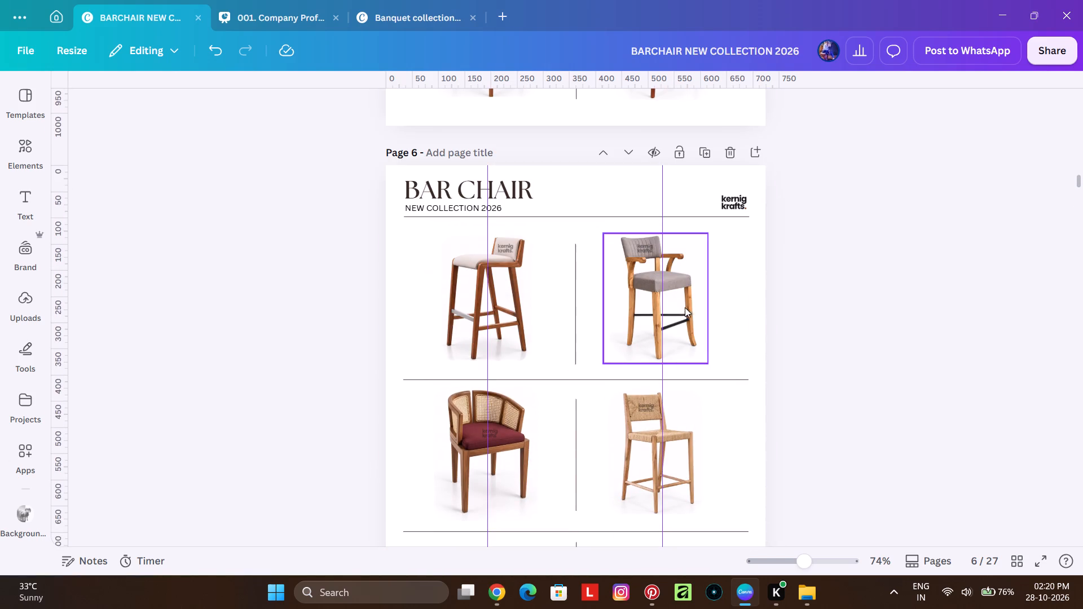
pyautogui.doubleClick(680, 158)
pyautogui.scroll(7, 695, 347)
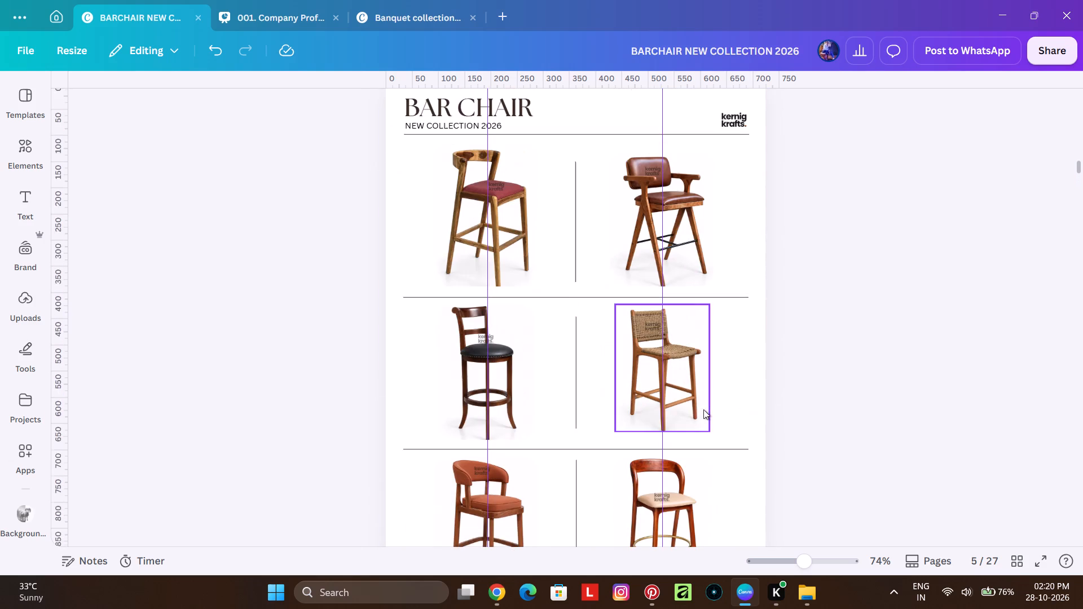
pyautogui.scroll(3, 689, 231)
pyautogui.doubleClick(680, 271)
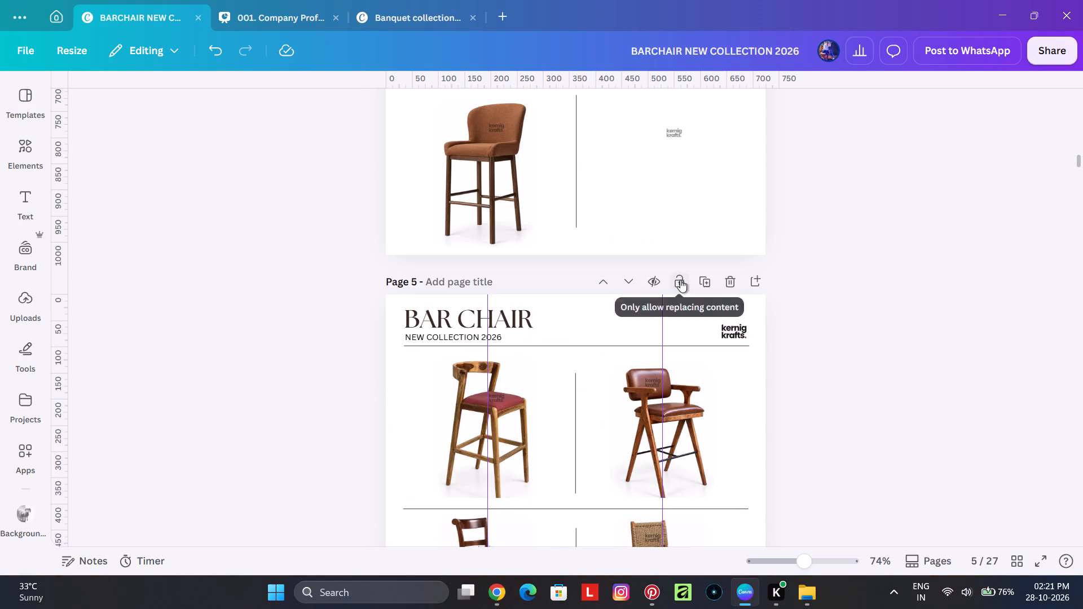
pyautogui.doubleClick(680, 280)
# Fully lock page 3, leaving page 4 with its empty chair slot unlocked.
pyautogui.scroll(8, 675, 400)
pyautogui.scroll(-4, 670, 424)
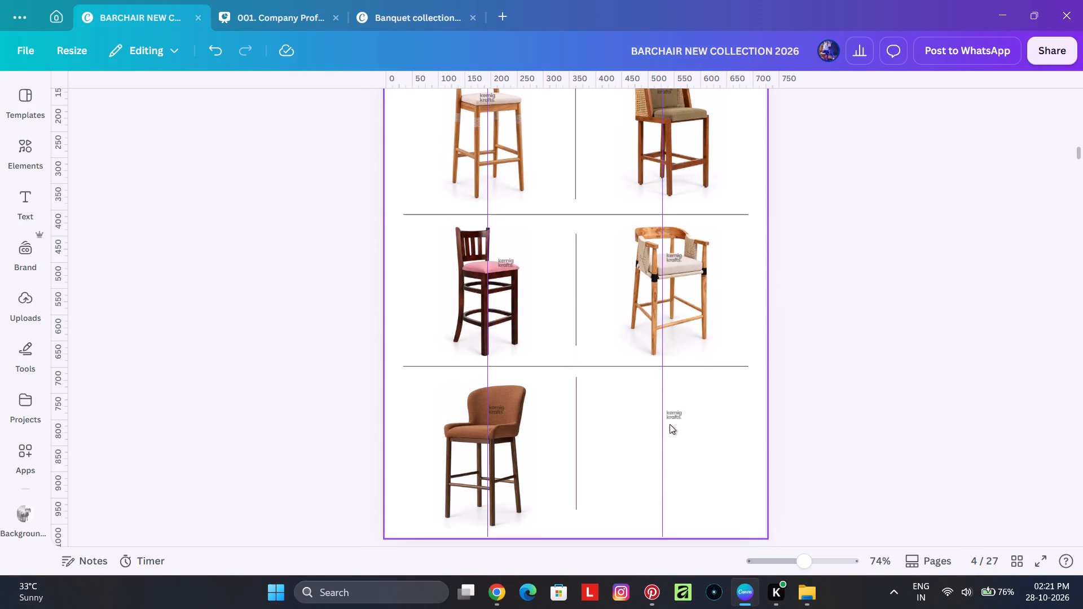
pyautogui.scroll(-6, 671, 424)
pyautogui.scroll(12, 671, 424)
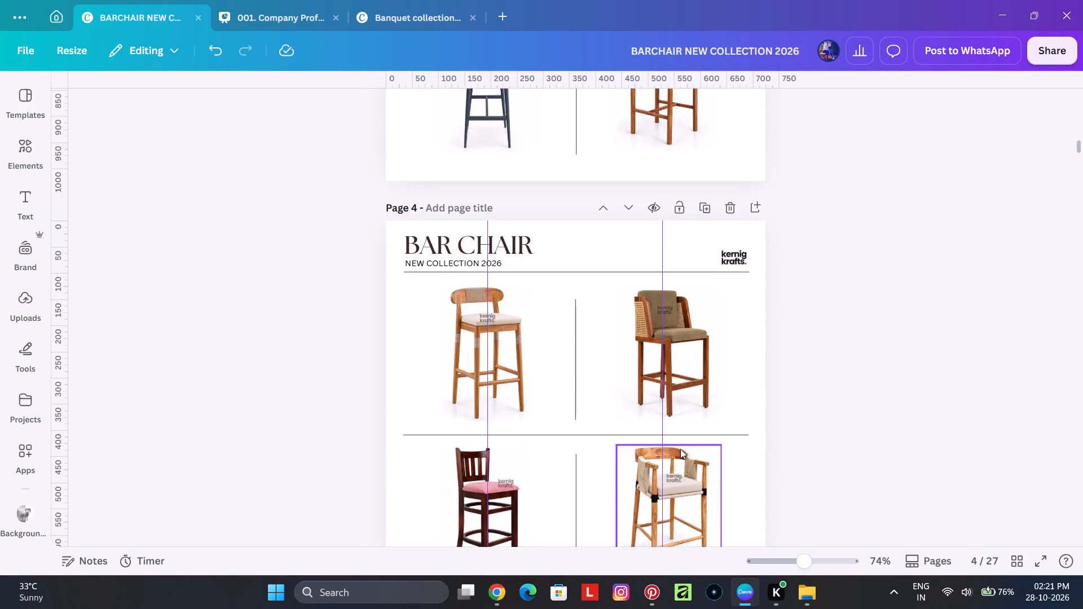
pyautogui.scroll(6, 680, 449)
pyautogui.doubleClick(689, 260)
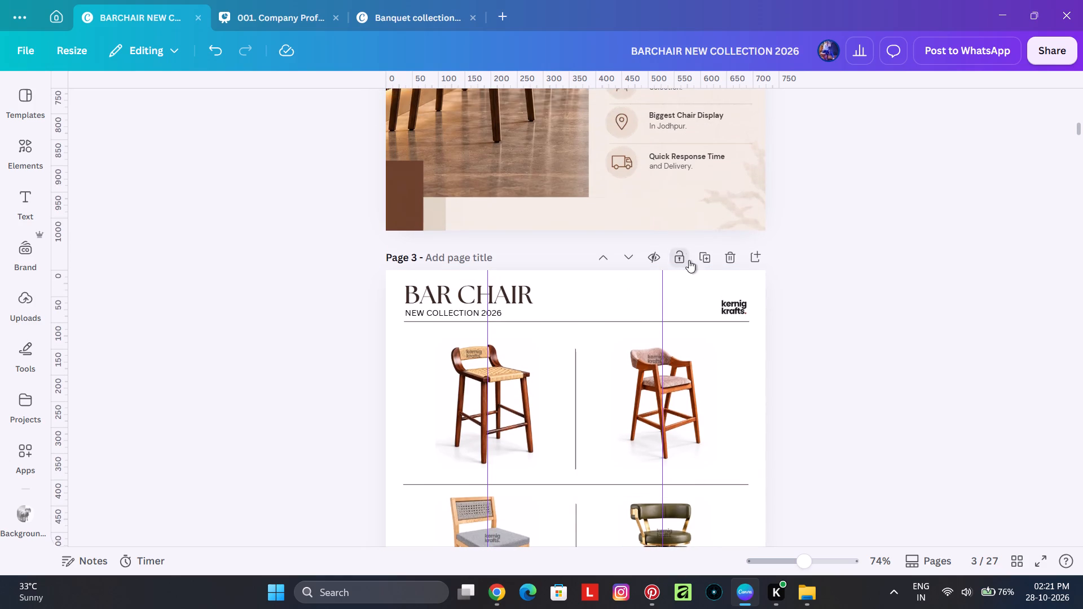
# Fully lock the About Us page and the cover page.
pyautogui.scroll(8, 697, 413)
pyautogui.scroll(-4, 697, 422)
pyautogui.scroll(4, 697, 422)
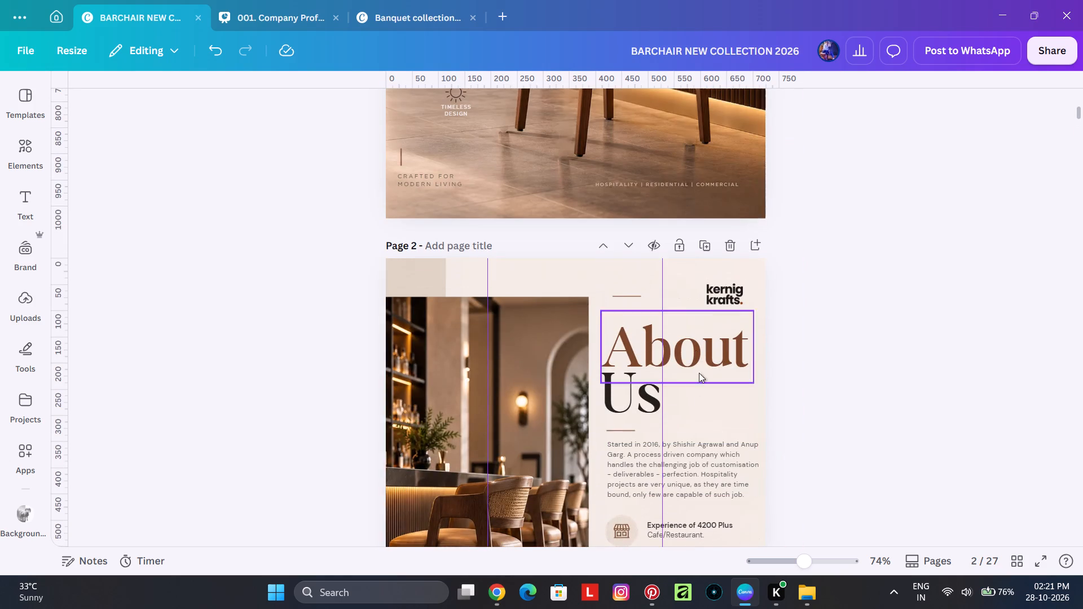
pyautogui.doubleClick(686, 244)
pyautogui.scroll(8, 690, 347)
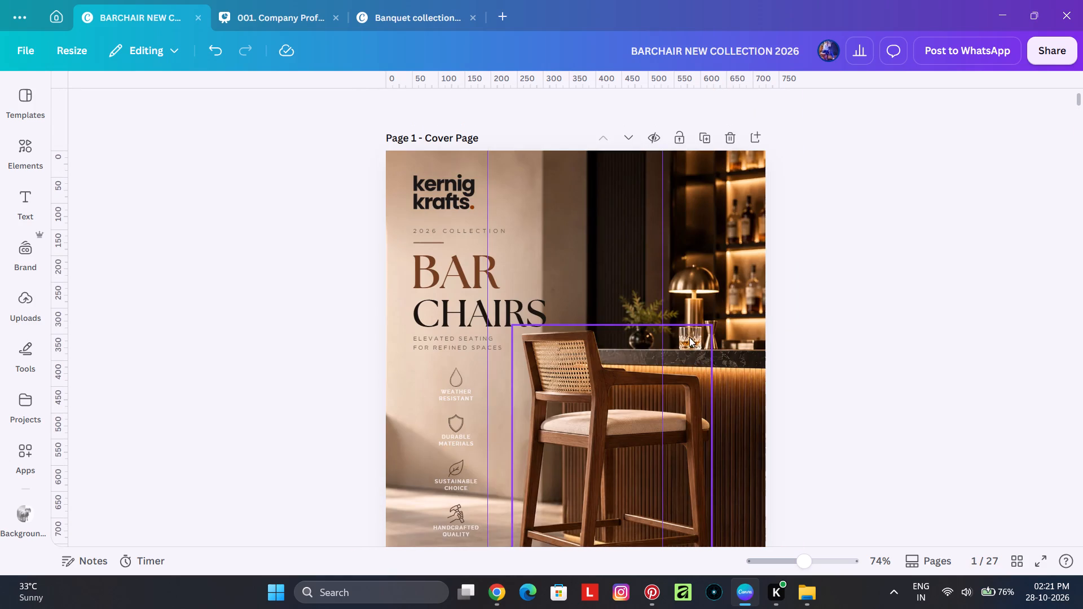
pyautogui.doubleClick(683, 134)
# Look through the catalogue pages from the cover to page 12.
pyautogui.scroll(-12, 699, 264)
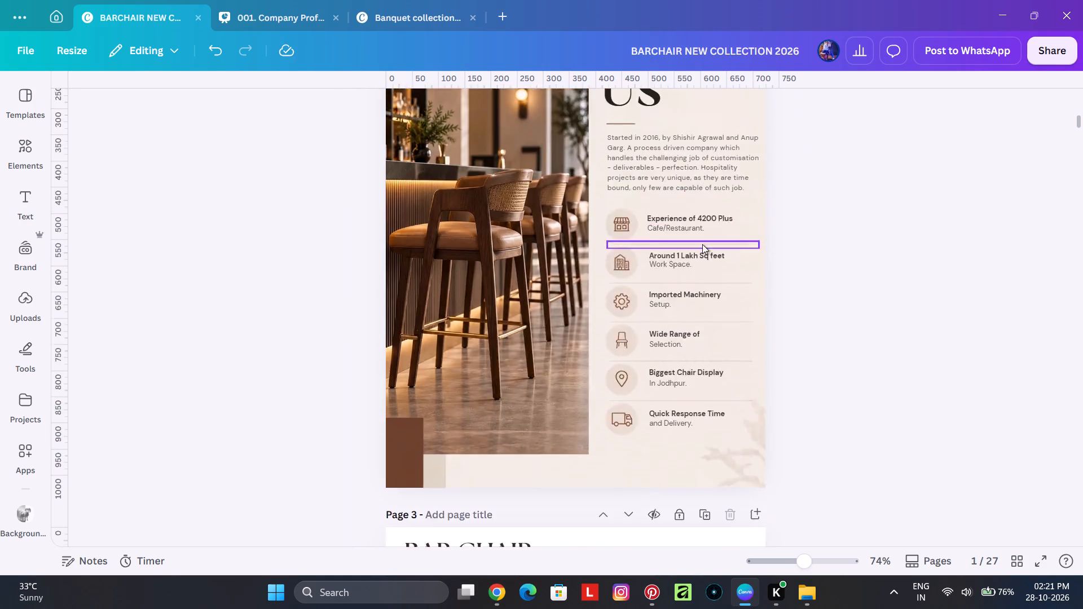
pyautogui.scroll(-20, 702, 244)
pyautogui.scroll(-18, 702, 244)
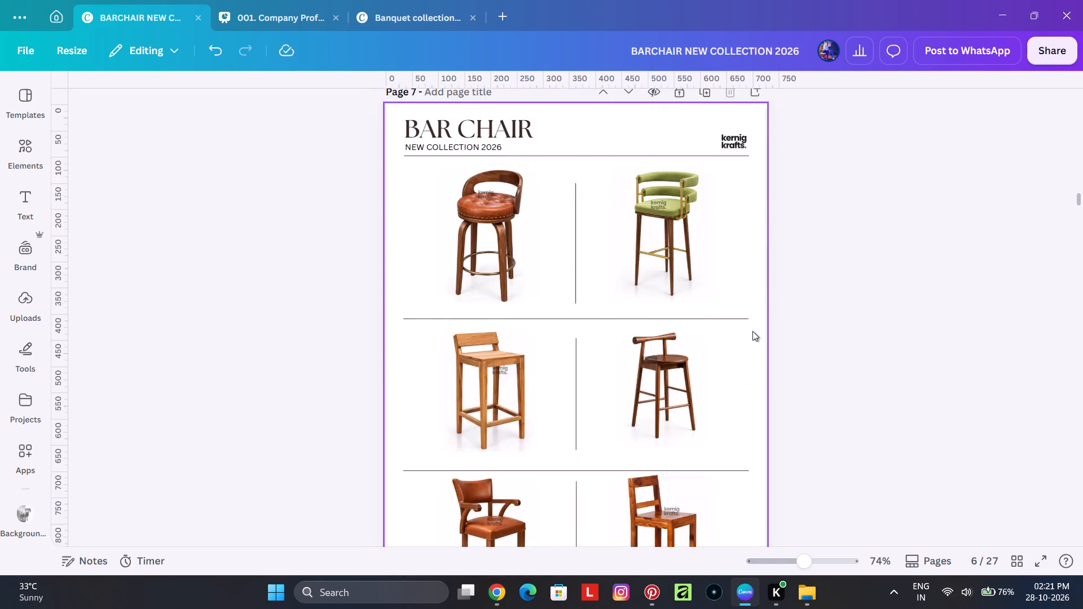
pyautogui.scroll(-14, 752, 331)
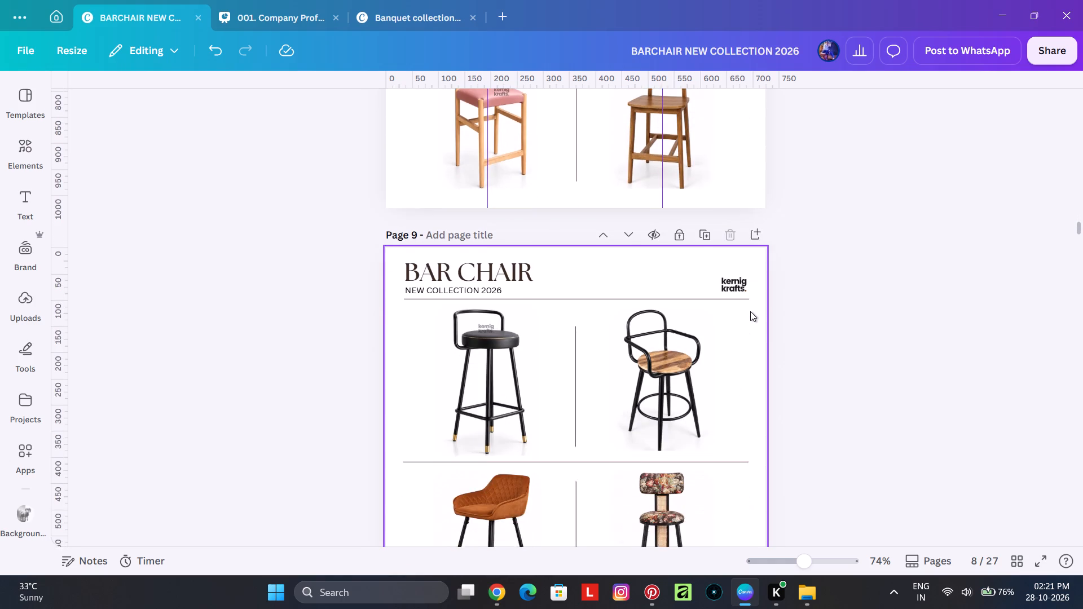
pyautogui.scroll(-19, 750, 312)
pyautogui.scroll(3, 738, 325)
pyautogui.scroll(-10, 738, 325)
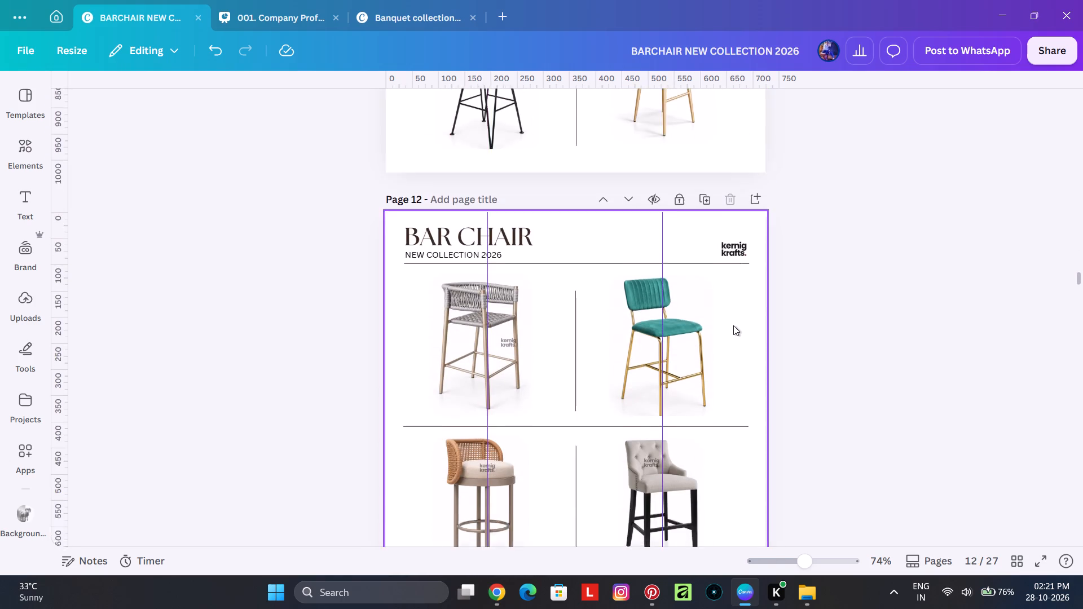
# Look through the chairs on catalogue pages 12 to 15, including the empty slot on page 14.
pyautogui.scroll(-11, 733, 325)
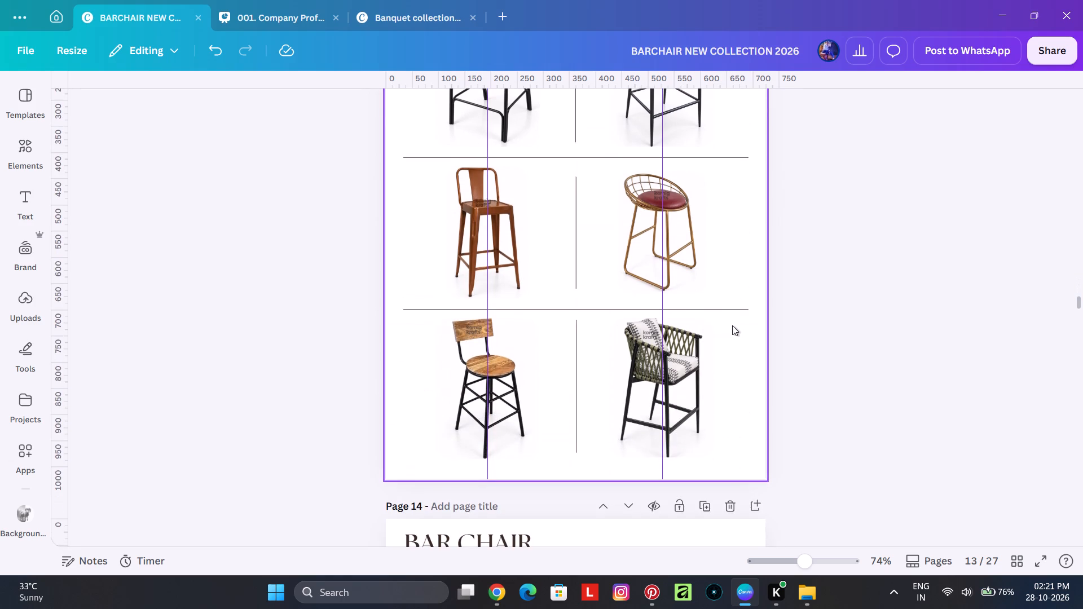
pyautogui.scroll(3, 661, 374)
pyautogui.scroll(-4, 660, 373)
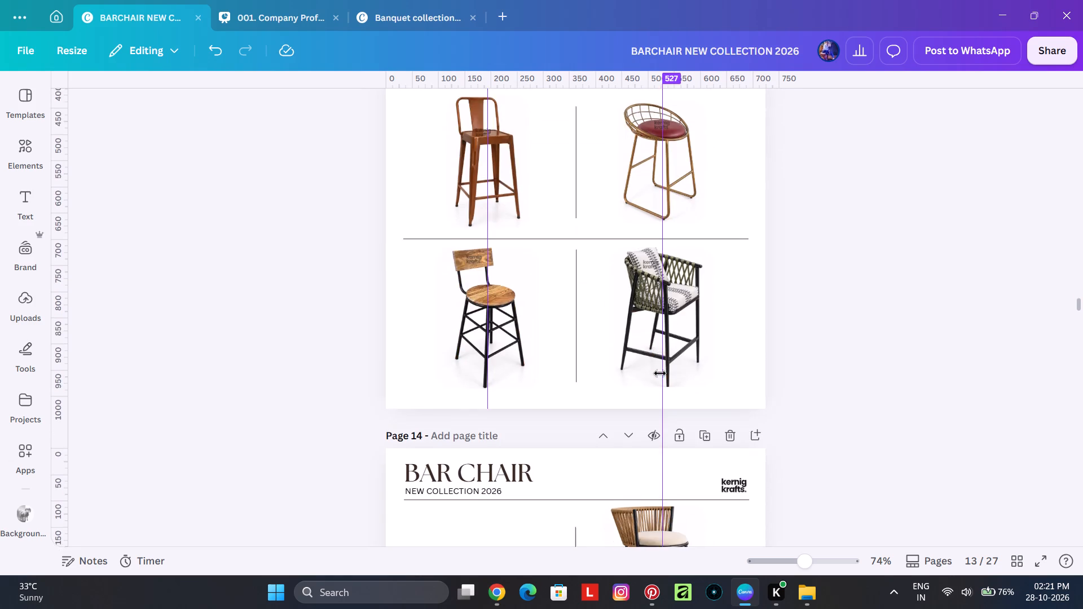
pyautogui.scroll(-9, 660, 373)
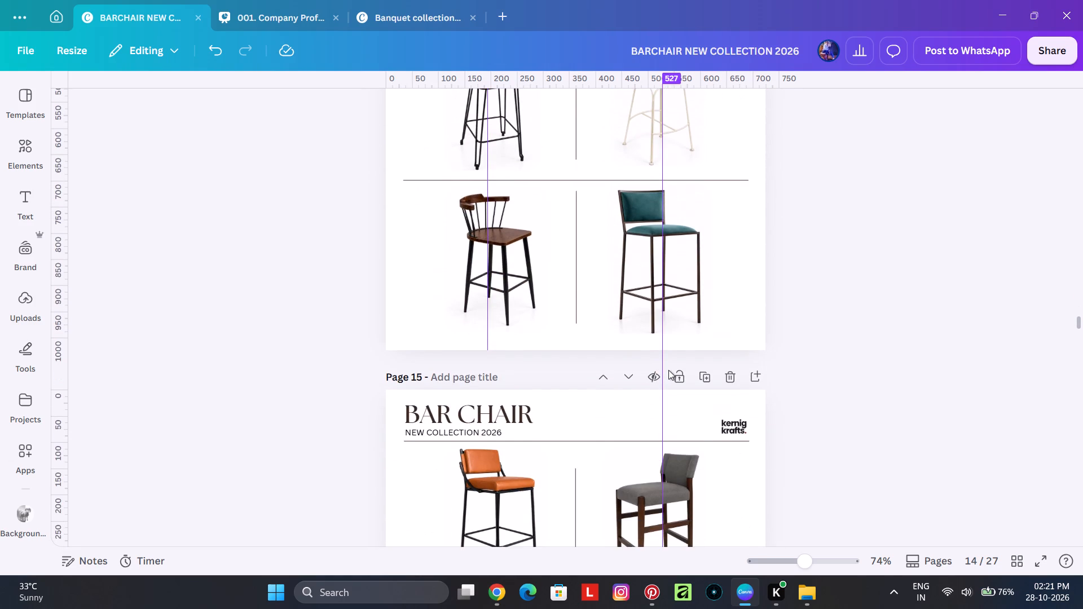
pyautogui.scroll(3, 669, 370)
pyautogui.keyDown('ctrl'); pyautogui.scroll(7, 703, 323); pyautogui.keyUp('ctrl')
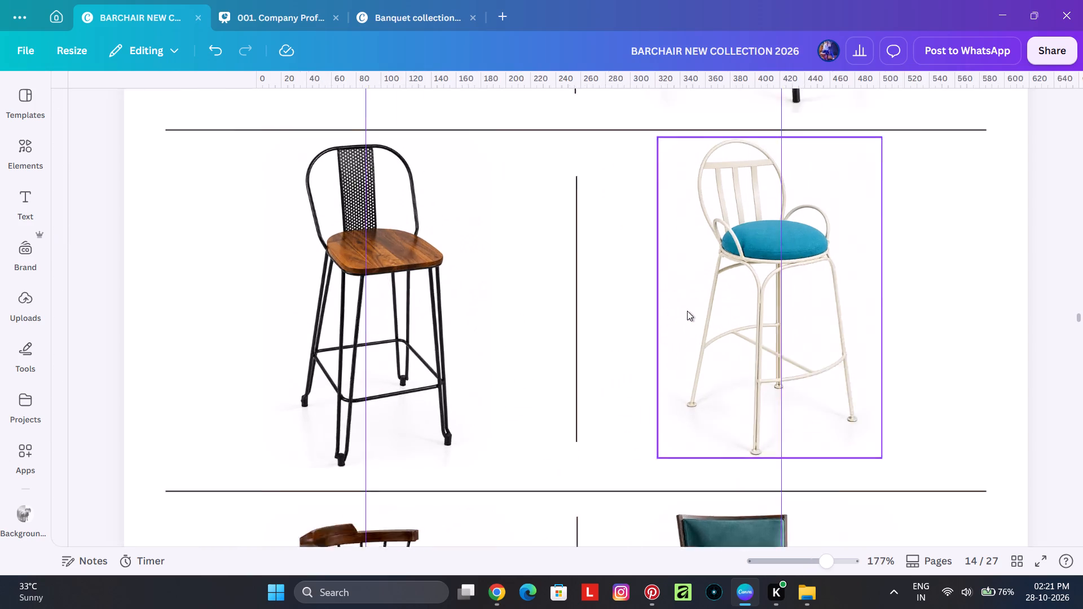
pyautogui.keyDown('ctrl'); pyautogui.scroll(-6, 687, 311); pyautogui.keyUp('ctrl')
pyautogui.scroll(2, 687, 311)
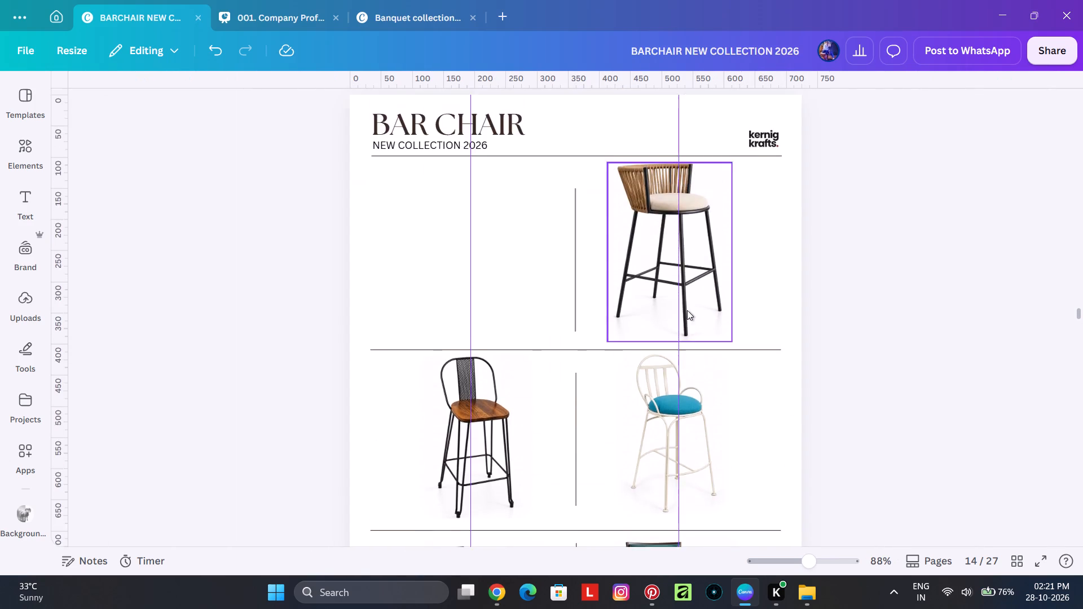
pyautogui.keyDown('ctrl'); pyautogui.scroll(3, 687, 307); pyautogui.keyUp('ctrl')
pyautogui.keyDown('ctrl'); pyautogui.scroll(-3, 689, 302); pyautogui.keyUp('ctrl')
pyautogui.scroll(-3, 750, 385)
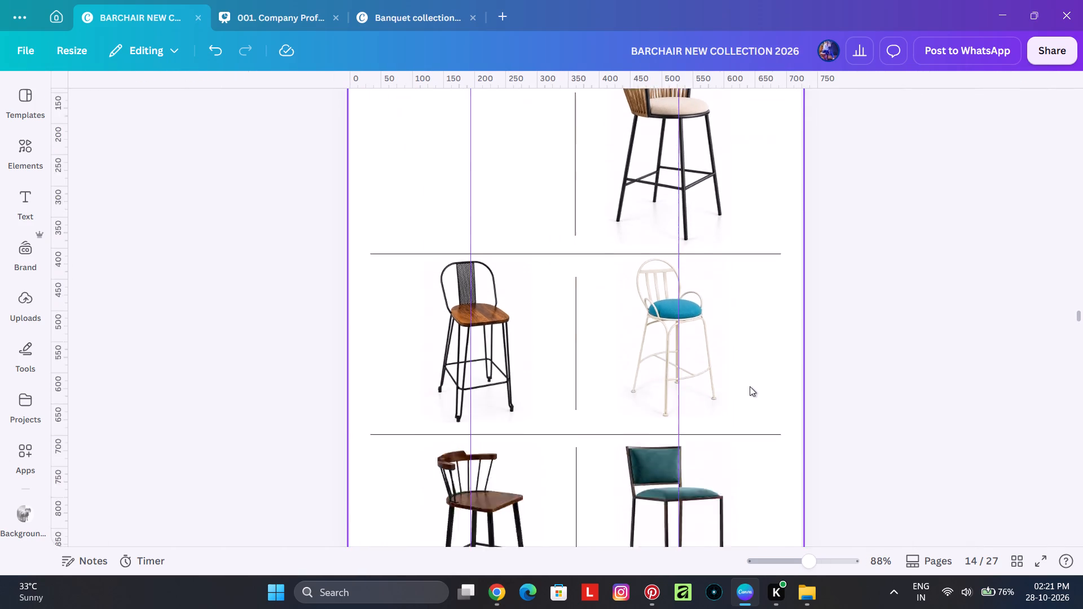
pyautogui.scroll(-8, 750, 386)
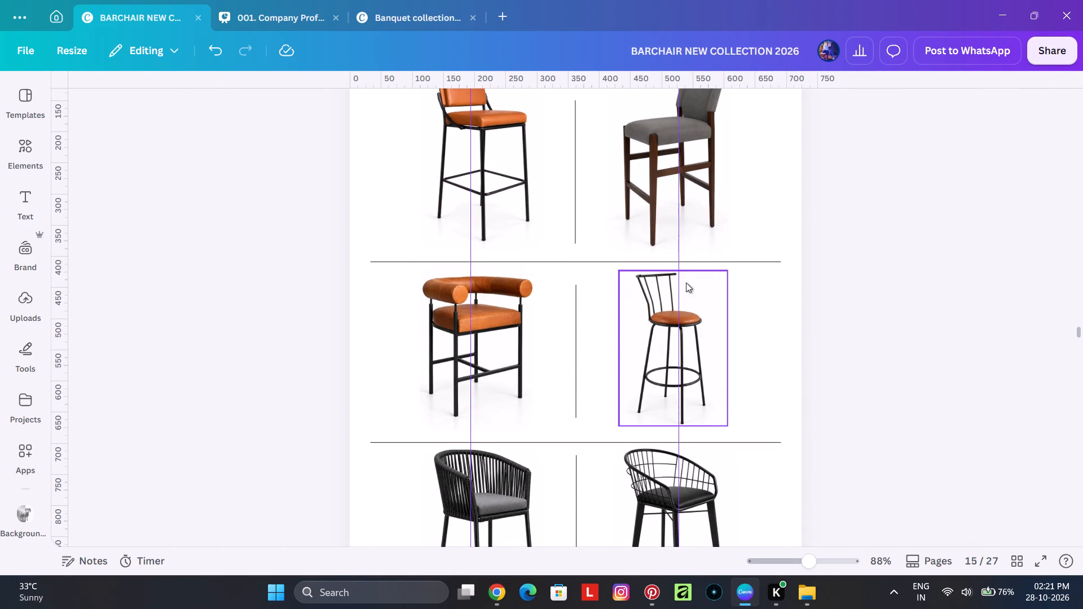
# Move the grey upholstered chair with dark wood legs from page 15 into the empty bottom slot on page 4.
pyautogui.scroll(2, 678, 380)
pyautogui.keyDown('ctrl'); pyautogui.scroll(3, 681, 327); pyautogui.keyUp('ctrl')
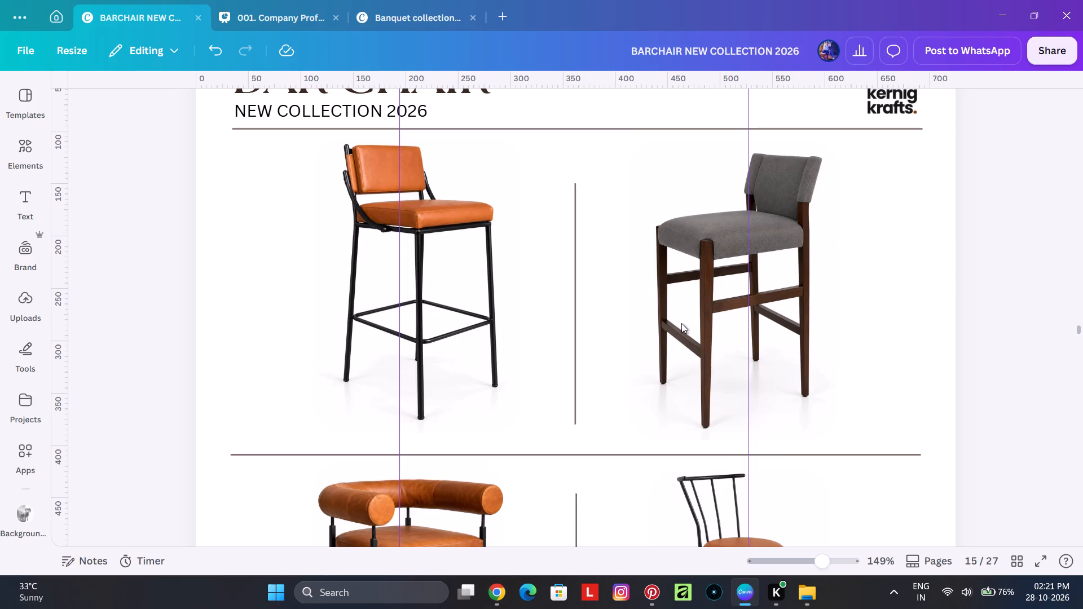
pyautogui.click(697, 311)
pyautogui.keyDown('ctrl'); pyautogui.scroll(-3, 678, 357); pyautogui.keyUp('ctrl')
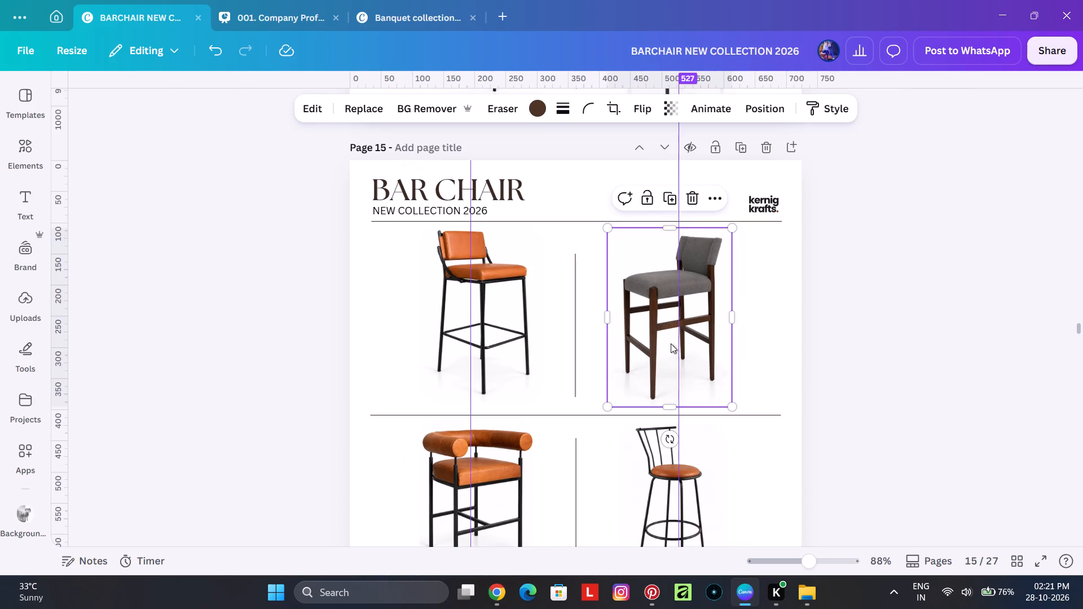
pyautogui.moveTo(656, 315); pyautogui.dragTo(644, 229)
pyautogui.scroll(15, 644, 228)
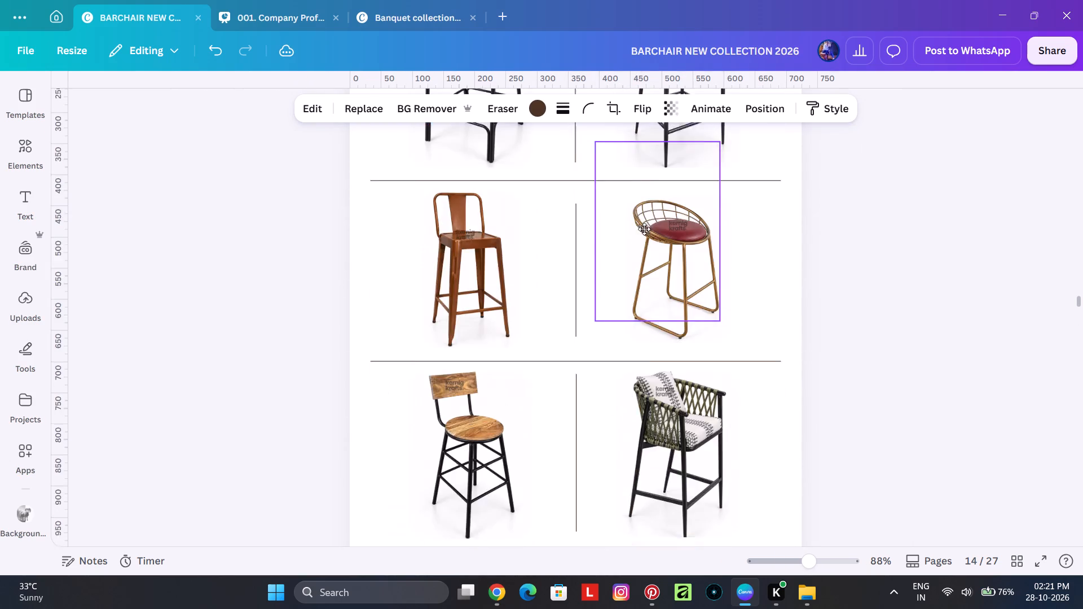
pyautogui.scroll(17, 644, 229)
pyautogui.moveTo(644, 229); pyautogui.dragTo(645, 239)
pyautogui.scroll(10, 645, 239)
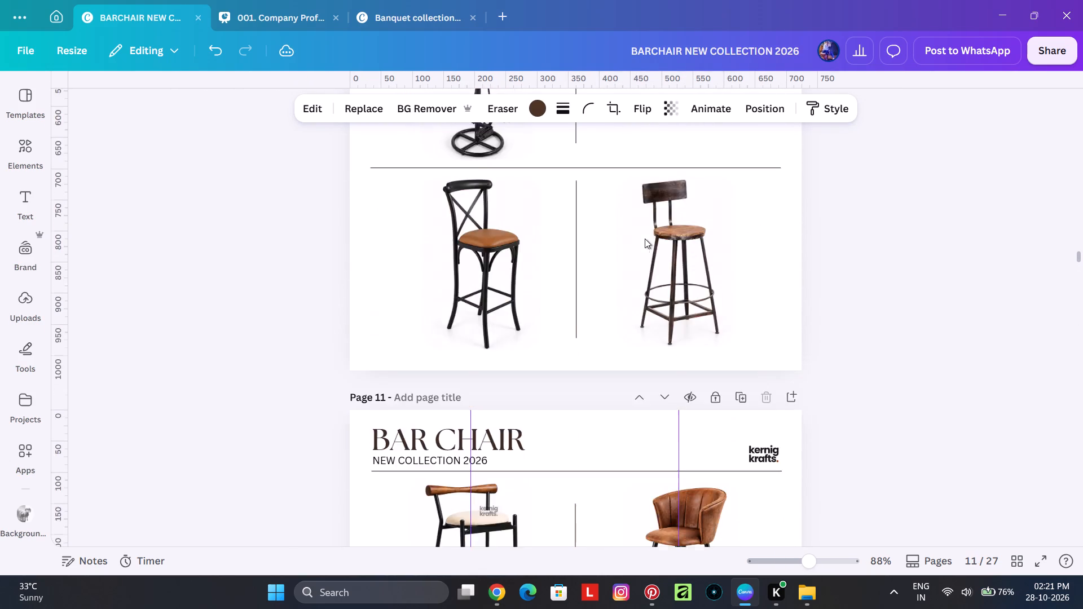
pyautogui.moveTo(645, 239); pyautogui.dragTo(645, 246)
pyautogui.scroll(19, 645, 239)
pyautogui.scroll(19, 645, 246)
pyautogui.scroll(13, 645, 246)
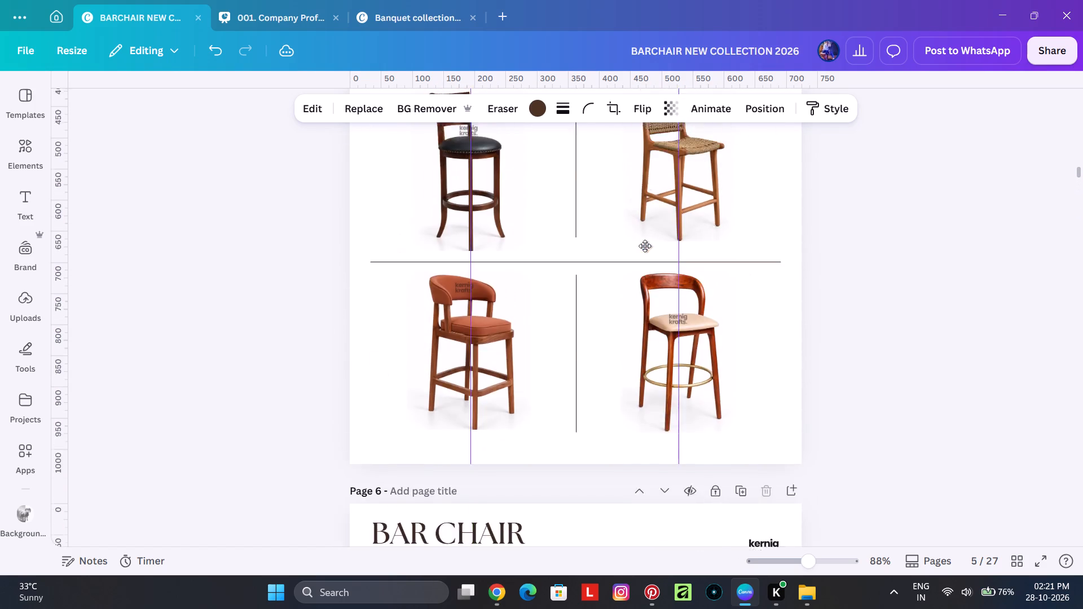
pyautogui.scroll(5, 645, 246)
pyautogui.moveTo(645, 246); pyautogui.dragTo(704, 350)
pyautogui.scroll(3, 645, 246)
pyautogui.moveTo(743, 345); pyautogui.dragTo(710, 363)
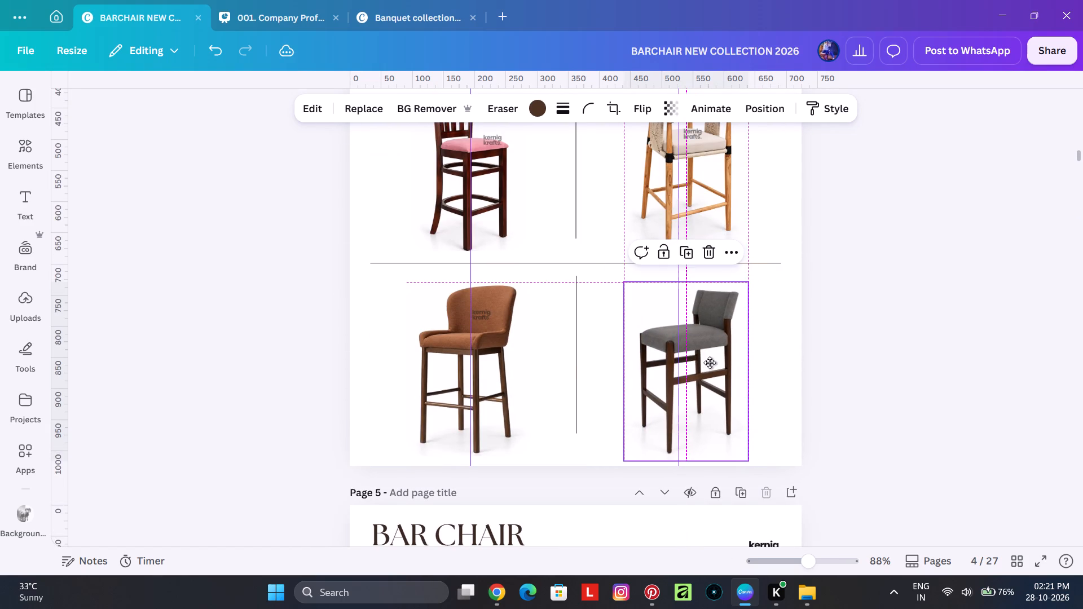
pyautogui.moveTo(710, 363); pyautogui.dragTo(709, 352)
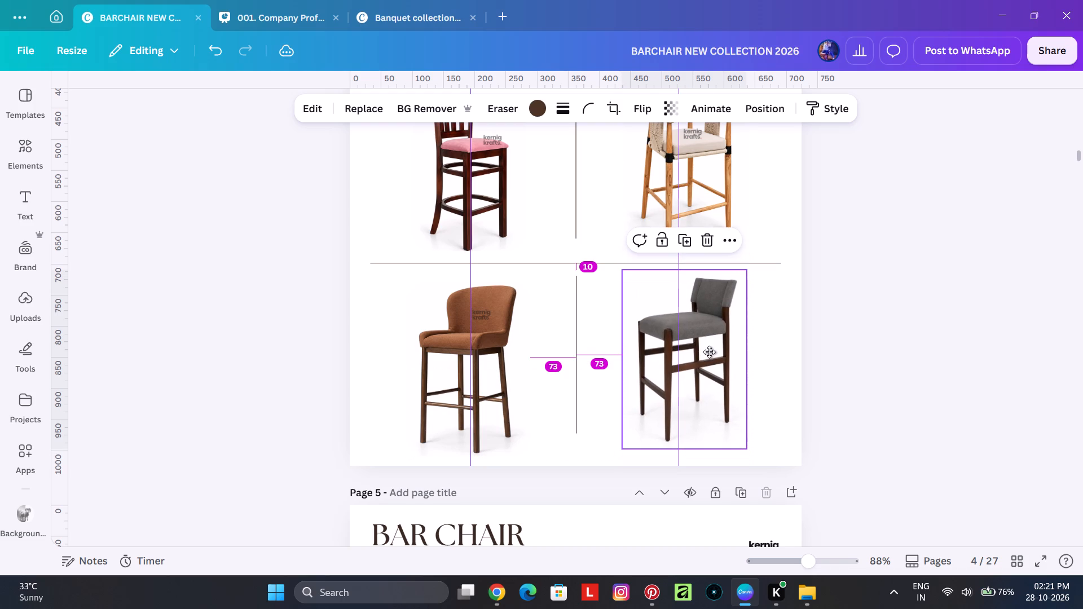
pyautogui.moveTo(709, 352); pyautogui.dragTo(708, 351)
# Align the brown and grey chairs in page 4's bottom row to each other by Middle.
pyautogui.click(494, 365)
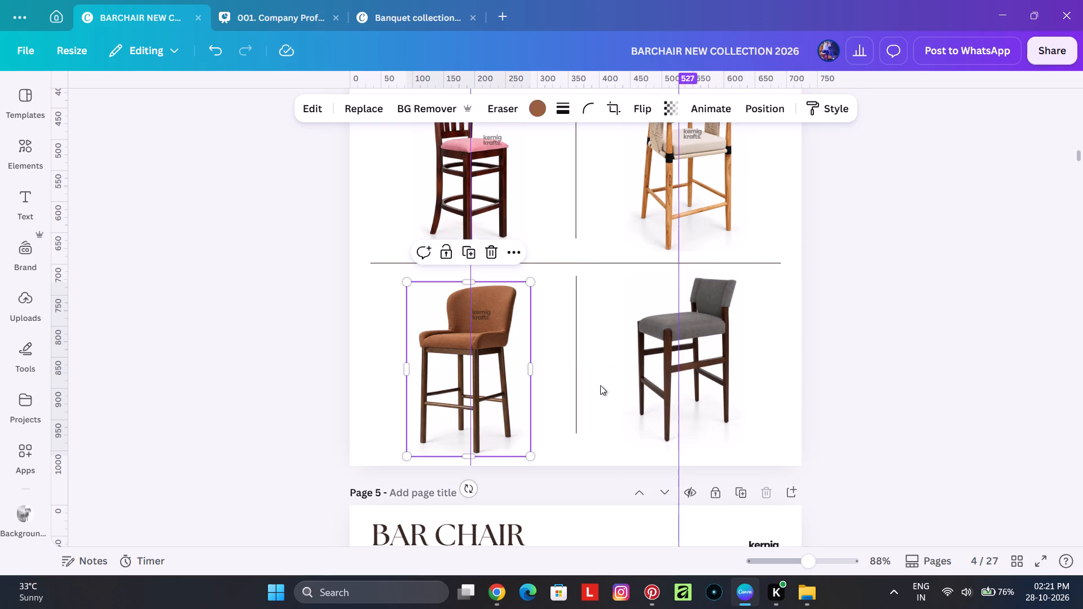
pyautogui.keyDown('shift'); pyautogui.click(636, 391); pyautogui.keyUp('shift')
pyautogui.rightClick(634, 408)
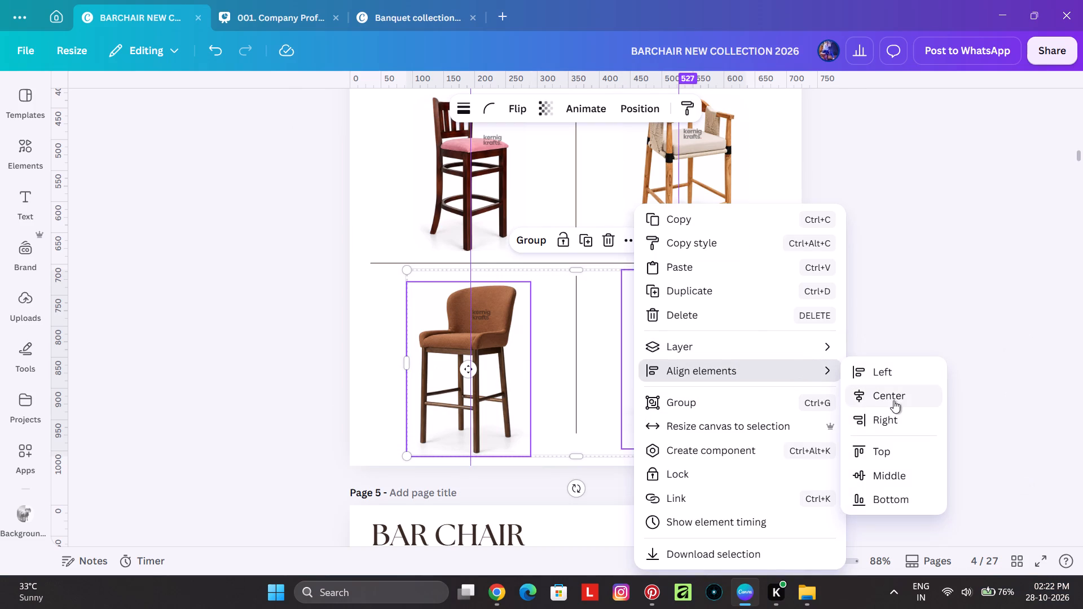
pyautogui.click(890, 471)
pyautogui.click(953, 408)
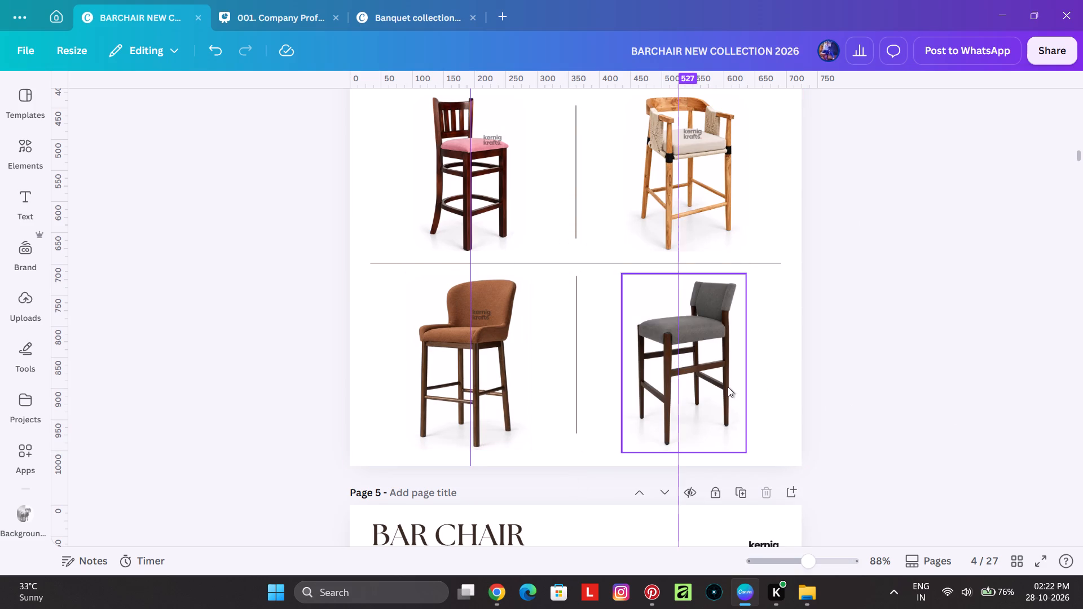
# Send the grey chair on page 4 behind its kernig krafts logo watermark.
pyautogui.click(727, 387)
pyautogui.rightClick(725, 382)
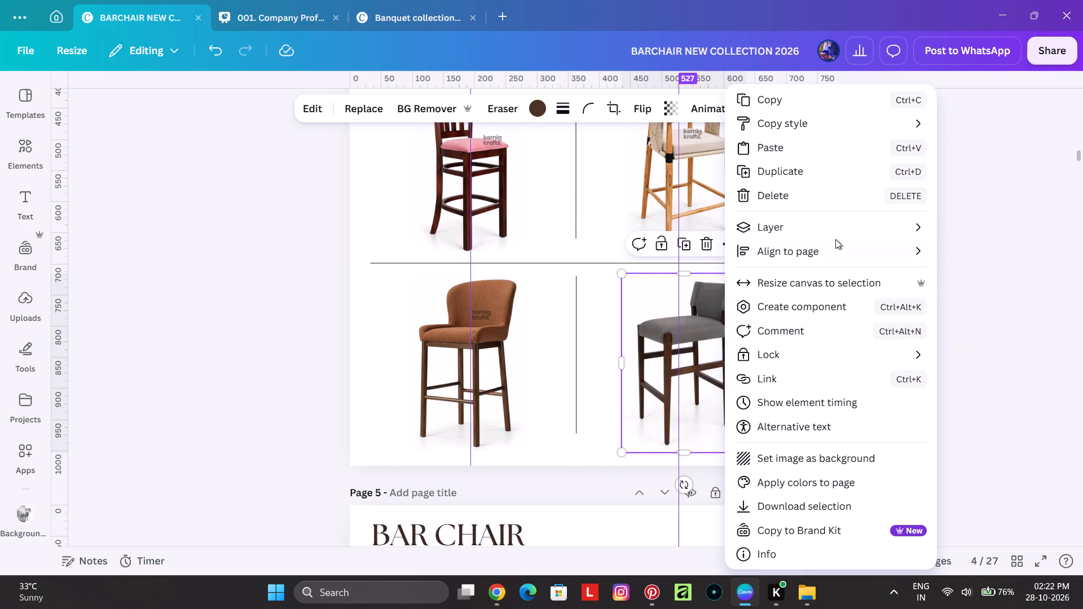
pyautogui.click(647, 275)
pyautogui.click(1019, 407)
# Reposition the logo watermark slightly lower and further left on the grey chair's seat.
pyautogui.keyDown('ctrl'); pyautogui.scroll(8, 715, 351); pyautogui.keyUp('ctrl')
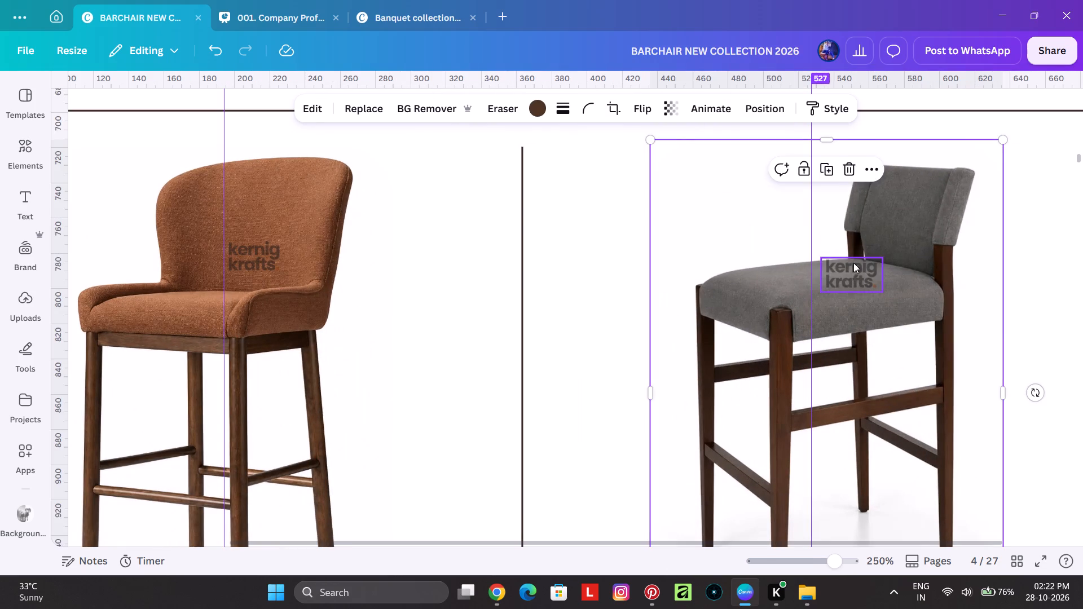
pyautogui.moveTo(853, 263); pyautogui.dragTo(829, 277)
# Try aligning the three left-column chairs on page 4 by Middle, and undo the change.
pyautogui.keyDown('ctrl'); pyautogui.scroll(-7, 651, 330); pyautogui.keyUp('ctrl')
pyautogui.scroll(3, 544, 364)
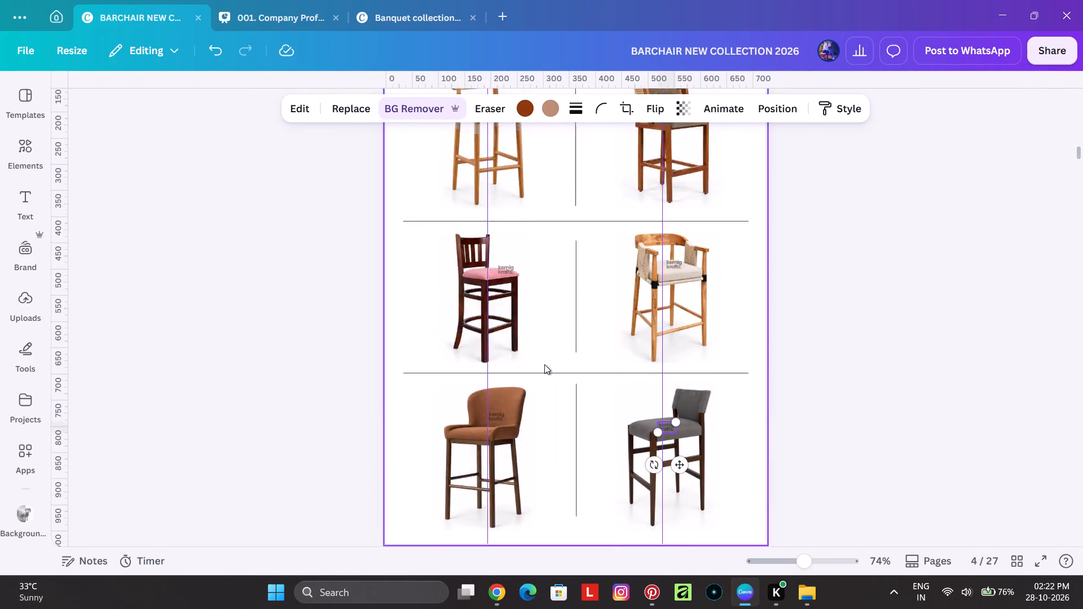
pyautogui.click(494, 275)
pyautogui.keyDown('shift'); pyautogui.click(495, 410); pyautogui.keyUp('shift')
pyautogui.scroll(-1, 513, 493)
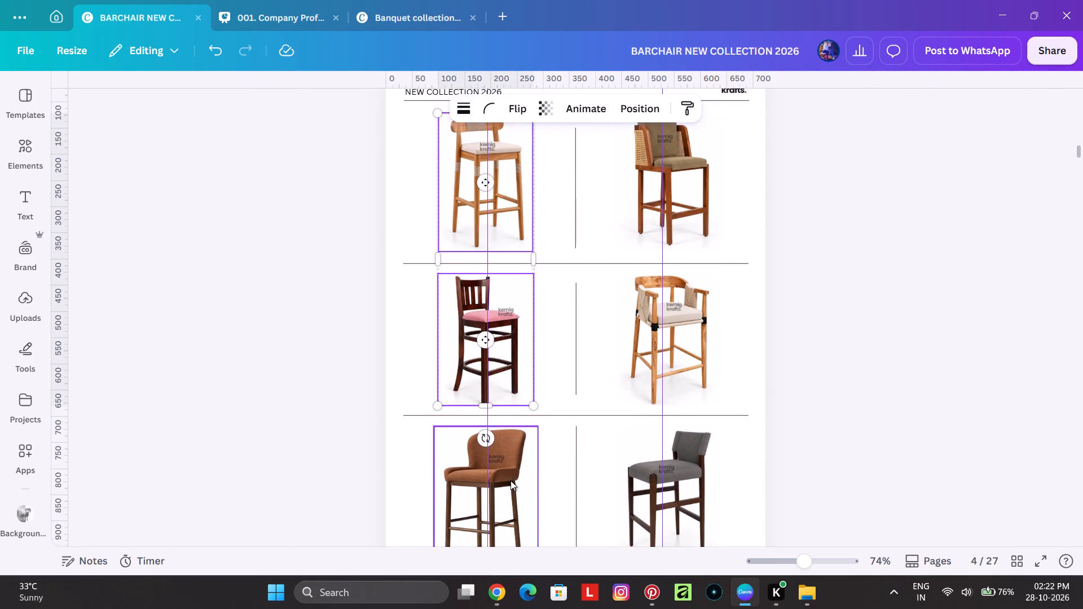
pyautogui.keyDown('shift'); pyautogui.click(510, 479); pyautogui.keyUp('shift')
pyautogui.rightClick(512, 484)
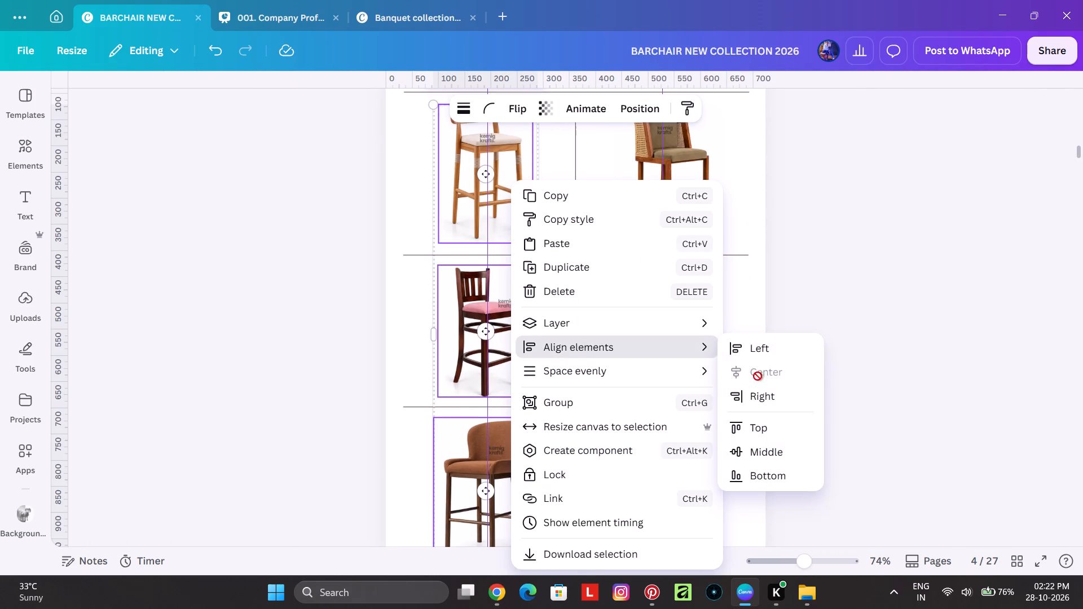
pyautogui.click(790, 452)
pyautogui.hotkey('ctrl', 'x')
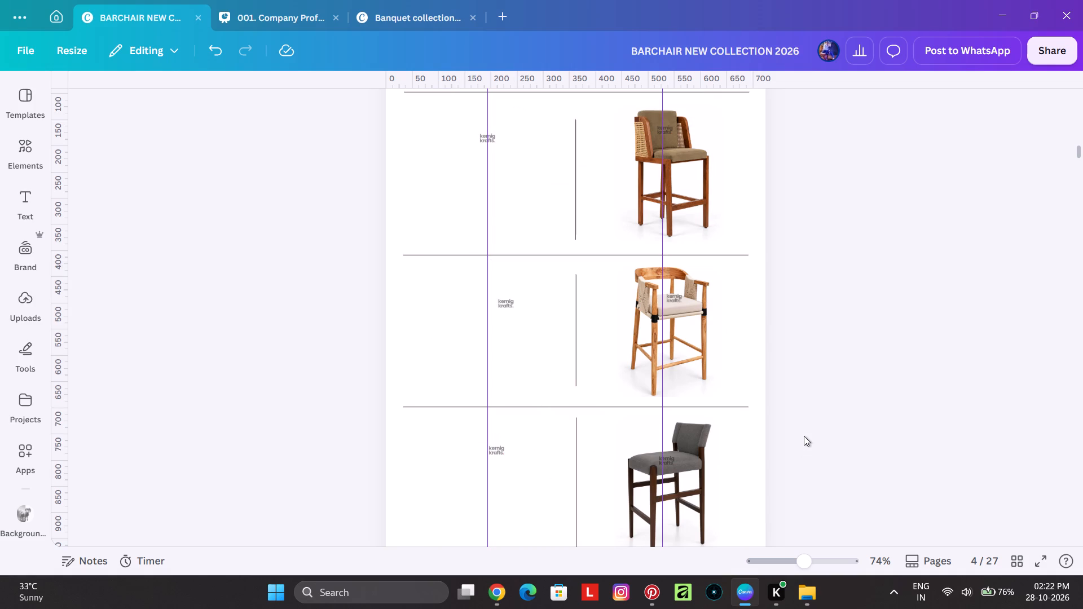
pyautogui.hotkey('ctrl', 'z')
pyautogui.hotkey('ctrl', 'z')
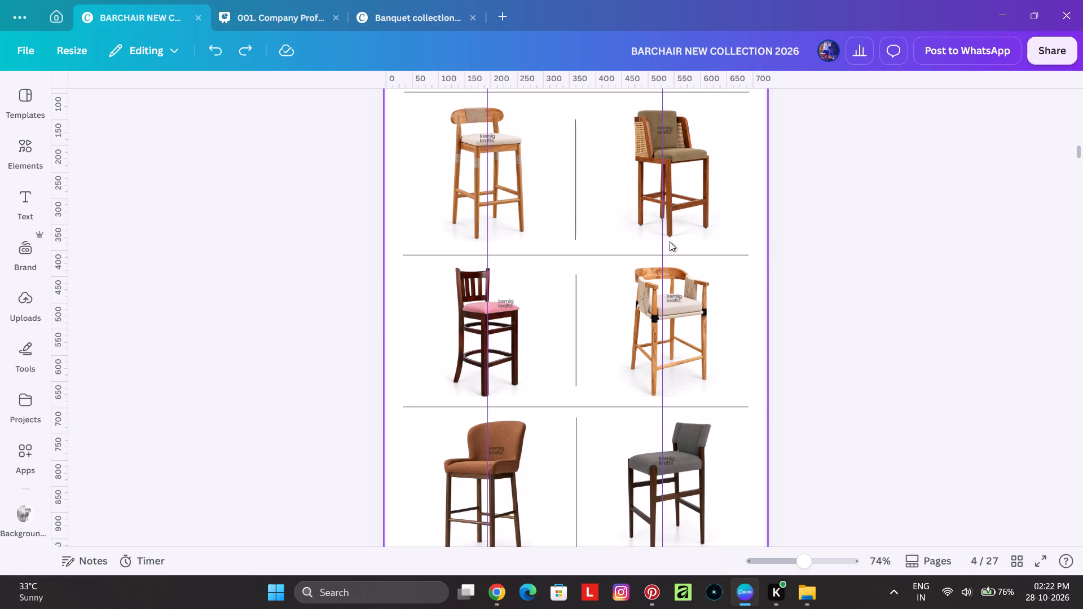
# Align the three right-column chairs on page 4 by Center and space them evenly.
pyautogui.click(646, 226)
pyautogui.keyDown('shift'); pyautogui.click(634, 317); pyautogui.keyUp('shift')
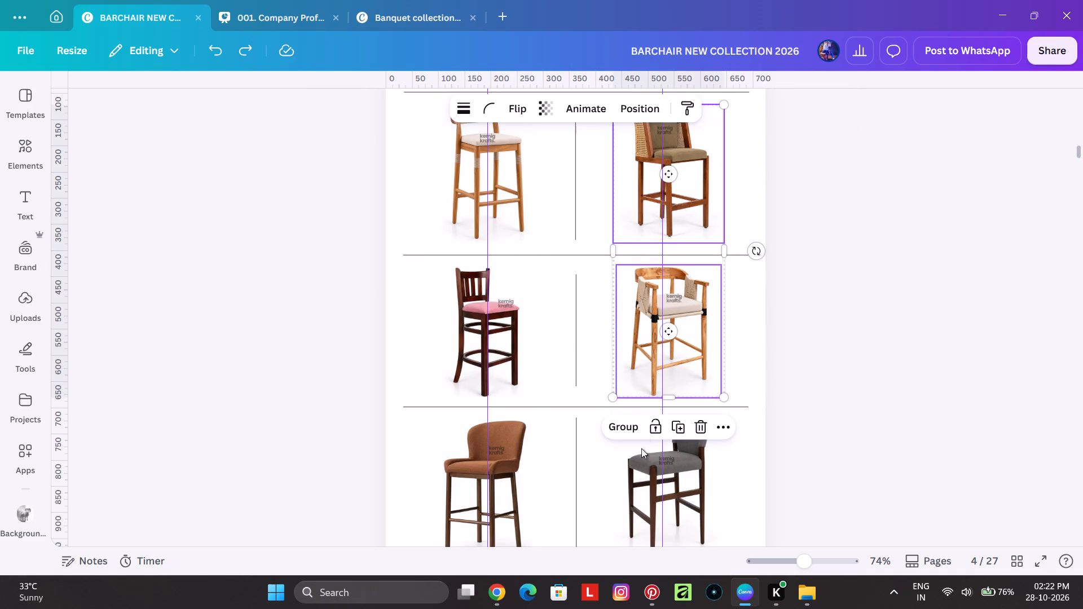
pyautogui.keyDown('shift'); pyautogui.click(636, 476); pyautogui.keyUp('shift')
pyautogui.rightClick(636, 480)
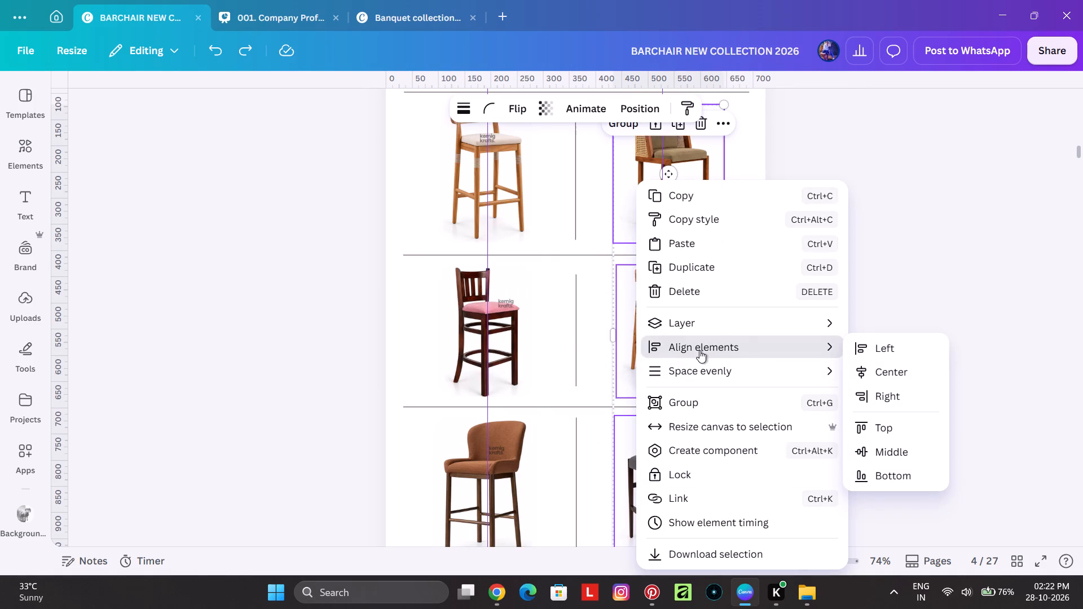
pyautogui.click(900, 378)
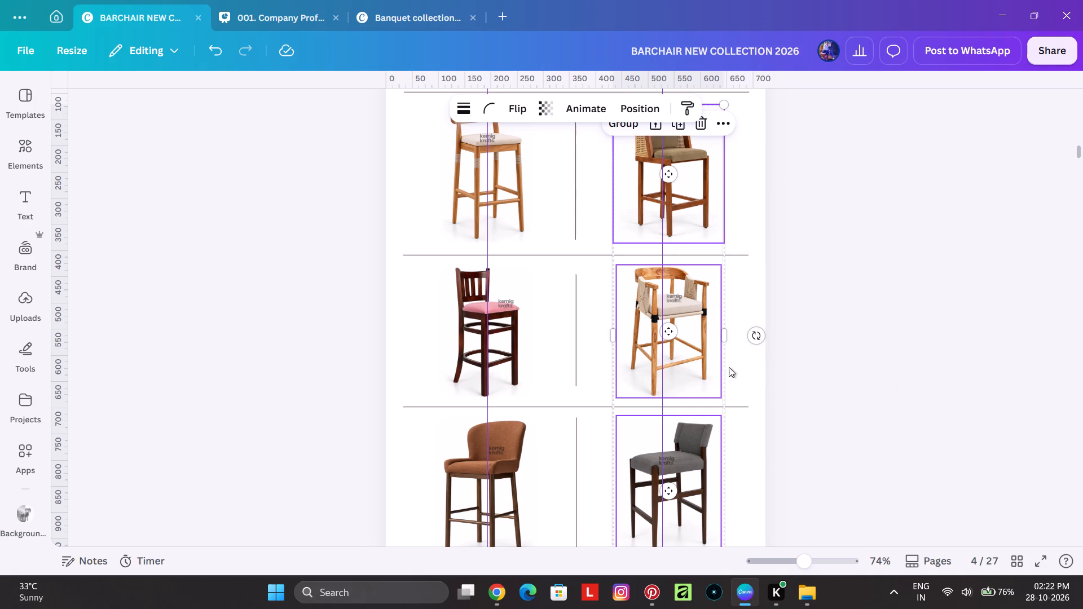
pyautogui.rightClick(708, 363)
pyautogui.click(935, 370)
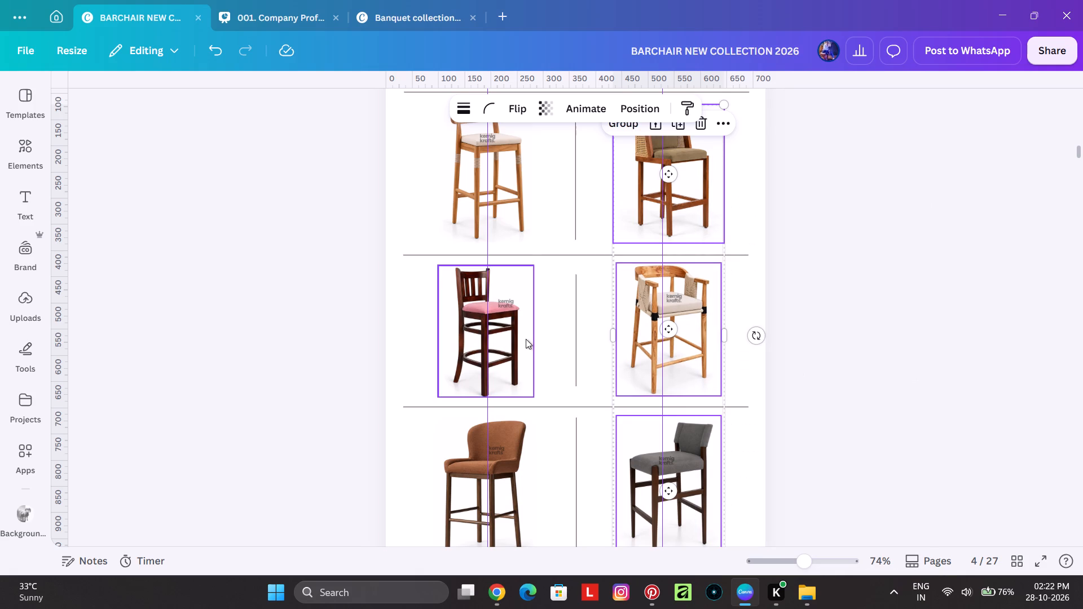
# Space the three left-column chairs on page 4 evenly with Tidy up.
pyautogui.click(524, 338)
pyautogui.keyDown('shift'); pyautogui.click(521, 204); pyautogui.keyUp('shift')
pyautogui.keyDown('shift'); pyautogui.click(507, 526); pyautogui.keyUp('shift')
pyautogui.rightClick(520, 506)
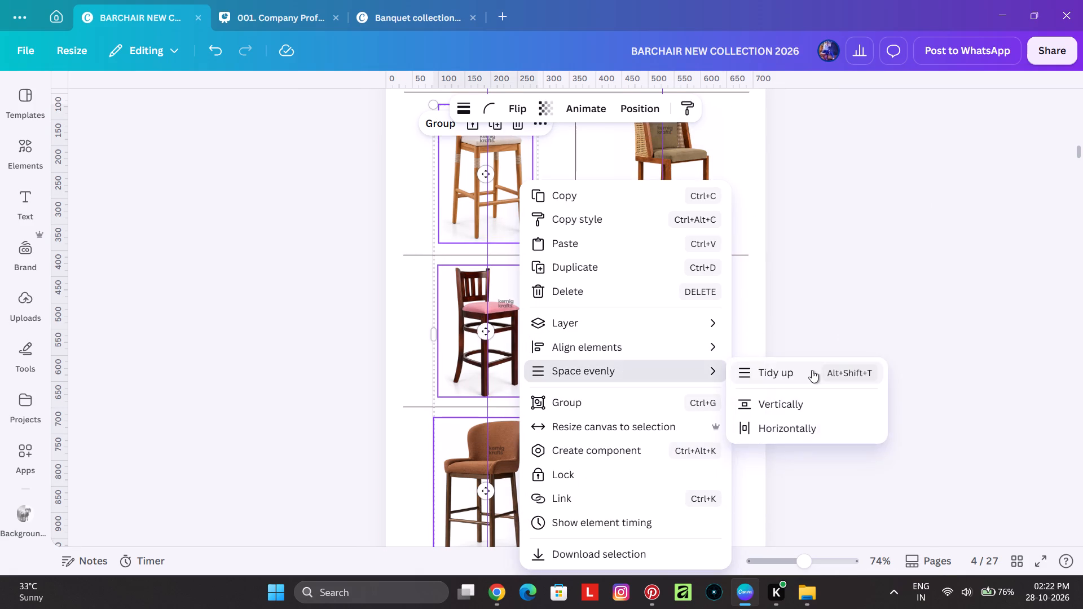
pyautogui.click(812, 370)
pyautogui.click(832, 299)
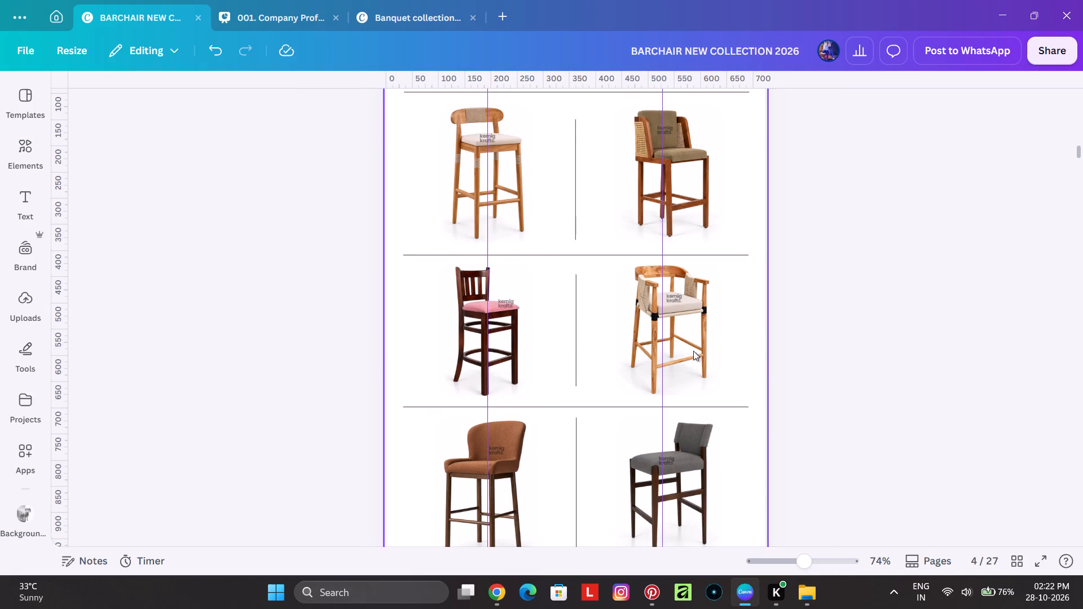
# Nudge the three left-column chairs on page 4 together slightly left, fine-tuning their position against the vertical guide.
pyautogui.click(501, 188)
pyautogui.keyDown('shift'); pyautogui.click(522, 368); pyautogui.keyUp('shift')
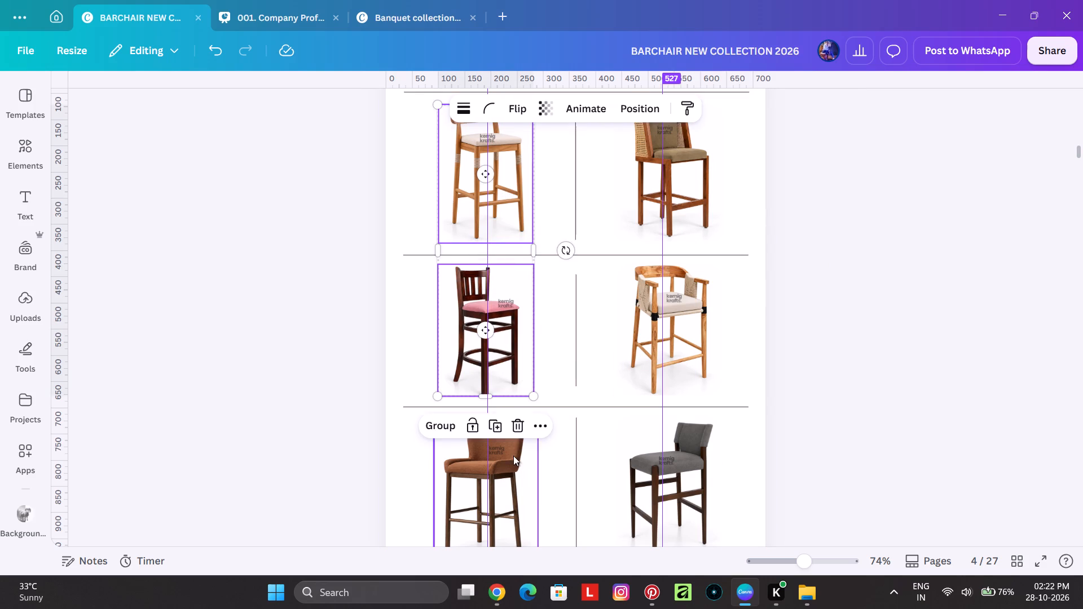
pyautogui.keyDown('shift'); pyautogui.click(513, 456); pyautogui.keyUp('shift')
pyautogui.keyDown('shift'); pyautogui.scroll(4, 486, 228); pyautogui.keyUp('shift')
pyautogui.keyDown('ctrl'); pyautogui.scroll(5, 486, 223); pyautogui.keyUp('ctrl')
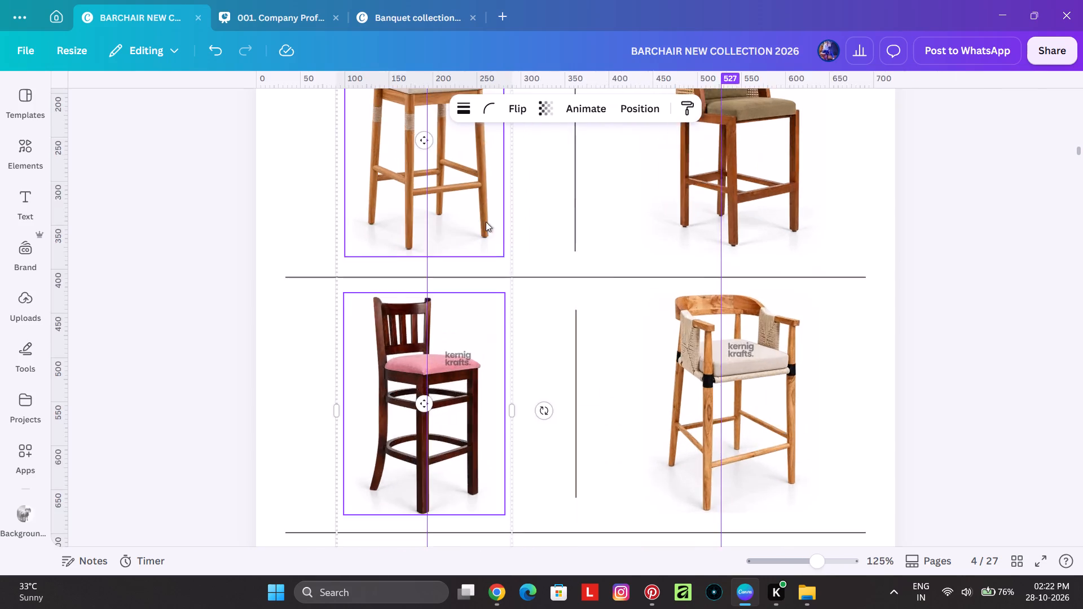
pyautogui.keyDown('ctrl'); pyautogui.scroll(2, 486, 222); pyautogui.keyUp('ctrl')
pyautogui.press('Left')
pyautogui.press('Left')
pyautogui.press('Left')
pyautogui.press('Left')
pyautogui.press('Left')
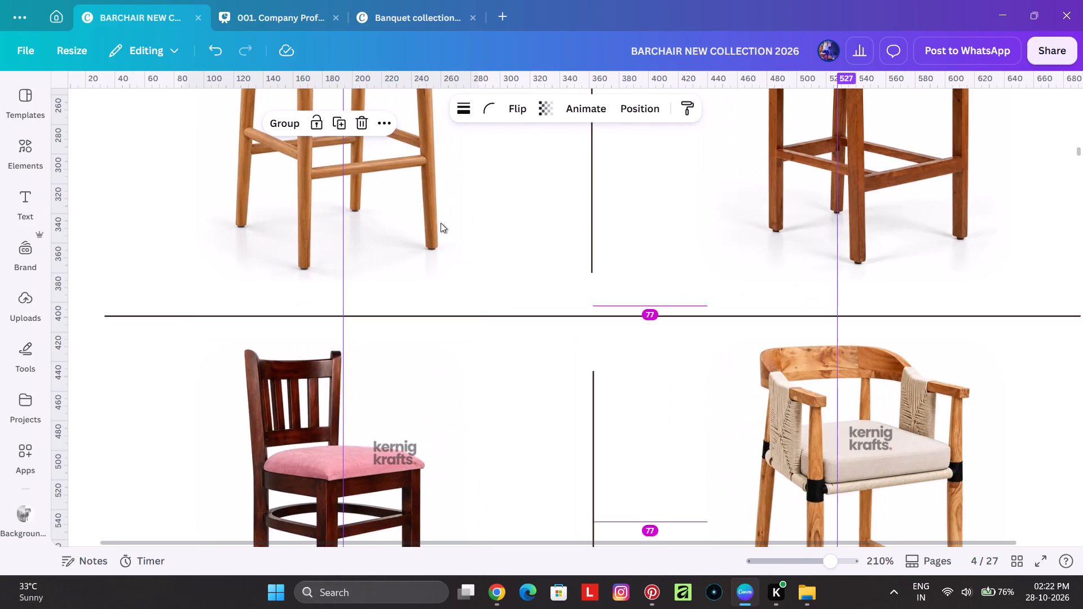
pyautogui.press('Left')
pyautogui.press('Left')
pyautogui.press('Left')
pyautogui.press('Left')
pyautogui.press('Left')
pyautogui.press('Left')
pyautogui.press('Left')
pyautogui.press('Left')
pyautogui.press('Left')
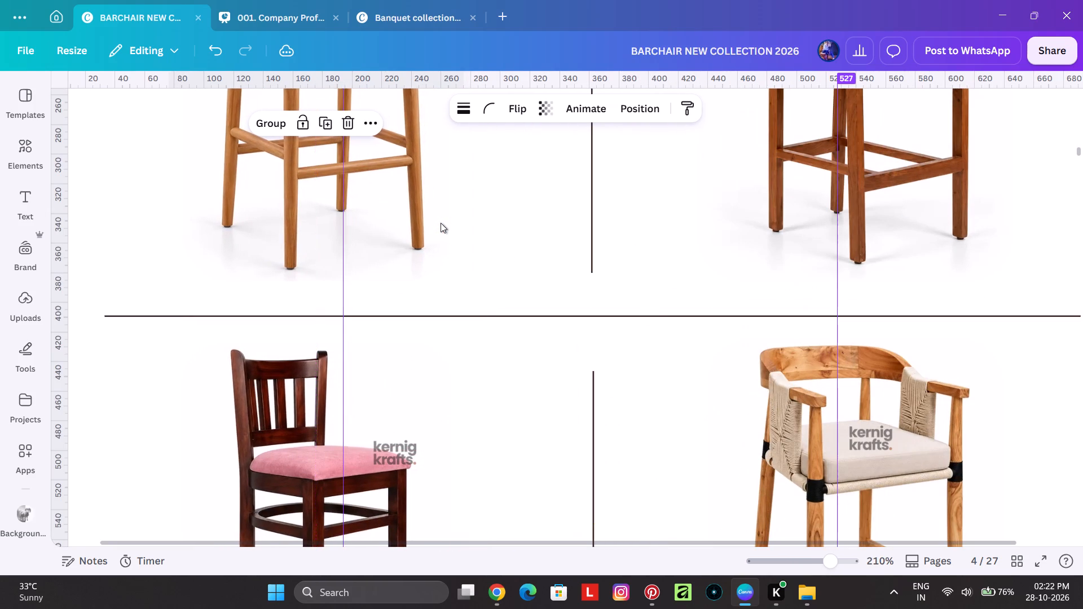
pyautogui.press('Right')
pyautogui.press('Left')
pyautogui.press('Left')
pyautogui.press('Left')
pyautogui.press('Left')
pyautogui.press('Left')
pyautogui.press('Right')
pyautogui.press('Right')
pyautogui.press('Right')
pyautogui.press('Right')
pyautogui.press('Right')
pyautogui.press('Right')
pyautogui.press('Right')
pyautogui.press('Right')
pyautogui.press('Right')
pyautogui.press('Right')
pyautogui.press('Left')
pyautogui.press('Left')
pyautogui.press('Right')
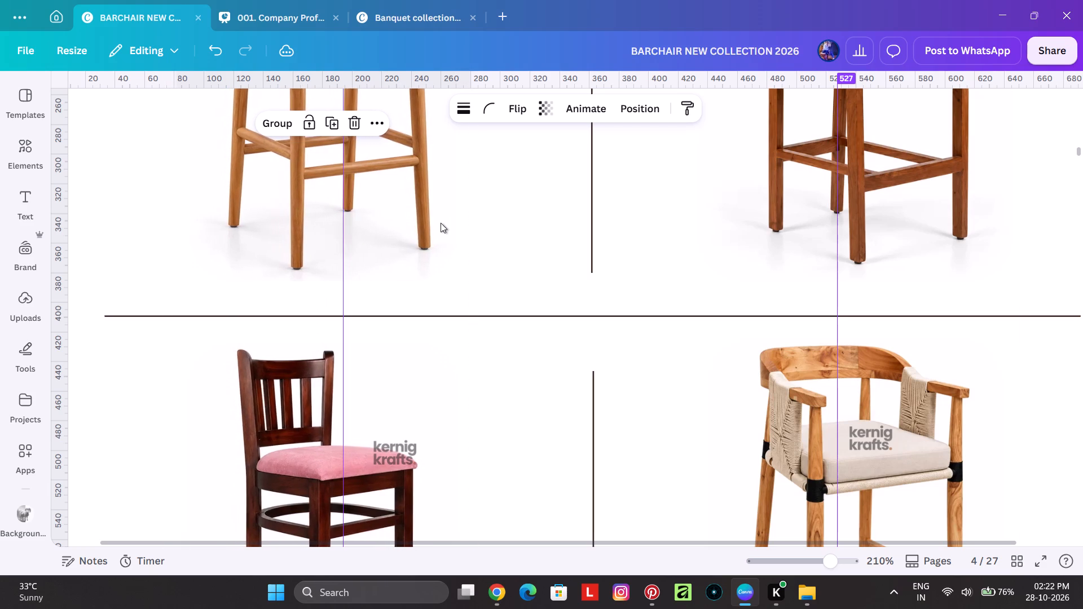
pyautogui.press('Right')
pyautogui.press('Left')
pyautogui.press('Left')
pyautogui.press('Left')
pyautogui.press('Left')
pyautogui.press('Left')
pyautogui.press('Left')
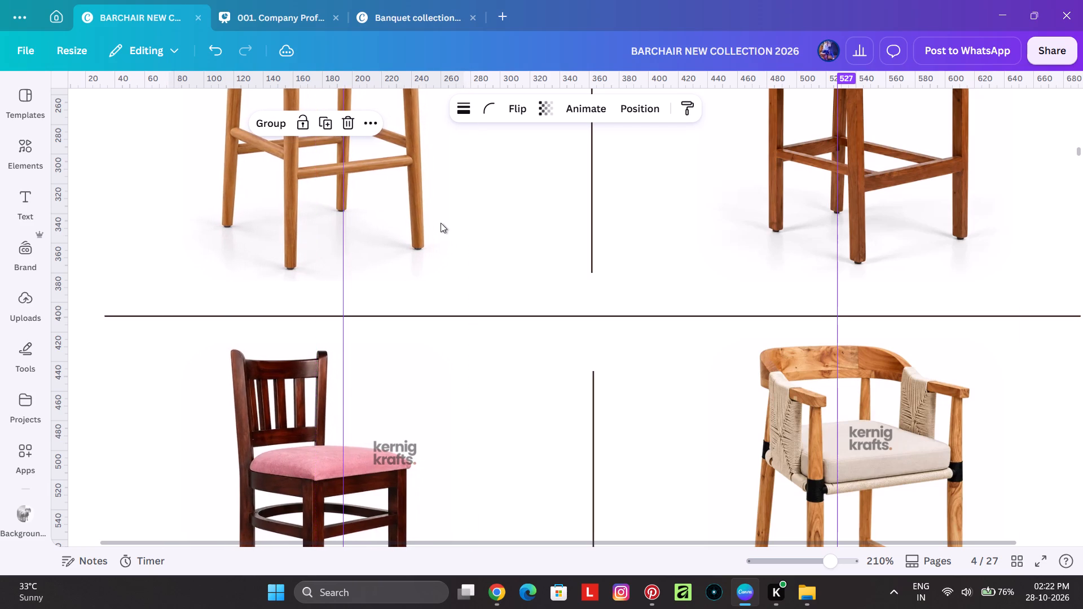
pyautogui.press('Right')
pyautogui.press('Right')
pyautogui.press('Right')
pyautogui.press('Right')
pyautogui.press('Right')
pyautogui.press('Right')
pyautogui.press('Right')
pyautogui.press('Right')
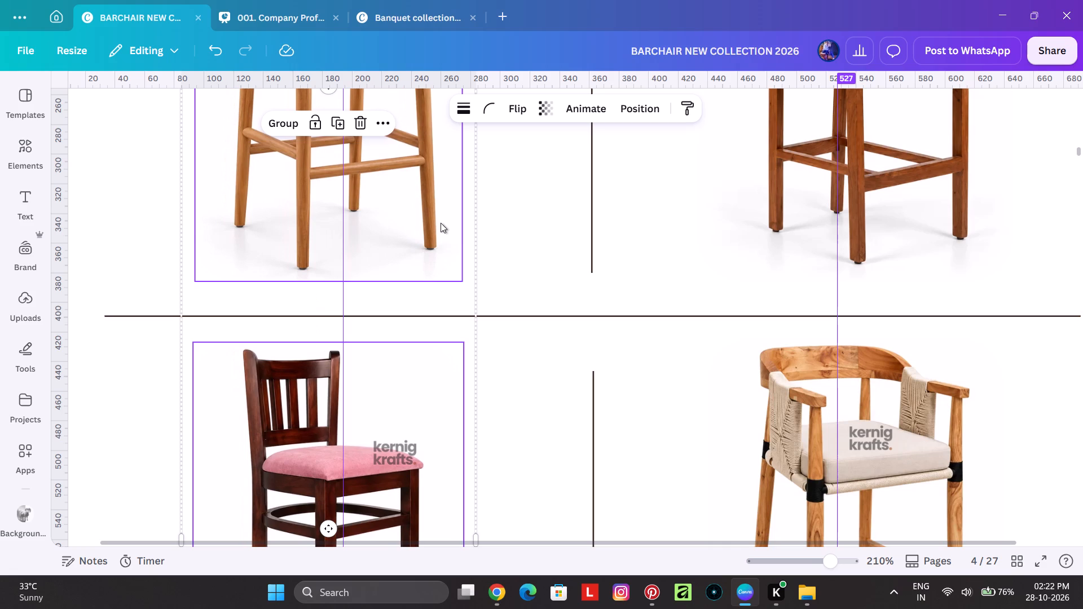
# Nudge the three right-column chairs on page 4 together to the left until they centre on the 527 vertical guide.
pyautogui.keyDown('ctrl'); pyautogui.scroll(-7, 434, 218); pyautogui.keyUp('ctrl')
pyautogui.click(656, 236)
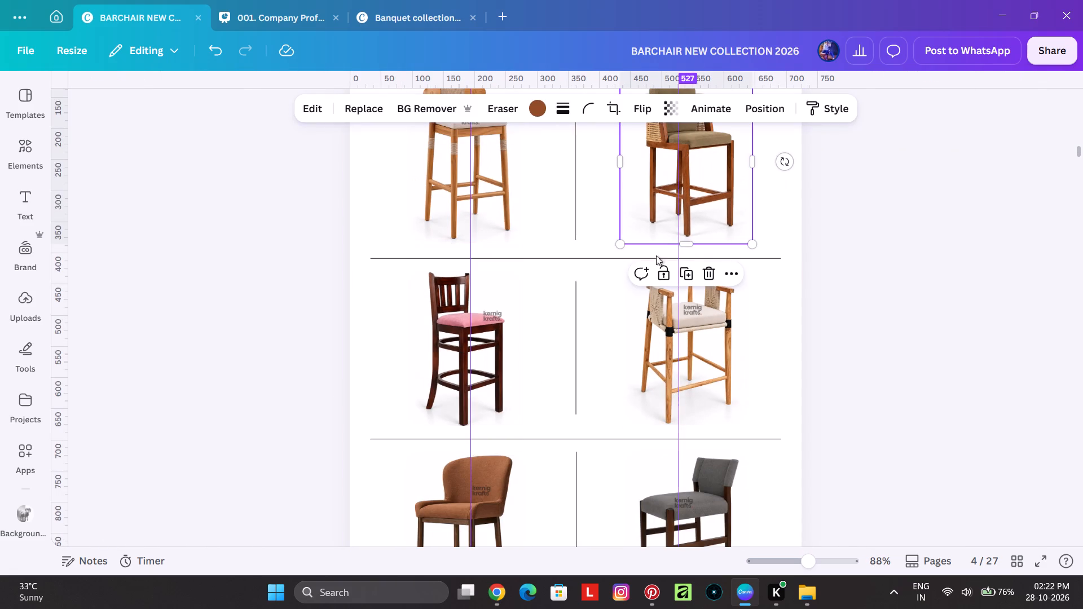
pyautogui.keyDown('shift'); pyautogui.click(672, 330); pyautogui.keyUp('shift')
pyautogui.keyDown('shift'); pyautogui.click(702, 490); pyautogui.keyUp('shift')
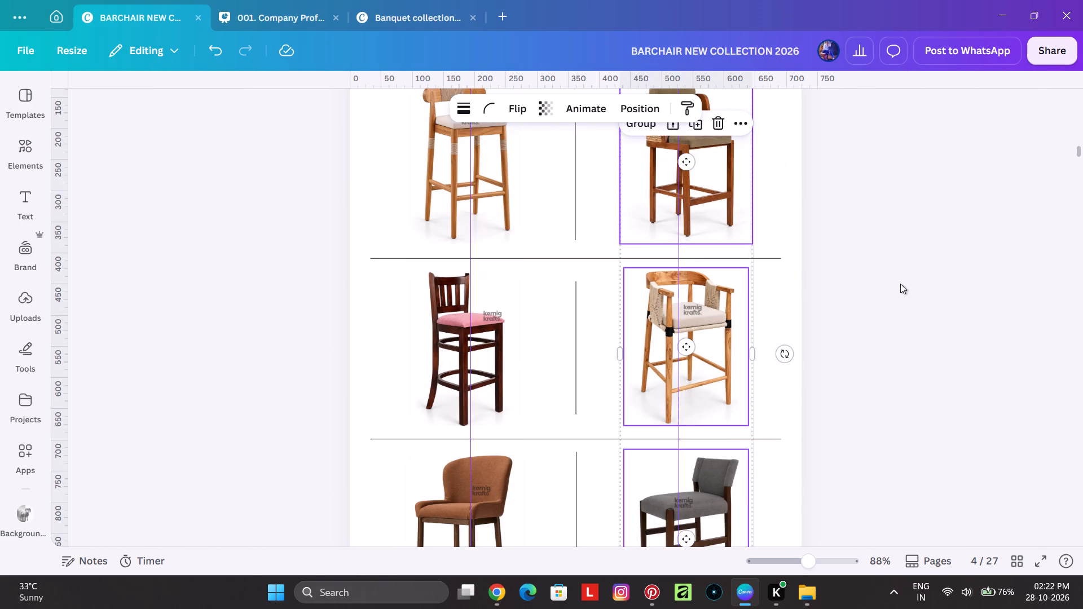
pyautogui.press('Left')
pyautogui.press('Left')
pyautogui.press('Left')
pyautogui.press('Left')
pyautogui.press('Left')
pyautogui.press('Left')
pyautogui.press('Left')
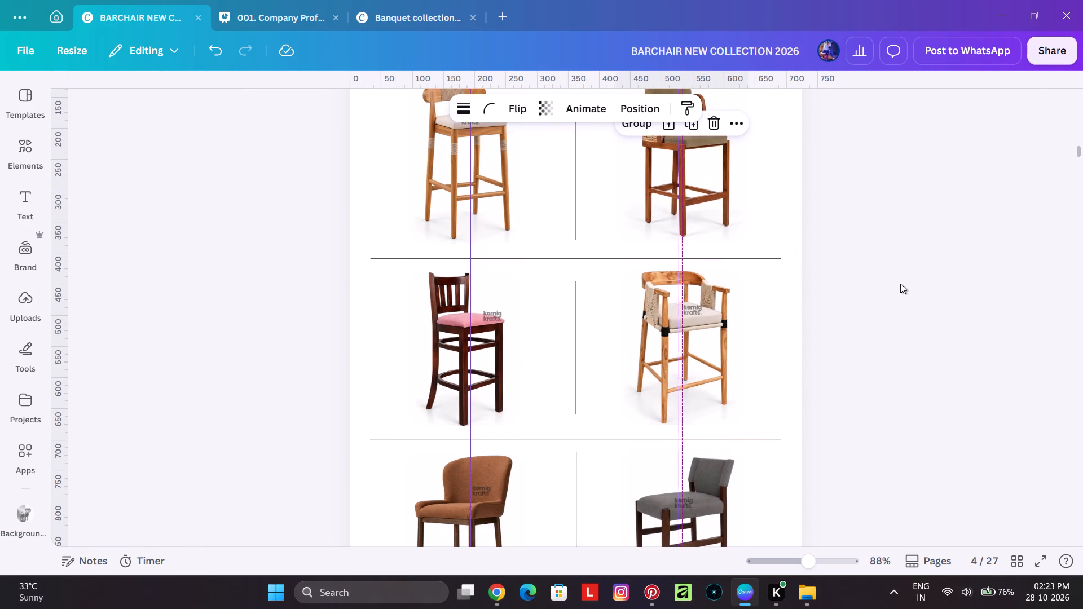
pyautogui.press('Left')
pyautogui.press('Left')
pyautogui.press('Left')
pyautogui.press('Left')
pyautogui.press('Left')
pyautogui.press('Left')
pyautogui.press('Right')
pyautogui.press('Left')
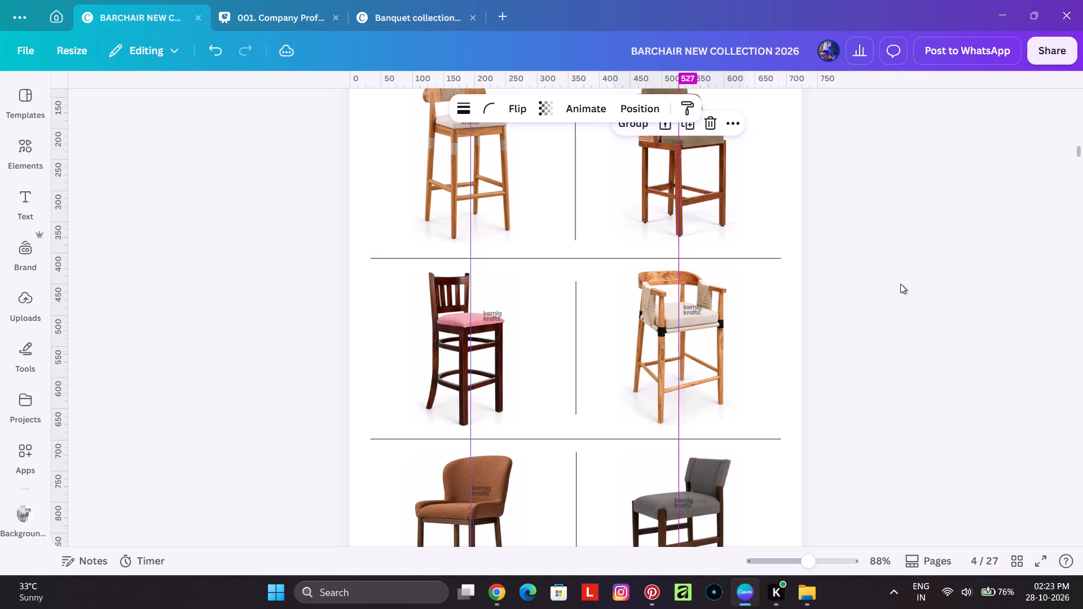
pyautogui.click(949, 261)
# Review page 4 and look through the following pages up to page 15 for empty slots and unaligned chairs.
pyautogui.keyDown('ctrl'); pyautogui.scroll(-2, 577, 314); pyautogui.keyUp('ctrl')
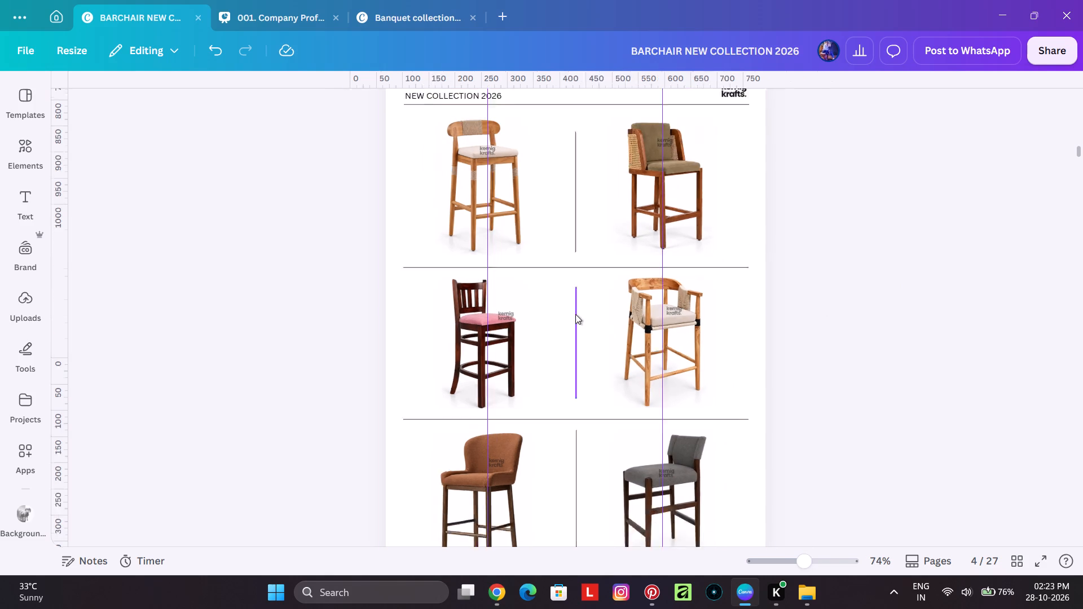
pyautogui.keyDown('ctrl'); pyautogui.scroll(-1, 575, 314); pyautogui.keyUp('ctrl')
pyautogui.scroll(-2, 482, 335)
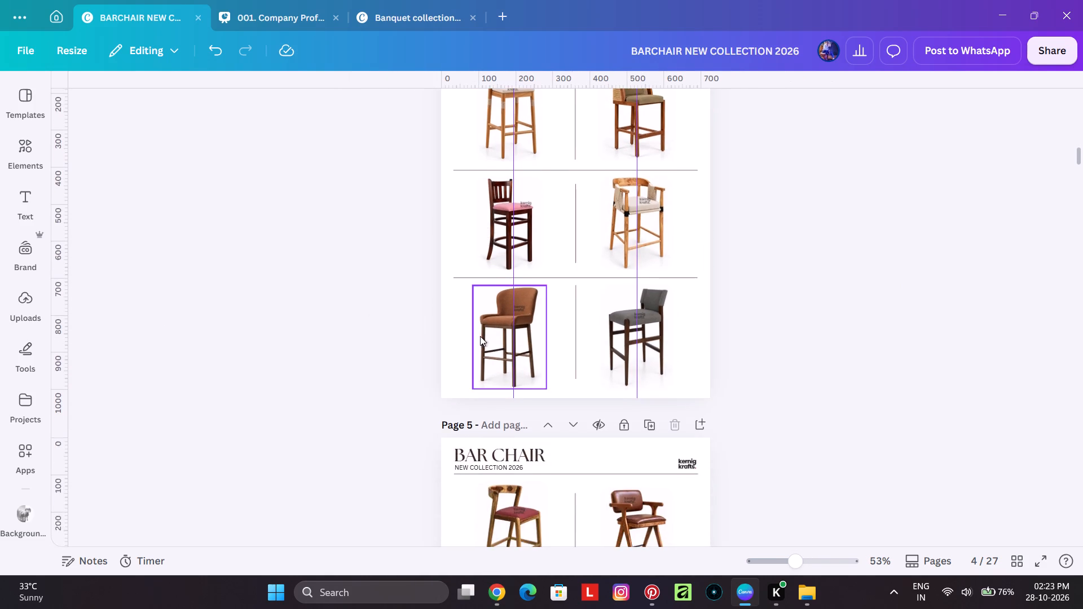
pyautogui.scroll(3, 495, 353)
pyautogui.doubleClick(618, 187)
pyautogui.scroll(-7, 785, 320)
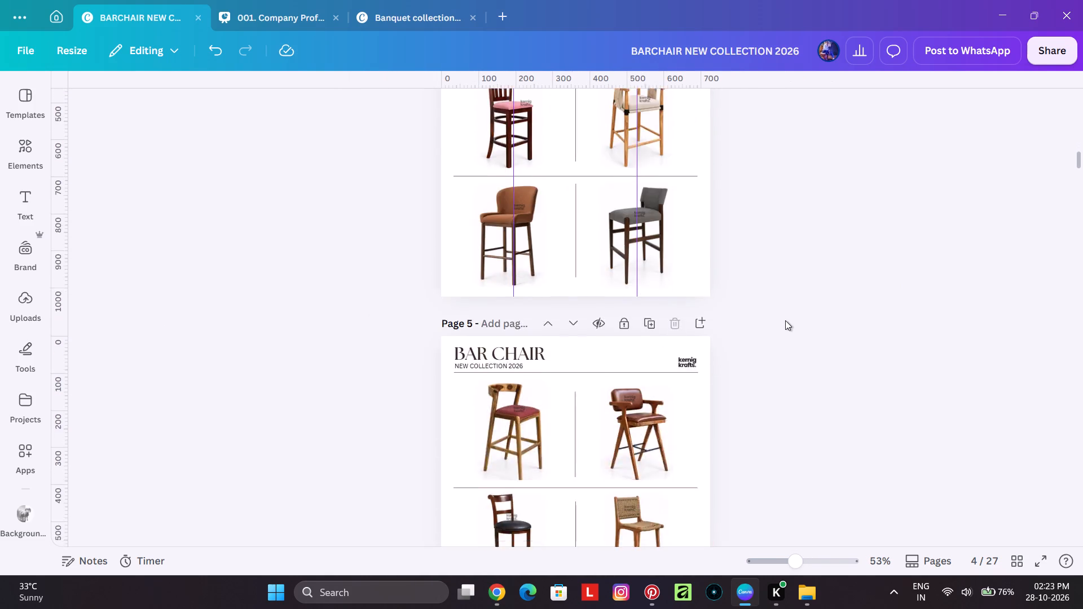
pyautogui.scroll(-20, 785, 320)
pyautogui.scroll(-3, 785, 320)
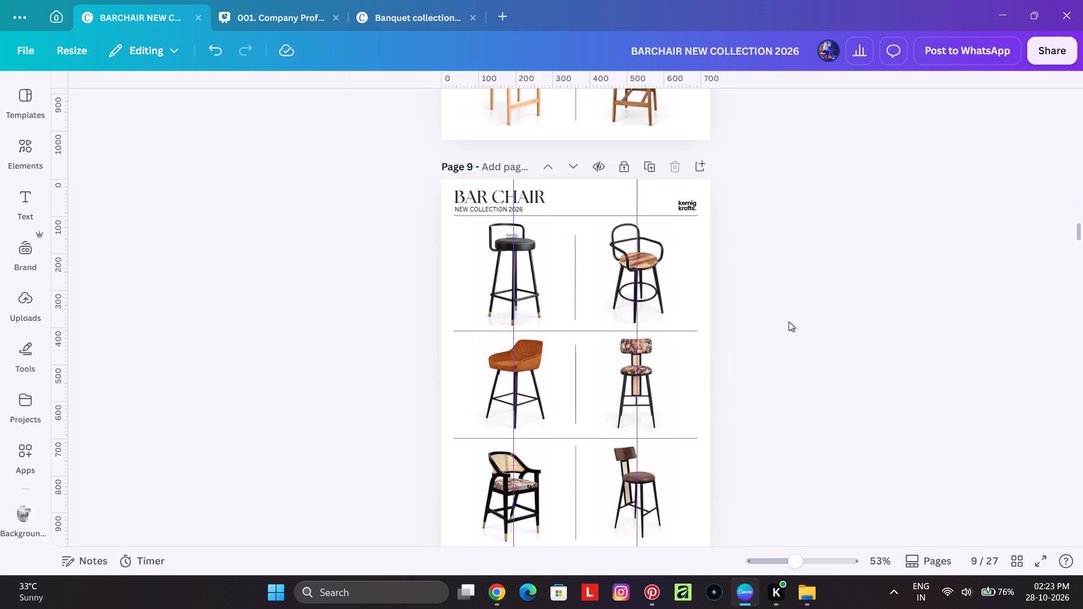
pyautogui.scroll(-6, 909, 335)
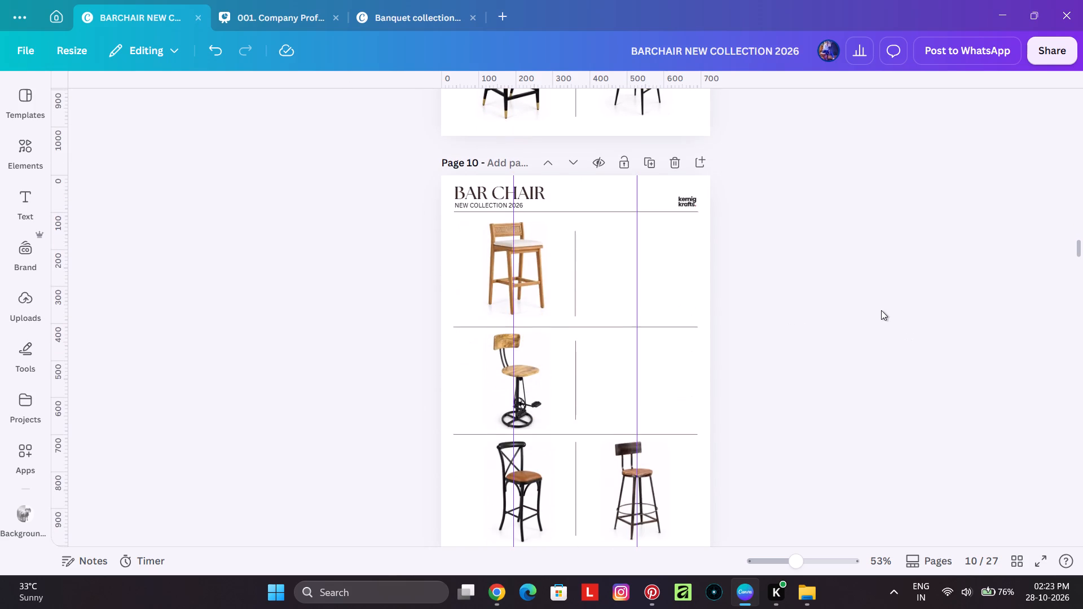
pyautogui.scroll(-7, 879, 310)
pyautogui.scroll(3, 817, 329)
pyautogui.scroll(-2, 816, 330)
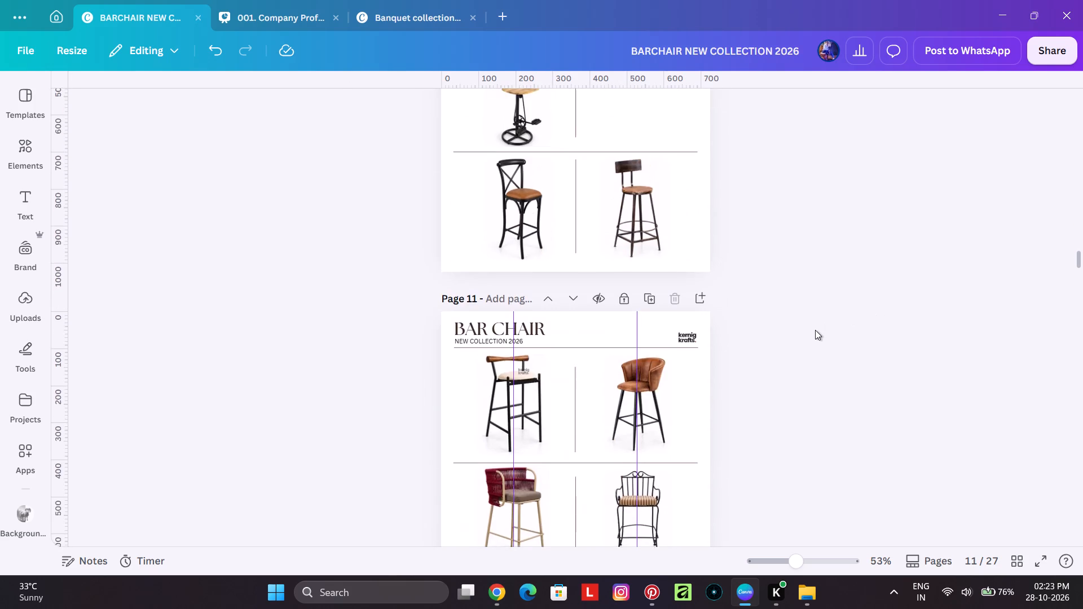
pyautogui.scroll(-8, 815, 330)
pyautogui.scroll(1, 815, 330)
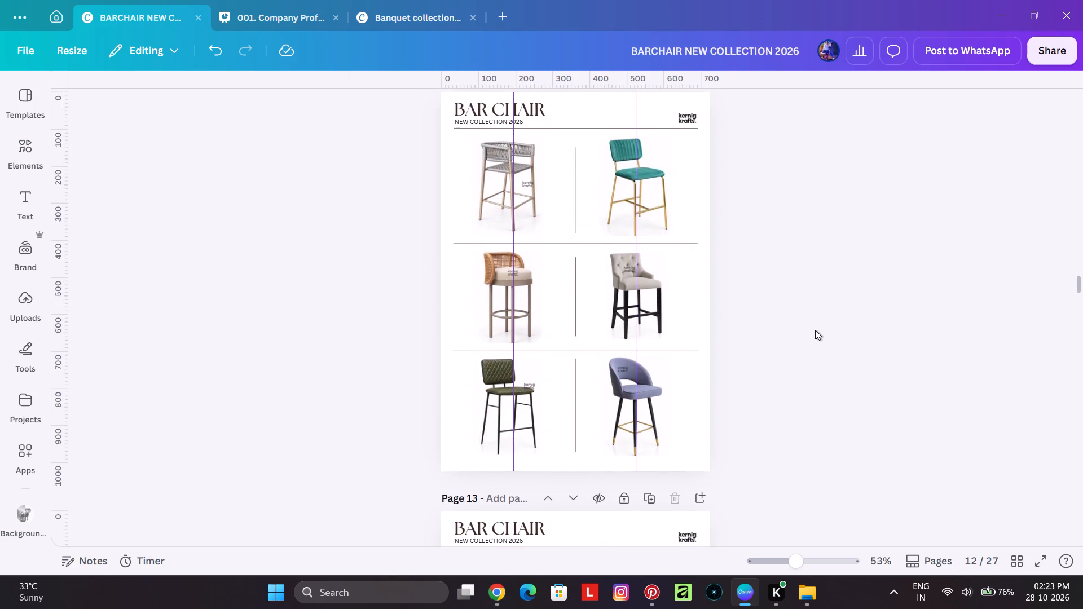
pyautogui.scroll(1, 815, 330)
pyautogui.scroll(-7, 815, 330)
pyautogui.scroll(1, 815, 330)
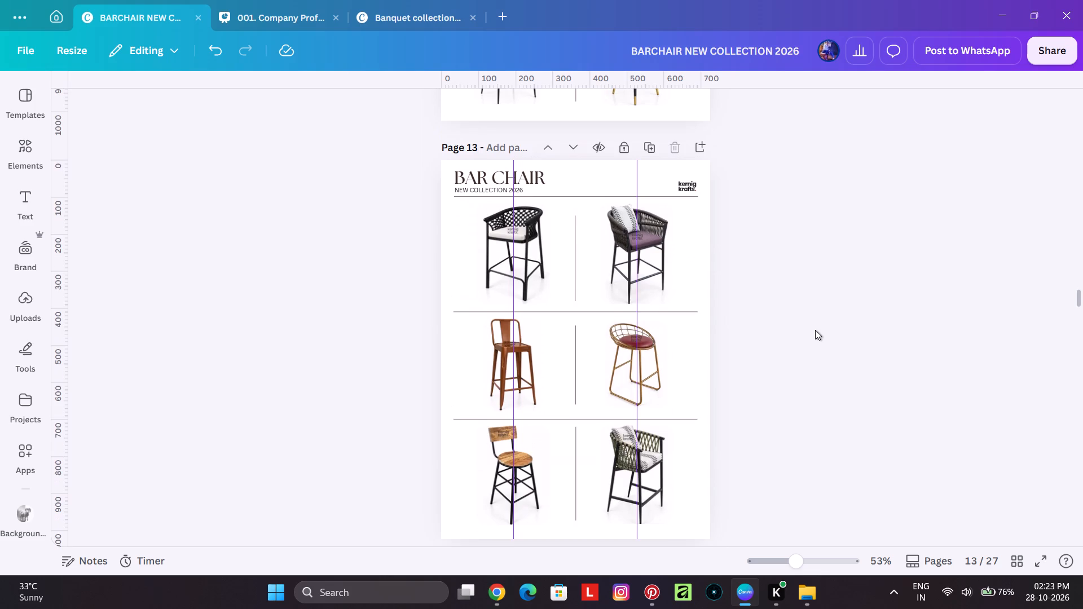
pyautogui.scroll(-6, 815, 330)
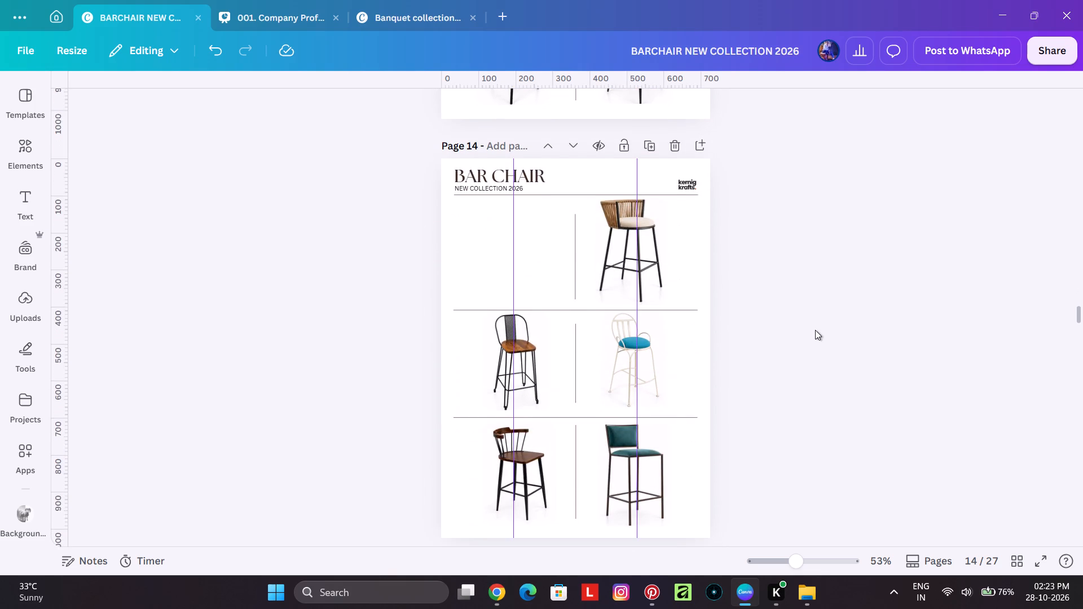
pyautogui.scroll(-6, 815, 330)
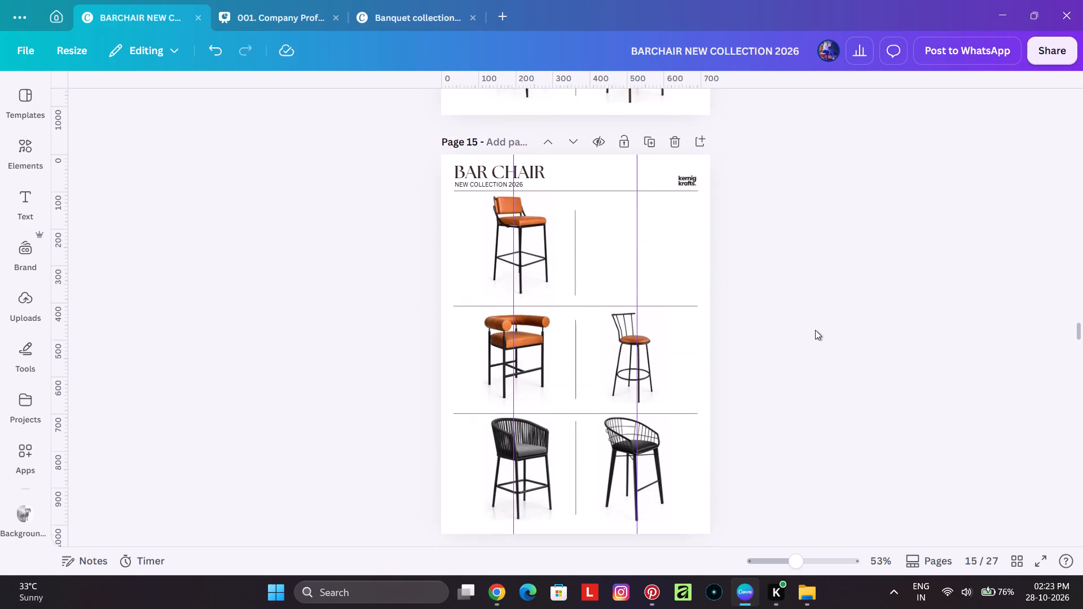
pyautogui.scroll(5, 557, 361)
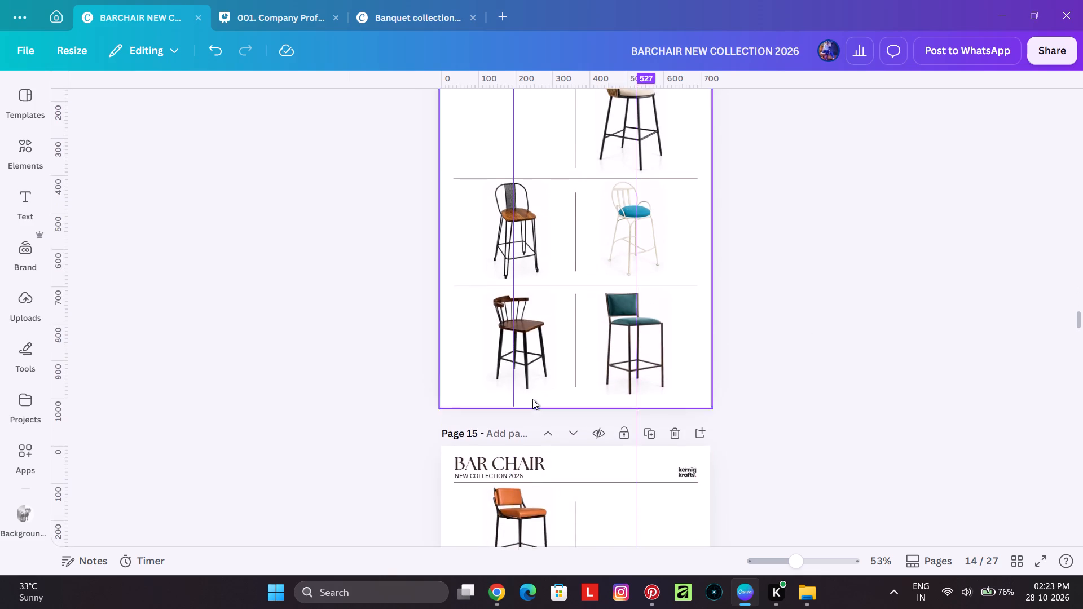
# Move the orange leather chair from page 15 into page 14's empty top-left slot, centred on the 194 vertical guide.
pyautogui.scroll(-3, 561, 458)
pyautogui.click(535, 404)
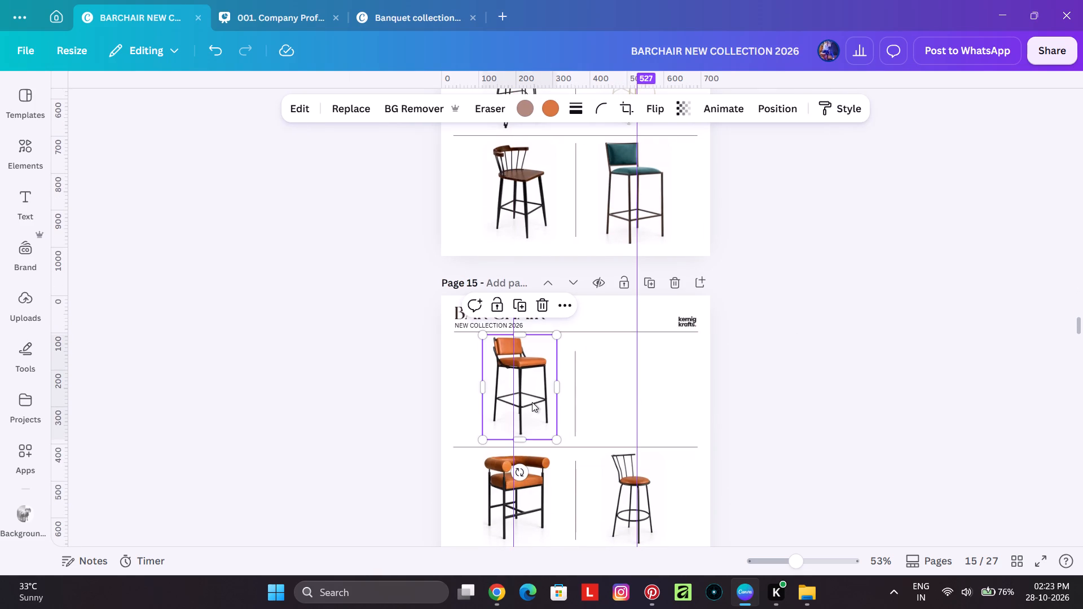
pyautogui.moveTo(532, 400); pyautogui.dragTo(523, 313)
pyautogui.scroll(4, 523, 310)
pyautogui.scroll(-4, 523, 310)
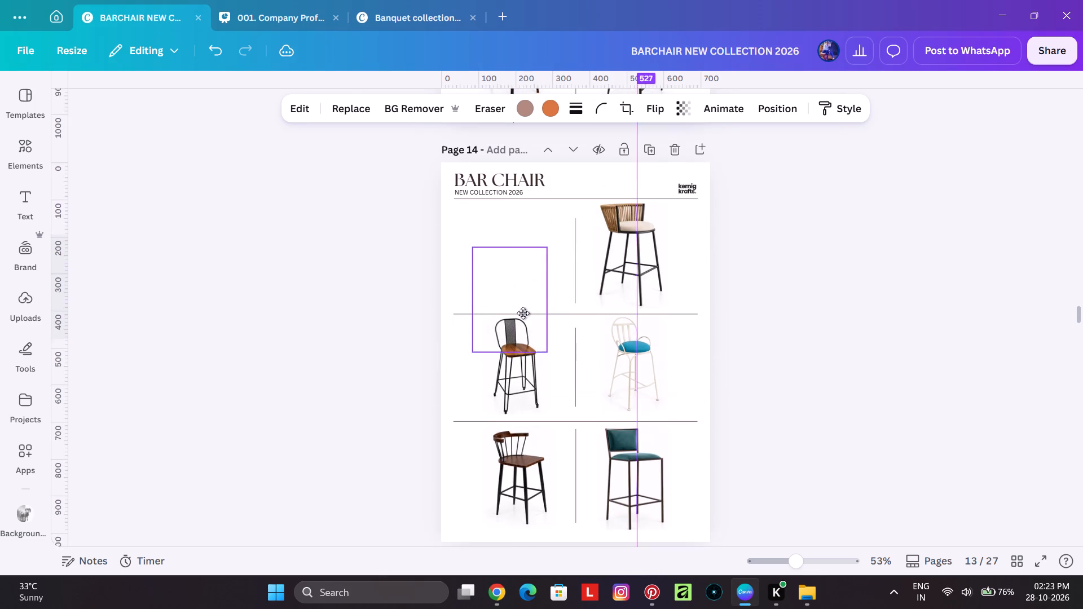
pyautogui.moveTo(523, 313); pyautogui.dragTo(525, 268)
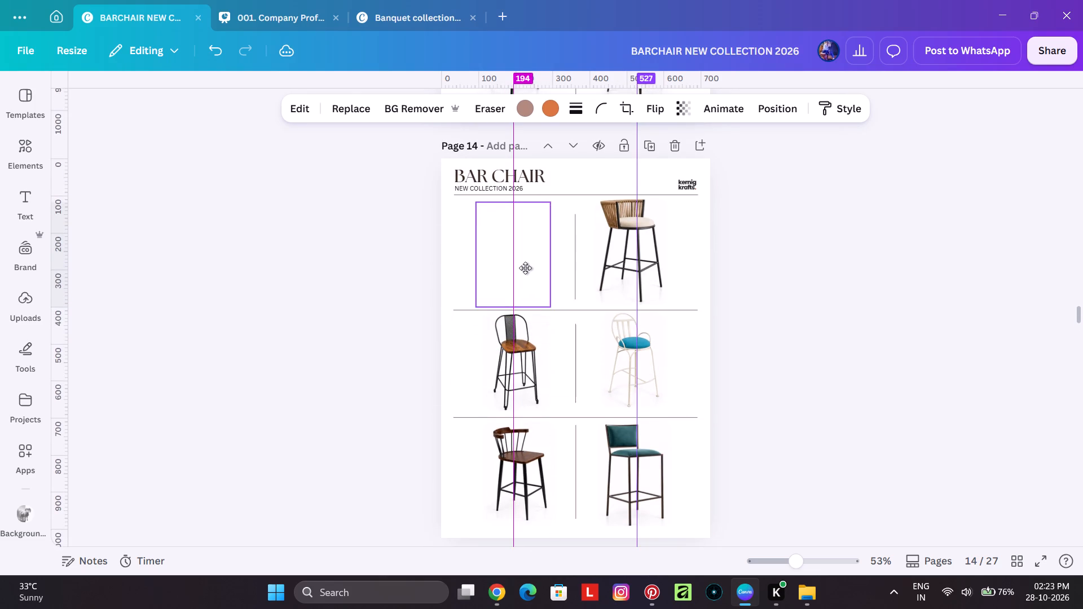
pyautogui.moveTo(525, 268); pyautogui.dragTo(525, 264)
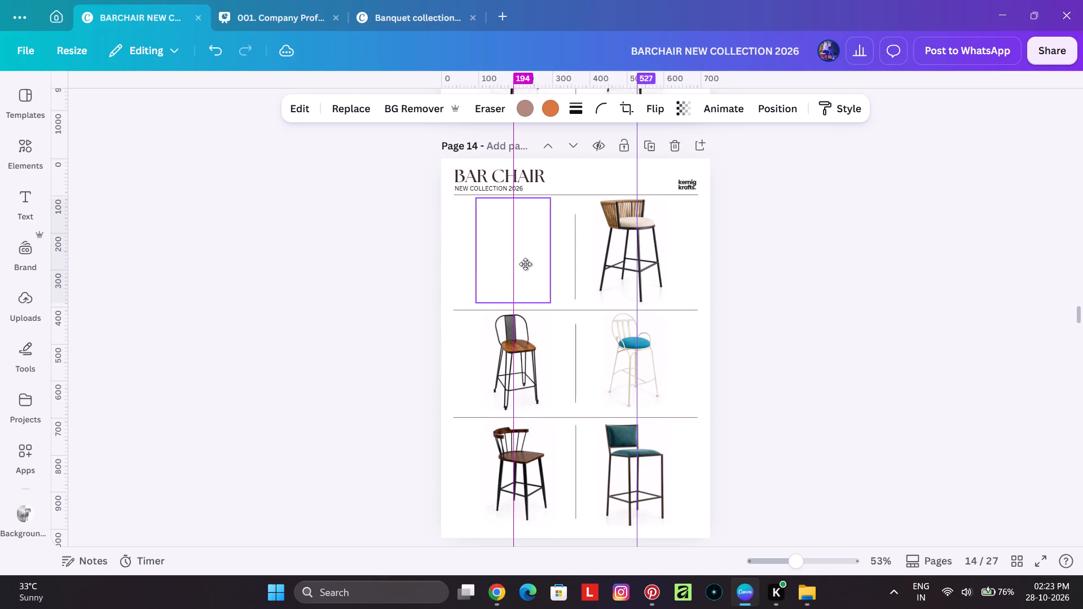
pyautogui.moveTo(525, 264); pyautogui.dragTo(526, 265)
pyautogui.click(922, 329)
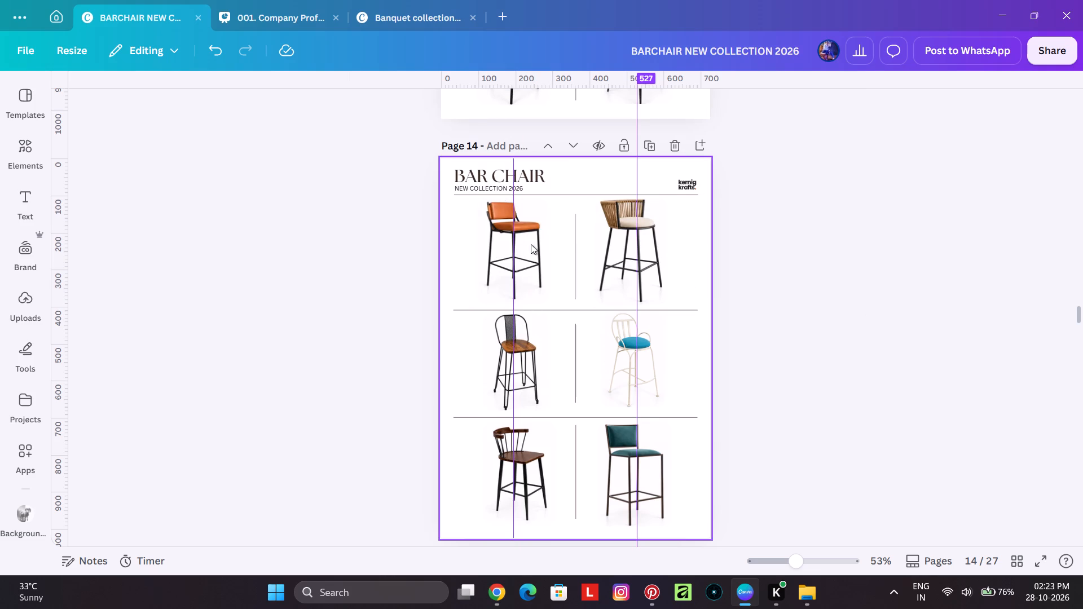
# Align the three left-column chairs on page 14 by Center and space them evenly.
pyautogui.click(527, 243)
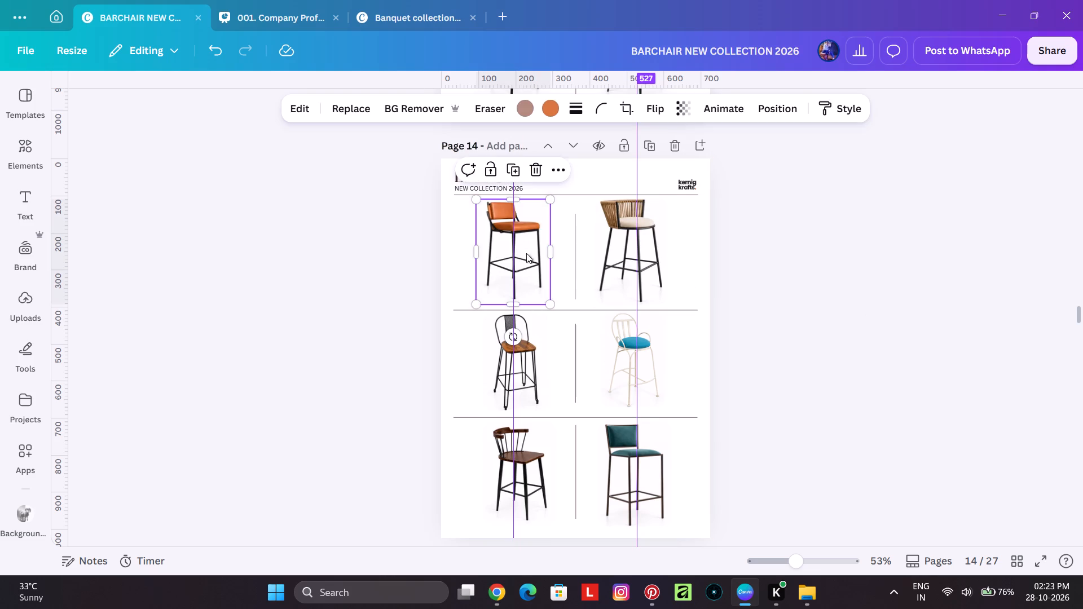
pyautogui.keyDown('shift'); pyautogui.click(535, 370); pyautogui.keyUp('shift')
pyautogui.keyDown('shift'); pyautogui.click(536, 472); pyautogui.keyUp('shift')
pyautogui.rightClick(538, 482)
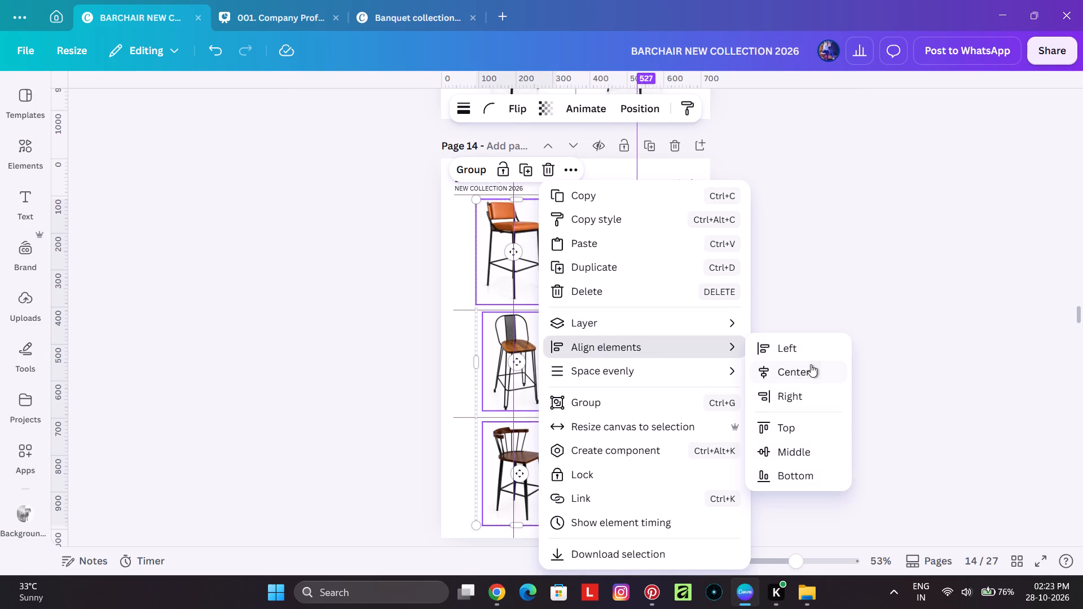
pyautogui.click(811, 364)
pyautogui.rightClick(532, 279)
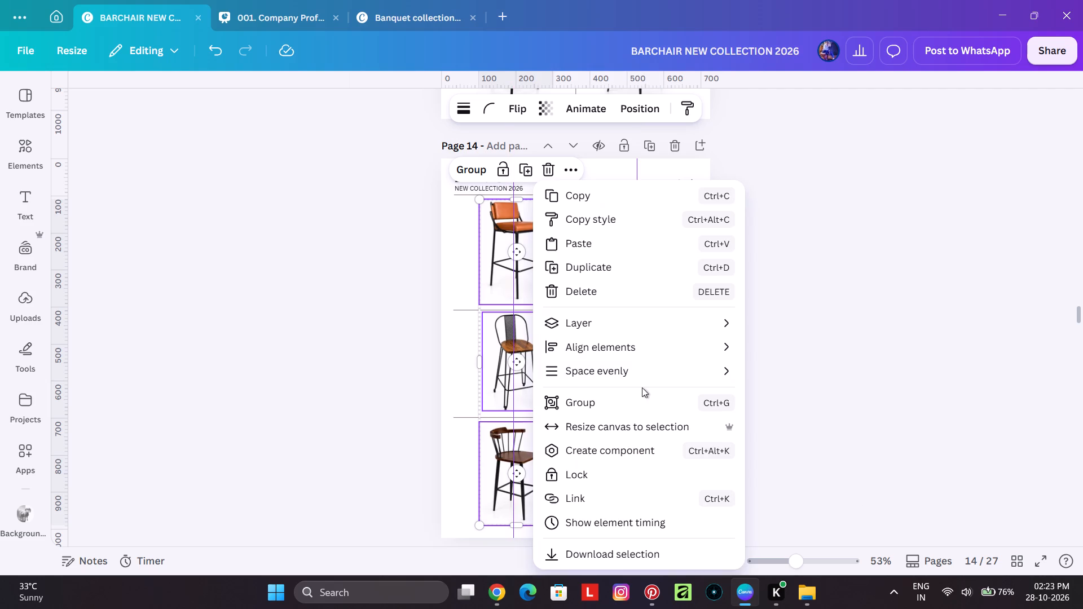
pyautogui.click(801, 377)
pyautogui.click(813, 350)
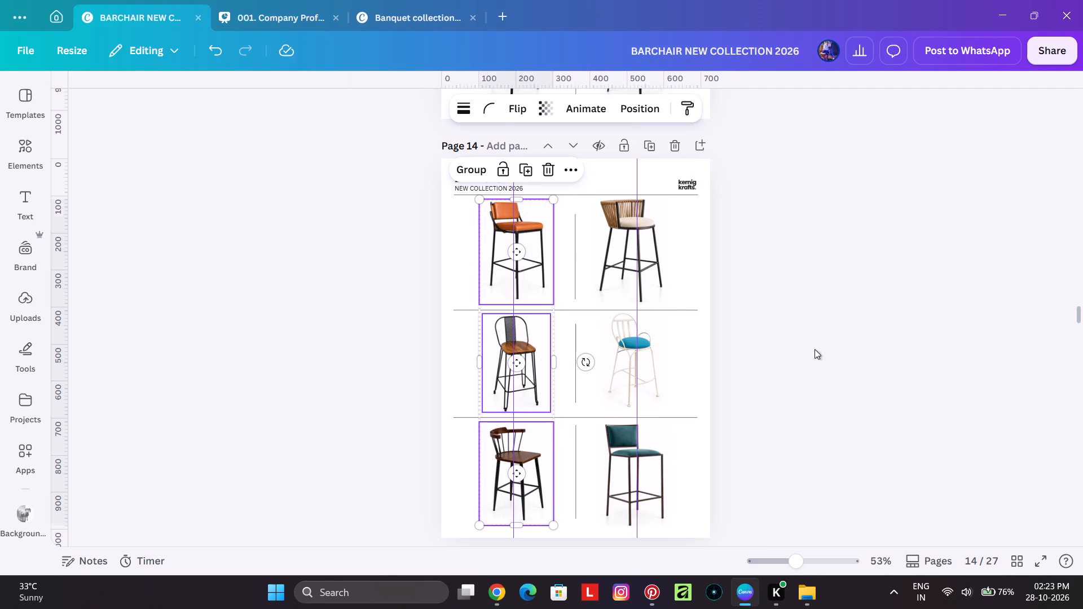
# Align the three right-column chairs on page 14 by Center and space them evenly.
pyautogui.click(616, 285)
pyautogui.keyDown('shift'); pyautogui.click(619, 358); pyautogui.keyUp('shift')
pyautogui.keyDown('shift'); pyautogui.click(619, 461); pyautogui.keyUp('shift')
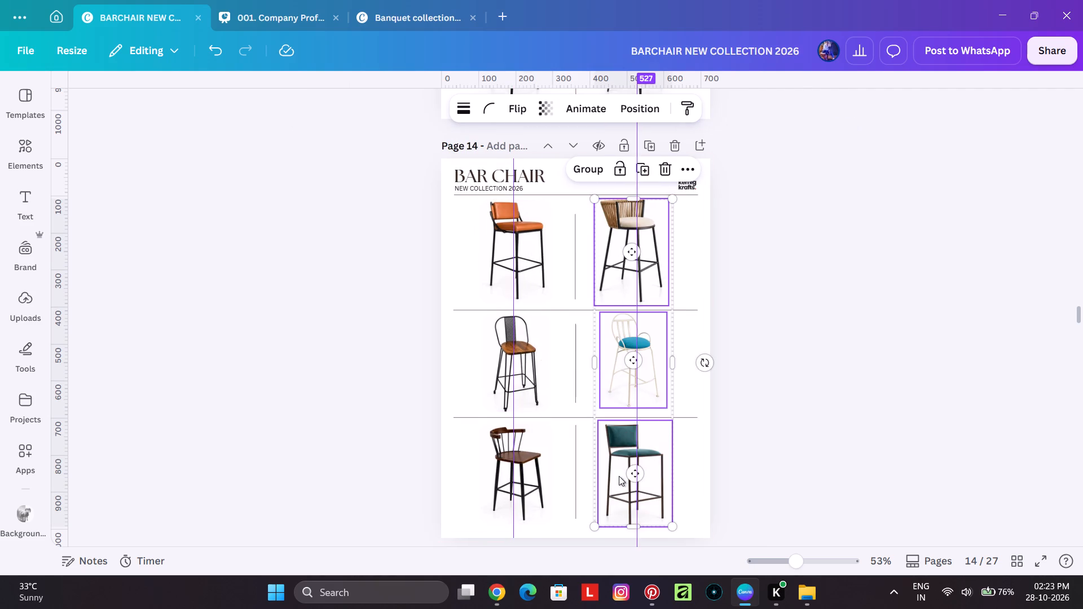
pyautogui.rightClick(619, 476)
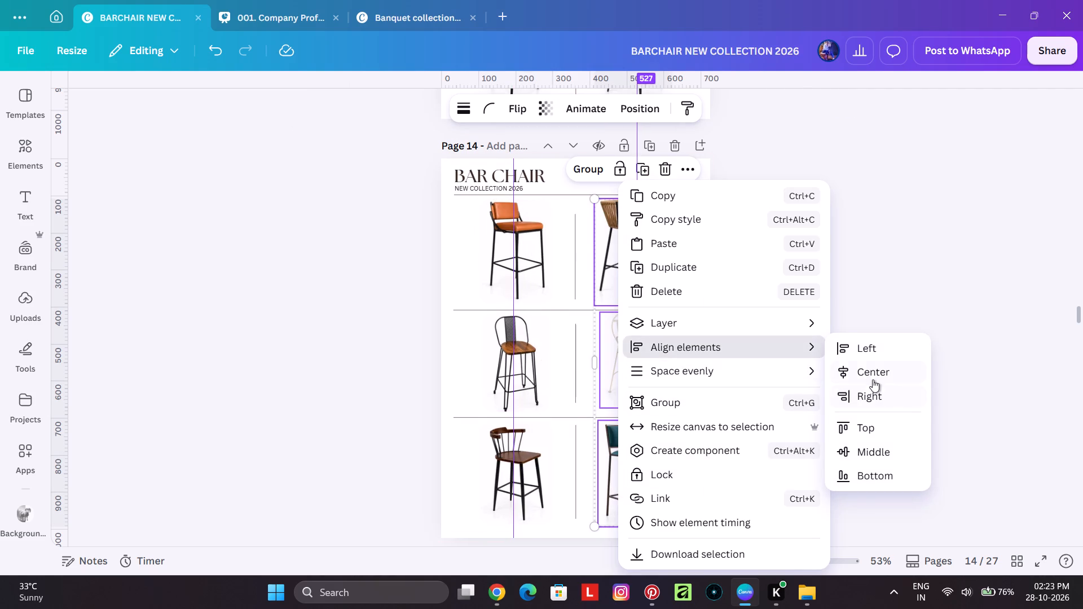
pyautogui.click(875, 377)
pyautogui.rightClick(659, 343)
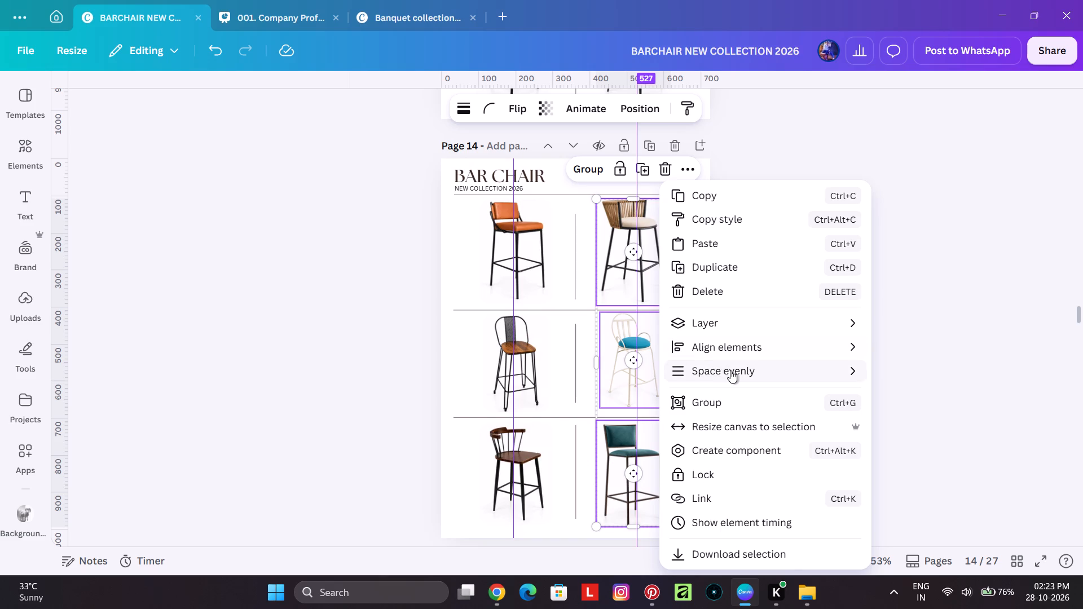
pyautogui.click(882, 368)
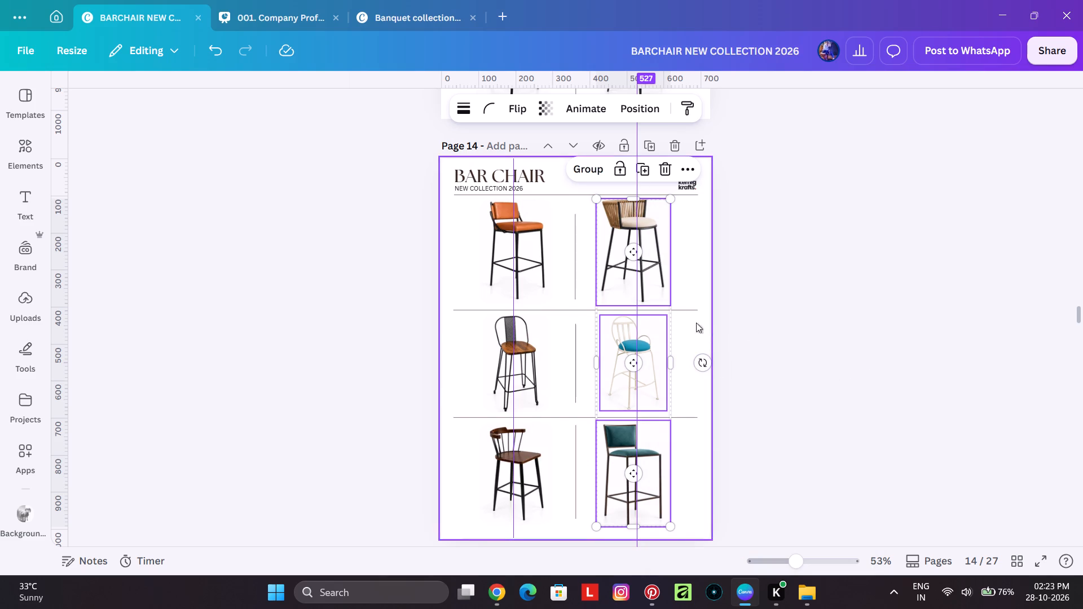
# Nudge the three right-column chairs on page 14 together to the right until they centre on the 527 vertical guide.
pyautogui.keyDown('ctrl'); pyautogui.scroll(7, 634, 249); pyautogui.keyUp('ctrl')
pyautogui.press('Right')
pyautogui.press('Right')
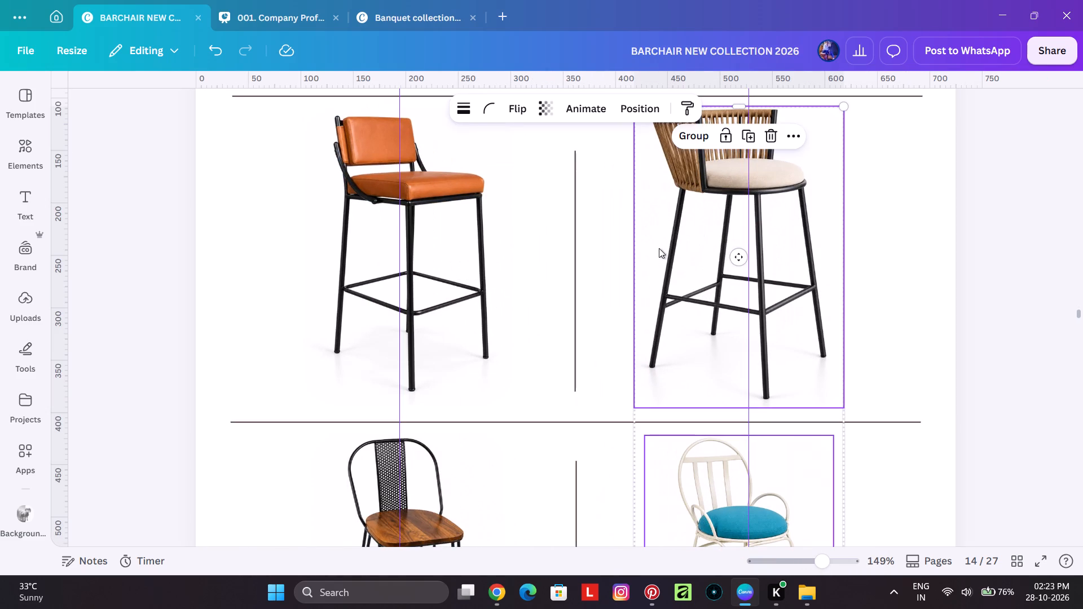
pyautogui.press('Right')
pyautogui.press('Right')
pyautogui.press('Right')
pyautogui.press('Right')
pyautogui.press('Right')
pyautogui.press('Right')
pyautogui.press('Right')
pyautogui.press('Right')
pyautogui.press('Right')
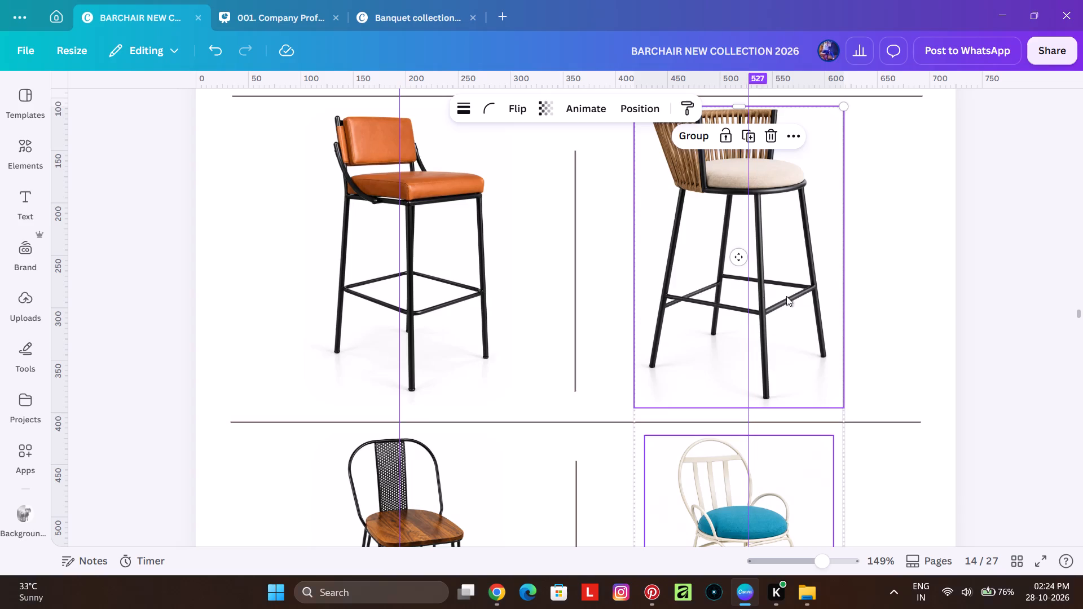
pyautogui.click(860, 305)
pyautogui.click(832, 307)
pyautogui.scroll(-3, 821, 392)
pyautogui.keyDown('shift'); pyautogui.click(811, 389); pyautogui.keyUp('shift')
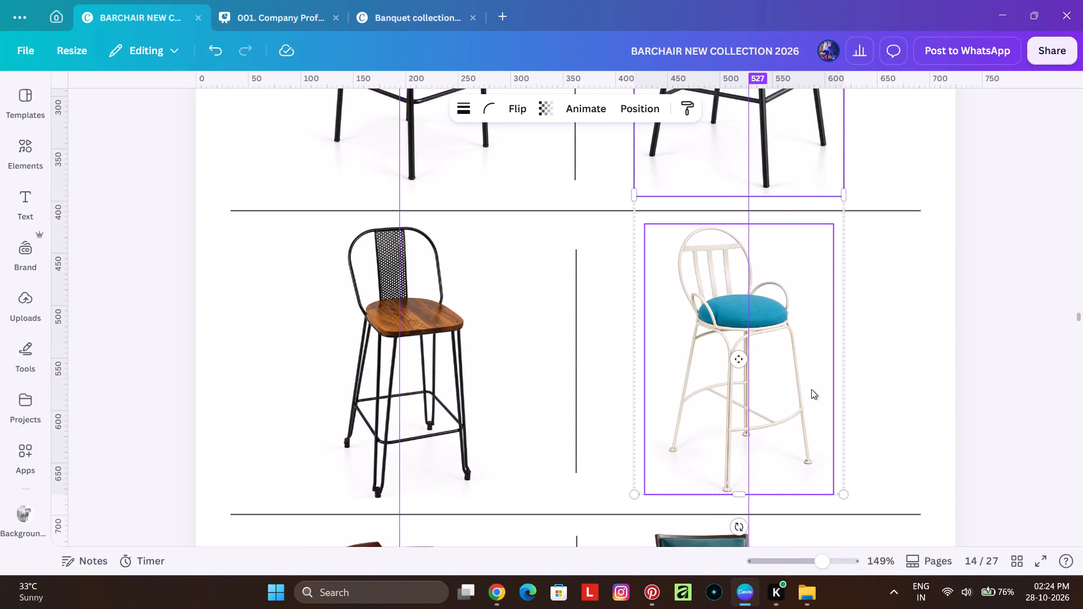
pyautogui.keyDown('ctrl'); pyautogui.scroll(-4, 802, 384); pyautogui.keyUp('ctrl')
pyautogui.keyDown('shift'); pyautogui.click(663, 518); pyautogui.keyUp('shift')
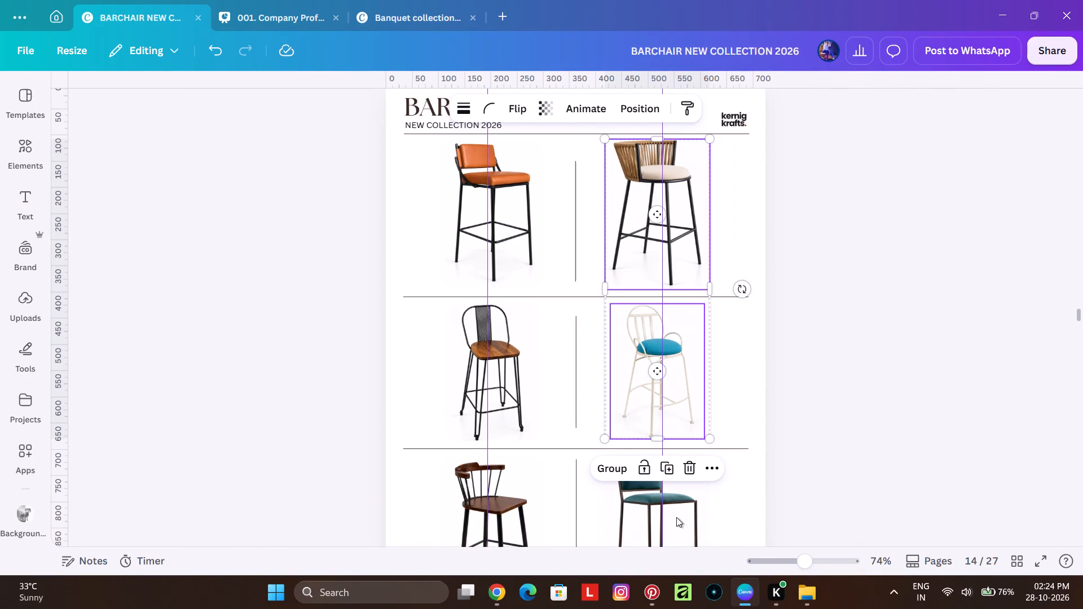
pyautogui.keyDown('shift'); pyautogui.click(679, 517); pyautogui.keyUp('shift')
pyautogui.keyDown('ctrl'); pyautogui.scroll(6, 718, 226); pyautogui.keyUp('ctrl')
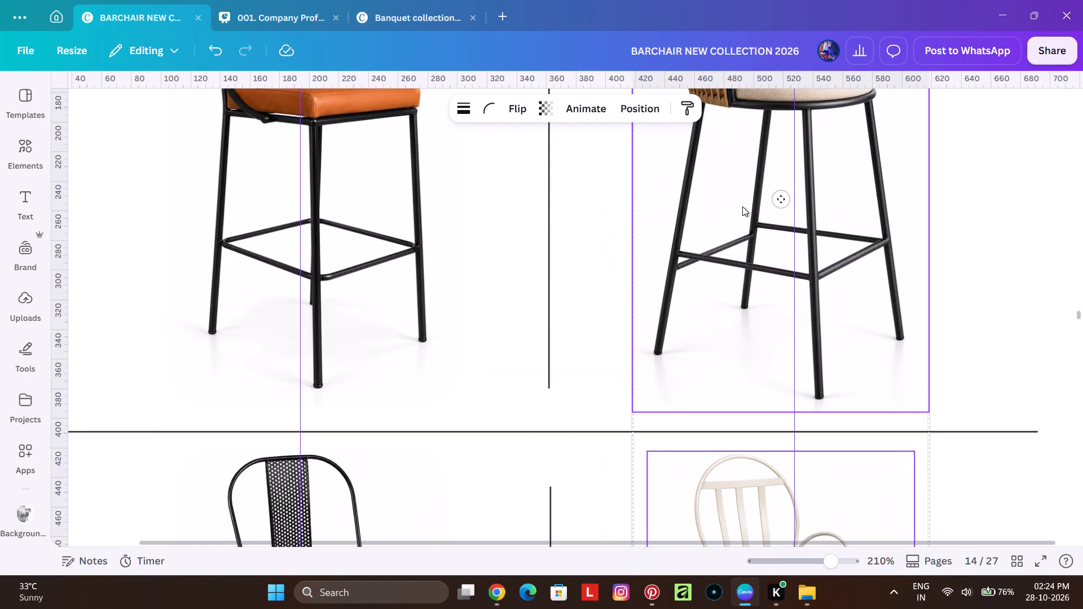
pyautogui.press('Right')
pyautogui.press('Right')
pyautogui.press('Right')
pyautogui.press('Right')
pyautogui.press('Right')
pyautogui.press('Right')
pyautogui.press('Right')
pyautogui.press('Right')
pyautogui.press('Right')
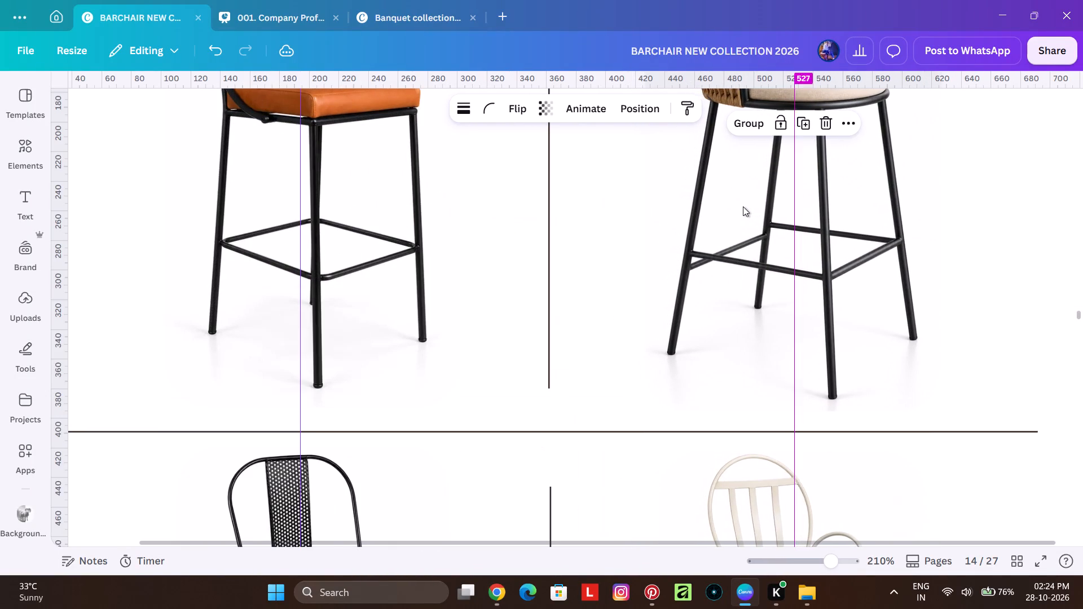
pyautogui.press('Right')
pyautogui.press('Right')
pyautogui.press('Right')
pyautogui.press('Left')
pyautogui.press('Left')
pyautogui.press('Left')
# Nudge the three left-column chairs on page 14 together to the left until they centre on the 194 vertical guide.
pyautogui.keyDown('ctrl'); pyautogui.scroll(-6, 579, 244); pyautogui.keyUp('ctrl')
pyautogui.click(531, 244)
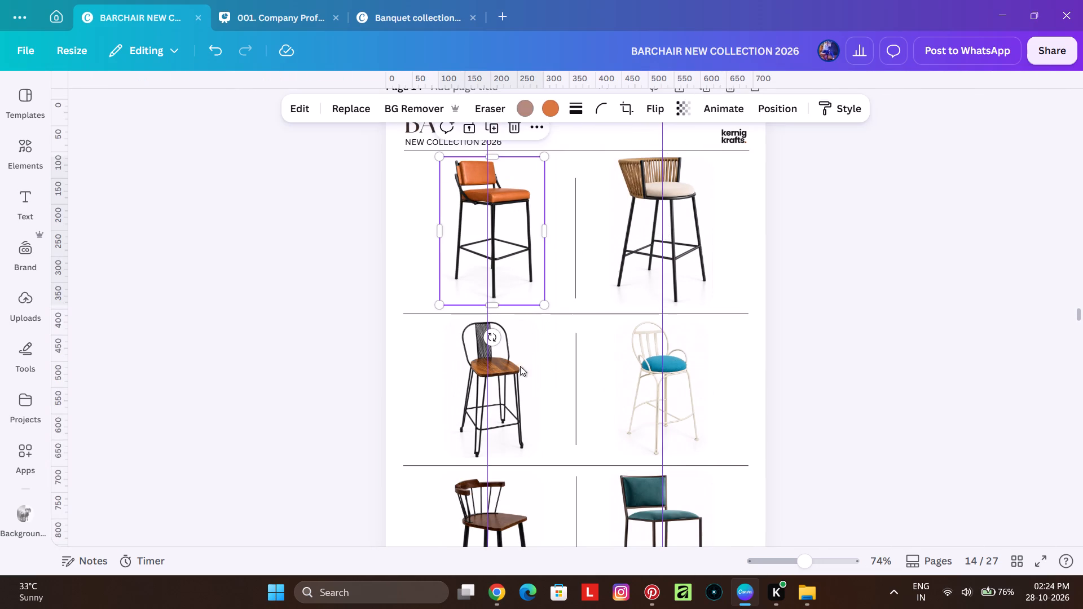
pyautogui.keyDown('shift'); pyautogui.click(520, 379); pyautogui.keyUp('shift')
pyautogui.keyDown('shift'); pyautogui.click(505, 515); pyautogui.keyUp('shift')
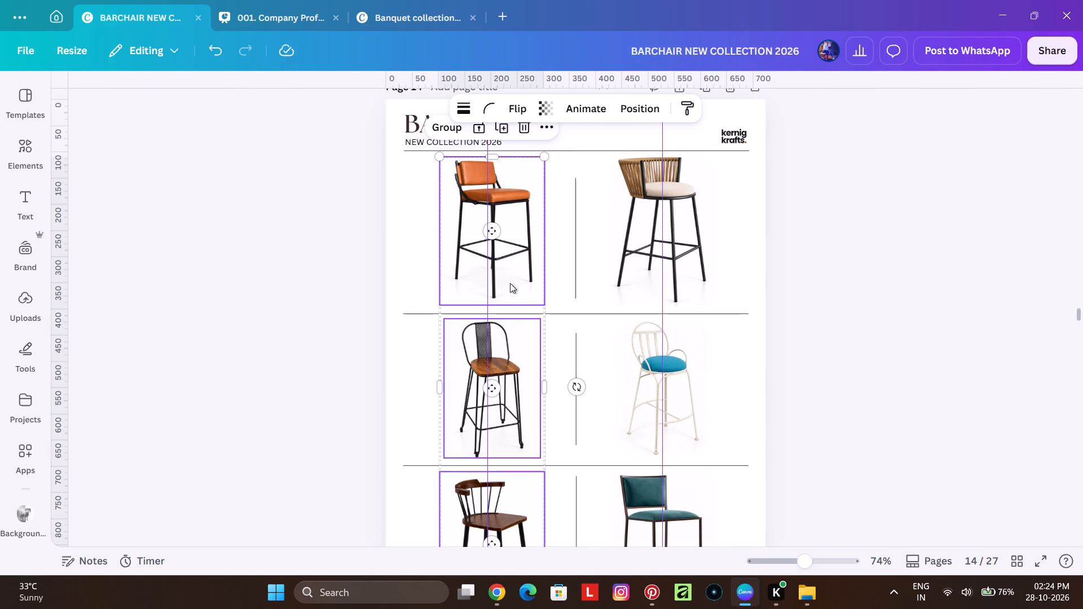
pyautogui.press('Left')
pyautogui.press('Left')
pyautogui.press('Left')
pyautogui.press('Left')
pyautogui.press('Left')
pyautogui.press('Left')
pyautogui.press('Left')
pyautogui.press('Left')
pyautogui.press('Left')
pyautogui.press('Right')
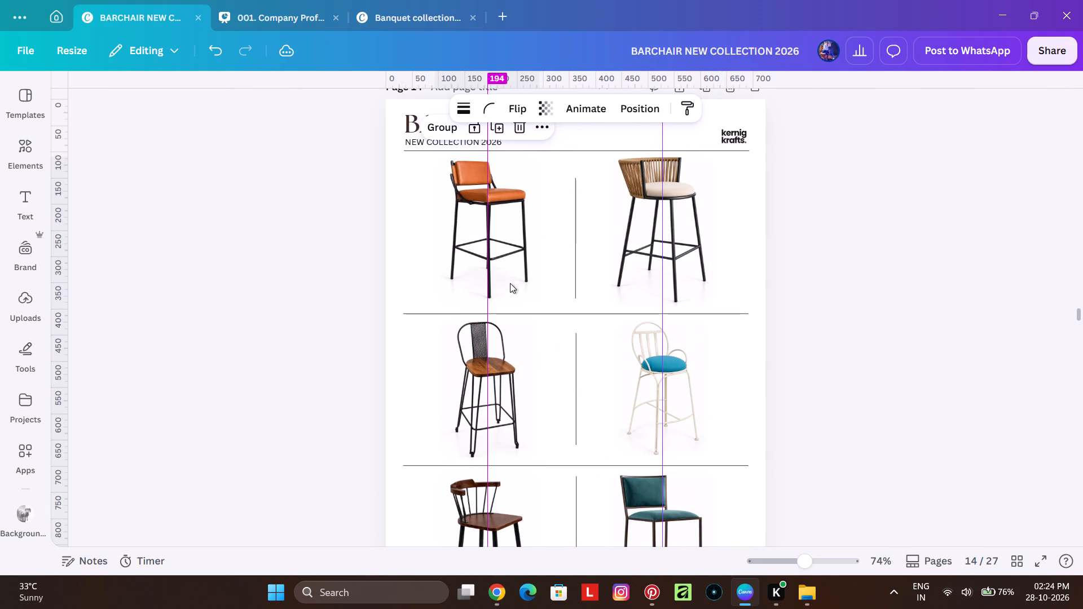
pyautogui.keyDown('ctrl'); pyautogui.scroll(-3, 509, 281); pyautogui.keyUp('ctrl')
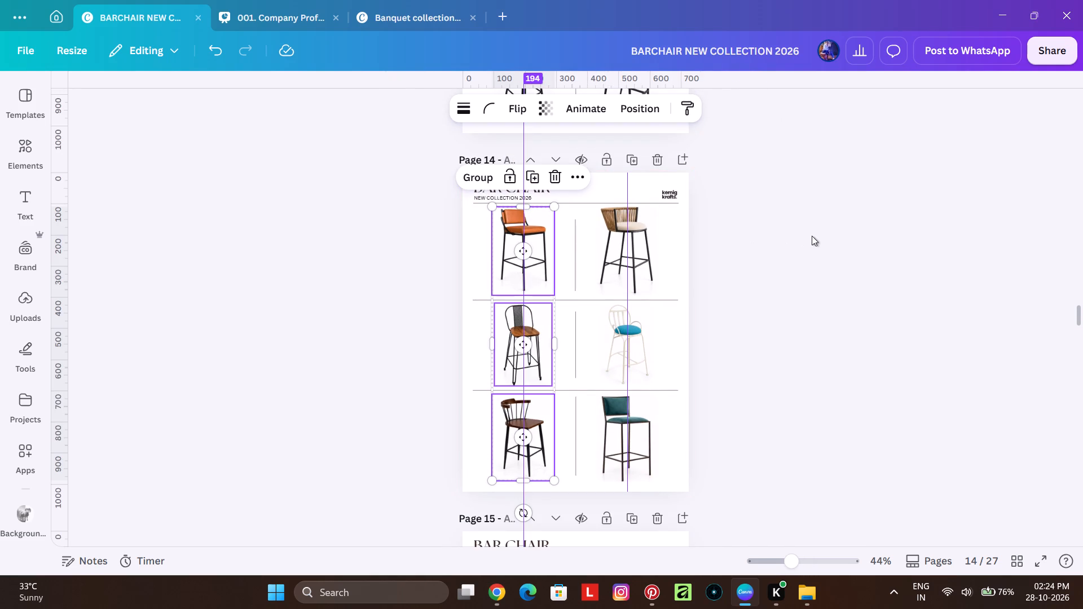
pyautogui.click(812, 235)
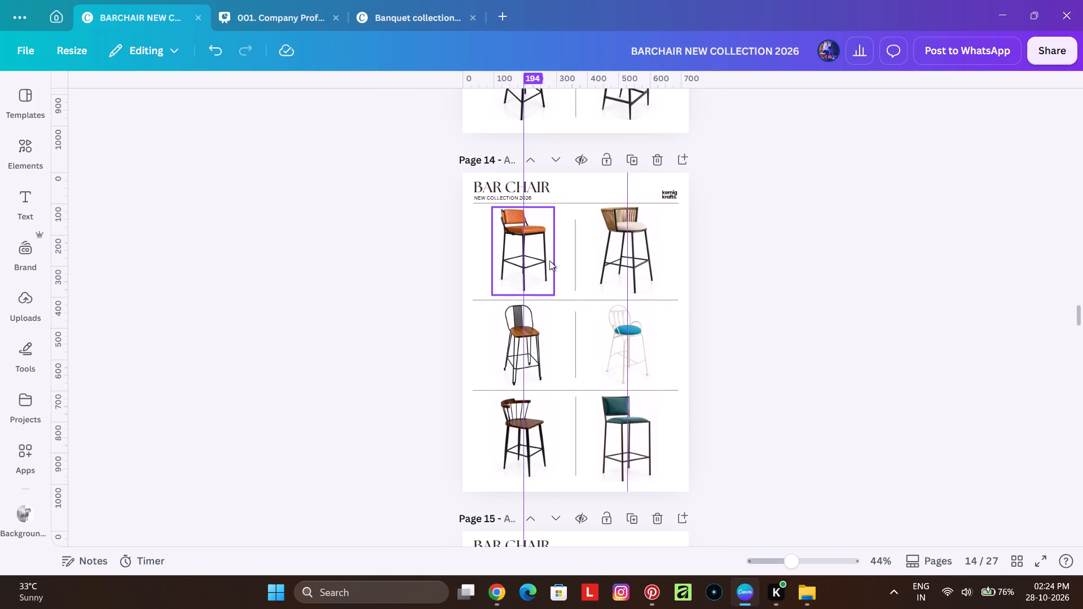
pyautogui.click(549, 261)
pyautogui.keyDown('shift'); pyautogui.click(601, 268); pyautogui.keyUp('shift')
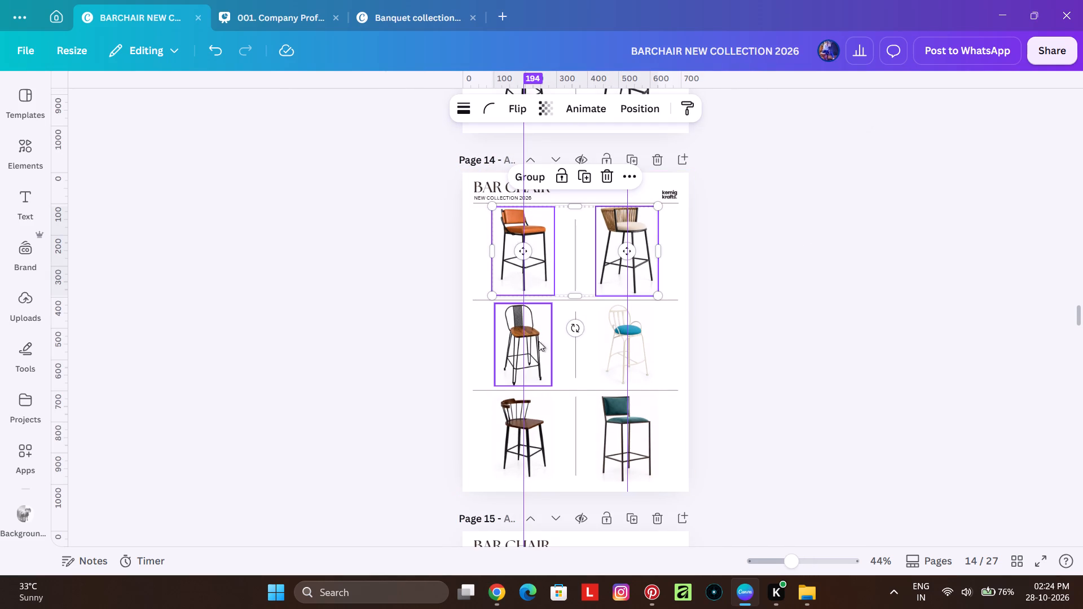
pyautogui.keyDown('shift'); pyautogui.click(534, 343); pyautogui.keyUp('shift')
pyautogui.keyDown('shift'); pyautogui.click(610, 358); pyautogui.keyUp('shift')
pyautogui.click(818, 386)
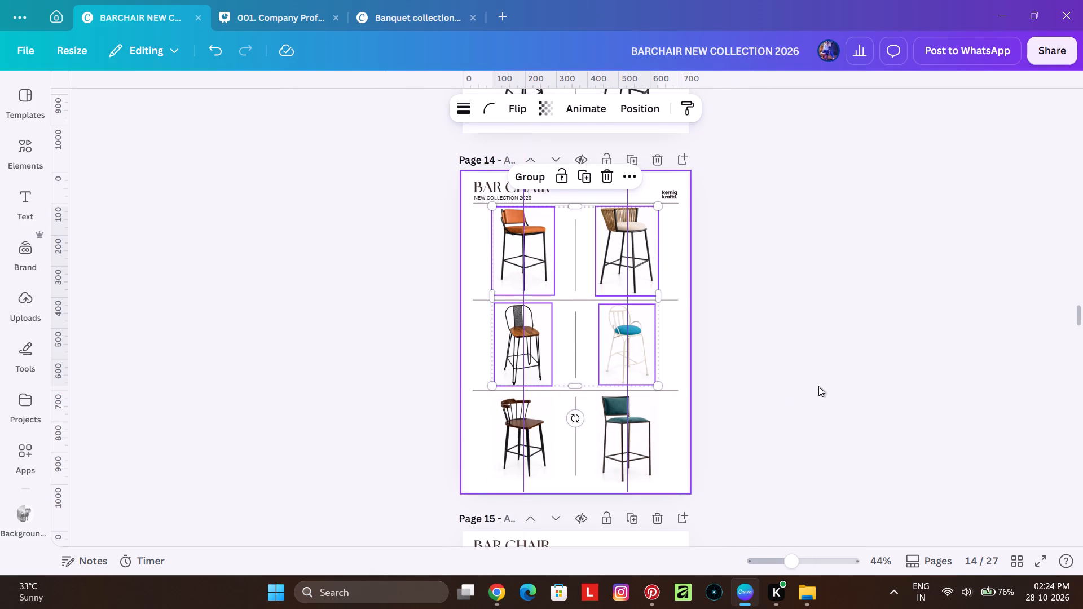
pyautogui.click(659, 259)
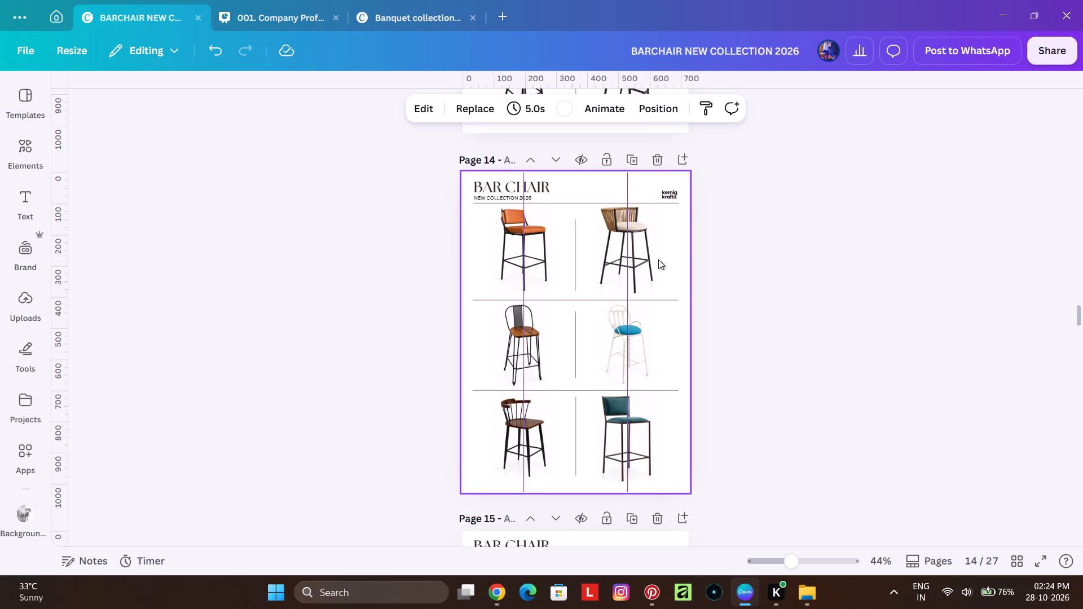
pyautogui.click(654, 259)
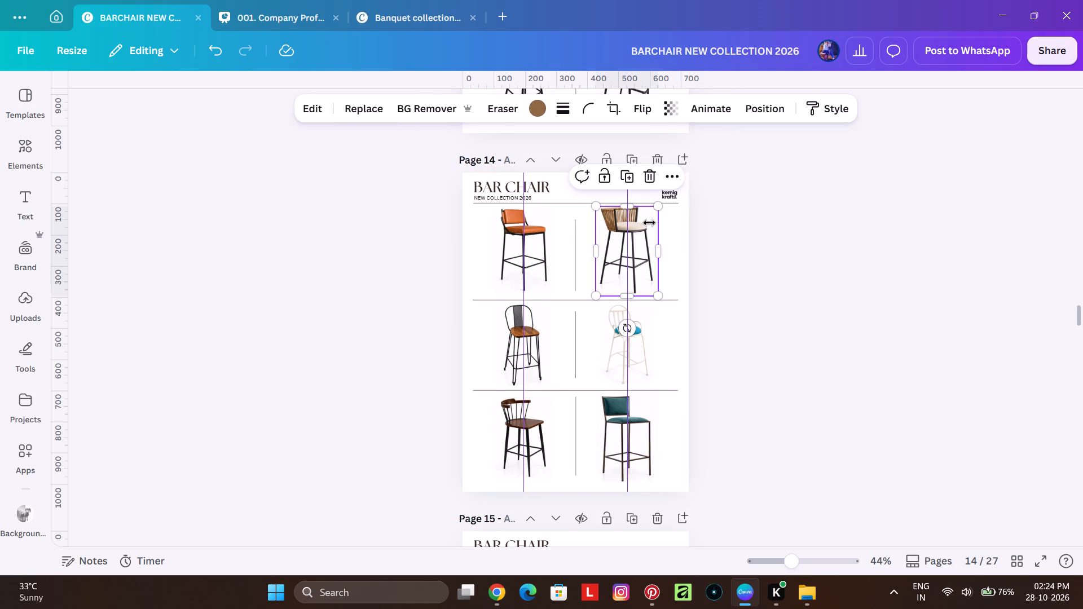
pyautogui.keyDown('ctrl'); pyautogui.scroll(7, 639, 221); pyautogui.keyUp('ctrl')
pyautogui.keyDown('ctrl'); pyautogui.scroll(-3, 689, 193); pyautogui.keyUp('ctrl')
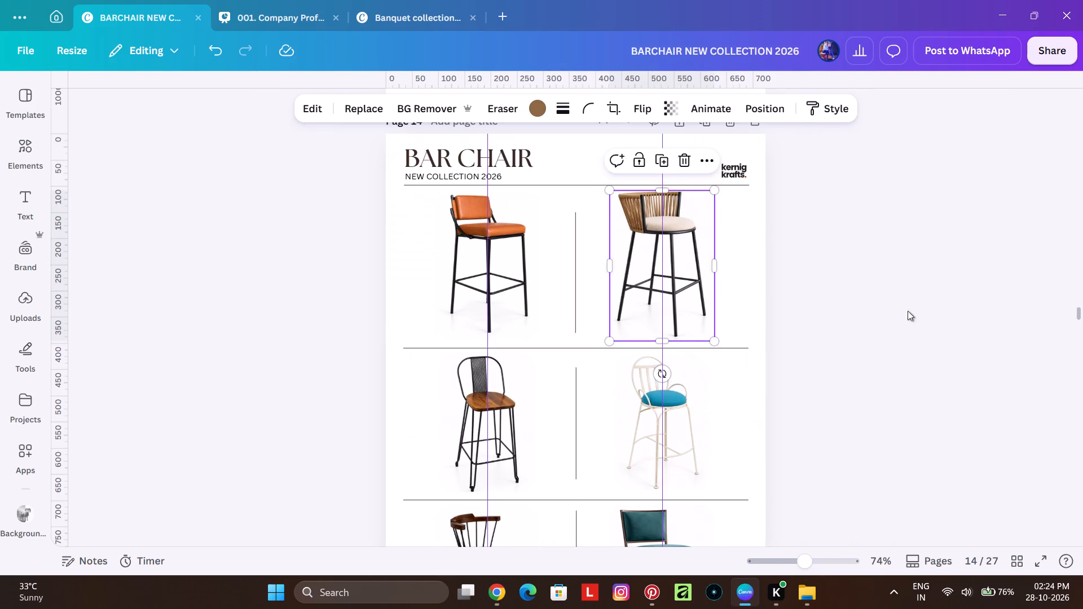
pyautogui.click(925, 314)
# Move the wire-mesh chair and the beige-backed chair from page 16's top row into page 15's empty top row.
pyautogui.keyDown('ctrl'); pyautogui.scroll(-3, 825, 272); pyautogui.keyUp('ctrl')
pyautogui.scroll(-7, 675, 283)
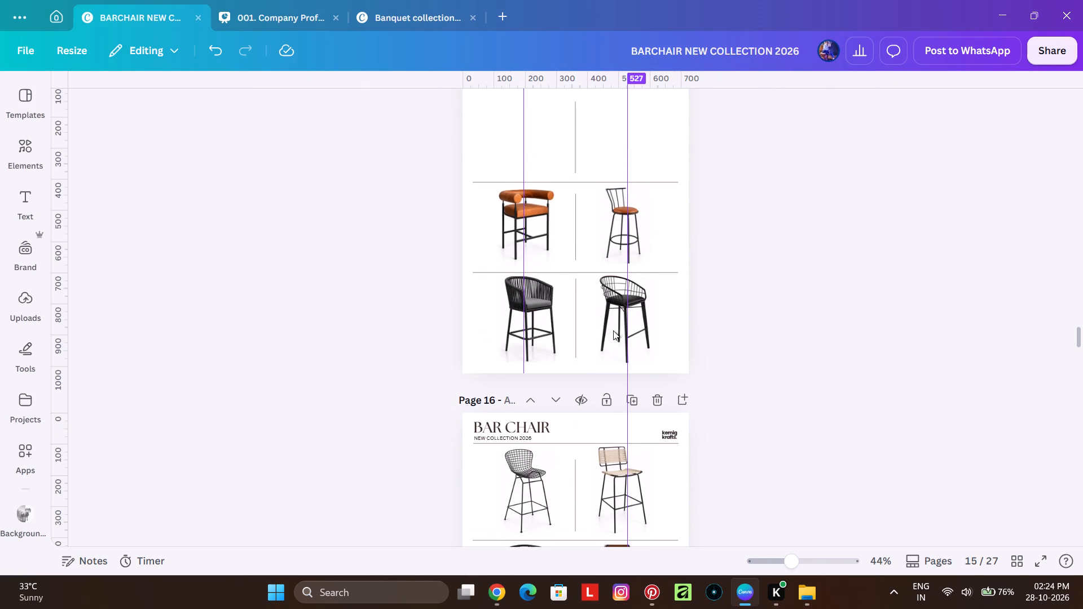
pyautogui.scroll(-2, 607, 323)
pyautogui.scroll(2, 585, 360)
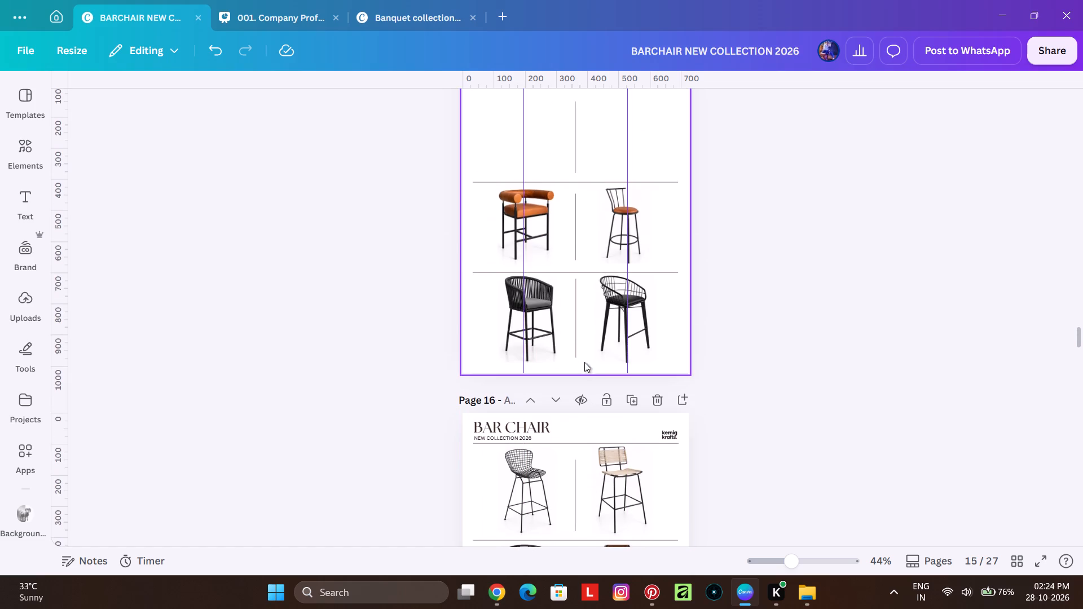
pyautogui.keyDown('ctrl'); pyautogui.scroll(8, 607, 341); pyautogui.keyUp('ctrl')
pyautogui.keyDown('ctrl'); pyautogui.scroll(3, 643, 295); pyautogui.keyUp('ctrl')
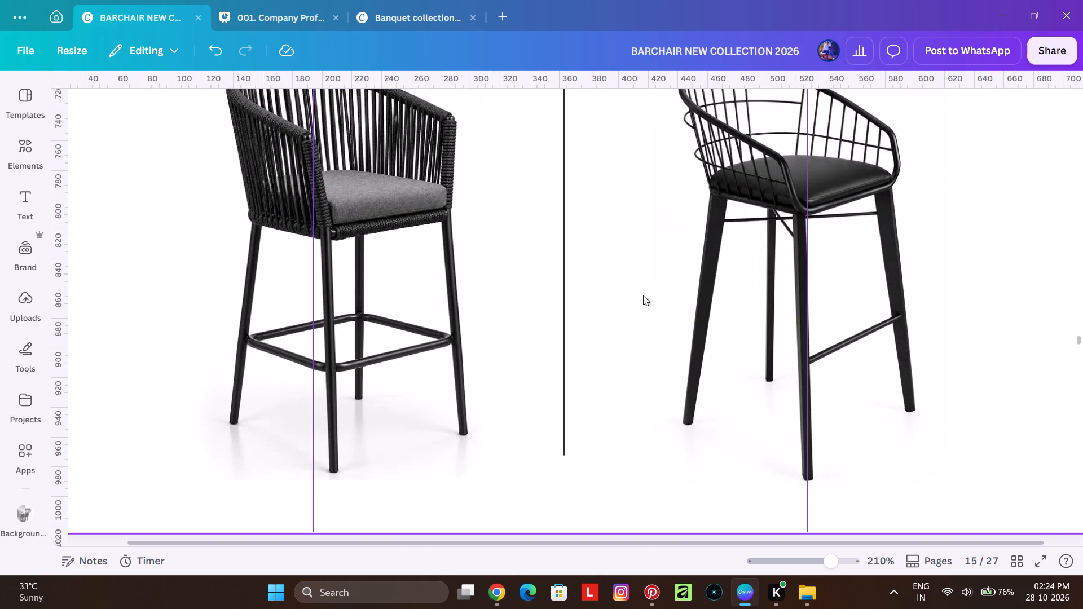
pyautogui.keyDown('ctrl'); pyautogui.scroll(-9, 707, 276); pyautogui.keyUp('ctrl')
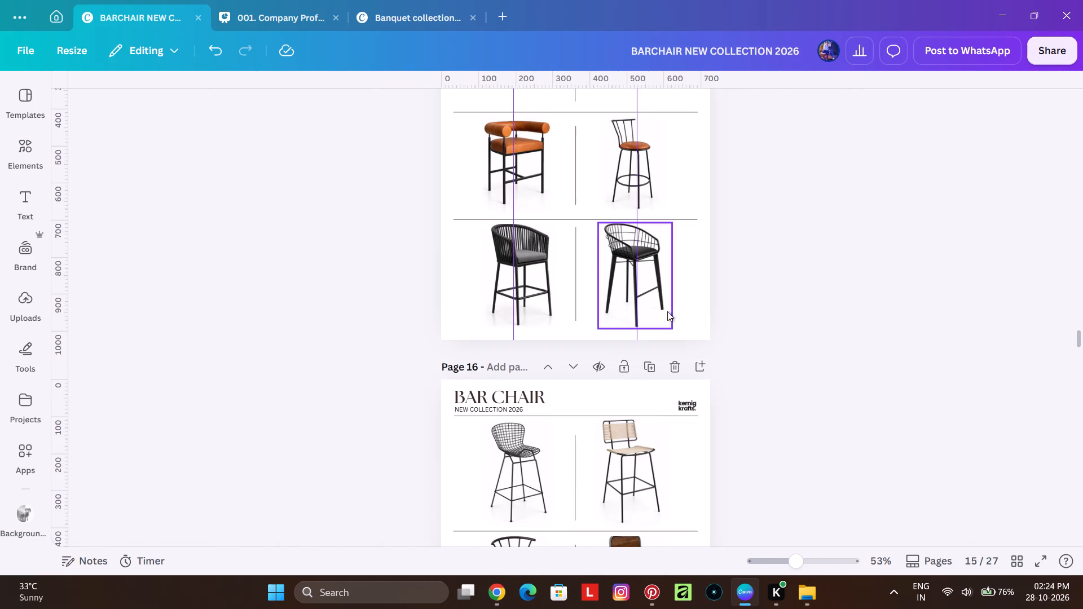
pyautogui.click(538, 463)
pyautogui.keyDown('shift'); pyautogui.click(622, 487); pyautogui.keyUp('shift')
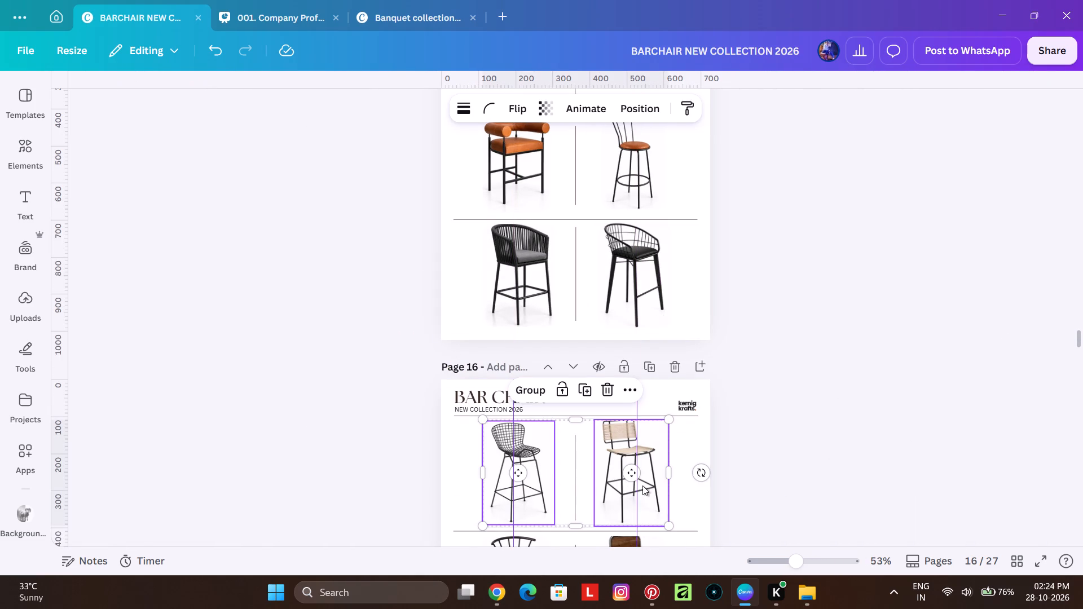
pyautogui.moveTo(647, 479); pyautogui.dragTo(645, 292)
pyautogui.scroll(3, 628, 367)
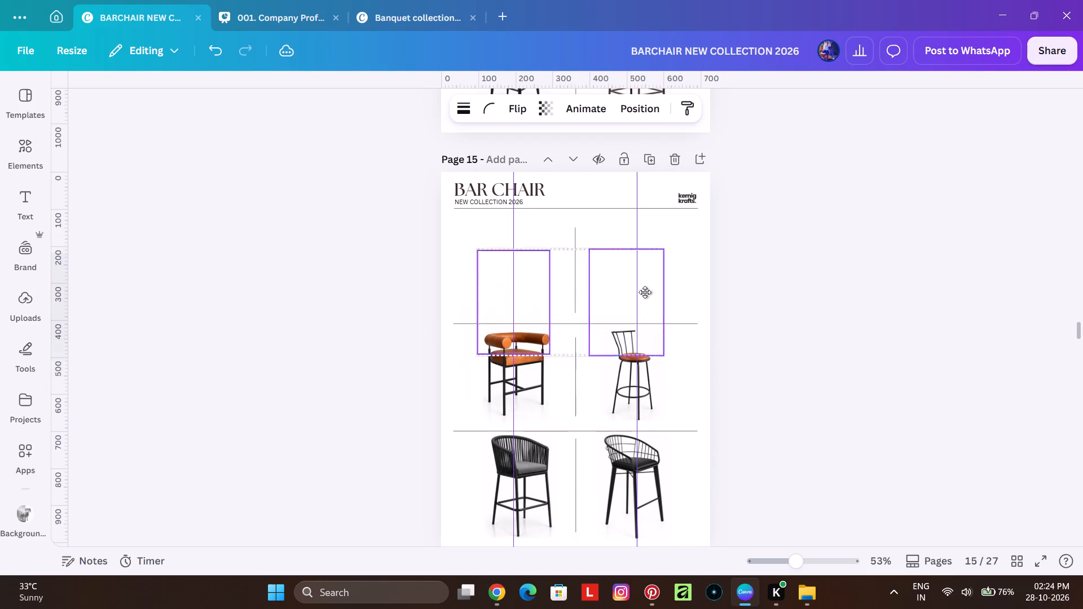
pyautogui.moveTo(645, 292); pyautogui.dragTo(640, 272)
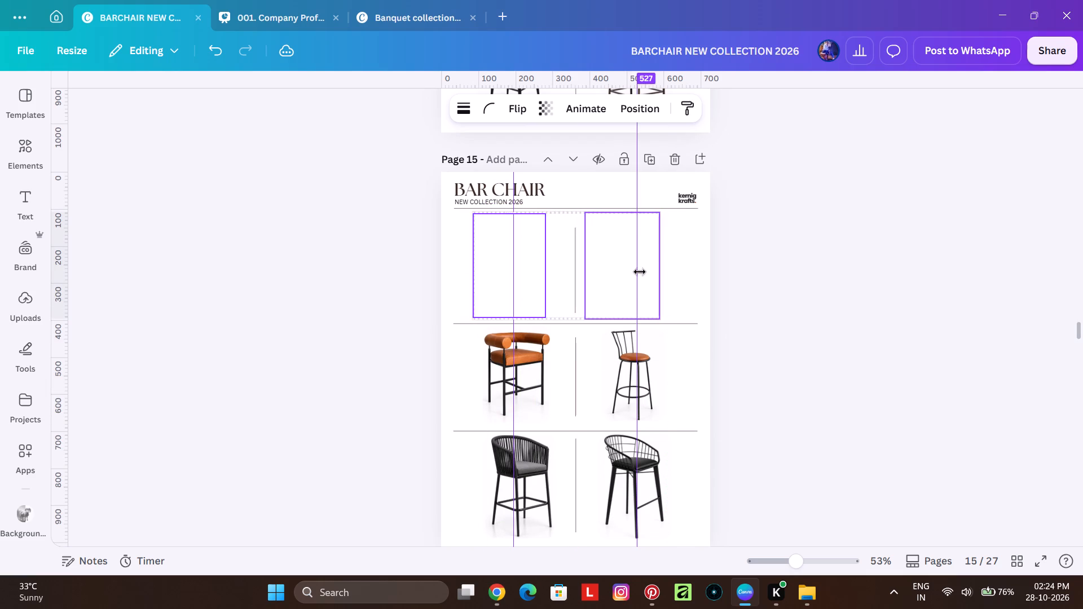
pyautogui.moveTo(640, 272); pyautogui.dragTo(645, 273)
pyautogui.click(852, 321)
# Align the three left-column chairs on page 15 by Center and space them evenly with Tidy up.
pyautogui.scroll(-2, 807, 302)
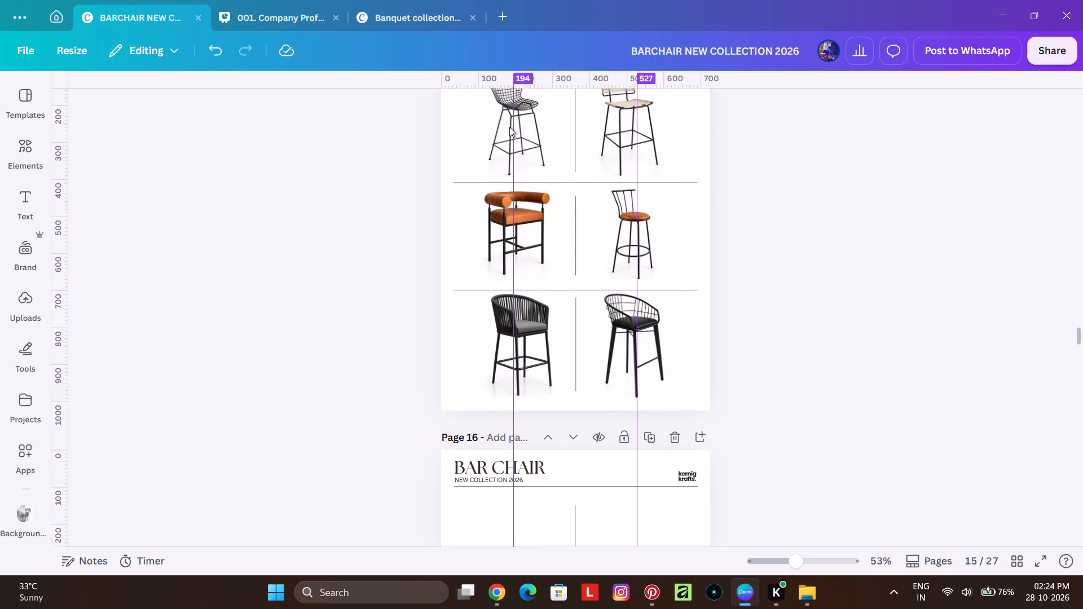
pyautogui.click(537, 148)
pyautogui.keyDown('shift'); pyautogui.click(538, 241); pyautogui.keyUp('shift')
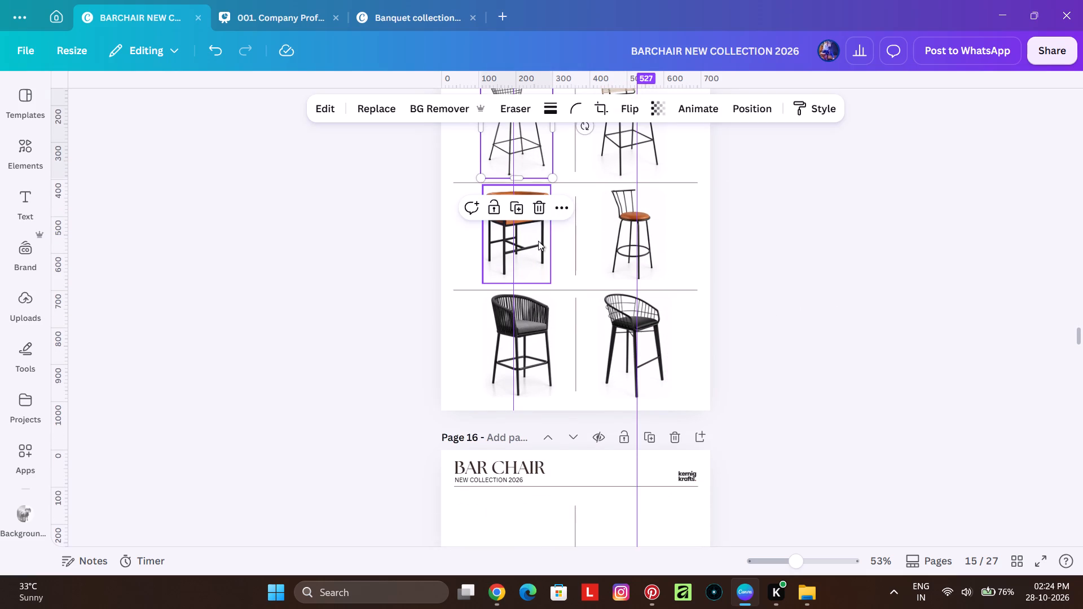
pyautogui.keyDown('shift'); pyautogui.click(543, 374); pyautogui.keyUp('shift')
pyautogui.rightClick(542, 373)
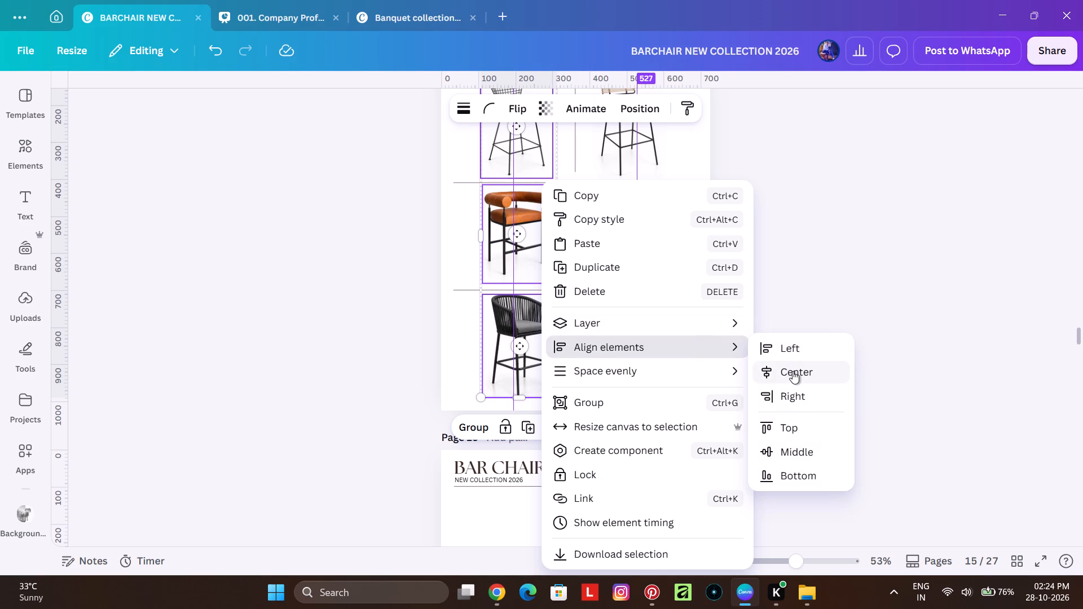
pyautogui.click(793, 372)
pyautogui.rightClick(536, 256)
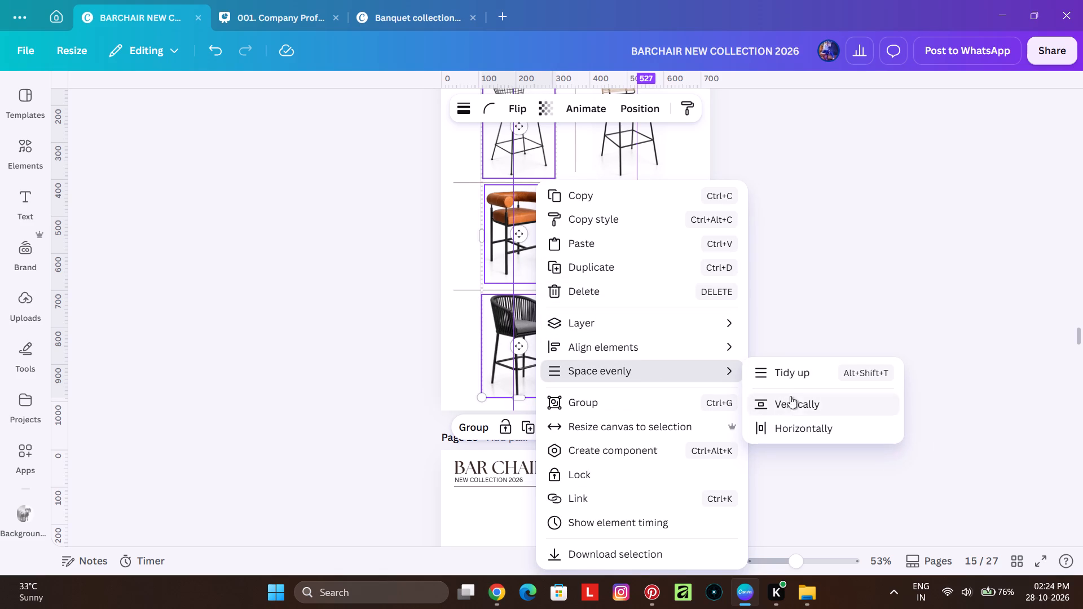
pyautogui.click(793, 376)
pyautogui.scroll(1, 802, 314)
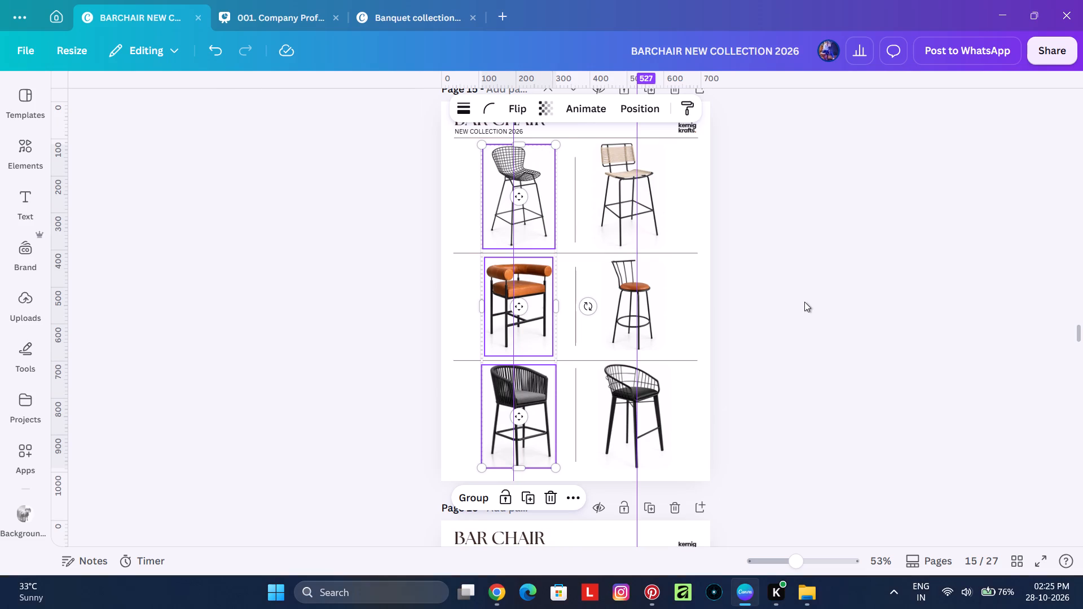
pyautogui.click(804, 301)
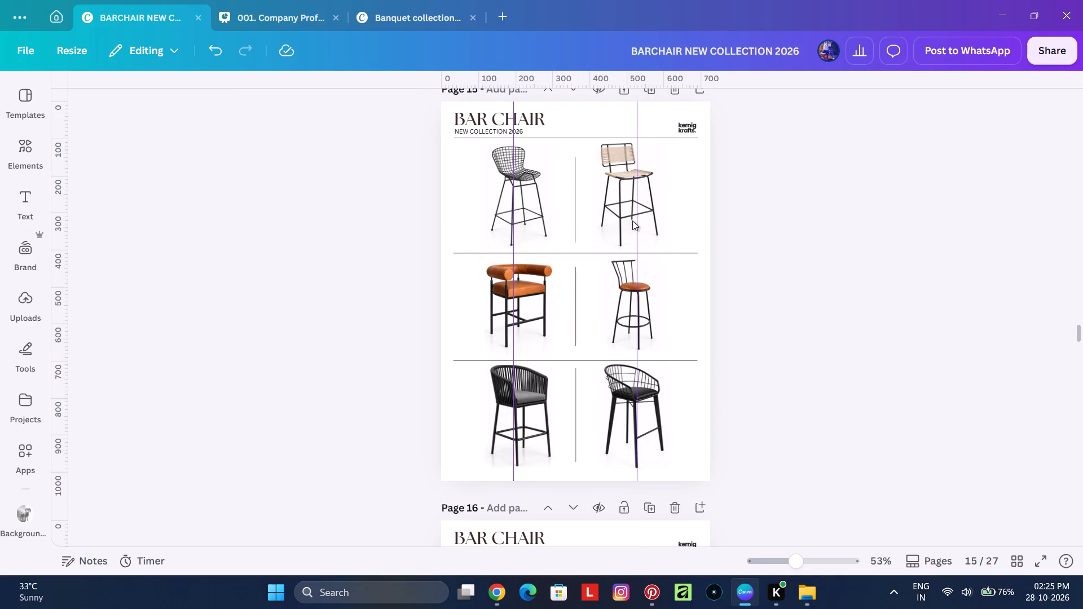
# Align the three right-column chairs on page 15 by Center.
pyautogui.click(605, 227)
pyautogui.keyDown('shift'); pyautogui.click(622, 310); pyautogui.keyUp('shift')
pyautogui.keyDown('shift'); pyautogui.click(610, 420); pyautogui.keyUp('shift')
pyautogui.rightClick(608, 424)
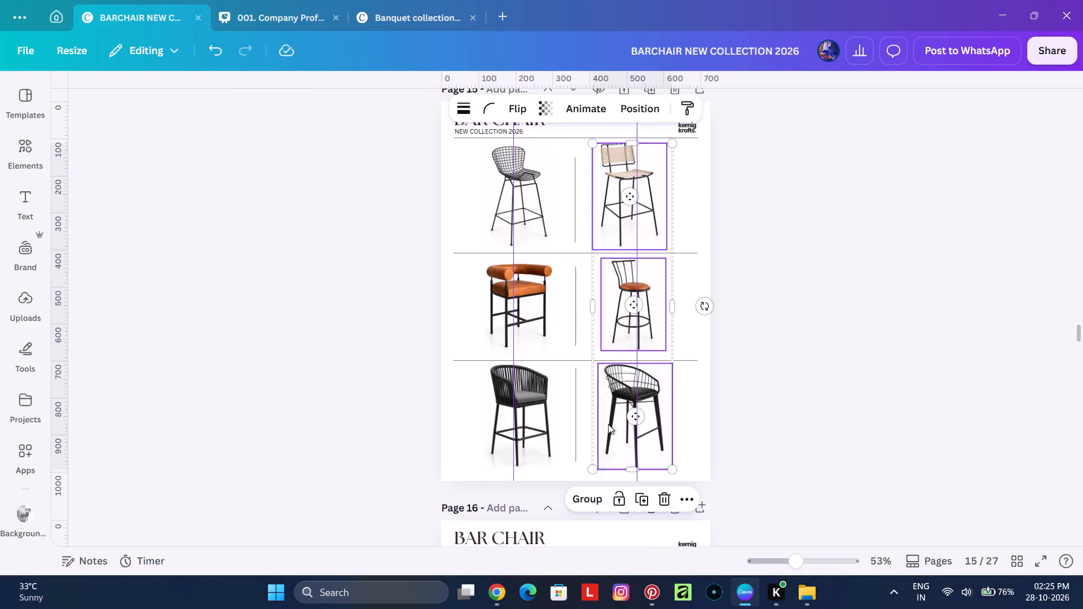
pyautogui.click(842, 365)
pyautogui.click(844, 289)
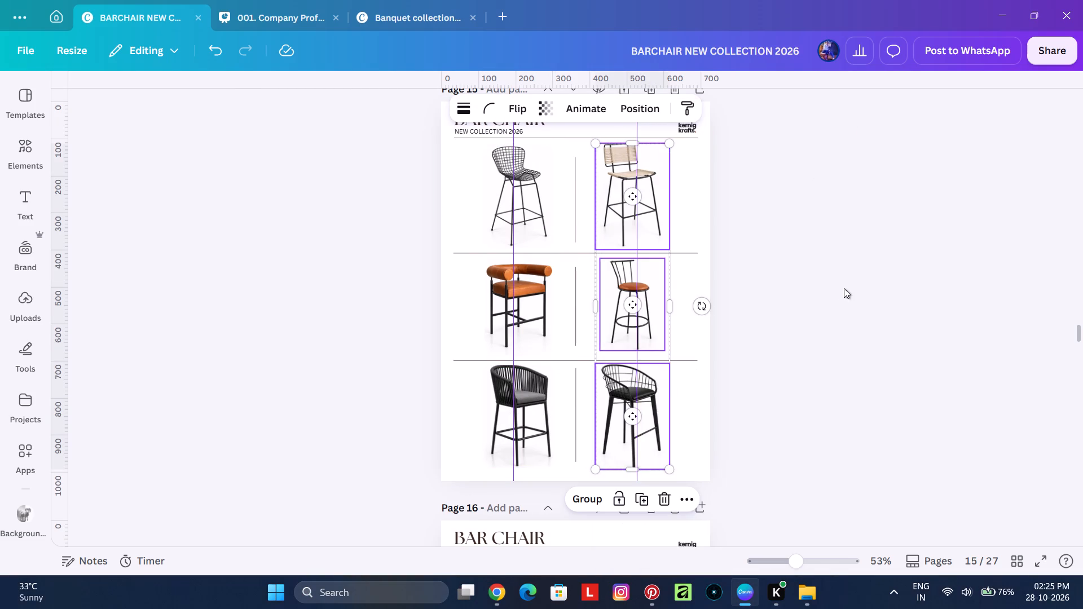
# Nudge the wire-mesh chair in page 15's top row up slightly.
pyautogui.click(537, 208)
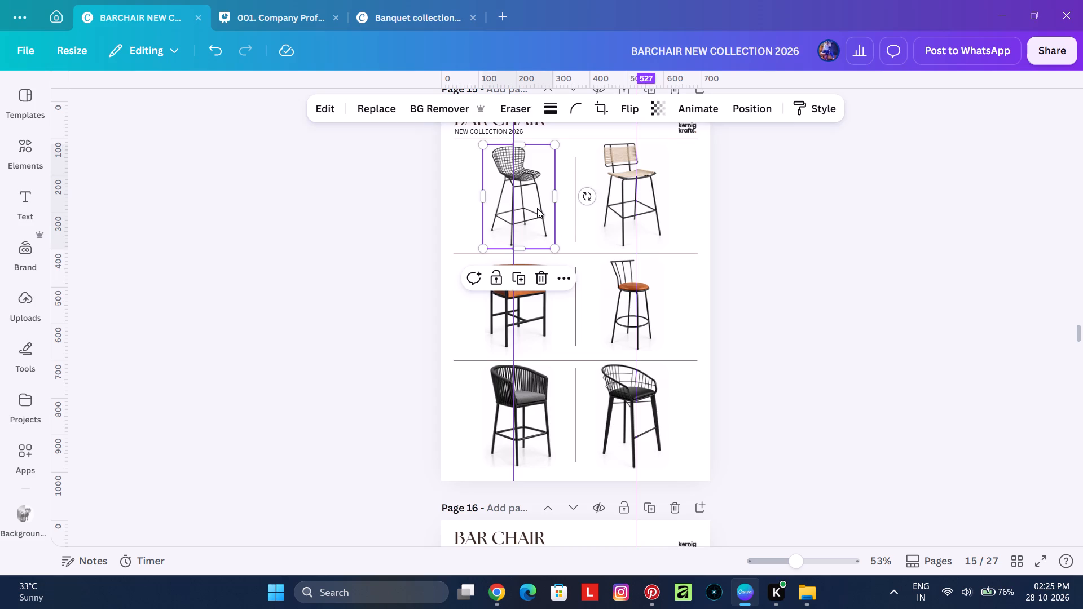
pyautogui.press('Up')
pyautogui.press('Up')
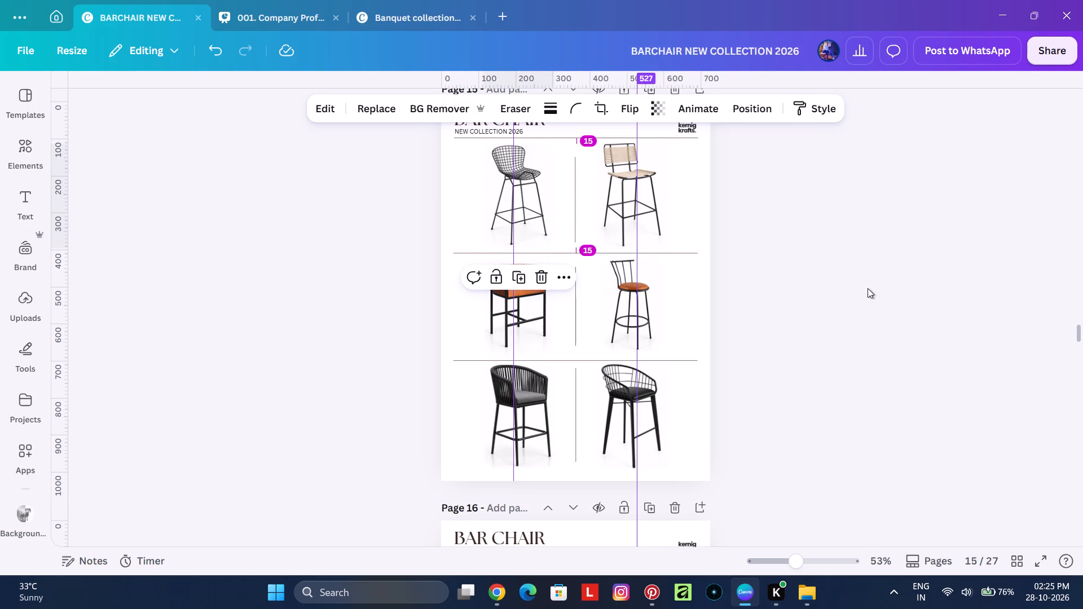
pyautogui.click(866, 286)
# Nudge the black rope-back chair in page 15's bottom row down slightly, away from the divider line above it.
pyautogui.click(526, 412)
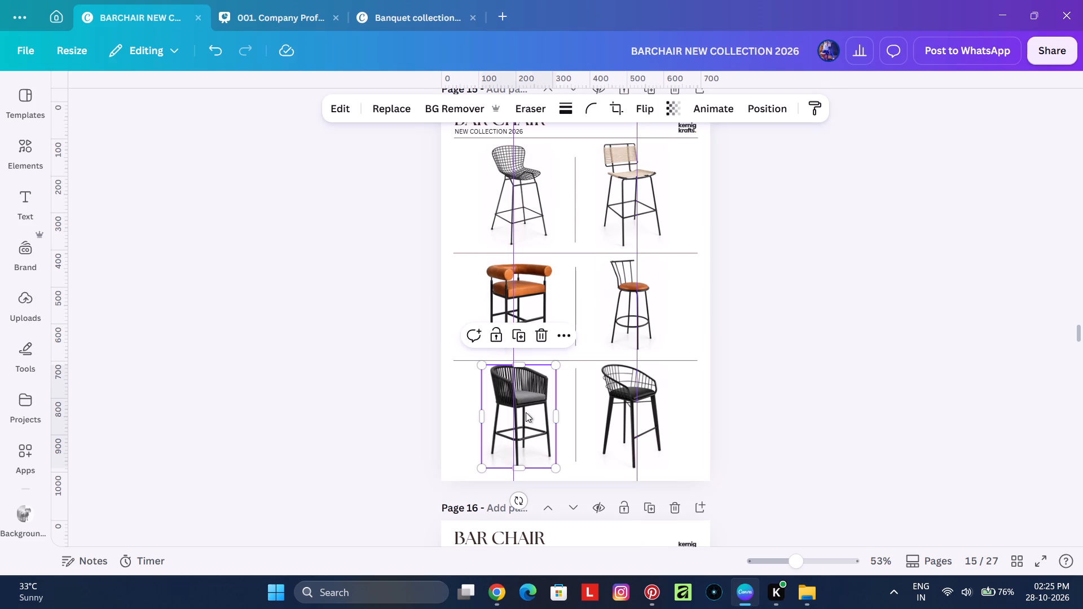
pyautogui.press('Down')
pyautogui.press('Down')
pyautogui.press('Down')
pyautogui.press('Down')
pyautogui.press('Down')
pyautogui.press('Down')
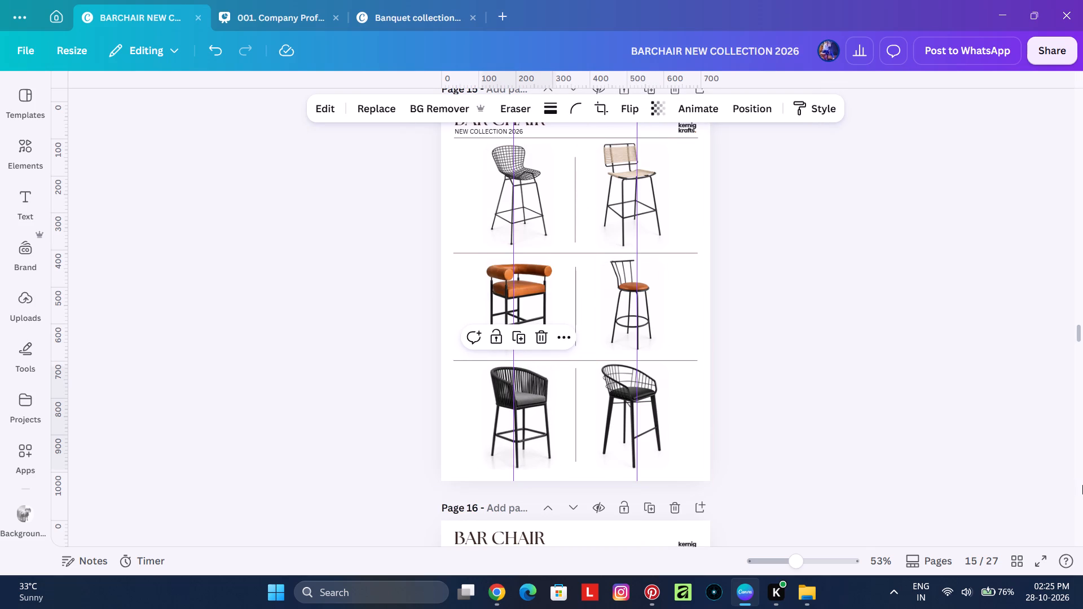
pyautogui.press('Down')
pyautogui.press('Down')
pyautogui.press('Down')
pyautogui.press('Up')
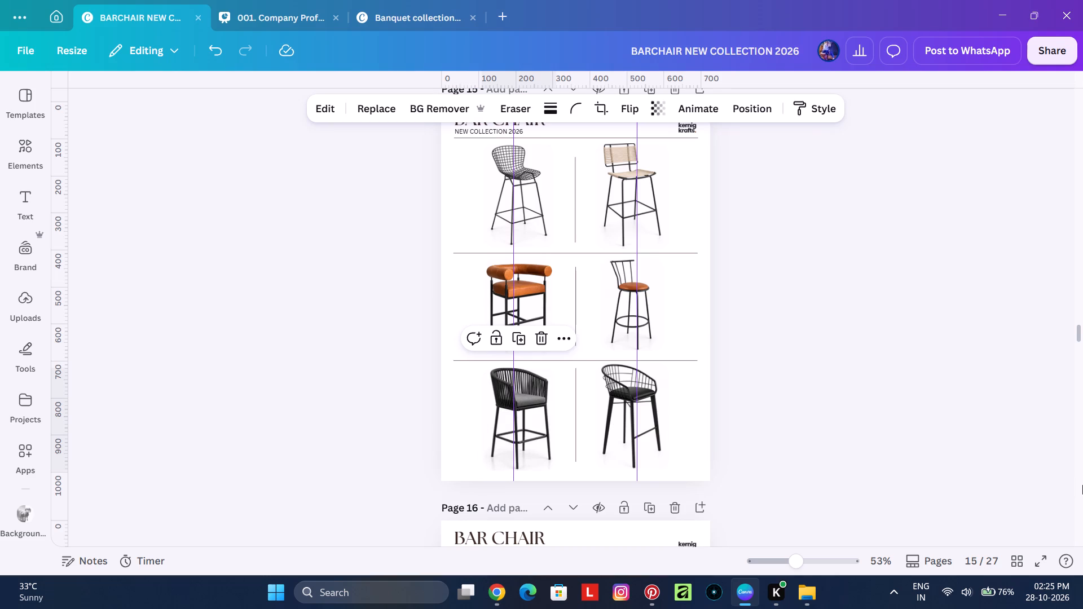
pyautogui.click(878, 504)
# Align the two bottom-row chairs on page 15 with each other by Middle.
pyautogui.click(526, 430)
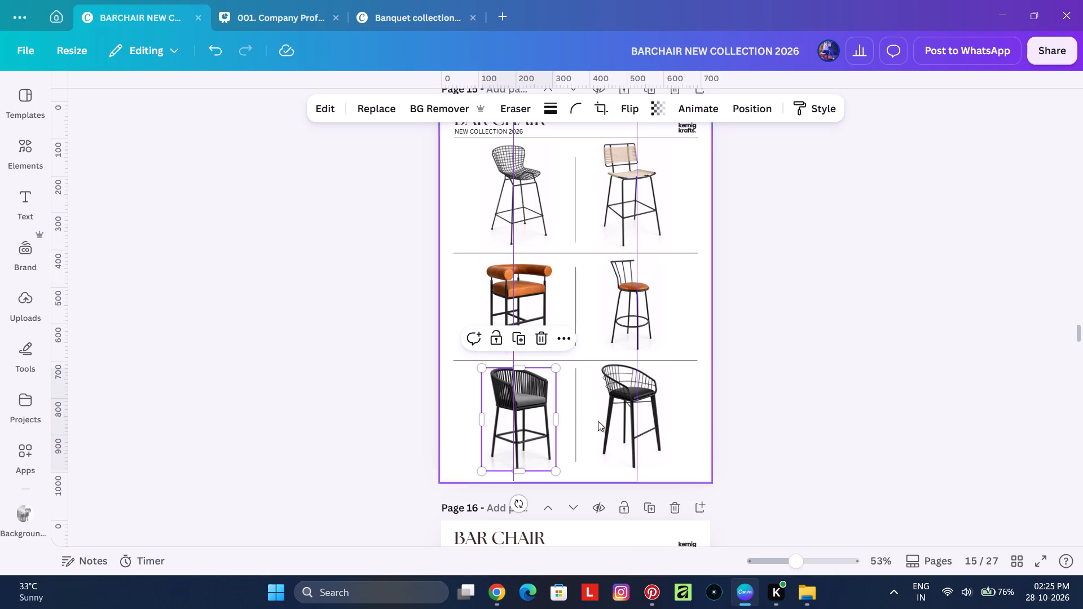
pyautogui.keyDown('shift'); pyautogui.click(605, 421); pyautogui.keyUp('shift')
pyautogui.rightClick(609, 422)
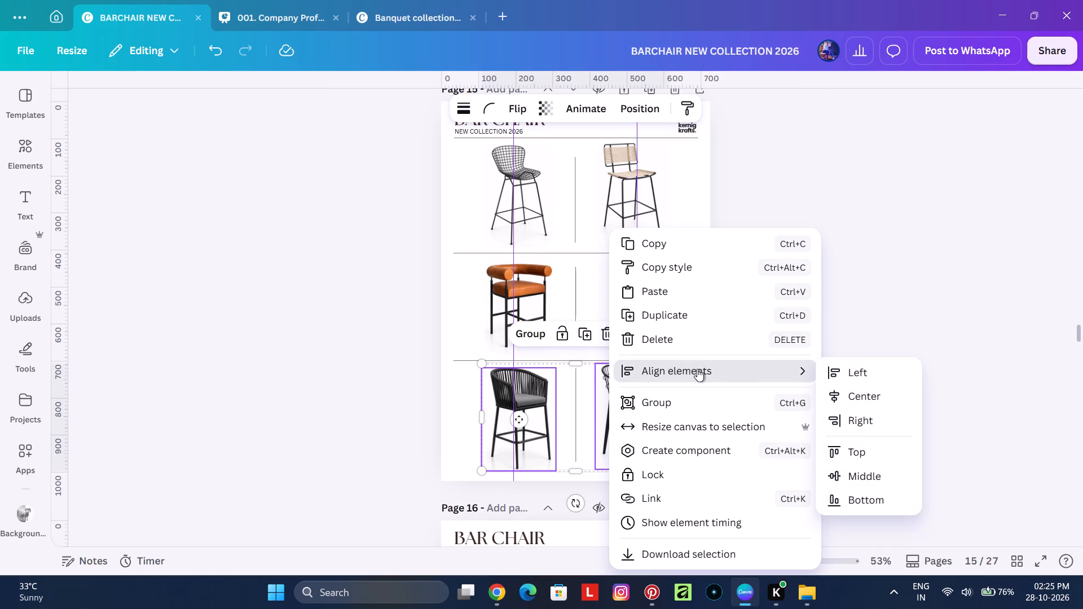
pyautogui.click(876, 465)
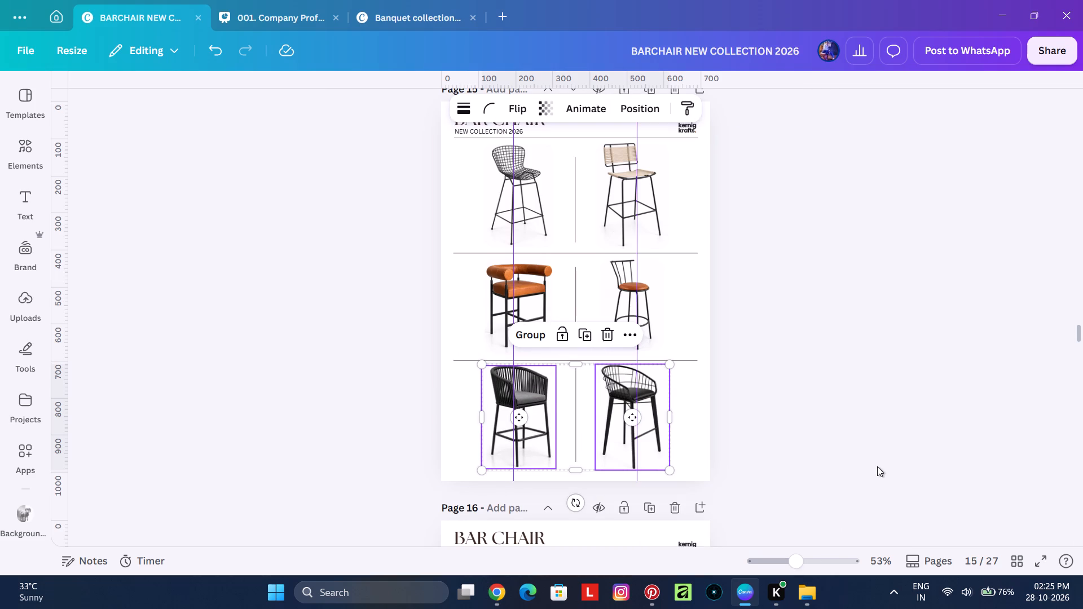
pyautogui.click(885, 457)
# Nudge the two bottom-row chairs on page 15 down together, leaving more space below the divider line.
pyautogui.click(549, 417)
pyautogui.keyDown('shift'); pyautogui.click(612, 417); pyautogui.keyUp('shift')
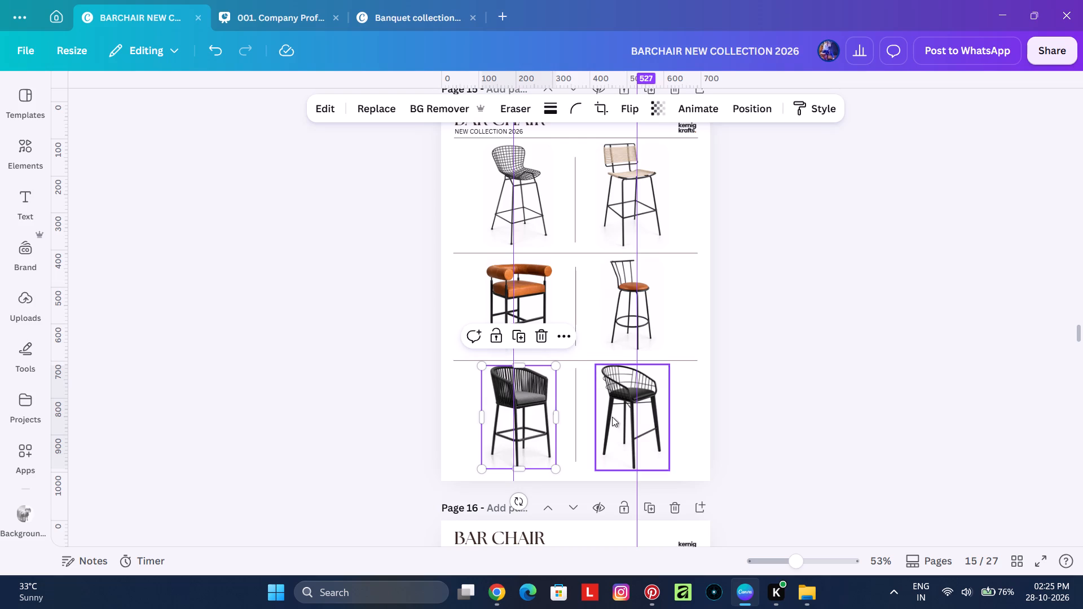
pyautogui.press('Down')
pyautogui.press('Down')
pyautogui.press('Down')
pyautogui.press('Down')
pyautogui.press('Down')
pyautogui.press('Down')
pyautogui.press('Down')
pyautogui.press('Down')
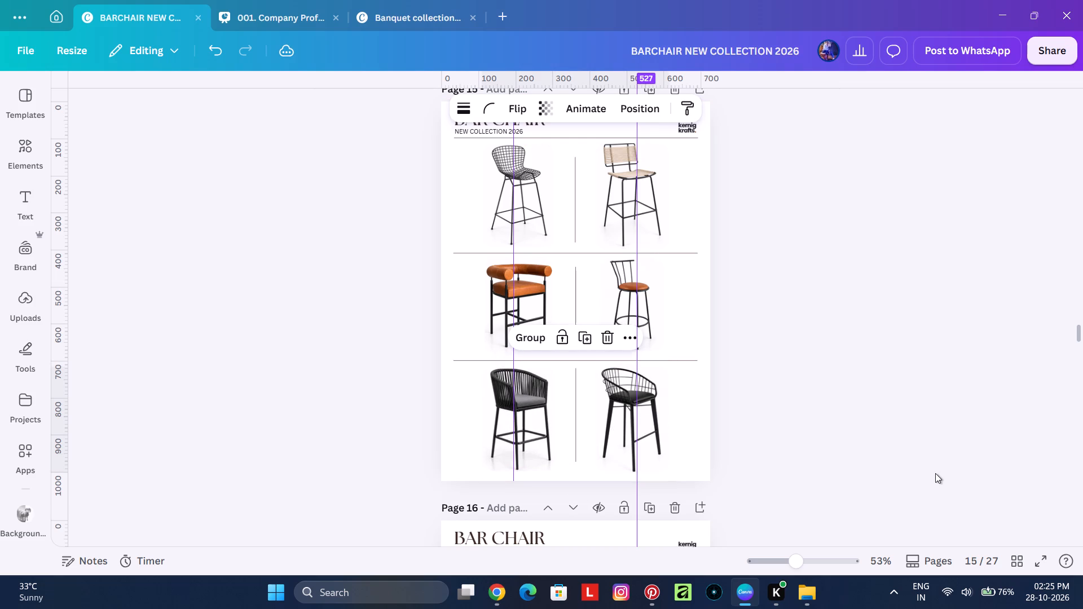
pyautogui.press('Down')
pyautogui.press('Down')
pyautogui.click(901, 378)
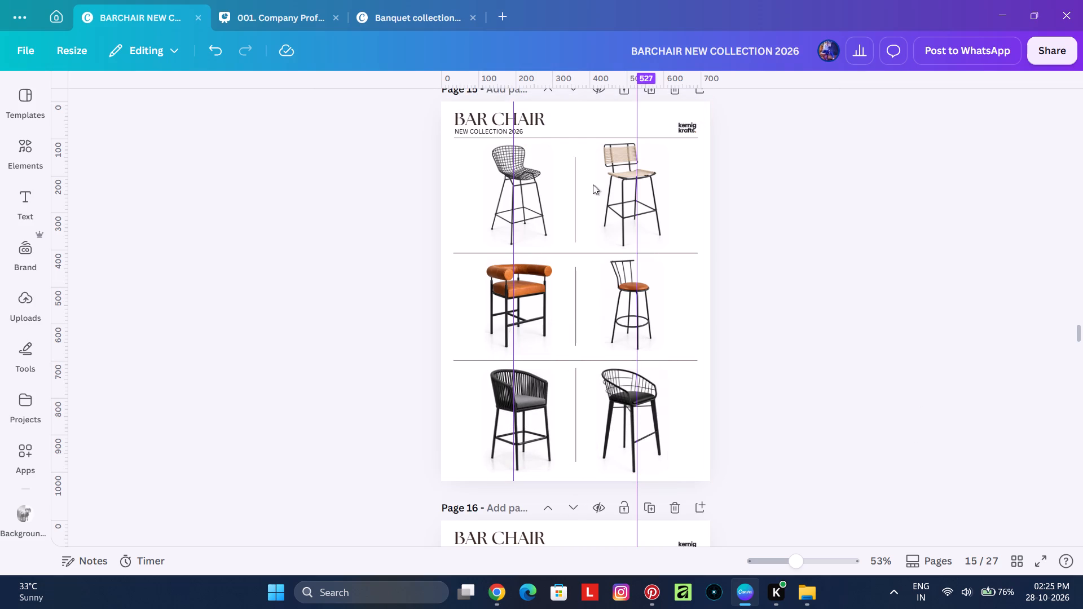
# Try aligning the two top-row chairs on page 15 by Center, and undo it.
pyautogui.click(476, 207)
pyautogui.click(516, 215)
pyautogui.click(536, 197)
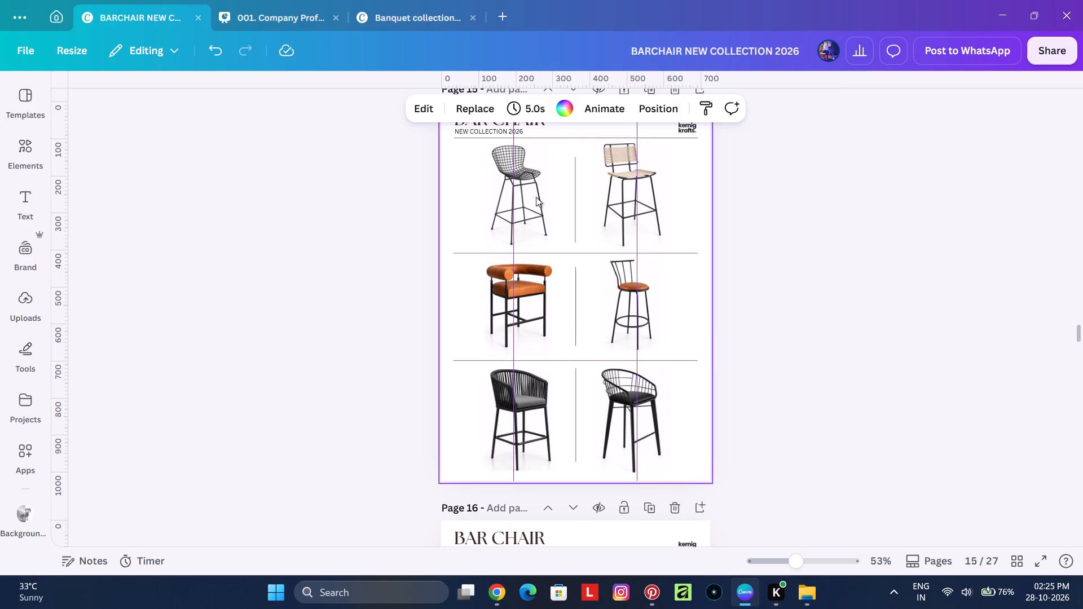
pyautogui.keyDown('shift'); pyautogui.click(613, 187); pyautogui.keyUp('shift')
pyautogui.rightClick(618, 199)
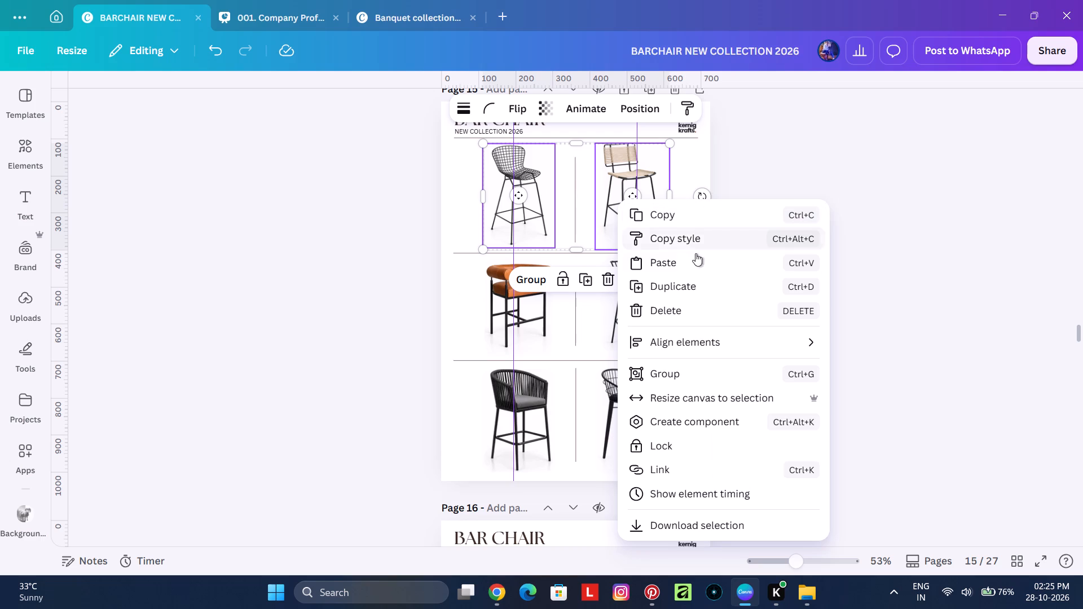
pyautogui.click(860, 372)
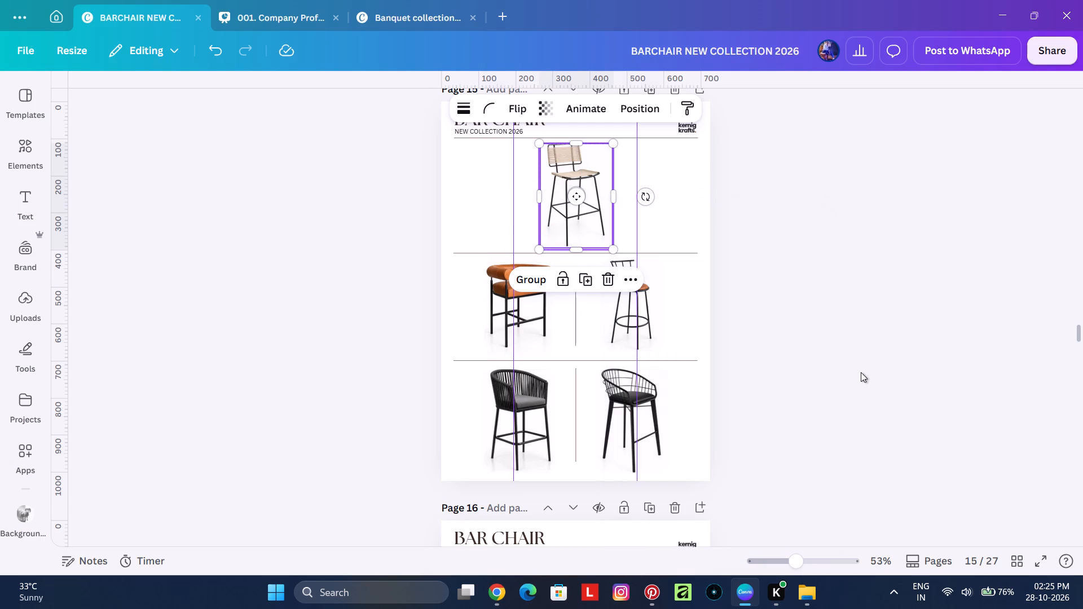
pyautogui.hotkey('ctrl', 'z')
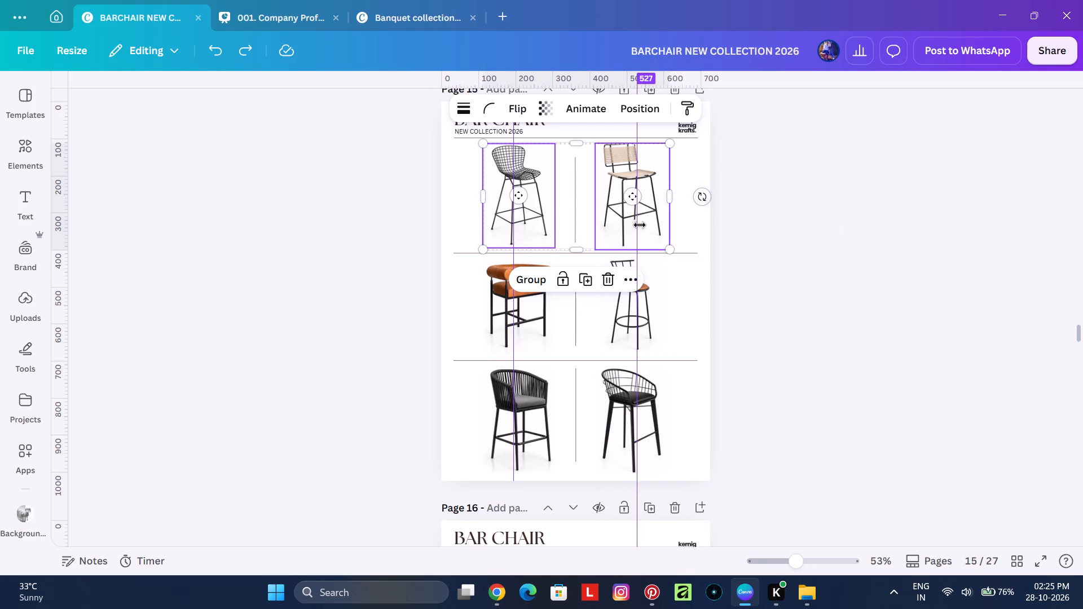
# Align the wire-mesh chair and the beige-backed chair in page 15's top row by Middle.
pyautogui.rightClick(635, 225)
pyautogui.rightClick(617, 232)
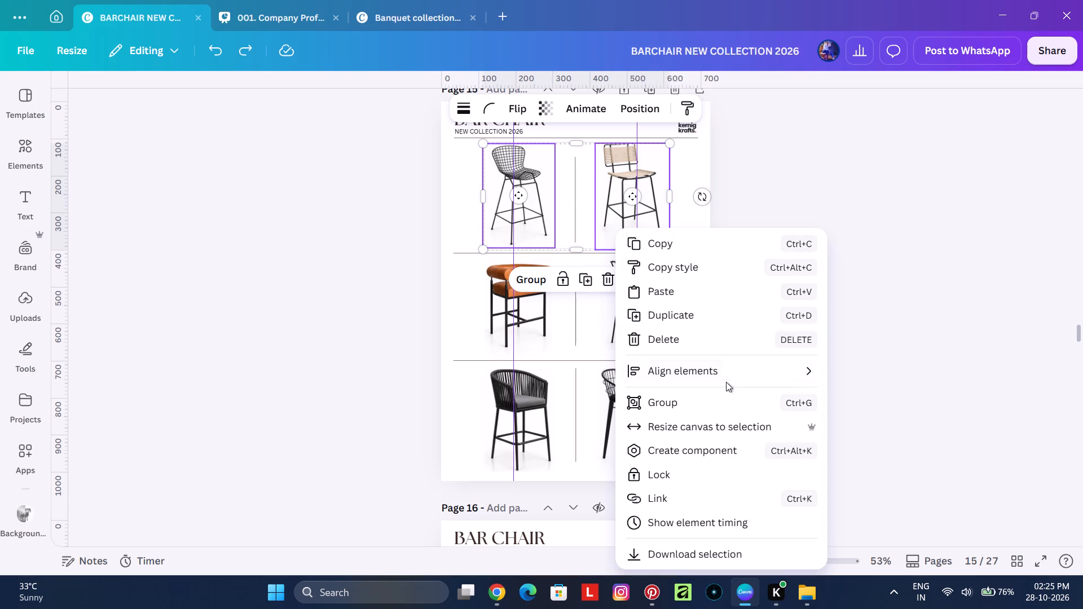
pyautogui.click(861, 471)
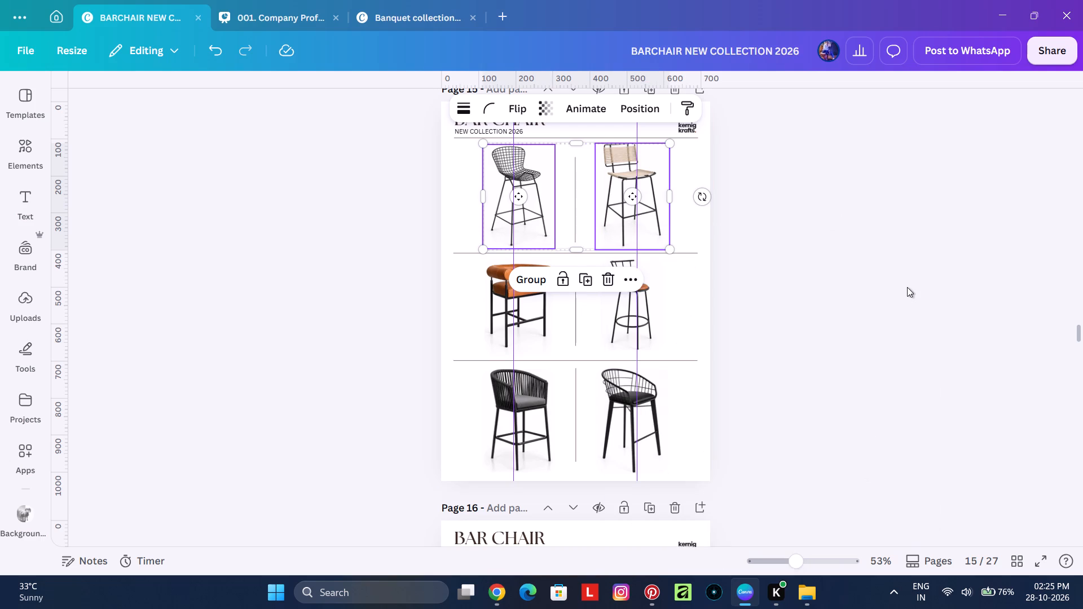
pyautogui.click(907, 287)
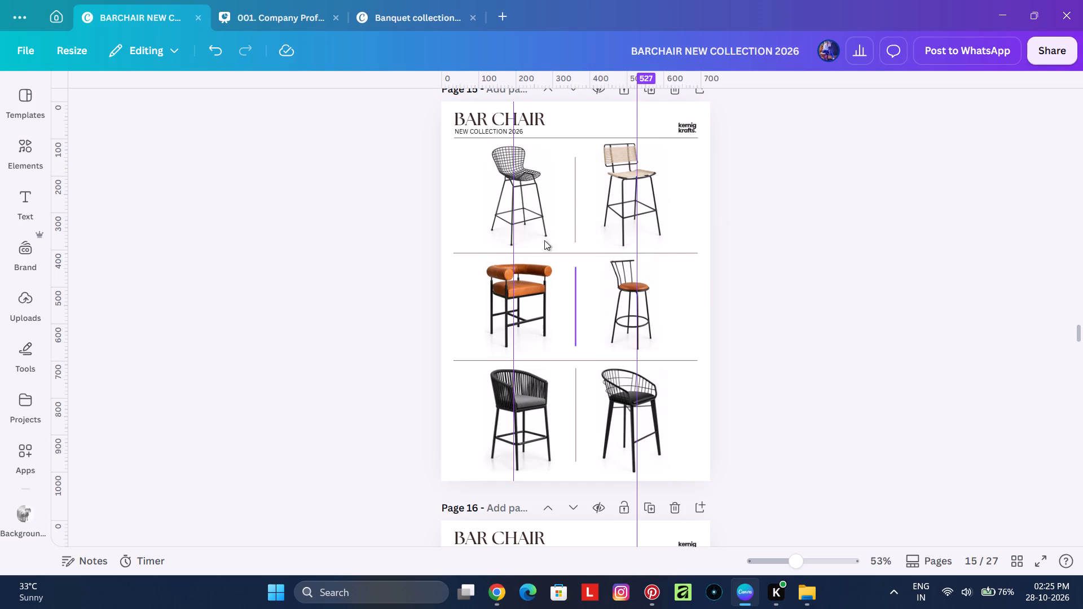
# Nudge the three left-column chairs on page 15 together to the left until they centre on the 194 vertical guide.
pyautogui.click(537, 229)
pyautogui.keyDown('ctrl'); pyautogui.click(526, 295); pyautogui.keyUp('ctrl')
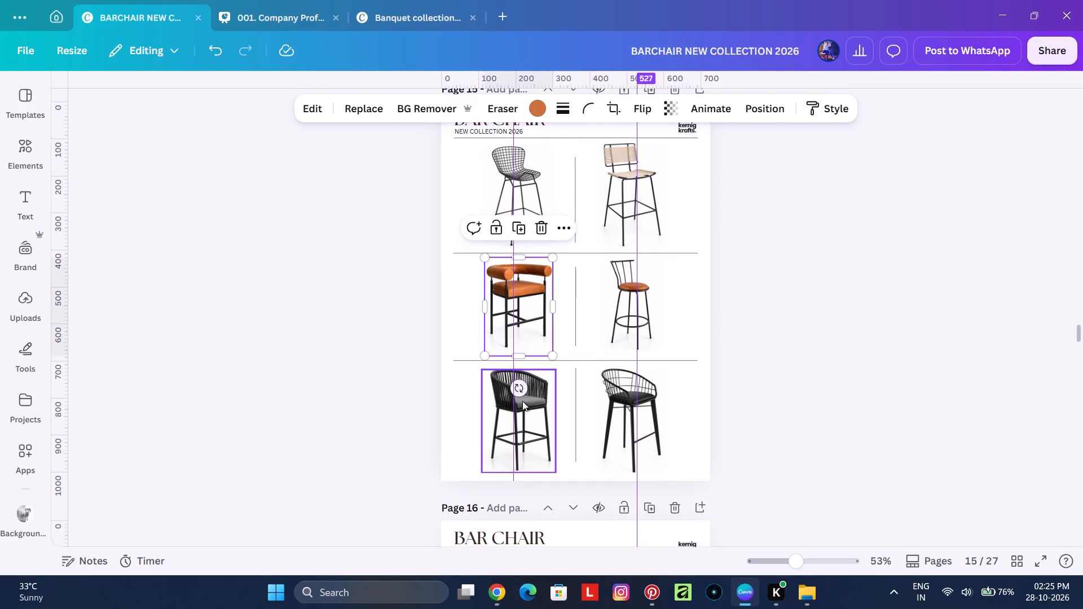
pyautogui.click(536, 204)
pyautogui.keyDown('shift'); pyautogui.click(547, 326); pyautogui.keyUp('shift')
pyautogui.keyDown('shift'); pyautogui.click(529, 426); pyautogui.keyUp('shift')
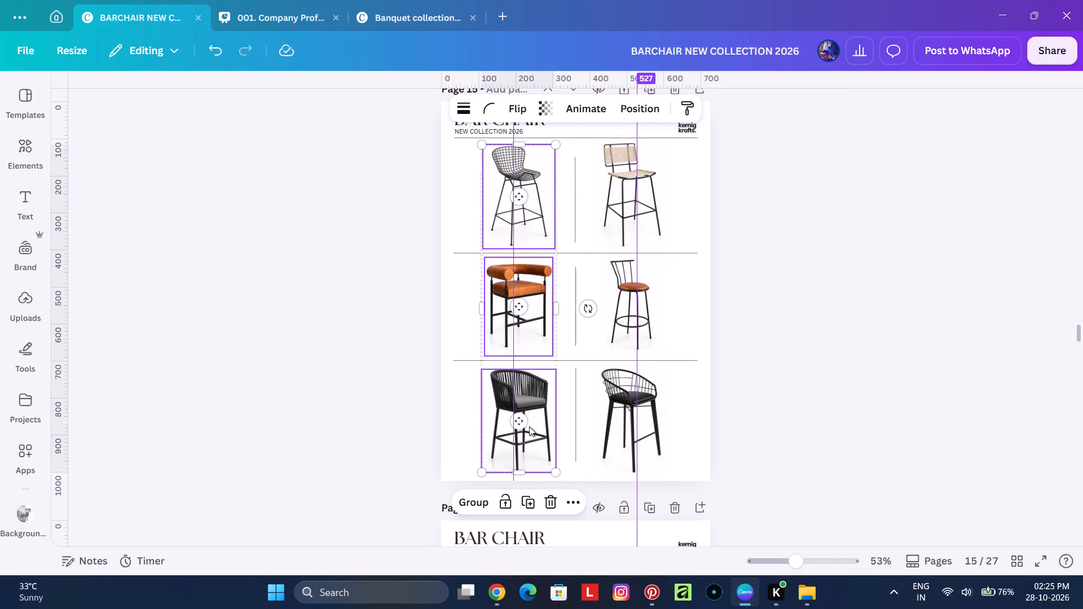
pyautogui.press('Left')
pyautogui.press('Left')
pyautogui.press('Left')
pyautogui.press('Left')
pyautogui.press('Left')
pyautogui.press('Left')
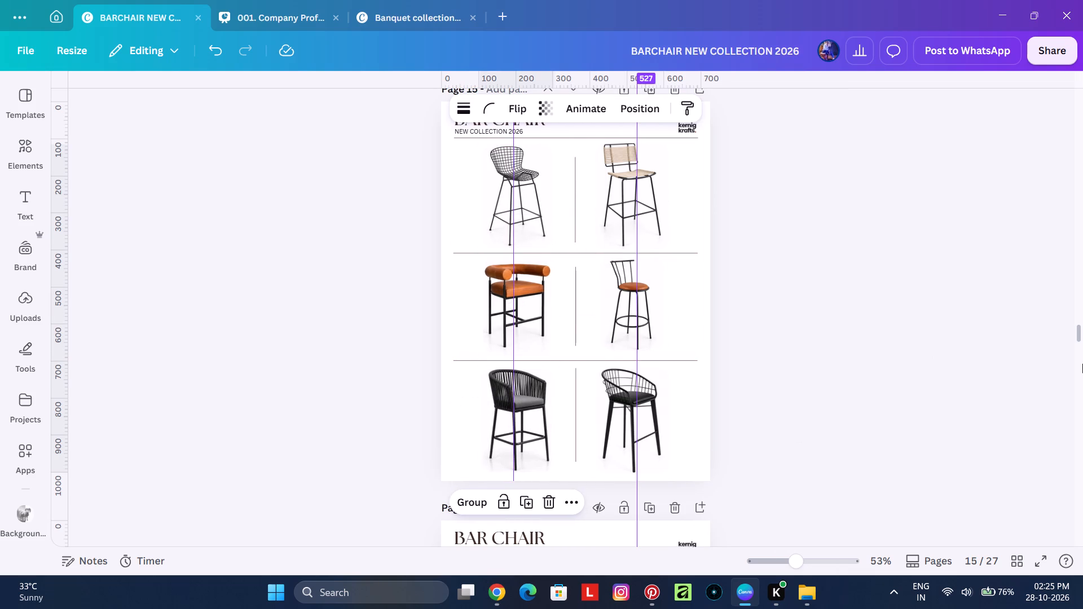
pyautogui.press('Left')
pyautogui.press('Left')
pyautogui.press('Left')
pyautogui.press('Left')
pyautogui.press('Left')
pyautogui.press('Left')
pyautogui.press('Left')
pyautogui.press('Left')
pyautogui.press('Left')
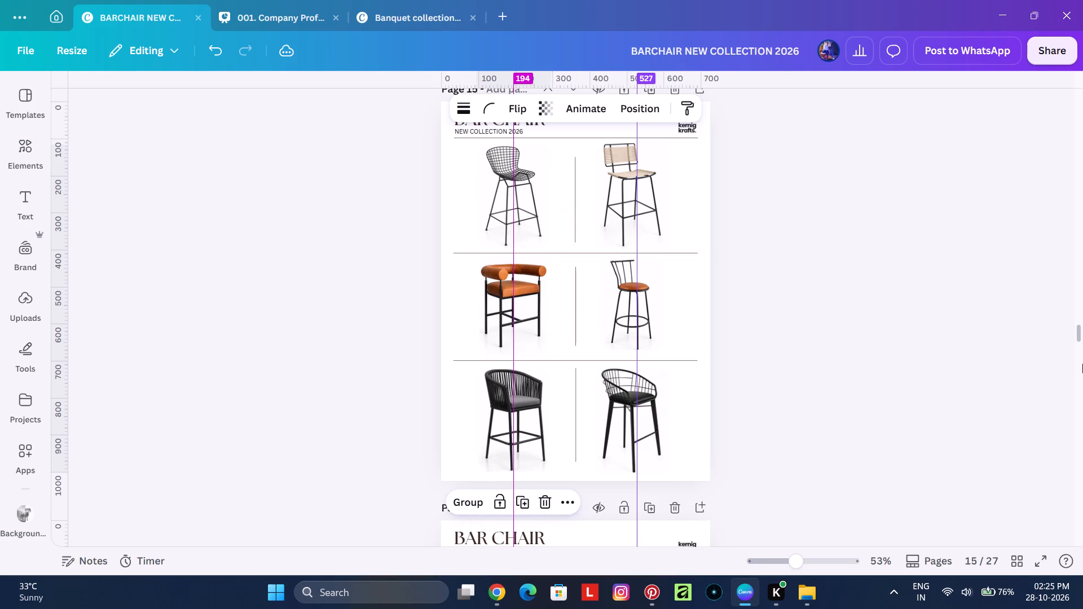
# Nudge the three right-column chairs on page 15 together to the right until they centre on the 527 vertical guide.
pyautogui.click(623, 208)
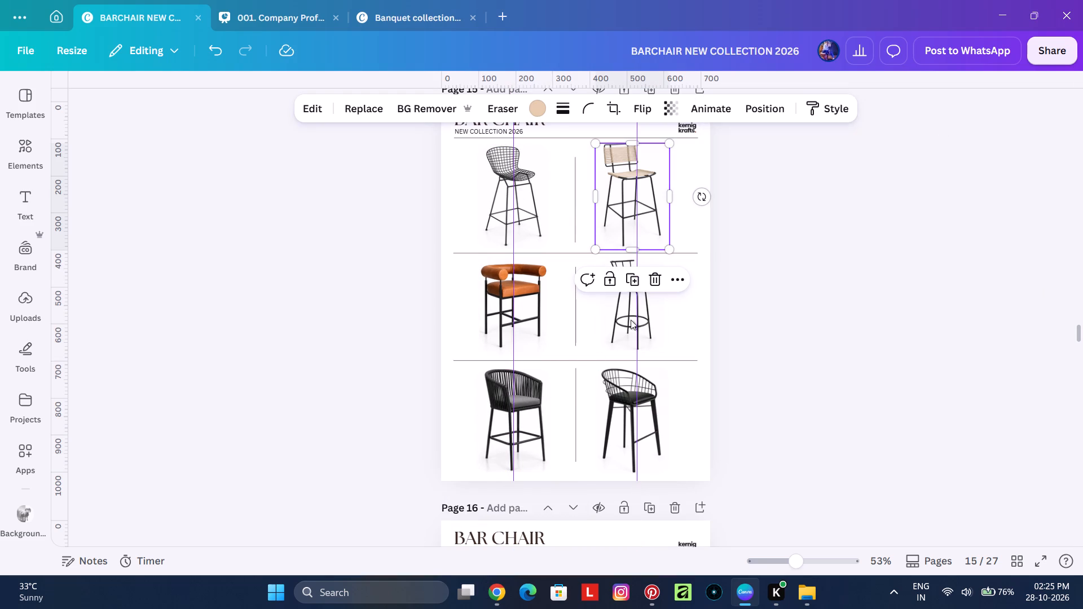
pyautogui.keyDown('shift'); pyautogui.click(624, 321); pyautogui.keyUp('shift')
pyautogui.keyDown('shift'); pyautogui.click(620, 418); pyautogui.keyUp('shift')
pyautogui.press('Right')
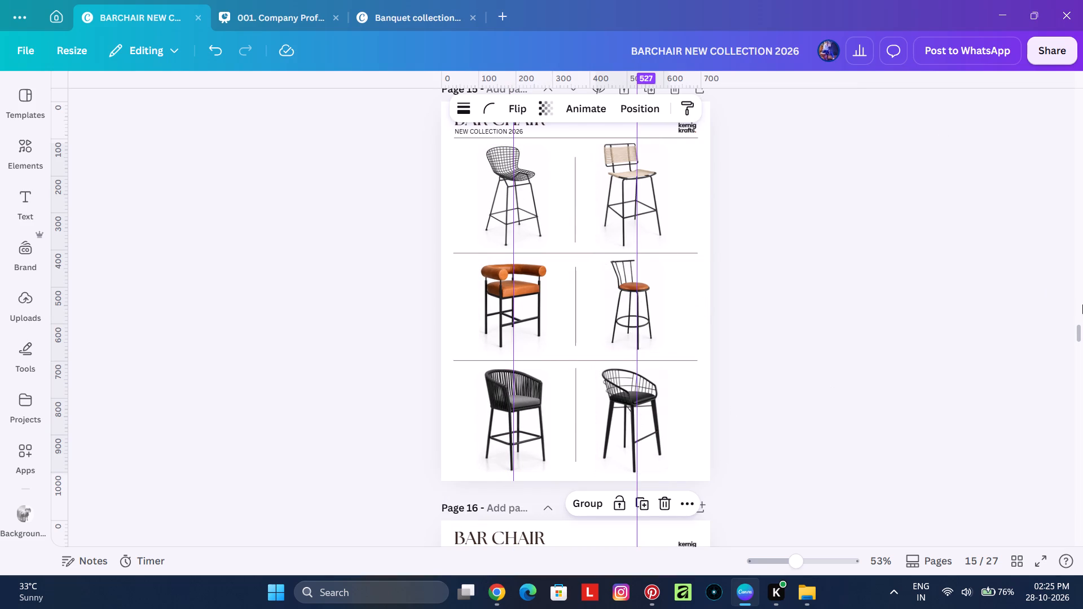
pyautogui.press('Right')
pyautogui.press('Right')
pyautogui.press('Right')
pyautogui.press('Right')
pyautogui.press('Right')
pyautogui.press('Right')
pyautogui.press('Right')
pyautogui.press('Right')
pyautogui.press('Right')
pyautogui.press('Right')
pyautogui.press('Right')
pyautogui.press('Right')
pyautogui.press('Right')
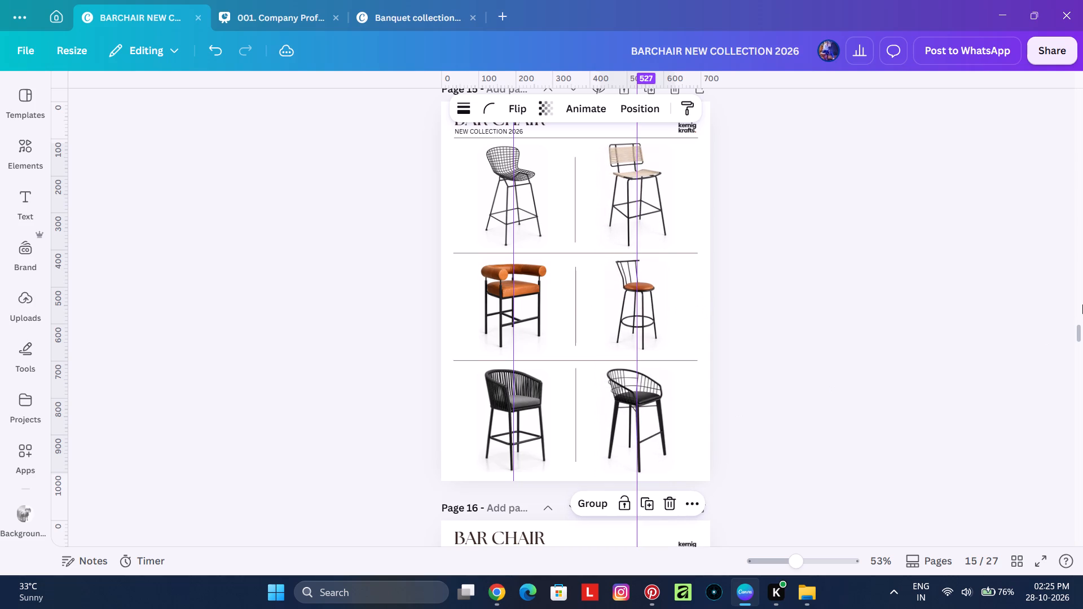
pyautogui.press('Right')
pyautogui.press('Right')
pyautogui.press('Right')
pyautogui.press('Right')
pyautogui.press('Right')
pyautogui.press('Right')
pyautogui.press('Right')
pyautogui.press('Right')
pyautogui.press('Right')
pyautogui.press('Right')
pyautogui.press('Right')
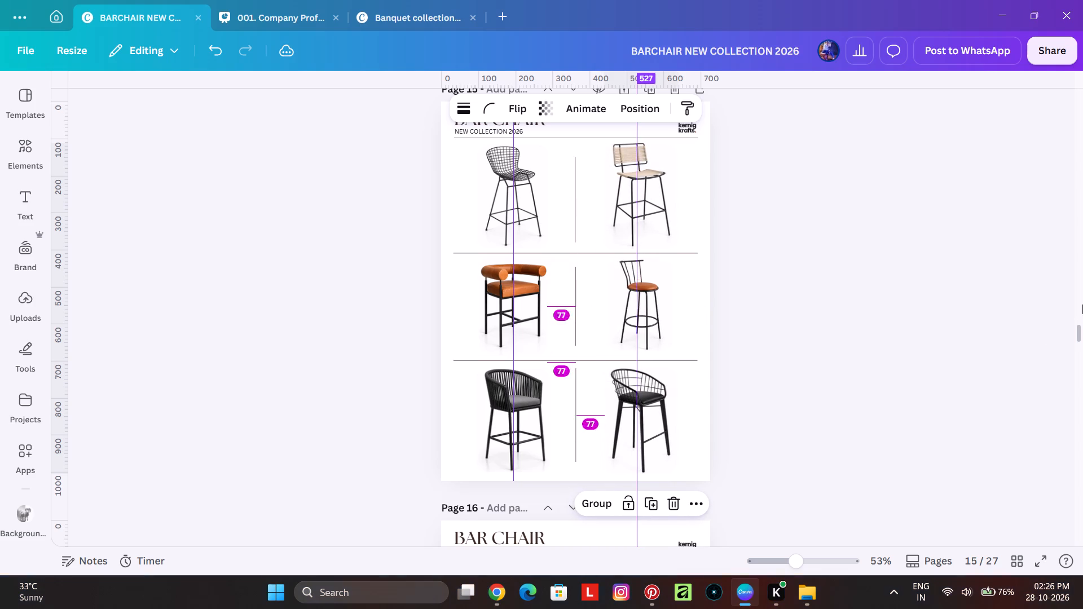
pyautogui.press('Right')
pyautogui.press('Right')
pyautogui.press('Right')
pyautogui.press('Right')
pyautogui.press('Right')
pyautogui.press('Left')
pyautogui.press('Left')
pyautogui.press('Left')
pyautogui.press('Left')
pyautogui.press('Left')
pyautogui.press('Left')
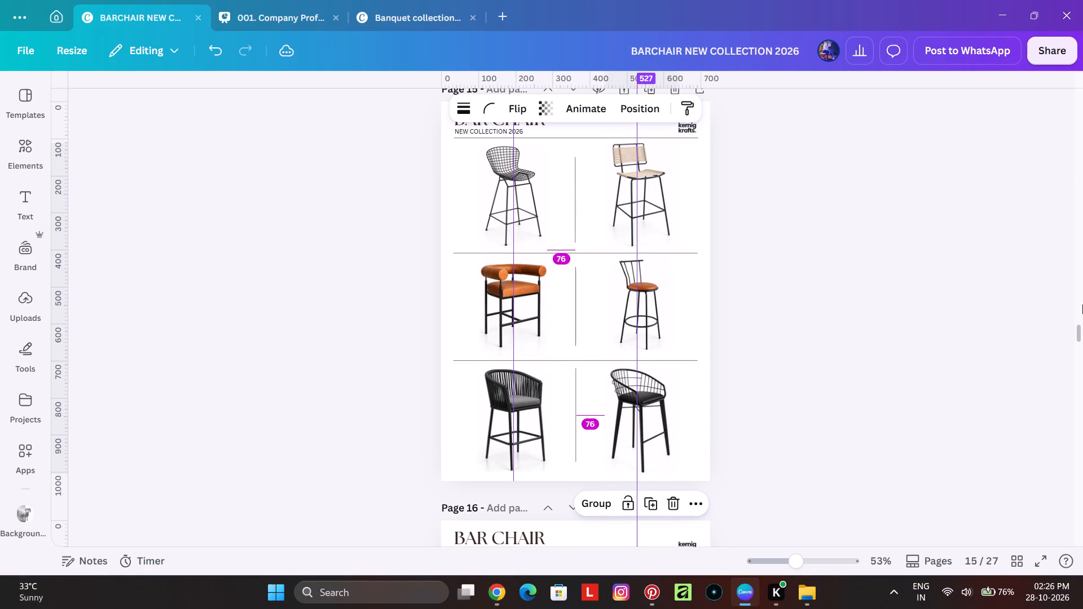
pyautogui.press('Left')
pyautogui.press('Left')
pyautogui.press('Left')
pyautogui.press('Left')
pyautogui.press('Left')
pyautogui.press('Left')
pyautogui.press('Left')
pyautogui.press('Left')
pyautogui.press('Left')
pyautogui.press('Left')
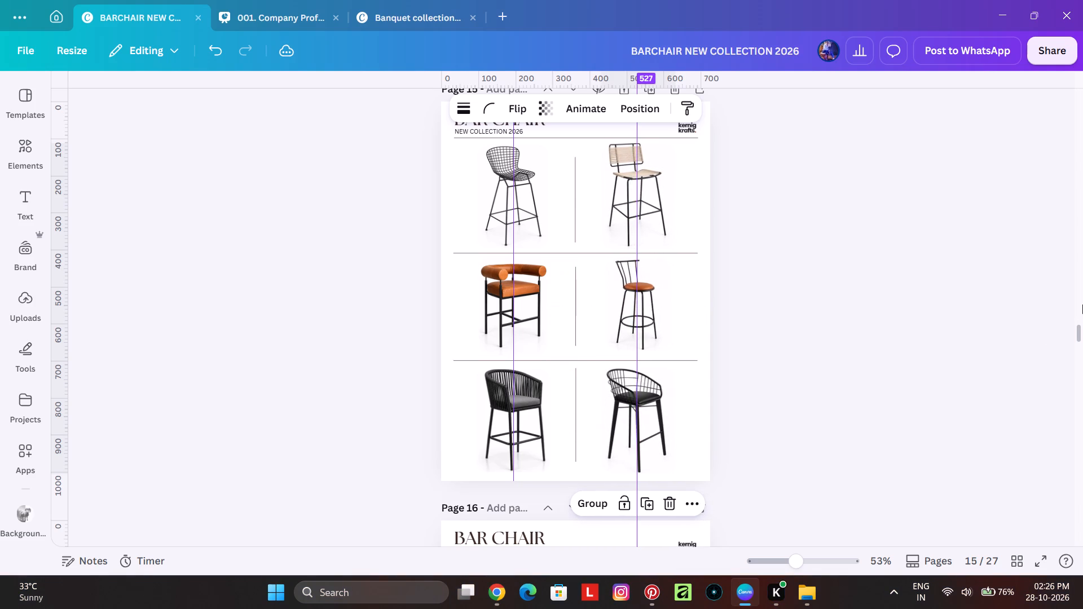
pyautogui.press('Left')
pyautogui.press('Left')
pyautogui.press('Left')
pyautogui.press('Left')
pyautogui.press('Right')
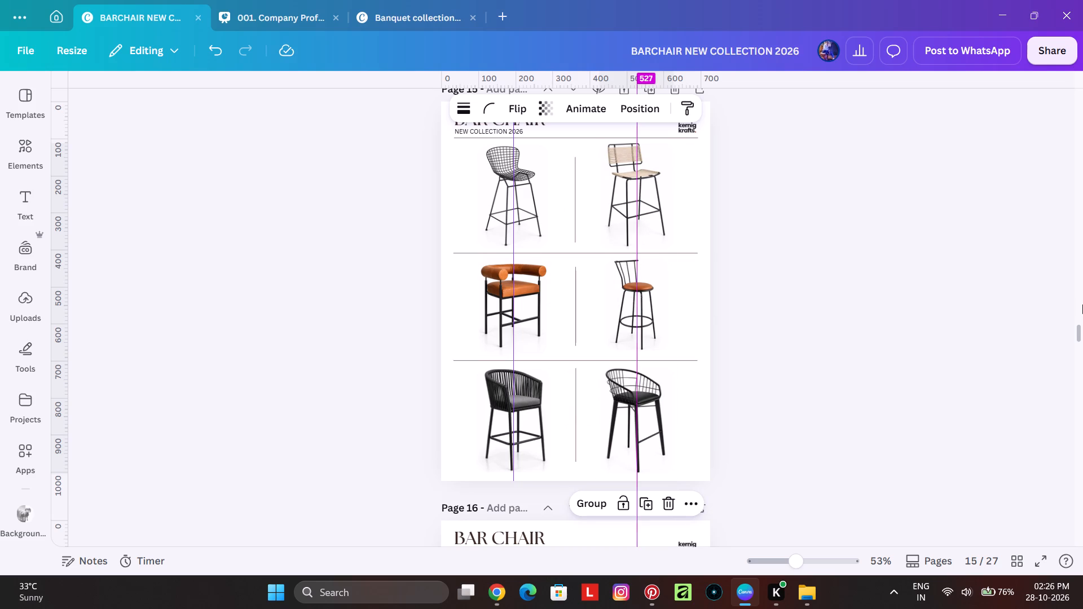
pyautogui.click(978, 248)
# Delete the two blue cross-out strokes and the grey metal chair beneath them in page 17's top-left slot.
pyautogui.scroll(-6, 851, 237)
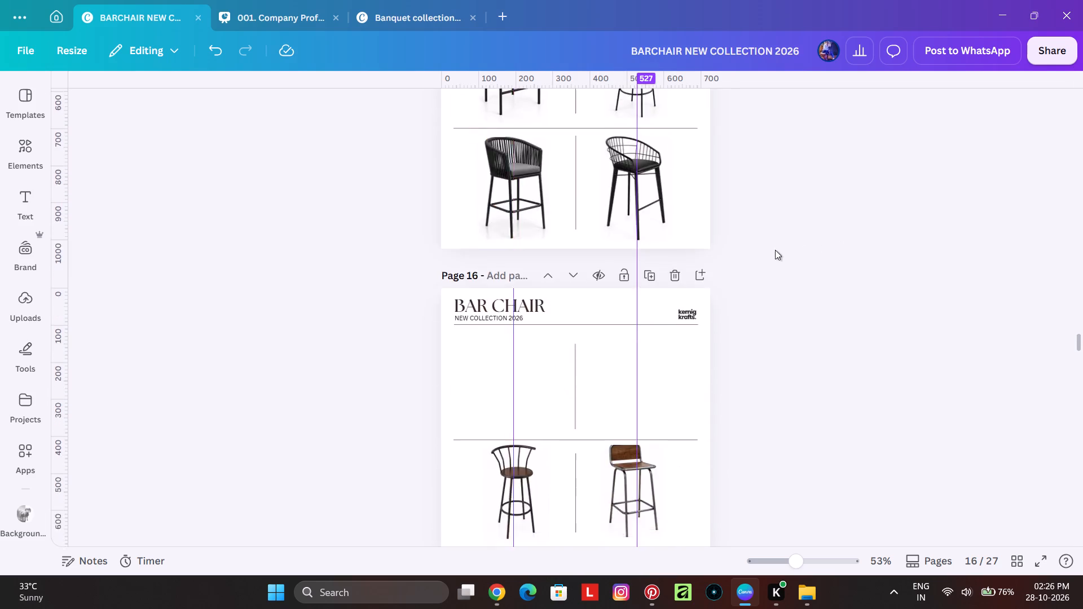
pyautogui.keyDown('ctrl'); pyautogui.scroll(3, 505, 307); pyautogui.keyUp('ctrl')
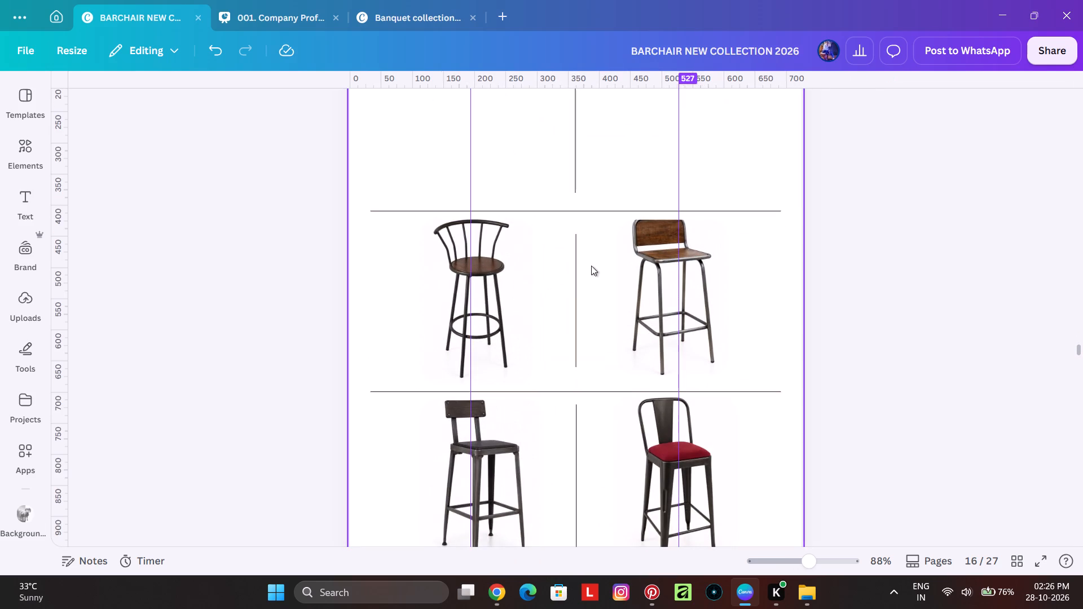
pyautogui.keyDown('ctrl'); pyautogui.scroll(-1, 592, 262); pyautogui.keyUp('ctrl')
pyautogui.scroll(-6, 642, 341)
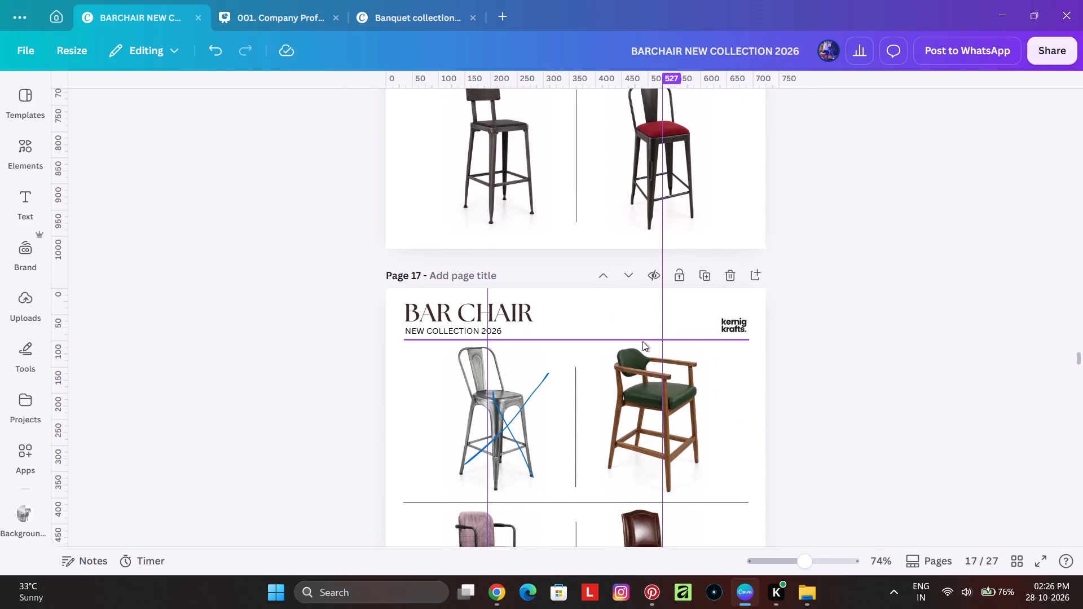
pyautogui.click(501, 295)
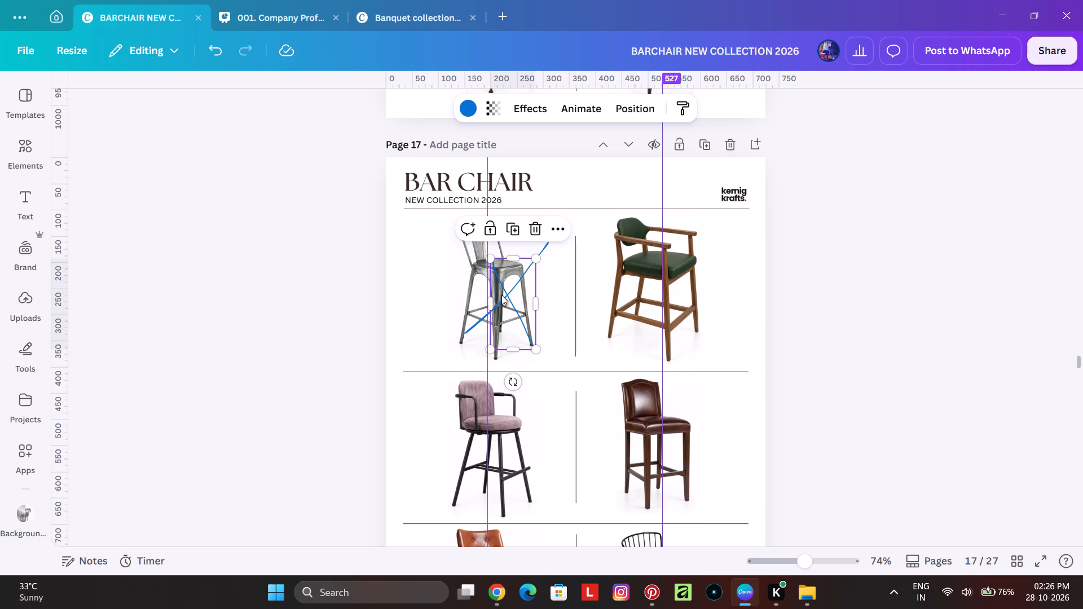
pyautogui.press('BackSpace')
pyautogui.click(502, 294)
pyautogui.press('BackSpace')
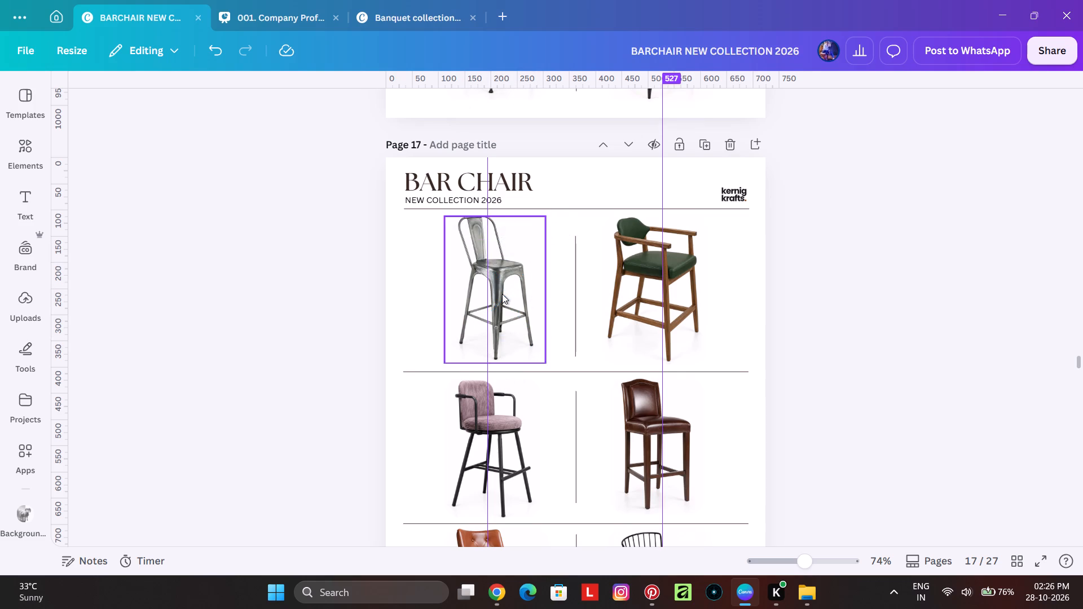
pyautogui.click(502, 294)
pyautogui.press('BackSpace')
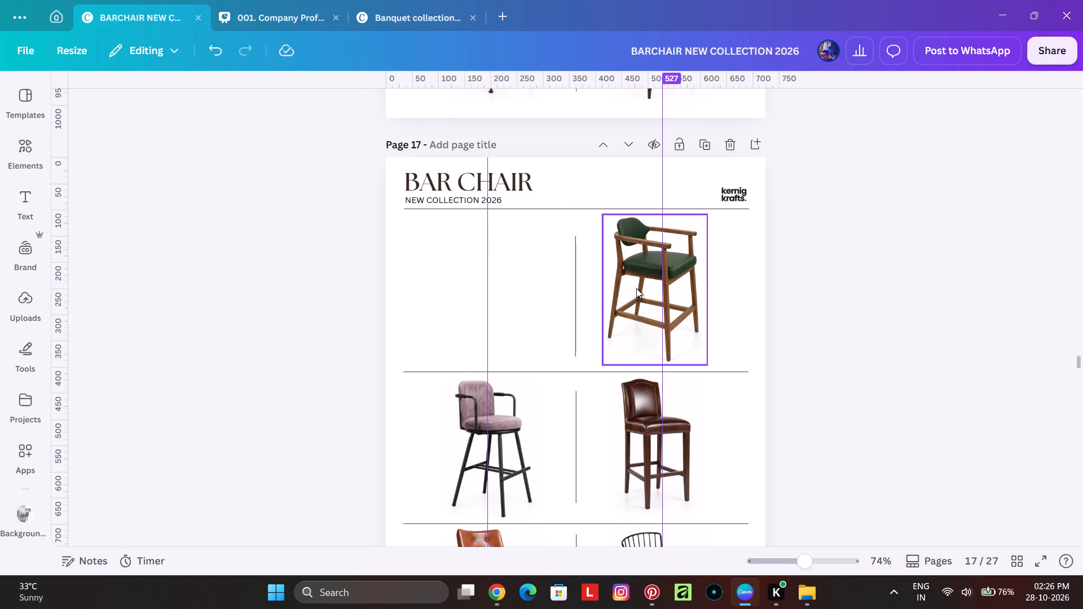
# Move the green-seated wooden armchair and the brown leather chair together from page 17 to the empty right-column slots on page 10.
pyautogui.keyDown('ctrl'); pyautogui.scroll(3, 636, 288); pyautogui.keyUp('ctrl')
pyautogui.keyDown('ctrl'); pyautogui.scroll(-2, 666, 278); pyautogui.keyUp('ctrl')
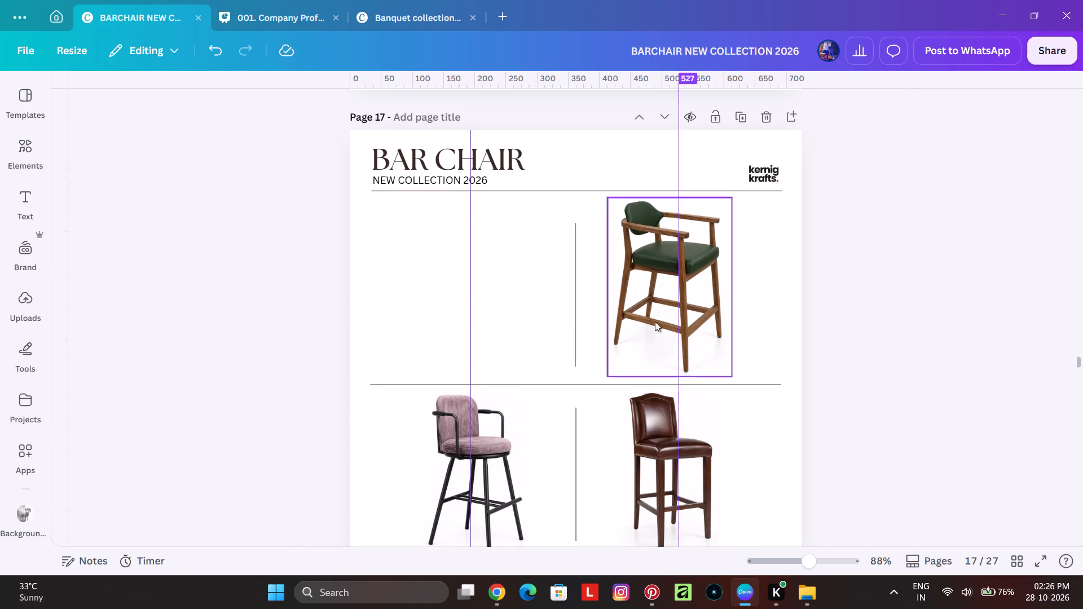
pyautogui.scroll(-2, 653, 339)
pyautogui.keyDown('ctrl'); pyautogui.scroll(4, 664, 338); pyautogui.keyUp('ctrl')
pyautogui.keyDown('ctrl'); pyautogui.scroll(-3, 665, 331); pyautogui.keyUp('ctrl')
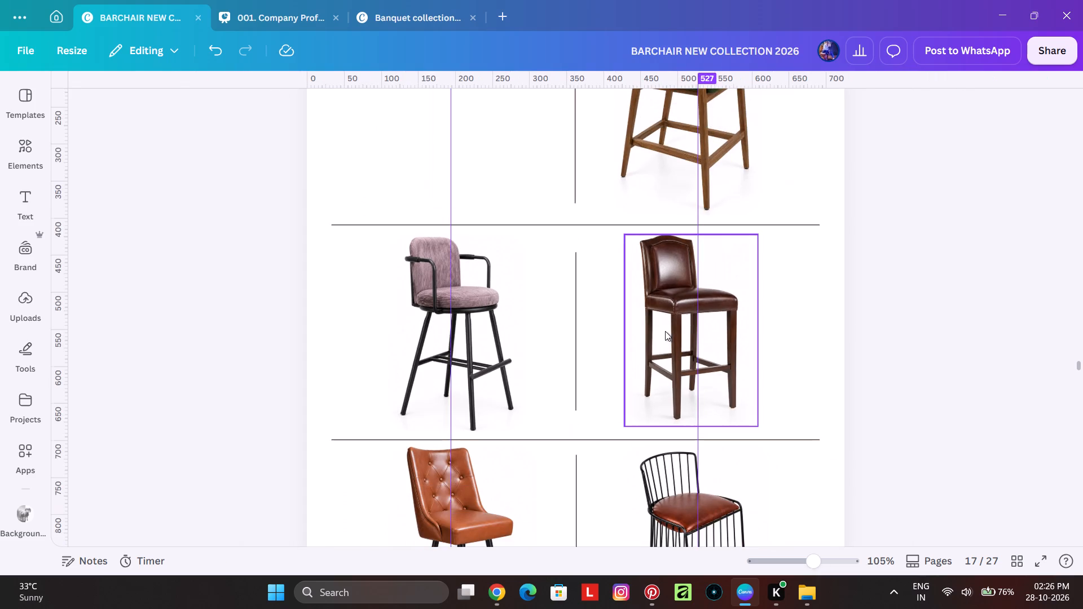
pyautogui.scroll(-2, 658, 381)
pyautogui.scroll(2, 656, 383)
pyautogui.click(661, 361)
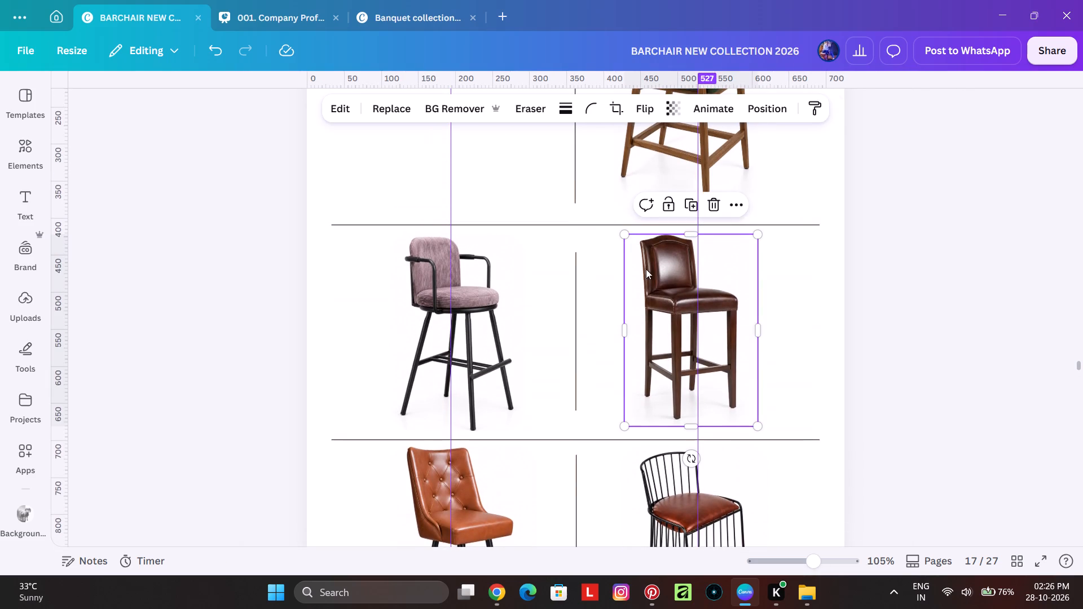
pyautogui.keyDown('shift'); pyautogui.click(649, 167); pyautogui.keyUp('shift')
pyautogui.scroll(3, 632, 368)
pyautogui.moveTo(676, 382); pyautogui.dragTo(613, 171)
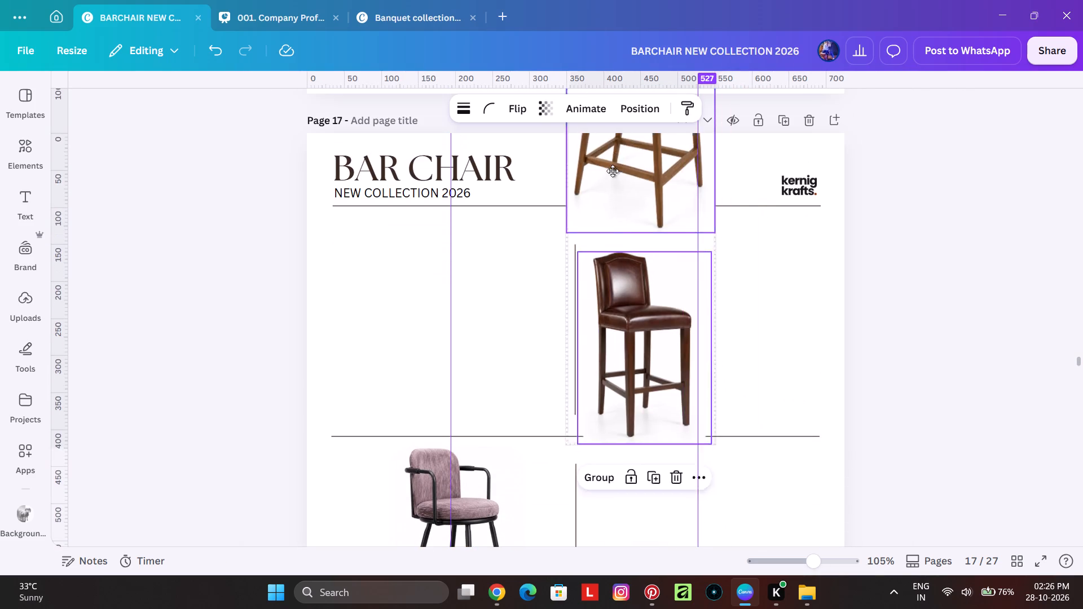
pyautogui.moveTo(613, 171); pyautogui.dragTo(558, 289)
pyautogui.scroll(5, 610, 169)
pyautogui.scroll(5, 553, 216)
pyautogui.scroll(11, 554, 262)
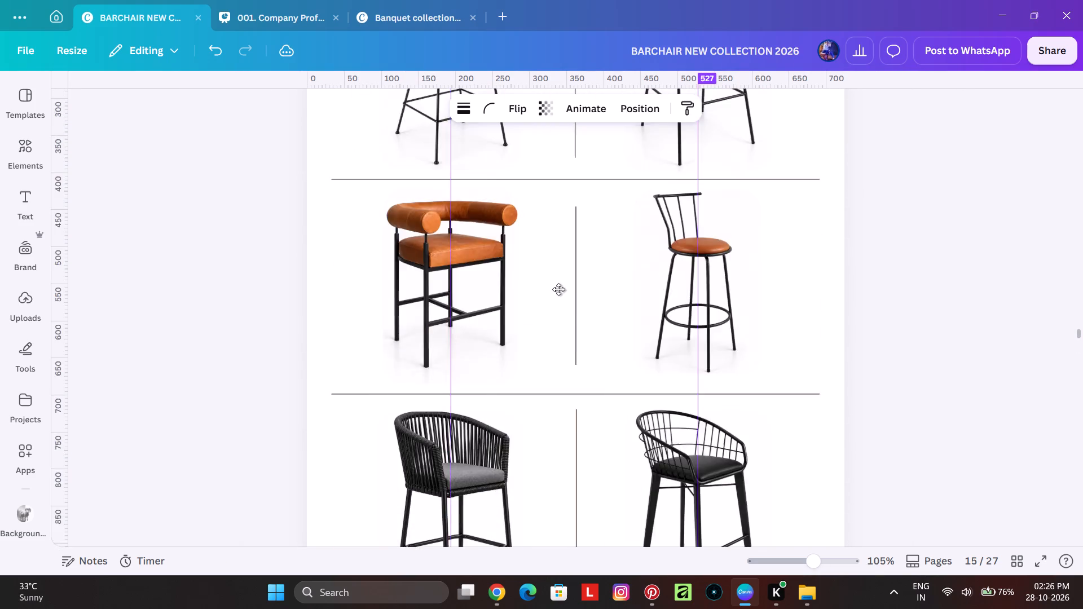
pyautogui.scroll(3, 558, 289)
pyautogui.moveTo(558, 289); pyautogui.dragTo(561, 310)
pyautogui.scroll(19, 559, 292)
pyautogui.scroll(20, 561, 310)
pyautogui.scroll(17, 561, 310)
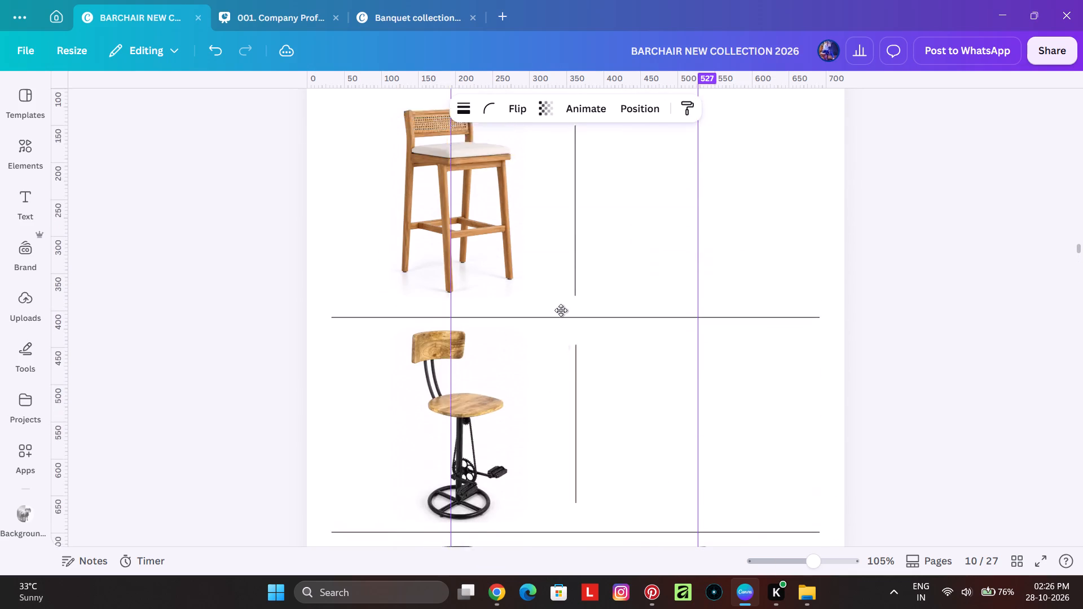
pyautogui.moveTo(561, 310); pyautogui.dragTo(684, 379)
pyautogui.scroll(-2, 781, 303)
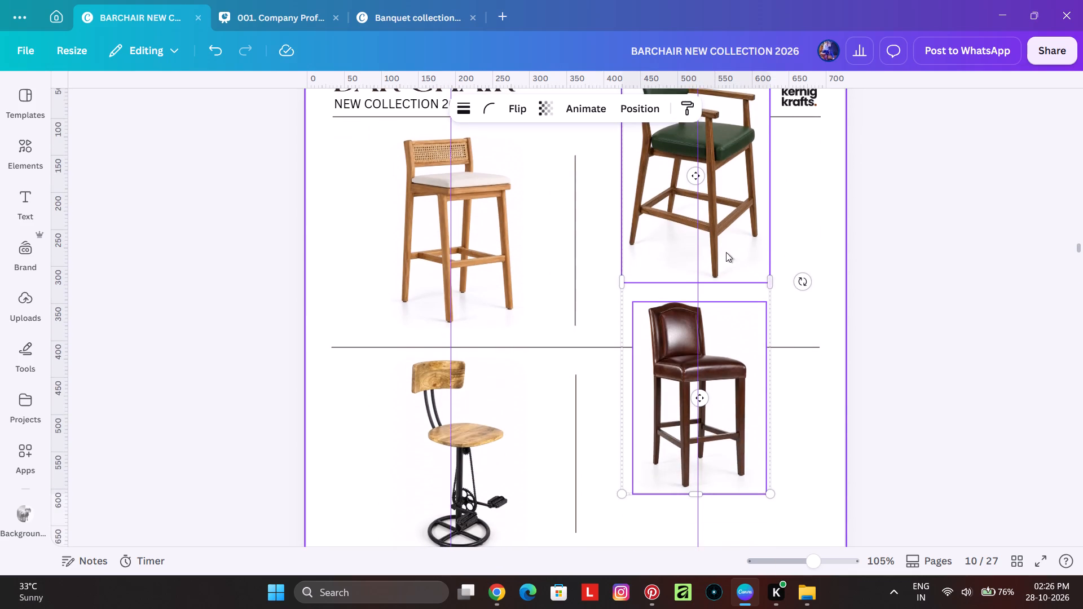
pyautogui.moveTo(714, 171); pyautogui.dragTo(724, 240)
pyautogui.scroll(2, 704, 332)
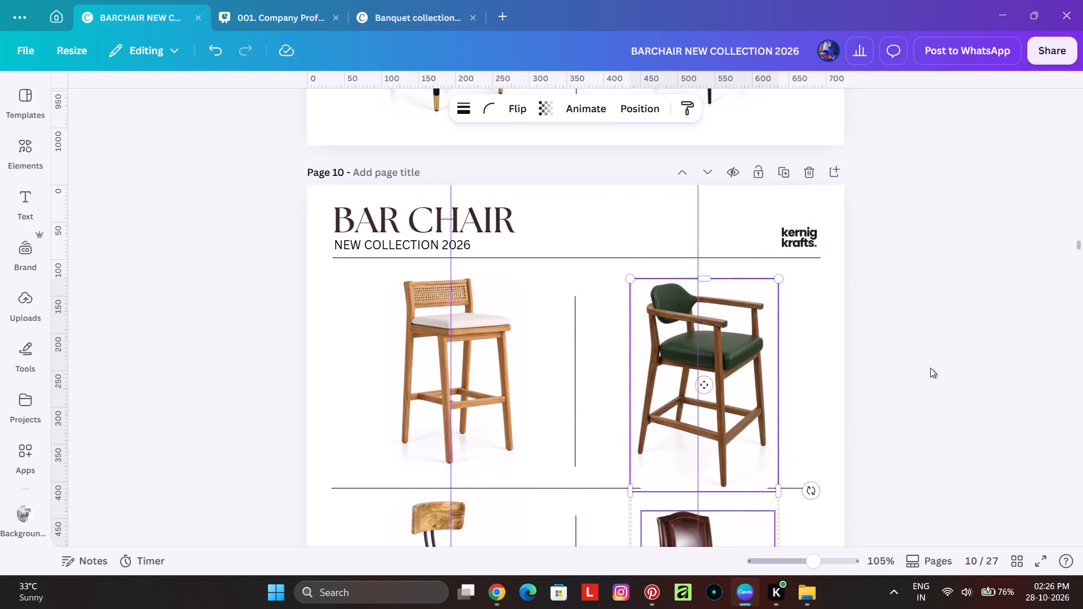
# Adjust the green armchair and the brown leather chair individually so each sits within its own right-column slot on page 10.
pyautogui.click(951, 368)
pyautogui.click(707, 339)
pyautogui.moveTo(739, 339); pyautogui.dragTo(738, 328)
pyautogui.scroll(-5, 762, 342)
pyautogui.click(717, 264)
pyautogui.moveTo(733, 275); pyautogui.dragTo(734, 272)
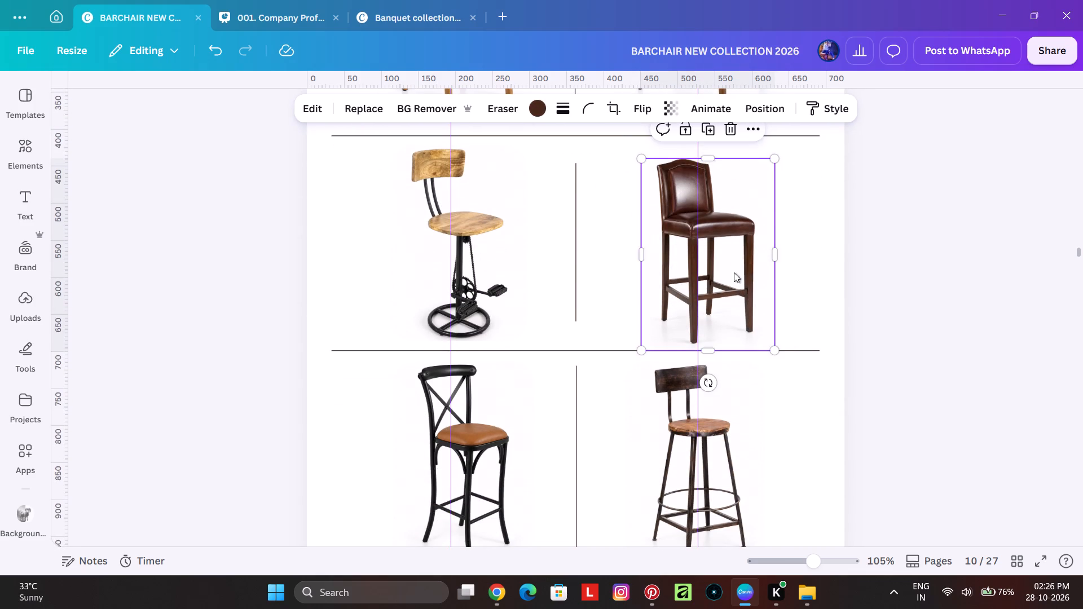
pyautogui.moveTo(734, 272); pyautogui.dragTo(730, 262)
pyautogui.click(956, 323)
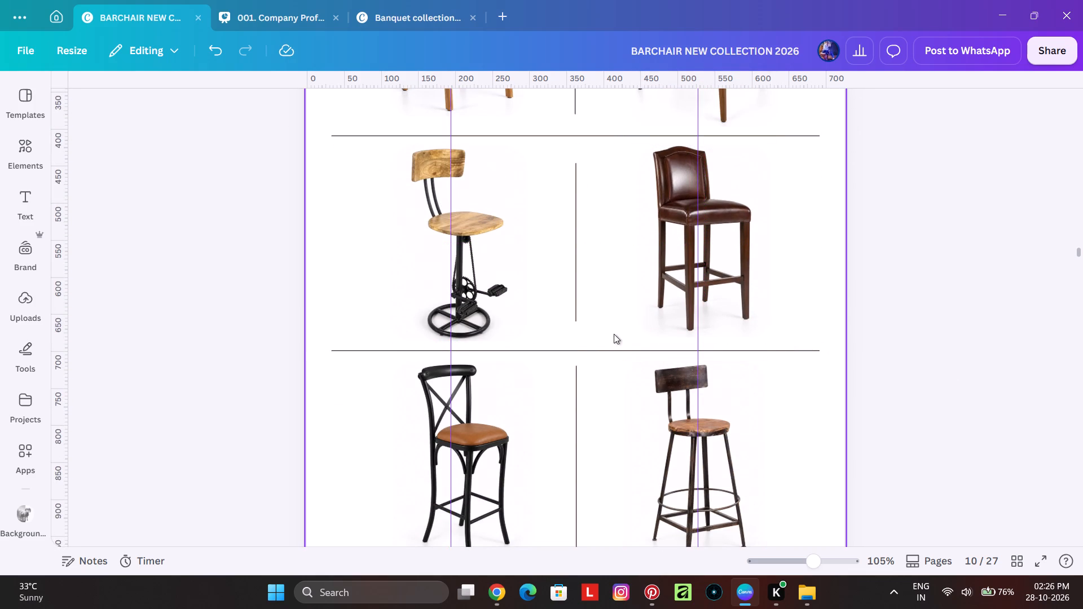
# Move the pedal-base stool and the black cross-back chair together from page 10's left column to the empty top row of page 16.
pyautogui.scroll(4, 611, 329)
pyautogui.scroll(-10, 604, 327)
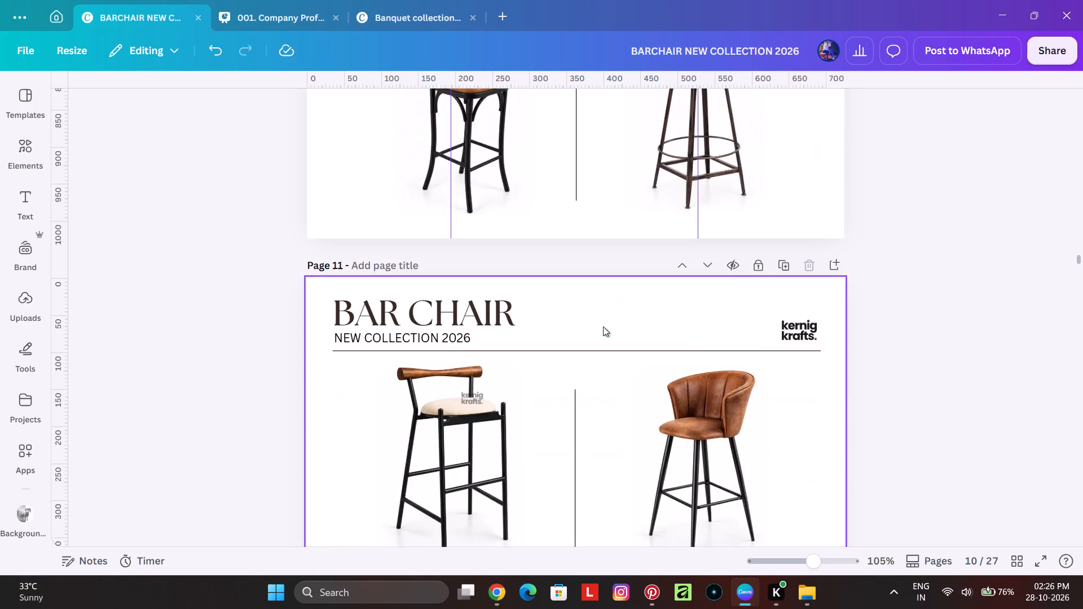
pyautogui.scroll(-7, 603, 326)
pyautogui.scroll(14, 599, 329)
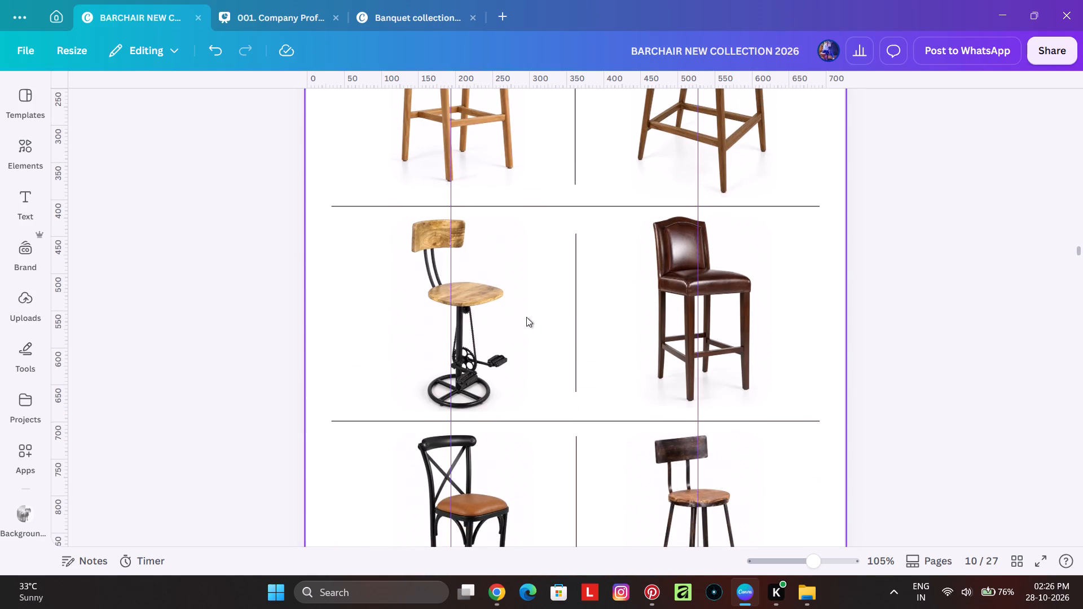
pyautogui.keyDown('shift'); pyautogui.click(508, 302); pyautogui.keyUp('shift')
pyautogui.scroll(-2, 508, 381)
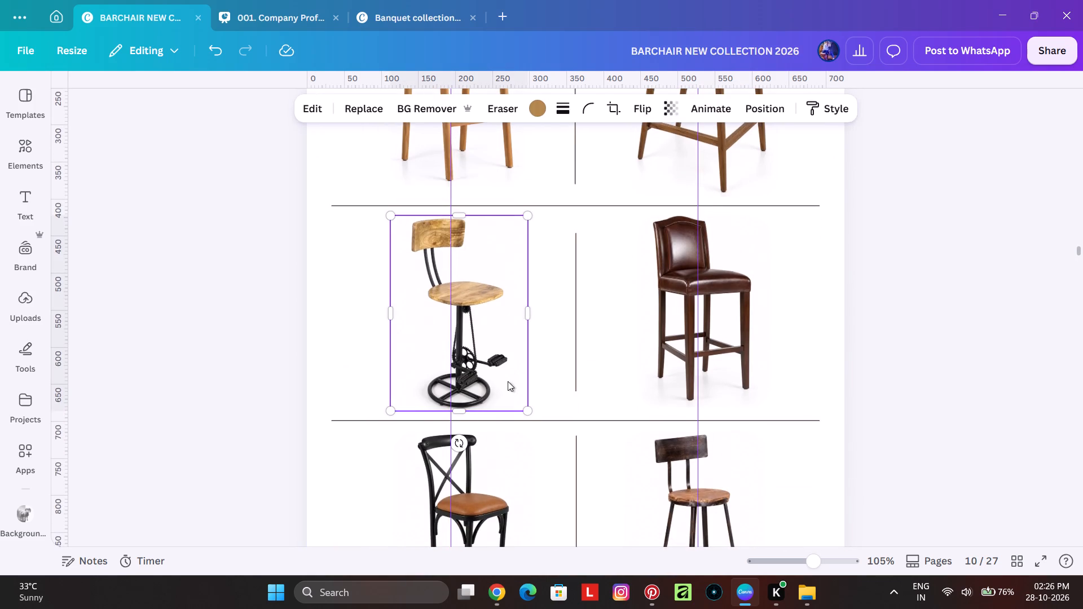
pyautogui.keyDown('shift'); pyautogui.click(506, 382); pyautogui.keyUp('shift')
pyautogui.moveTo(508, 368); pyautogui.dragTo(551, 434)
pyautogui.scroll(-4, 551, 434)
pyautogui.scroll(-17, 551, 434)
pyautogui.scroll(-14, 551, 434)
pyautogui.scroll(-17, 551, 434)
pyautogui.scroll(-10, 551, 434)
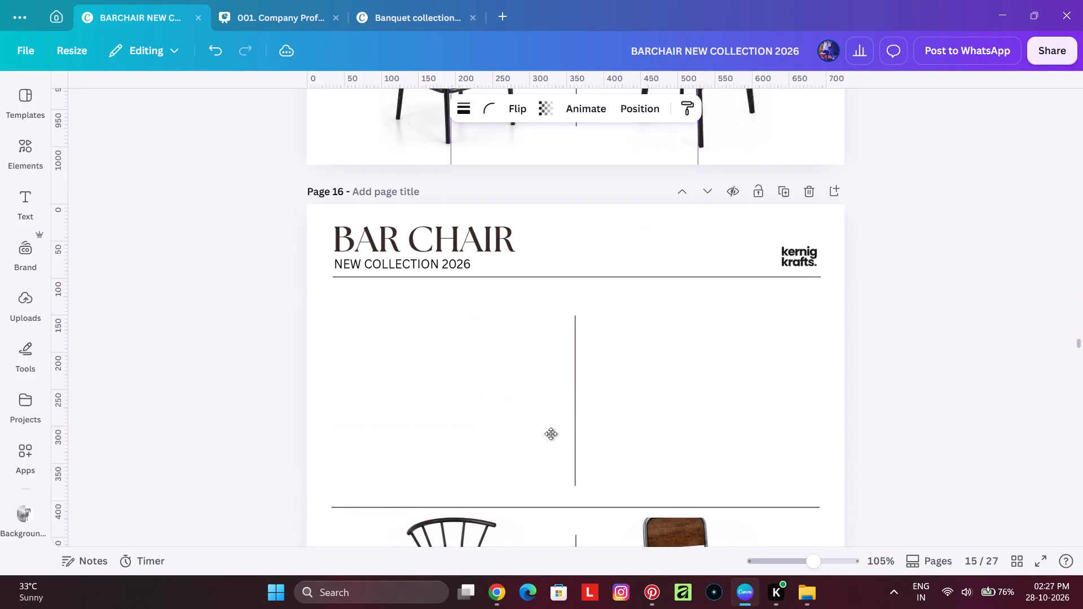
pyautogui.moveTo(551, 434); pyautogui.dragTo(640, 439)
pyautogui.scroll(-3, 551, 434)
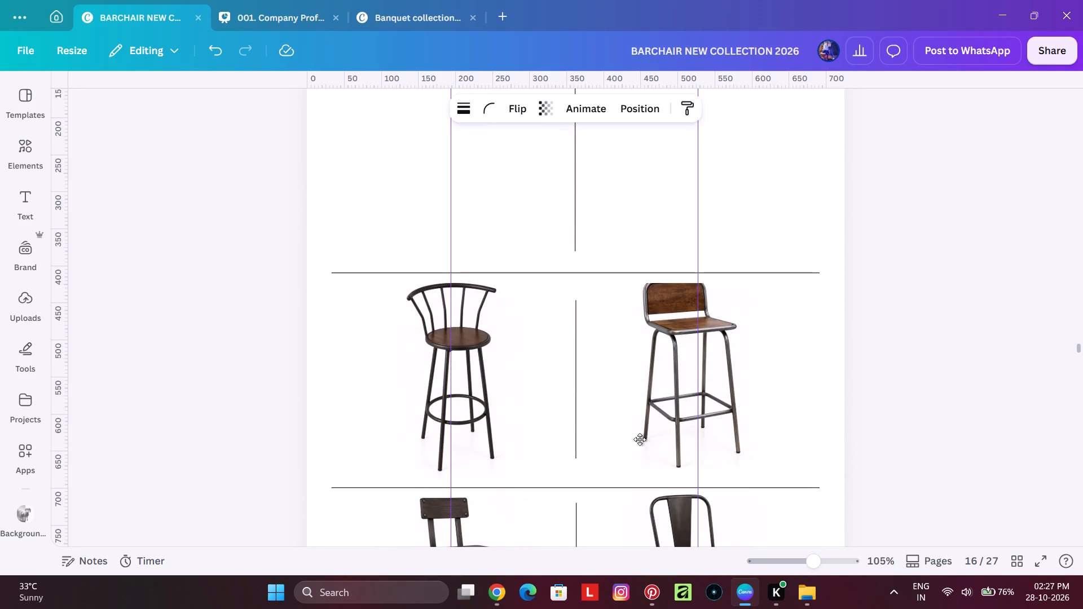
pyautogui.moveTo(640, 439); pyautogui.dragTo(545, 305)
pyautogui.scroll(-3, 531, 233)
pyautogui.scroll(2, 545, 305)
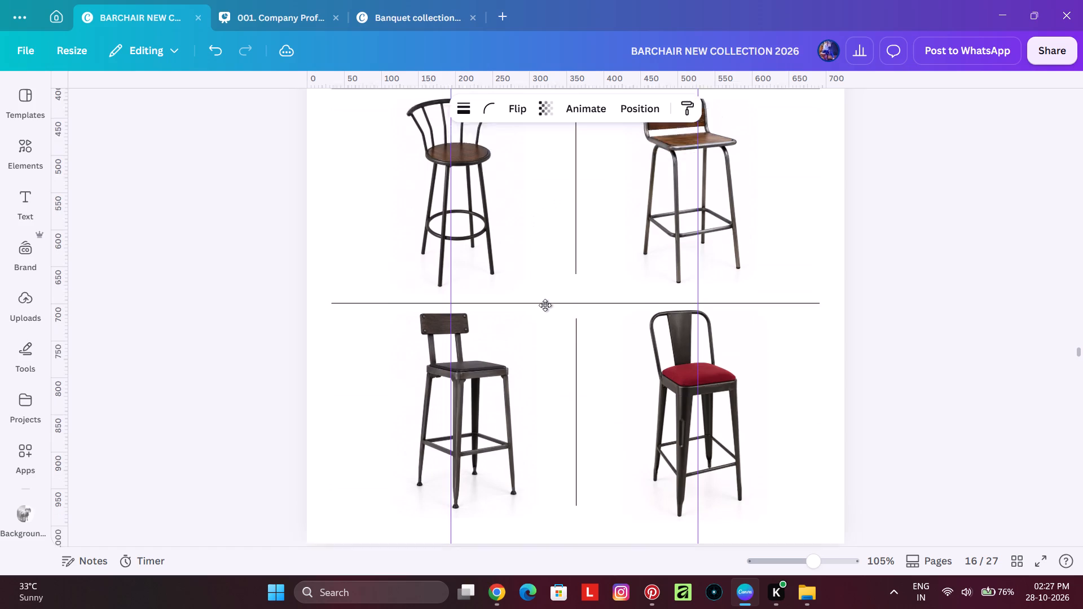
pyautogui.scroll(5, 545, 305)
pyautogui.moveTo(545, 305); pyautogui.dragTo(528, 388)
pyautogui.scroll(-2, 549, 365)
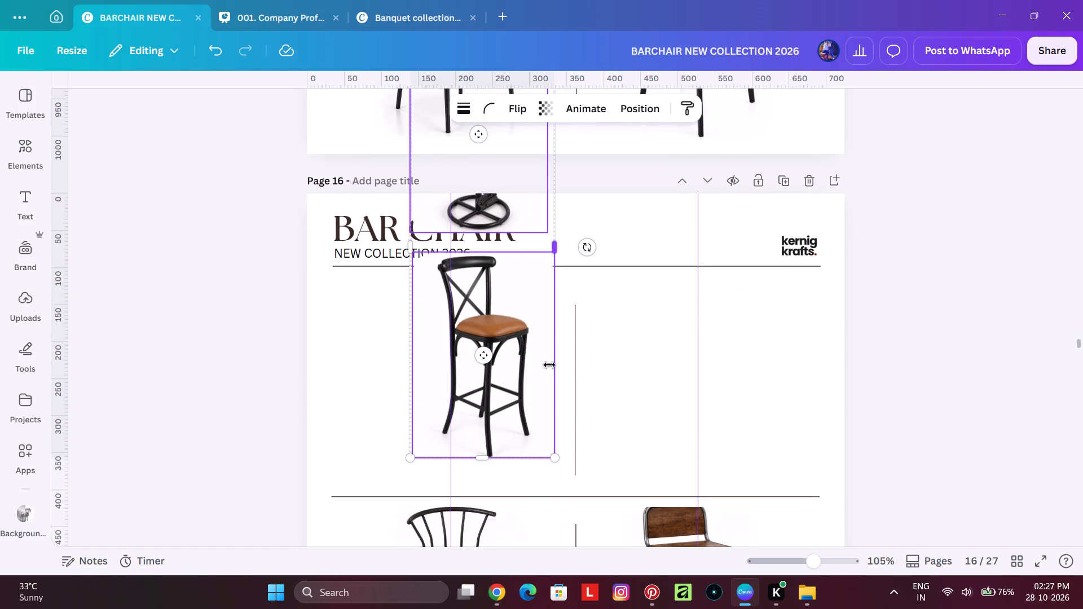
# Place the cross-back chair in page 16's top-right slot and the pedal-base stool in its top-left slot.
pyautogui.click(381, 253)
pyautogui.click(468, 250)
pyautogui.moveTo(486, 255); pyautogui.dragTo(628, 276)
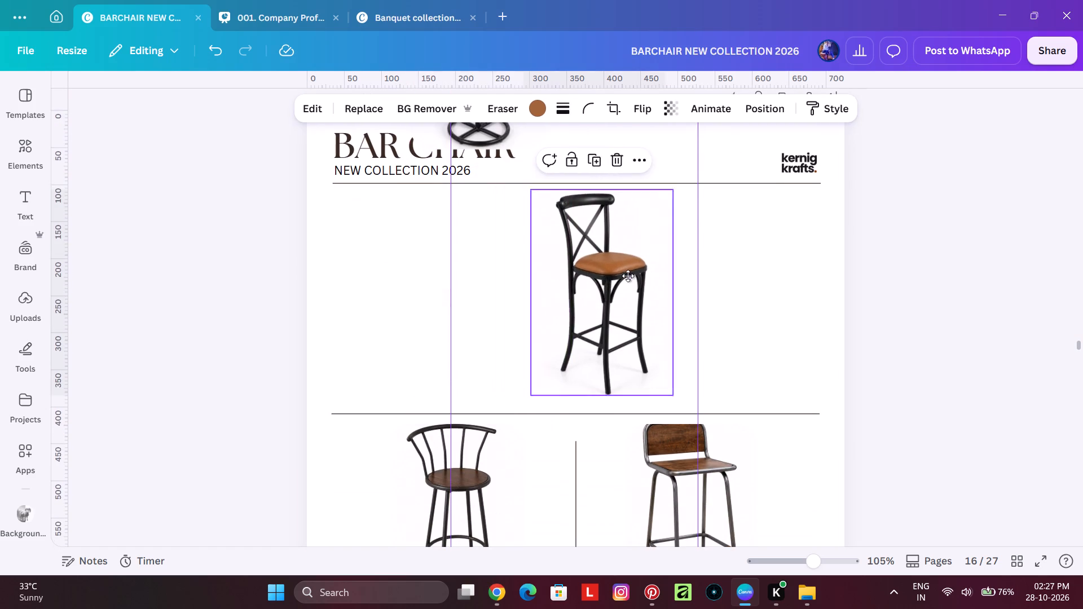
pyautogui.moveTo(628, 276); pyautogui.dragTo(701, 280)
pyautogui.scroll(2, 565, 304)
pyautogui.click(473, 263)
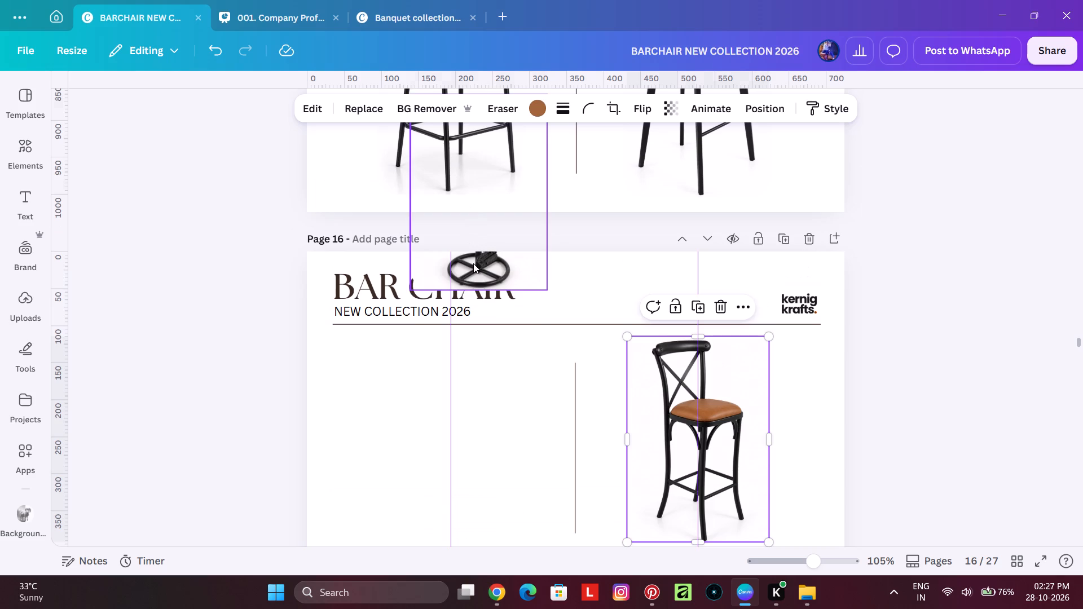
pyautogui.moveTo(522, 261); pyautogui.dragTo(484, 326)
pyautogui.scroll(-3, 478, 442)
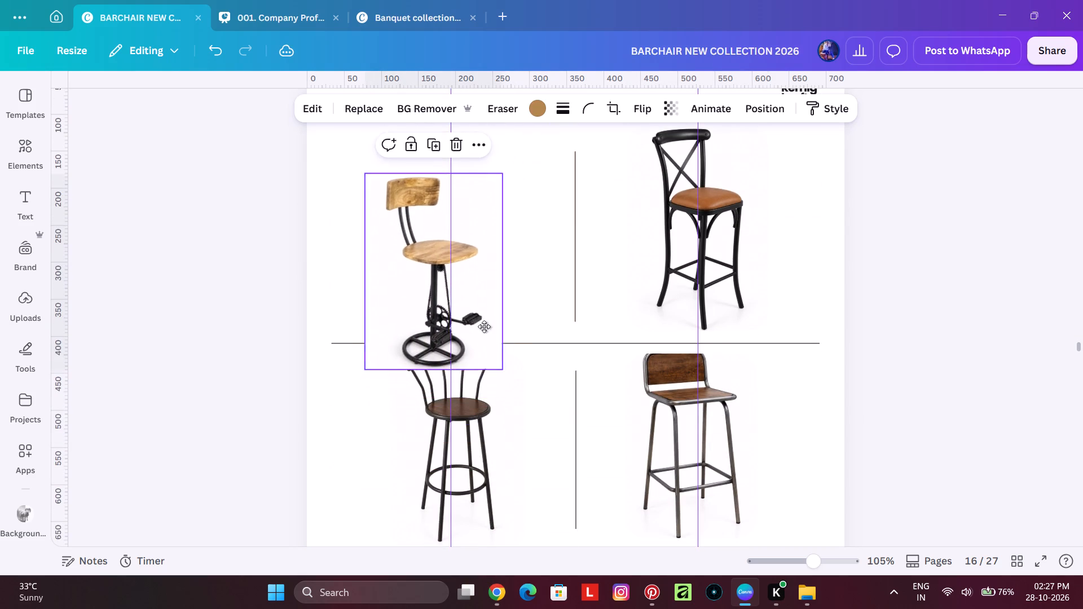
pyautogui.moveTo(484, 326); pyautogui.dragTo(492, 295)
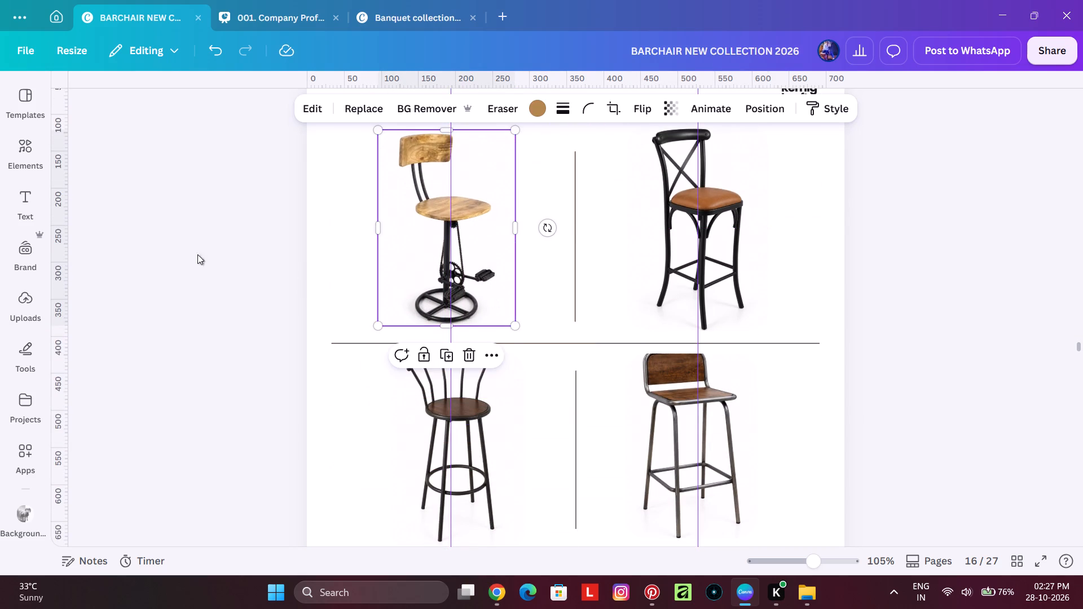
pyautogui.click(143, 232)
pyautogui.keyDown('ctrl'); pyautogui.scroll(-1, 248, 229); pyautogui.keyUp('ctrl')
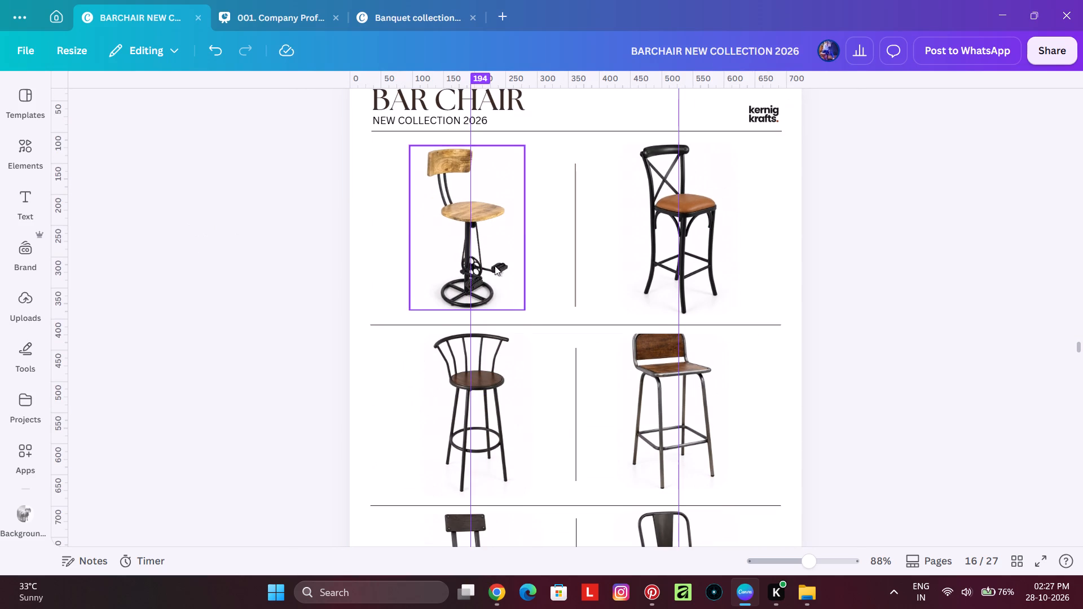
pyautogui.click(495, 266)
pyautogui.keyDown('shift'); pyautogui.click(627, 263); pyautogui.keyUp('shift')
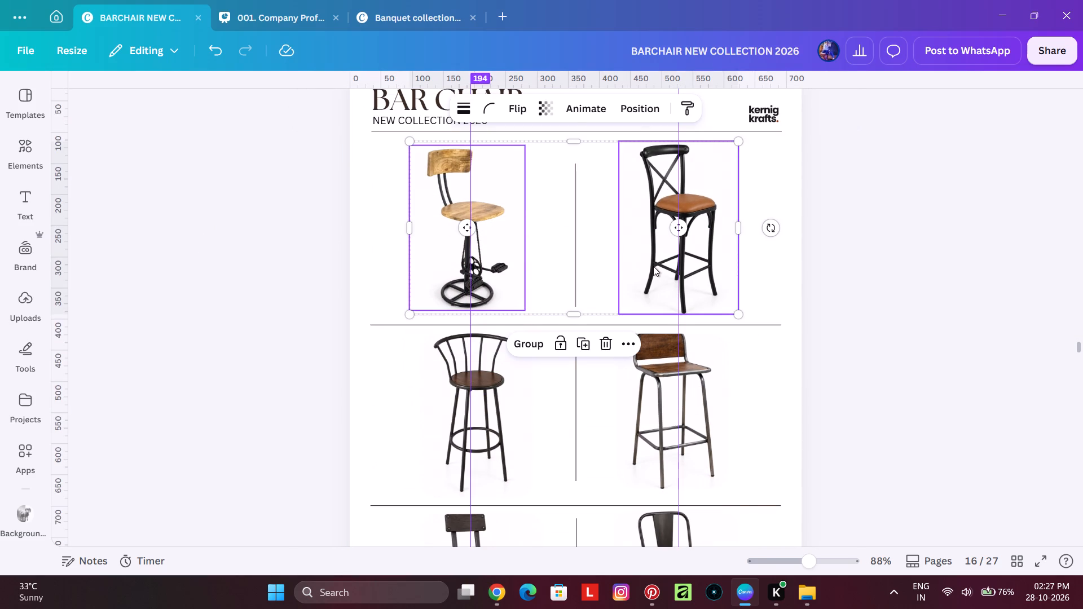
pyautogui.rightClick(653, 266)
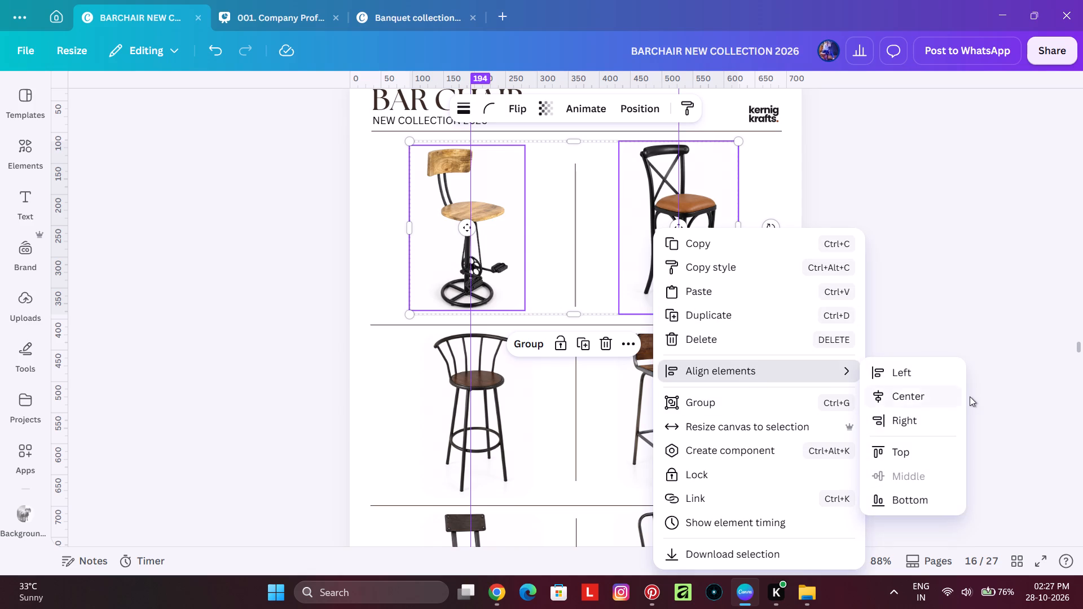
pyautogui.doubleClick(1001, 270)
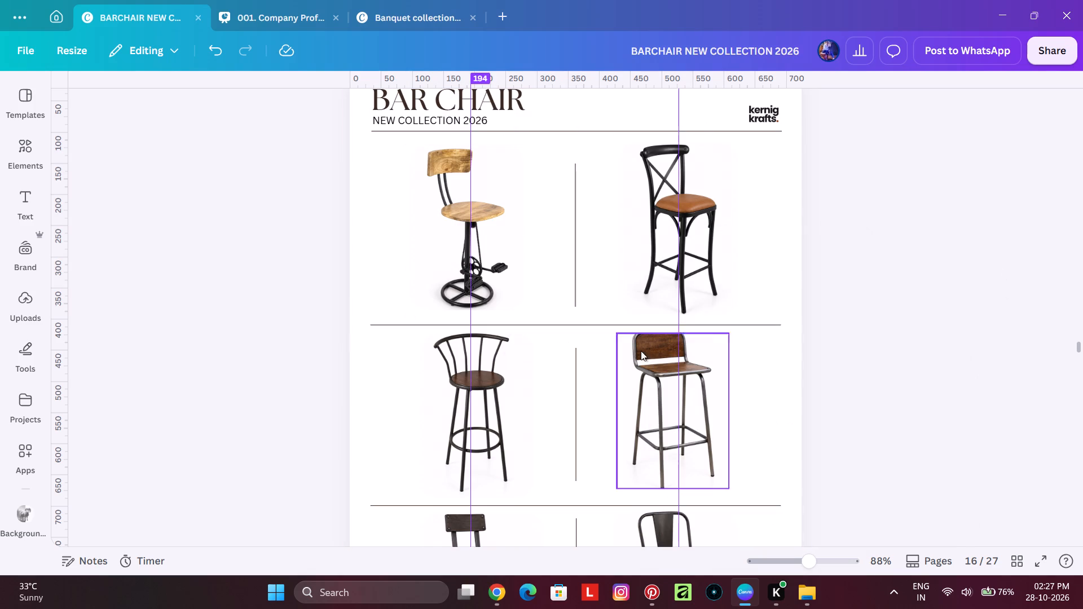
# Nudge the pedal-base stool and the cross-back chair in page 16's top row slightly upward together.
pyautogui.click(529, 269)
pyautogui.click(511, 263)
pyautogui.keyDown('shift'); pyautogui.click(650, 263); pyautogui.keyUp('shift')
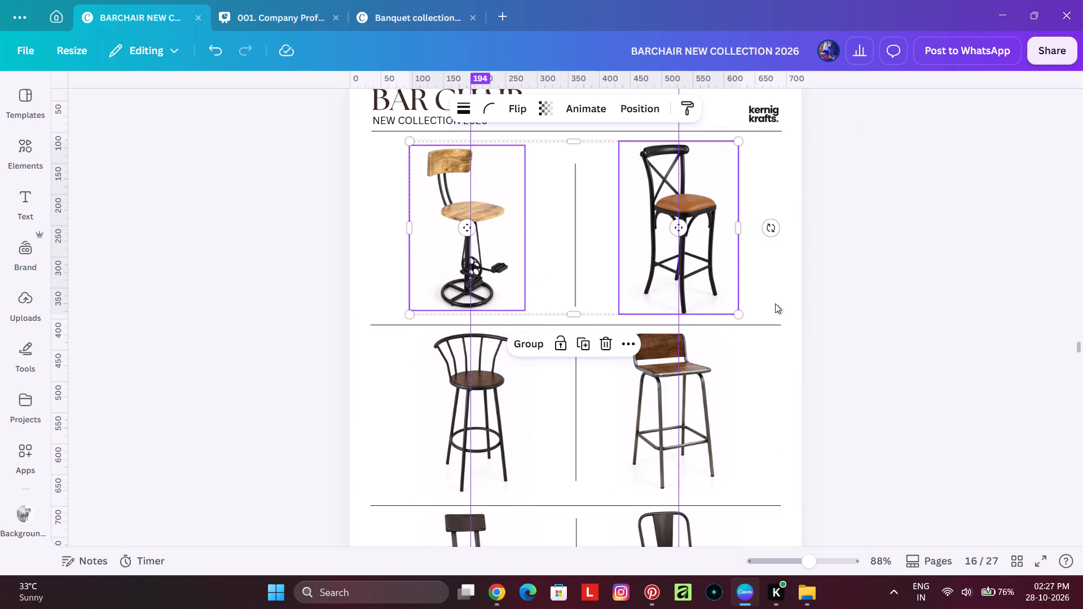
pyautogui.press('Up')
pyautogui.press('Up')
pyautogui.press('Up')
pyautogui.press('Up')
pyautogui.press('Down')
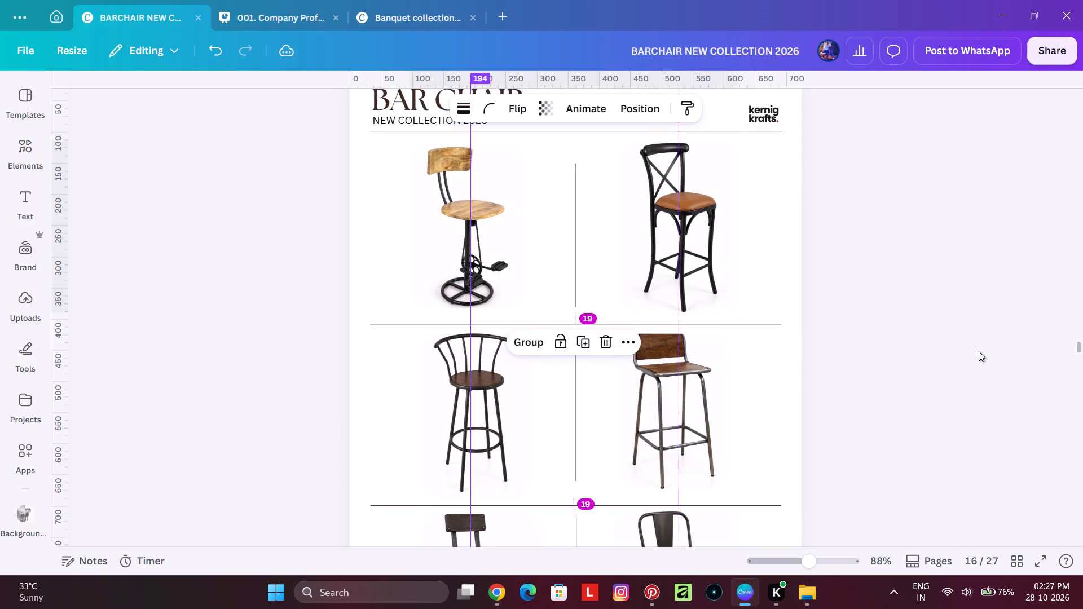
pyautogui.click(331, 198)
# Enlarge the pedal-base stool slightly so its top edge meets that of the cross-back chair's image.
pyautogui.click(420, 182)
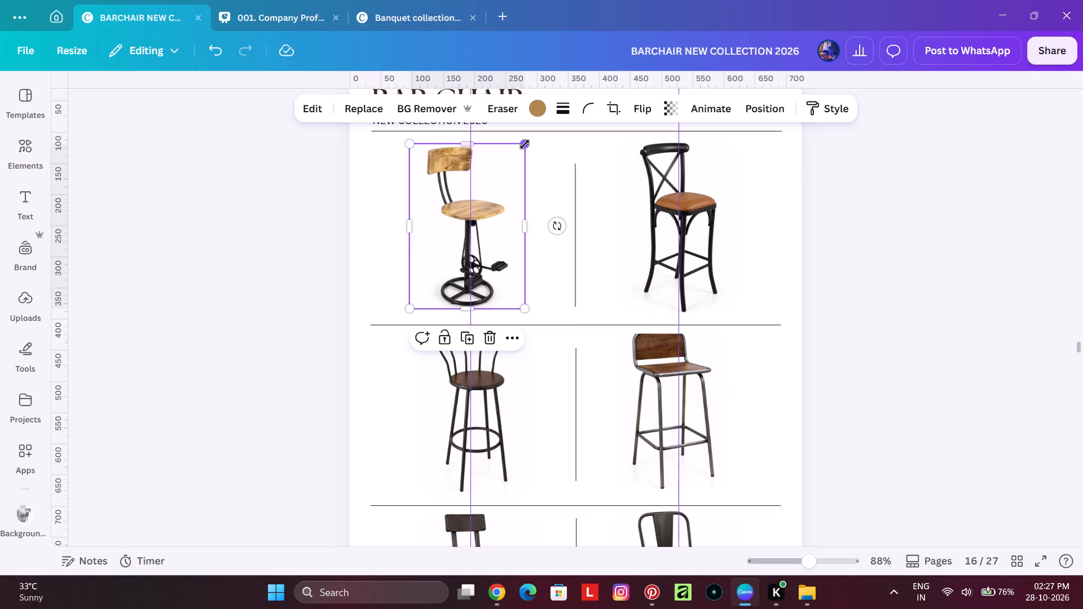
pyautogui.moveTo(528, 142); pyautogui.dragTo(533, 140)
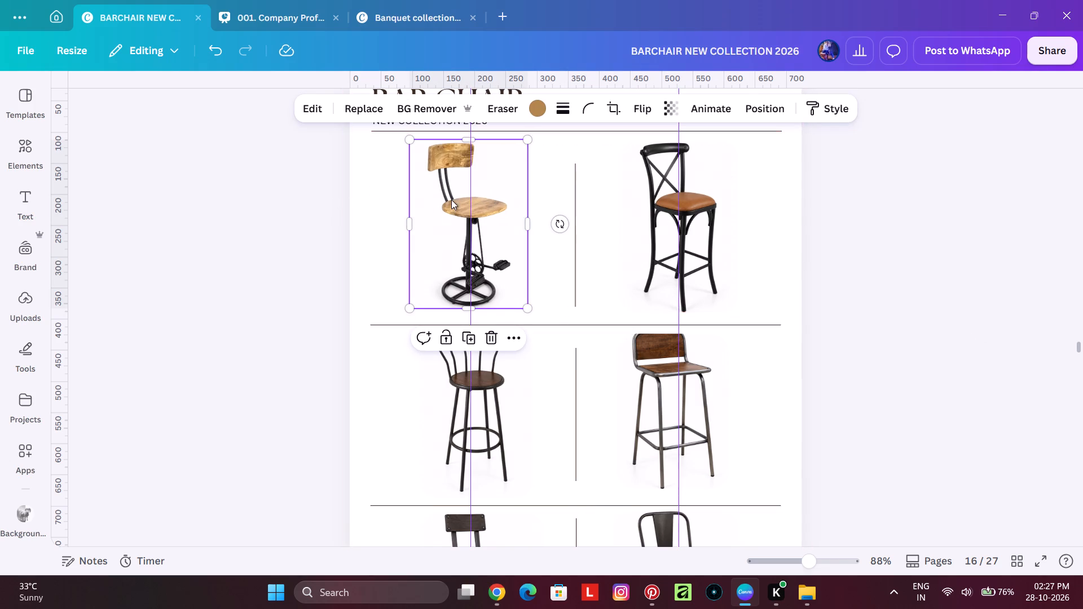
# Nudge the pedal-base stool and the cross-back chair in page 16's top row slightly down together.
pyautogui.click(296, 179)
pyautogui.click(459, 191)
pyautogui.keyDown('shift'); pyautogui.click(656, 210); pyautogui.keyUp('shift')
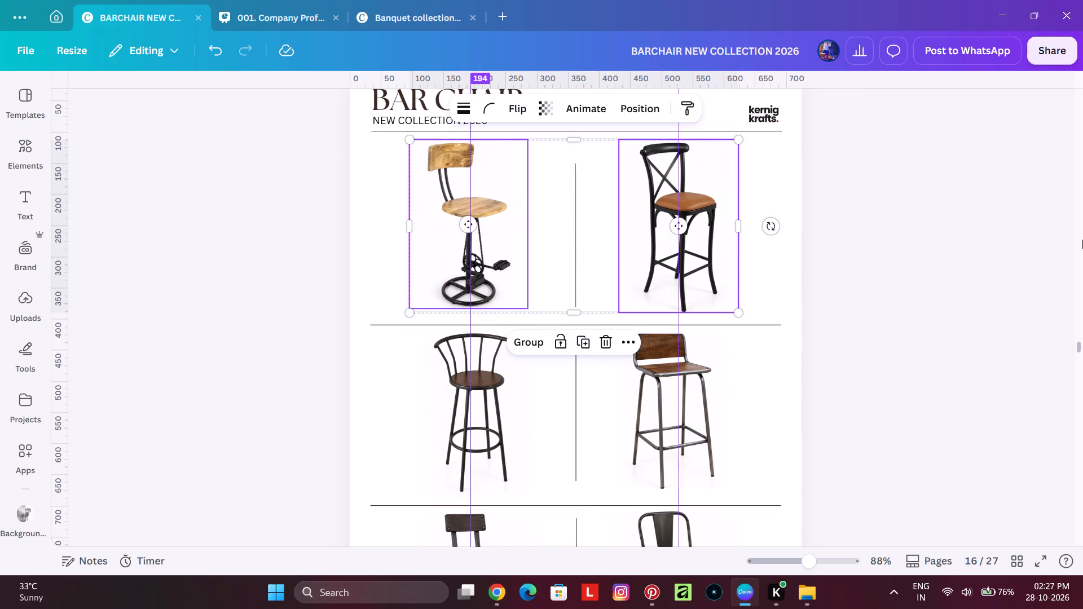
pyautogui.press('Down')
pyautogui.press('Down')
pyautogui.press('Down')
pyautogui.press('Down')
pyautogui.press('Up')
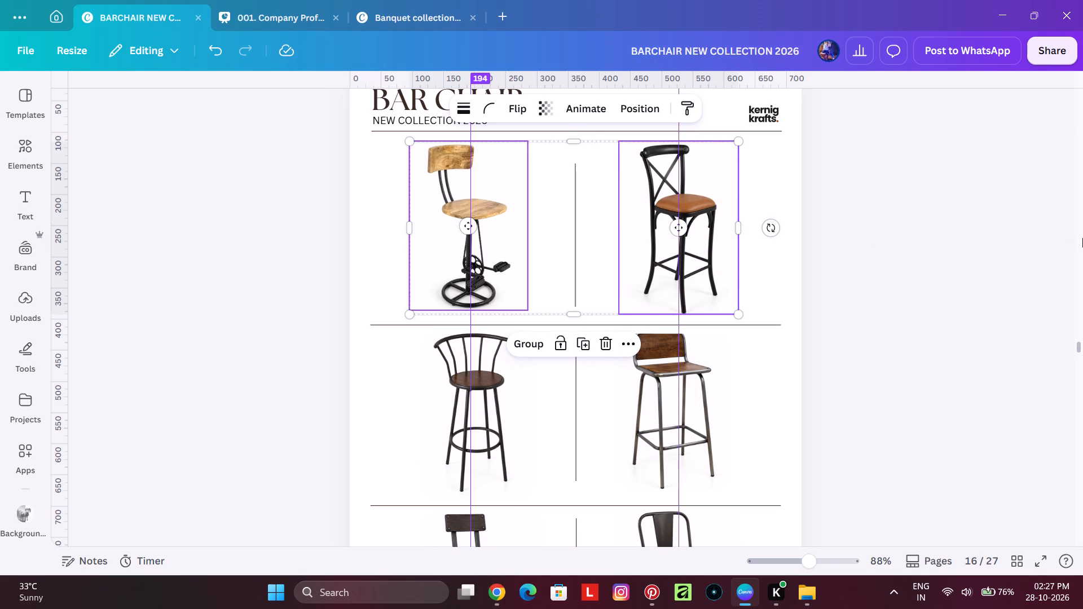
pyautogui.click(970, 226)
# Space the three chairs in page 16's left column evenly with Tidy up.
pyautogui.scroll(-2, 621, 341)
pyautogui.click(512, 307)
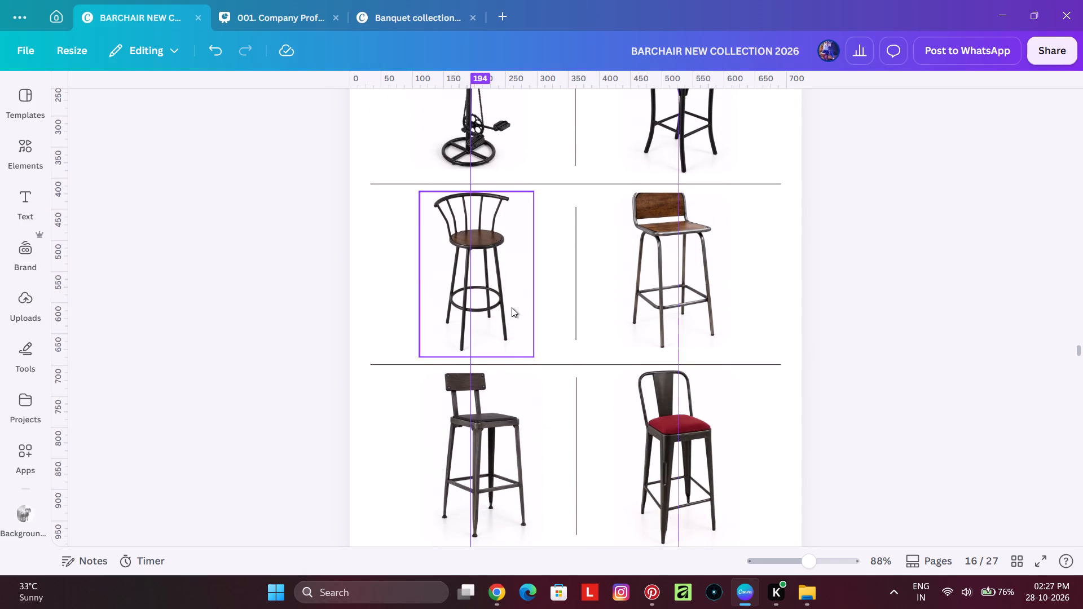
pyautogui.scroll(1, 512, 307)
pyautogui.keyDown('shift'); pyautogui.click(487, 214); pyautogui.keyUp('shift')
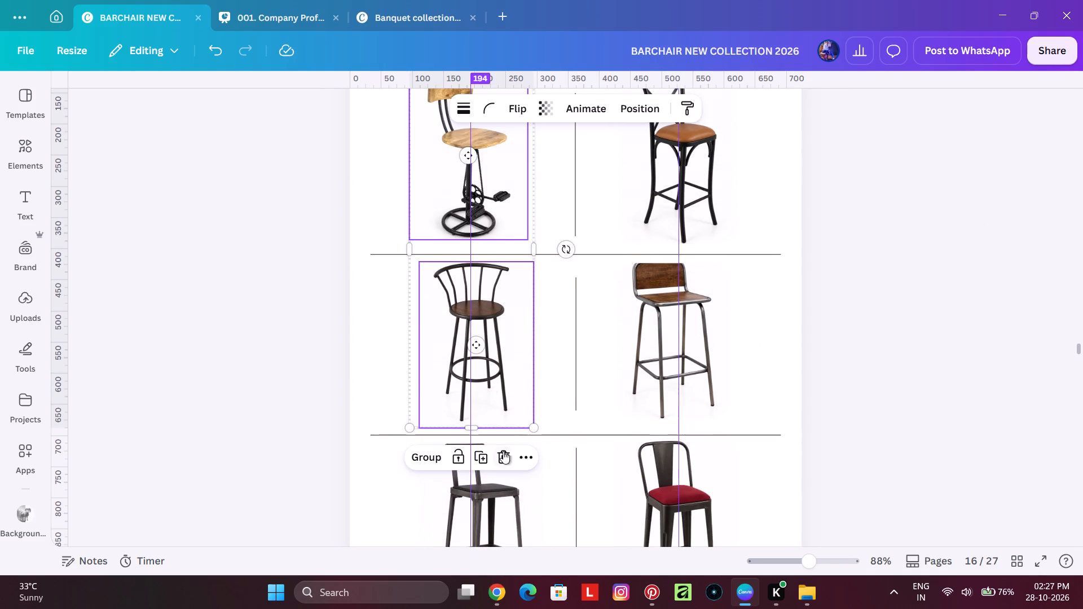
pyautogui.scroll(-1, 507, 451)
pyautogui.keyDown('shift'); pyautogui.click(506, 421); pyautogui.keyUp('shift')
pyautogui.rightClick(507, 417)
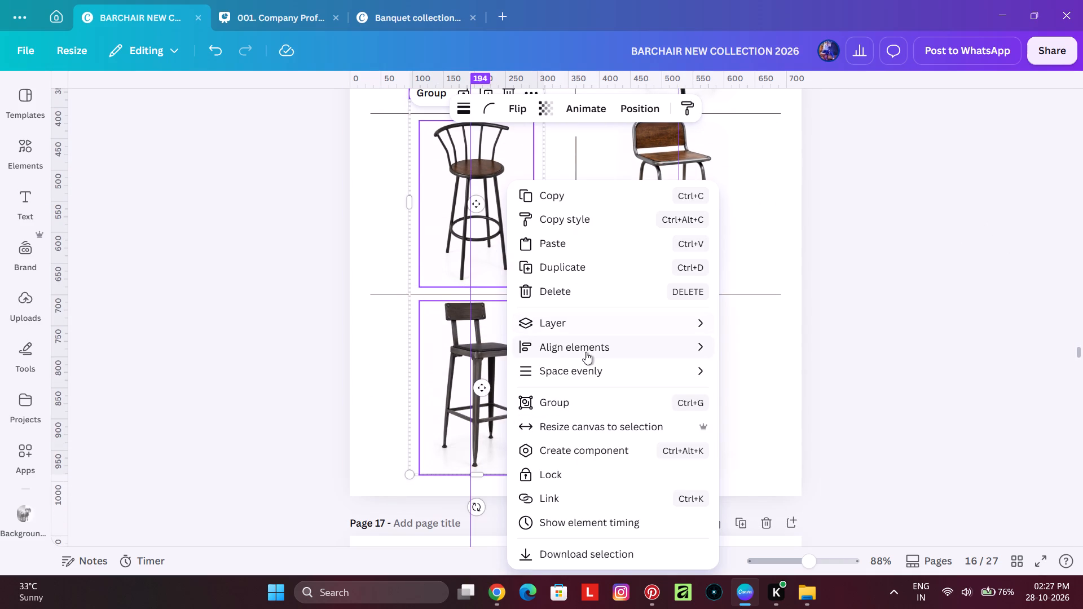
pyautogui.click(761, 380)
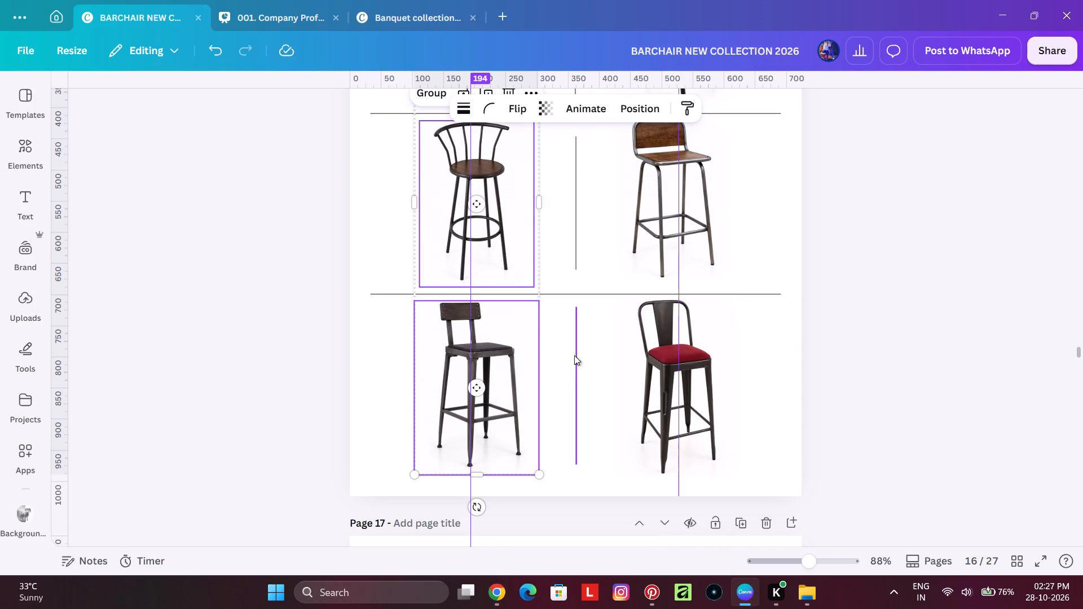
# Space the three chairs in page 16's right column evenly with Tidy up, and try nudging them slightly left.
pyautogui.scroll(3, 624, 349)
pyautogui.click(643, 270)
pyautogui.keyDown('shift'); pyautogui.click(668, 399); pyautogui.keyUp('shift')
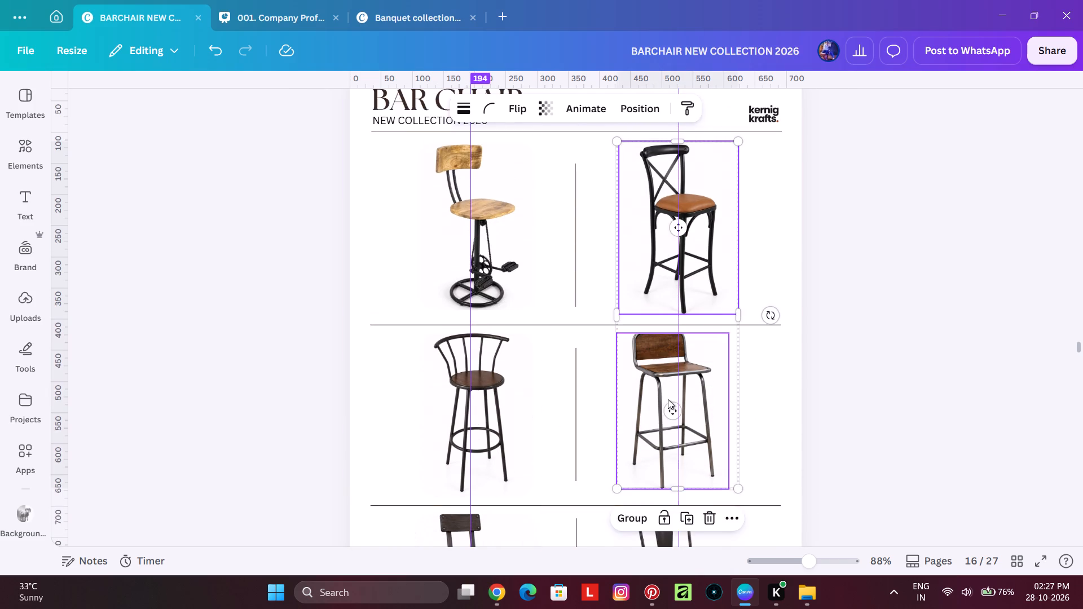
pyautogui.scroll(-2, 666, 403)
pyautogui.keyDown('shift'); pyautogui.click(659, 409); pyautogui.keyUp('shift')
pyautogui.rightClick(661, 444)
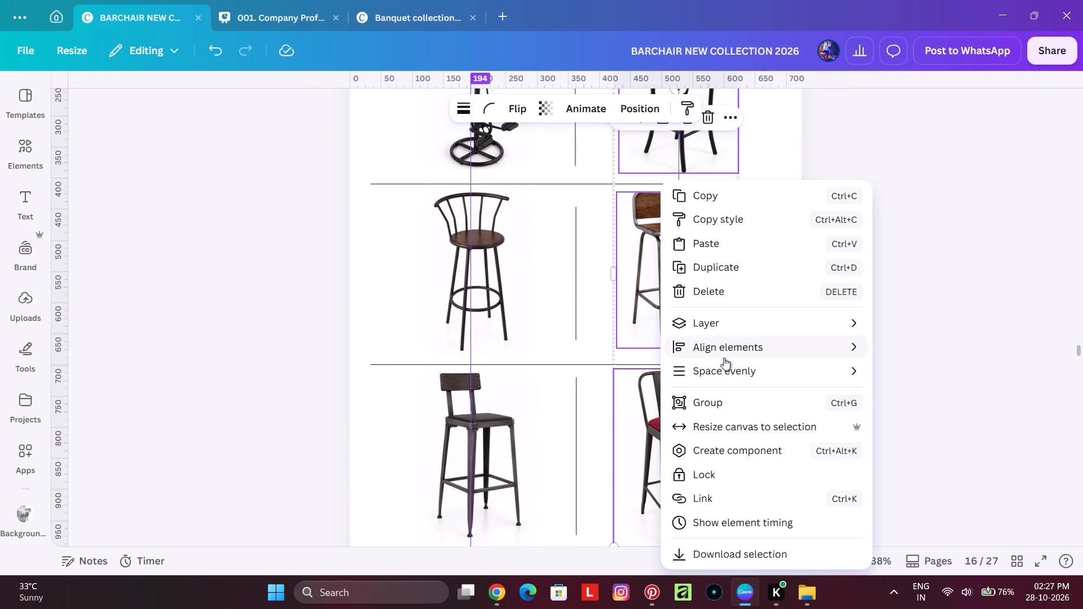
pyautogui.click(899, 377)
pyautogui.scroll(2, 745, 365)
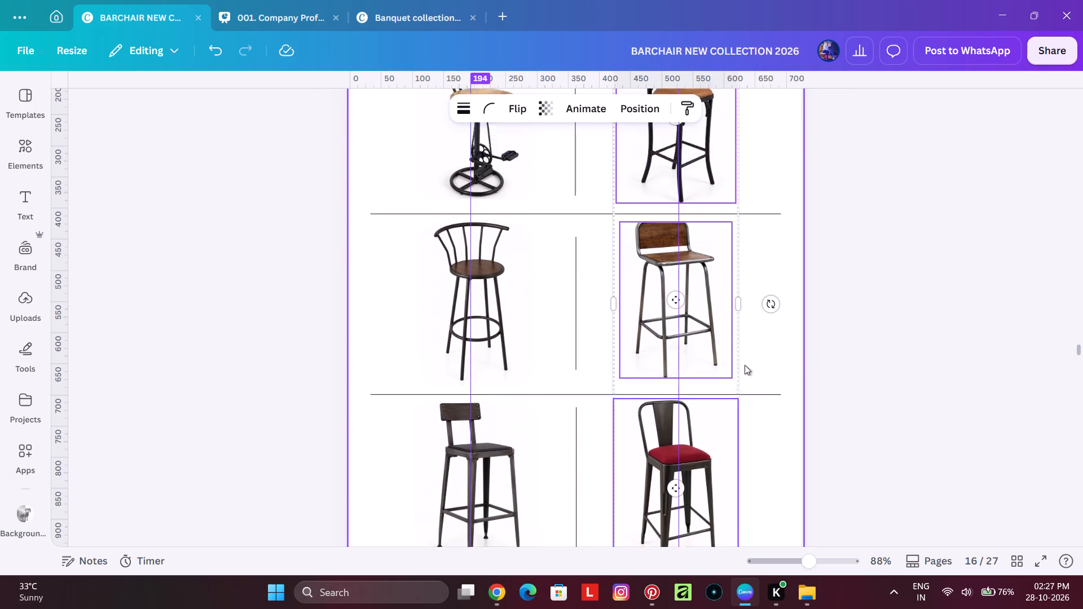
pyautogui.press('Left')
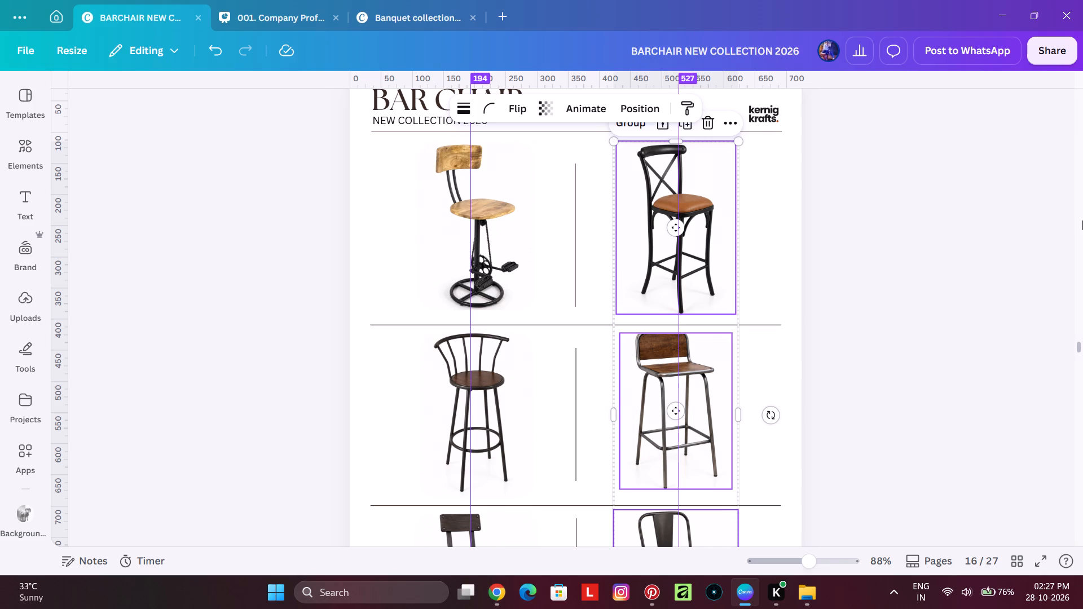
pyautogui.press('Left')
pyautogui.press('Left')
pyautogui.click(959, 189)
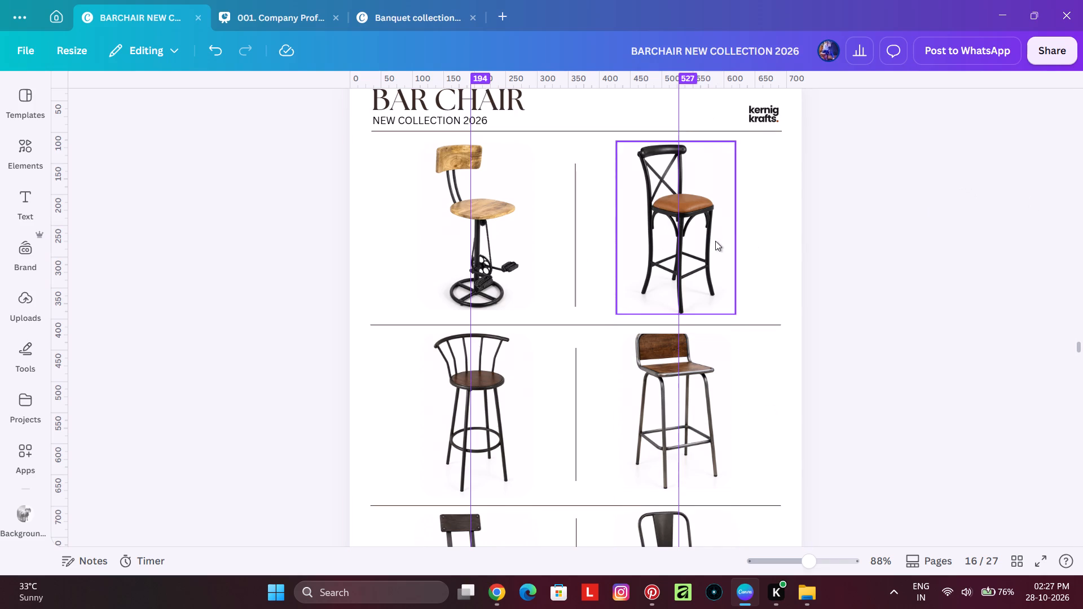
# Apply Tidy up again to page 16's three right-column chairs, and try nudging them slightly left.
pyautogui.click(715, 241)
pyautogui.keyDown('shift'); pyautogui.click(701, 377); pyautogui.keyUp('shift')
pyautogui.scroll(-2, 701, 373)
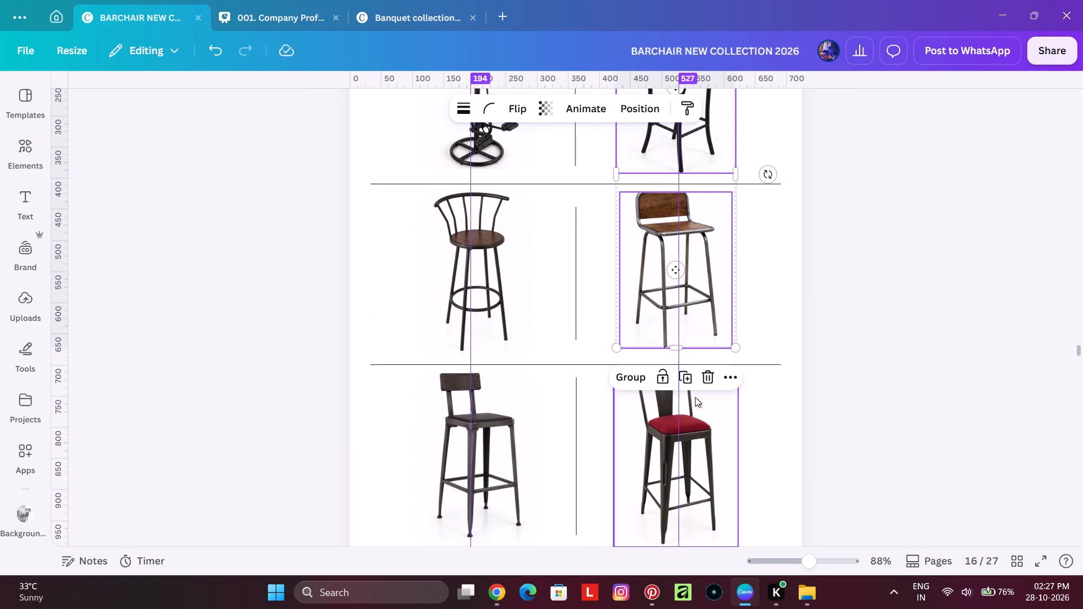
pyautogui.keyDown('shift'); pyautogui.click(695, 397); pyautogui.keyUp('shift')
pyautogui.rightClick(695, 402)
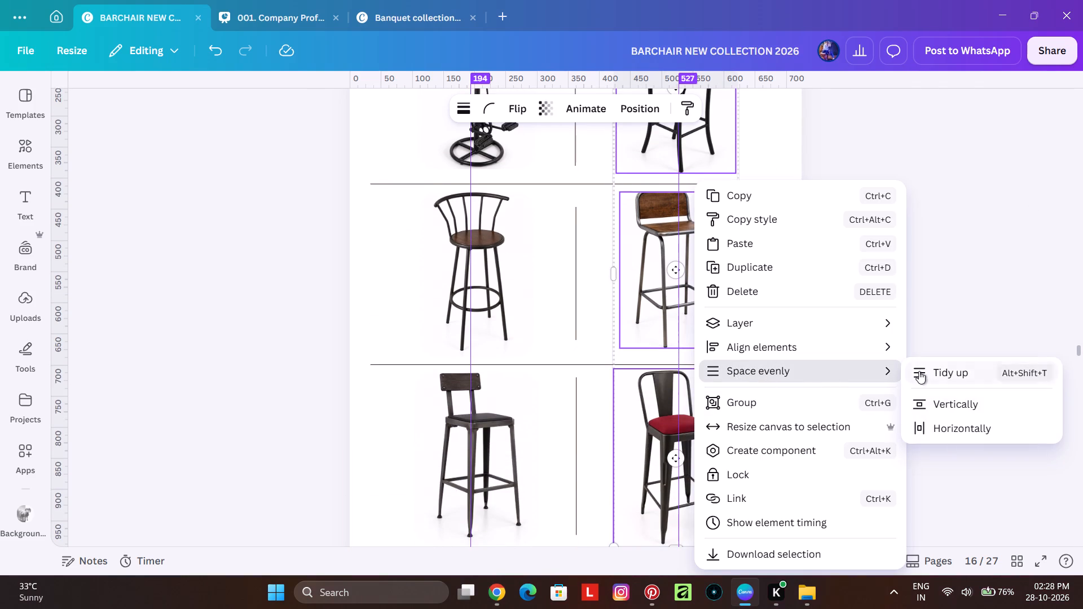
pyautogui.click(921, 371)
pyautogui.scroll(2, 758, 285)
pyautogui.press('Left')
pyautogui.press('Left')
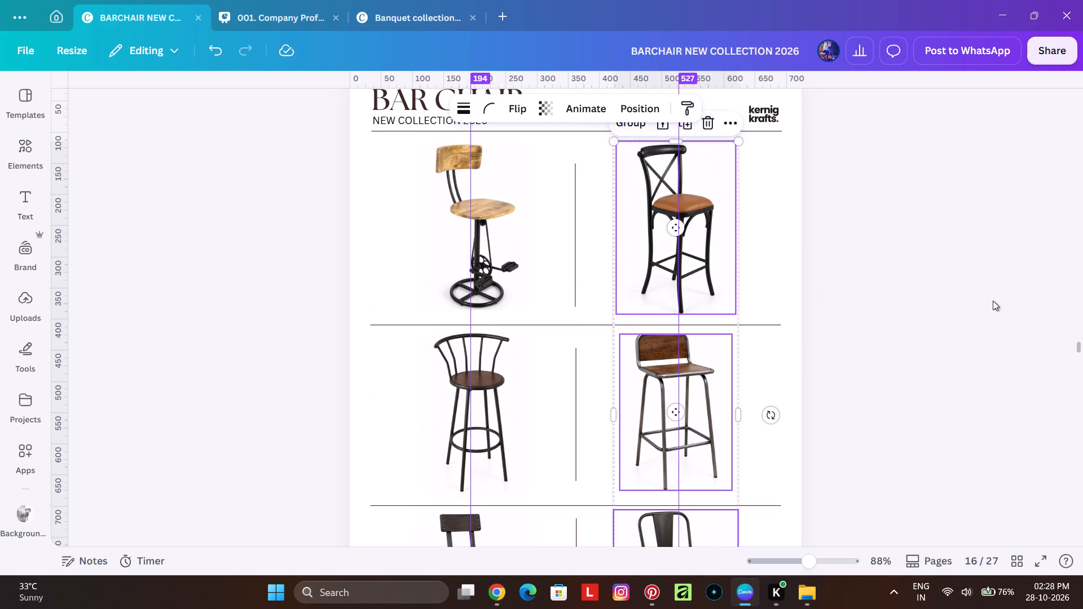
pyautogui.press('Left')
pyautogui.click(993, 299)
# Shift page 16's three right-column chairs together slightly right, fine-tuning their horizontal position within the column.
pyautogui.click(714, 285)
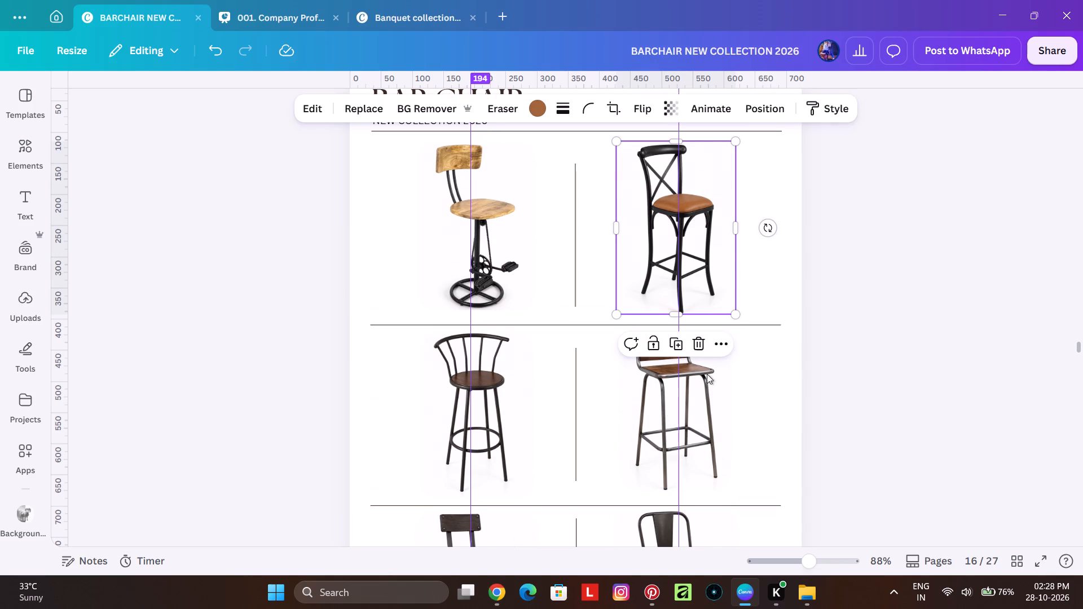
pyautogui.keyDown('shift'); pyautogui.click(705, 405); pyautogui.keyUp('shift')
pyautogui.scroll(-3, 720, 444)
pyautogui.keyDown('shift'); pyautogui.click(720, 444); pyautogui.keyUp('shift')
pyautogui.scroll(5, 755, 401)
pyautogui.press('Right')
pyautogui.press('Right')
pyautogui.press('Right')
pyautogui.press('Right')
pyautogui.press('Right')
pyautogui.press('Right')
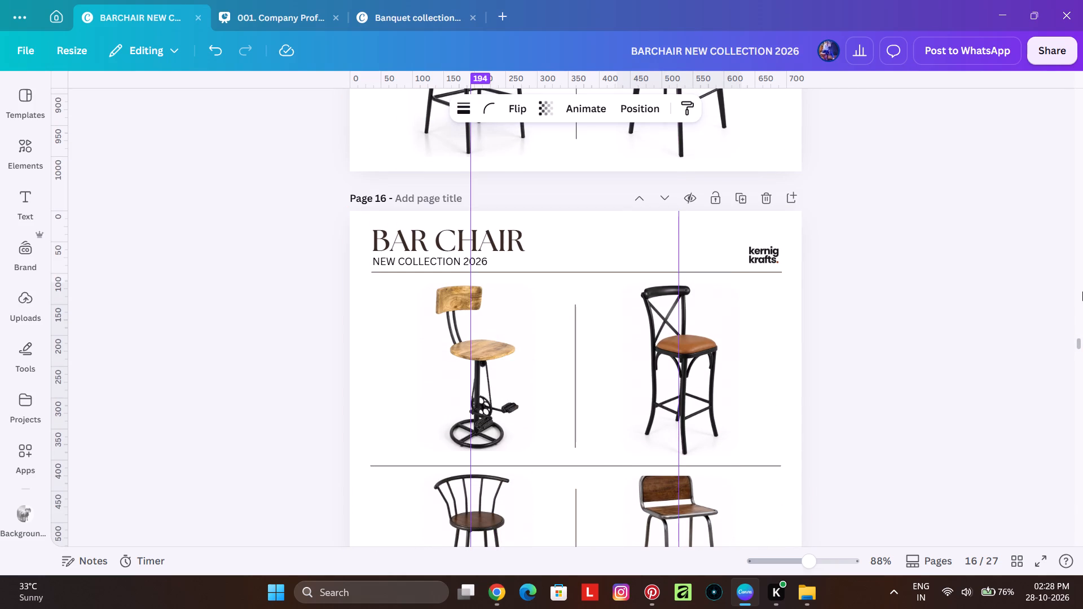
pyautogui.press('Left')
pyautogui.press('Left')
pyautogui.press('Left')
pyautogui.press('Left')
pyautogui.press('Left')
pyautogui.press('Left')
pyautogui.press('Left')
pyautogui.press('Right')
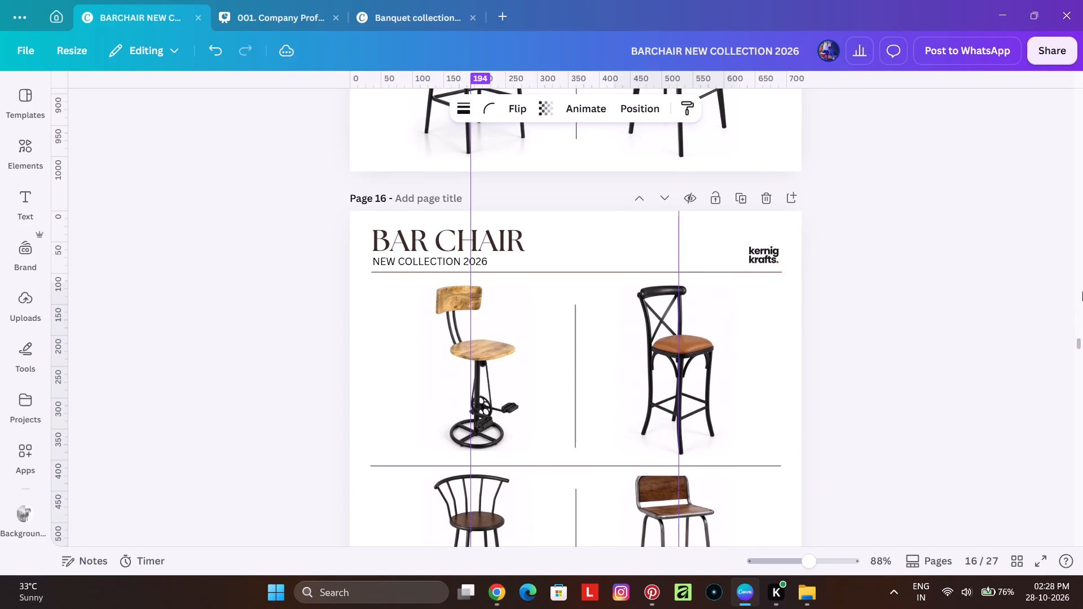
pyautogui.press('Right')
pyautogui.press('Right')
pyautogui.press('Right')
pyautogui.press('Right')
pyautogui.press('Right')
pyautogui.press('Right')
pyautogui.press('Right')
pyautogui.press('Right')
pyautogui.press('Right')
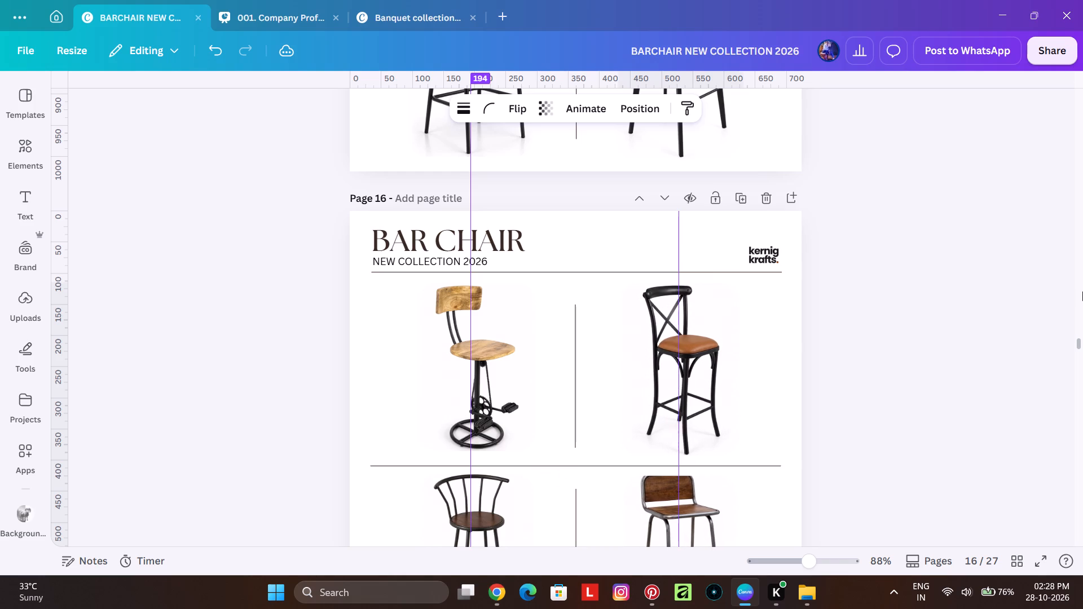
pyautogui.press('Right')
pyautogui.press('Right')
pyautogui.press('Right')
pyautogui.press('Left')
pyautogui.press('Left')
pyautogui.press('Left')
pyautogui.press('Left')
pyautogui.press('Left')
pyautogui.press('Left')
pyautogui.press('Left')
pyautogui.press('Left')
pyautogui.press('Left')
pyautogui.press('Left')
pyautogui.press('Left')
pyautogui.press('Left')
pyautogui.press('Left')
pyautogui.press('Left')
pyautogui.press('Left')
pyautogui.press('Left')
pyautogui.press('Left')
pyautogui.press('Left')
pyautogui.press('Left')
pyautogui.press('Left')
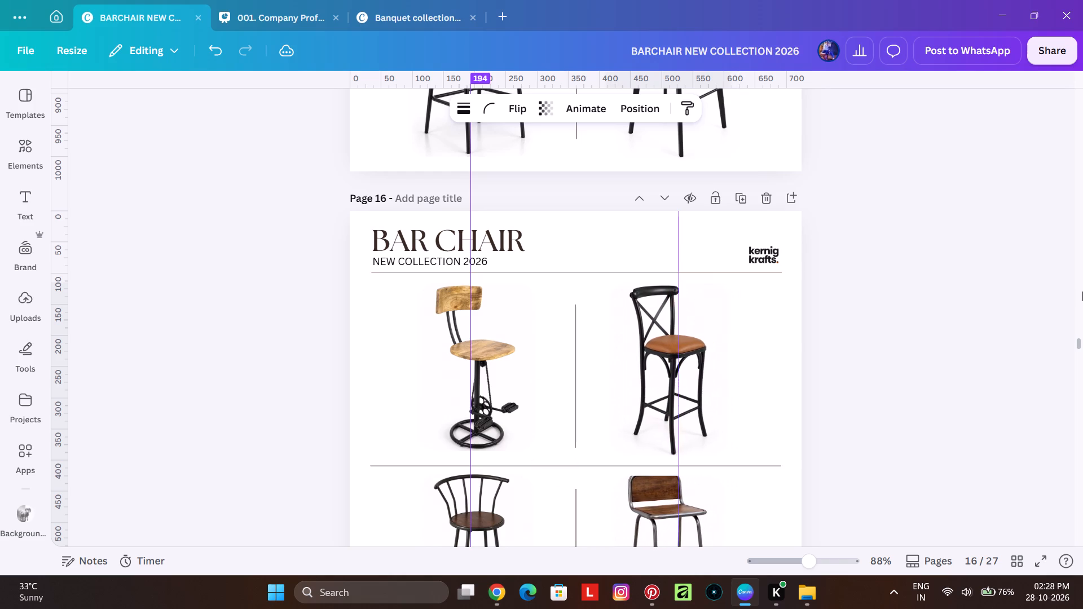
pyautogui.press('Right')
pyautogui.press('Right')
pyautogui.press('Right')
pyautogui.press('Right')
pyautogui.press('Right')
pyautogui.press('Right')
pyautogui.press('Right')
pyautogui.press('Right')
pyautogui.press('Right')
pyautogui.press('Right')
pyautogui.press('Right')
pyautogui.press('Right')
pyautogui.press('Right')
pyautogui.press('Right')
pyautogui.press('Right')
pyautogui.press('Right')
pyautogui.press('Right')
pyautogui.press('Right')
pyautogui.press('Right')
pyautogui.press('Right')
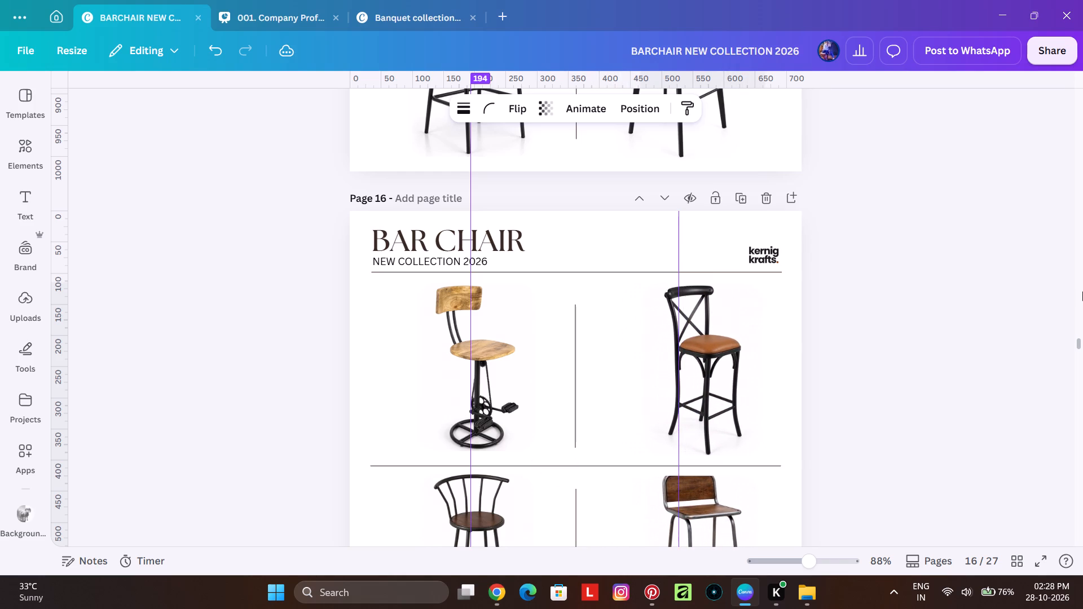
pyautogui.press('Left')
pyautogui.press('Left')
pyautogui.press('Left')
pyautogui.press('Left')
pyautogui.press('Left')
pyautogui.press('Left')
pyautogui.press('Left')
pyautogui.press('Left')
pyautogui.press('Left')
pyautogui.press('Left')
pyautogui.press('Left')
pyautogui.press('Left')
pyautogui.press('Left')
pyautogui.press('Left')
pyautogui.press('Left')
pyautogui.press('Left')
pyautogui.press('Left')
pyautogui.press('Left')
pyautogui.press('Left')
pyautogui.press('Left')
pyautogui.press('Left')
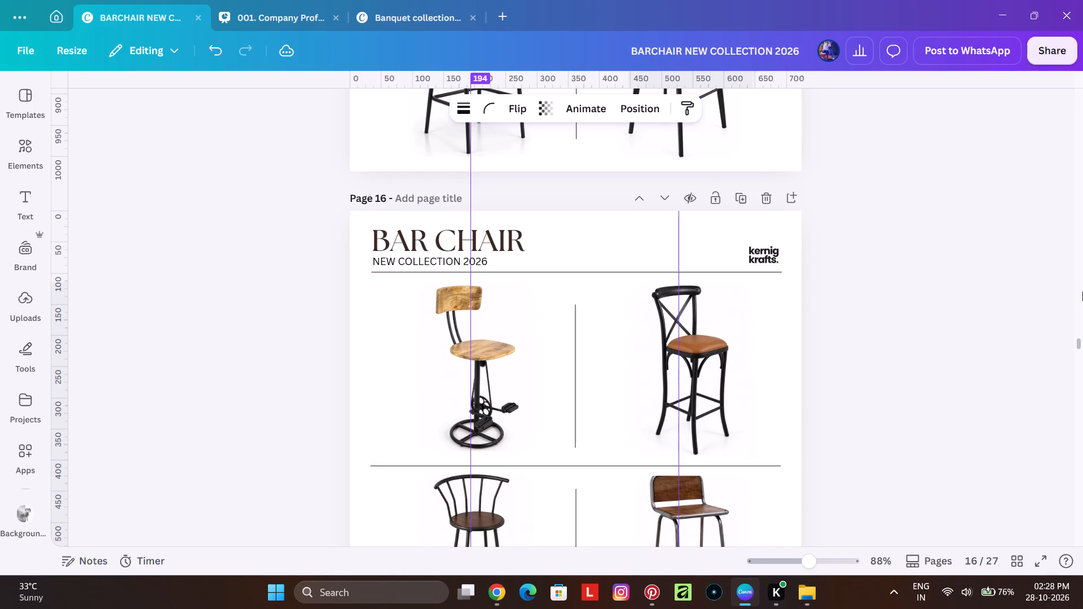
pyautogui.press('Left')
pyautogui.press('Left')
pyautogui.press('Left')
pyautogui.press('Left')
pyautogui.press('Left')
pyautogui.press('Left')
pyautogui.press('Right')
pyautogui.press('Left')
pyautogui.press('Left')
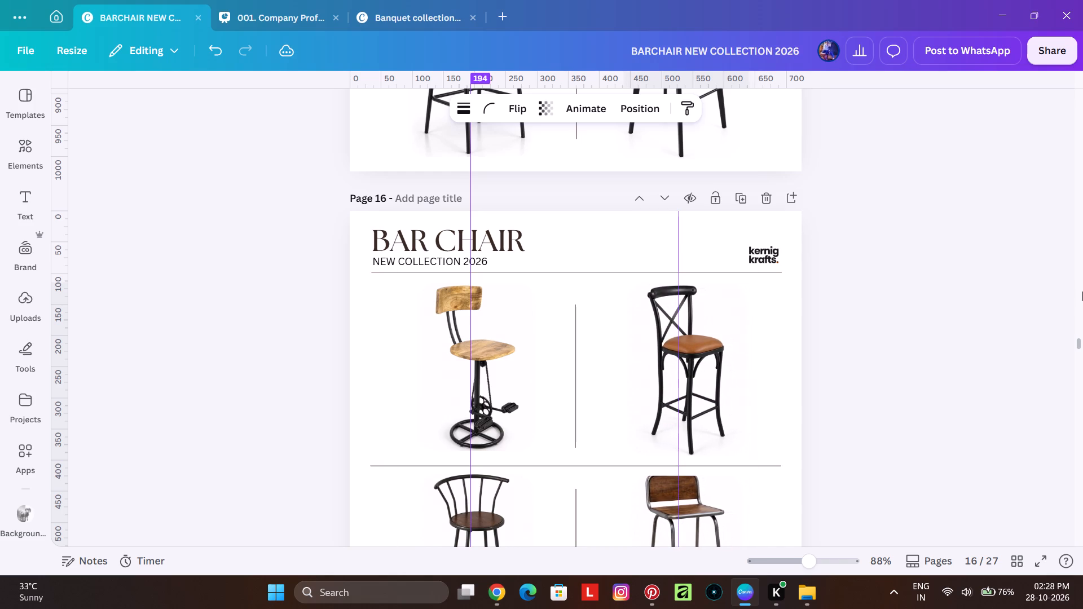
pyautogui.press('Left')
pyautogui.press('Right')
pyautogui.press('Right')
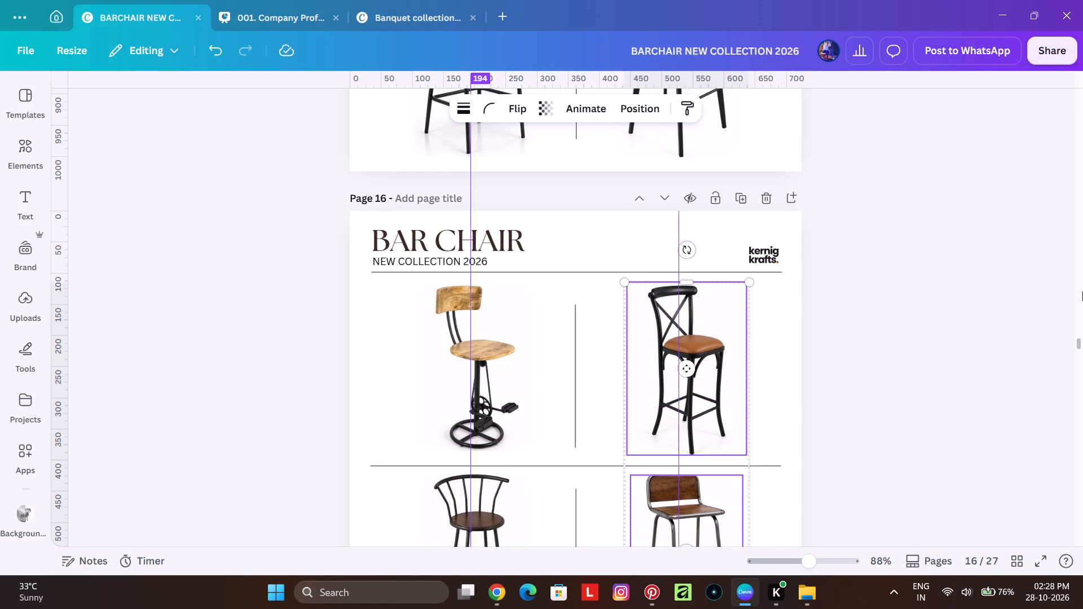
pyautogui.press('Left')
pyautogui.press('Left')
pyautogui.press('Left')
pyautogui.press('Left')
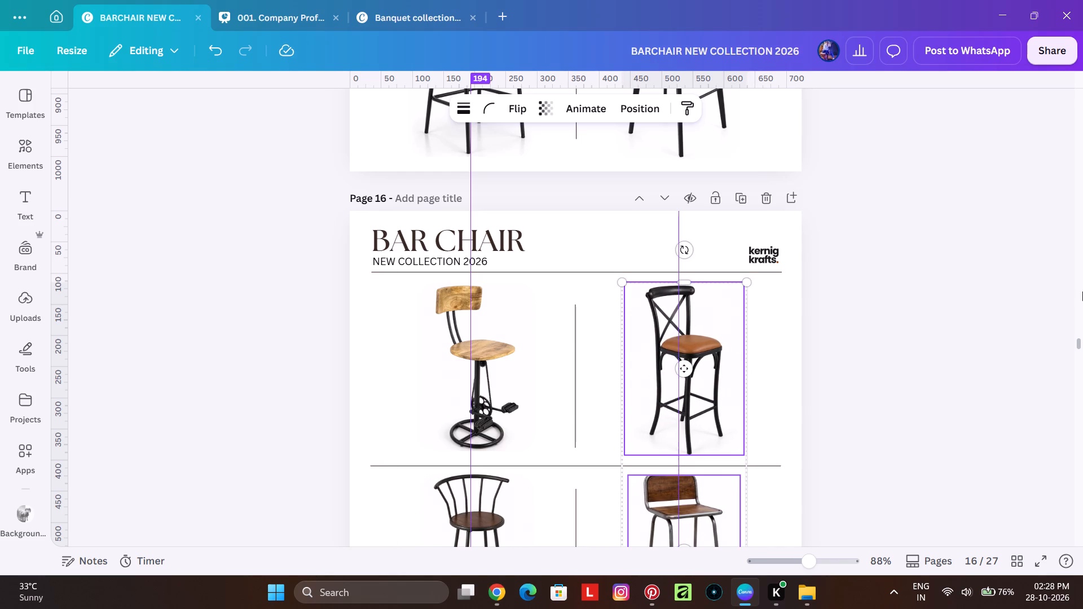
pyautogui.press('Right')
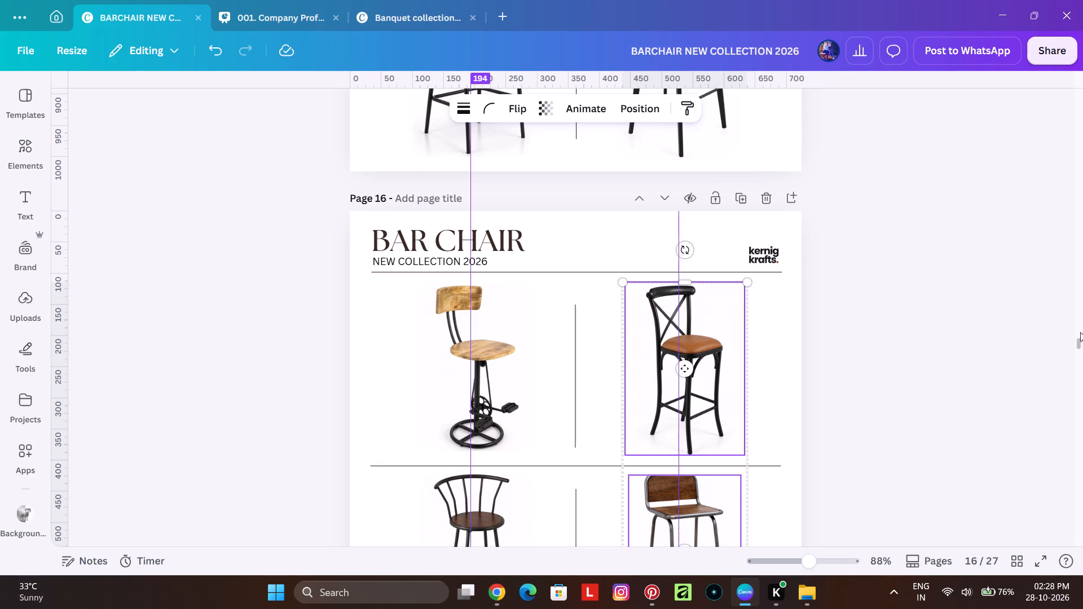
pyautogui.click(987, 291)
# Extend the top edge of the wooden-back stool's image in page 16's middle row slightly upward.
pyautogui.scroll(-2, 946, 312)
pyautogui.keyDown('ctrl'); pyautogui.scroll(6, 671, 357); pyautogui.keyUp('ctrl')
pyautogui.click(835, 334)
pyautogui.moveTo(810, 302); pyautogui.dragTo(812, 293)
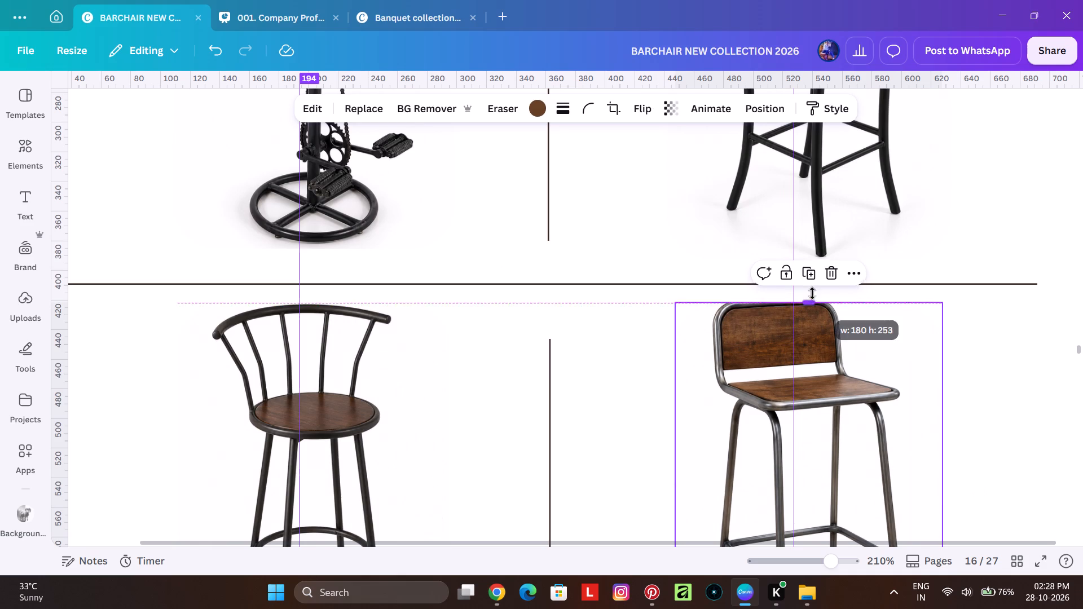
pyautogui.moveTo(812, 293); pyautogui.dragTo(814, 286)
pyautogui.keyDown('ctrl'); pyautogui.scroll(-4, 815, 287); pyautogui.keyUp('ctrl')
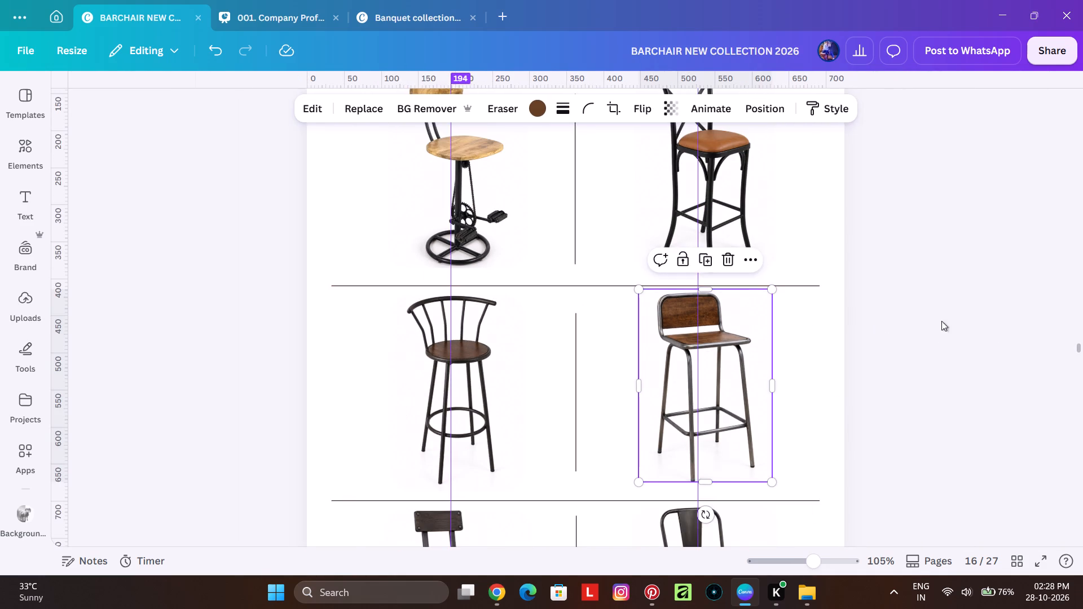
pyautogui.click(952, 317)
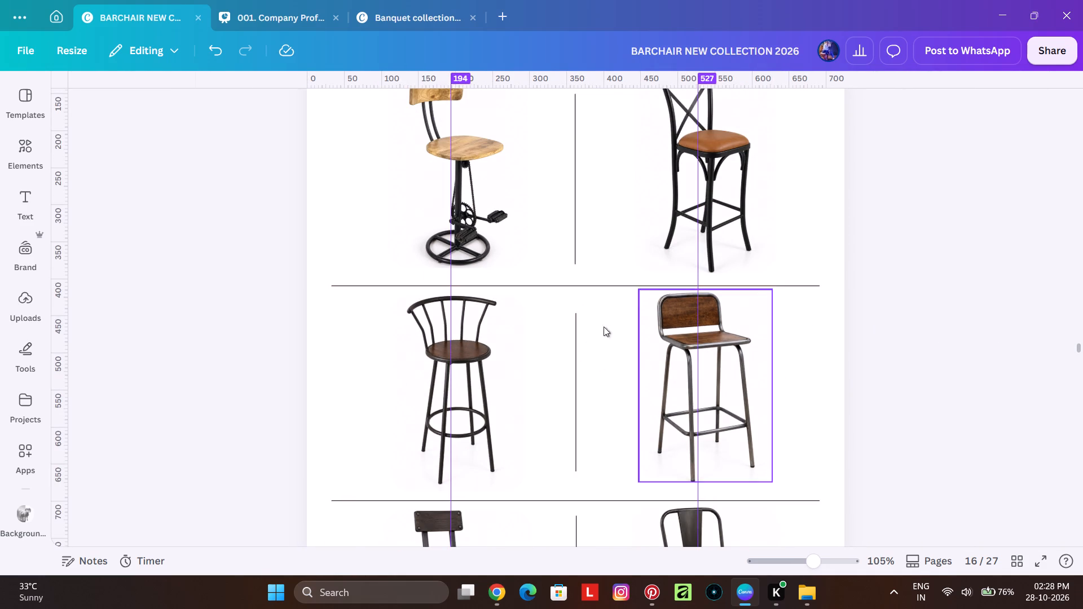
# Shift page 16's three left-column chairs together slightly left, centring them on the vertical guide at 194.
pyautogui.click(517, 234)
pyautogui.keyDown('shift'); pyautogui.click(512, 381); pyautogui.keyUp('shift')
pyautogui.scroll(-2, 505, 409)
pyautogui.keyDown('shift'); pyautogui.click(504, 413); pyautogui.keyUp('shift')
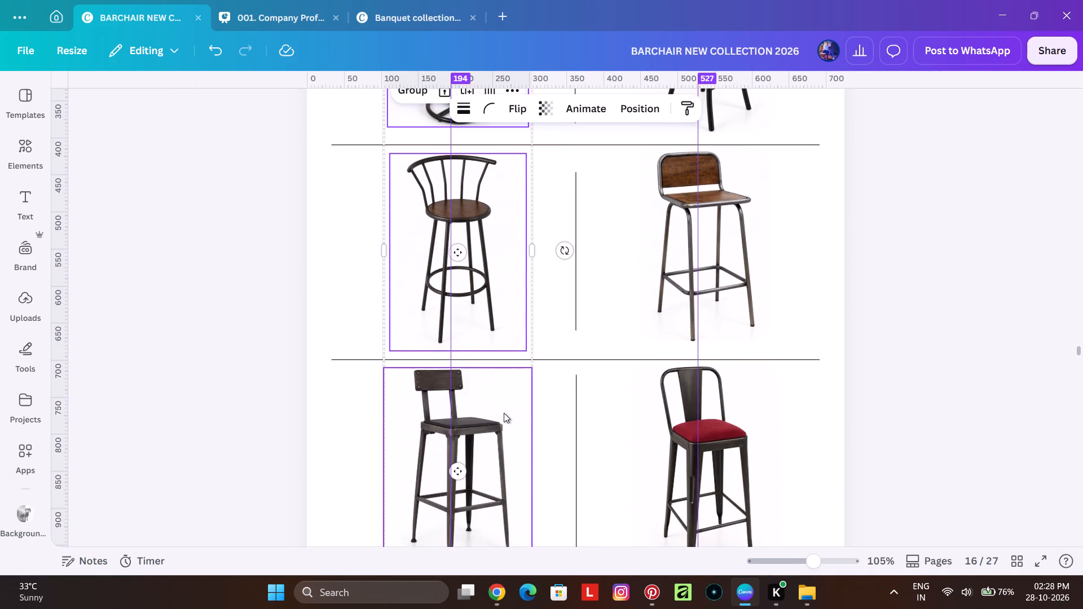
pyautogui.scroll(3, 578, 417)
pyautogui.keyDown('ctrl'); pyautogui.scroll(3, 473, 320); pyautogui.keyUp('ctrl')
pyautogui.press('Left')
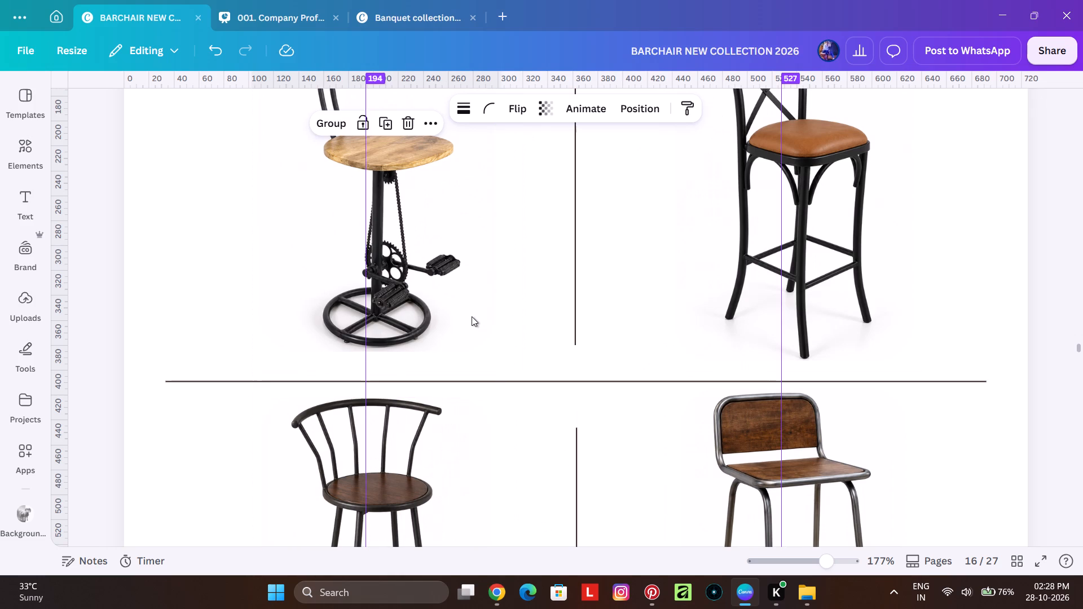
pyautogui.press('Left')
pyautogui.press('Left')
pyautogui.press('Left')
pyautogui.press('Left')
pyautogui.press('Left')
pyautogui.press('Left')
pyautogui.press('Left')
pyautogui.press('Left')
pyautogui.press('Left')
pyautogui.press('Left')
pyautogui.press('Left')
pyautogui.press('Left')
pyautogui.press('Left')
pyautogui.press('Left')
pyautogui.press('Right')
pyautogui.press('Right')
pyautogui.press('Right')
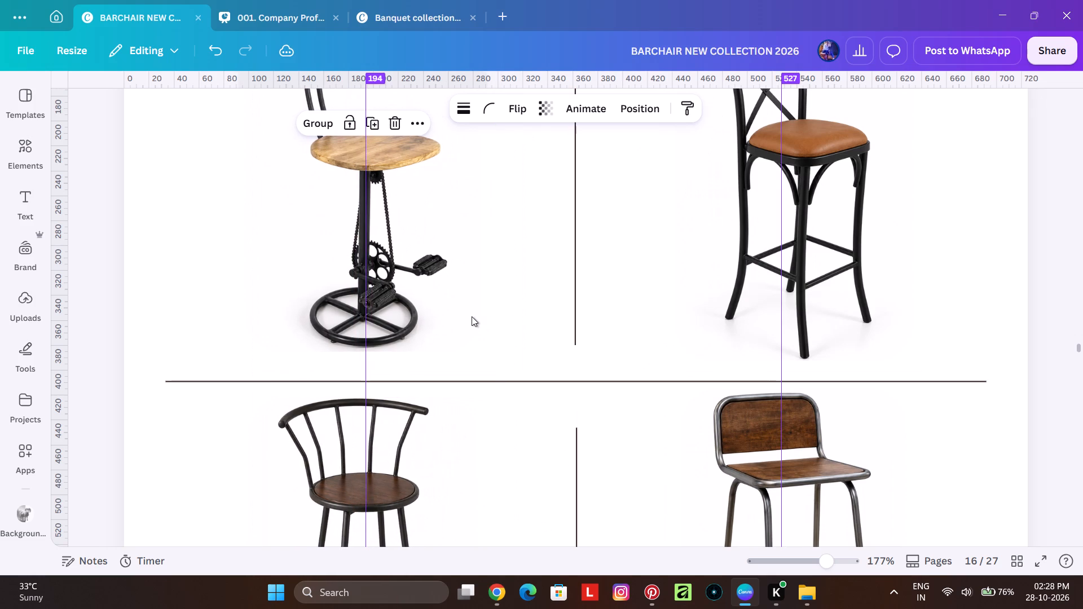
pyautogui.press('Right')
pyautogui.press('Right')
pyautogui.keyDown('ctrl'); pyautogui.scroll(-4, 472, 316); pyautogui.keyUp('ctrl')
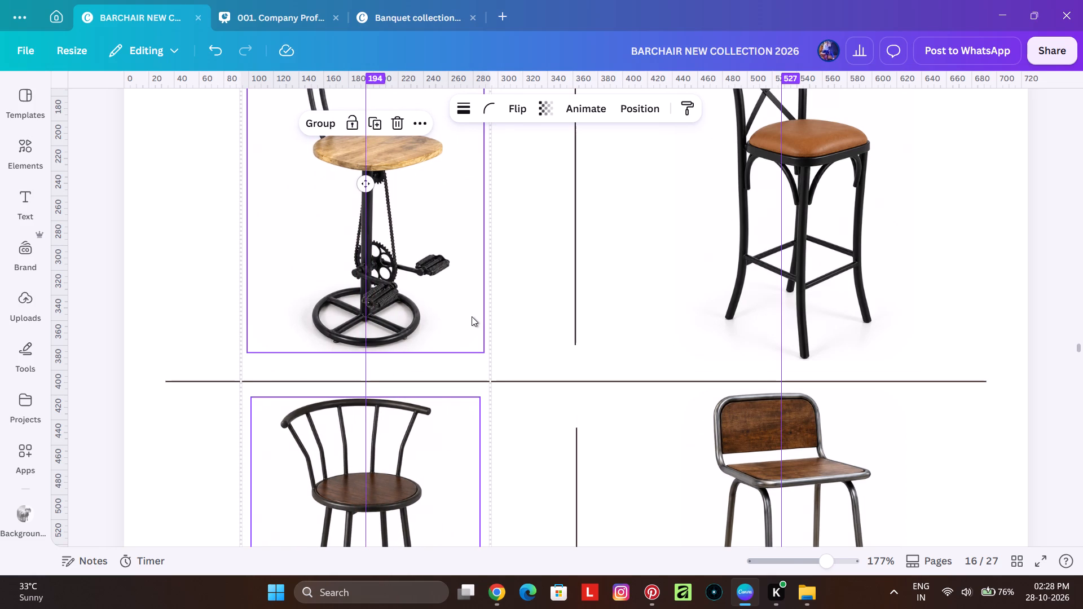
pyautogui.keyDown('ctrl'); pyautogui.scroll(-1, 472, 316); pyautogui.keyUp('ctrl')
pyautogui.click(266, 253)
# Look through the catalogue from page 17 back to page 10 for chairs that could fill page 17's empty slots.
pyautogui.scroll(-4, 349, 138)
pyautogui.scroll(-2, 487, 362)
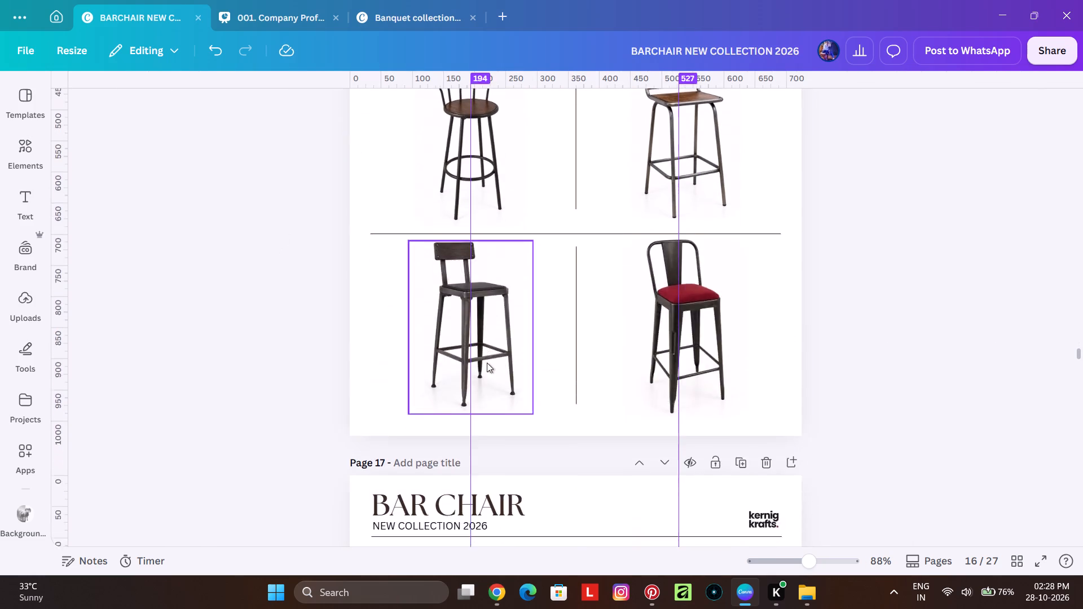
pyautogui.scroll(-6, 487, 363)
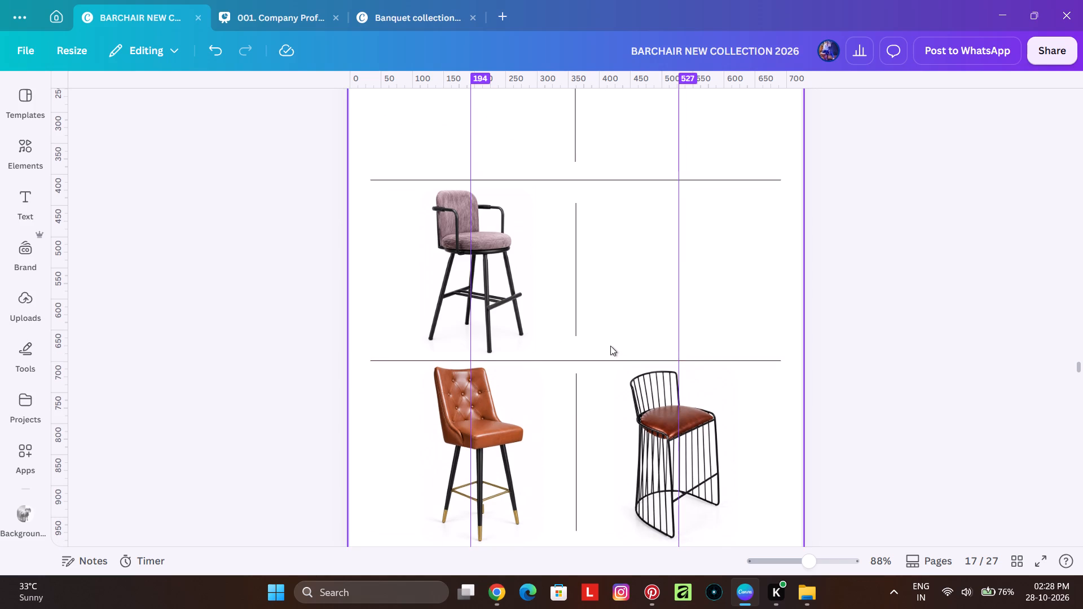
pyautogui.scroll(7, 598, 342)
pyautogui.scroll(8, 664, 261)
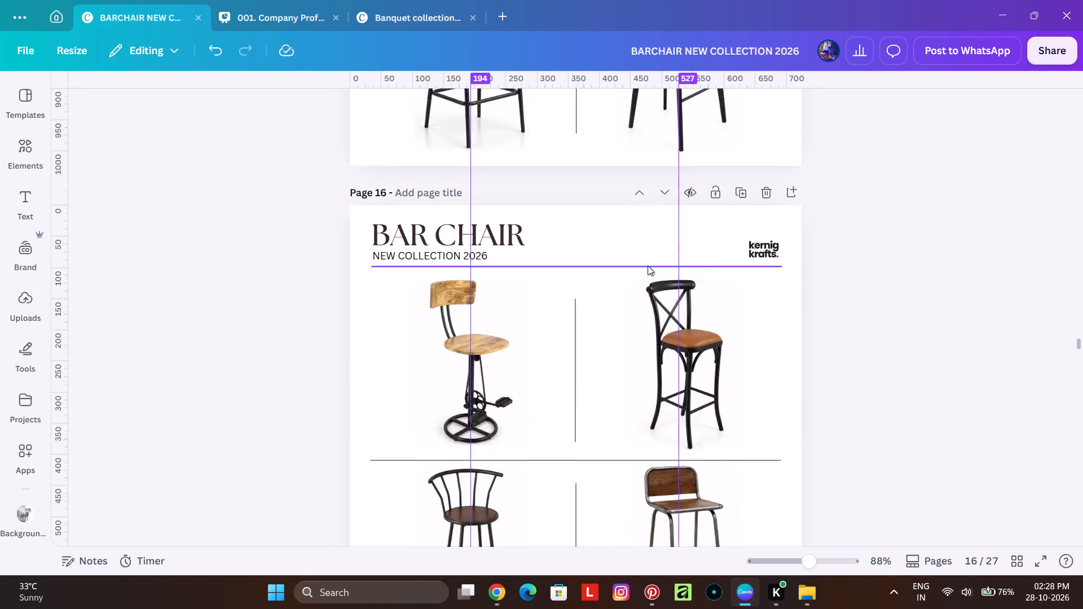
pyautogui.scroll(17, 648, 266)
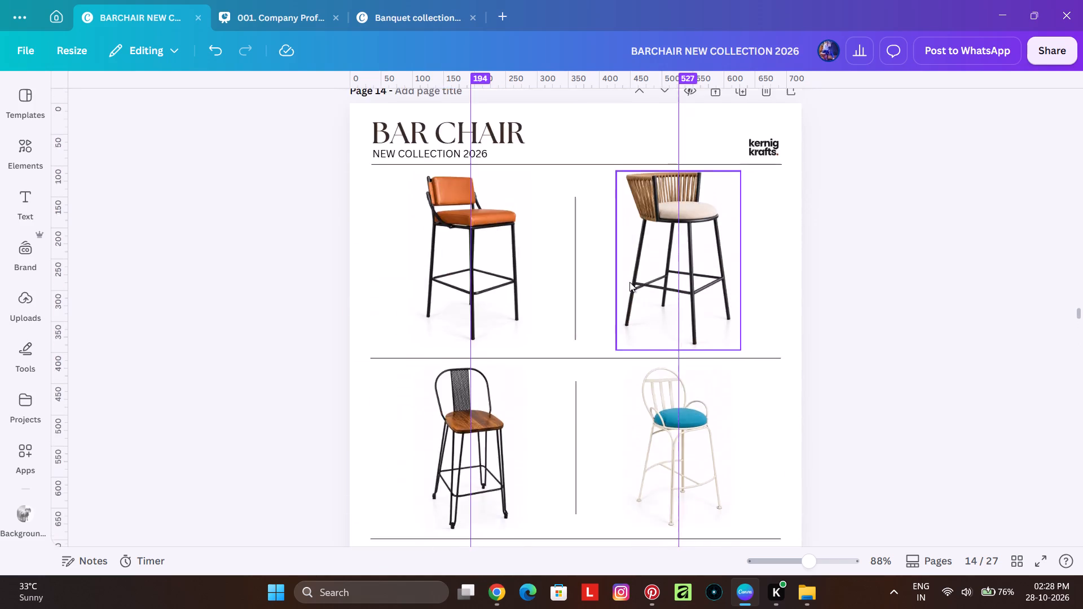
pyautogui.scroll(17, 629, 282)
pyautogui.scroll(4, 633, 266)
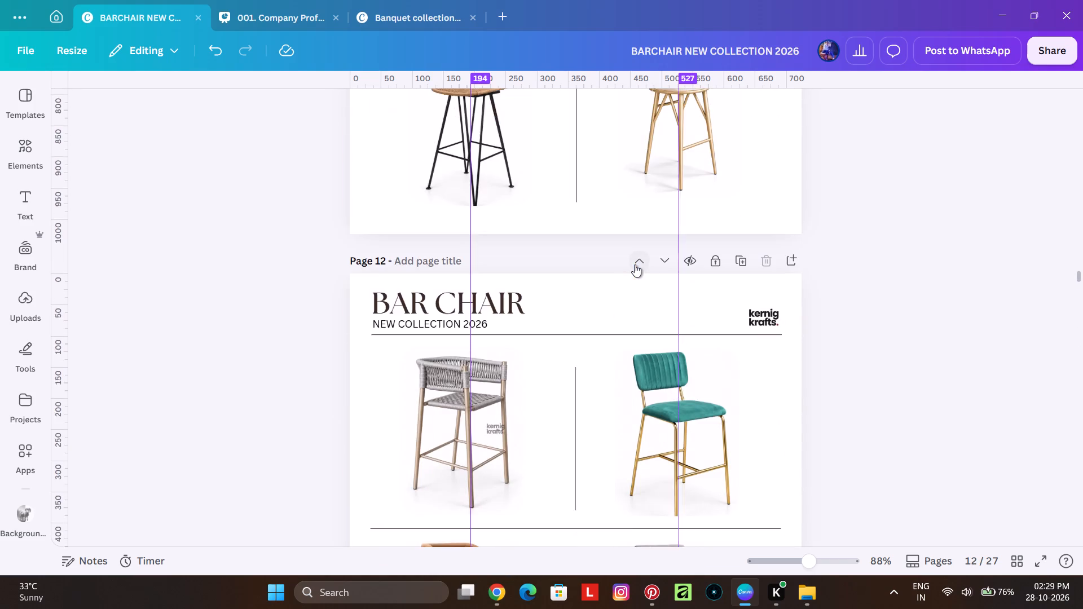
pyautogui.scroll(16, 635, 264)
pyautogui.scroll(-1, 635, 264)
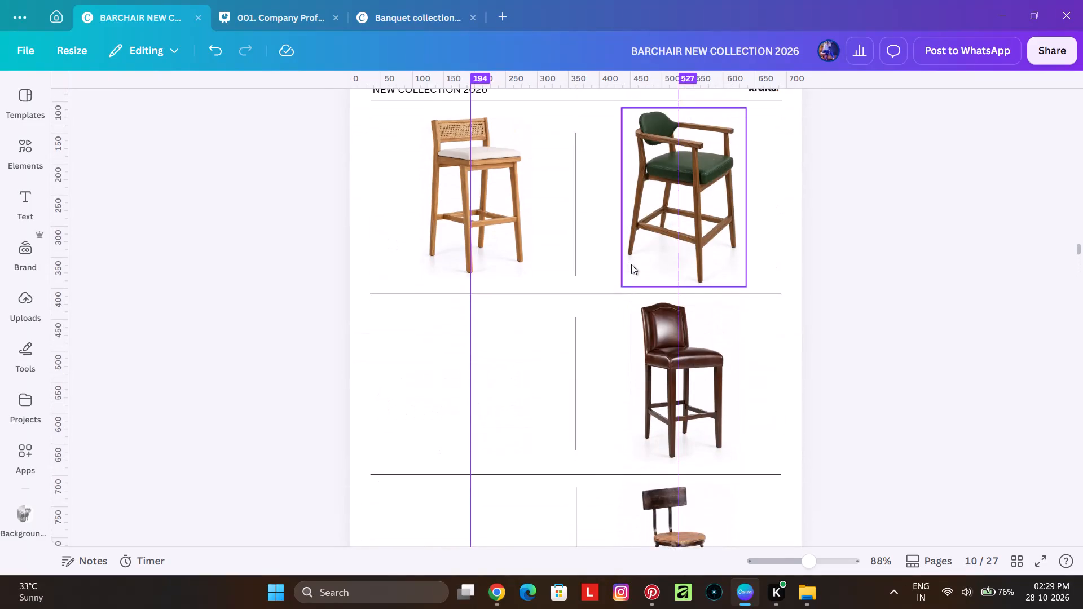
pyautogui.scroll(-2, 655, 391)
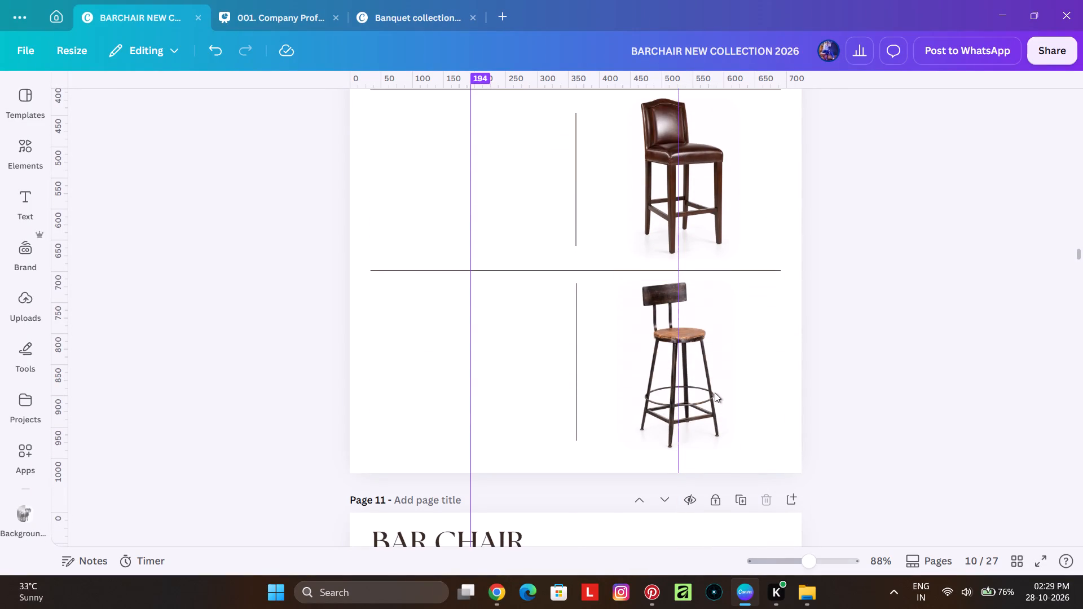
# Move the wooden-seat metal stool from page 10's bottom-right slot to page 17's empty top-left slot, centred on the 194 guide.
pyautogui.click(705, 390)
pyautogui.moveTo(698, 368); pyautogui.dragTo(698, 466)
pyautogui.scroll(-13, 698, 466)
pyautogui.scroll(-18, 698, 466)
pyautogui.scroll(-18, 698, 466)
pyautogui.scroll(-14, 698, 466)
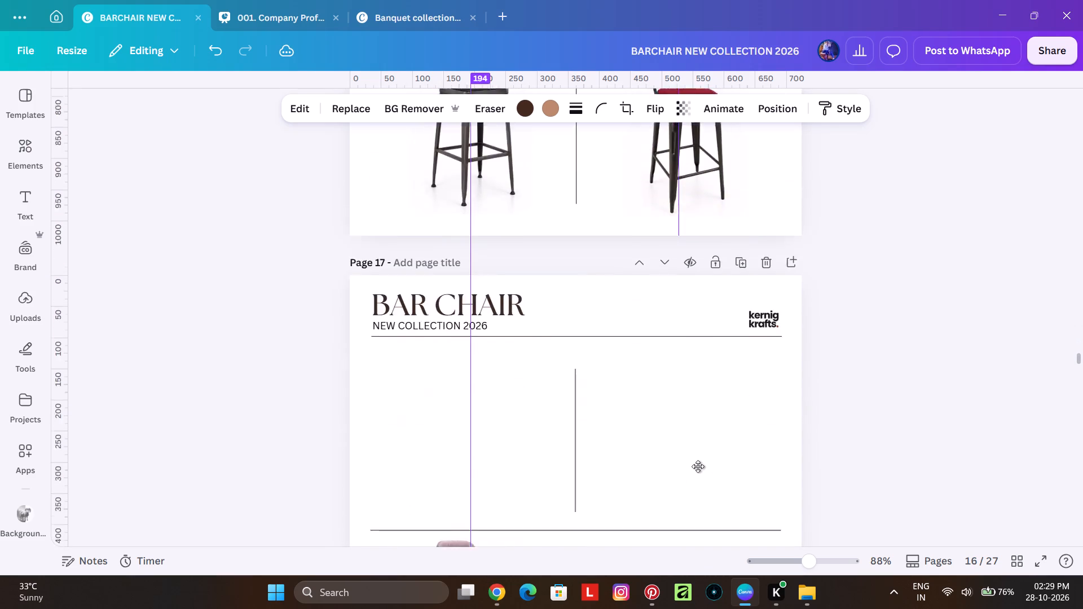
pyautogui.moveTo(698, 466); pyautogui.dragTo(476, 301)
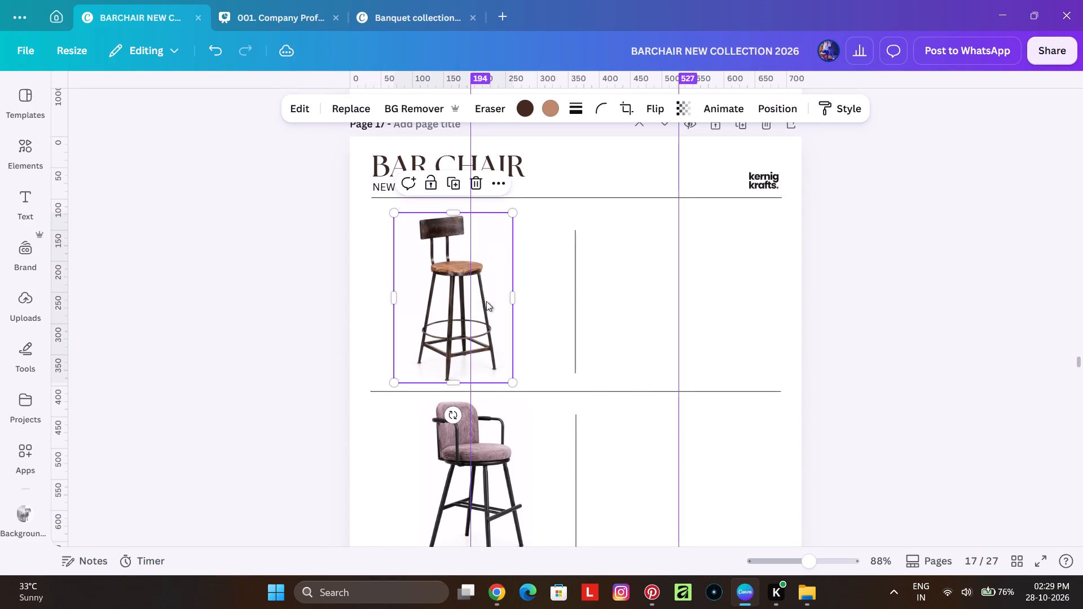
pyautogui.moveTo(465, 299); pyautogui.dragTo(483, 298)
pyautogui.click(1014, 300)
# Move page 18's two top-row chairs, the brown leather stool and the tropical-print chair, together onto page 17.
pyautogui.scroll(-3, 918, 298)
pyautogui.scroll(-2, 868, 315)
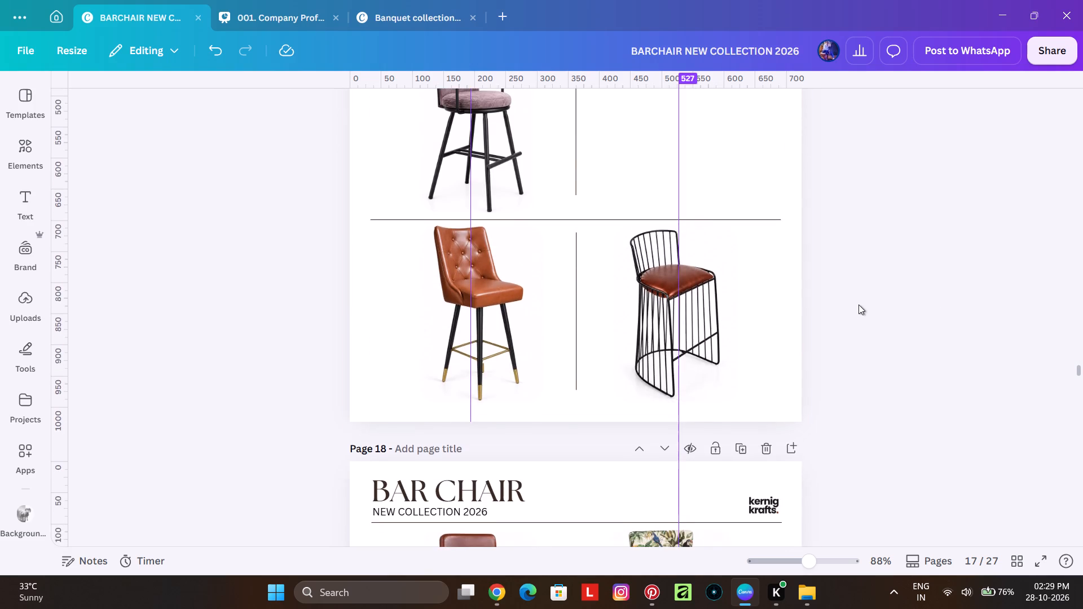
pyautogui.scroll(-4, 703, 363)
pyautogui.scroll(1, 541, 394)
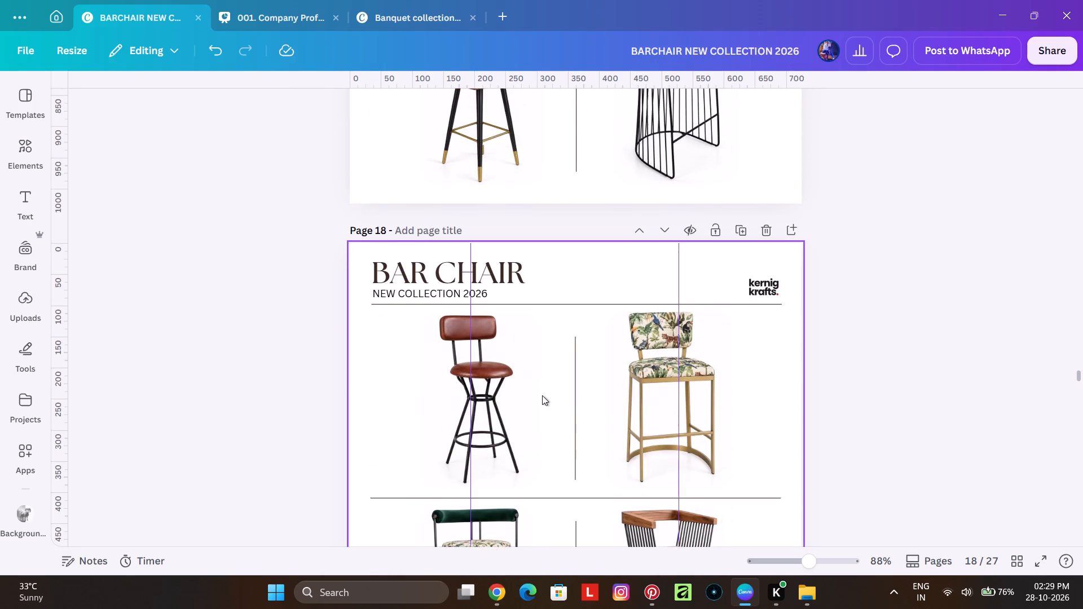
pyautogui.click(525, 401)
pyautogui.keyDown('shift'); pyautogui.click(613, 397); pyautogui.keyUp('shift')
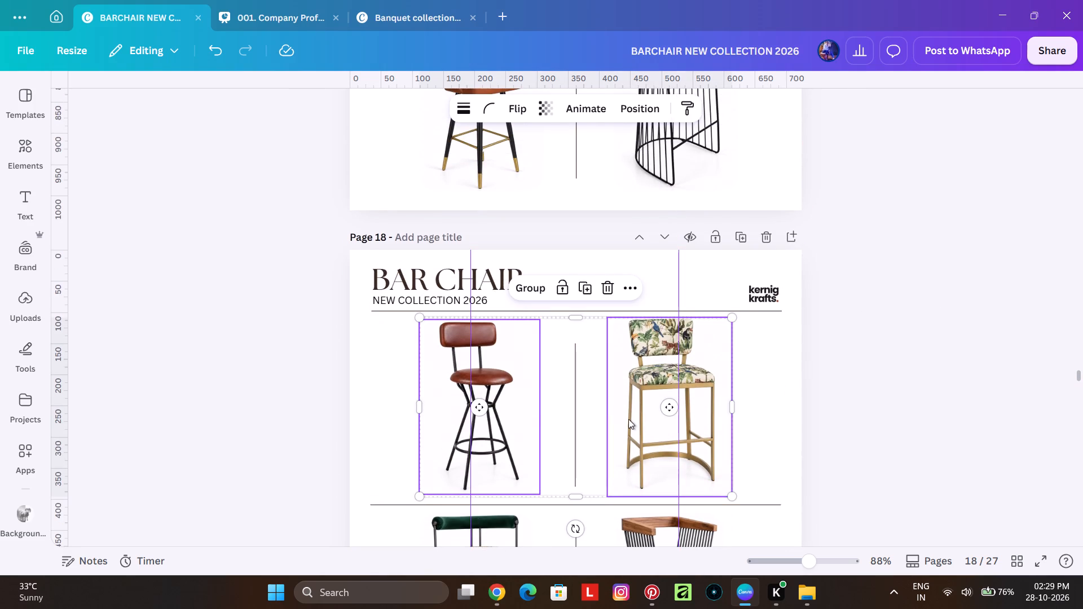
pyautogui.moveTo(630, 420); pyautogui.dragTo(689, 392)
pyautogui.scroll(4, 685, 307)
pyautogui.scroll(3, 689, 392)
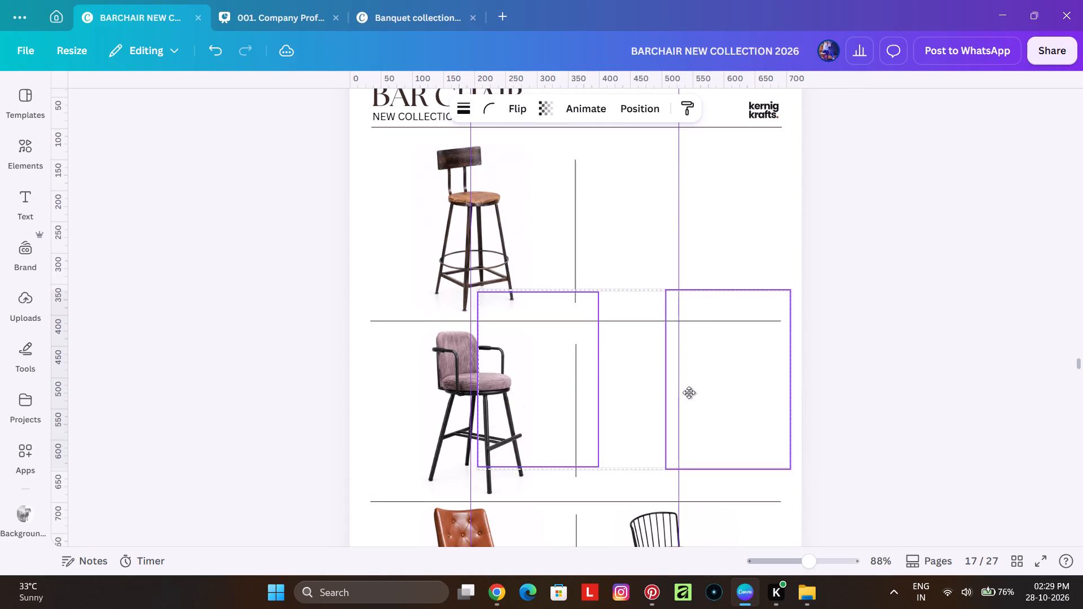
pyautogui.moveTo(689, 392); pyautogui.dragTo(847, 242)
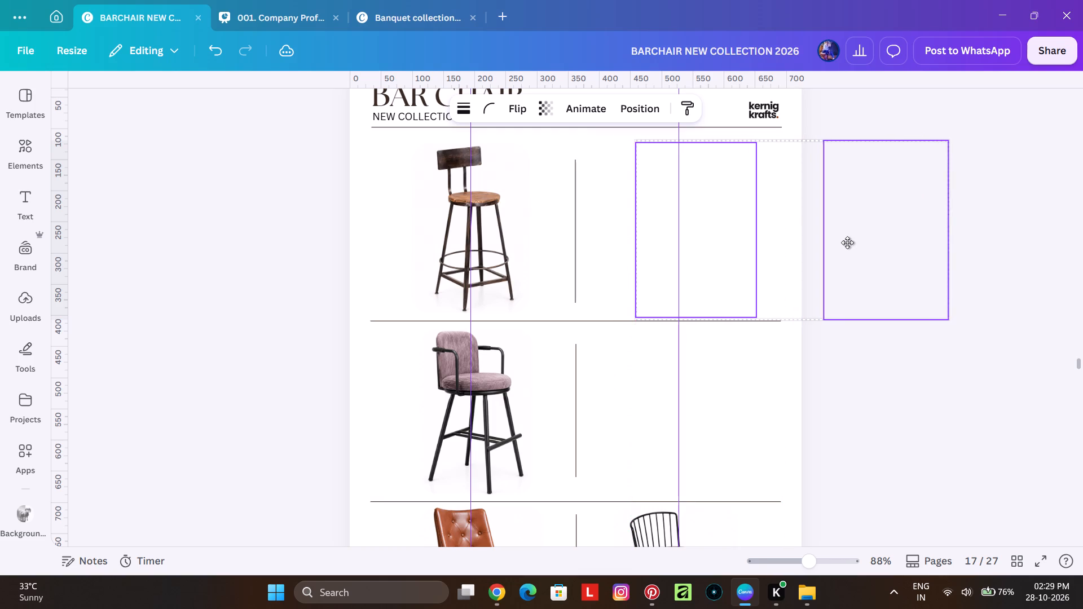
pyautogui.moveTo(847, 242); pyautogui.dragTo(822, 241)
pyautogui.moveTo(873, 278); pyautogui.dragTo(883, 343)
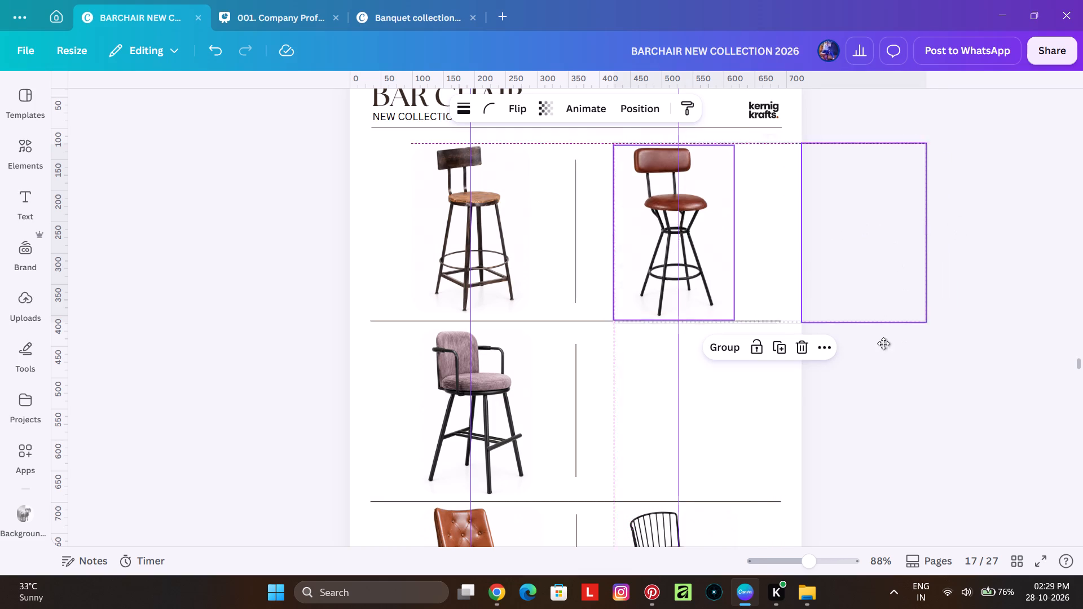
pyautogui.moveTo(883, 343); pyautogui.dragTo(792, 364)
pyautogui.click(736, 448)
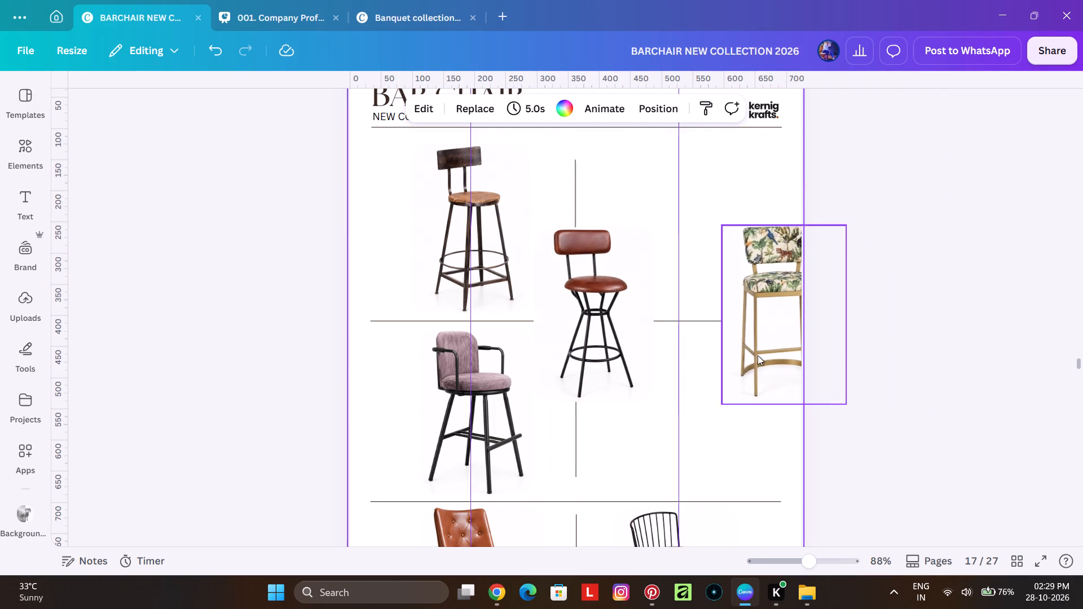
# Separate the two moved chairs on page 17, fitting the brown leather stool into the top-right slot and the tropical-print chair lower down.
pyautogui.click(758, 355)
pyautogui.moveTo(774, 343); pyautogui.dragTo(750, 430)
pyautogui.moveTo(620, 348); pyautogui.dragTo(715, 243)
pyautogui.scroll(1, 697, 295)
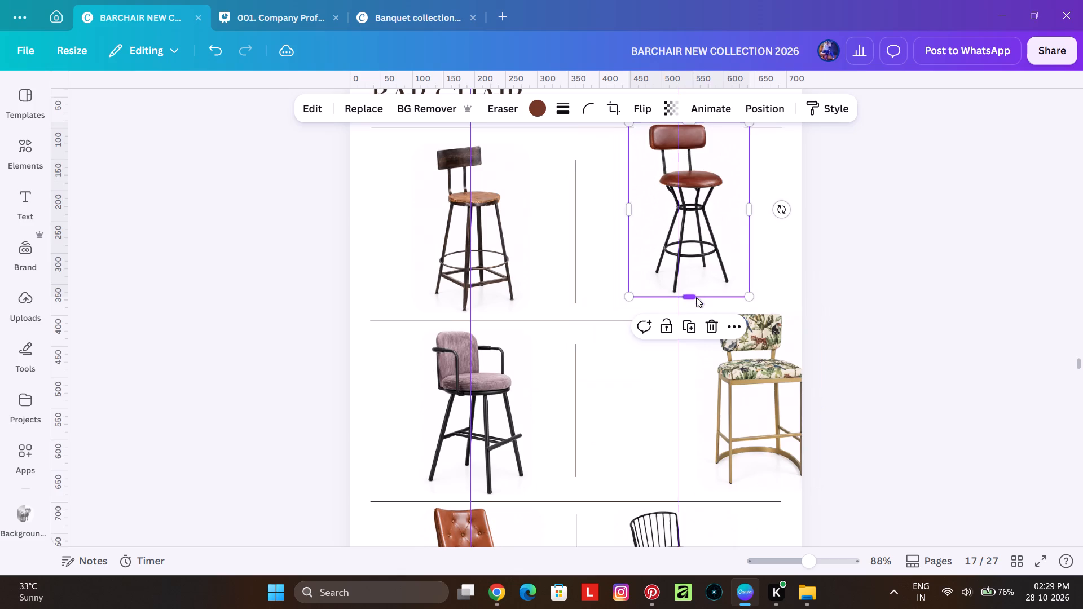
pyautogui.scroll(2, 696, 297)
pyautogui.keyDown('ctrl'); pyautogui.scroll(3, 683, 405); pyautogui.keyUp('ctrl')
pyautogui.scroll(-2, 821, 307)
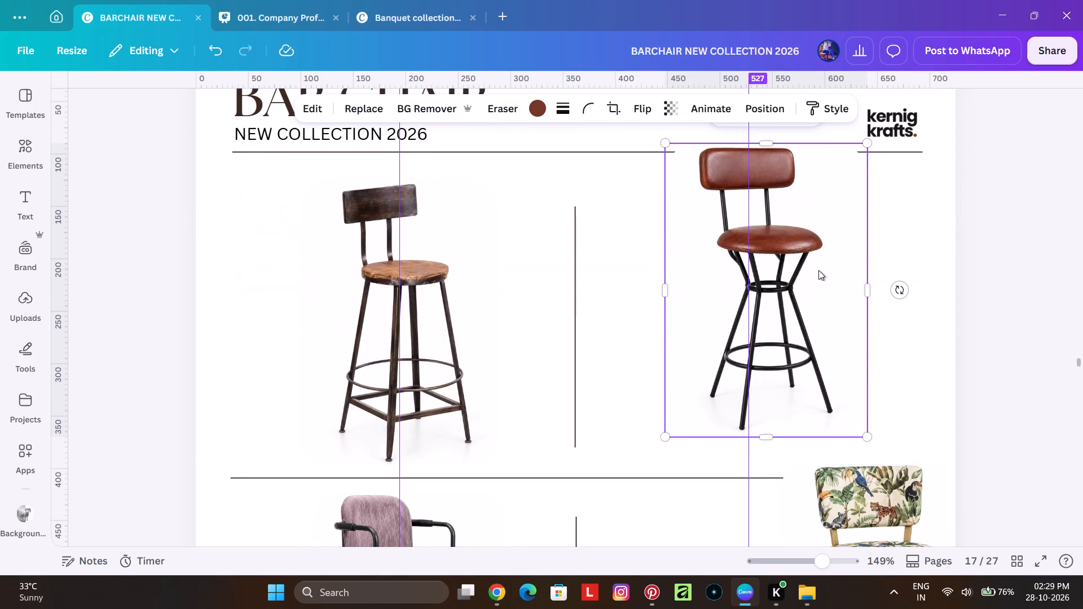
pyautogui.moveTo(818, 270); pyautogui.dragTo(803, 298)
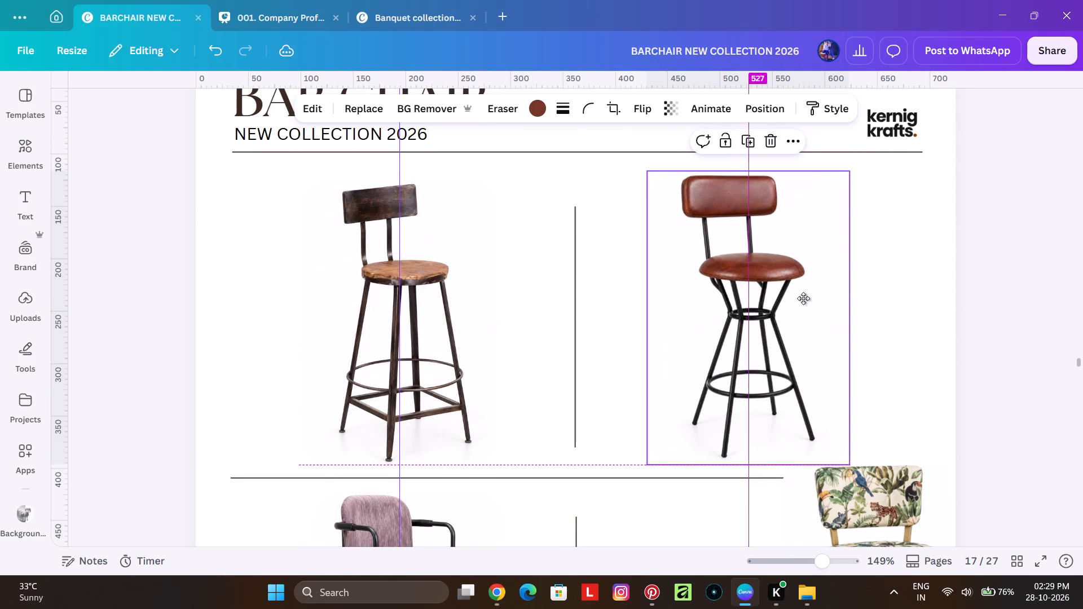
pyautogui.moveTo(803, 298); pyautogui.dragTo(805, 298)
# Place the tropical-print chair in page 17's middle-right slot and scale it down to fit between the row lines.
pyautogui.scroll(-3, 805, 298)
pyautogui.moveTo(854, 352); pyautogui.dragTo(755, 390)
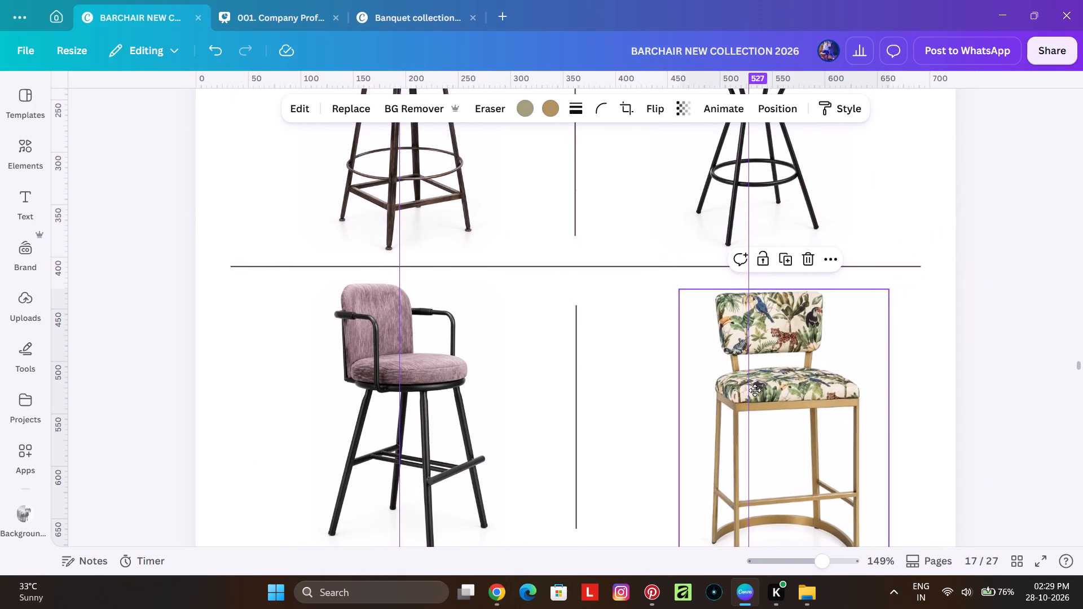
pyautogui.moveTo(755, 390); pyautogui.dragTo(729, 382)
pyautogui.scroll(-1, 752, 356)
pyautogui.moveTo(859, 209); pyautogui.dragTo(849, 228)
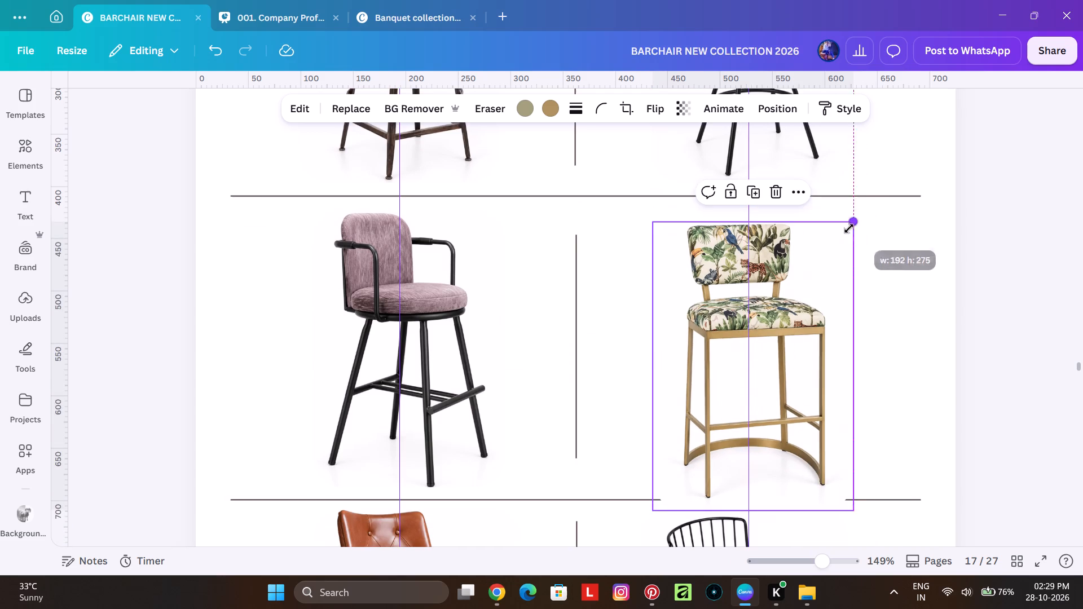
pyautogui.moveTo(849, 228); pyautogui.dragTo(839, 242)
pyautogui.moveTo(814, 328); pyautogui.dragTo(814, 302)
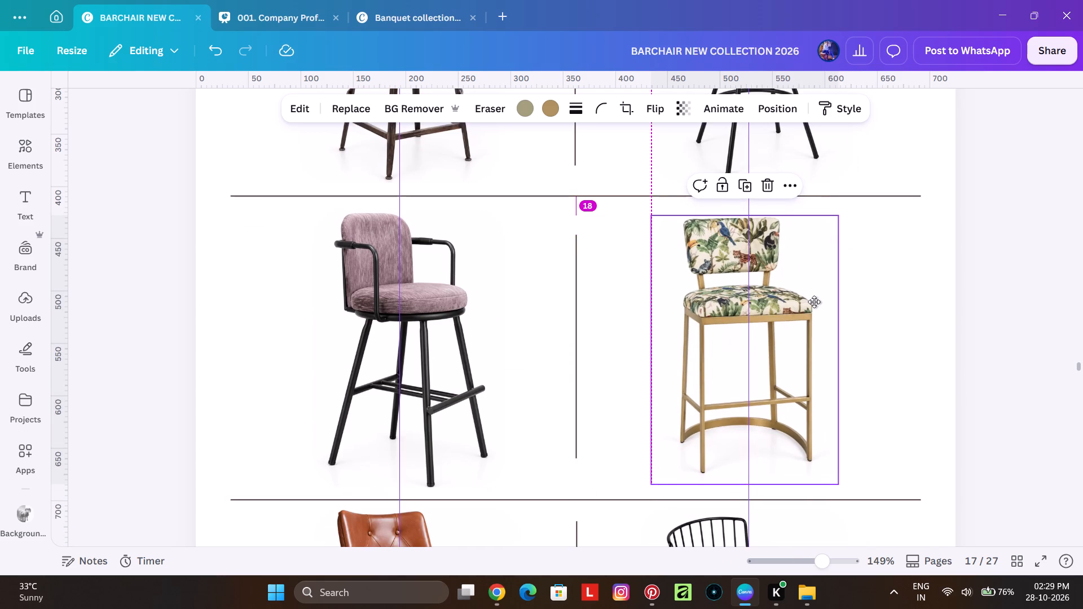
pyautogui.moveTo(814, 302); pyautogui.dragTo(814, 303)
# Align page 17's two top-row stools vertically by their middles.
pyautogui.scroll(3, 820, 333)
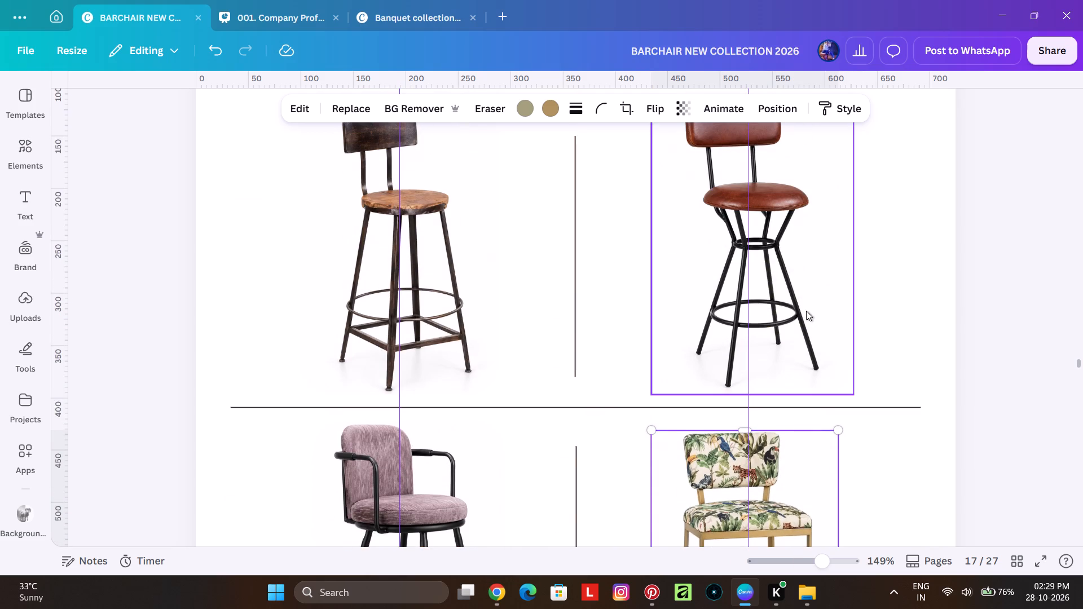
pyautogui.scroll(1, 806, 311)
pyautogui.scroll(-2, 785, 306)
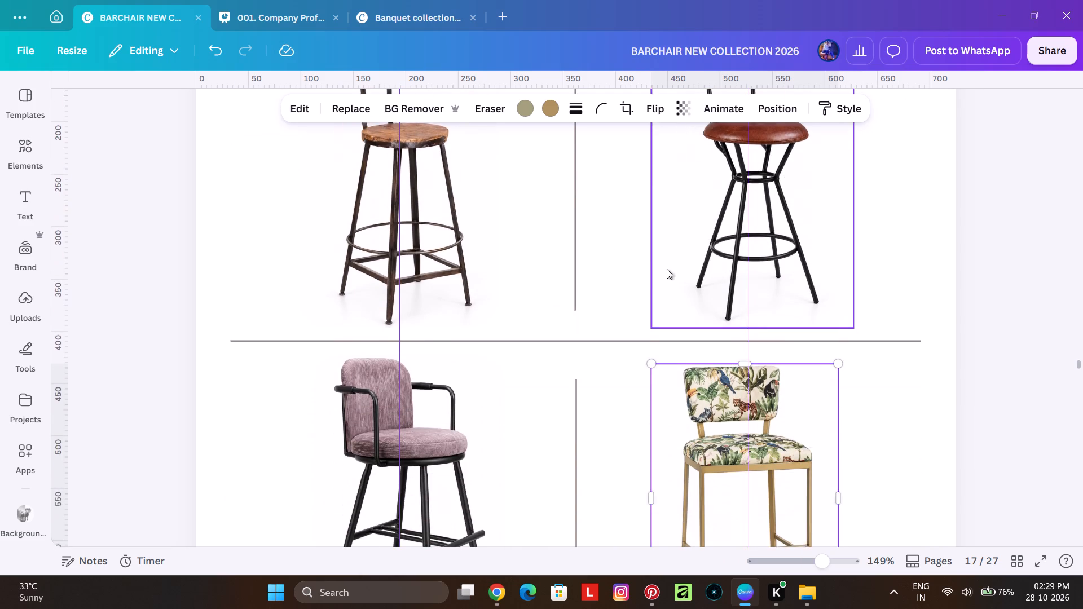
pyautogui.keyDown('ctrl'); pyautogui.scroll(-4, 520, 272); pyautogui.keyUp('ctrl')
pyautogui.click(521, 270)
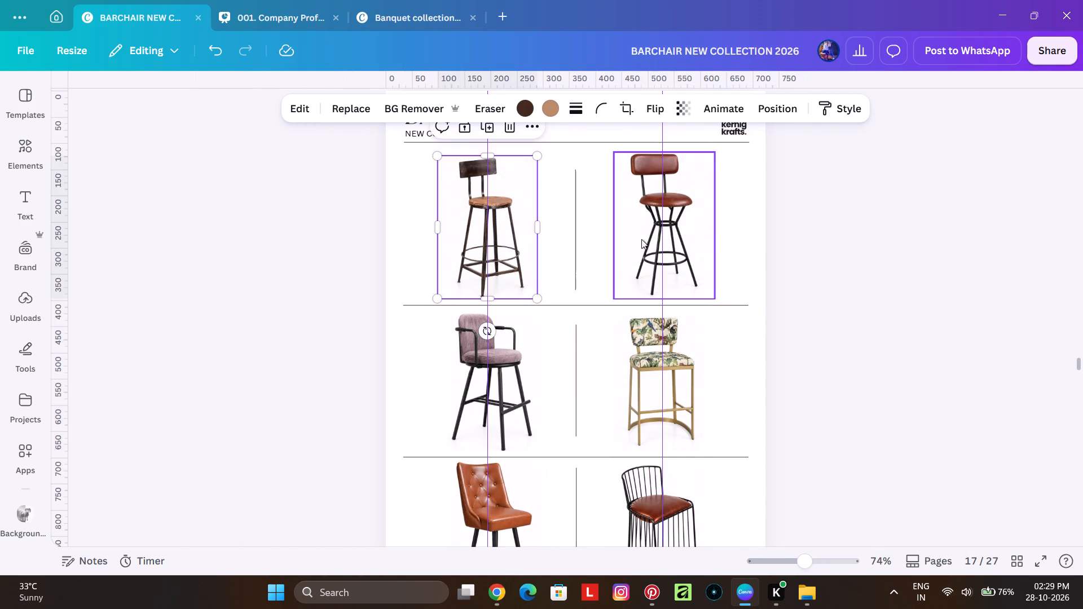
pyautogui.keyDown('shift'); pyautogui.click(641, 239); pyautogui.keyUp('shift')
pyautogui.rightClick(633, 246)
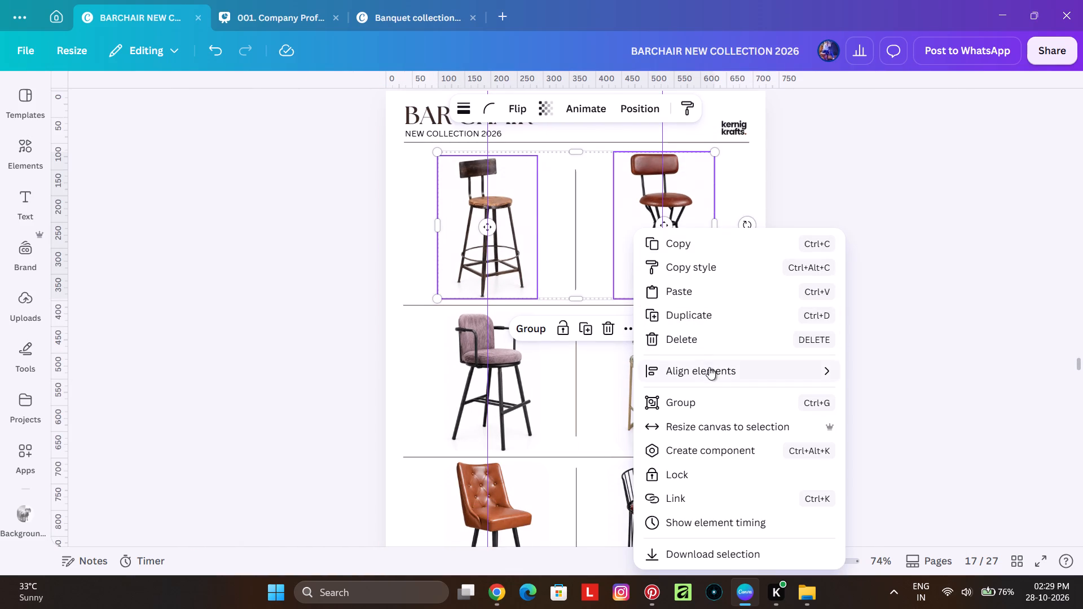
pyautogui.click(896, 470)
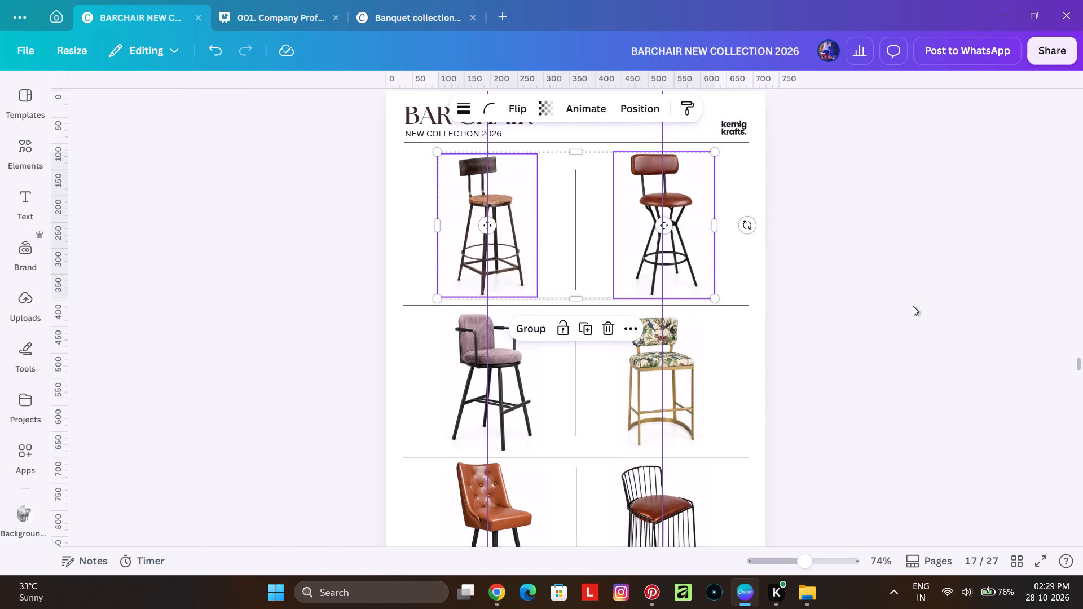
pyautogui.click(913, 306)
# Align page 17's two middle-row chairs vertically by their middles.
pyautogui.click(503, 429)
pyautogui.keyDown('shift'); pyautogui.click(631, 423); pyautogui.keyUp('shift')
pyautogui.rightClick(631, 423)
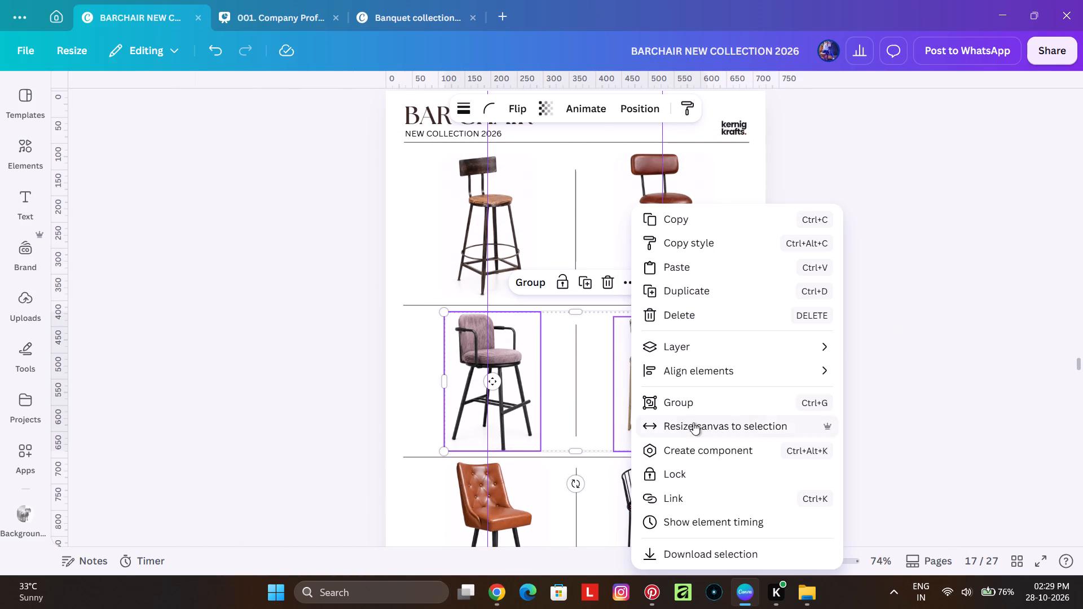
pyautogui.click(882, 475)
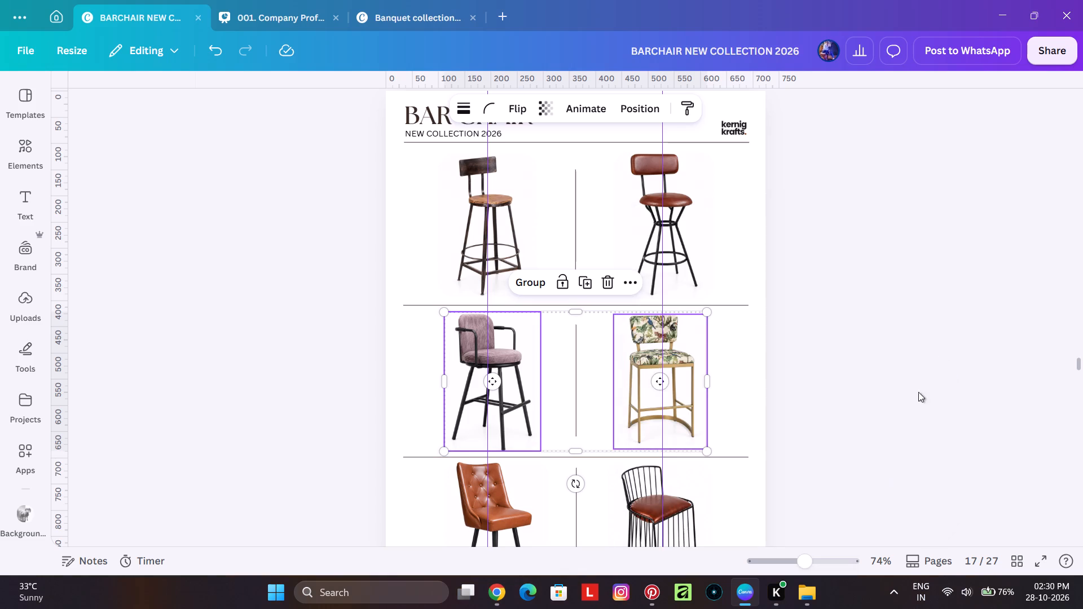
pyautogui.click(948, 352)
# Align page 17's two bottom-row chairs vertically by their middles.
pyautogui.scroll(-3, 755, 281)
pyautogui.click(529, 352)
pyautogui.keyDown('shift'); pyautogui.click(637, 357); pyautogui.keyUp('shift')
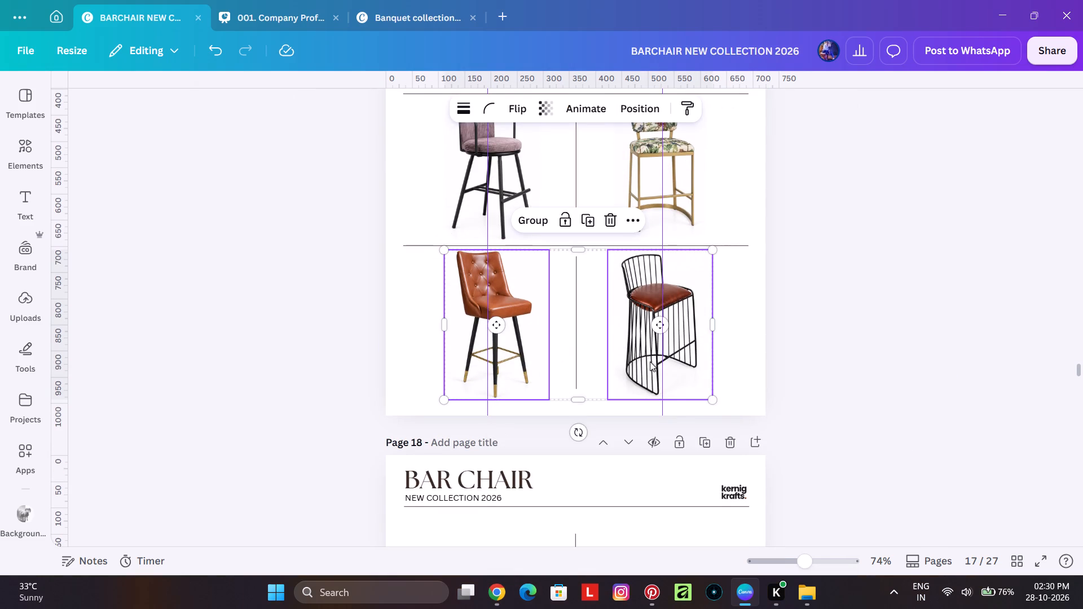
pyautogui.rightClick(646, 363)
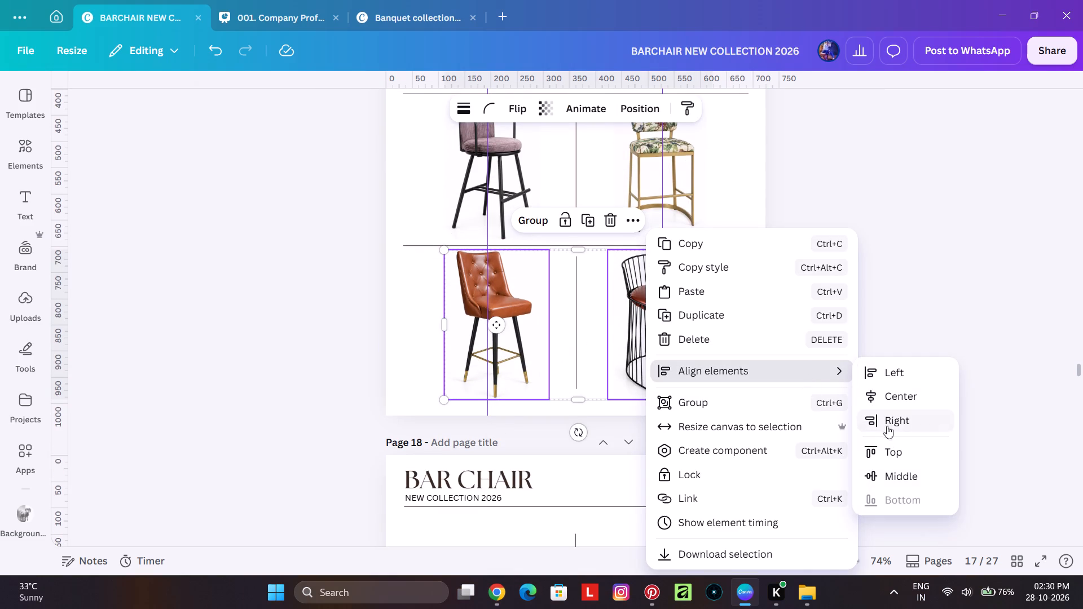
pyautogui.click(897, 478)
pyautogui.click(881, 315)
# Centre-align page 17's three left-column chairs with each other and even out their spacing with Tidy up.
pyautogui.scroll(4, 785, 381)
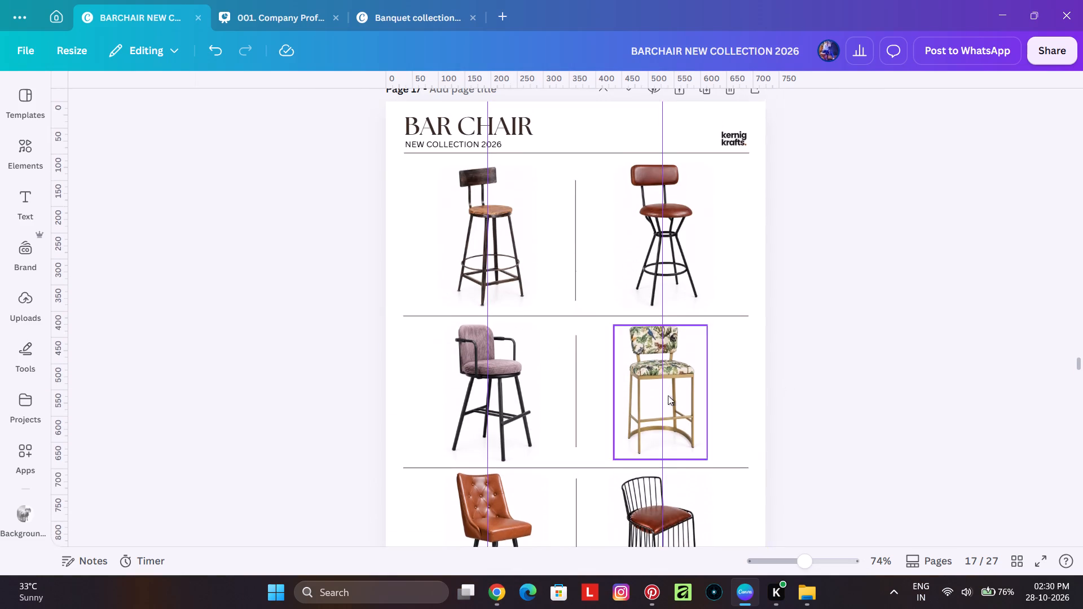
pyautogui.click(525, 342)
pyautogui.keyDown('shift'); pyautogui.click(504, 430); pyautogui.keyUp('shift')
pyautogui.scroll(-3, 529, 400)
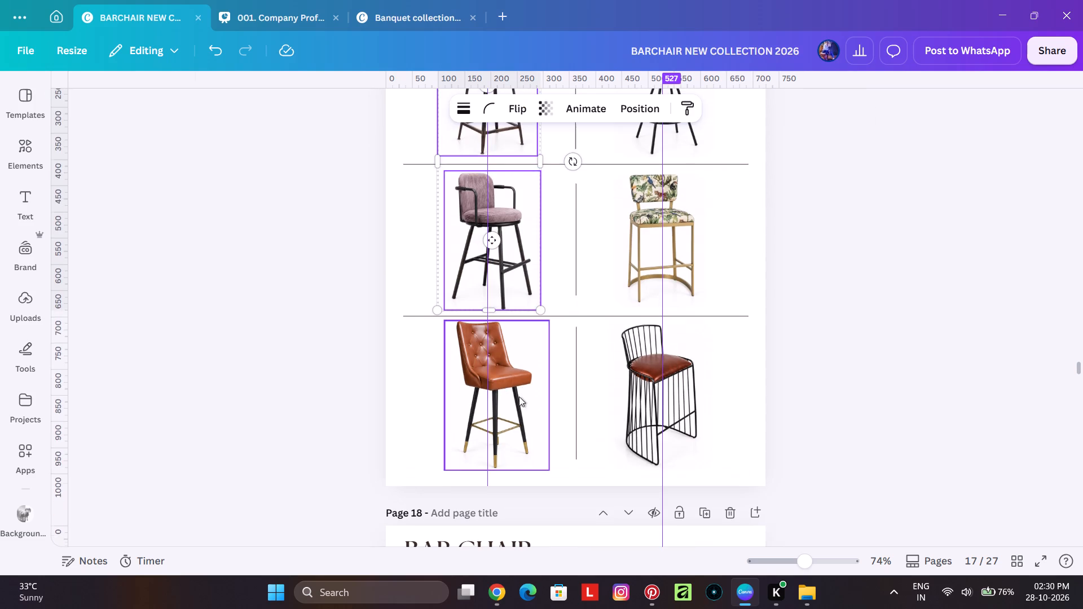
pyautogui.keyDown('shift'); pyautogui.click(504, 404); pyautogui.keyUp('shift')
pyautogui.scroll(2, 564, 415)
pyautogui.rightClick(529, 389)
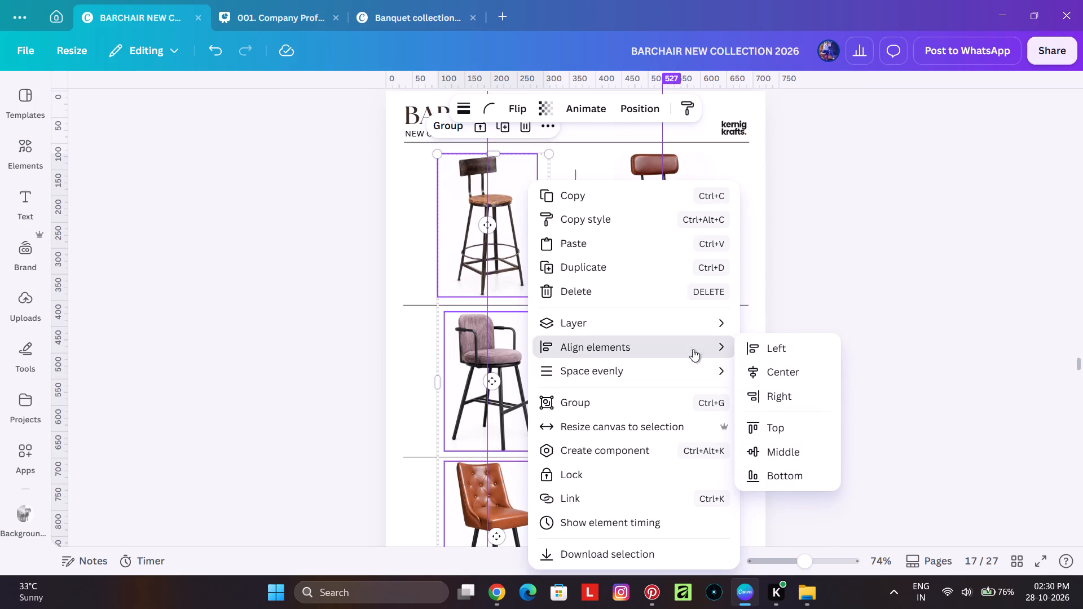
pyautogui.click(789, 372)
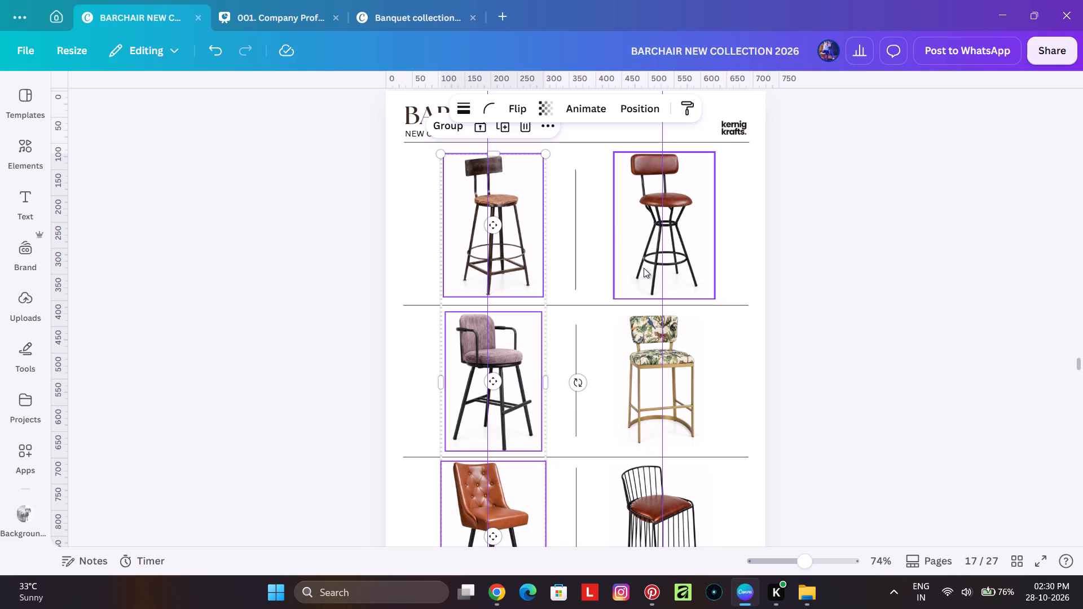
pyautogui.rightClick(536, 272)
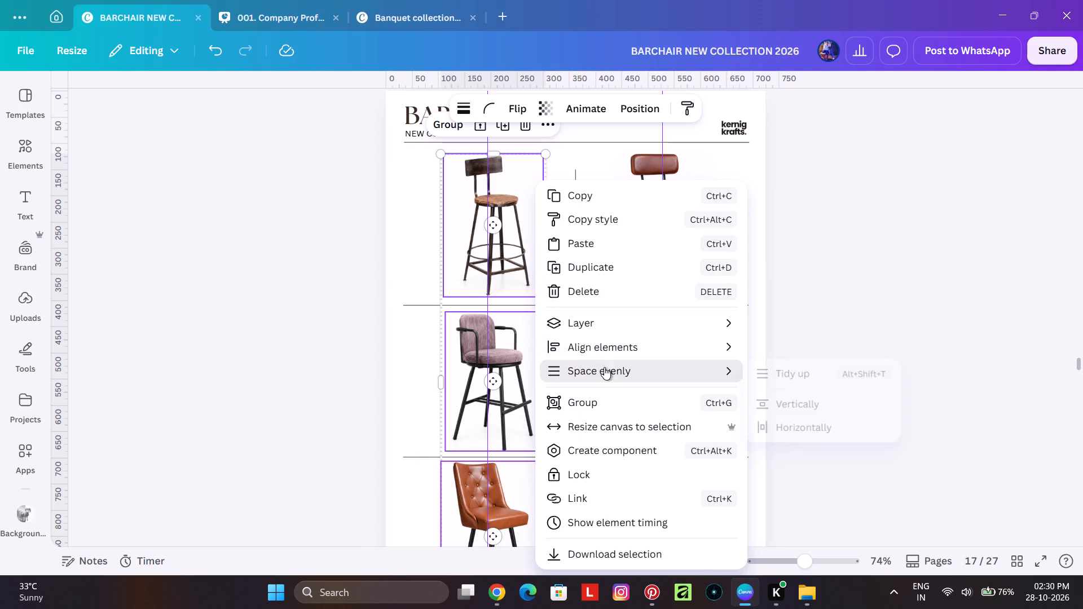
pyautogui.click(790, 377)
pyautogui.click(949, 363)
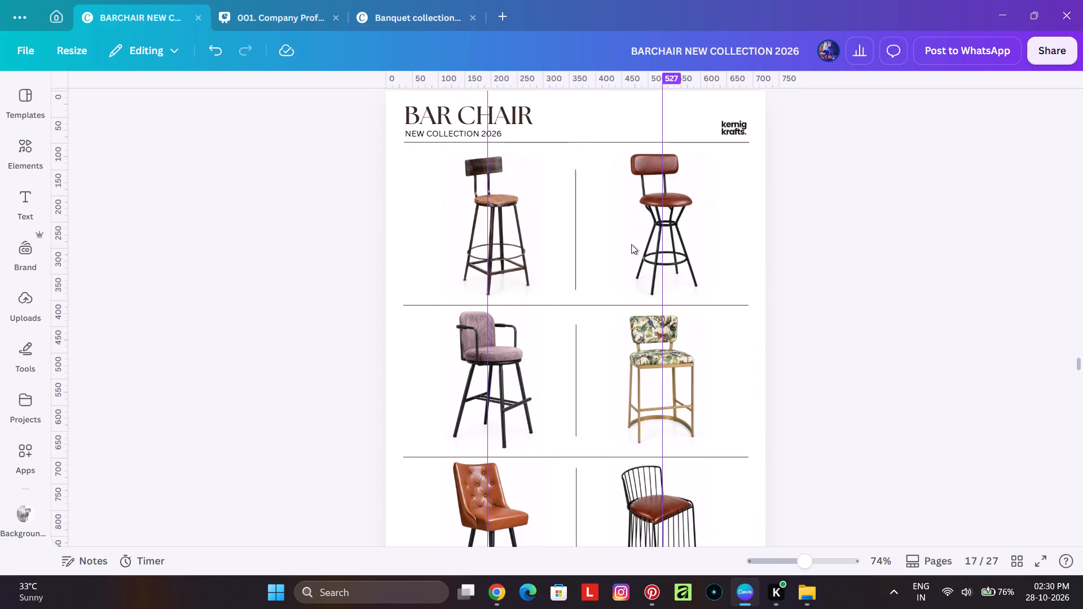
# Space page 17's three right-column chairs evenly with Tidy up.
pyautogui.click(649, 257)
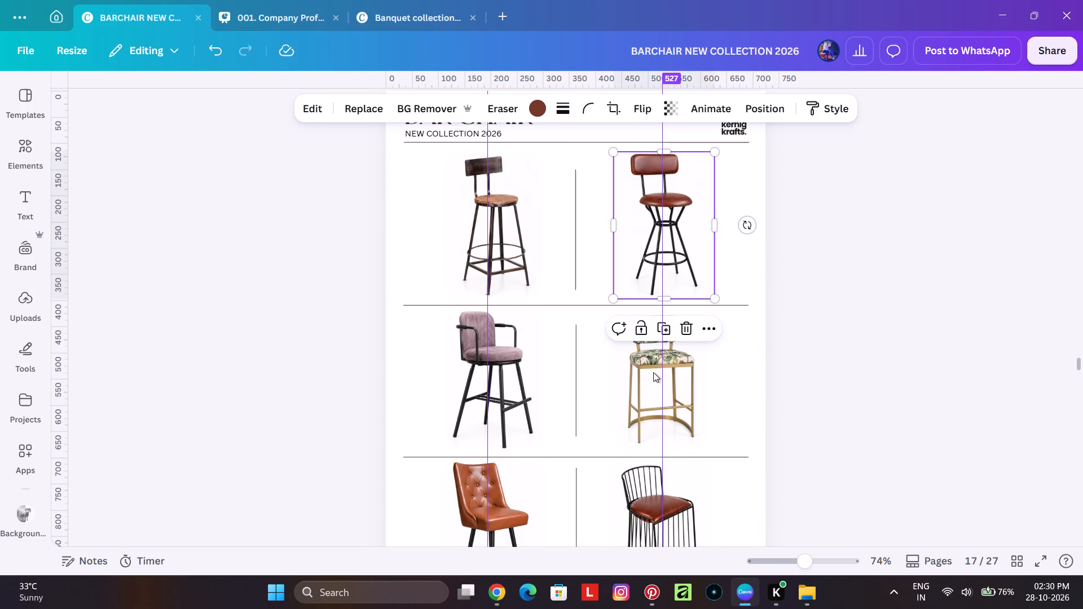
pyautogui.keyDown('shift'); pyautogui.click(652, 372); pyautogui.keyUp('shift')
pyautogui.keyDown('shift'); pyautogui.click(683, 518); pyautogui.keyUp('shift')
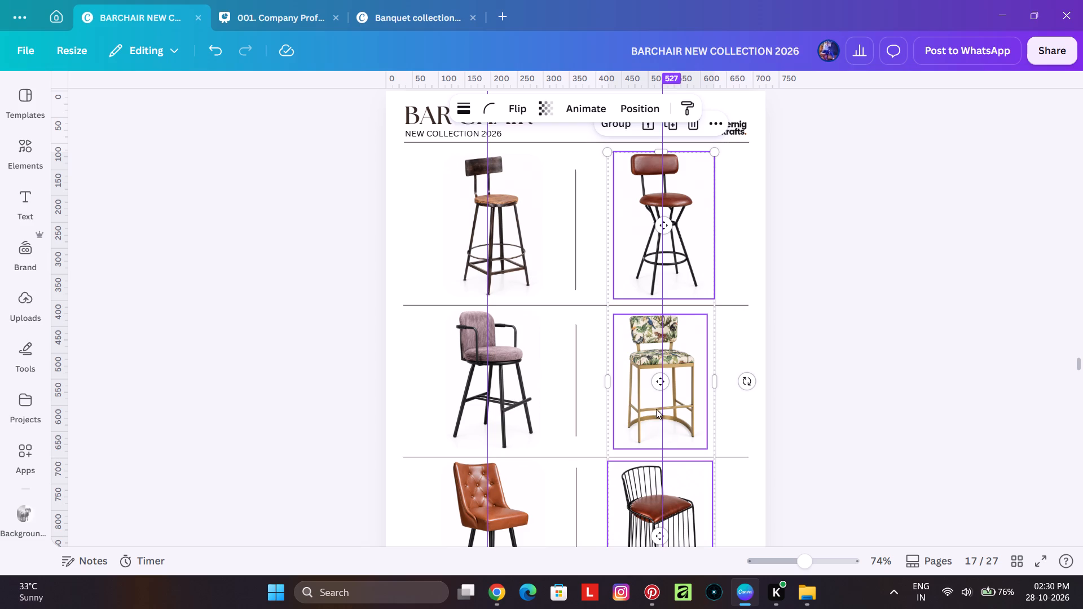
pyautogui.rightClick(661, 403)
pyautogui.rightClick(676, 403)
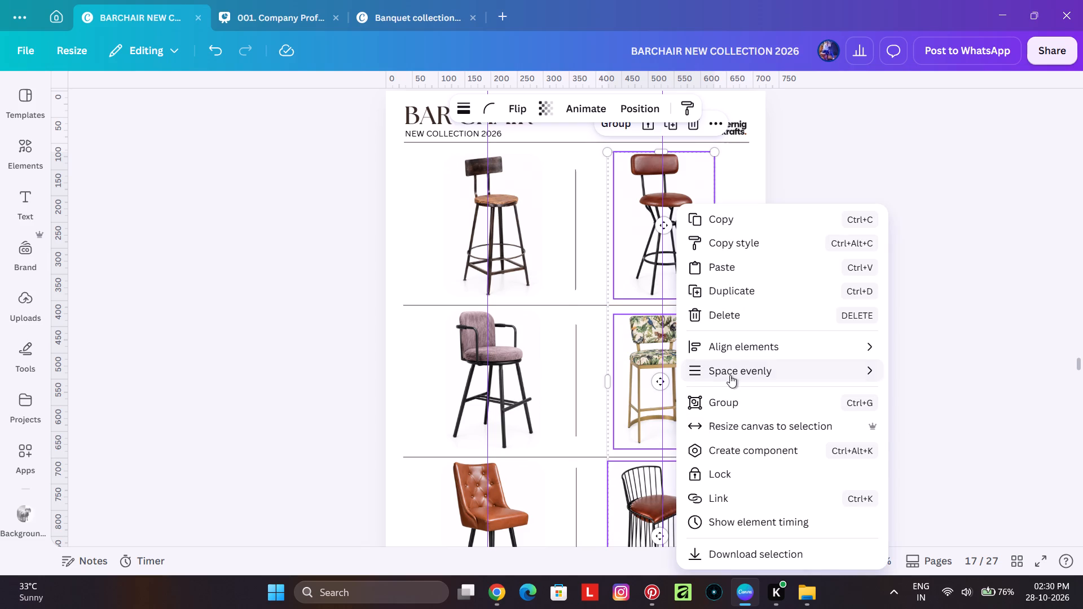
pyautogui.click(908, 373)
pyautogui.rightClick(679, 342)
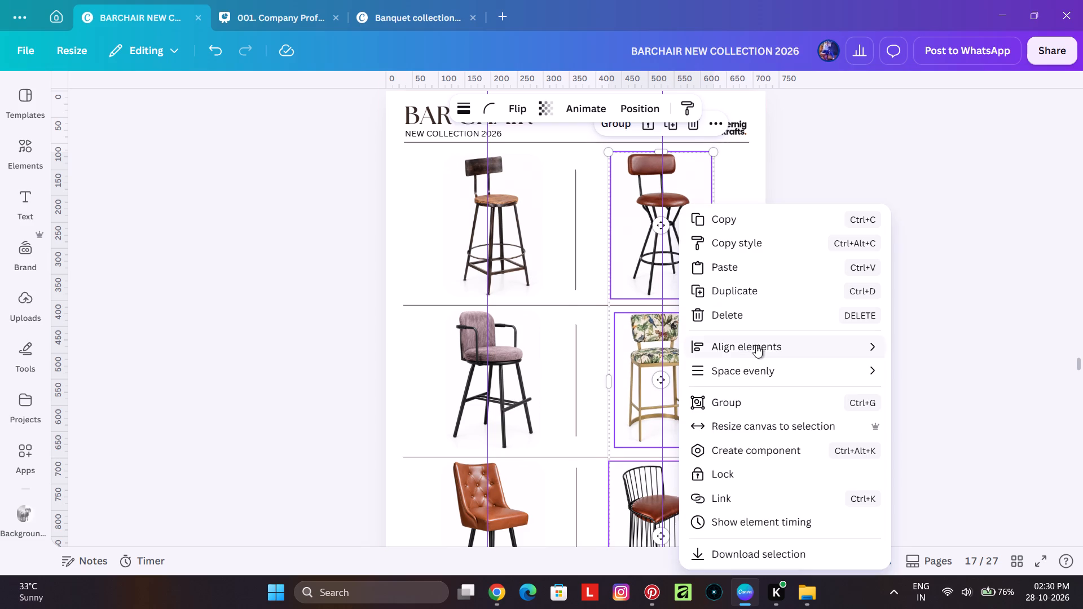
pyautogui.click(954, 218)
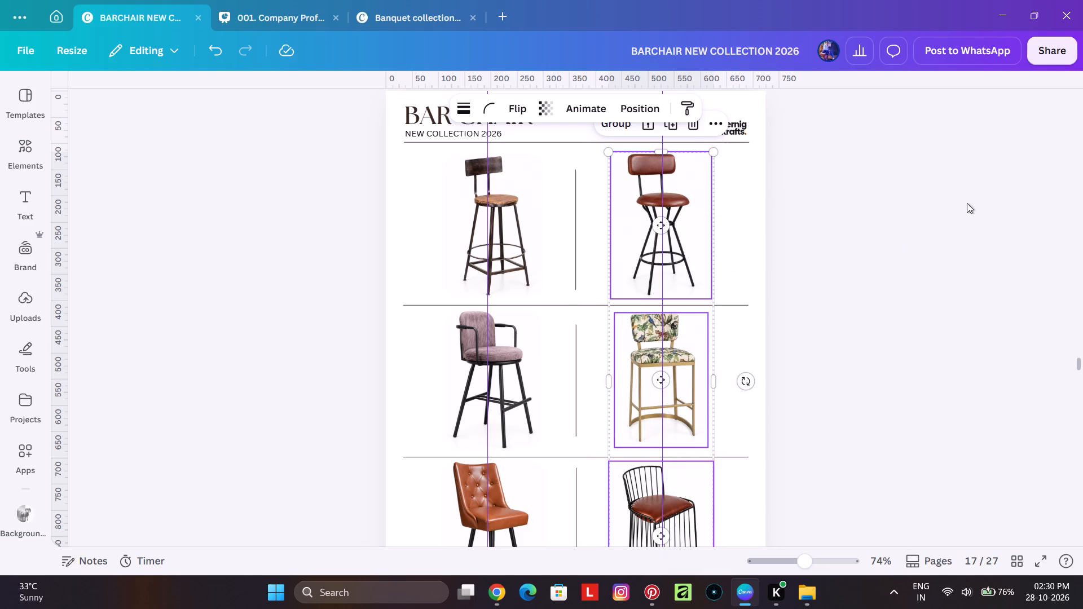
# Nudge page 17's three left-column chairs together to the left until they are centred on the vertical guide at 194.
pyautogui.scroll(-2, 887, 222)
pyautogui.scroll(2, 828, 252)
pyautogui.keyDown('ctrl'); pyautogui.scroll(1, 556, 269); pyautogui.keyUp('ctrl')
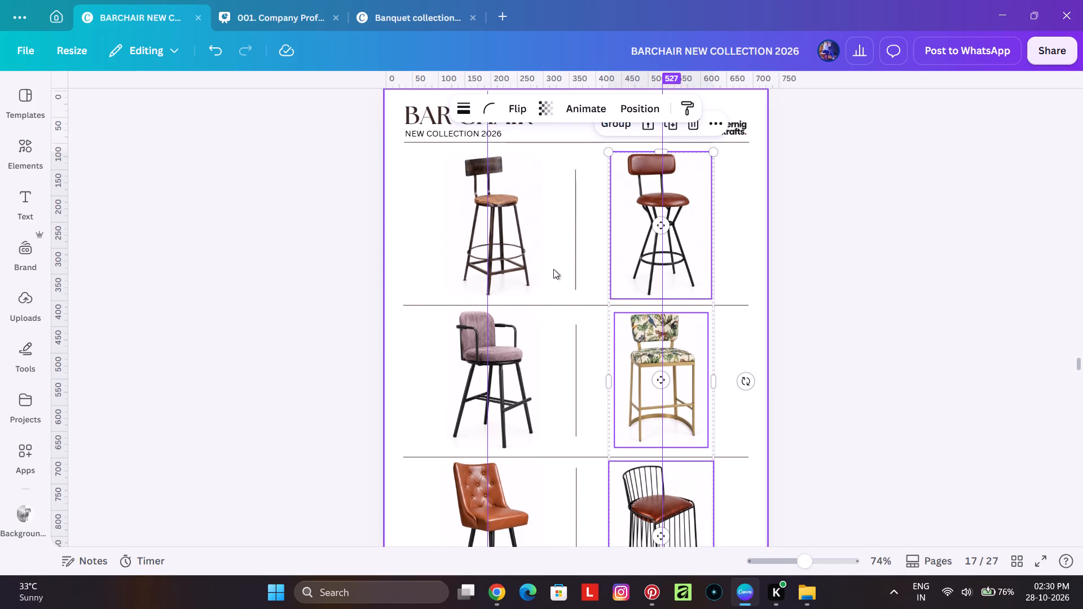
pyautogui.keyDown('ctrl'); pyautogui.scroll(1, 466, 268); pyautogui.keyUp('ctrl')
pyautogui.click(492, 251)
pyautogui.keyDown('shift'); pyautogui.click(486, 386); pyautogui.keyUp('shift')
pyautogui.scroll(-2, 490, 438)
pyautogui.keyDown('shift'); pyautogui.click(491, 441); pyautogui.keyUp('shift')
pyautogui.keyDown('ctrl'); pyautogui.scroll(4, 480, 358); pyautogui.keyUp('ctrl')
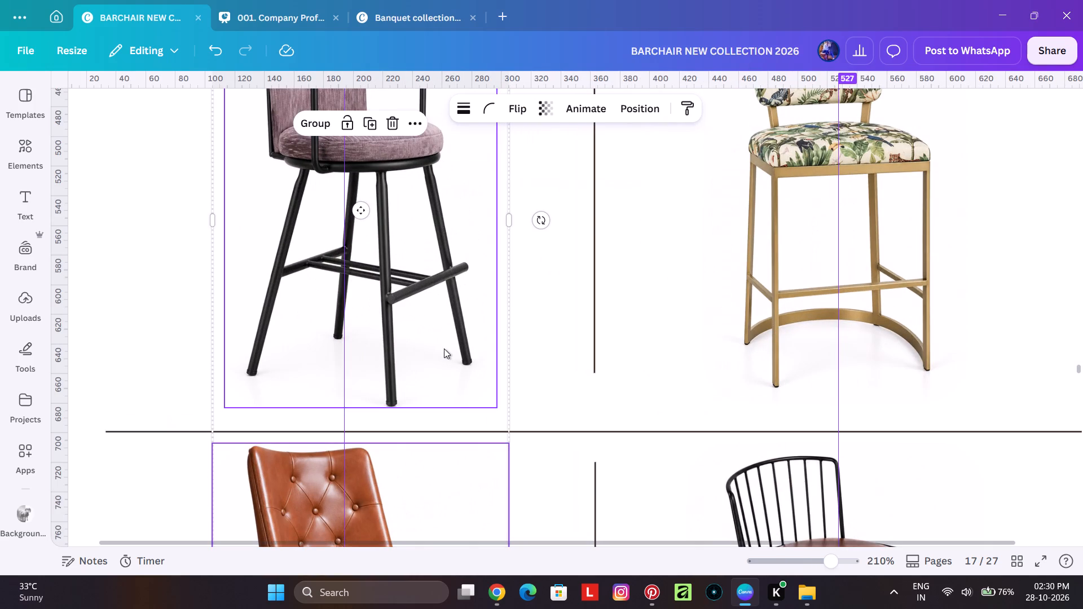
pyautogui.press('Left')
pyautogui.press('Left')
pyautogui.press('Left')
pyautogui.press('Left')
pyautogui.press('Left')
pyautogui.press('Left')
pyautogui.press('Left')
pyautogui.press('Left')
pyautogui.press('Left')
pyautogui.press('Left')
pyautogui.press('Left')
pyautogui.press('Left')
pyautogui.press('Left')
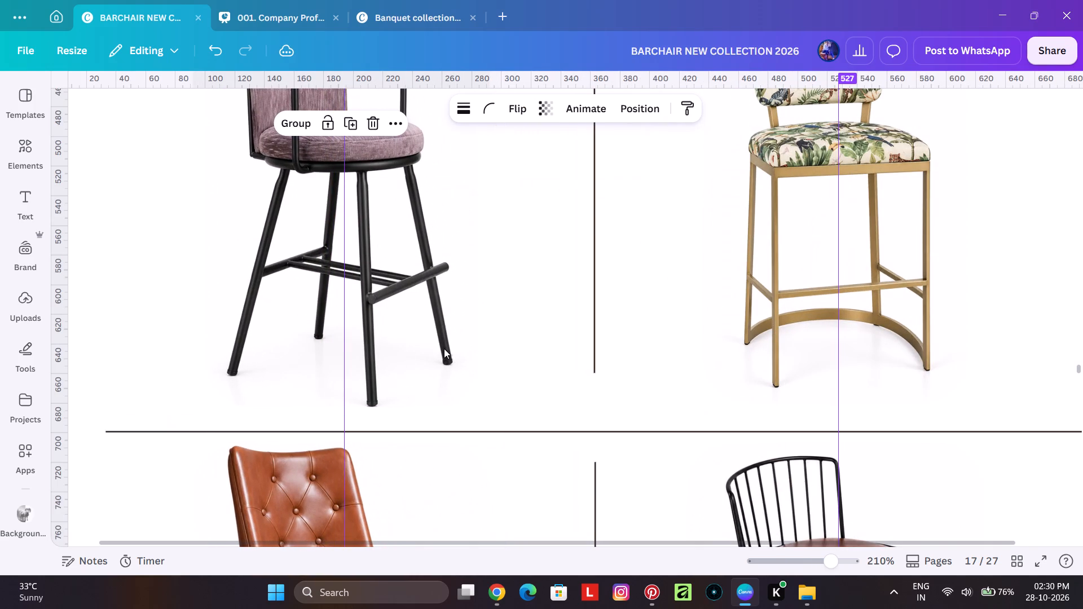
pyautogui.press('Right')
pyautogui.press('Right')
# Nudge page 17's three right-column chairs together slightly to the right so they look centred on the vertical guide at 527.
pyautogui.keyDown('ctrl'); pyautogui.scroll(-4, 443, 348); pyautogui.keyUp('ctrl')
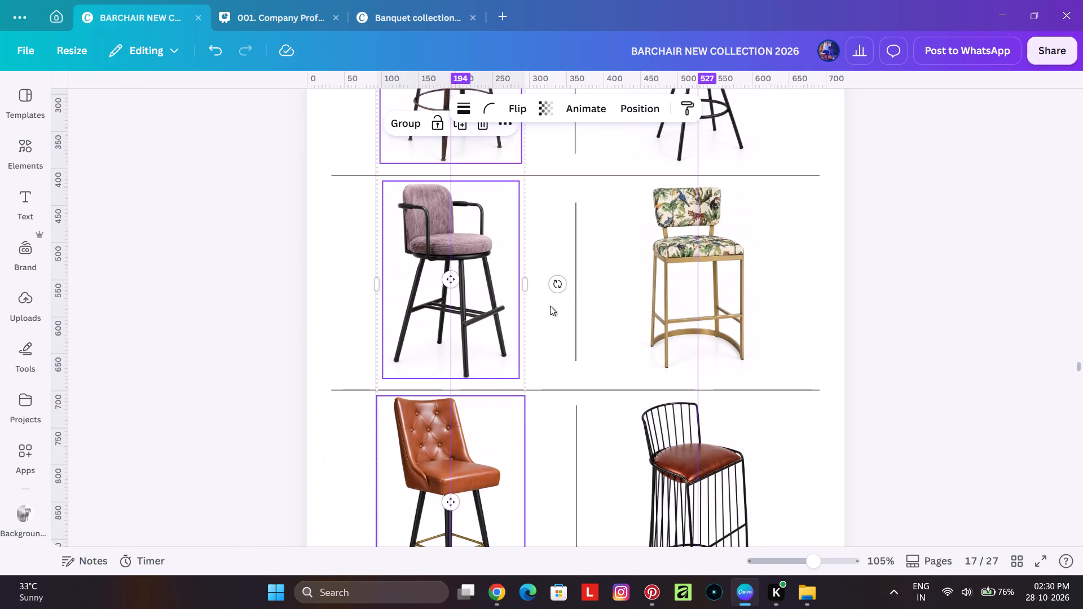
pyautogui.scroll(1, 685, 275)
pyautogui.click(730, 188)
pyautogui.keyDown('shift'); pyautogui.click(720, 350); pyautogui.keyUp('shift')
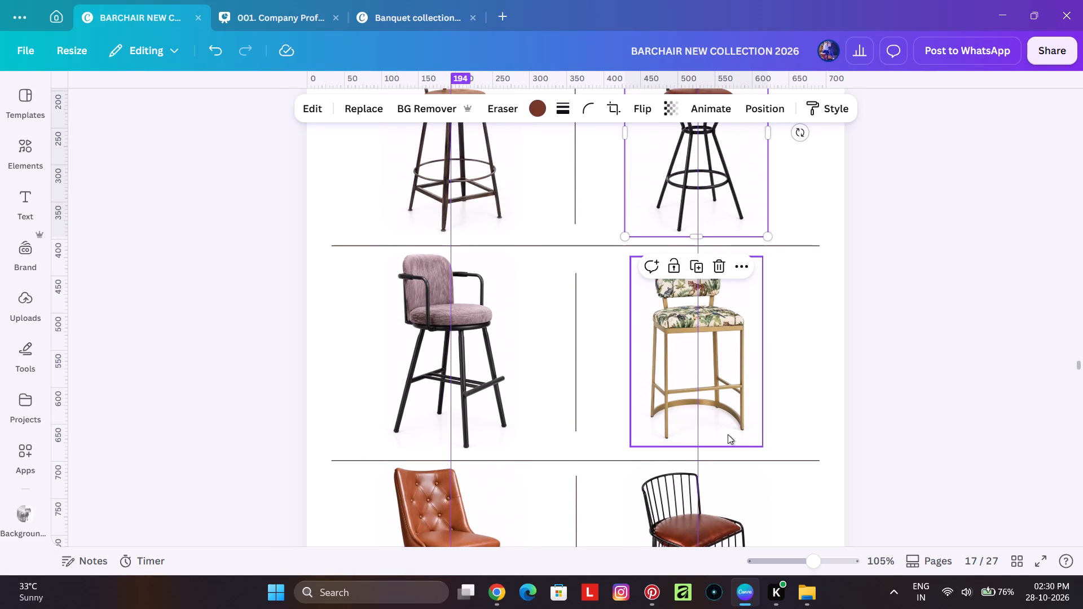
pyautogui.scroll(-2, 727, 447)
pyautogui.keyDown('shift'); pyautogui.click(727, 448); pyautogui.keyUp('shift')
pyautogui.keyDown('ctrl'); pyautogui.scroll(6, 710, 429); pyautogui.keyUp('ctrl')
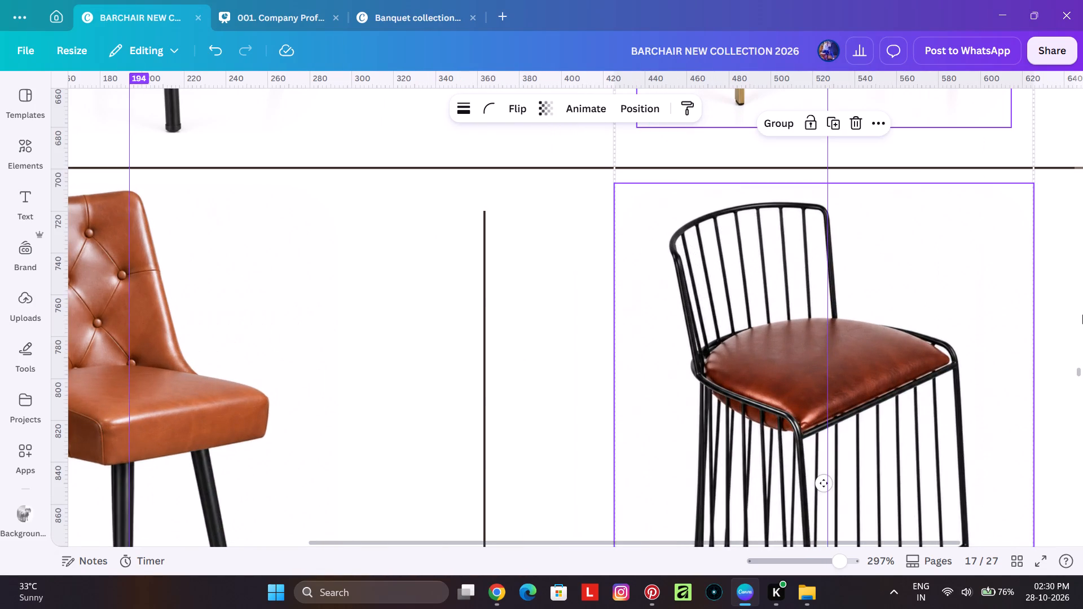
pyautogui.press('Left')
pyautogui.press('Left')
pyautogui.press('Left')
pyautogui.press('Left')
pyautogui.press('Left')
pyautogui.press('Left')
pyautogui.press('Left')
pyautogui.press('Left')
pyautogui.press('Left')
pyautogui.press('Left')
pyautogui.press('Left')
pyautogui.press('Left')
pyautogui.press('Left')
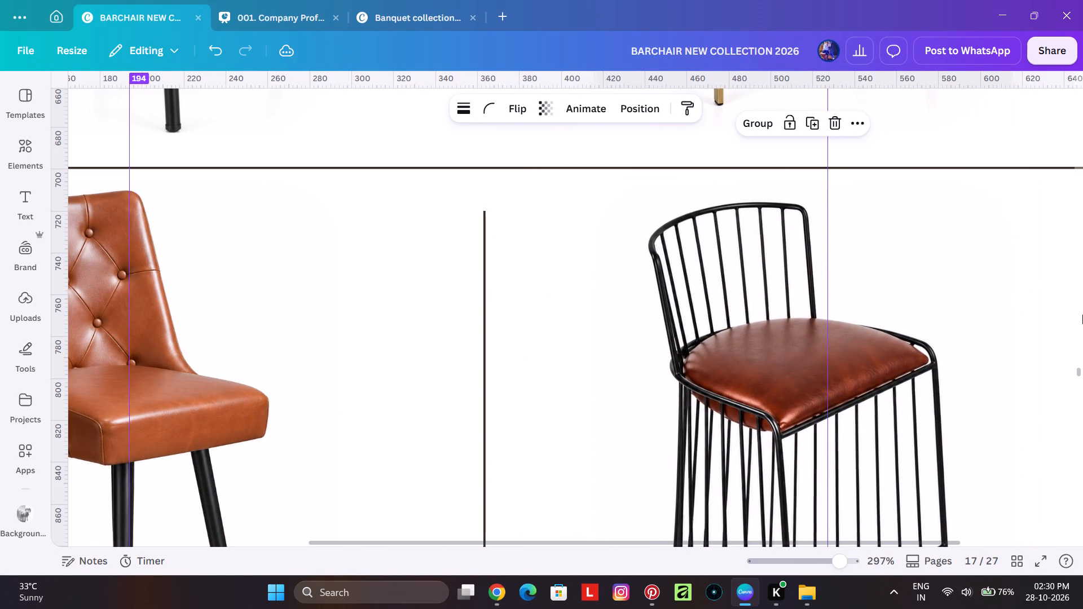
pyautogui.press('Left')
pyautogui.press('Left')
pyautogui.press('Left')
pyautogui.press('Right')
pyautogui.press('Right')
pyautogui.press('Right')
pyautogui.press('Right')
pyautogui.press('Right')
pyautogui.press('Right')
pyautogui.press('Right')
pyautogui.press('Right')
pyautogui.press('Right')
pyautogui.press('Right')
pyautogui.press('Right')
pyautogui.press('Right')
pyautogui.press('Right')
pyautogui.press('Right')
pyautogui.press('Right')
pyautogui.press('Right')
pyautogui.press('Right')
pyautogui.press('Right')
pyautogui.press('Right')
pyautogui.press('Right')
pyautogui.press('Right')
pyautogui.press('Right')
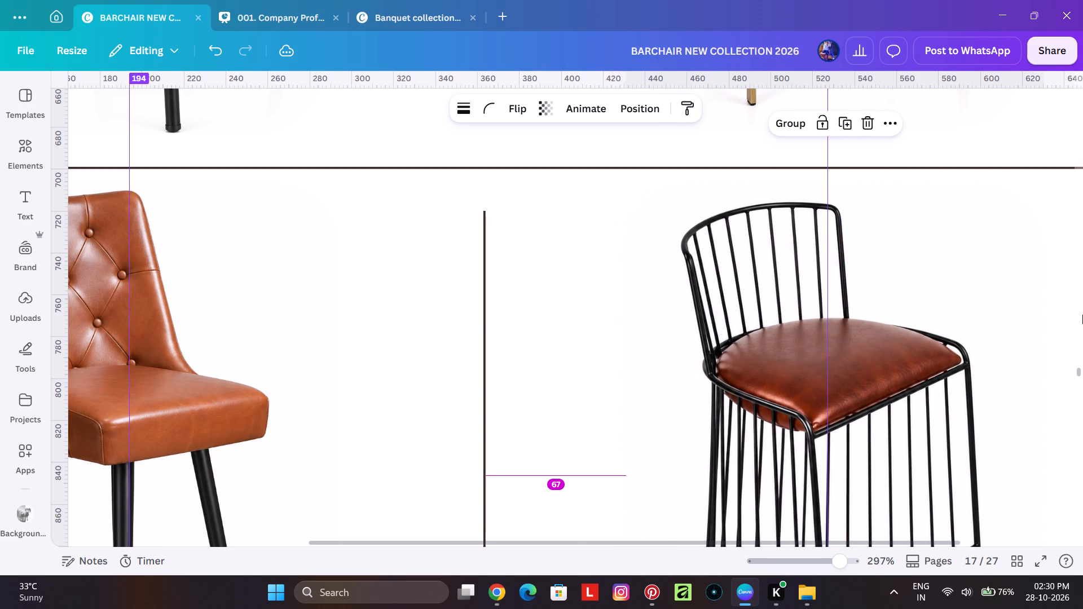
pyautogui.press('Right')
pyautogui.press('Right')
pyautogui.press('Right')
pyautogui.press('Right')
pyautogui.press('Left')
pyautogui.press('Left')
pyautogui.press('Left')
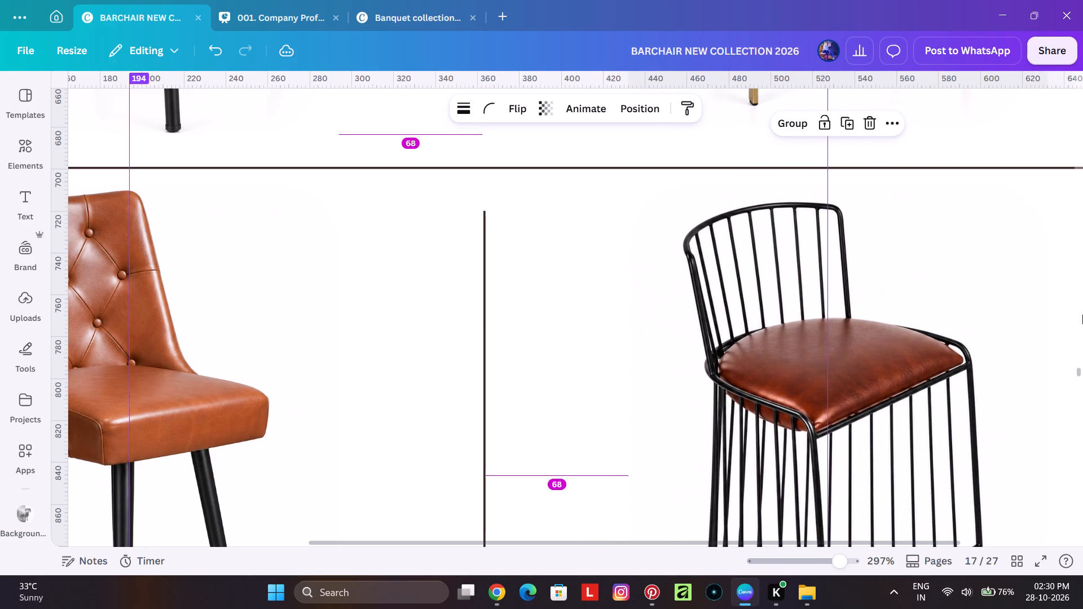
pyautogui.press('Right')
# Look through pages 18 to 21 to check their chair layouts and any remaining empty slots.
pyautogui.keyDown('ctrl'); pyautogui.scroll(-2, 1082, 300); pyautogui.keyUp('ctrl')
pyautogui.keyDown('ctrl'); pyautogui.scroll(-3, 1020, 259); pyautogui.keyUp('ctrl')
pyautogui.keyDown('ctrl'); pyautogui.scroll(-2, 633, 266); pyautogui.keyUp('ctrl')
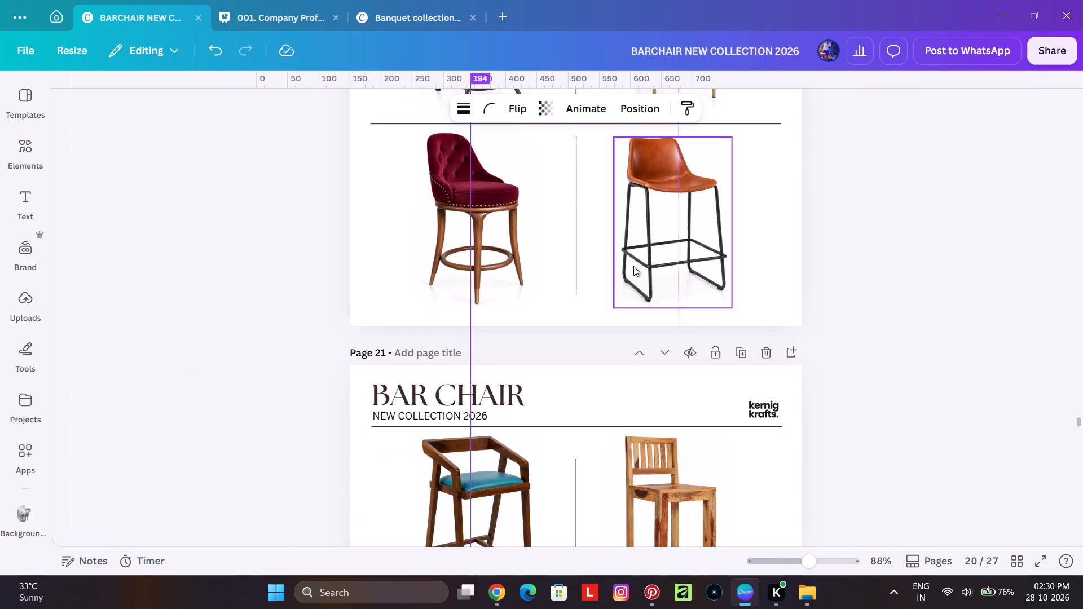
pyautogui.scroll(4, 687, 292)
pyautogui.keyDown('ctrl'); pyautogui.scroll(-7, 687, 292); pyautogui.keyUp('ctrl')
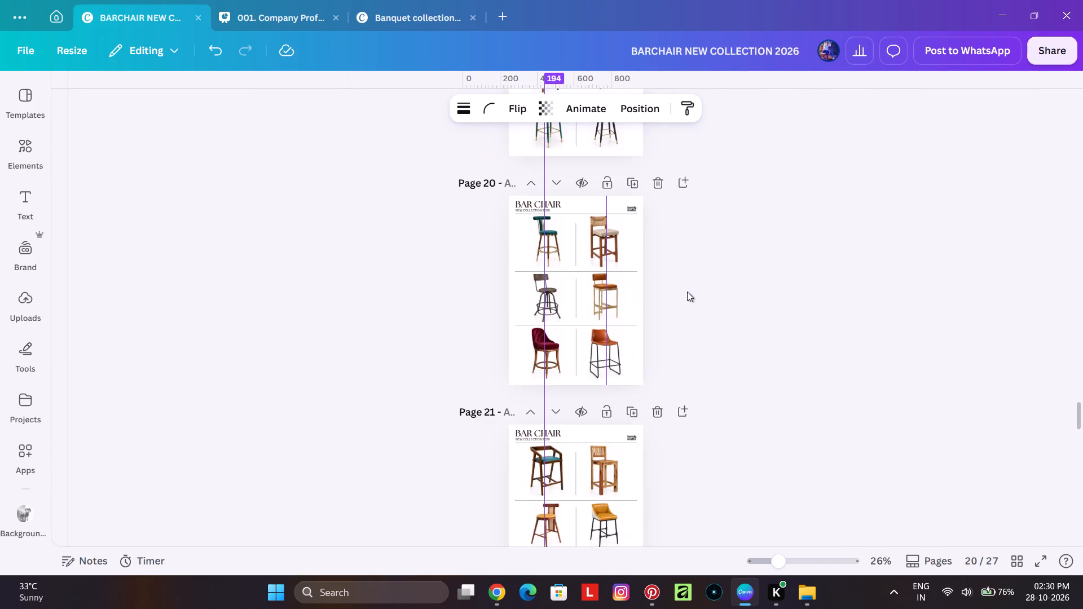
pyautogui.keyDown('ctrl'); pyautogui.scroll(-1, 674, 292); pyautogui.keyUp('ctrl')
pyautogui.click(728, 337)
pyautogui.scroll(4, 646, 345)
pyautogui.scroll(4, 601, 345)
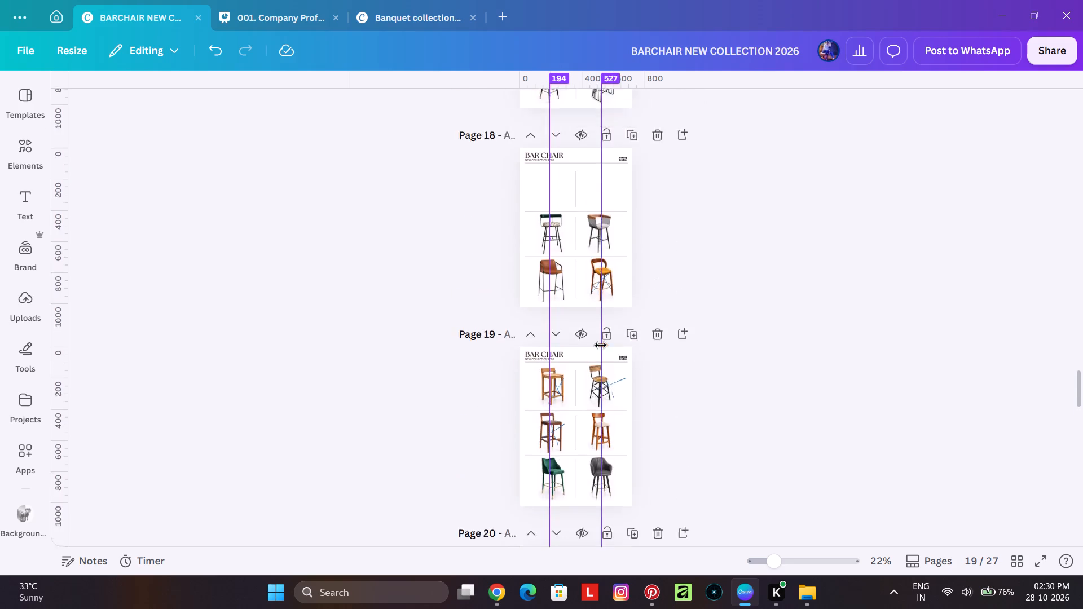
pyautogui.keyDown('ctrl'); pyautogui.scroll(7, 588, 437); pyautogui.keyUp('ctrl')
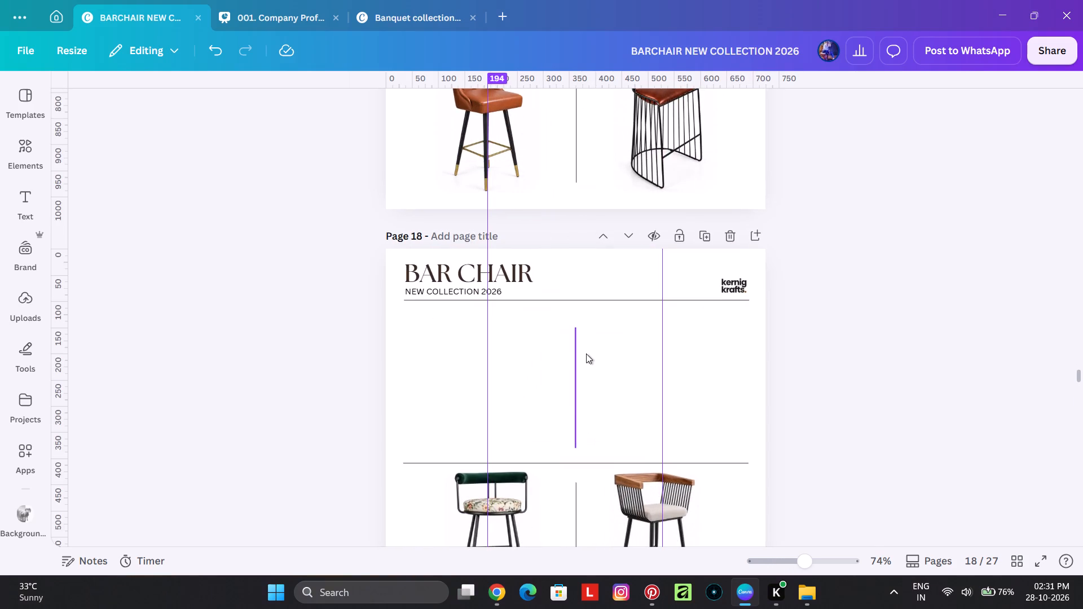
# Lock the finished pages 16, 15 and 14.
pyautogui.scroll(7, 586, 354)
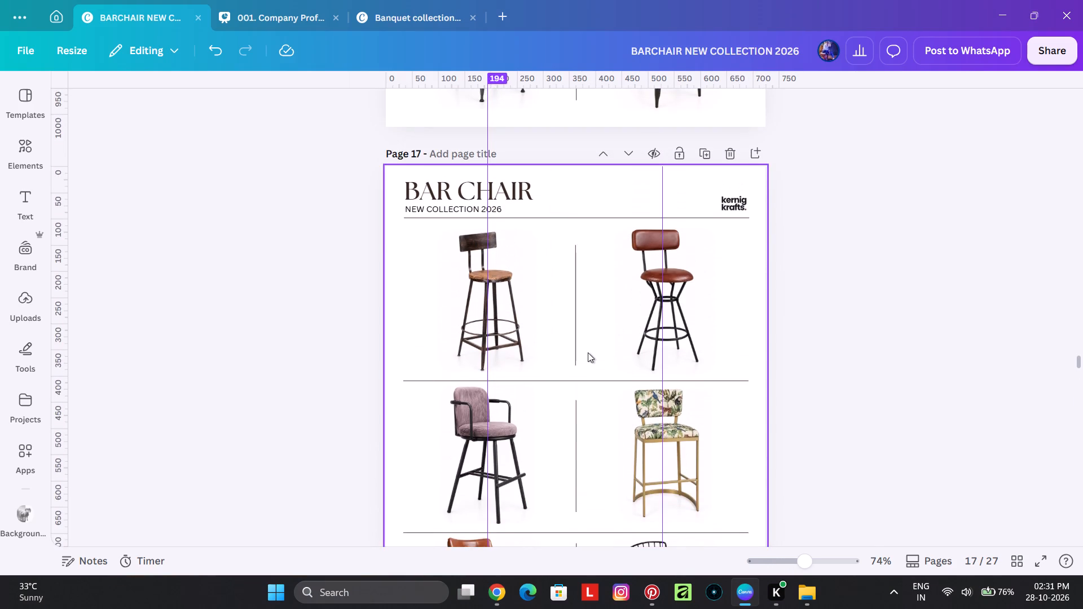
pyautogui.scroll(9, 588, 352)
pyautogui.scroll(-1, 588, 351)
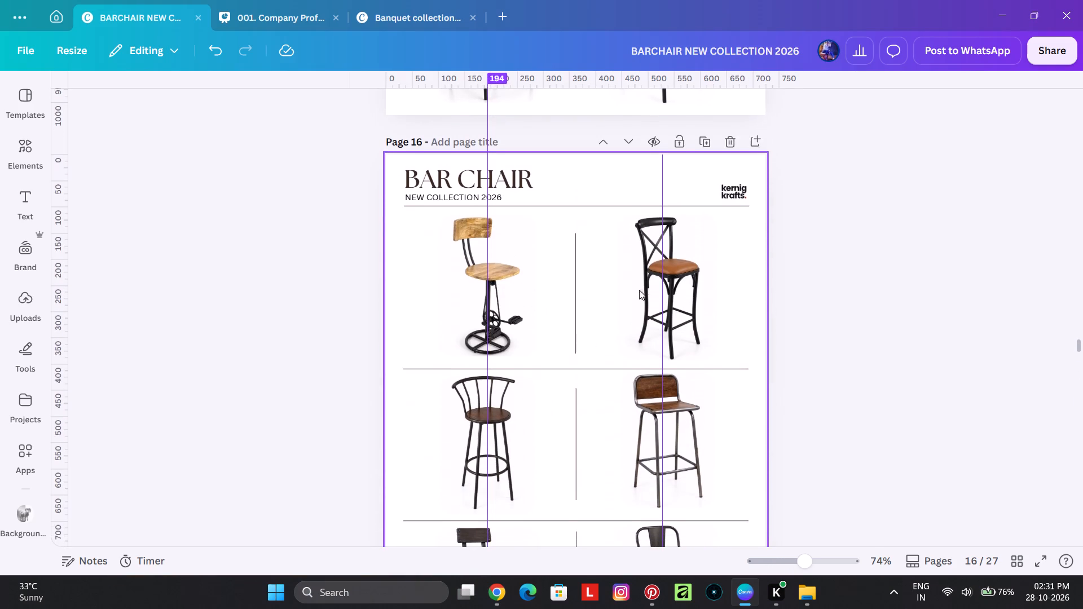
pyautogui.doubleClick(682, 138)
pyautogui.scroll(7, 649, 282)
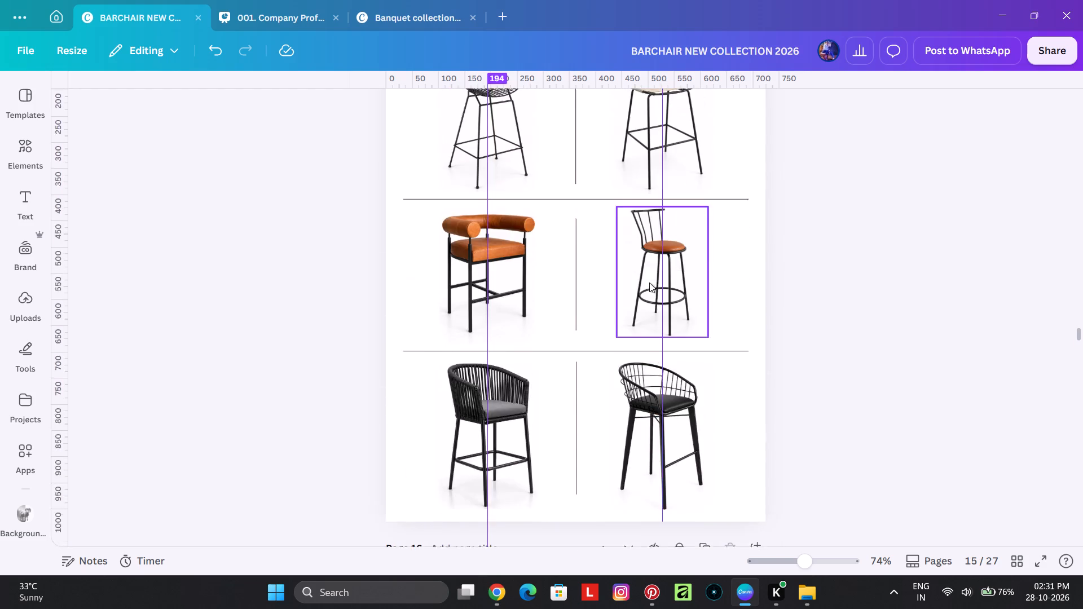
pyautogui.scroll(2, 651, 283)
pyautogui.doubleClick(685, 192)
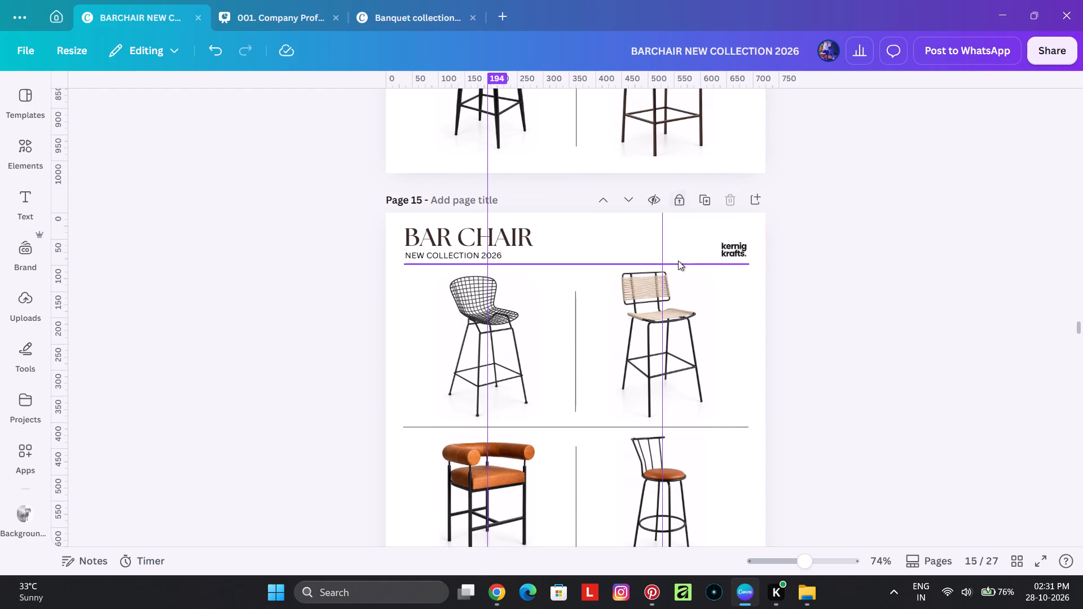
pyautogui.scroll(-3, 677, 267)
pyautogui.scroll(9, 680, 309)
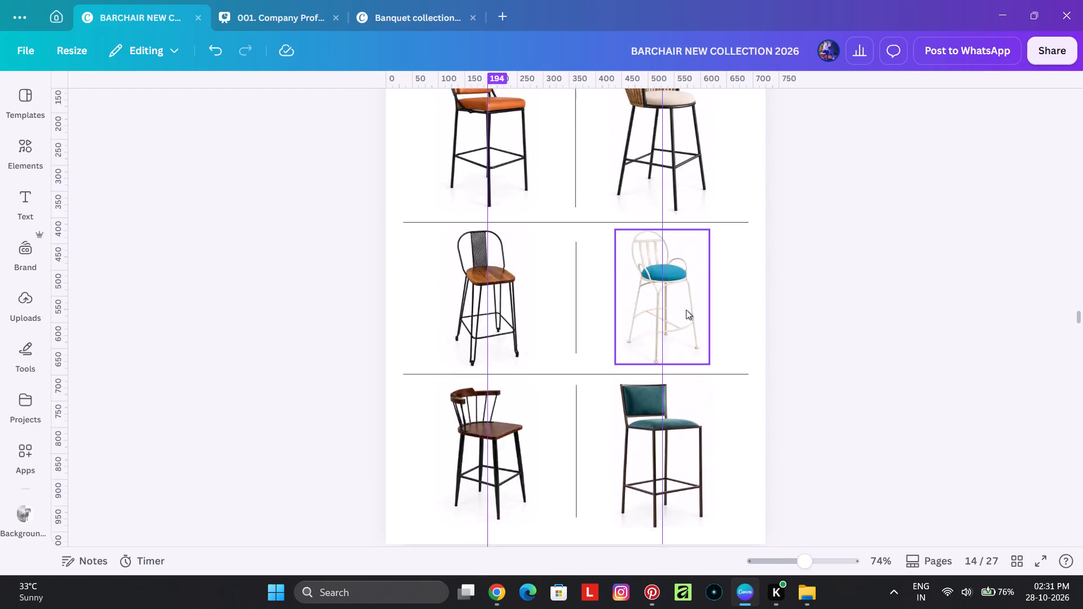
pyautogui.scroll(2, 686, 310)
pyautogui.doubleClick(683, 189)
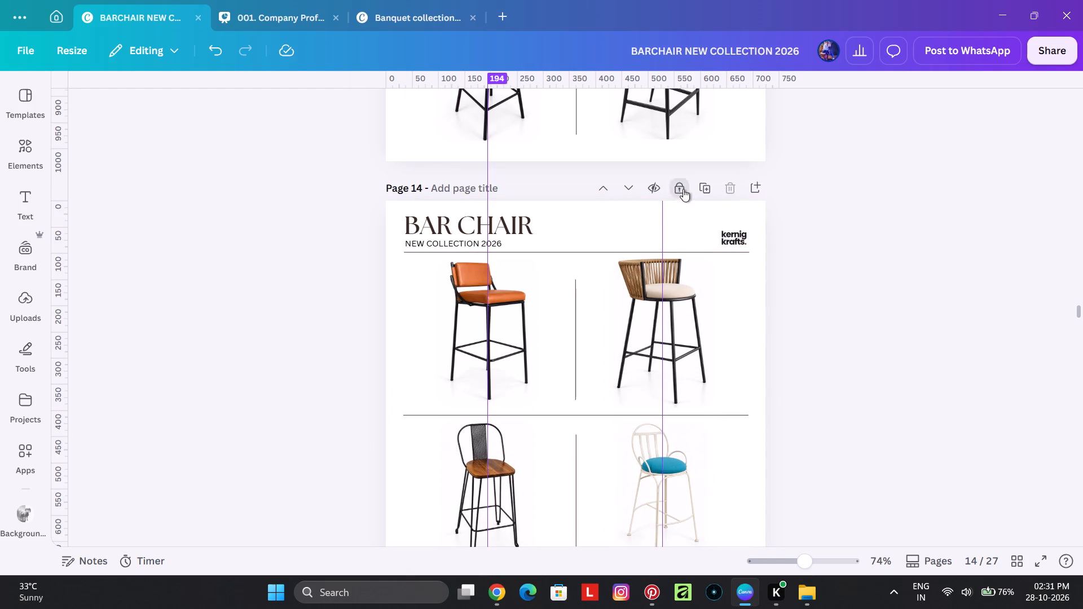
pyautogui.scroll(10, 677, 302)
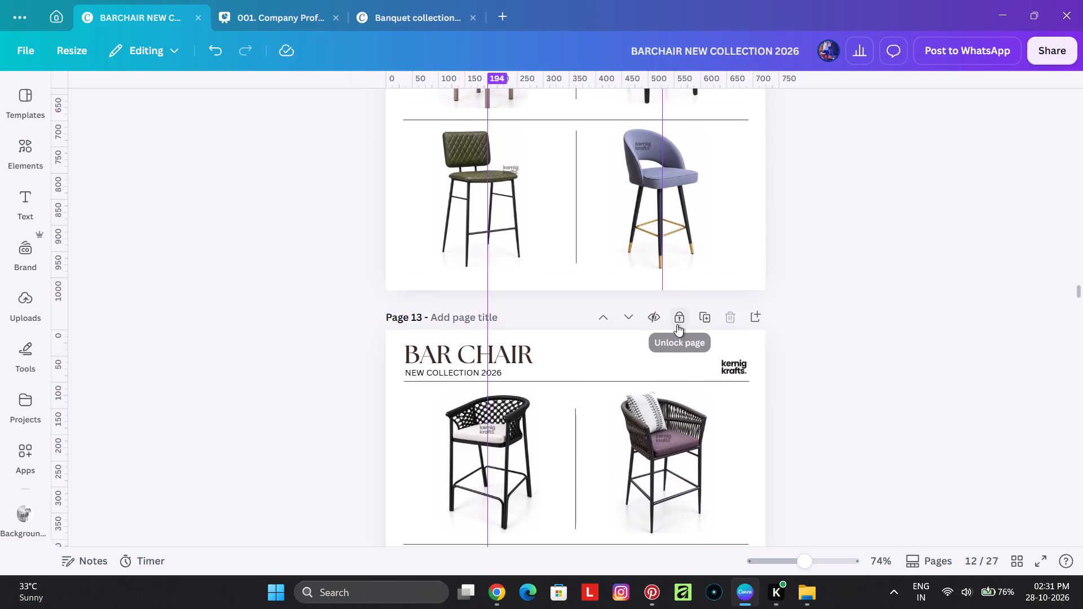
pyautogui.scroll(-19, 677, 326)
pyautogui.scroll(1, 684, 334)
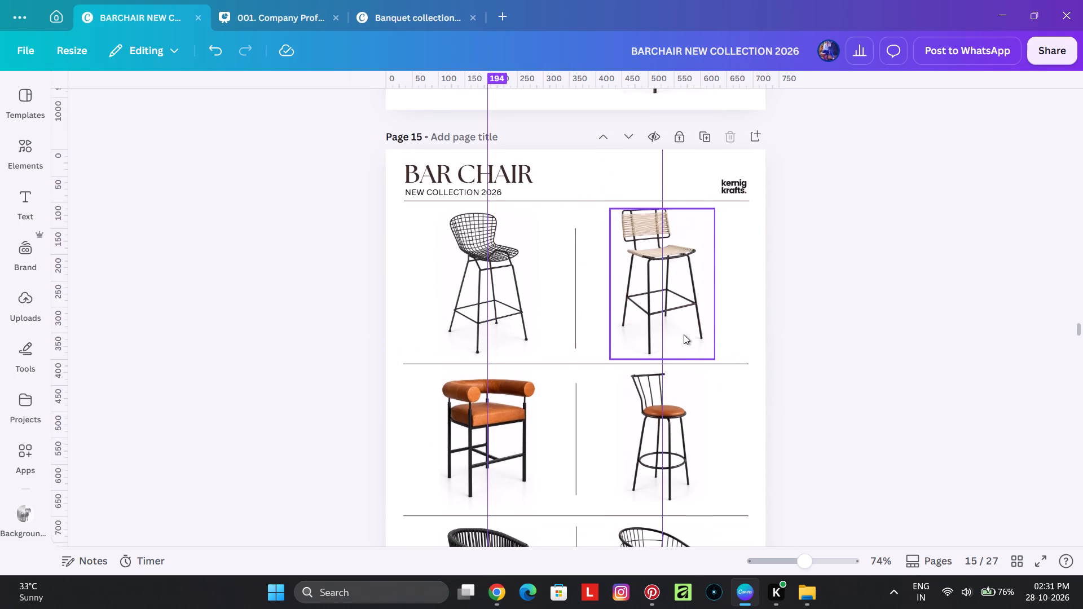
# Look over pages 15 to 17 to check how their chairs line up with the vertical guides.
pyautogui.scroll(-14, 684, 334)
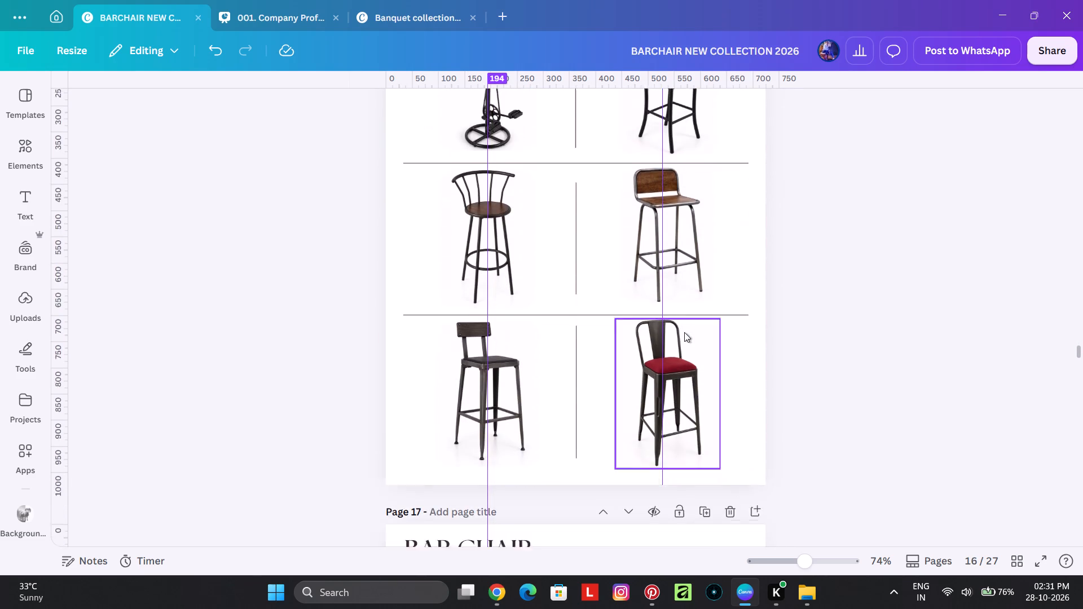
pyautogui.scroll(6, 684, 332)
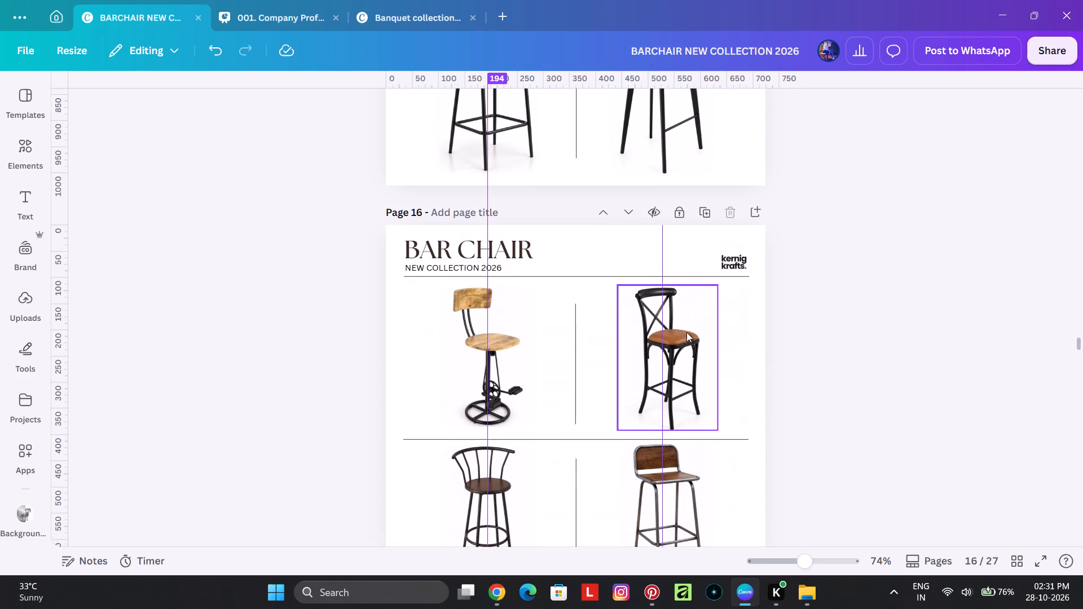
pyautogui.scroll(-4, 687, 332)
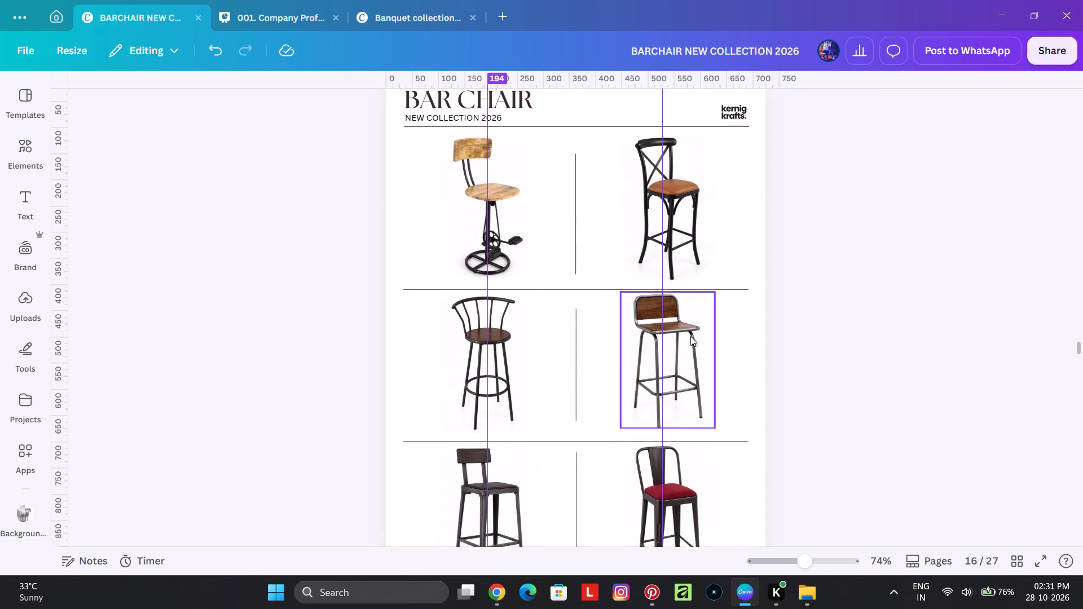
pyautogui.scroll(-8, 690, 336)
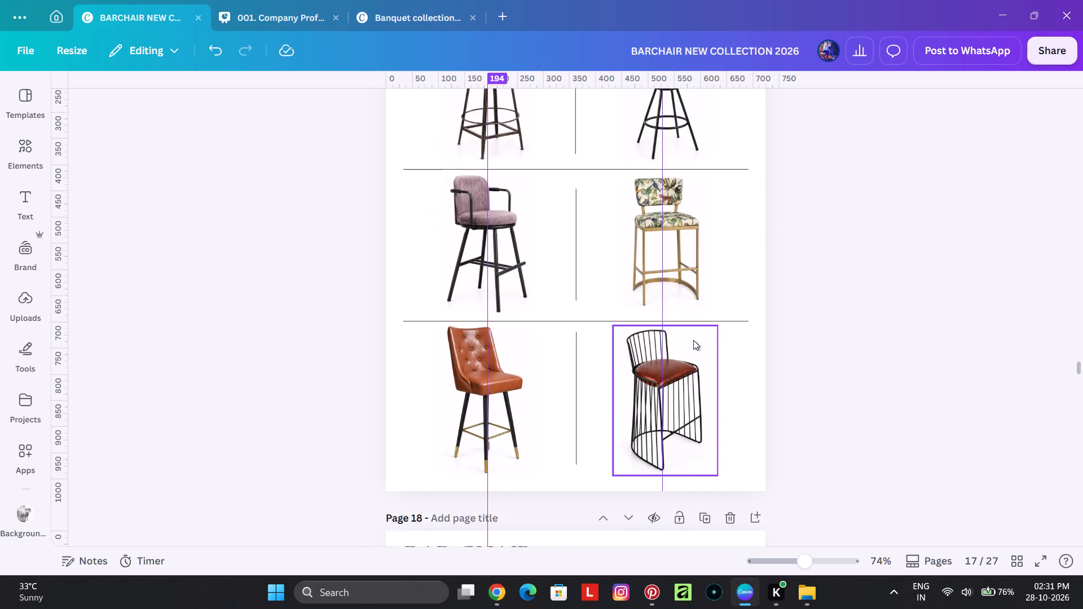
# Lock the finished page 17.
pyautogui.scroll(5, 693, 340)
pyautogui.doubleClick(689, 294)
# Delete the crossed-out wooden chair with the yellow seat and its blue pen marks from page 18's bottom row.
pyautogui.scroll(-3, 735, 356)
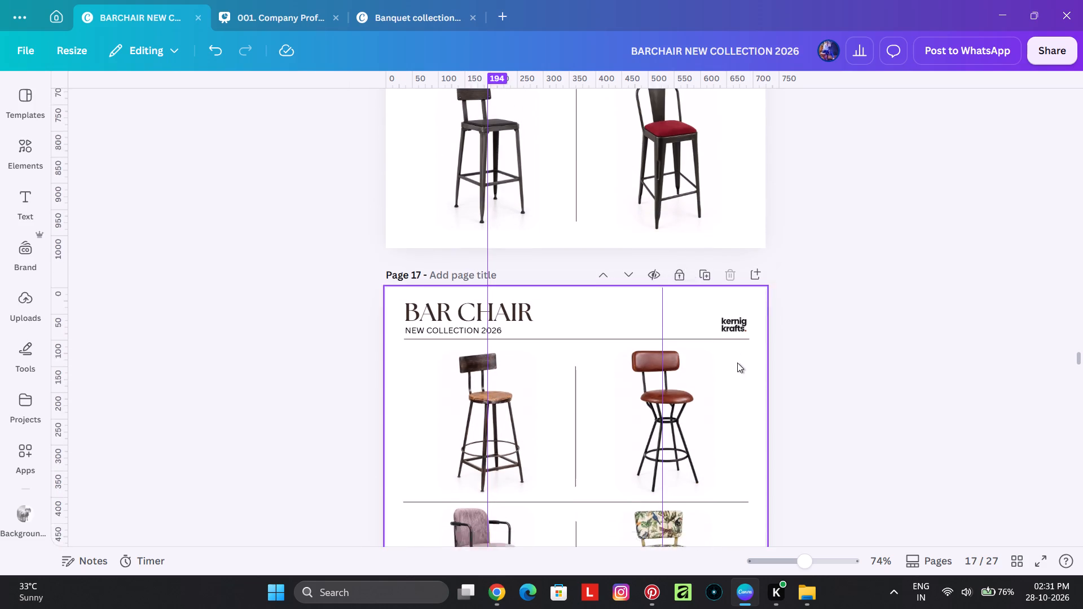
pyautogui.scroll(-10, 737, 363)
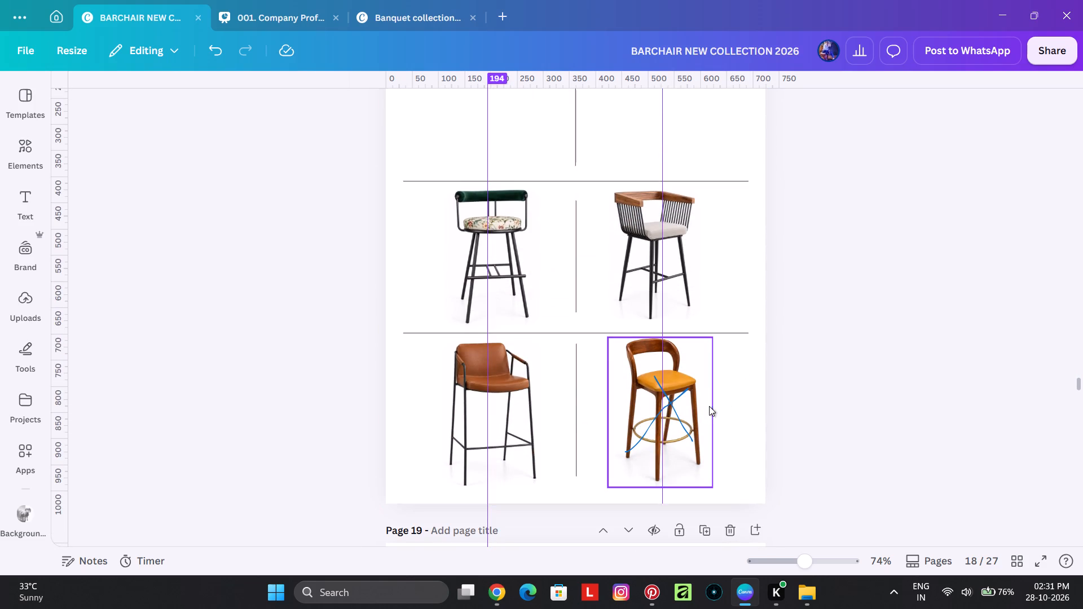
pyautogui.click(697, 402)
pyautogui.press('BackSpace')
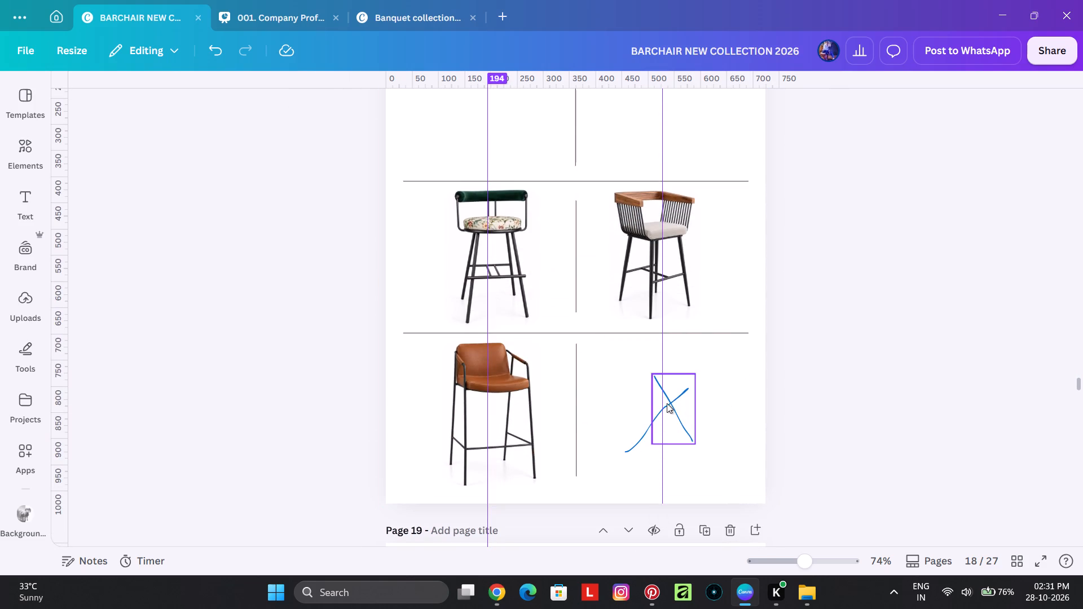
pyautogui.click(666, 403)
pyautogui.press('BackSpace')
pyautogui.click(670, 403)
pyautogui.press('BackSpace')
# Delete the crossed-out all-wood chair and its blue pen marks from the left slot of page 19's top row.
pyautogui.scroll(-5, 662, 359)
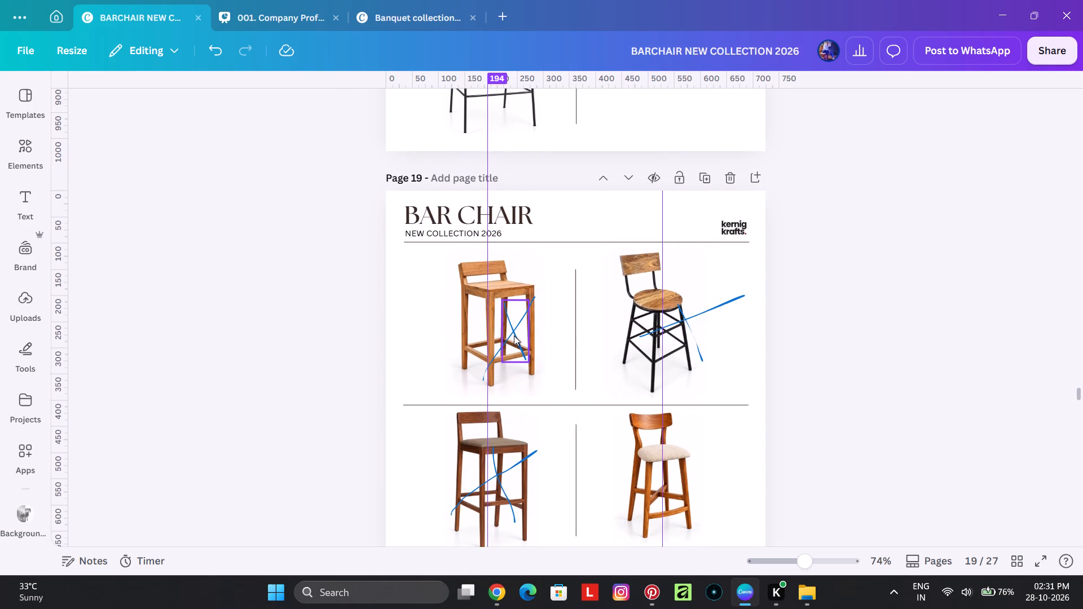
pyautogui.click(522, 376)
pyautogui.press('BackSpace')
pyautogui.click(519, 359)
pyautogui.press('BackSpace')
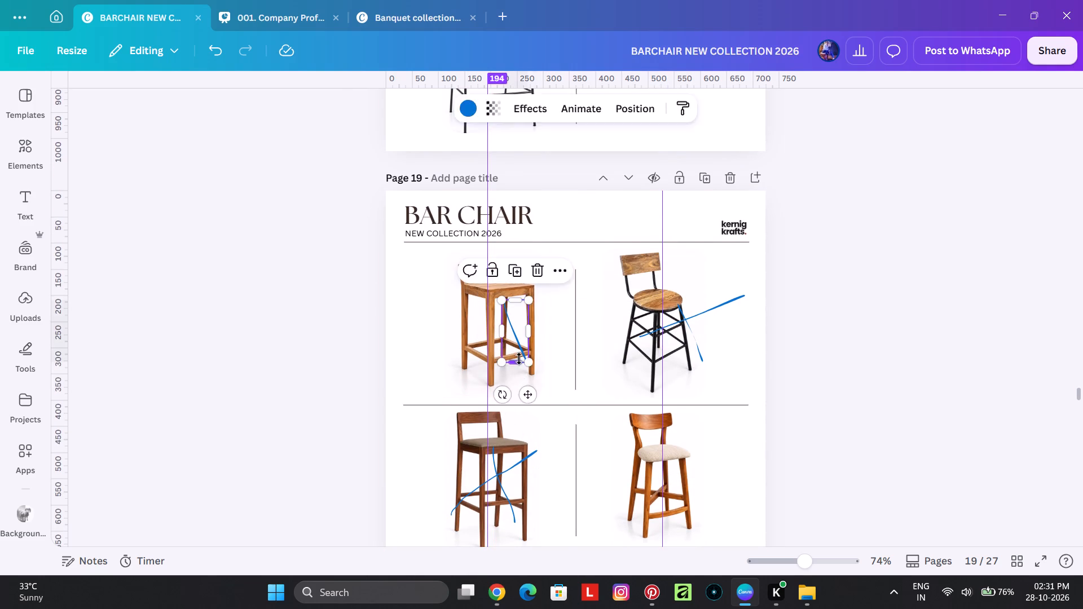
pyautogui.click(511, 356)
pyautogui.press('BackSpace')
# Delete the crossed-out round-seat chair with black legs and its blue pen marks from page 19's top row.
pyautogui.click(640, 328)
pyautogui.press('BackSpace')
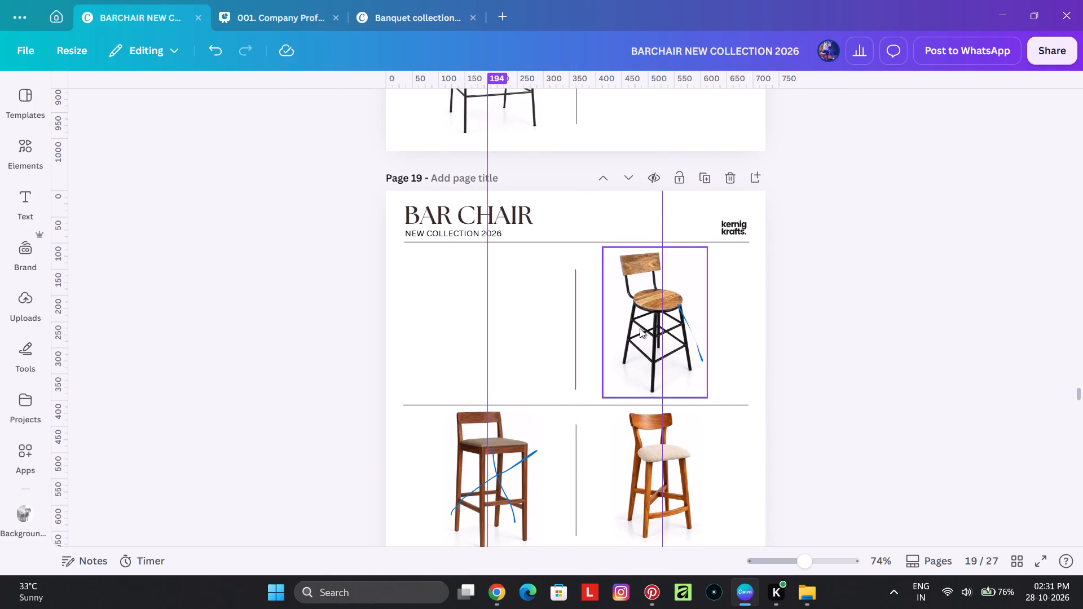
pyautogui.click(641, 328)
pyautogui.press('BackSpace')
pyautogui.click(710, 333)
pyautogui.click(703, 339)
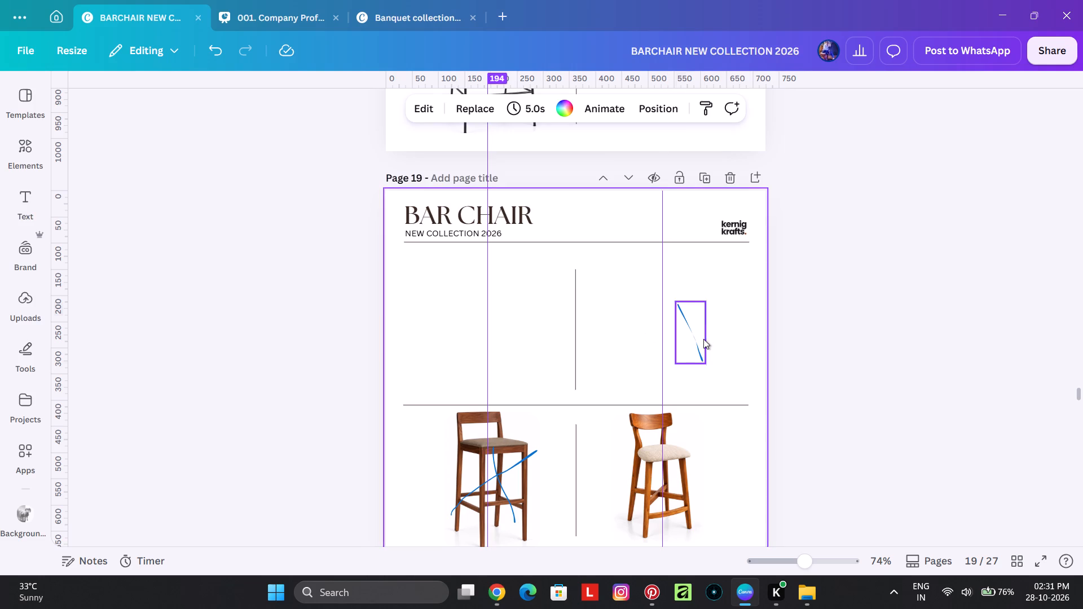
pyautogui.press('BackSpace')
# Delete the crossed-out dark wood chair and its blue pen marks from page 19's middle row.
pyautogui.scroll(-3, 633, 369)
pyautogui.click(518, 307)
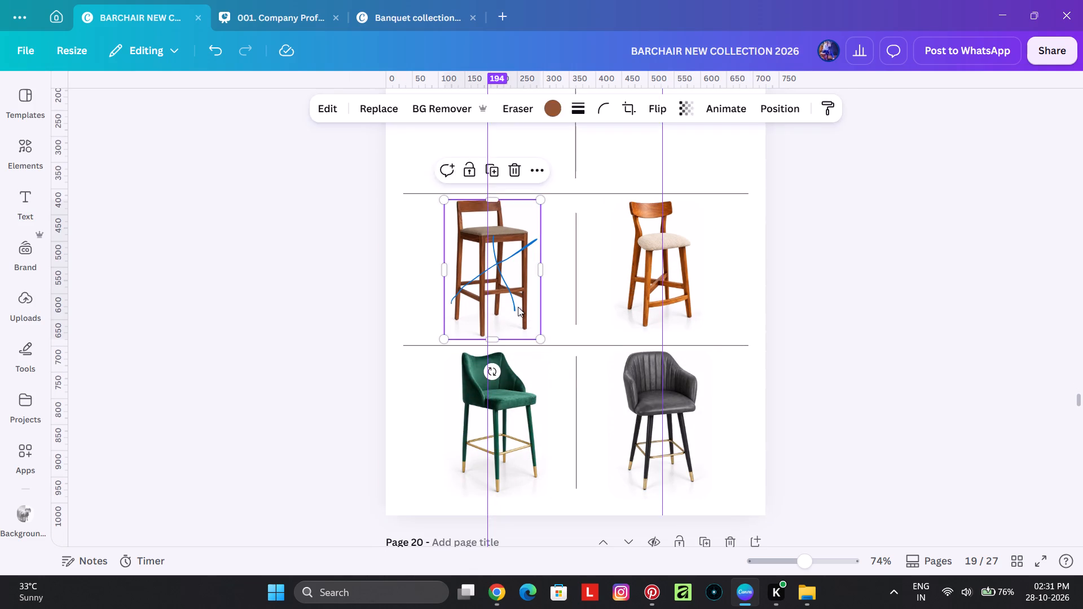
pyautogui.press('BackSpace')
pyautogui.click(514, 298)
pyautogui.press('BackSpace')
pyautogui.click(496, 262)
pyautogui.press('BackSpace')
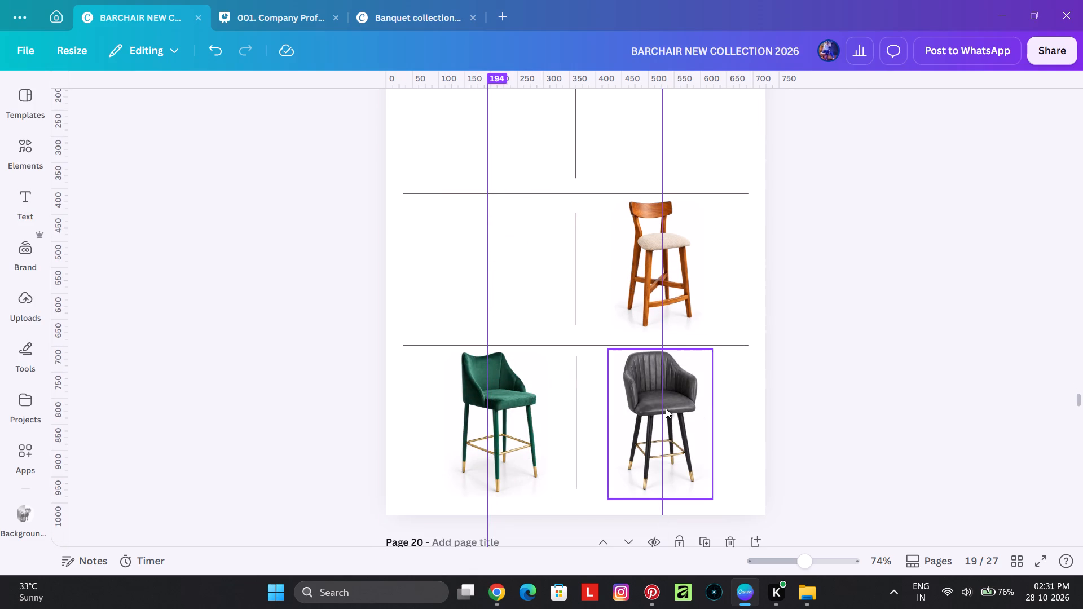
# Examine the green and grey chairs in page 19's bottom row up close.
pyautogui.keyDown('ctrl'); pyautogui.scroll(9, 494, 437); pyautogui.keyUp('ctrl')
pyautogui.keyDown('ctrl'); pyautogui.scroll(5, 448, 400); pyautogui.keyUp('ctrl')
pyautogui.keyDown('ctrl'); pyautogui.scroll(-5, 445, 398); pyautogui.keyUp('ctrl')
pyautogui.keyDown('ctrl'); pyautogui.scroll(1, 778, 416); pyautogui.keyUp('ctrl')
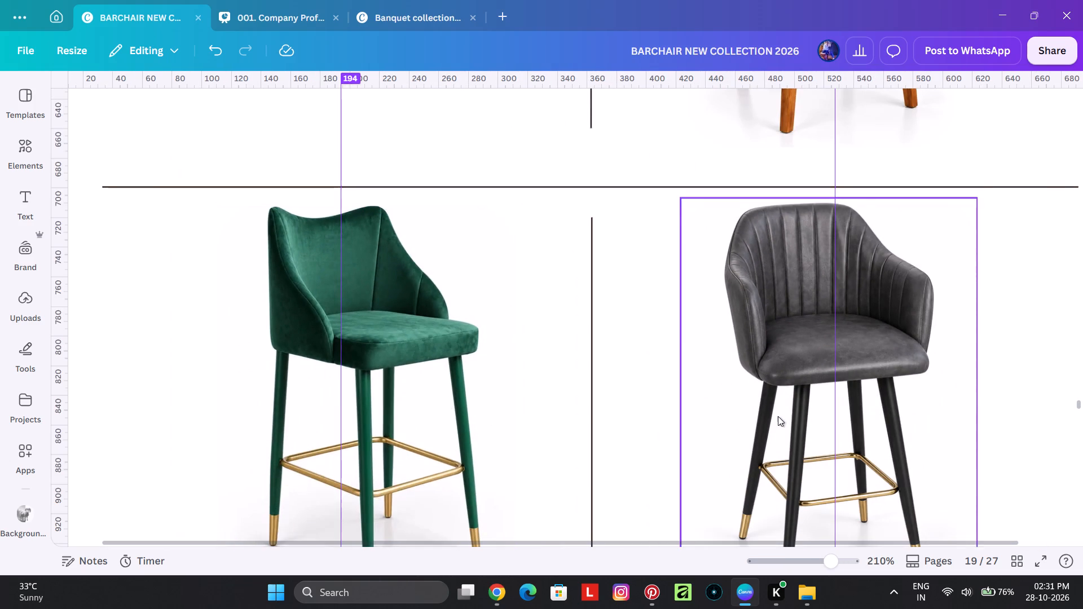
pyautogui.keyDown('ctrl'); pyautogui.scroll(13, 778, 416); pyautogui.keyUp('ctrl')
pyautogui.scroll(-4, 848, 383)
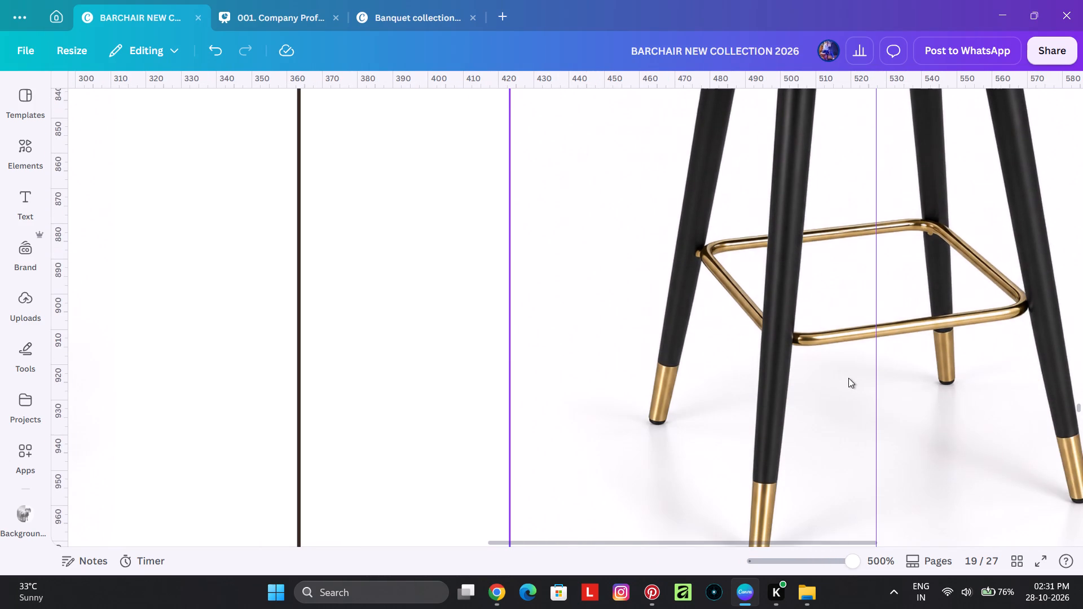
pyautogui.keyDown('ctrl'); pyautogui.scroll(-8, 848, 378); pyautogui.keyUp('ctrl')
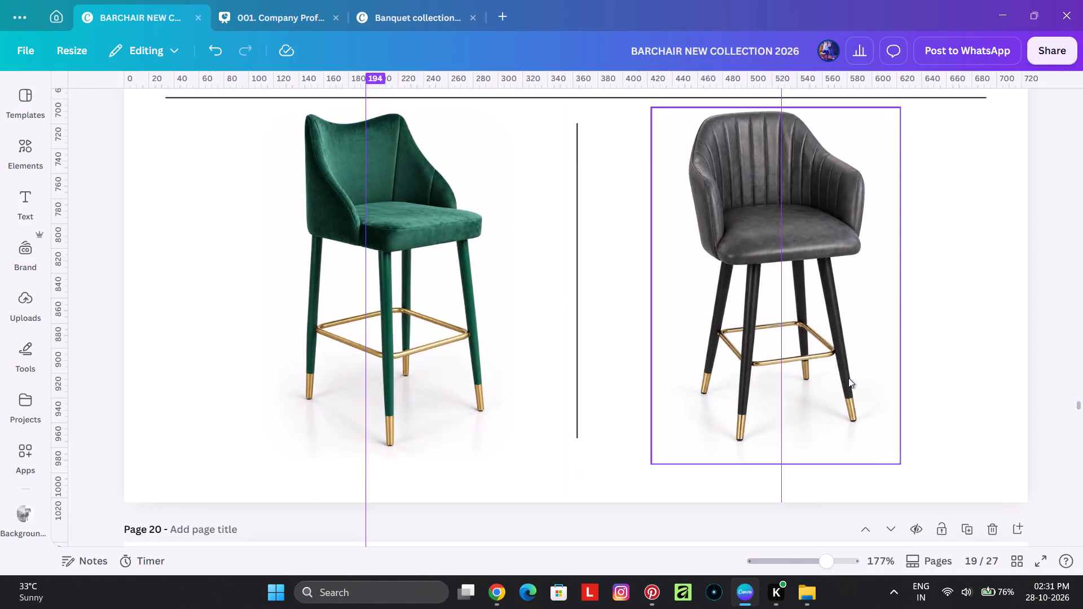
pyautogui.keyDown('ctrl'); pyautogui.scroll(-2, 848, 378); pyautogui.keyUp('ctrl')
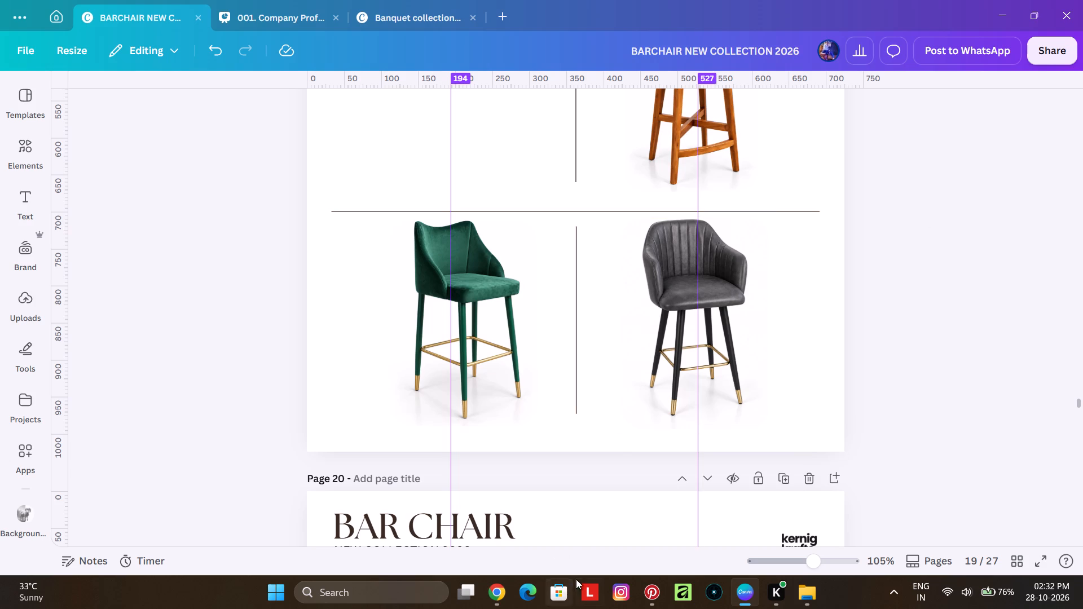
# Switch to Chrome, open LinkedIn in a new tab and look through its notifications.
pyautogui.click(489, 597)
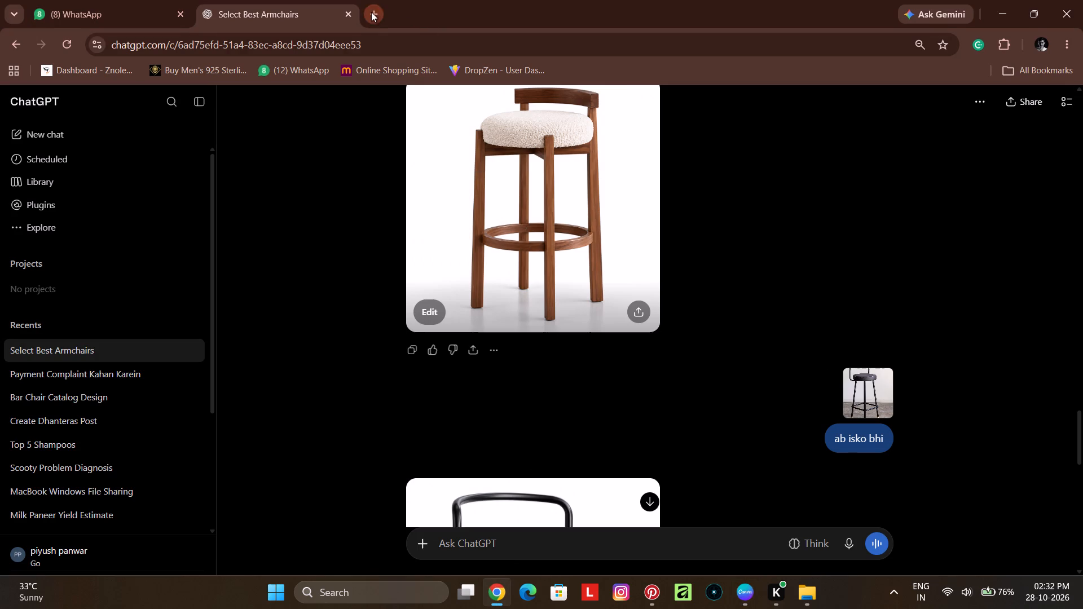
pyautogui.click(371, 12)
pyautogui.click(379, 50)
pyautogui.write('lin')
pyautogui.press('Return')
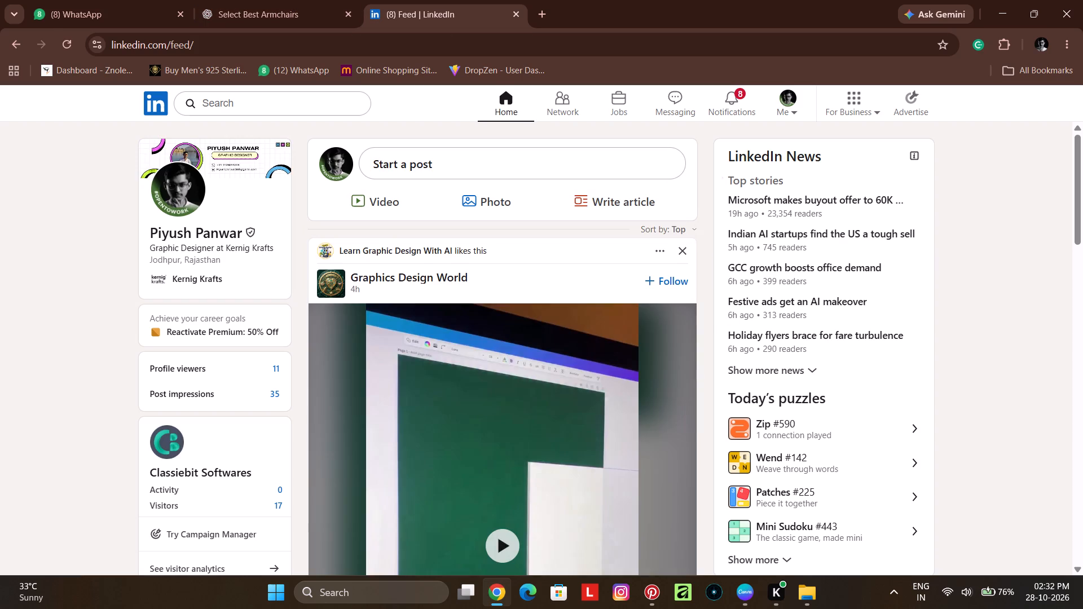
pyautogui.click(751, 103)
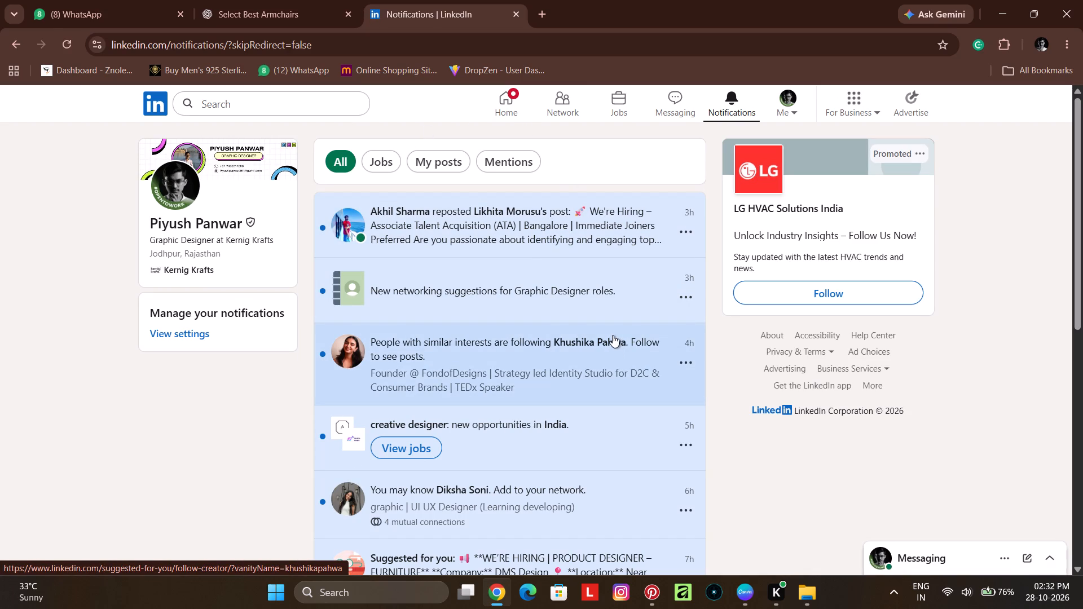
pyautogui.scroll(-1, 596, 330)
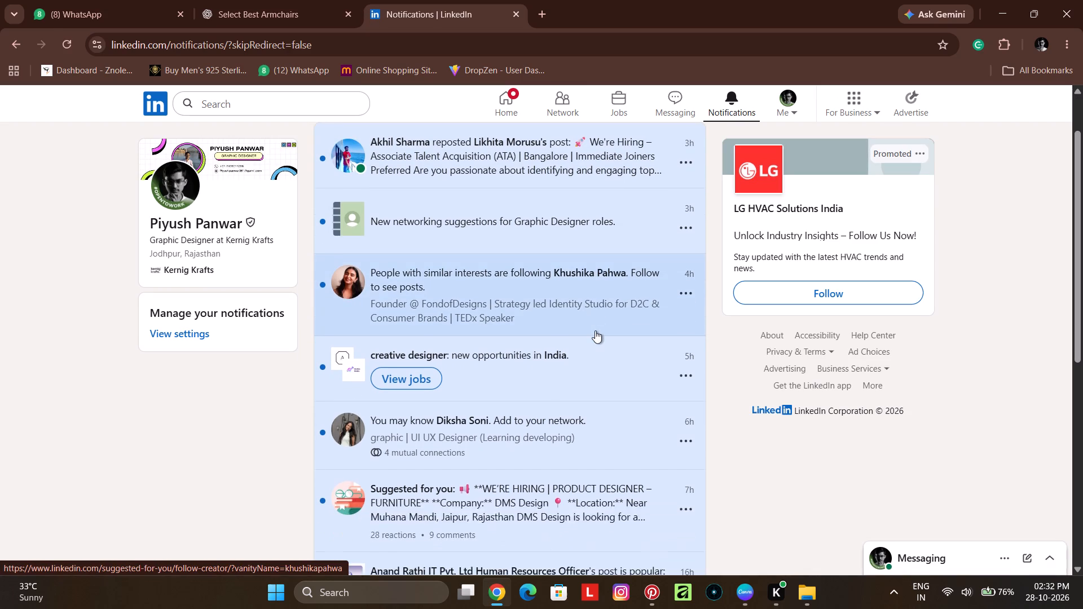
pyautogui.scroll(-2, 595, 330)
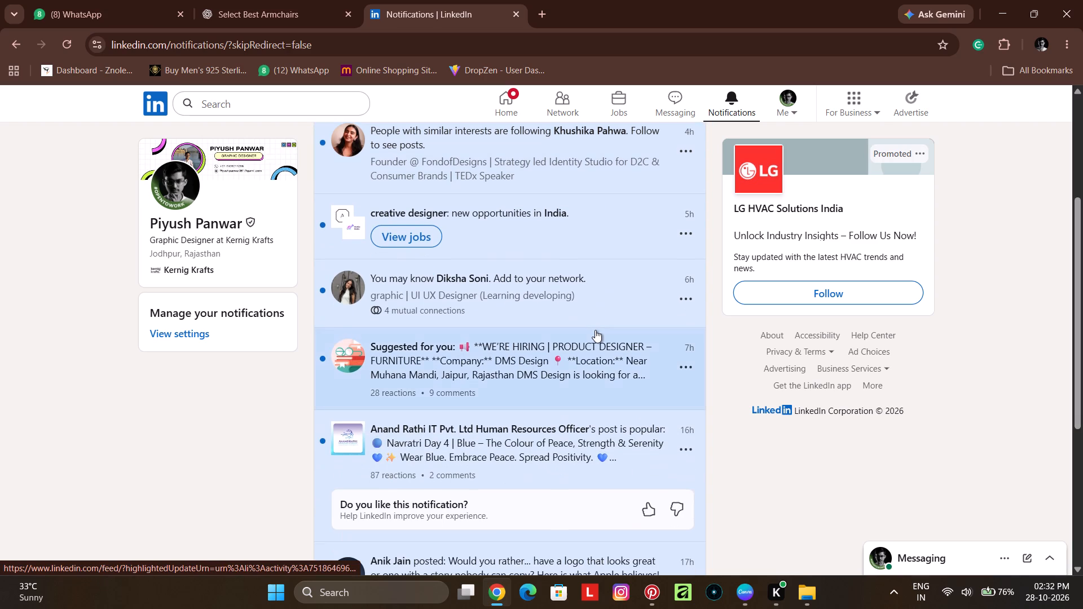
pyautogui.scroll(-2, 595, 330)
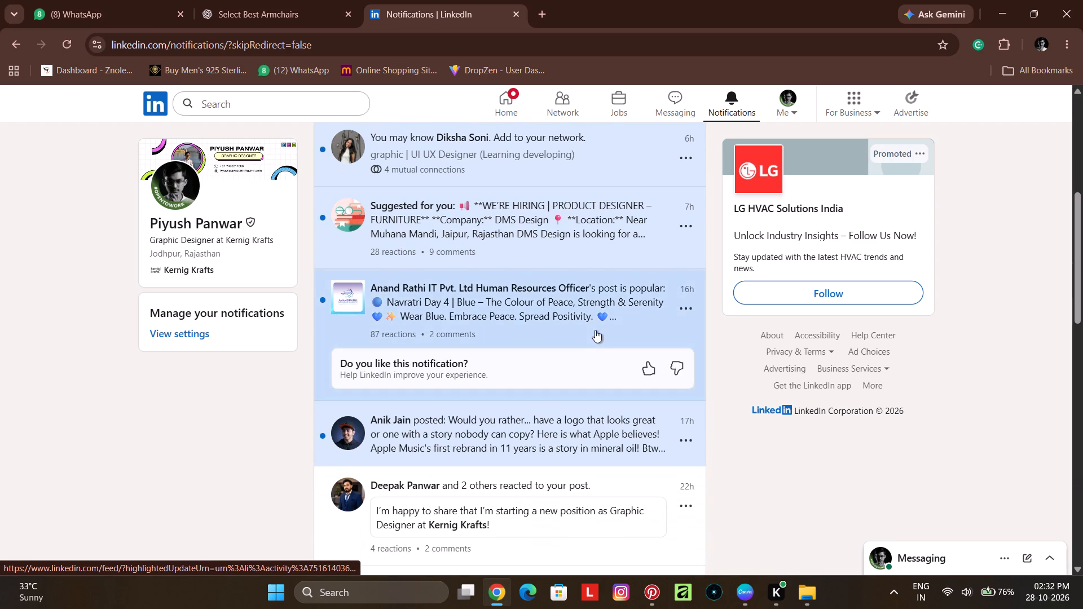
pyautogui.scroll(4, 592, 328)
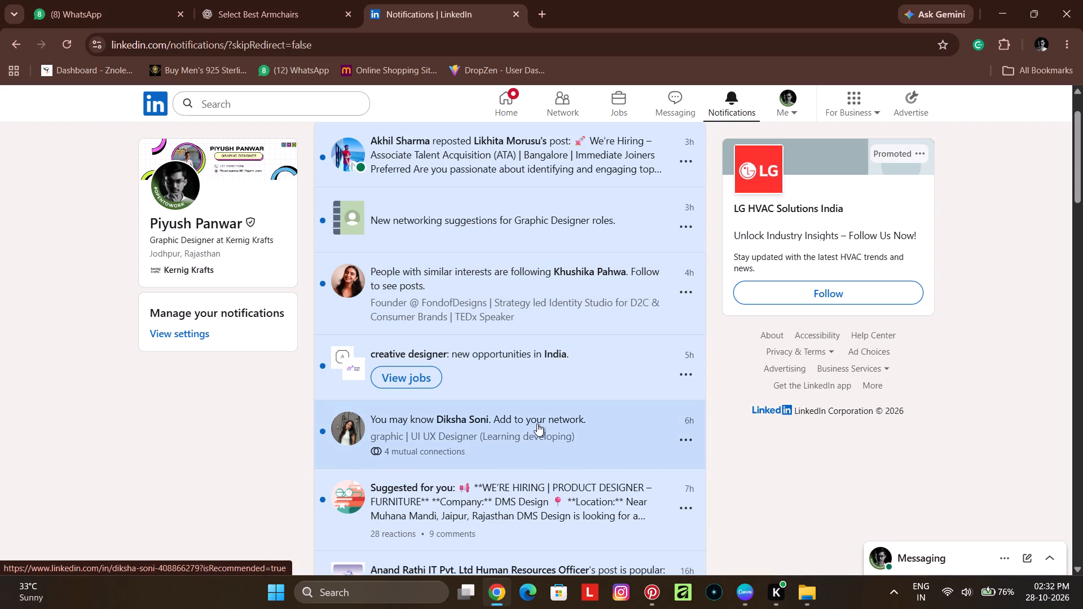
# Return to the top of the notifications, open the LinkedIn home feed and look through its posts.
pyautogui.scroll(3, 535, 415)
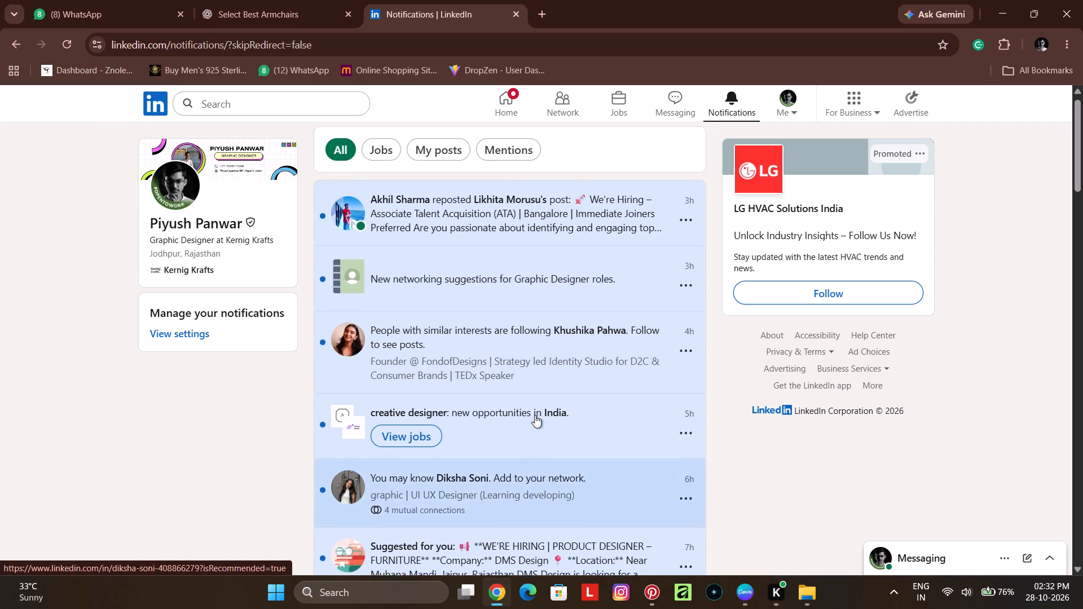
pyautogui.scroll(2, 535, 415)
pyautogui.click(507, 101)
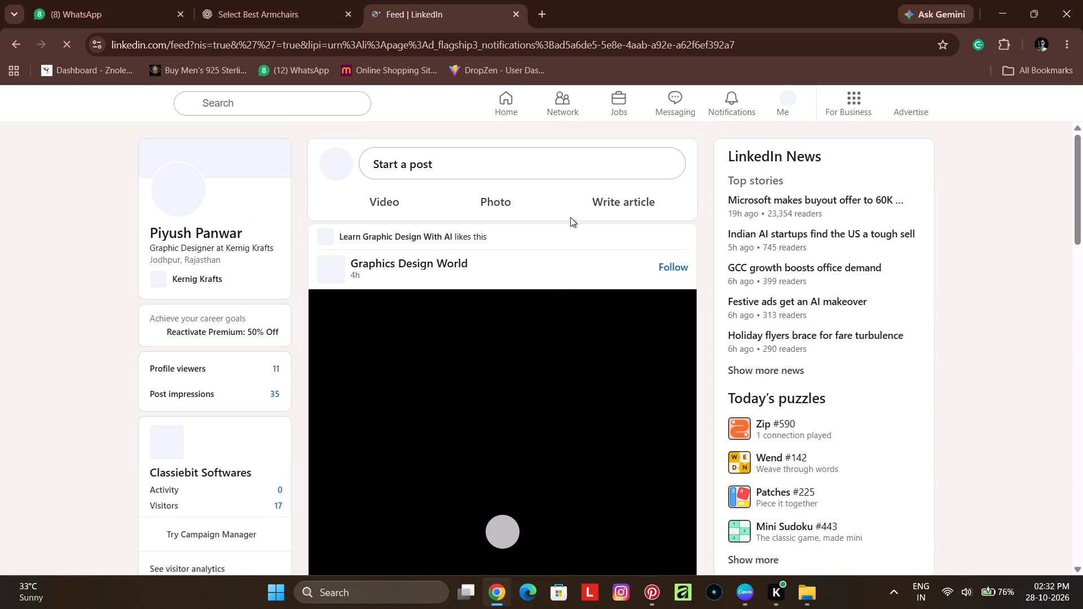
pyautogui.scroll(-8, 471, 360)
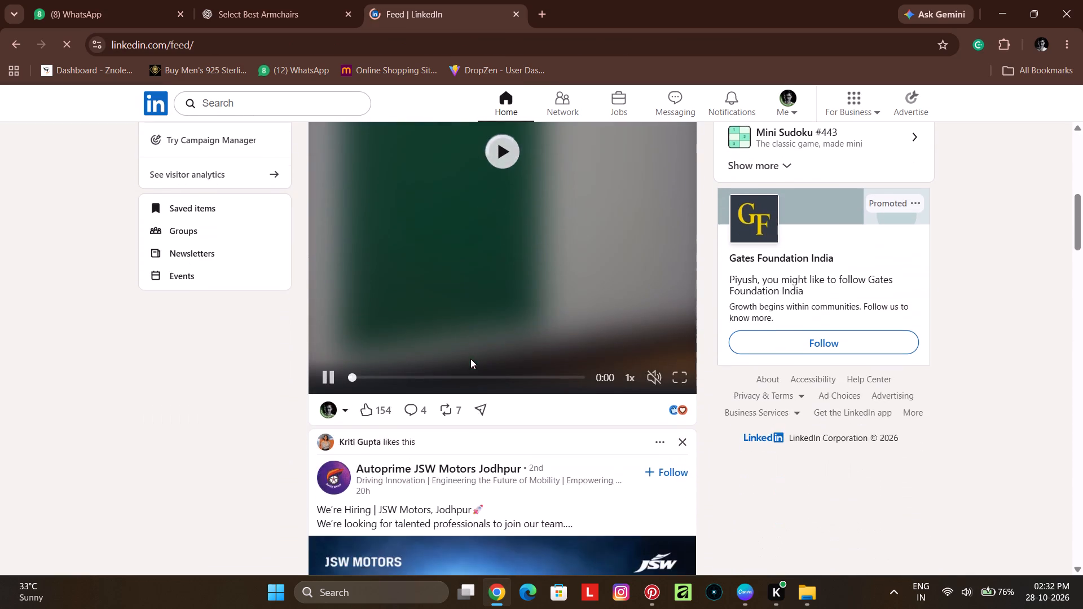
pyautogui.scroll(-7, 470, 359)
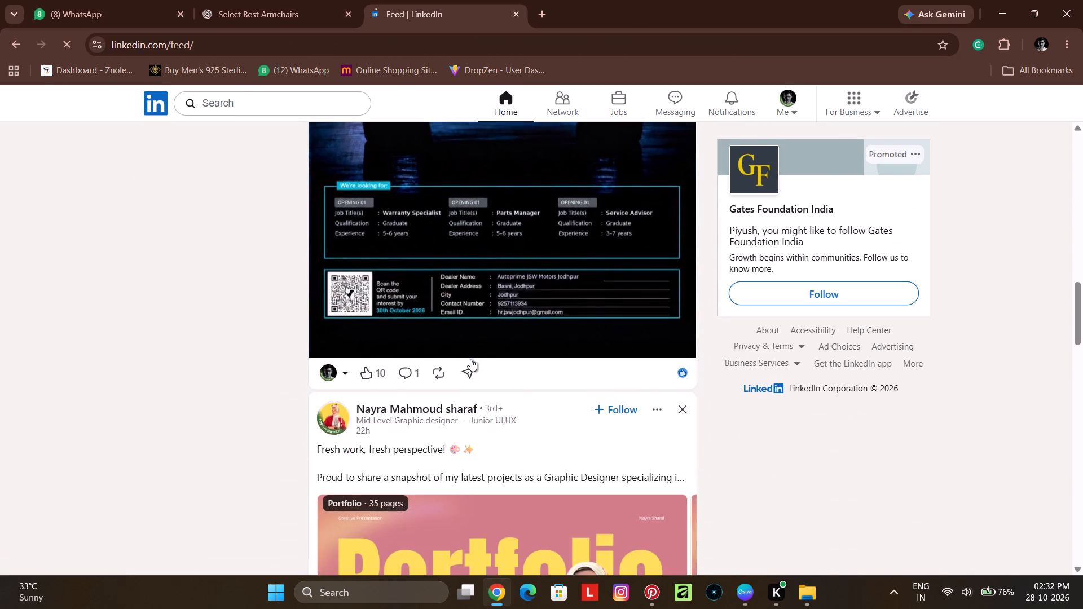
pyautogui.scroll(-12, 470, 359)
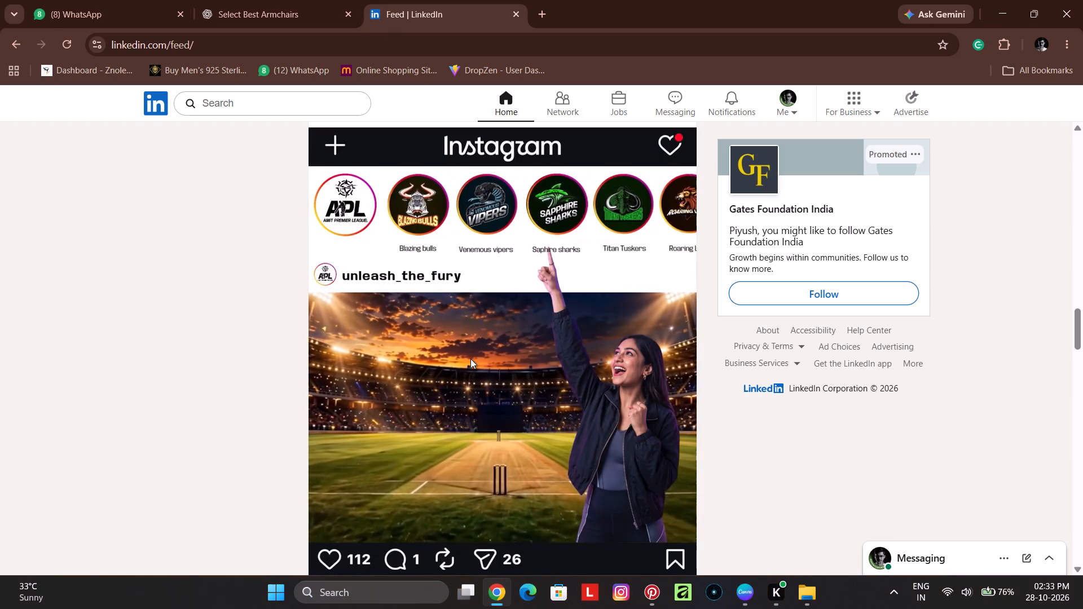
pyautogui.scroll(-9, 470, 359)
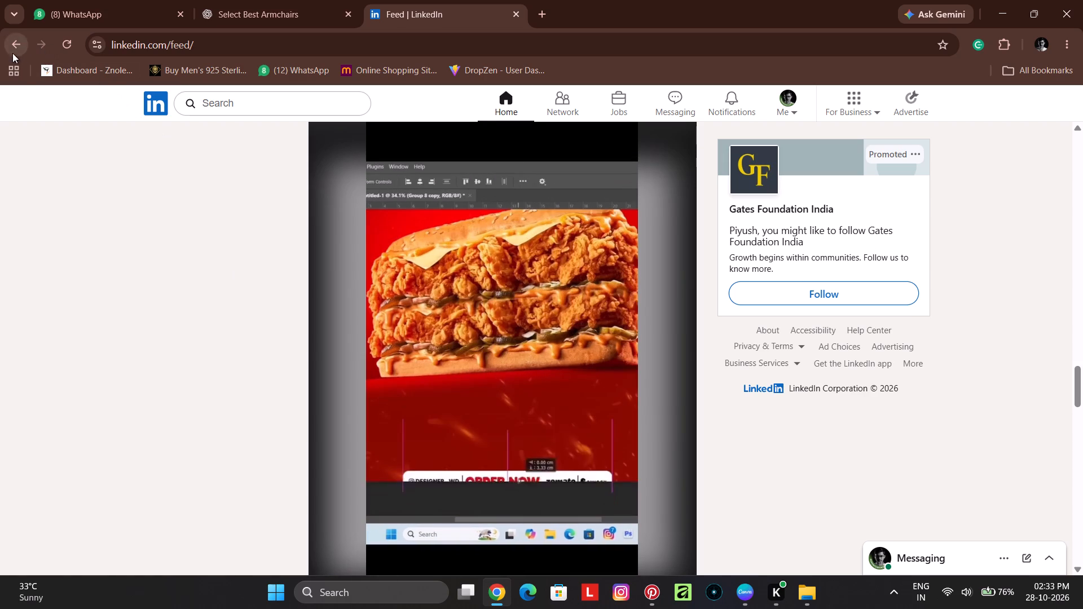
pyautogui.scroll(-11, 496, 489)
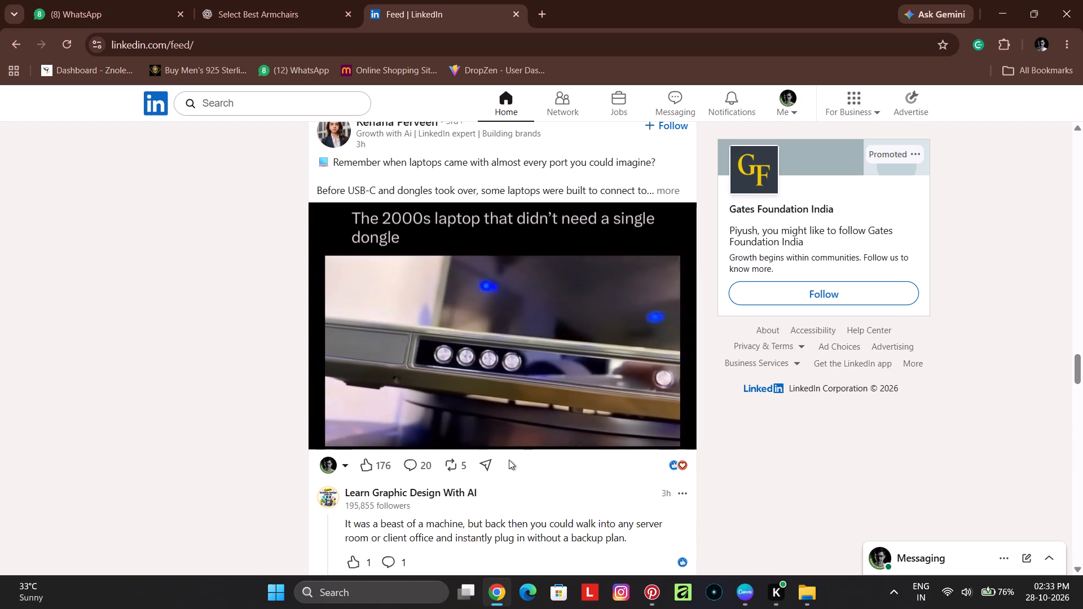
# Browse the posts in the LinkedIn home feed.
pyautogui.scroll(-7, 523, 392)
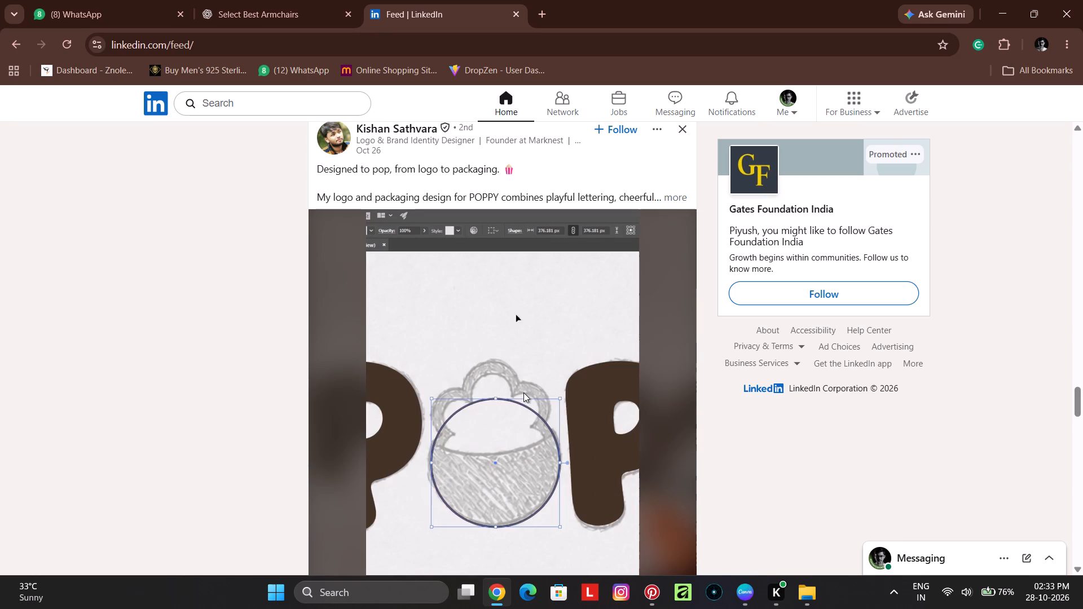
pyautogui.scroll(-9, 523, 392)
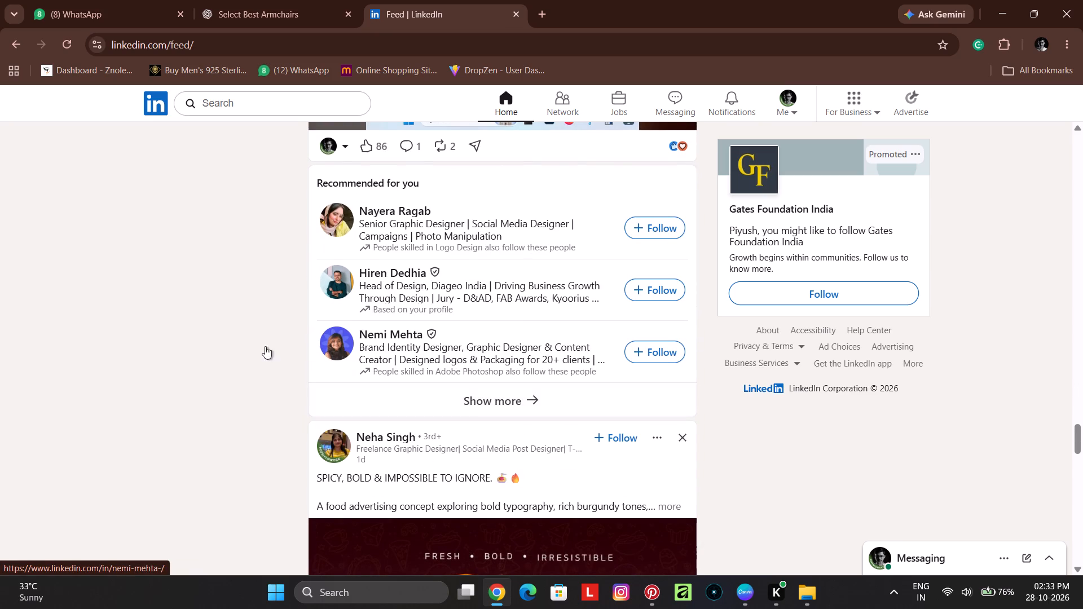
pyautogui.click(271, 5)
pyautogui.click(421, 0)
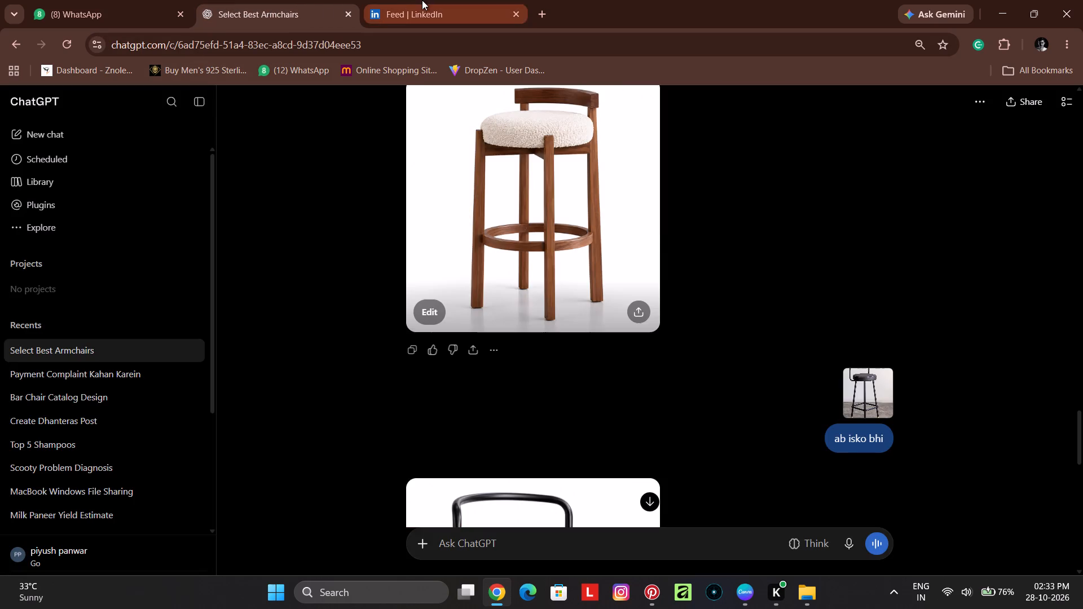
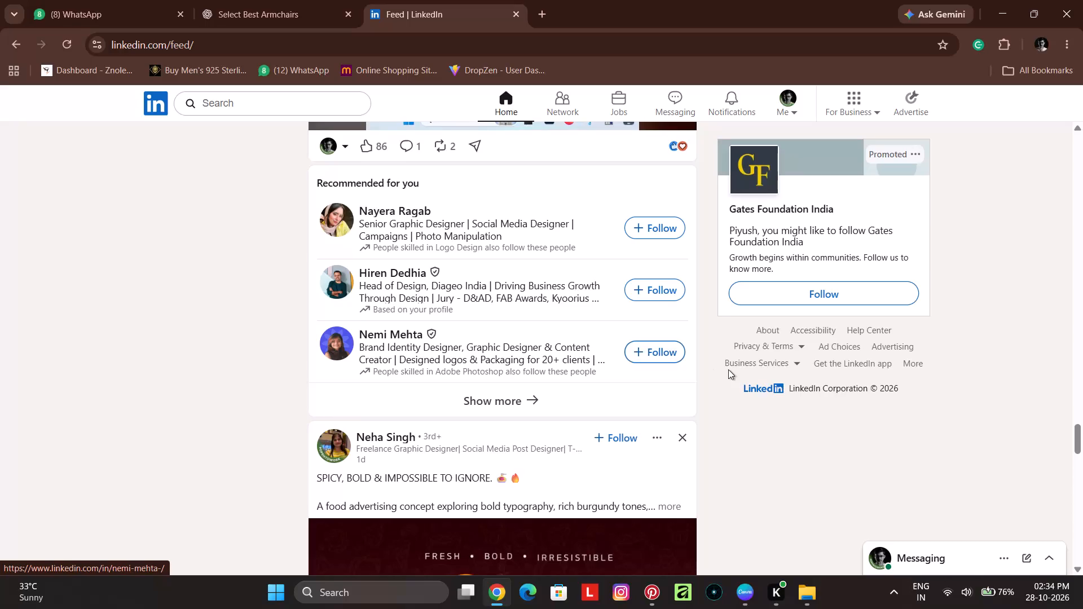
# Switch to the BARCHAIR NEW COLLECTION 2026 design in Canva and look through pages 11 to 19 for chair placements and empty slots.
pyautogui.click(730, 599)
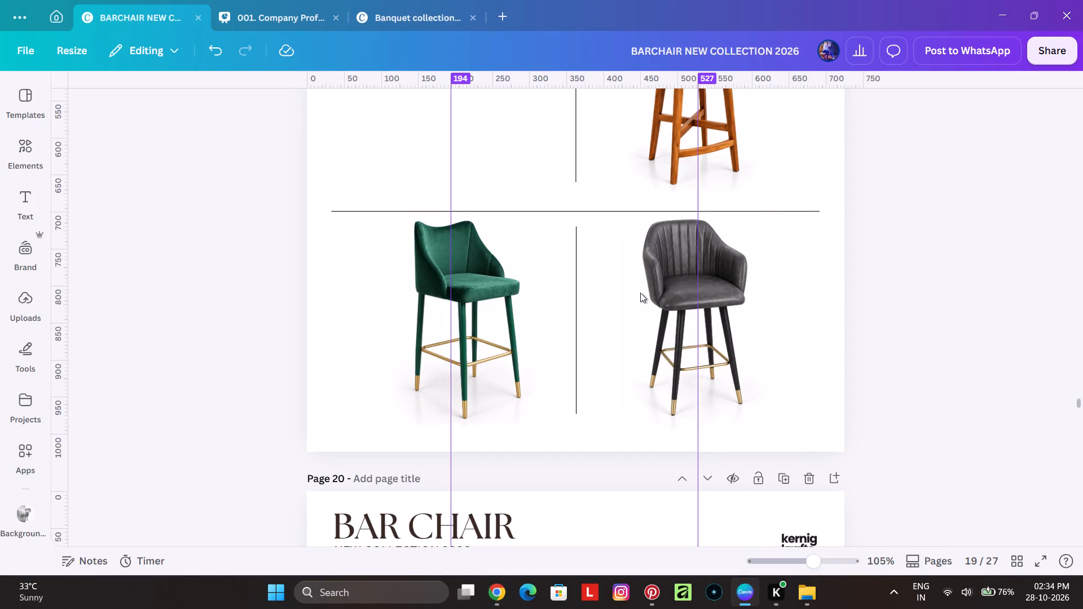
pyautogui.keyDown('ctrl'); pyautogui.scroll(-3, 640, 292); pyautogui.keyUp('ctrl')
pyautogui.scroll(3, 602, 346)
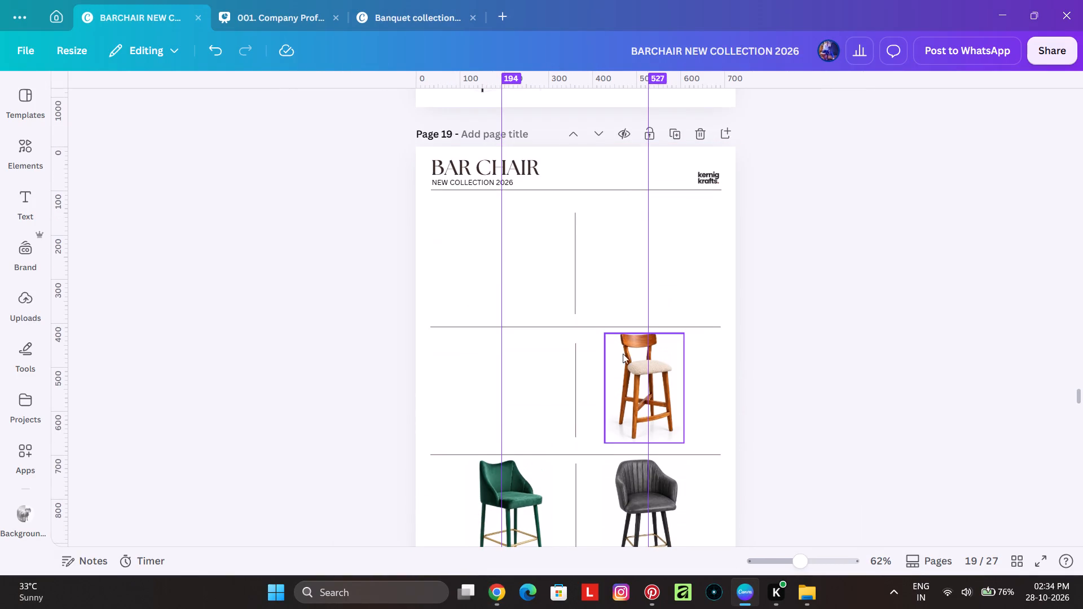
pyautogui.scroll(11, 606, 414)
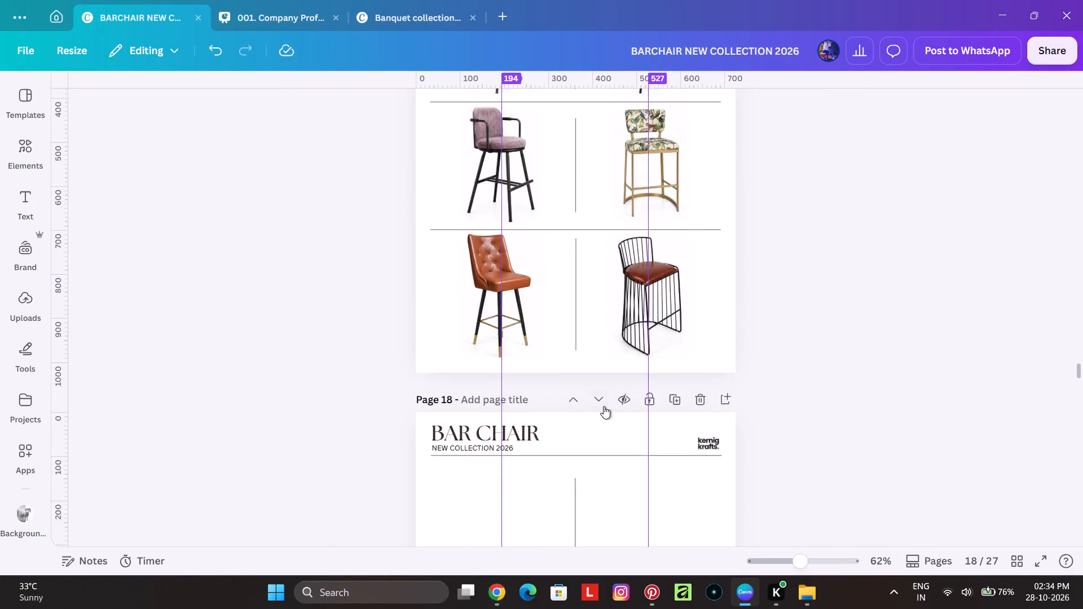
pyautogui.scroll(20, 604, 406)
pyautogui.scroll(2, 604, 406)
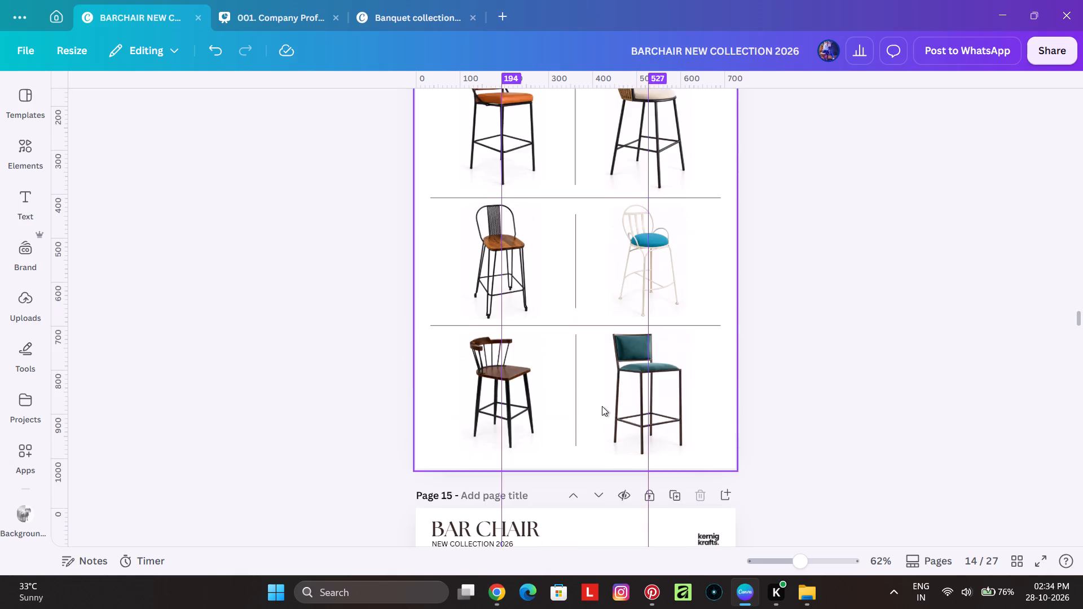
pyautogui.scroll(14, 602, 406)
pyautogui.scroll(8, 602, 406)
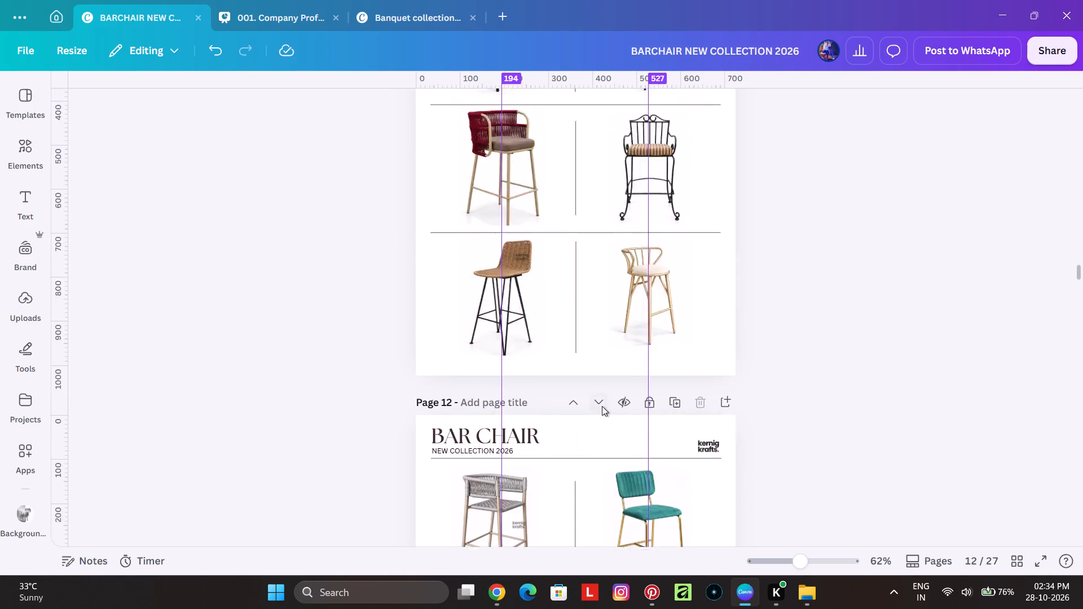
pyautogui.scroll(7, 602, 406)
pyautogui.scroll(-12, 602, 406)
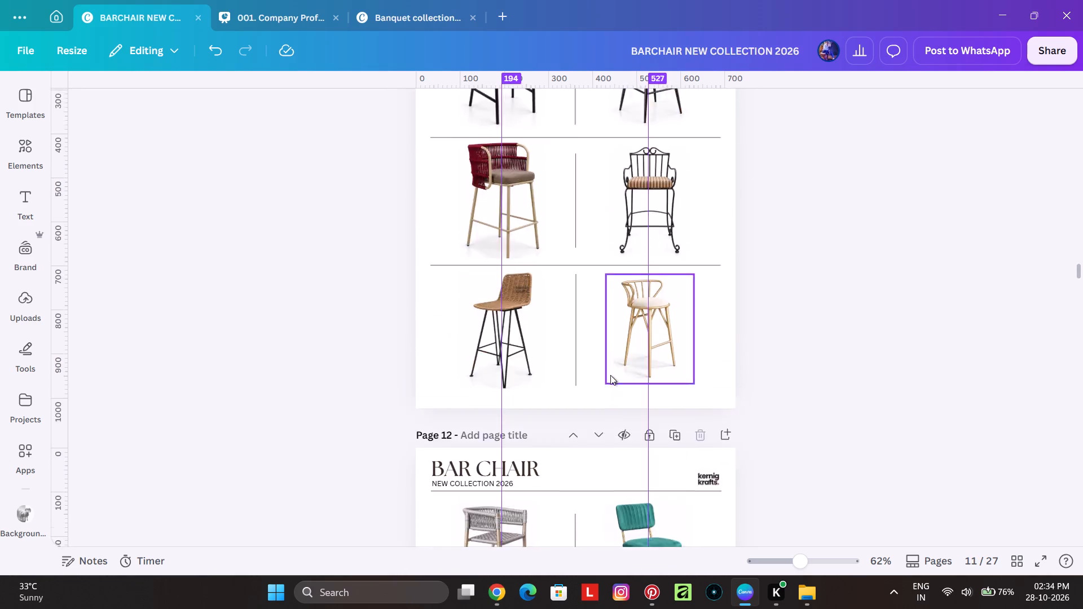
pyautogui.scroll(-20, 610, 375)
pyautogui.scroll(-8, 610, 375)
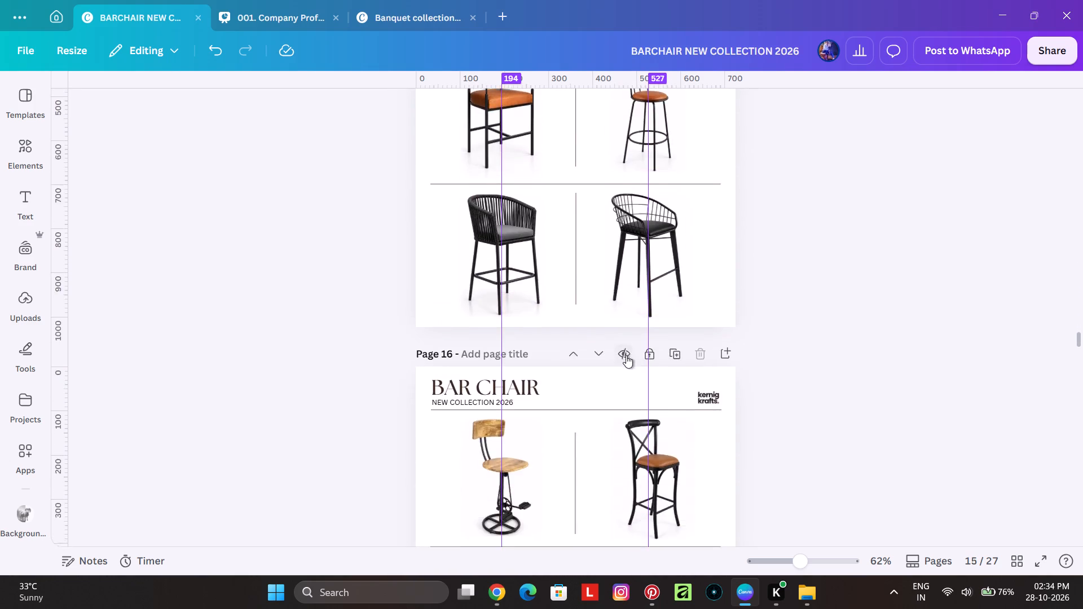
pyautogui.scroll(-13, 626, 355)
pyautogui.scroll(-8, 628, 354)
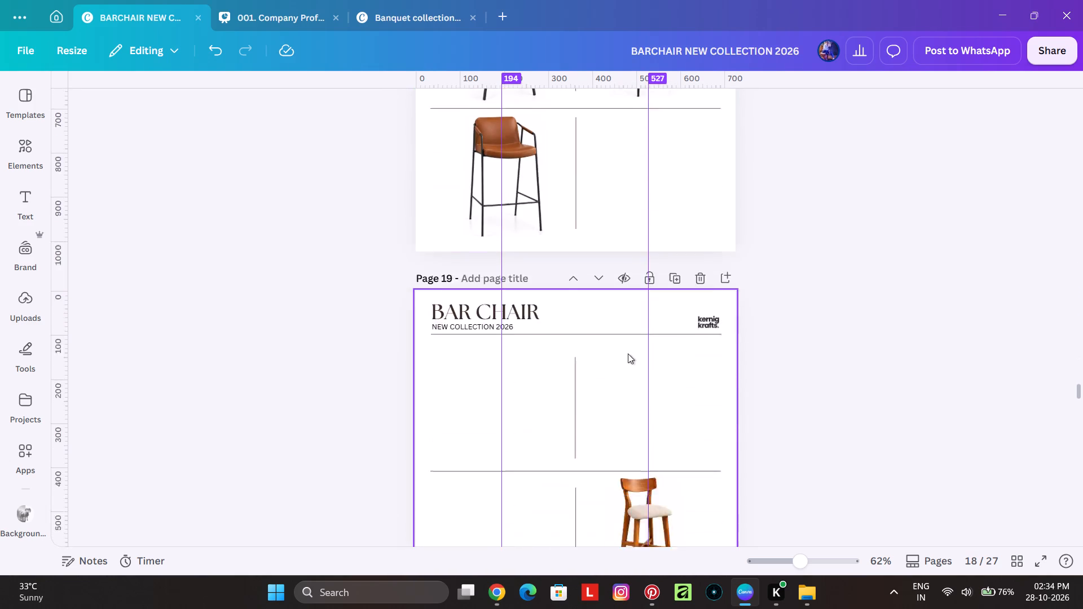
pyautogui.scroll(-3, 628, 354)
# Move the wooden bar chair with the cream seat from page 19 into the middle-row left slot of page 10, centred between the divider lines.
pyautogui.click(667, 282)
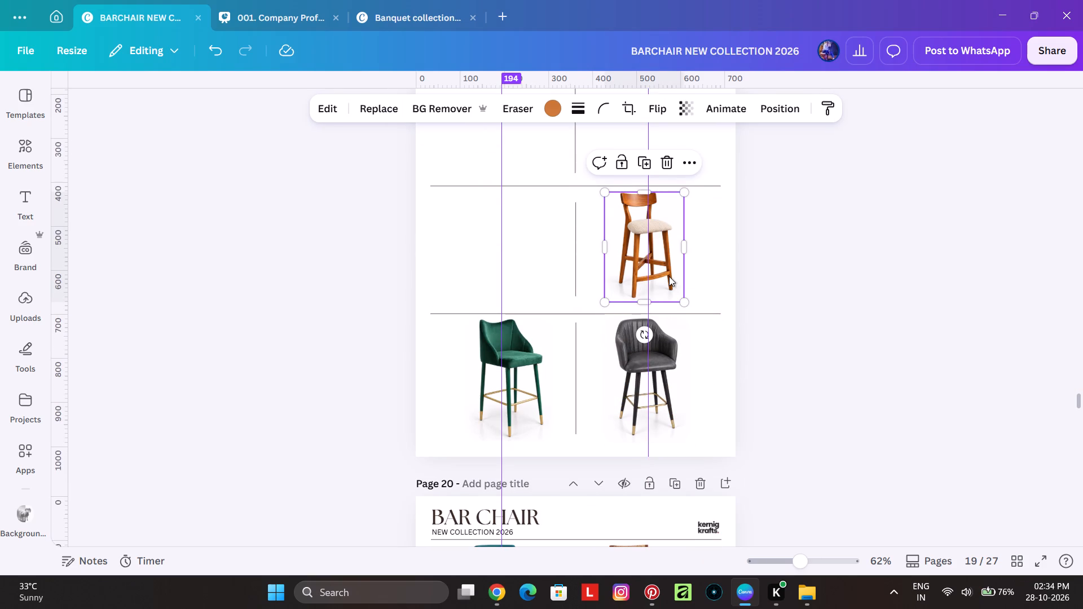
pyautogui.moveTo(669, 276); pyautogui.dragTo(577, 328)
pyautogui.scroll(9, 592, 251)
pyautogui.scroll(6, 582, 301)
pyautogui.scroll(20, 577, 328)
pyautogui.scroll(7, 577, 328)
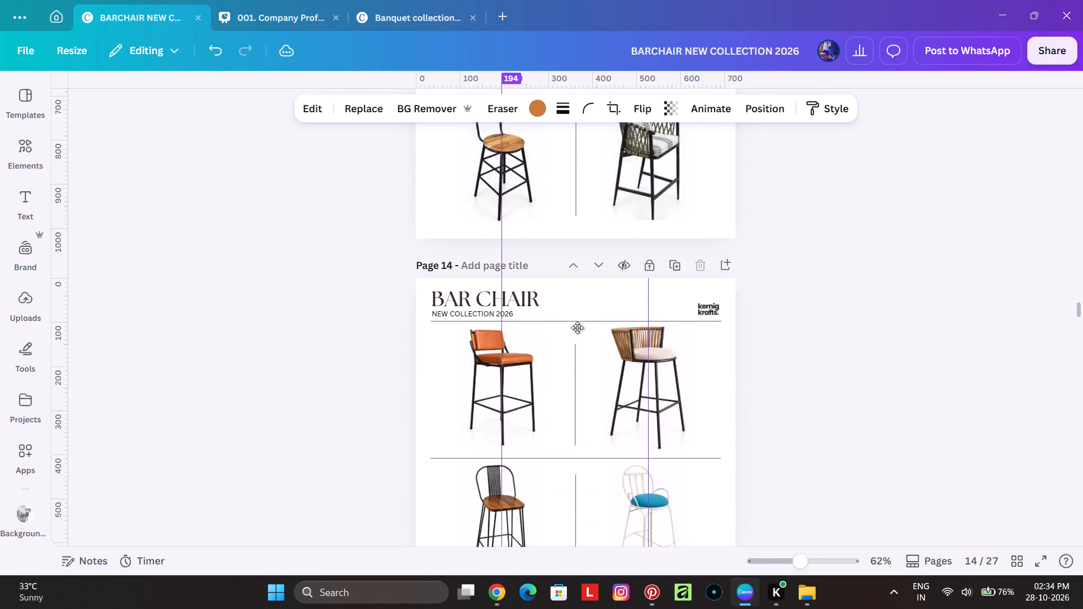
pyautogui.moveTo(577, 328); pyautogui.dragTo(576, 330)
pyautogui.scroll(15, 577, 328)
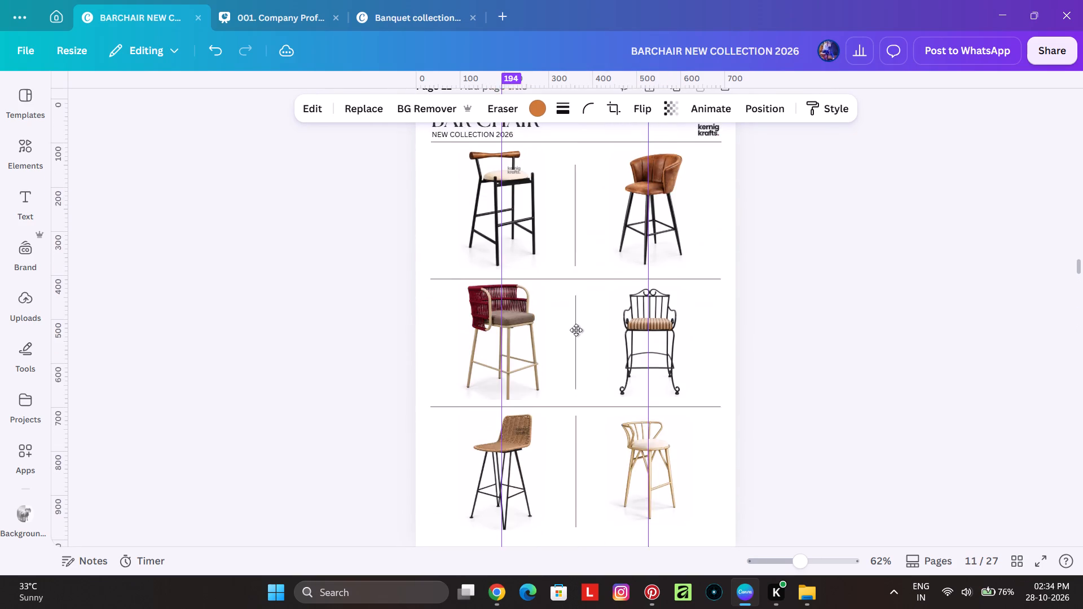
pyautogui.moveTo(576, 330); pyautogui.dragTo(513, 362)
pyautogui.scroll(7, 574, 334)
pyautogui.moveTo(509, 348); pyautogui.dragTo(522, 361)
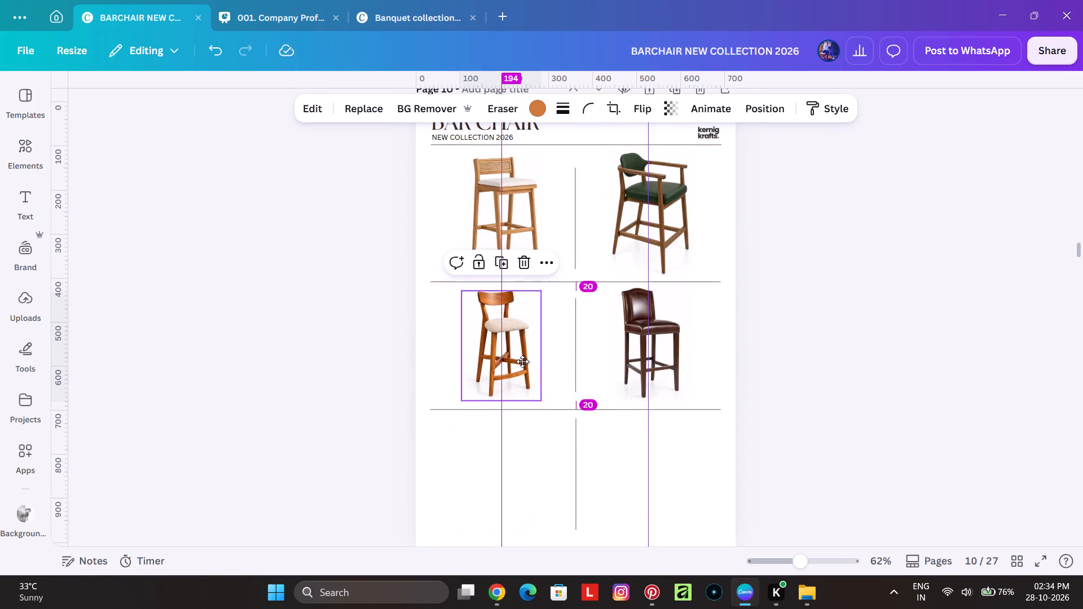
pyautogui.moveTo(522, 361); pyautogui.dragTo(521, 360)
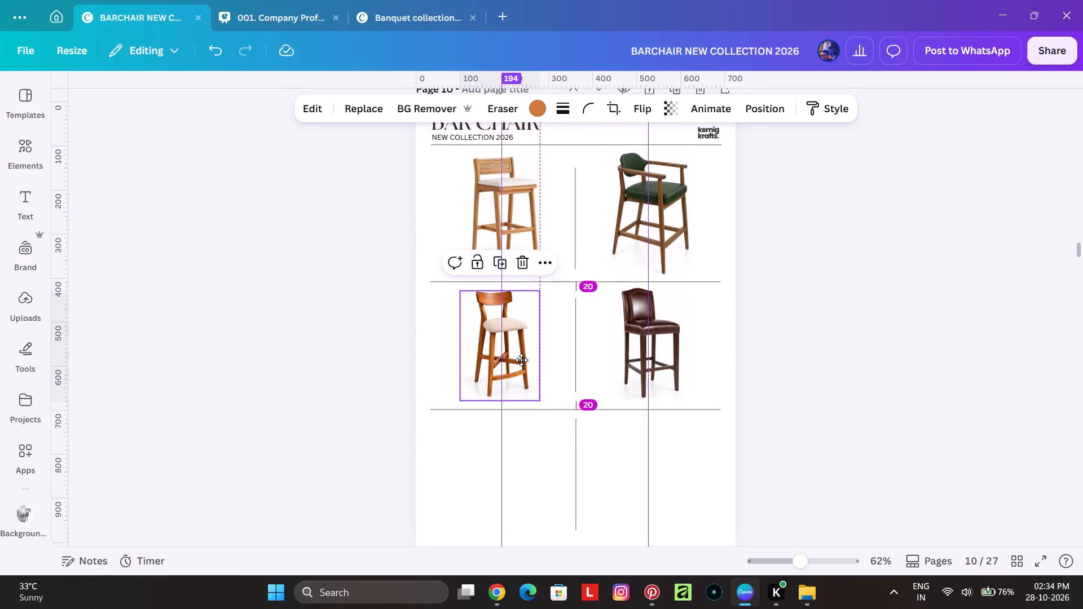
pyautogui.moveTo(521, 360); pyautogui.dragTo(521, 359)
pyautogui.click(887, 383)
# Move the woven-back wooden bar chair from page 20's top row into the bottom-row left slot of page 10, just below the divider line.
pyautogui.scroll(-6, 652, 388)
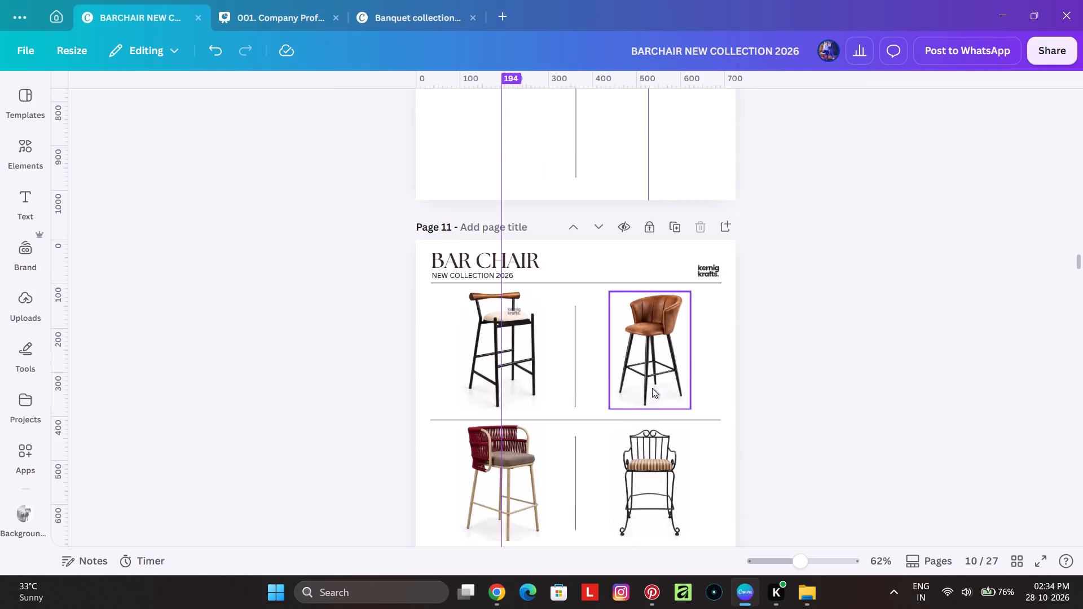
pyautogui.scroll(-20, 652, 388)
pyautogui.scroll(-19, 652, 388)
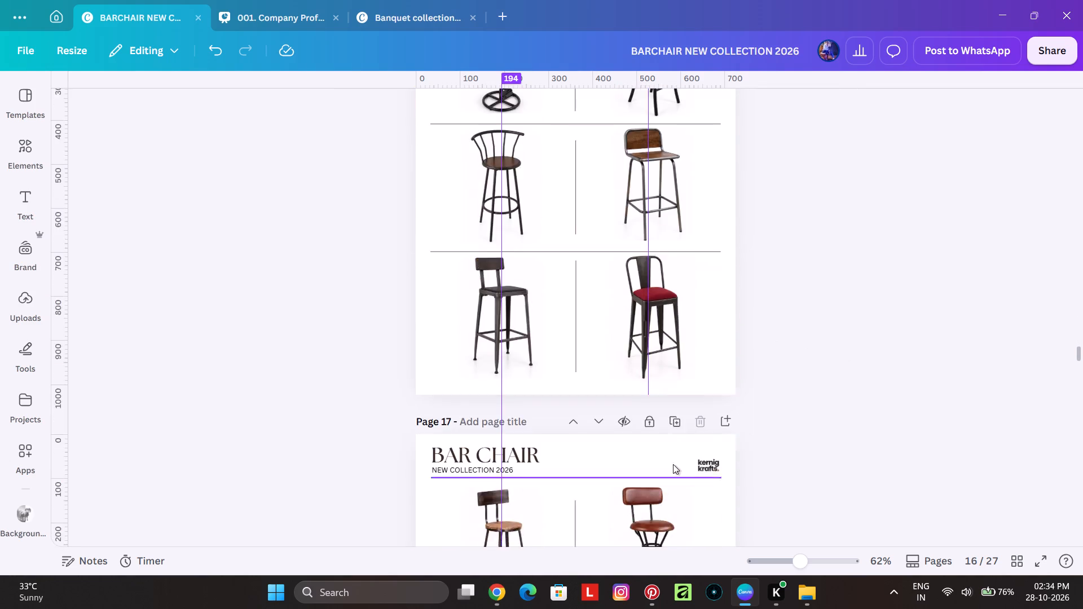
pyautogui.scroll(-17, 673, 464)
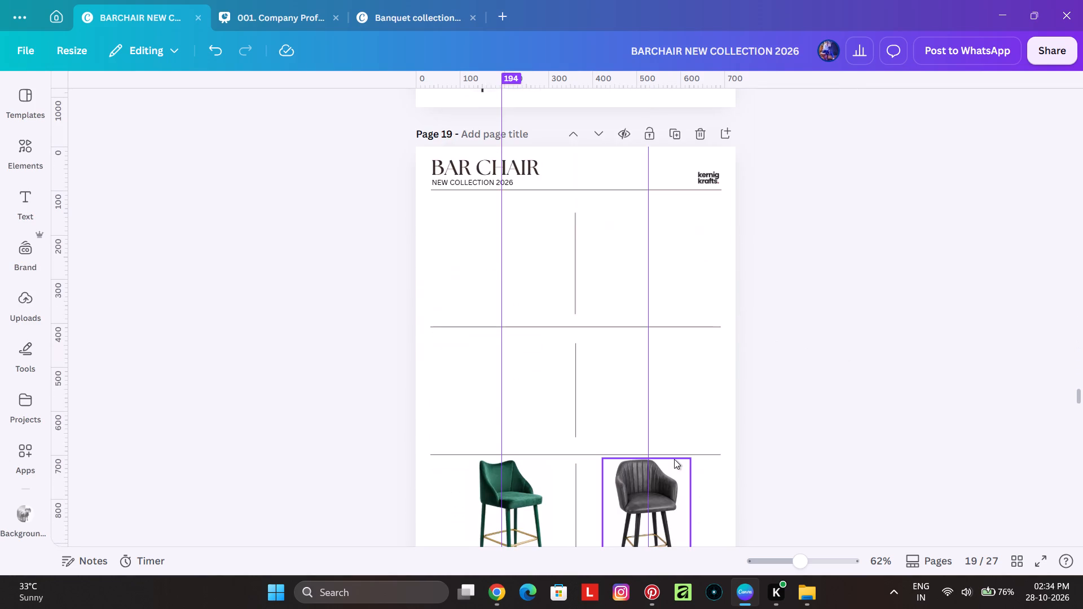
pyautogui.scroll(-6, 674, 459)
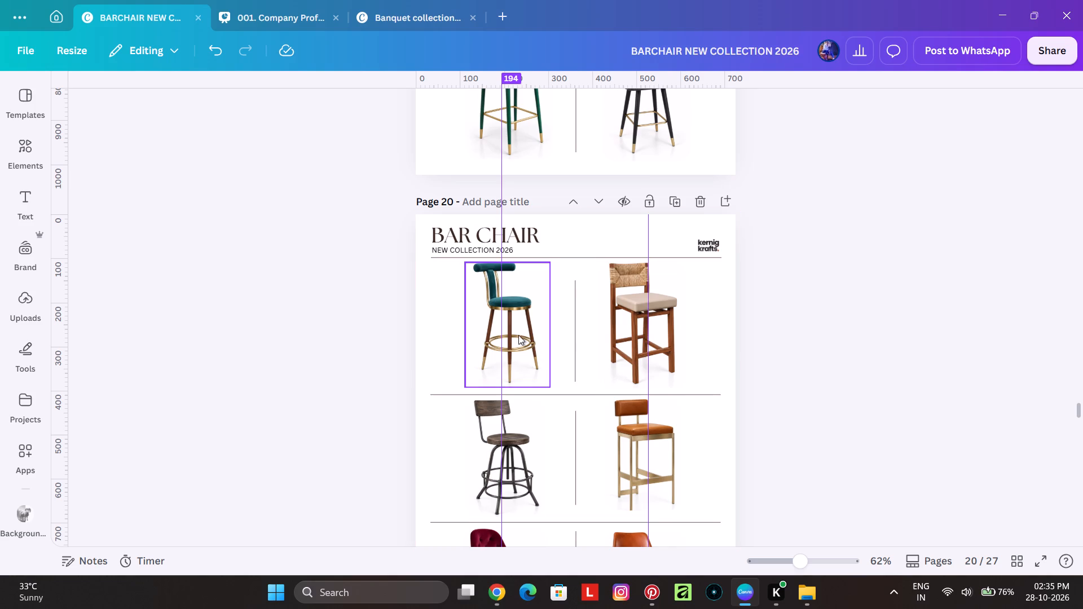
pyautogui.keyDown('ctrl'); pyautogui.scroll(8, 519, 326); pyautogui.keyUp('ctrl')
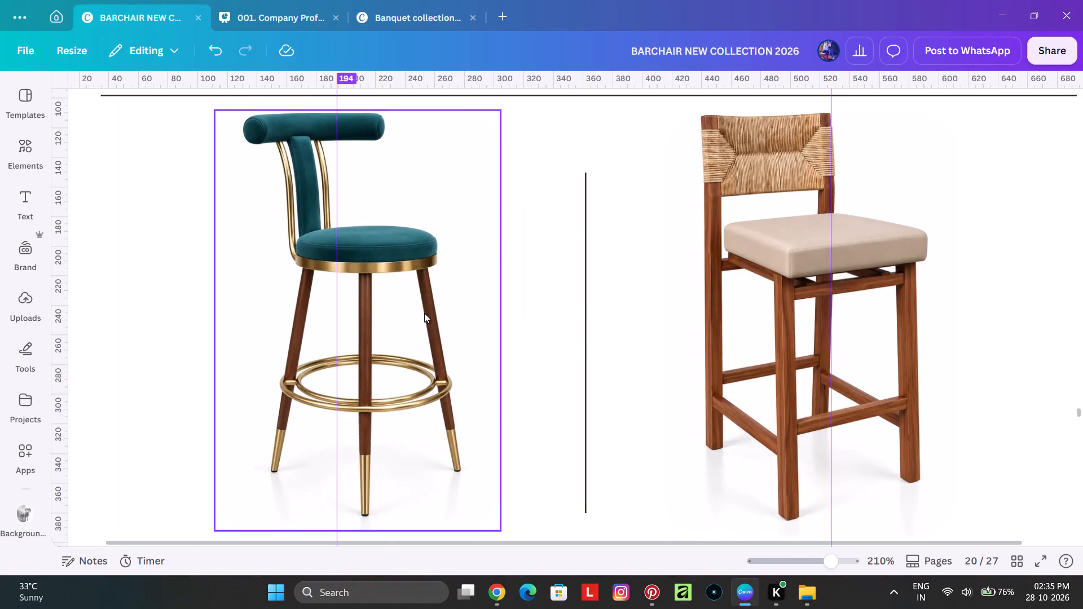
pyautogui.keyDown('ctrl'); pyautogui.scroll(-5, 424, 313); pyautogui.keyUp('ctrl')
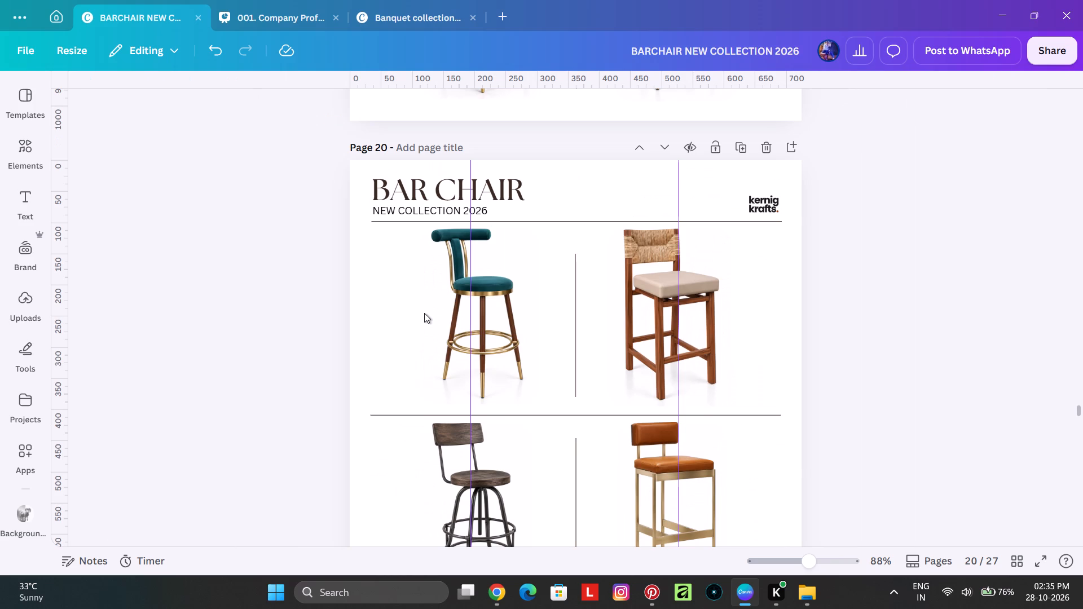
pyautogui.click(619, 342)
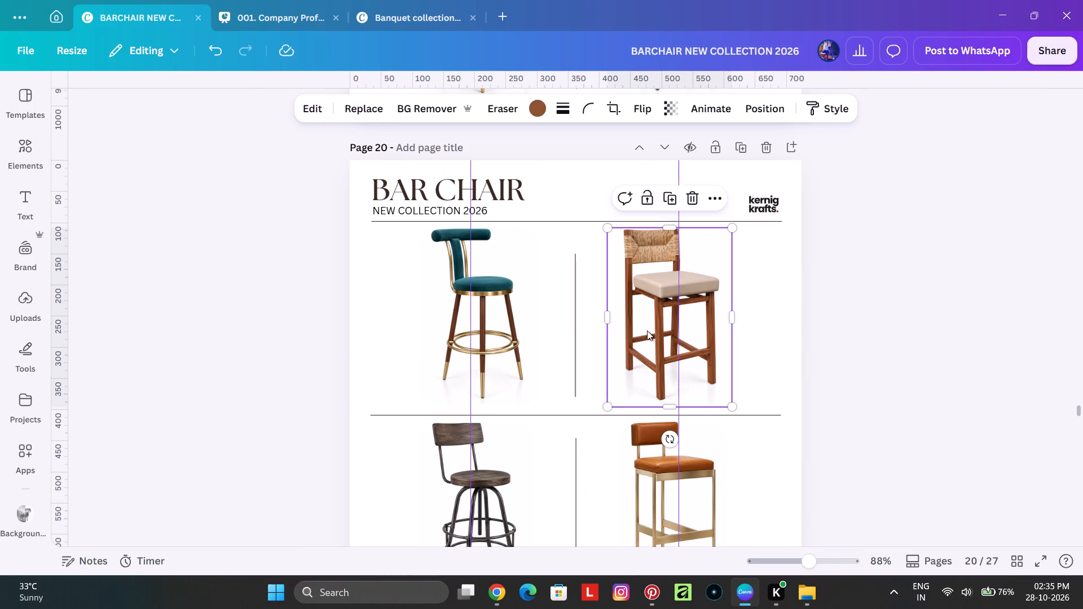
pyautogui.moveTo(654, 325); pyautogui.dragTo(479, 384)
pyautogui.scroll(15, 488, 354)
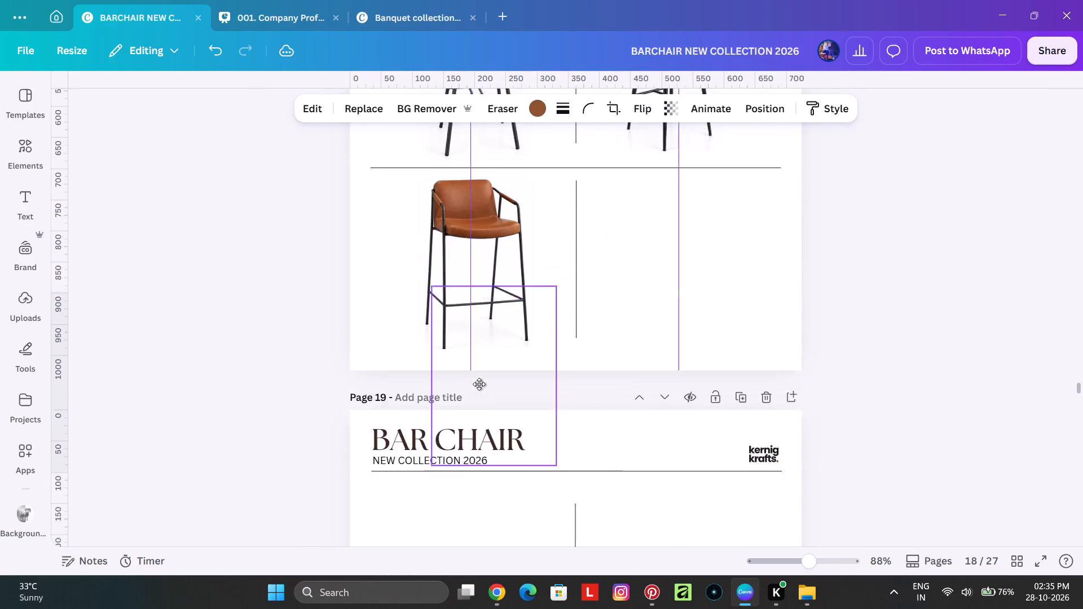
pyautogui.scroll(20, 479, 384)
pyautogui.scroll(1, 479, 384)
pyautogui.moveTo(479, 384); pyautogui.dragTo(479, 385)
pyautogui.scroll(17, 479, 385)
pyautogui.scroll(9, 479, 385)
pyautogui.scroll(20, 479, 385)
pyautogui.scroll(10, 479, 385)
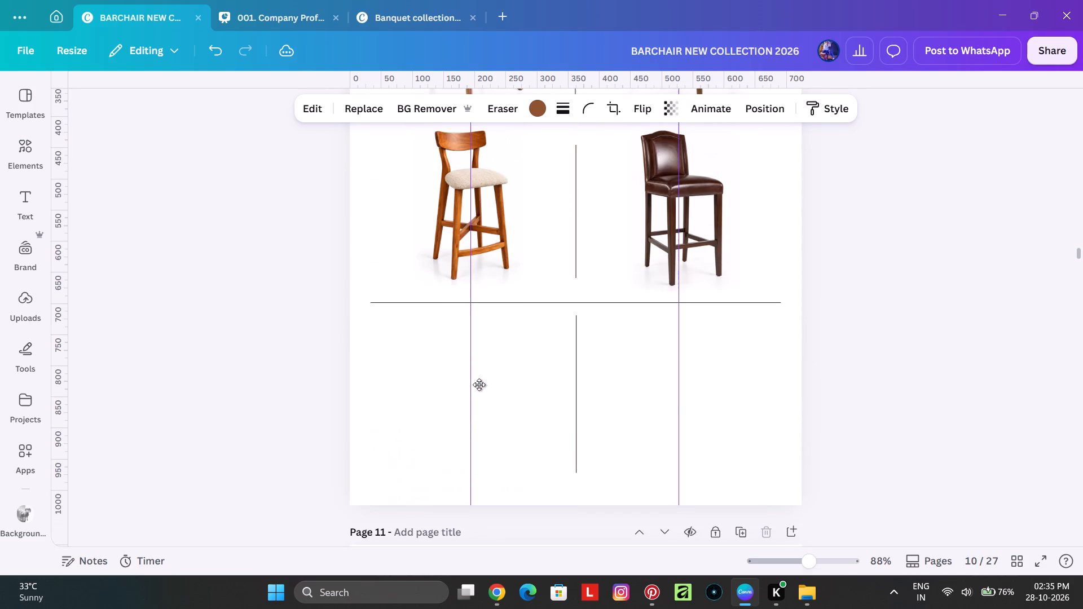
pyautogui.moveTo(479, 385); pyautogui.dragTo(472, 389)
pyautogui.moveTo(523, 399); pyautogui.dragTo(513, 436)
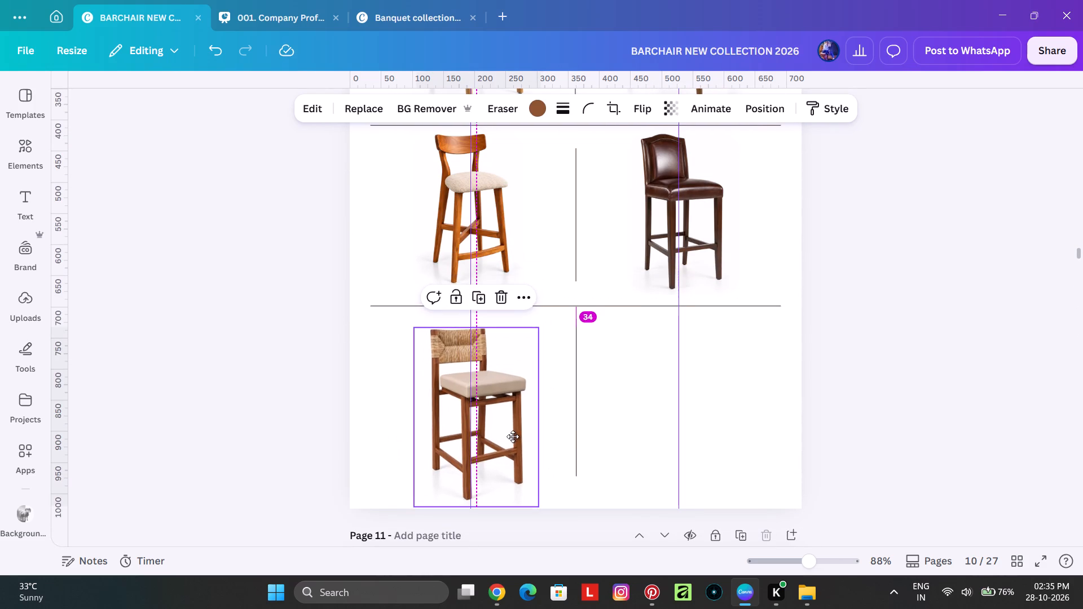
pyautogui.moveTo(513, 436); pyautogui.dragTo(505, 424)
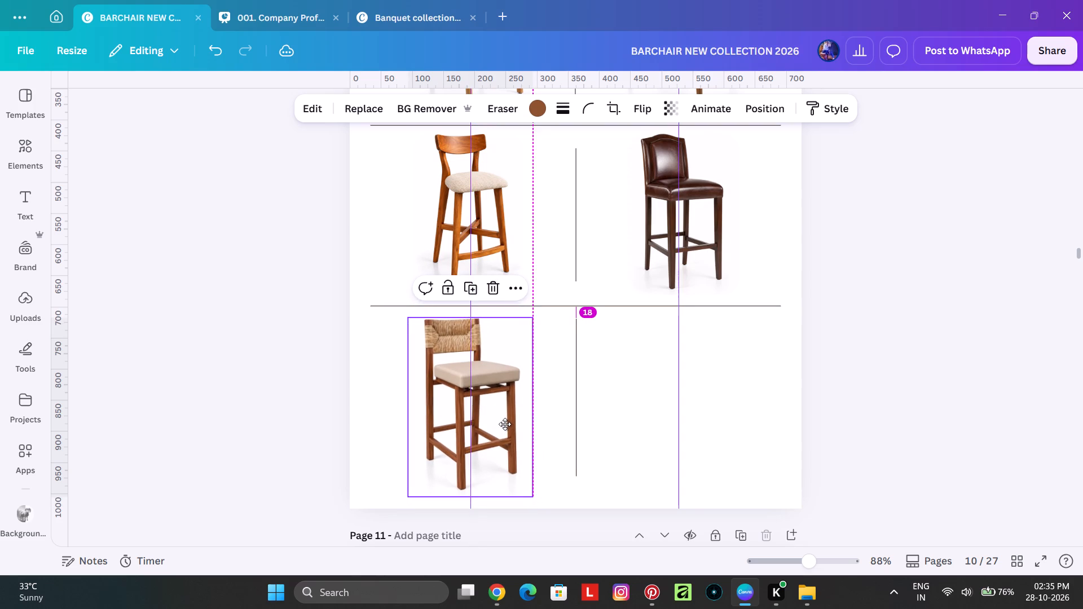
pyautogui.moveTo(505, 424); pyautogui.dragTo(504, 422)
# Move the teal bar chair with gold rings from page 20 into page 10's bottom-row right slot, level with the woven-back chair.
pyautogui.scroll(-20, 752, 389)
pyautogui.scroll(-1, 752, 389)
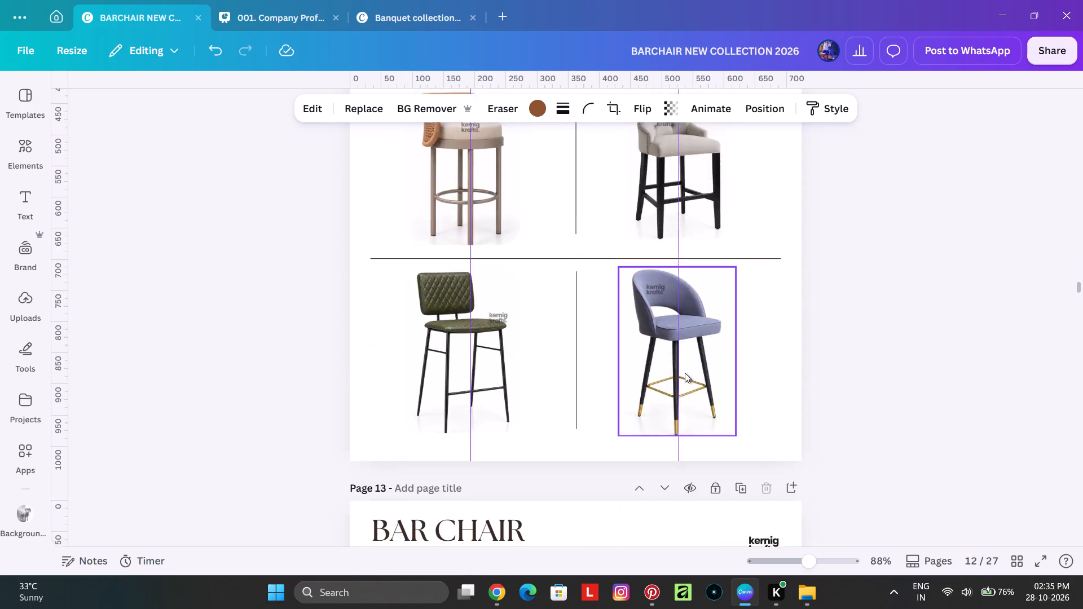
pyautogui.scroll(-20, 685, 373)
pyautogui.scroll(-13, 685, 373)
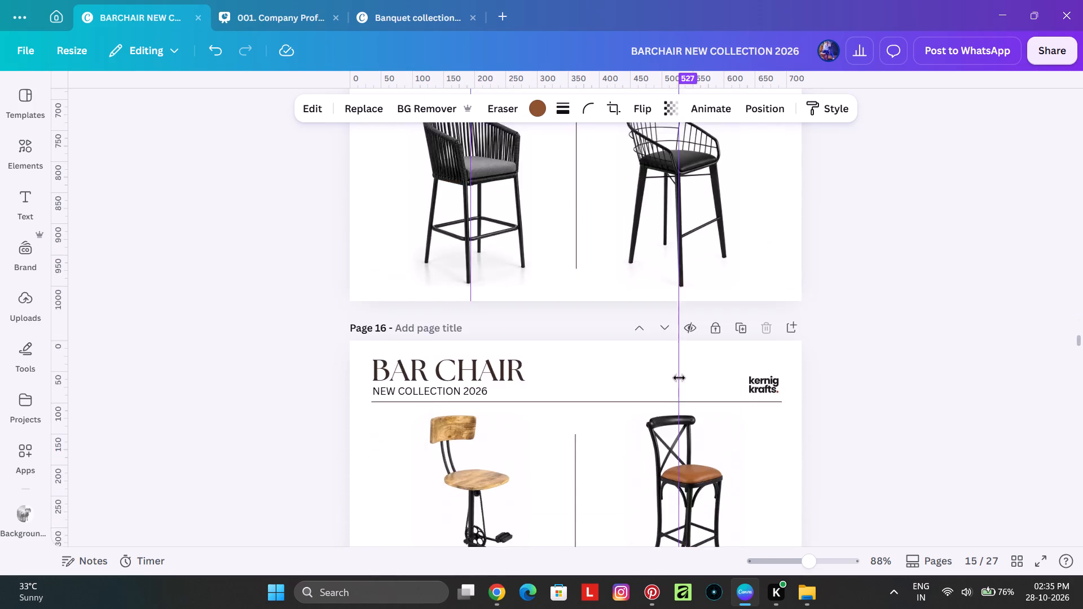
pyautogui.scroll(-2, 679, 378)
pyautogui.scroll(-19, 677, 378)
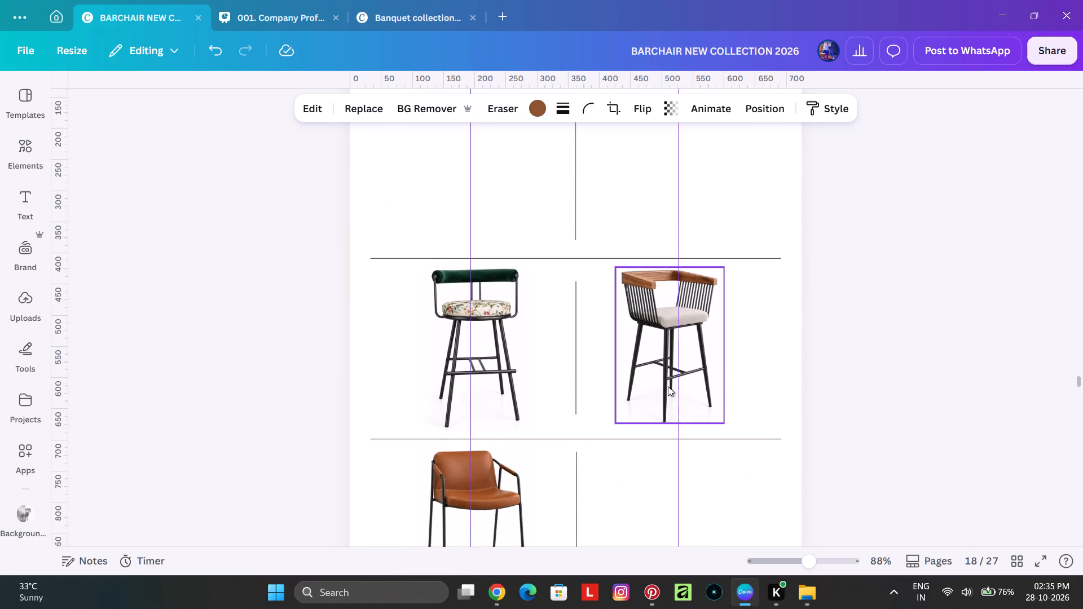
pyautogui.scroll(-3, 668, 386)
pyautogui.scroll(5, 605, 438)
pyautogui.scroll(-9, 598, 434)
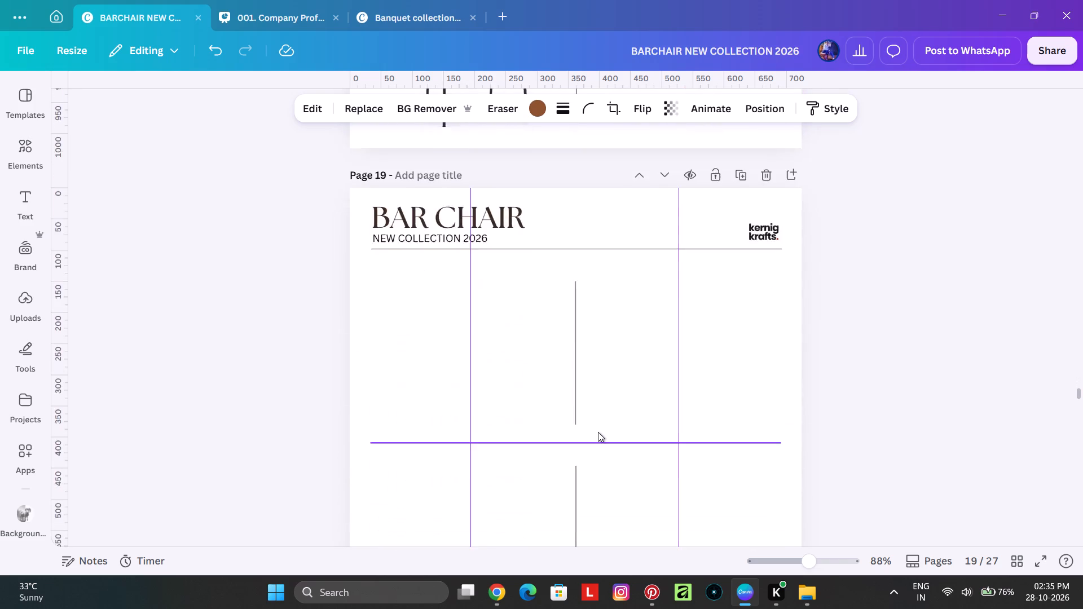
pyautogui.scroll(-10, 598, 432)
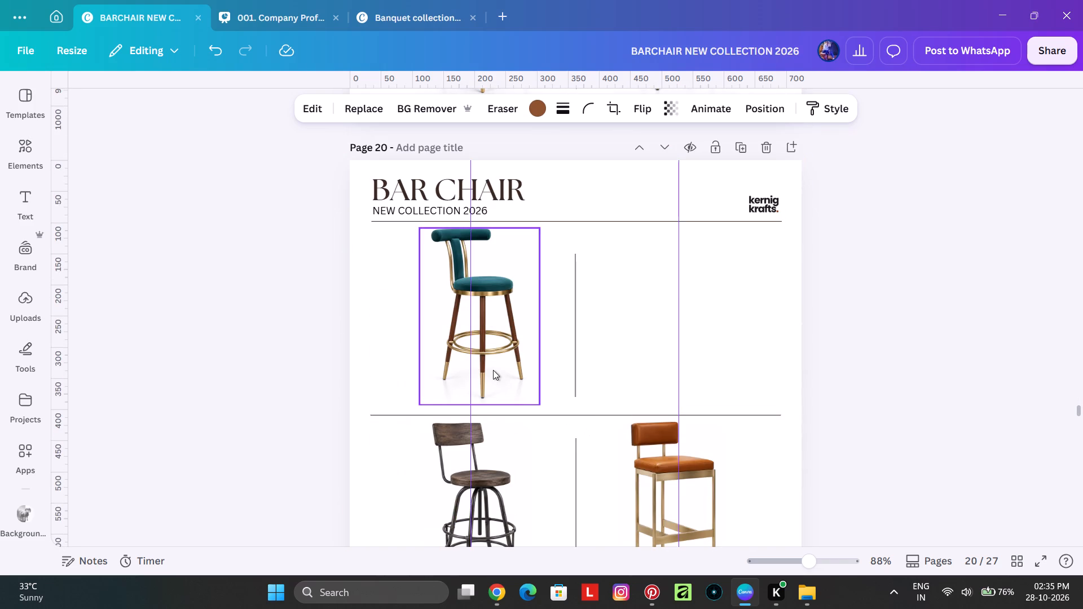
pyautogui.click(493, 370)
pyautogui.moveTo(499, 350); pyautogui.dragTo(523, 343)
pyautogui.scroll(13, 523, 343)
pyautogui.scroll(18, 523, 343)
pyautogui.scroll(4, 523, 343)
pyautogui.scroll(18, 523, 343)
pyautogui.scroll(19, 523, 343)
pyautogui.scroll(19, 523, 343)
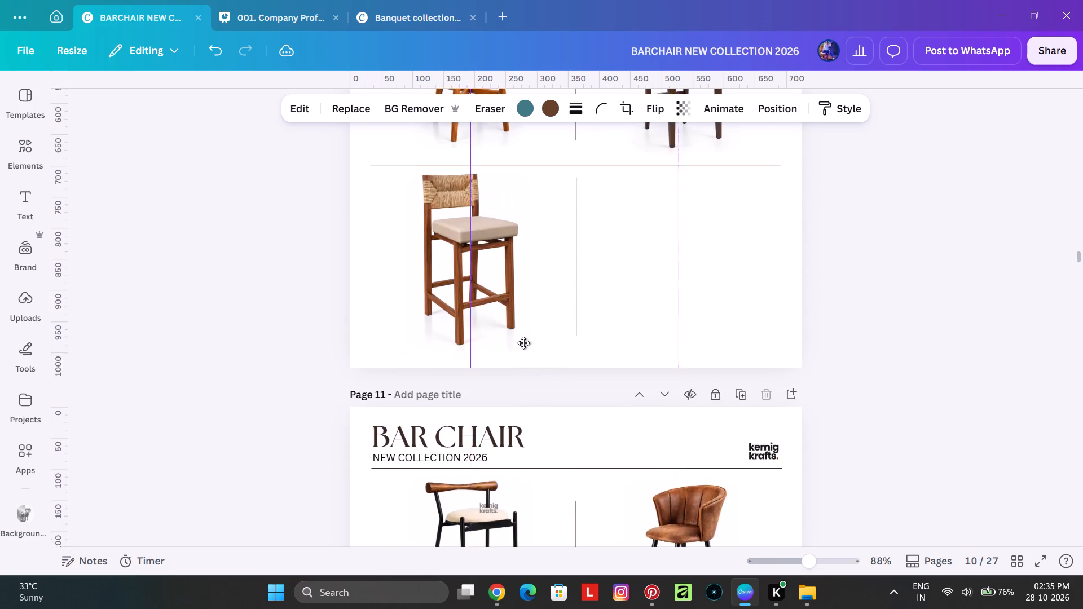
pyautogui.moveTo(523, 343); pyautogui.dragTo(704, 347)
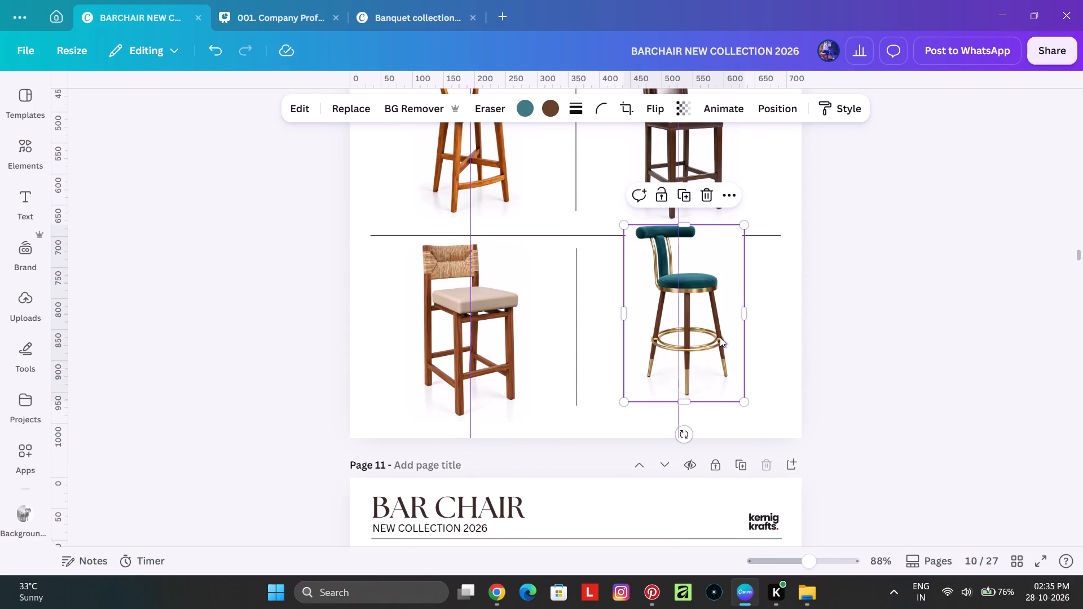
pyautogui.moveTo(720, 337); pyautogui.dragTo(725, 376)
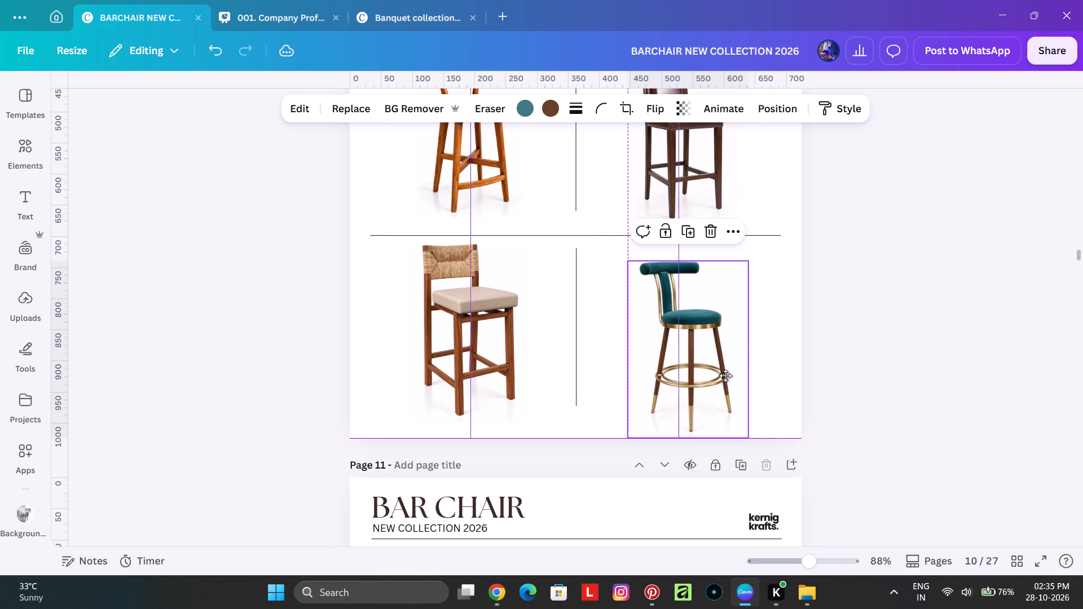
pyautogui.moveTo(725, 376); pyautogui.dragTo(725, 359)
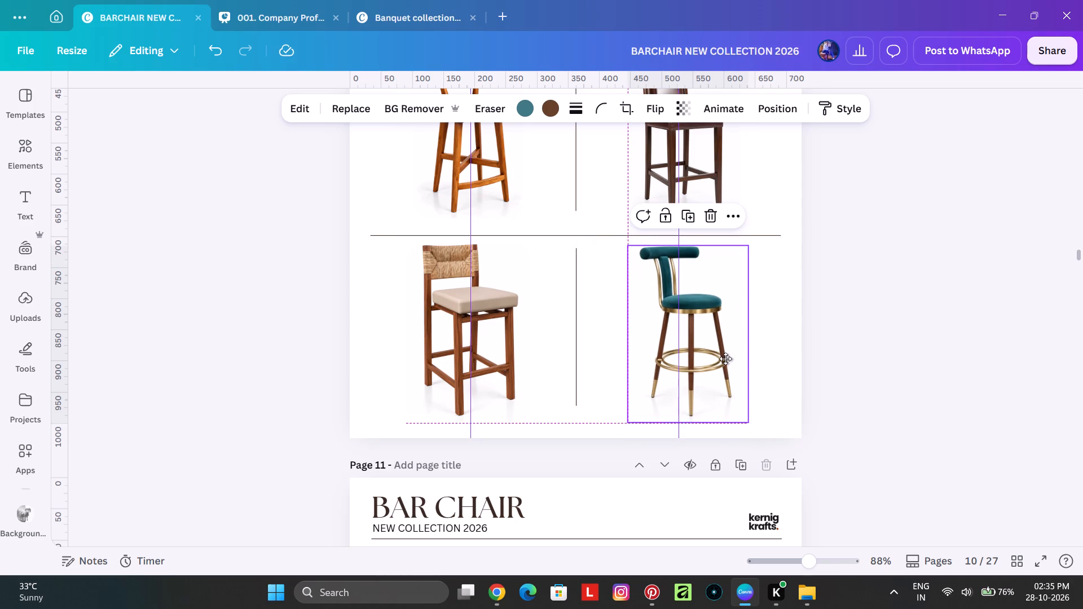
pyautogui.moveTo(725, 359); pyautogui.dragTo(725, 359)
pyautogui.click(887, 370)
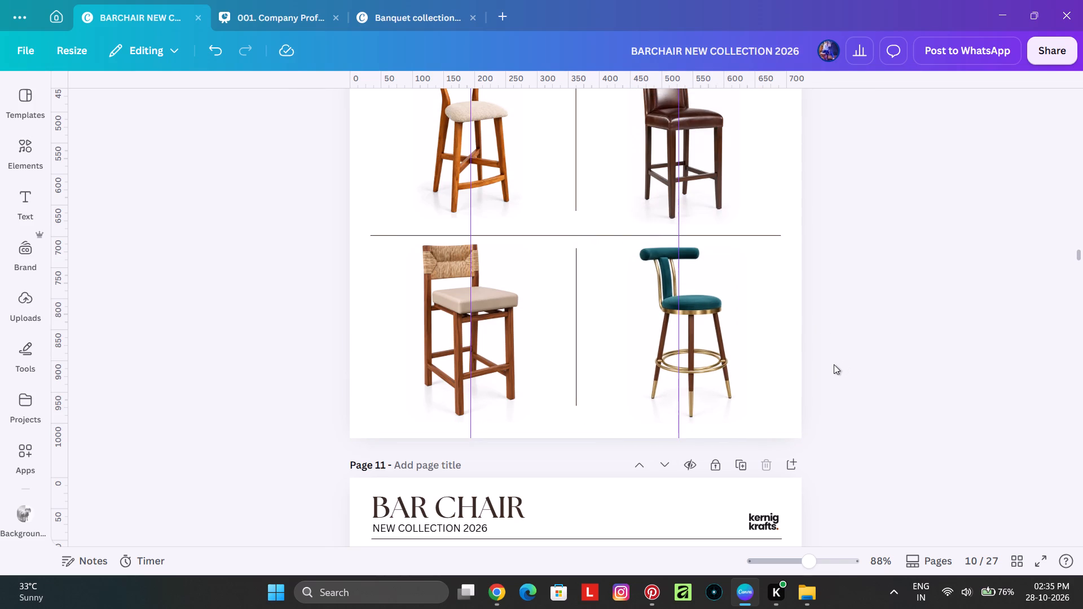
# Align the three chairs in page 10's left column to a common horizontal centre.
pyautogui.click(503, 307)
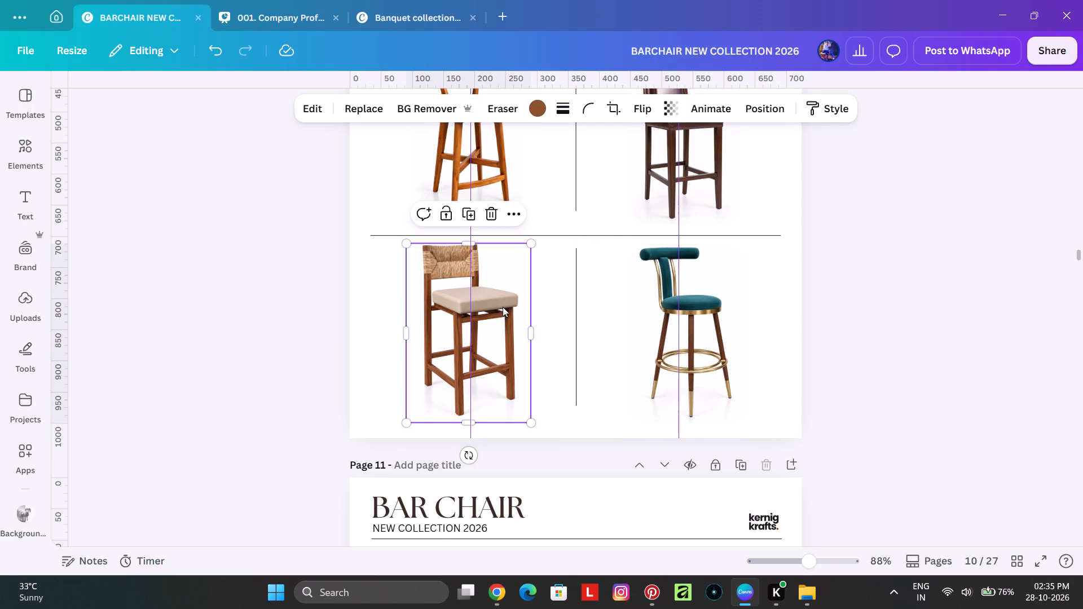
pyautogui.scroll(3, 503, 305)
pyautogui.keyDown('shift'); pyautogui.click(498, 349); pyautogui.keyUp('shift')
pyautogui.keyDown('shift'); pyautogui.click(505, 206); pyautogui.keyUp('shift')
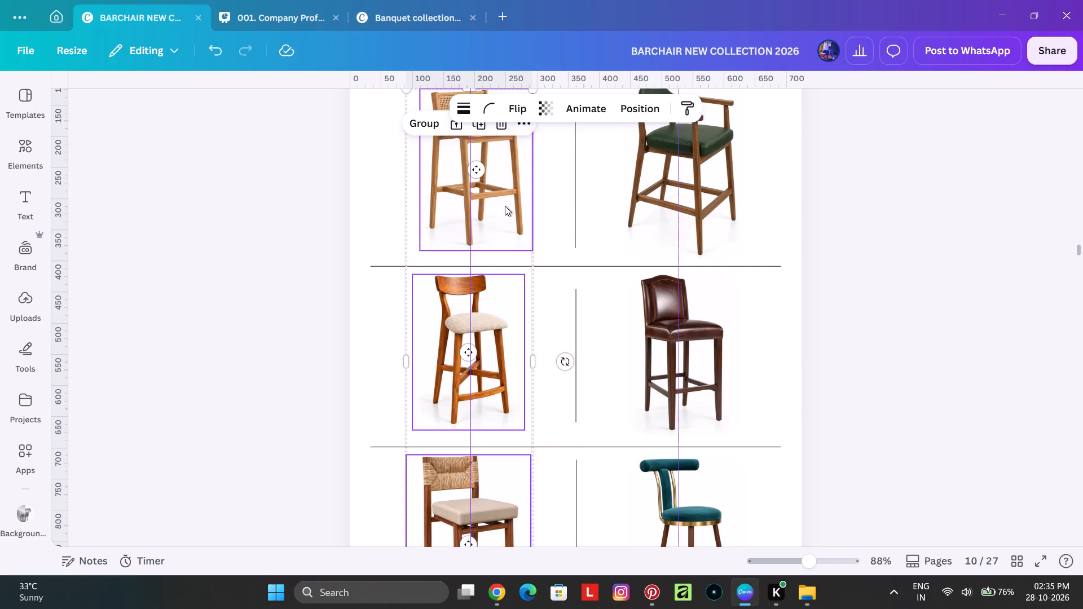
pyautogui.rightClick(505, 206)
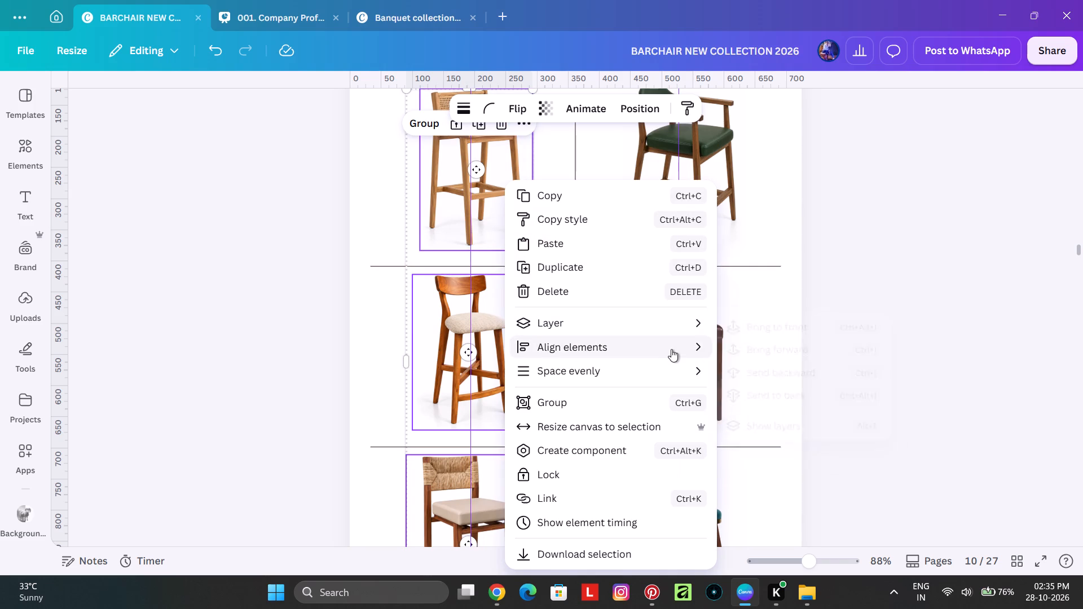
pyautogui.click(755, 381)
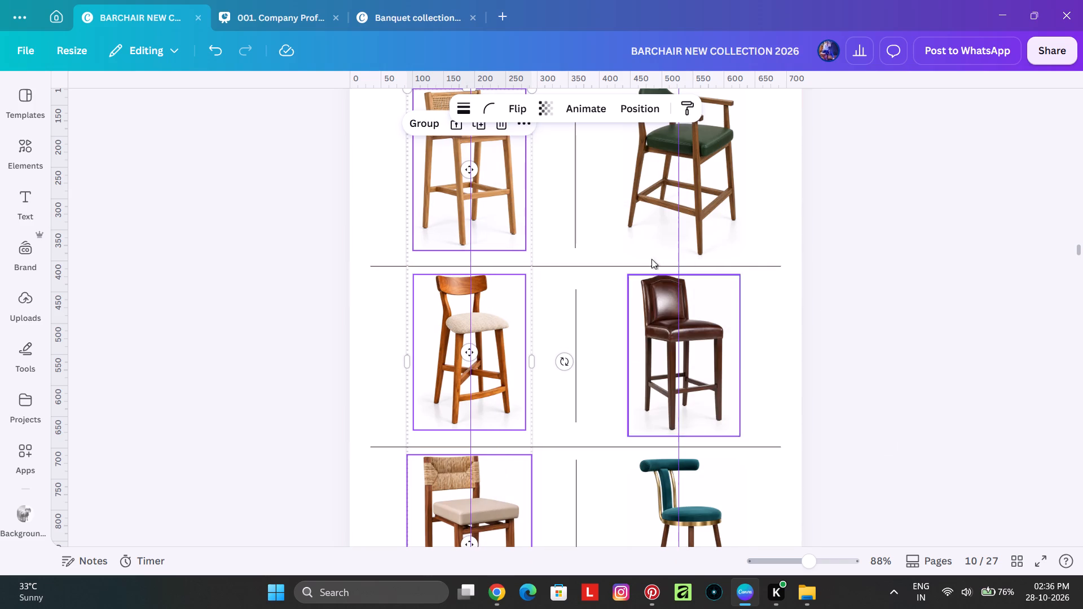
# Align the three chairs in page 10's right column to a common horizontal centre.
pyautogui.click(658, 231)
pyautogui.keyDown('shift'); pyautogui.click(661, 332); pyautogui.keyUp('shift')
pyautogui.keyDown('shift'); pyautogui.click(655, 507); pyautogui.keyUp('shift')
pyautogui.rightClick(655, 507)
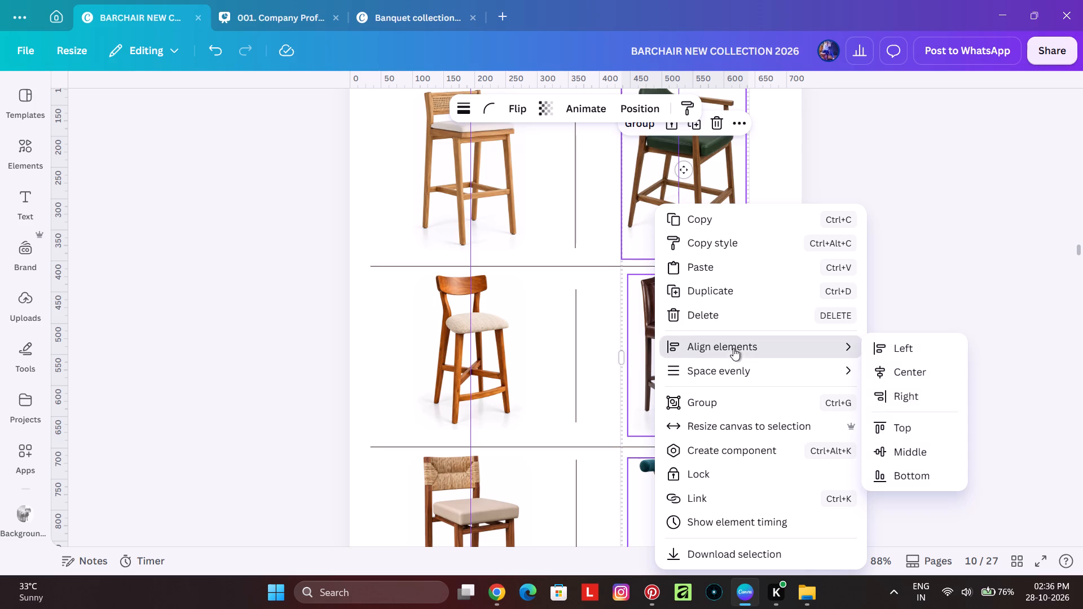
pyautogui.click(927, 374)
# Space the three chairs evenly in the vertical direction in page 10's right column, and likewise in its left column.
pyautogui.rightClick(712, 352)
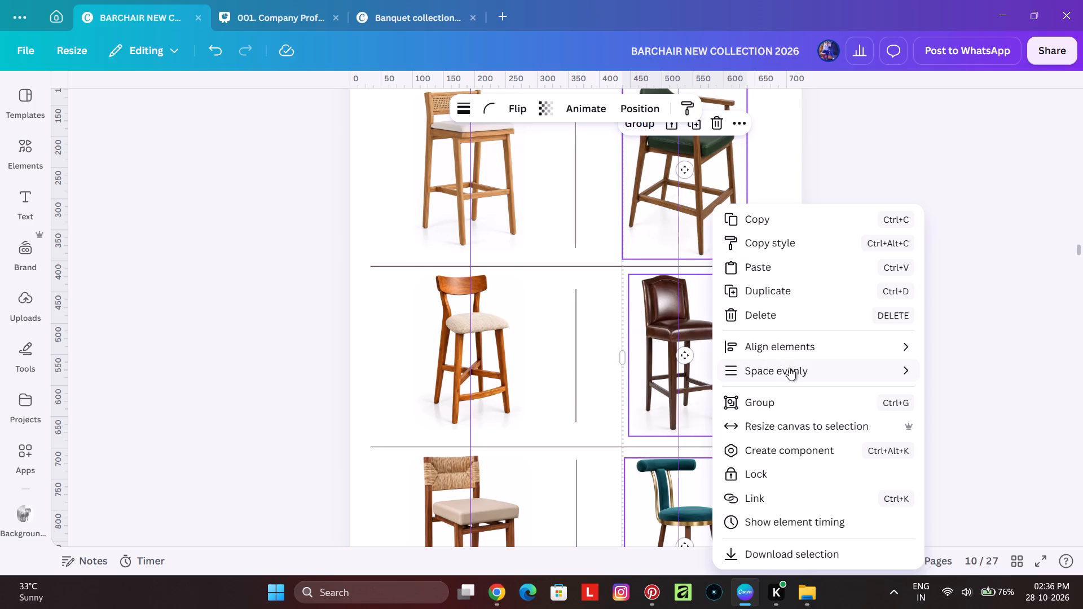
pyautogui.click(789, 368)
pyautogui.click(654, 371)
pyautogui.click(507, 354)
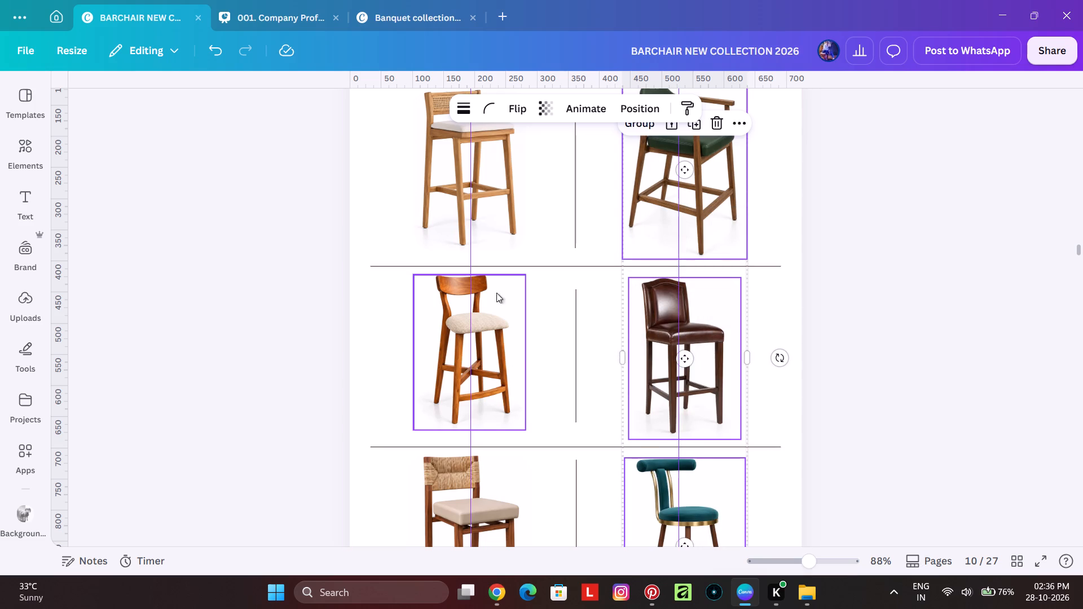
pyautogui.keyDown('shift'); pyautogui.click(496, 226); pyautogui.keyUp('shift')
pyautogui.keyDown('shift'); pyautogui.click(485, 510); pyautogui.keyUp('shift')
pyautogui.rightClick(488, 509)
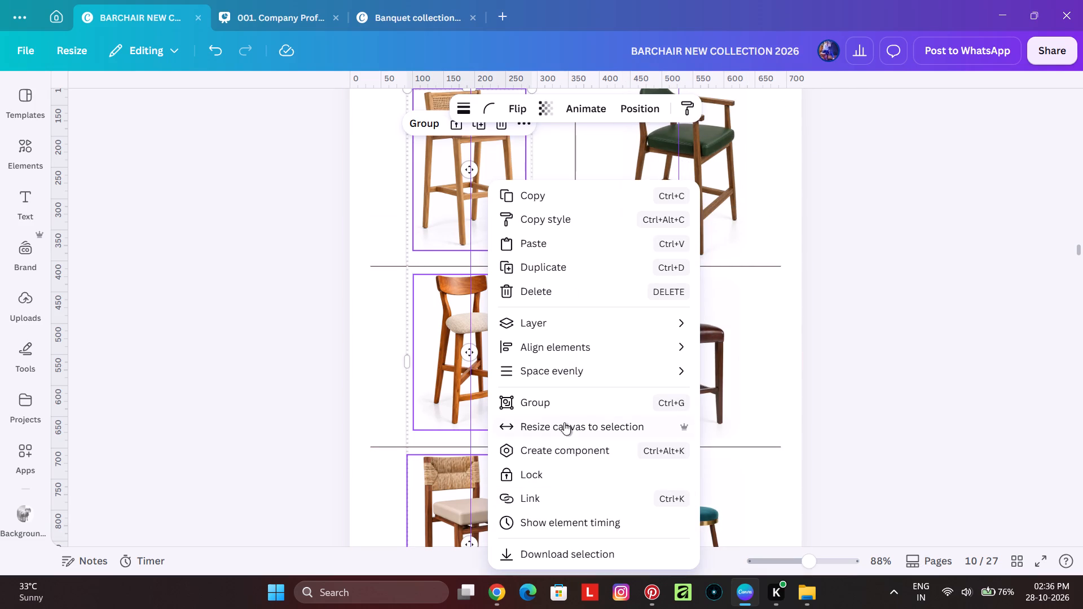
pyautogui.click(727, 381)
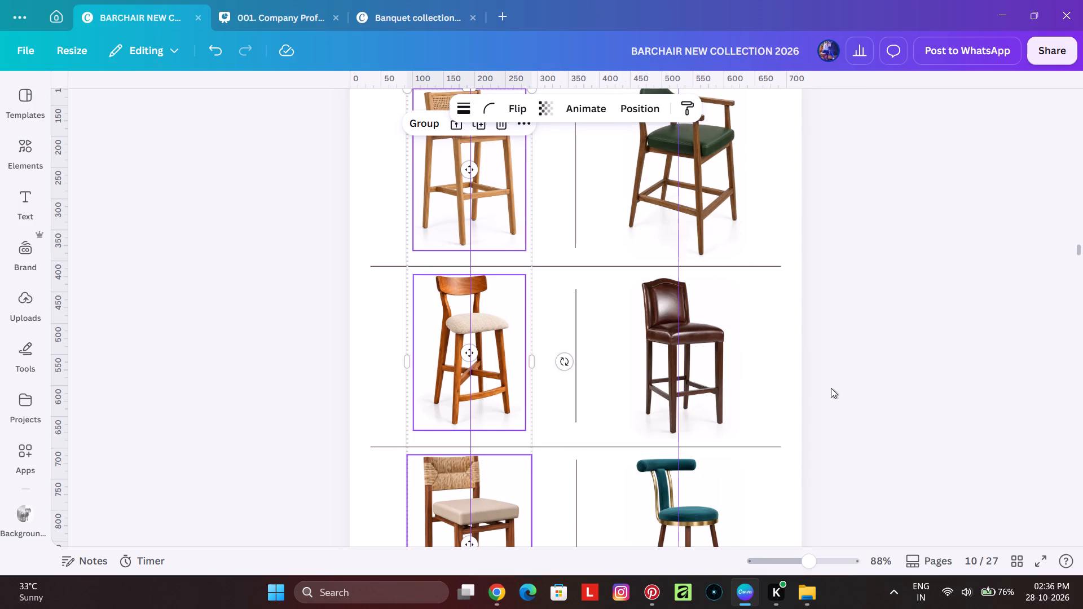
pyautogui.click(917, 388)
# Nudge page 10's three left-column chairs together slightly to the right so they centre on the left vertical guide.
pyautogui.scroll(-3, 821, 320)
pyautogui.scroll(3, 630, 423)
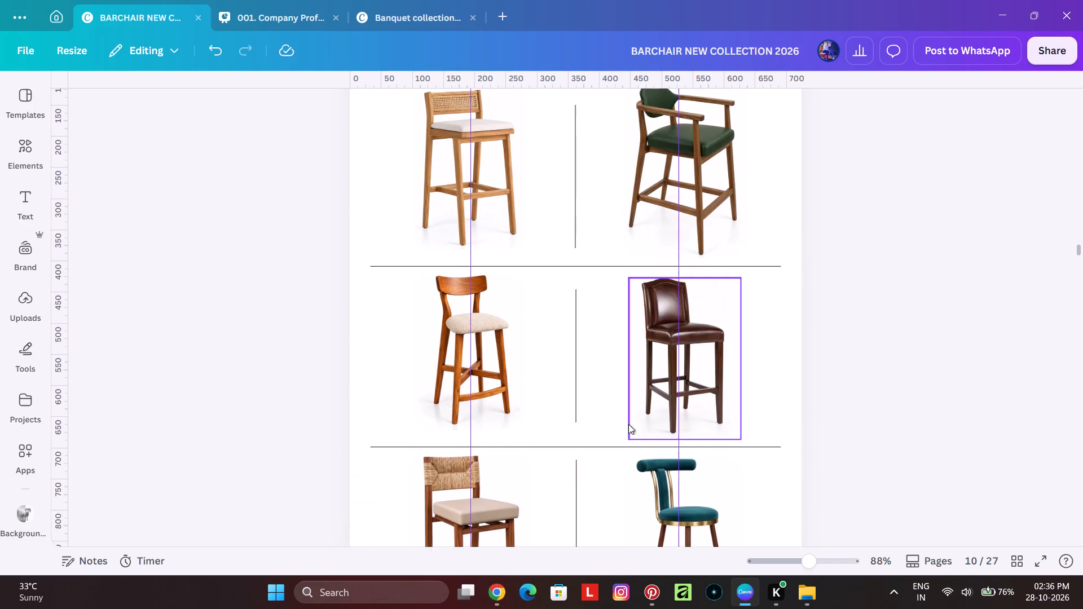
pyautogui.scroll(1, 621, 423)
pyautogui.click(520, 294)
pyautogui.keyDown('shift'); pyautogui.click(509, 381); pyautogui.keyUp('shift')
pyautogui.scroll(-1, 503, 473)
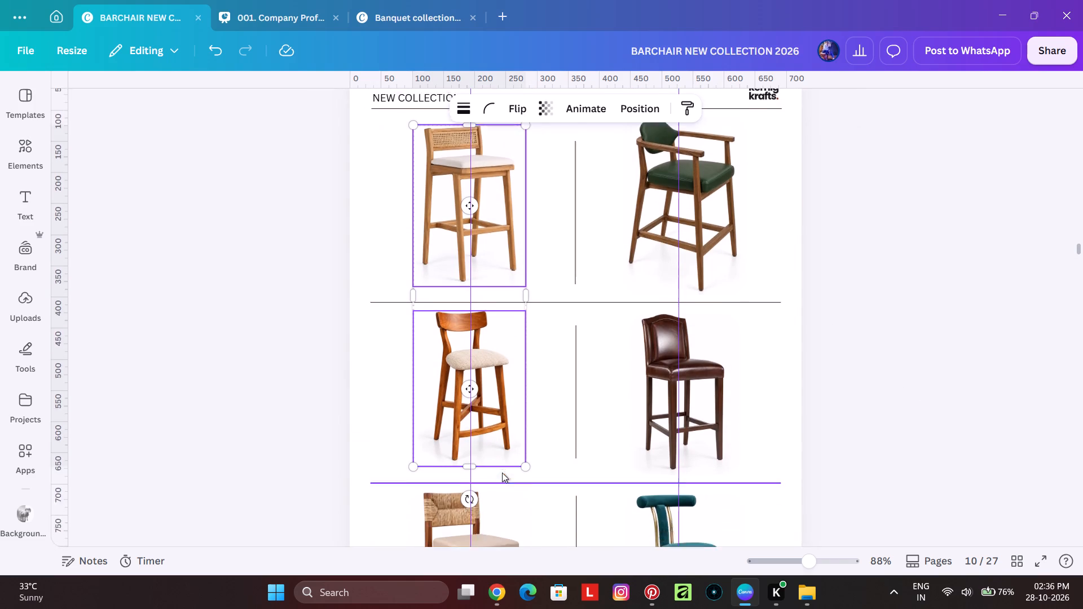
pyautogui.keyDown('shift'); pyautogui.click(495, 481); pyautogui.keyUp('shift')
pyautogui.press('Right')
pyautogui.press('Right')
pyautogui.press('Right')
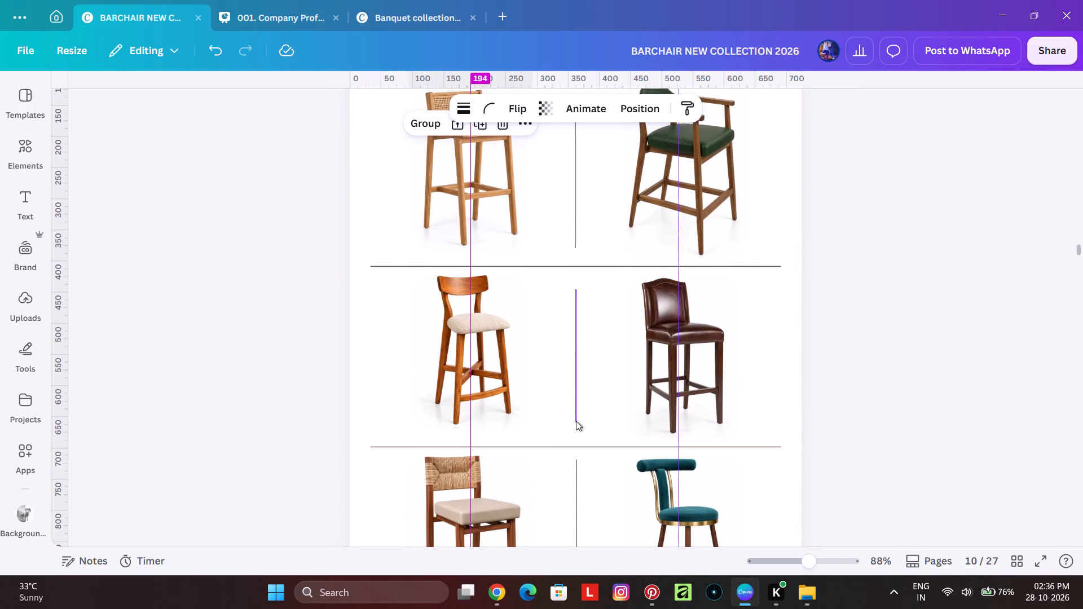
pyautogui.press('Right')
pyautogui.press('Left')
pyautogui.press('Left')
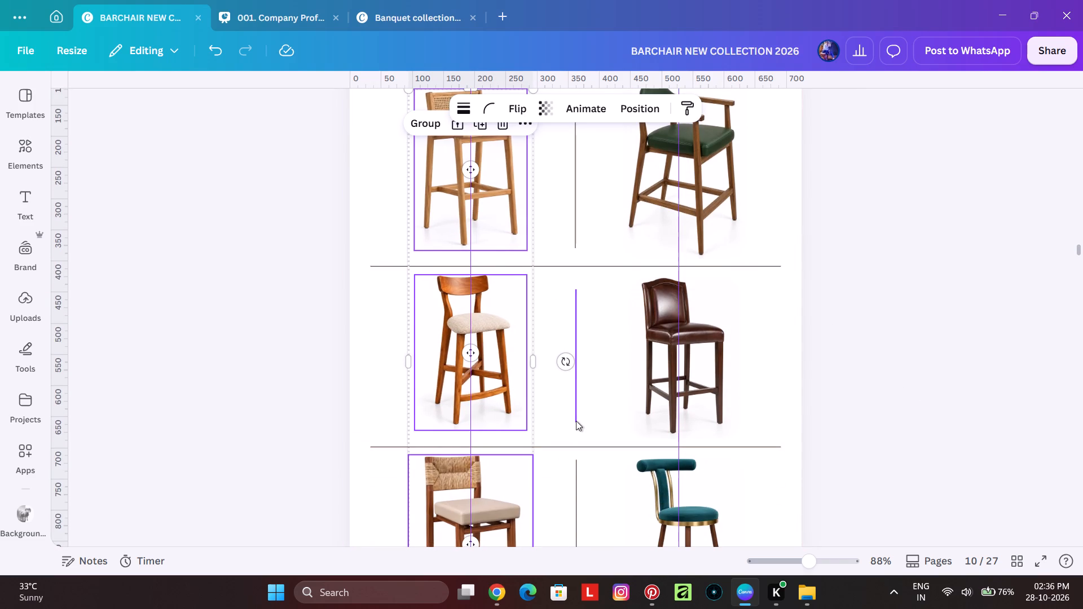
# Nudge page 10's three right-column chairs together to the left so they centre on the right vertical guide.
pyautogui.click(708, 233)
pyautogui.keyDown('shift'); pyautogui.click(729, 354); pyautogui.keyUp('shift')
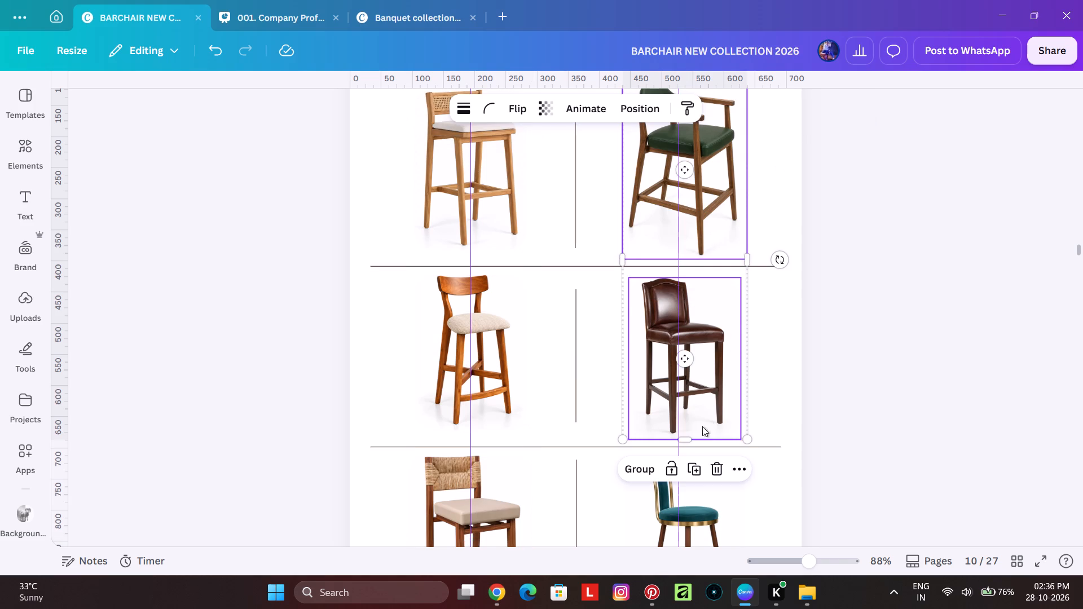
pyautogui.keyDown('shift'); pyautogui.click(694, 497); pyautogui.keyUp('shift')
pyautogui.press('Left')
pyautogui.press('Left')
pyautogui.press('Left')
pyautogui.press('Left')
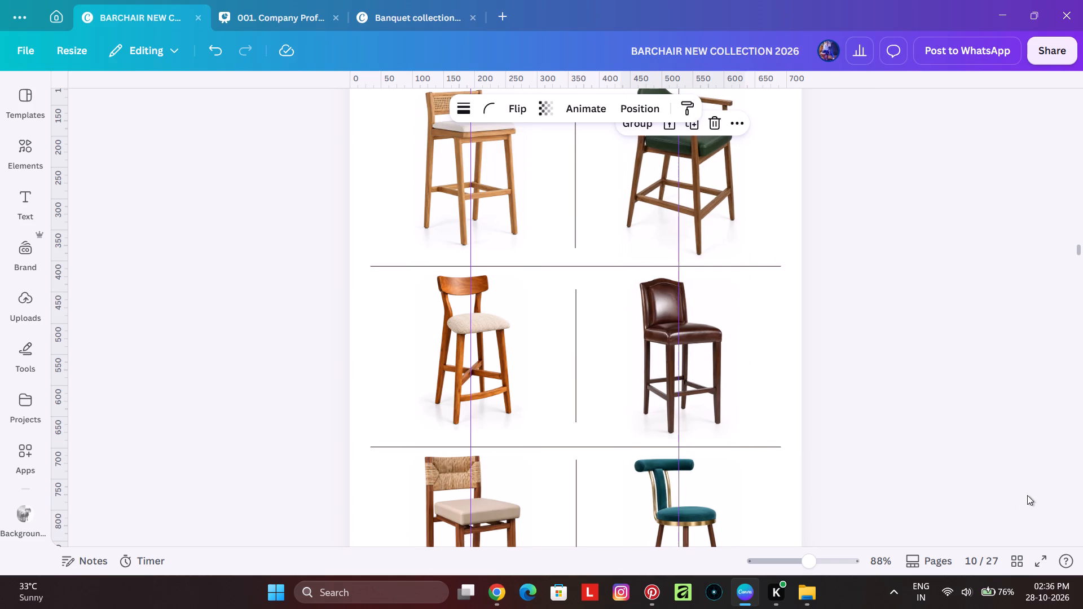
pyautogui.press('Left')
pyautogui.press('Left')
pyautogui.press('Left')
pyautogui.press('Left')
pyautogui.press('Left')
pyautogui.press('Left')
pyautogui.press('Left')
pyautogui.press('Left')
pyautogui.press('Right')
pyautogui.press('Right')
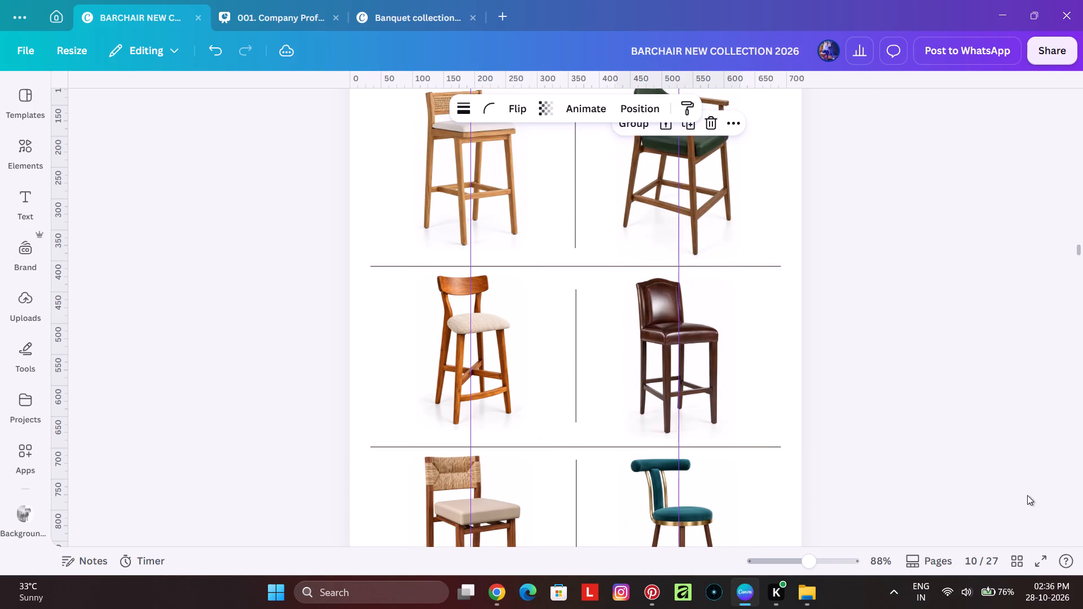
pyautogui.press('Left')
pyautogui.keyDown('ctrl'); pyautogui.scroll(-3, 711, 419); pyautogui.keyUp('ctrl')
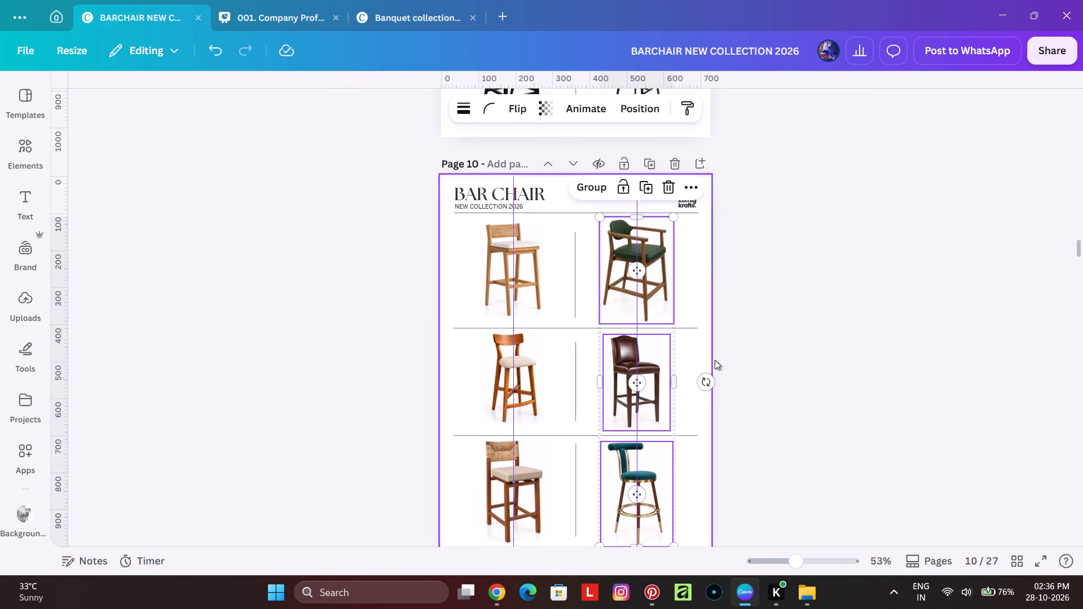
pyautogui.scroll(-2, 723, 354)
pyautogui.click(815, 308)
# Lock page 10.
pyautogui.scroll(-3, 815, 308)
pyautogui.scroll(6, 768, 326)
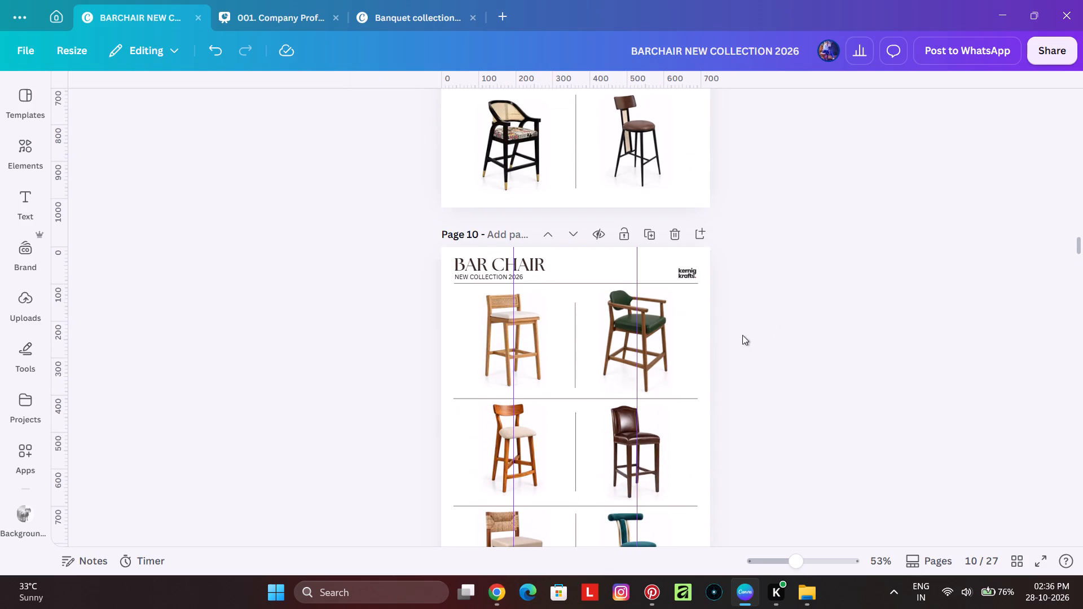
pyautogui.doubleClick(626, 229)
# Move the green velvet and dark grey bar chairs together from page 19's bottom row into the empty top row of page 18.
pyautogui.scroll(-9, 751, 334)
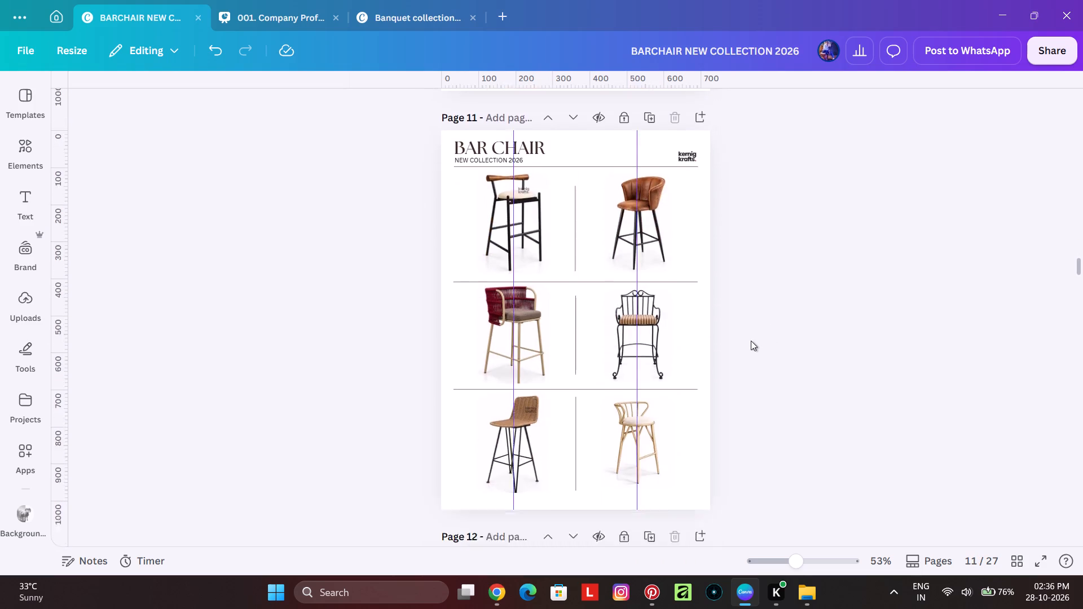
pyautogui.scroll(-8, 751, 341)
pyautogui.scroll(4, 751, 341)
pyautogui.scroll(-7, 751, 340)
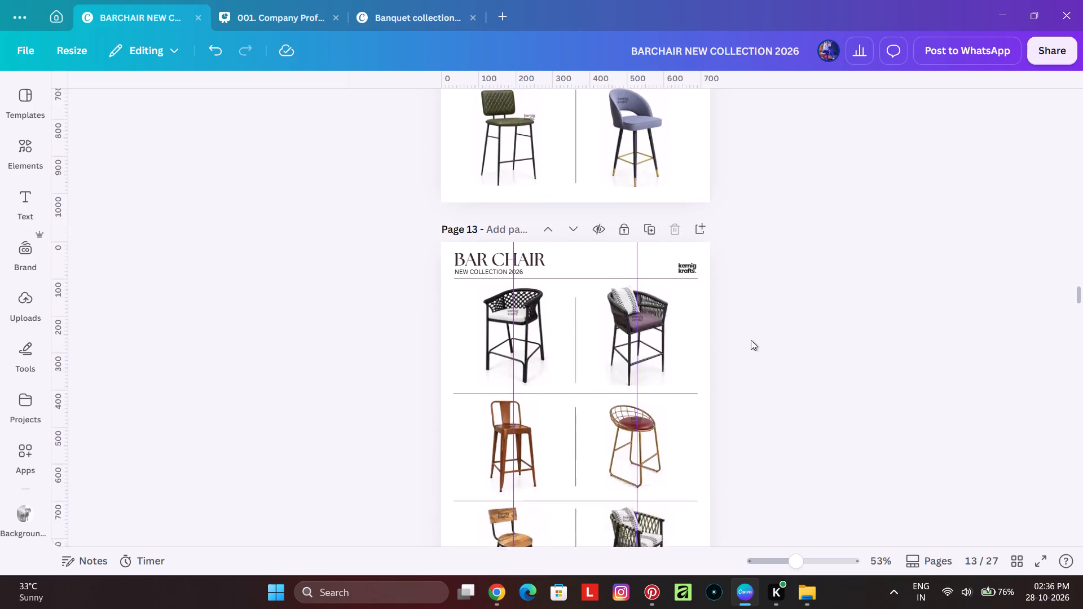
pyautogui.scroll(-18, 751, 340)
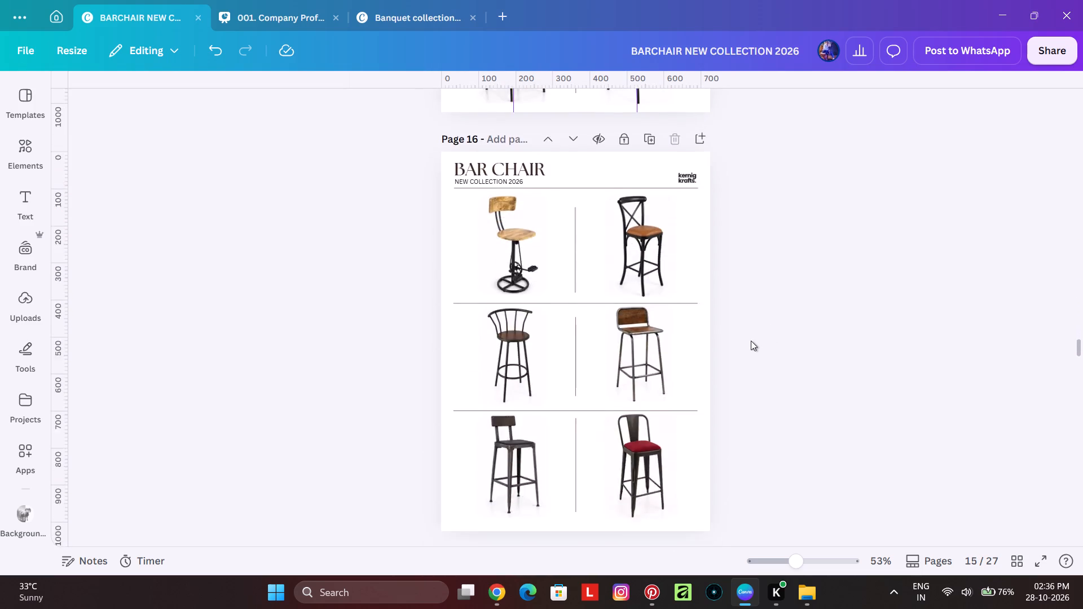
pyautogui.scroll(-13, 751, 341)
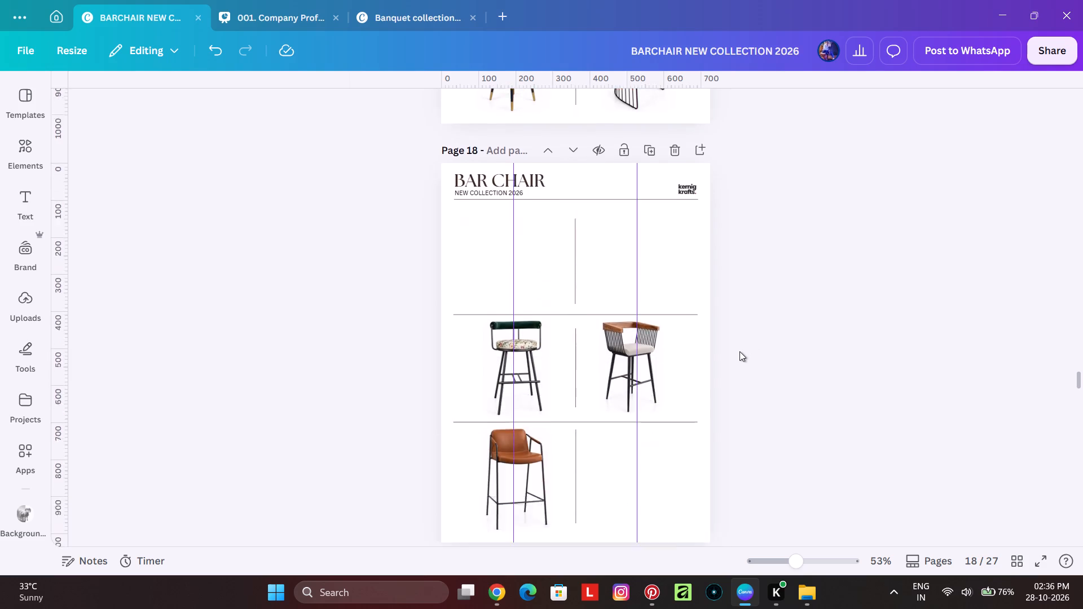
pyautogui.scroll(-5, 739, 351)
pyautogui.click(554, 416)
pyautogui.keyDown('shift'); pyautogui.click(598, 405); pyautogui.keyUp('shift')
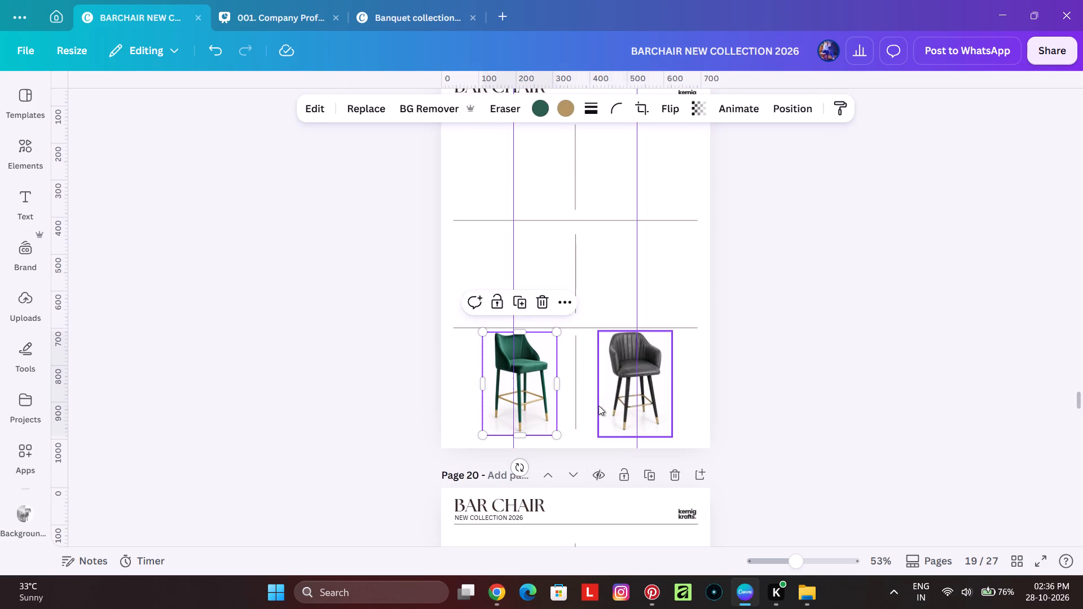
pyautogui.click(599, 408)
pyautogui.scroll(7, 600, 346)
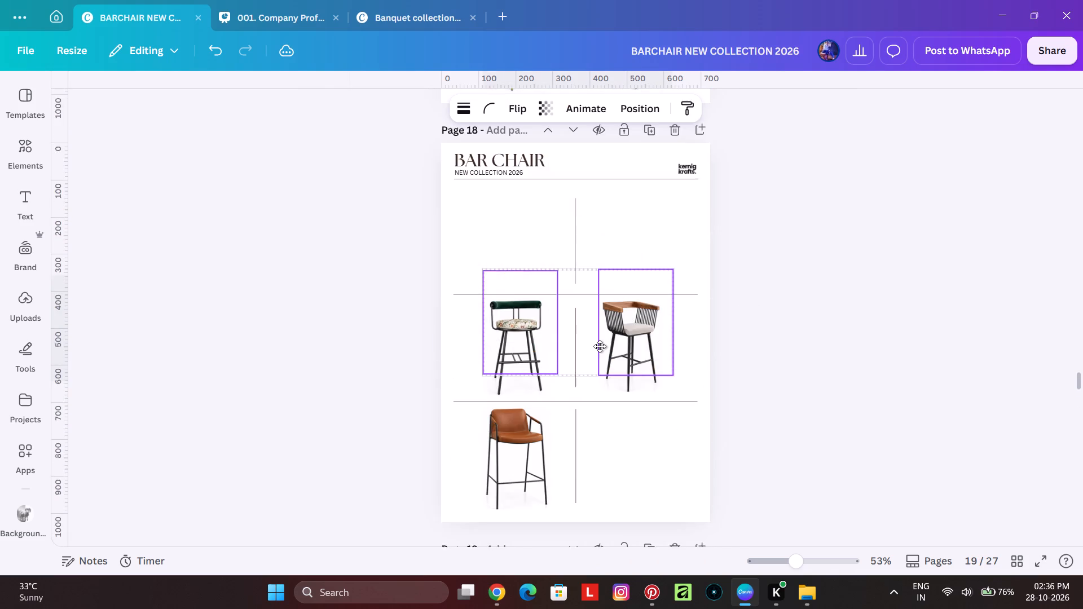
pyautogui.scroll(2, 600, 354)
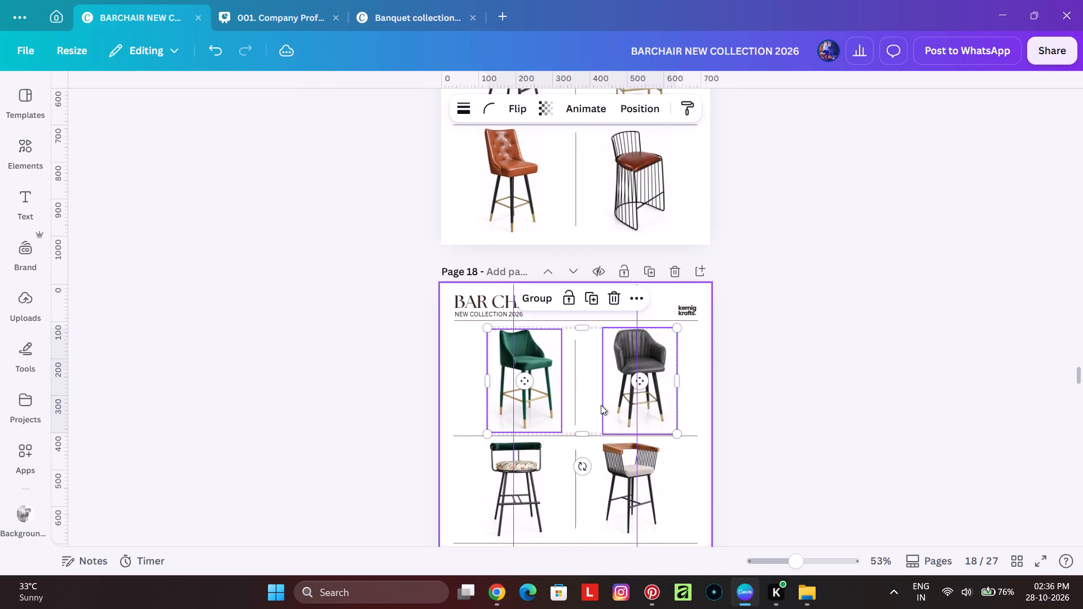
# Shift the green velvet chair in page 18's top row left and slightly up, centring it near the left vertical guide.
pyautogui.keyDown('ctrl'); pyautogui.scroll(5, 601, 405); pyautogui.keyUp('ctrl')
pyautogui.keyDown('ctrl'); pyautogui.scroll(2, 501, 383); pyautogui.keyUp('ctrl')
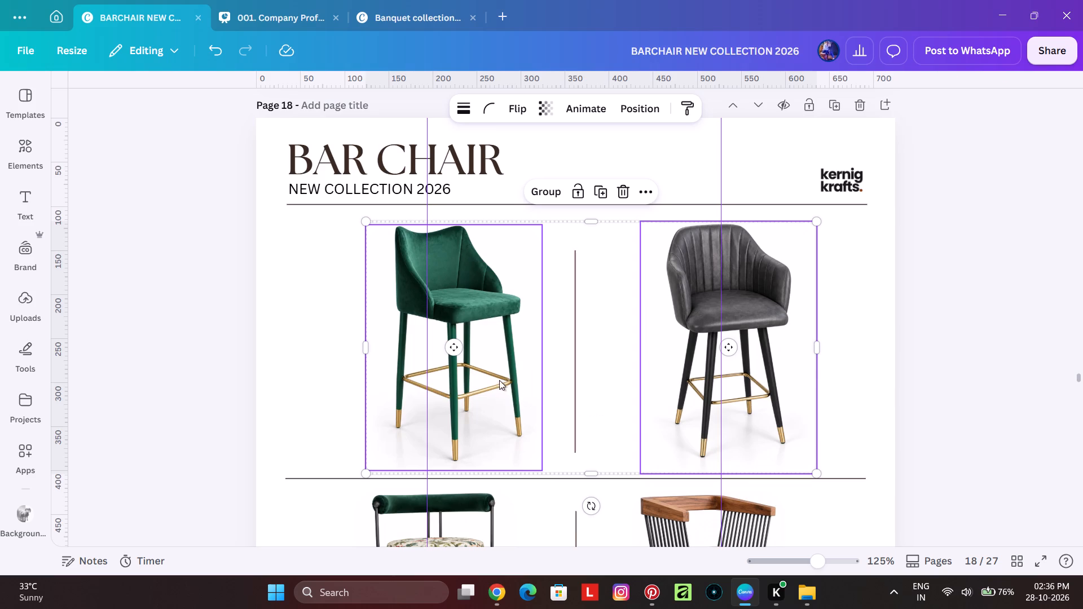
pyautogui.keyDown('ctrl'); pyautogui.scroll(11, 499, 380); pyautogui.keyUp('ctrl')
pyautogui.keyDown('ctrl'); pyautogui.scroll(1, 456, 314); pyautogui.keyUp('ctrl')
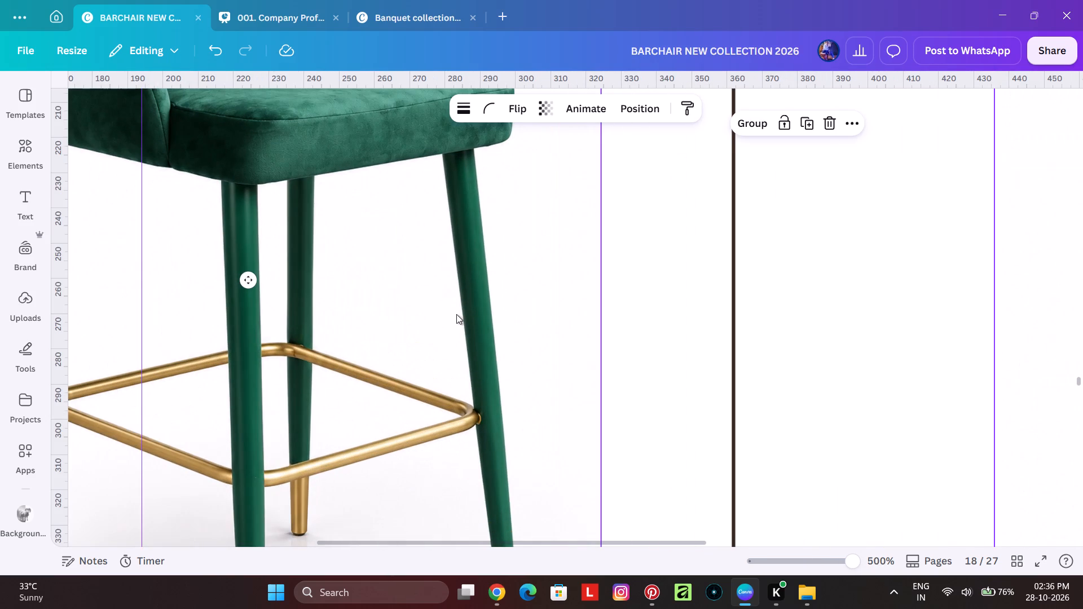
pyautogui.keyDown('ctrl'); pyautogui.scroll(-4, 456, 314); pyautogui.keyUp('ctrl')
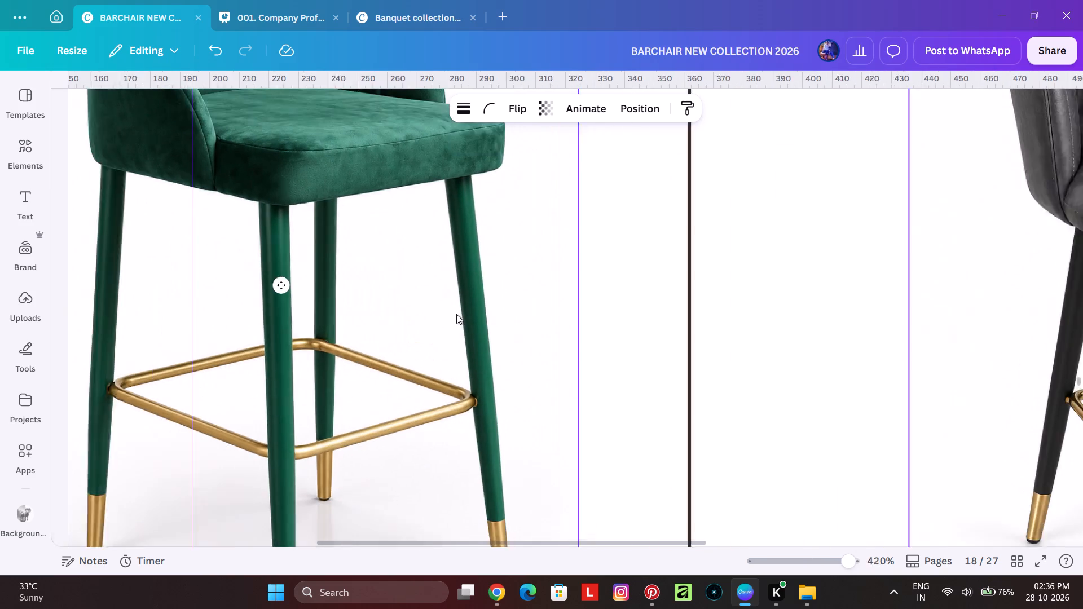
pyautogui.keyDown('ctrl'); pyautogui.scroll(-5, 456, 314); pyautogui.keyUp('ctrl')
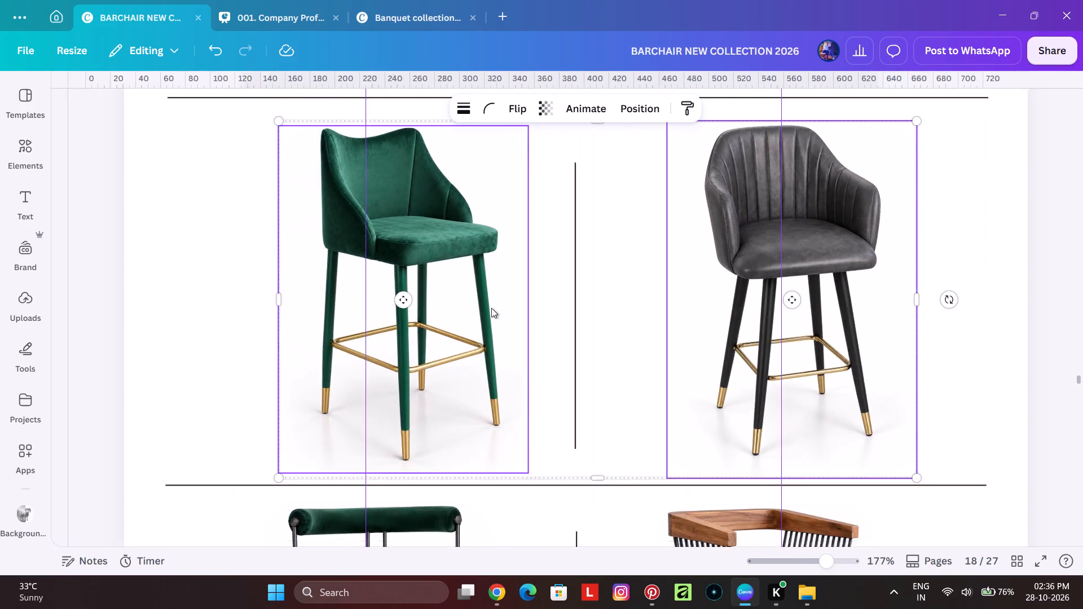
pyautogui.keyDown('ctrl'); pyautogui.scroll(-2, 491, 308); pyautogui.keyUp('ctrl')
pyautogui.click(928, 311)
pyautogui.click(456, 309)
pyautogui.moveTo(495, 295); pyautogui.dragTo(495, 293)
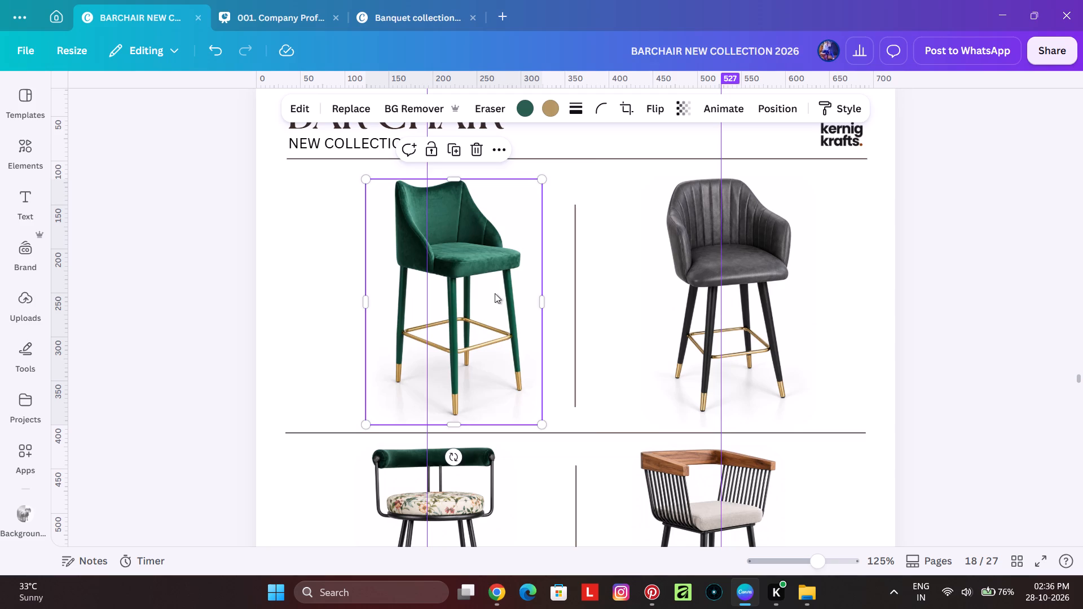
pyautogui.moveTo(495, 293); pyautogui.dragTo(470, 288)
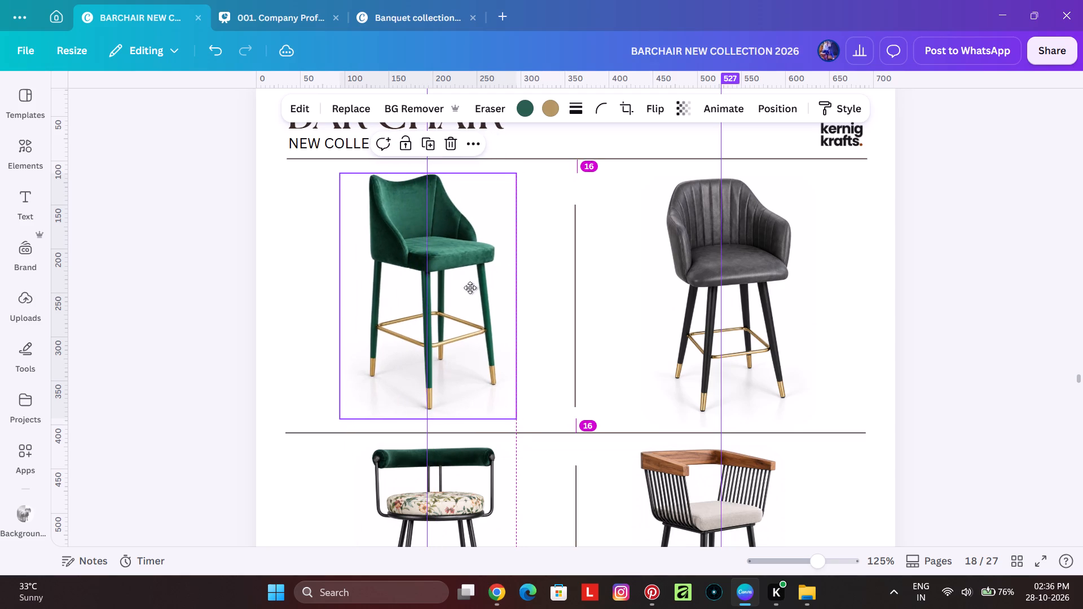
pyautogui.moveTo(470, 288); pyautogui.dragTo(473, 289)
pyautogui.click(697, 314)
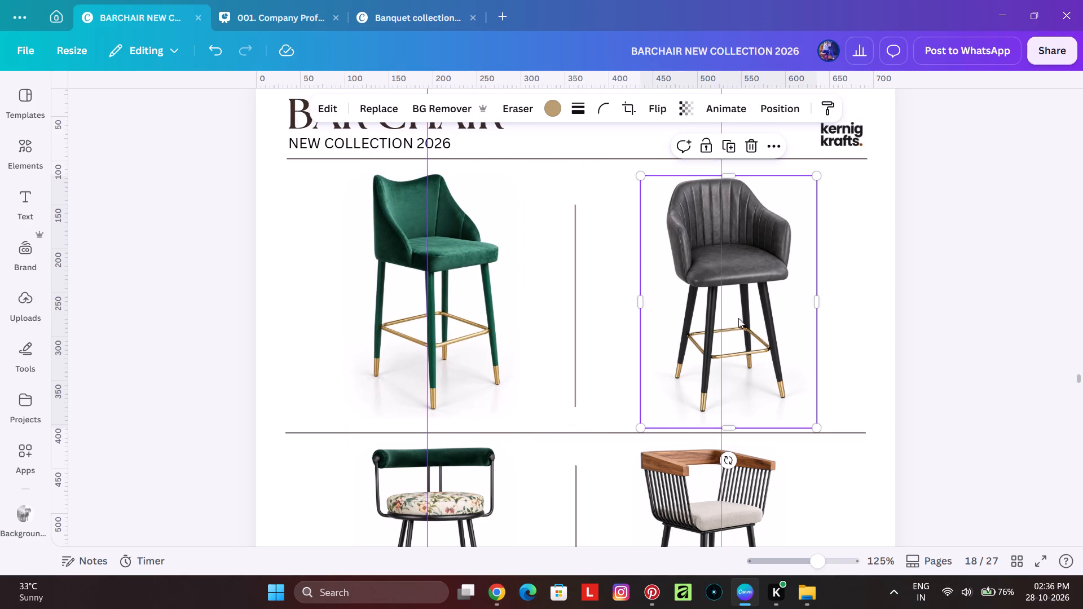
# Move the tan leather bar chair with wooden legs from page 20's middle row into page 18's empty bottom-row slot.
pyautogui.scroll(-3, 545, 336)
pyautogui.keyDown('ctrl'); pyautogui.scroll(-5, 542, 339); pyautogui.keyUp('ctrl')
pyautogui.scroll(-4, 614, 377)
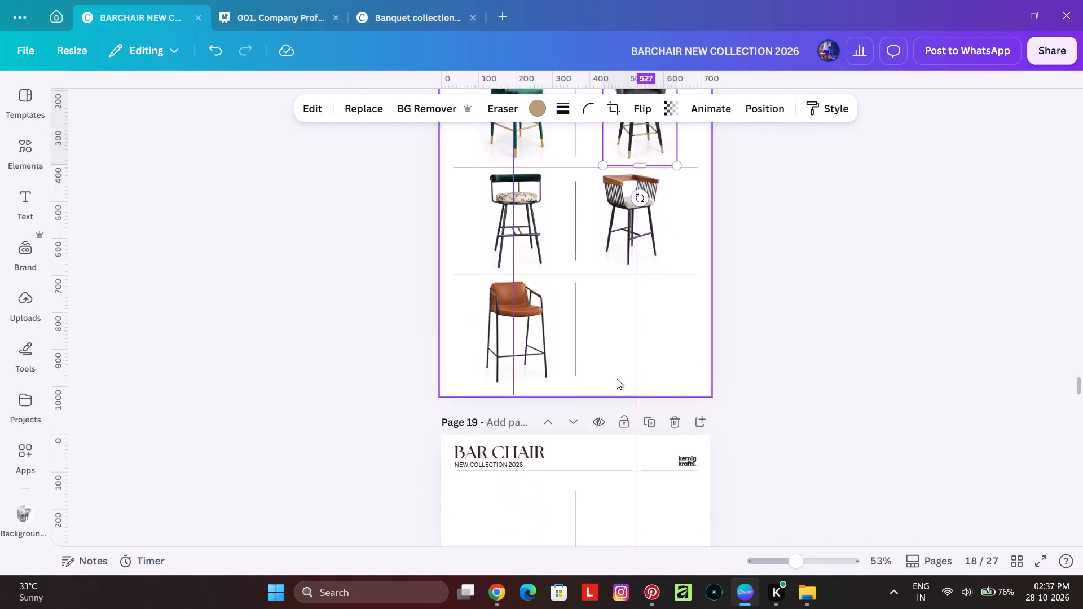
pyautogui.scroll(-8, 617, 379)
pyautogui.click(612, 358)
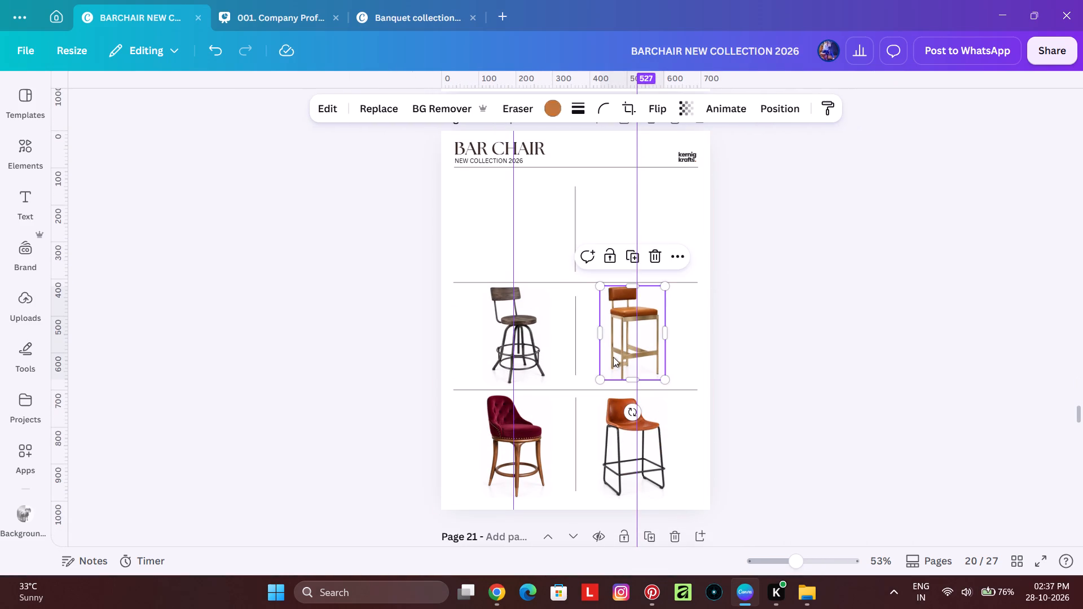
pyautogui.scroll(2, 618, 363)
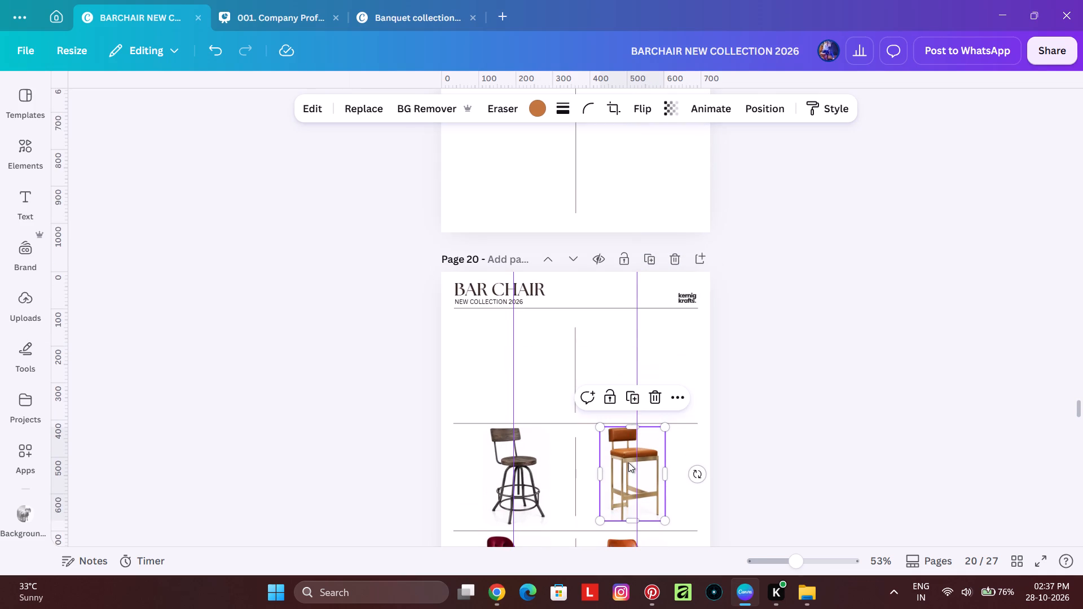
pyautogui.moveTo(628, 461); pyautogui.dragTo(632, 338)
pyautogui.scroll(11, 633, 338)
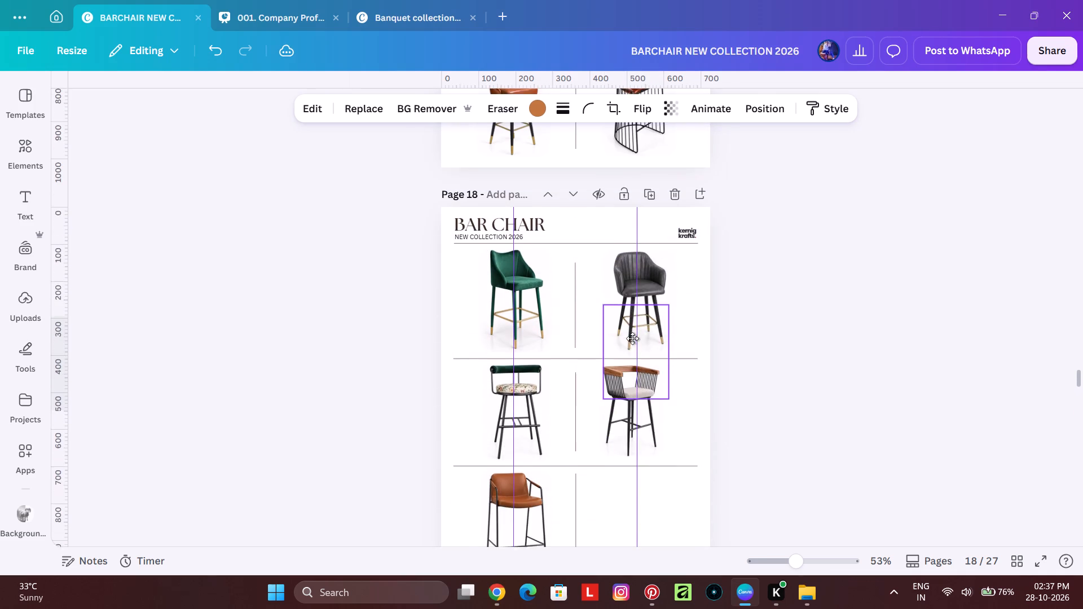
pyautogui.moveTo(632, 338); pyautogui.dragTo(639, 519)
pyautogui.scroll(-2, 666, 429)
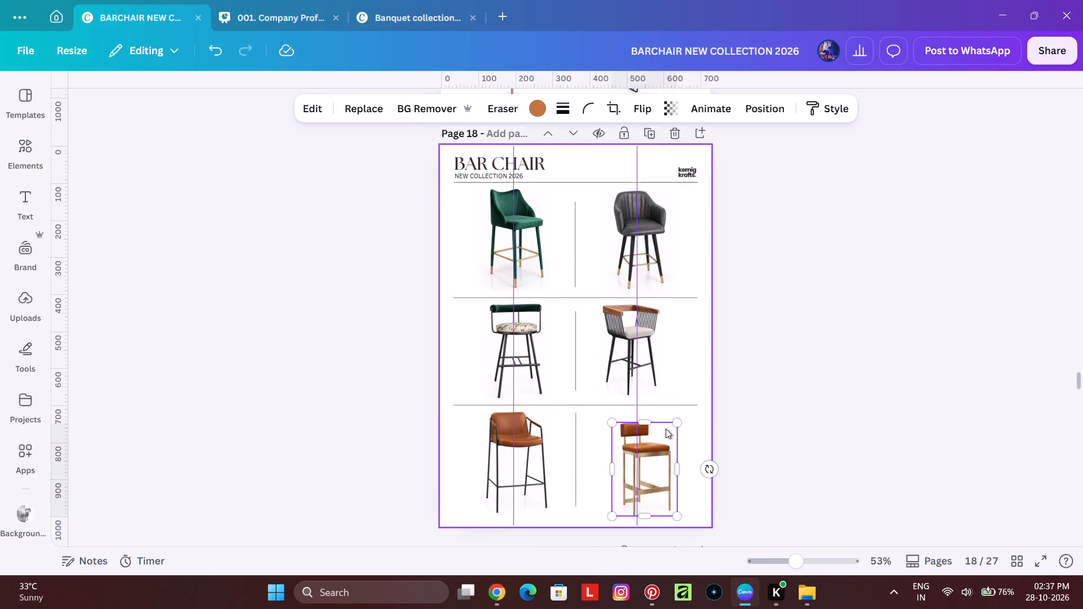
# Centre-align page 18's three left-column chairs with one another.
pyautogui.scroll(1, 639, 418)
pyautogui.click(518, 244)
pyautogui.keyDown('shift'); pyautogui.click(540, 317); pyautogui.keyUp('shift')
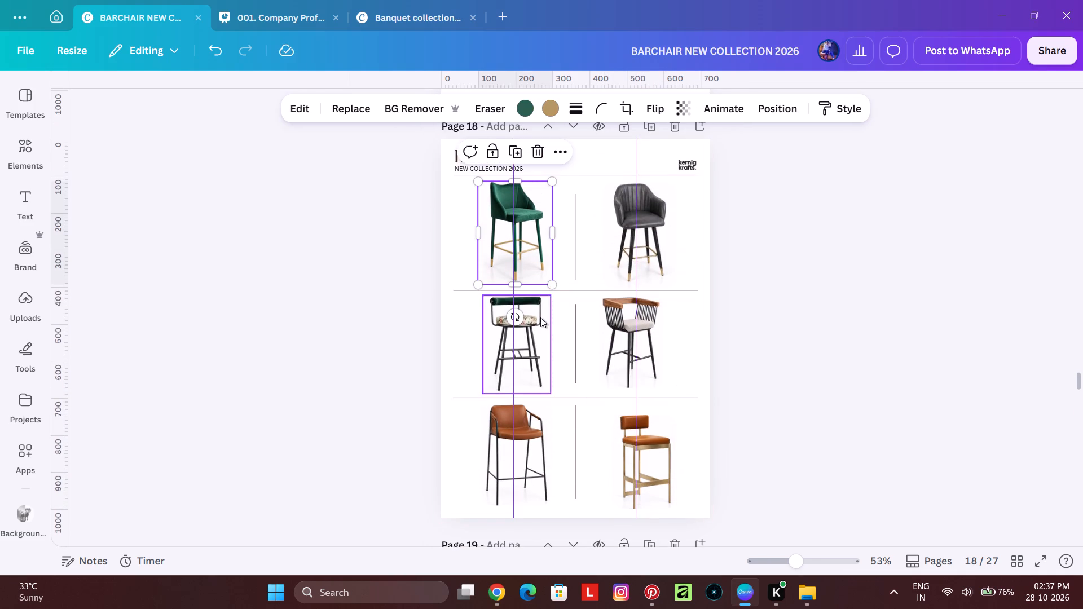
pyautogui.keyDown('shift'); pyautogui.click(530, 442); pyautogui.keyUp('shift')
pyautogui.rightClick(533, 461)
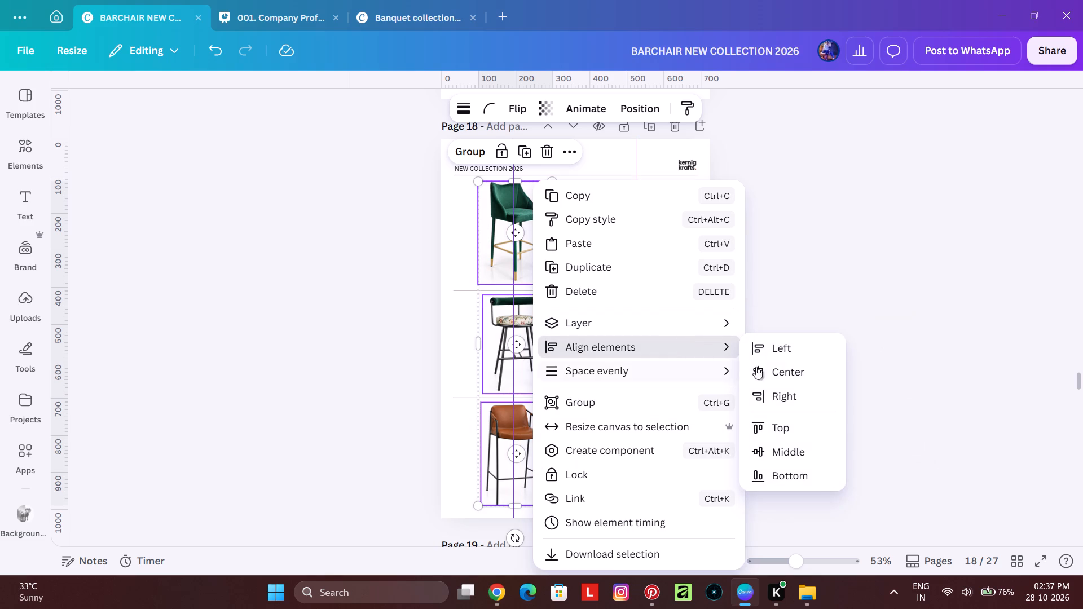
pyautogui.click(771, 368)
# Centre-align page 18's three right-column chairs with one another and space them evenly in the vertical direction.
pyautogui.click(629, 273)
pyautogui.keyDown('shift'); pyautogui.click(610, 358); pyautogui.keyUp('shift')
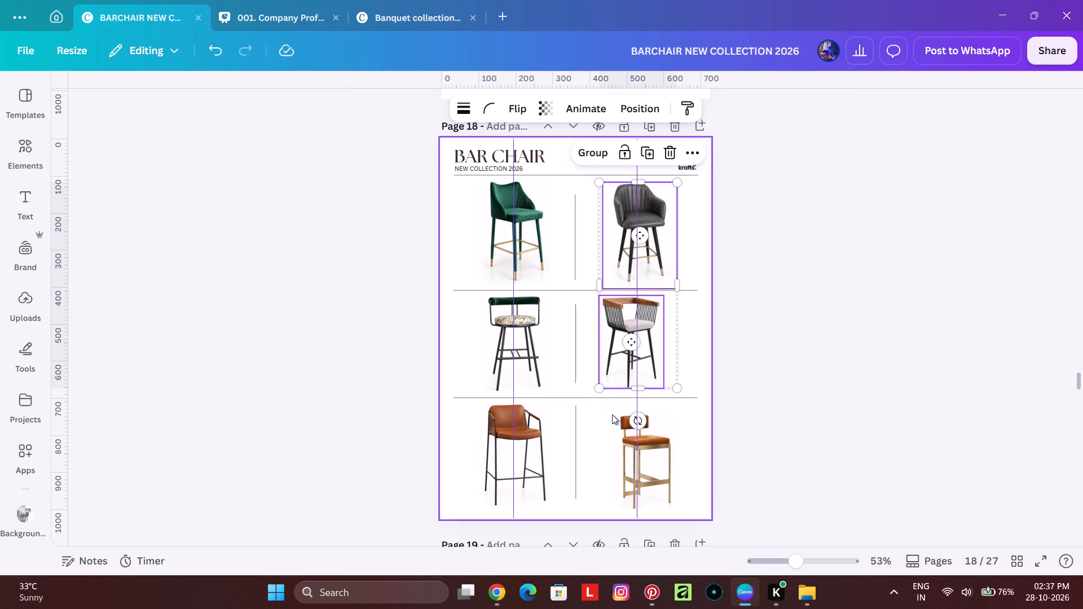
pyautogui.keyDown('shift'); pyautogui.click(614, 434); pyautogui.keyUp('shift')
pyautogui.rightClick(623, 464)
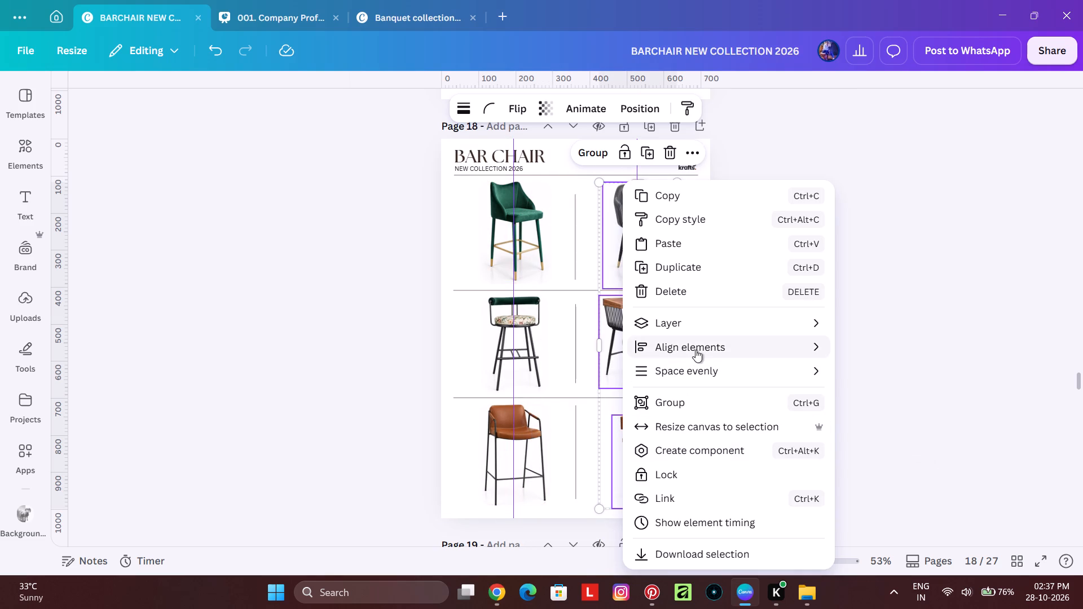
pyautogui.click(866, 380)
pyautogui.rightClick(645, 353)
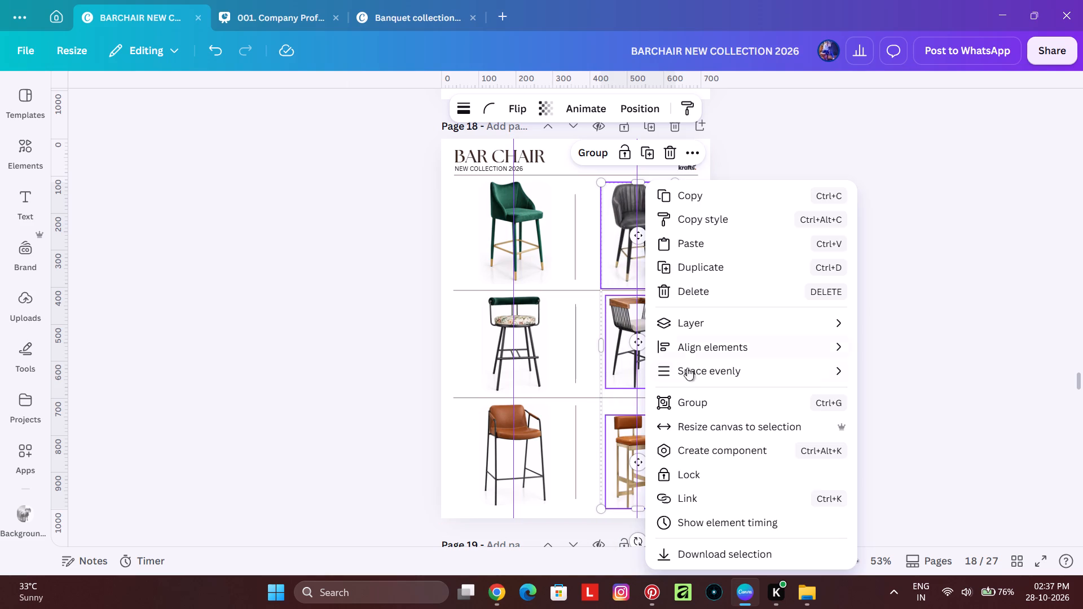
pyautogui.click(899, 381)
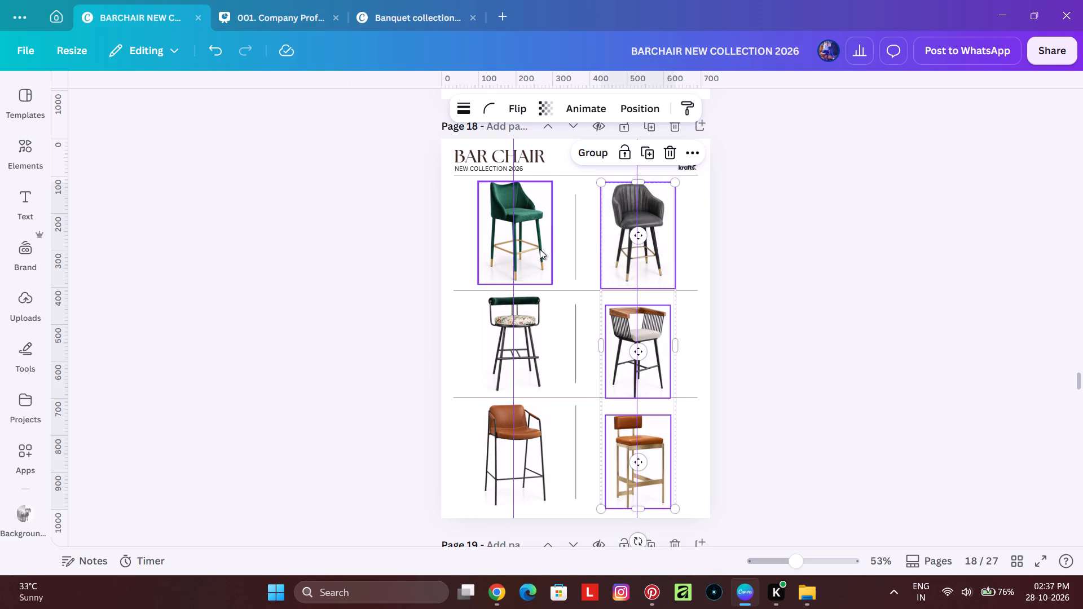
# Space page 18's three left-column chairs evenly in the vertical direction.
pyautogui.click(540, 249)
pyautogui.keyDown('shift'); pyautogui.click(524, 317); pyautogui.keyUp('shift')
pyautogui.keyDown('shift'); pyautogui.click(532, 422); pyautogui.keyUp('shift')
pyautogui.rightClick(534, 435)
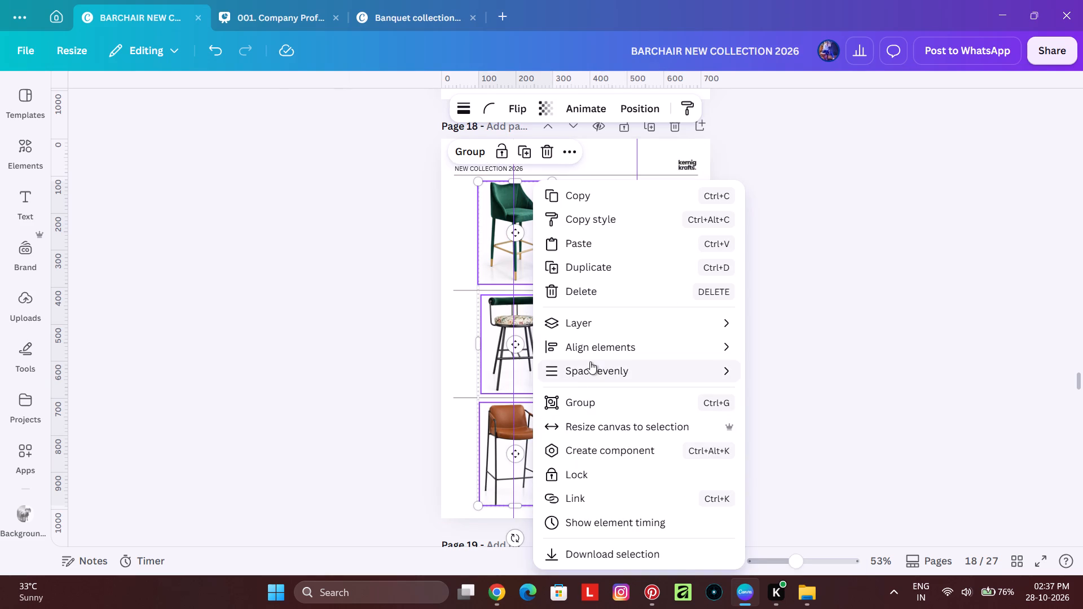
pyautogui.click(787, 372)
pyautogui.click(790, 284)
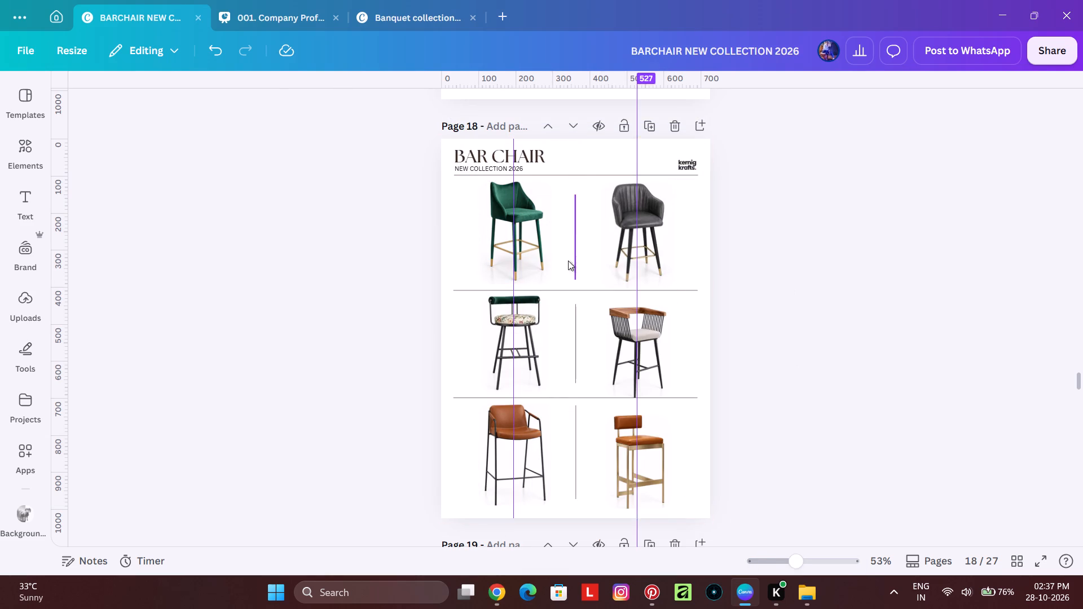
# Nudge page 18's three left-column chairs together slightly to the left so they centre on the left vertical guide.
pyautogui.click(540, 256)
pyautogui.keyDown('shift'); pyautogui.click(522, 332); pyautogui.keyUp('shift')
pyautogui.keyDown('shift'); pyautogui.click(529, 433); pyautogui.keyUp('shift')
pyautogui.keyDown('ctrl'); pyautogui.scroll(3, 521, 277); pyautogui.keyUp('ctrl')
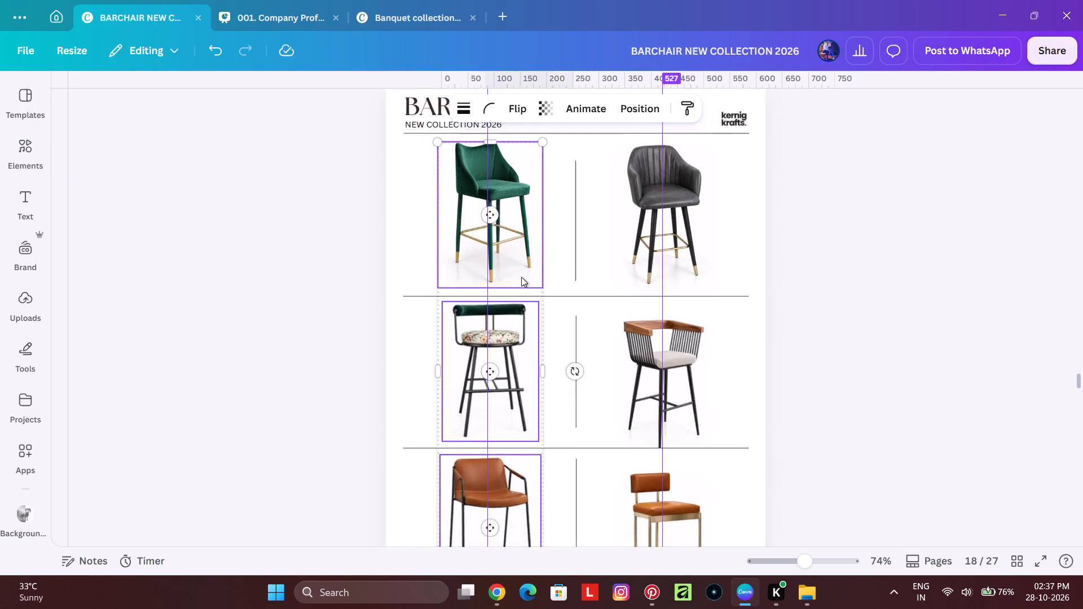
pyautogui.keyDown('ctrl'); pyautogui.scroll(3, 513, 263); pyautogui.keyUp('ctrl')
pyautogui.press('Left')
pyautogui.press('Left')
pyautogui.press('Left')
pyautogui.press('Left')
pyautogui.press('Left')
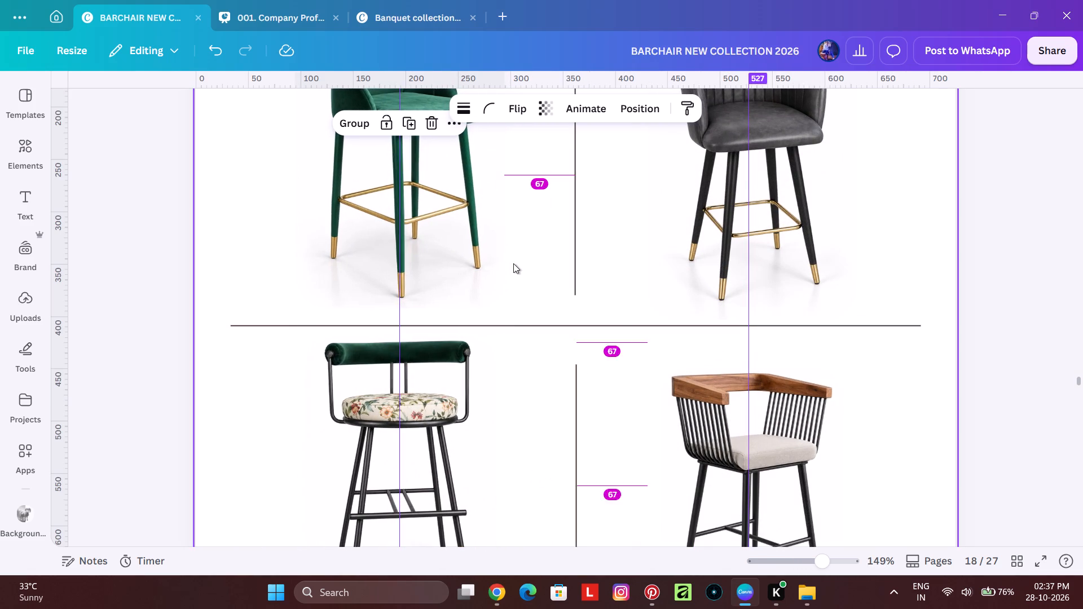
pyautogui.press('Left')
pyautogui.press('Left')
pyautogui.press('Left')
pyautogui.press('Left')
pyautogui.press('Left')
pyautogui.press('Left')
pyautogui.press('Left')
pyautogui.press('Left')
pyautogui.press('Right')
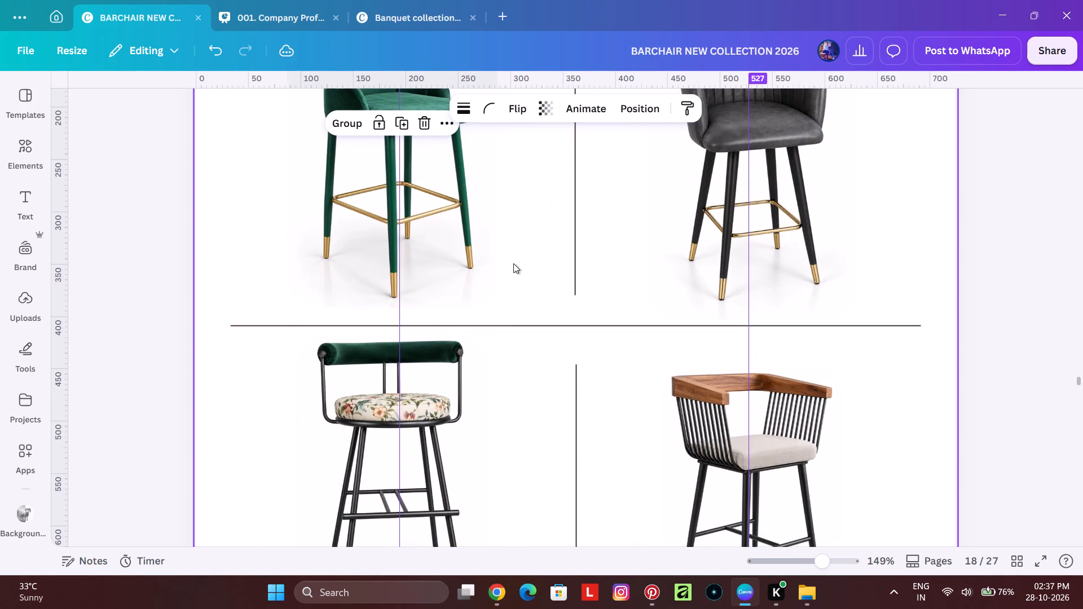
pyautogui.press('Right')
pyautogui.press('Right')
pyautogui.press('Right')
pyautogui.press('Right')
pyautogui.press('Right')
pyautogui.press('Right')
pyautogui.press('Right')
pyautogui.press('Right')
pyautogui.press('Left')
pyautogui.press('Left')
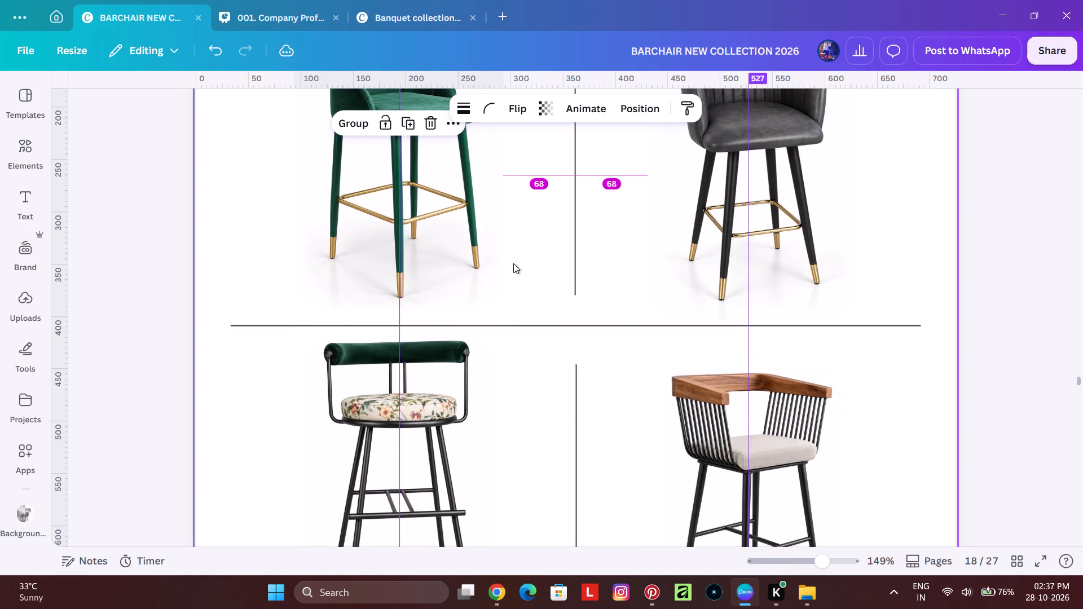
pyautogui.keyDown('shift'); pyautogui.scroll(-3, 513, 263); pyautogui.keyUp('shift')
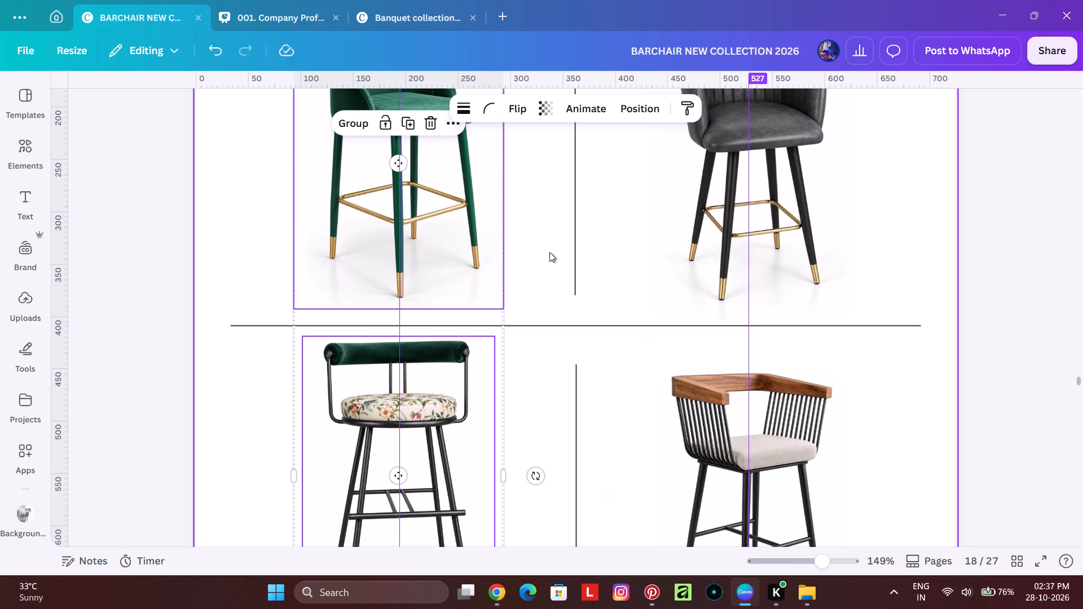
pyautogui.keyDown('ctrl'); pyautogui.scroll(-5, 559, 248); pyautogui.keyUp('ctrl')
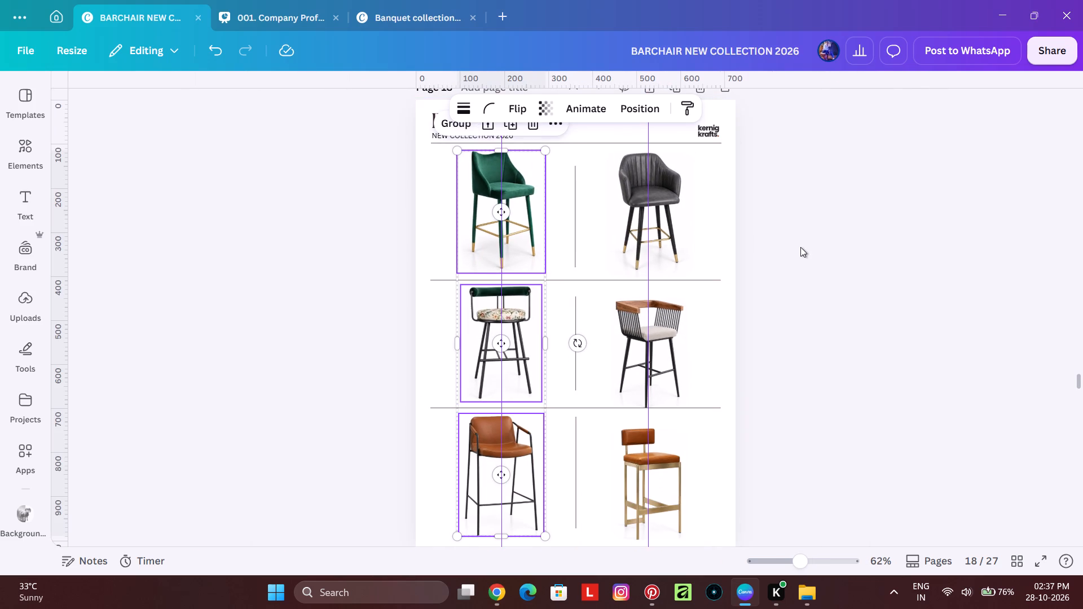
pyautogui.click(802, 244)
# Move the dark wood swivel stool and the tan leather chair with black metal legs together from page 20 onto page 19.
pyautogui.scroll(-3, 777, 249)
pyautogui.scroll(-9, 683, 250)
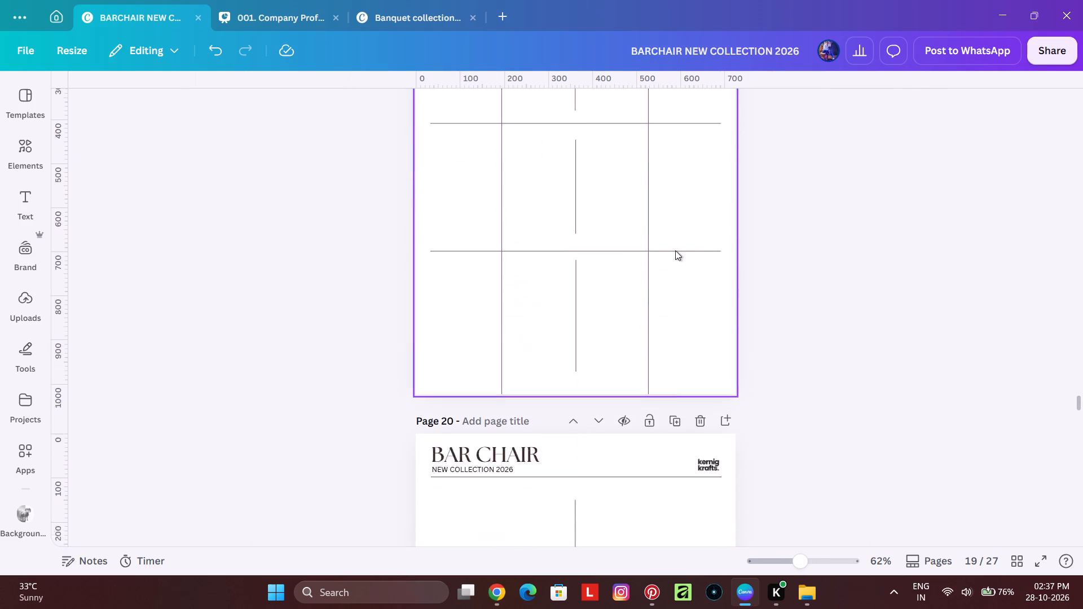
pyautogui.scroll(-2, 653, 288)
pyautogui.click(523, 370)
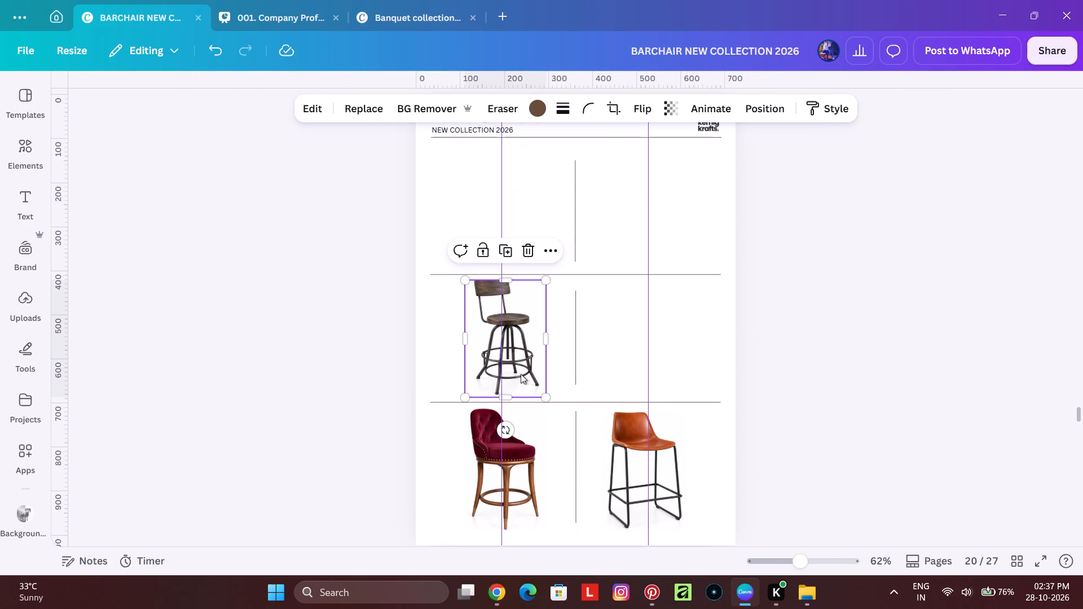
pyautogui.keyDown('shift'); pyautogui.click(619, 460); pyautogui.keyUp('shift')
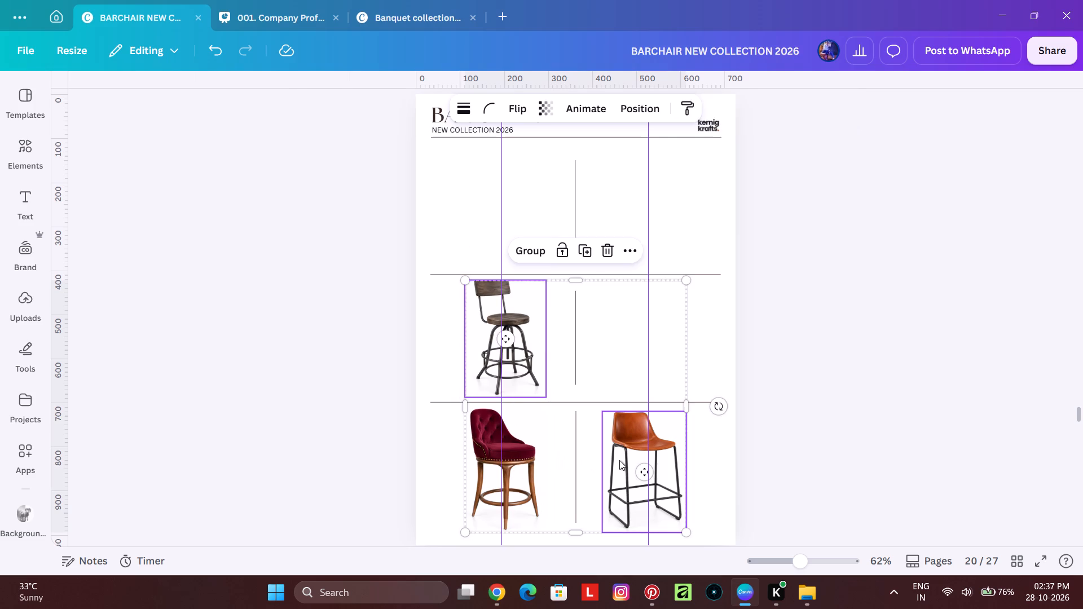
pyautogui.moveTo(628, 471); pyautogui.dragTo(616, 342)
pyautogui.scroll(8, 597, 302)
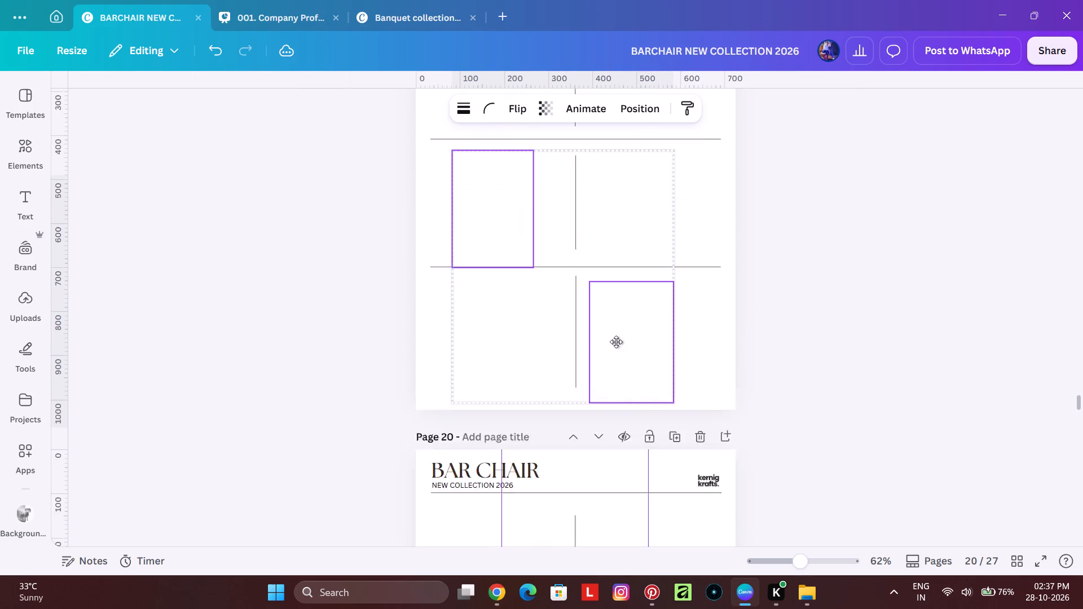
pyautogui.moveTo(616, 342); pyautogui.dragTo(620, 395)
pyautogui.click(366, 326)
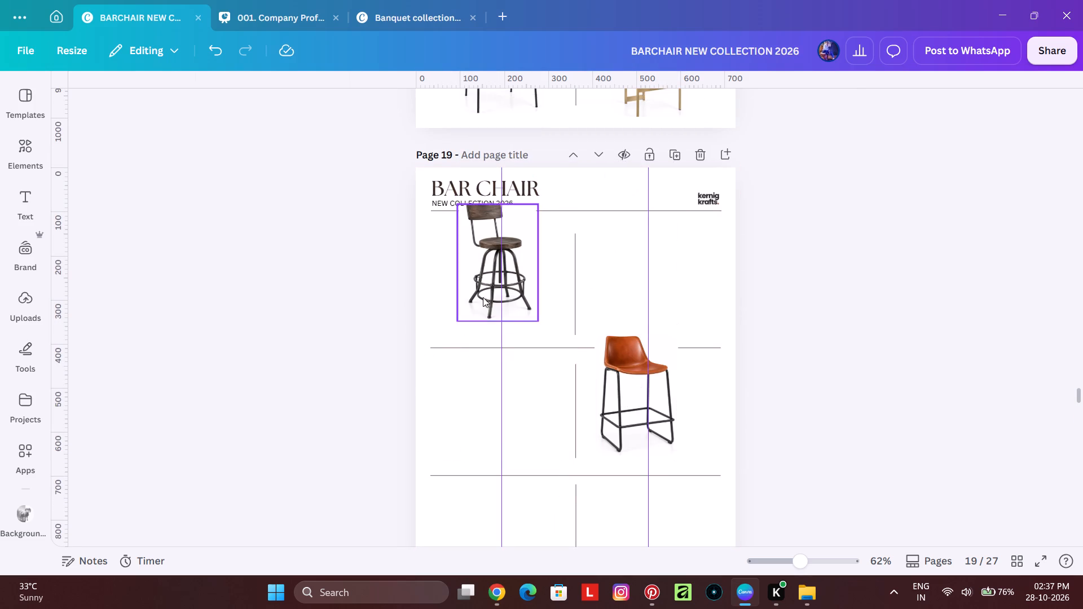
# Shift the dark wood swivel stool down into page 19's top-row left slot, below the header line.
pyautogui.click(508, 292)
pyautogui.moveTo(521, 276); pyautogui.dragTo(522, 293)
# Move the tan leather chair into page 19's top-row right slot, level with the swivel stool and near the right guide.
pyautogui.moveTo(618, 373); pyautogui.dragTo(630, 259)
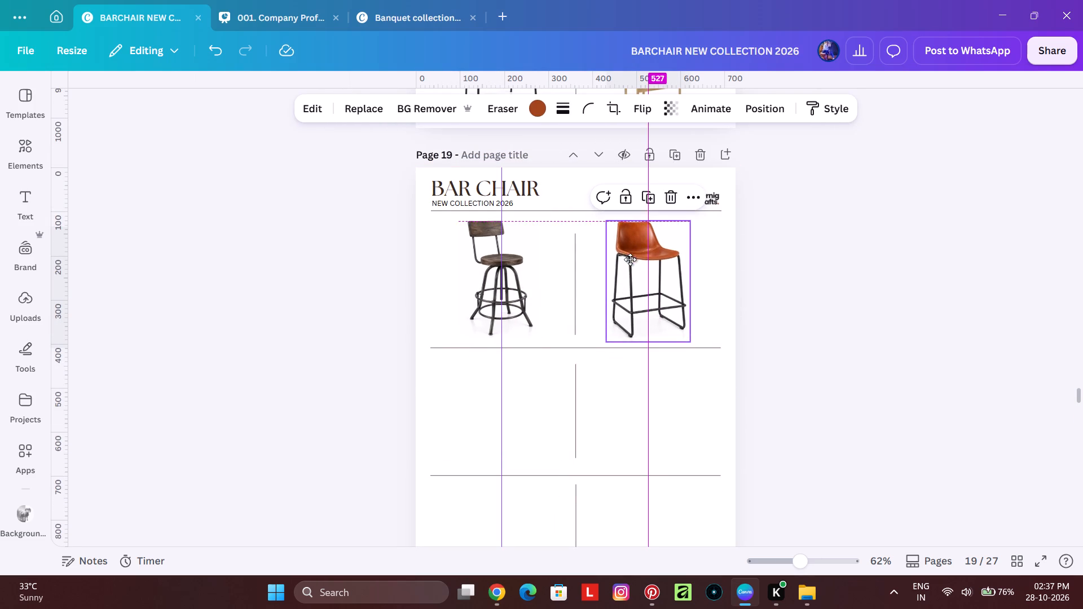
pyautogui.moveTo(630, 259); pyautogui.dragTo(636, 258)
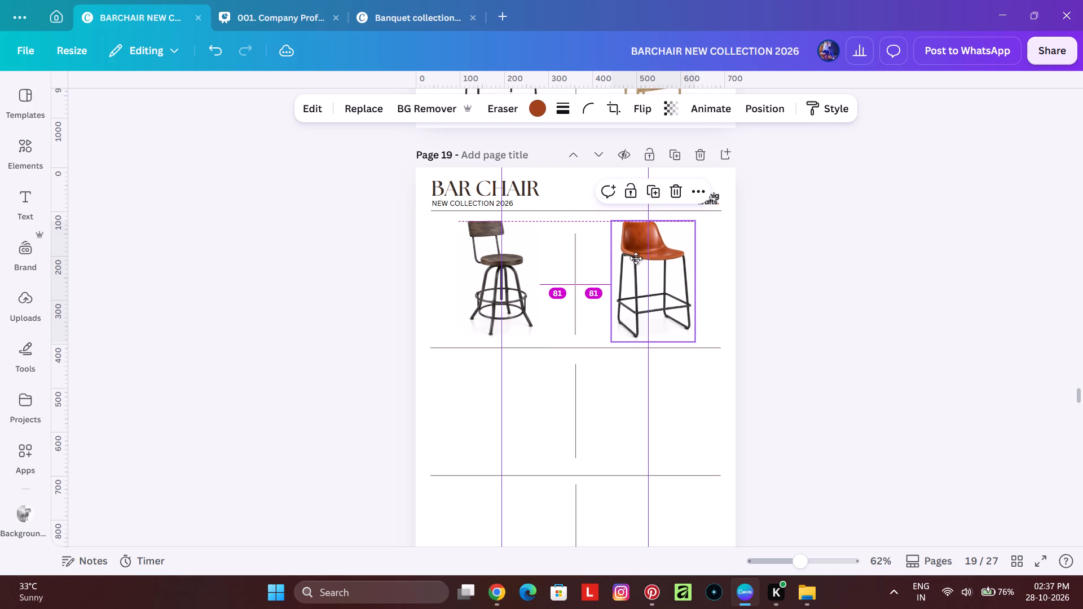
pyautogui.moveTo(636, 258); pyautogui.dragTo(635, 258)
pyautogui.click(868, 317)
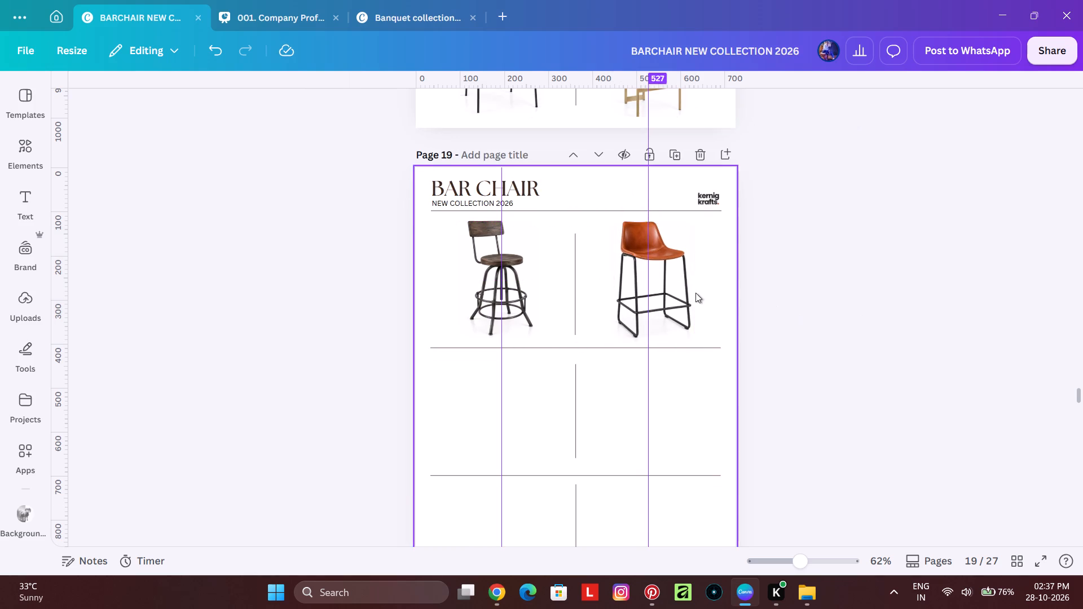
# Lock page 18.
pyautogui.scroll(5, 695, 293)
pyautogui.scroll(-3, 649, 427)
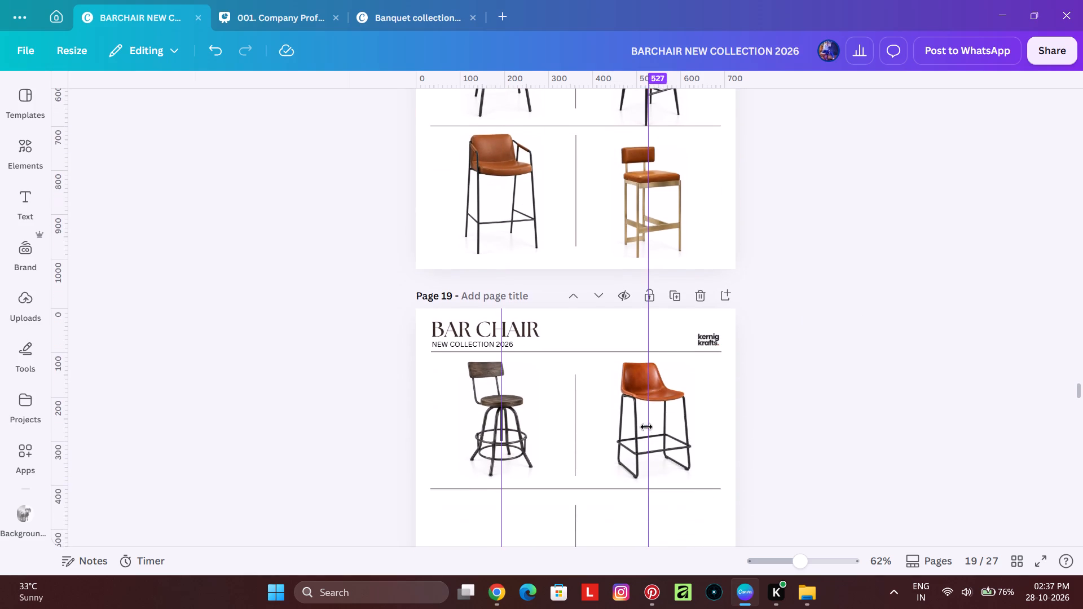
pyautogui.scroll(3, 538, 249)
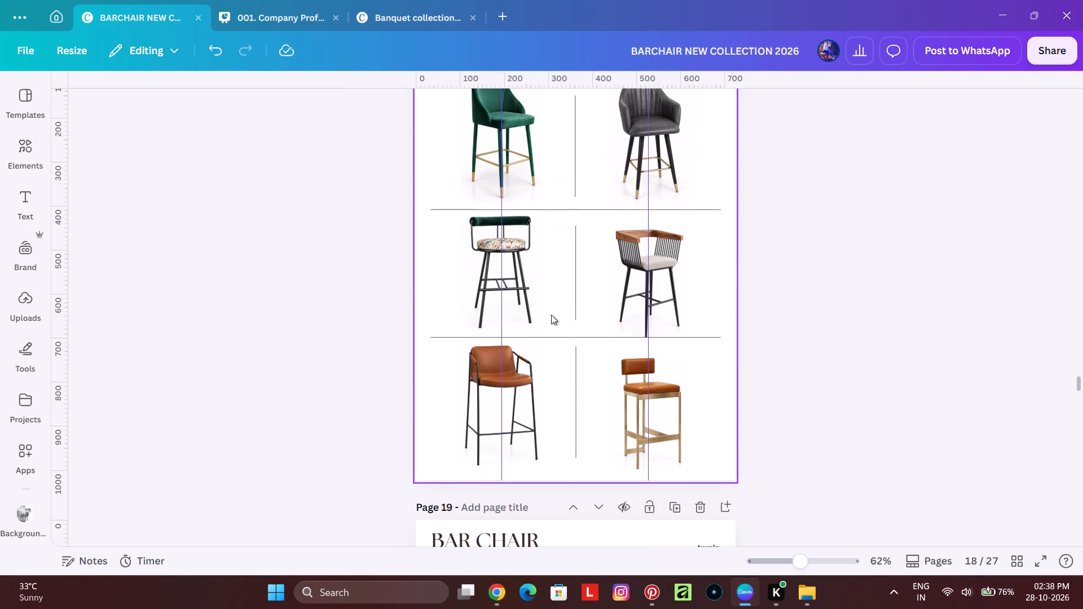
pyautogui.scroll(4, 583, 334)
pyautogui.doubleClick(652, 304)
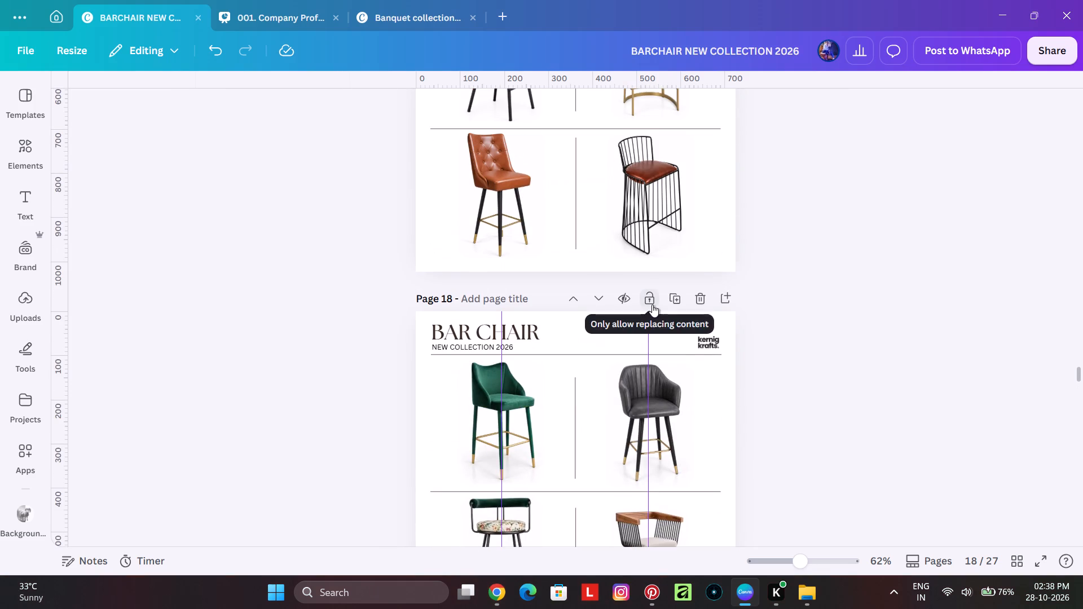
# Review the chair layouts on the pages before page 18, back to page 9.
pyautogui.scroll(8, 595, 323)
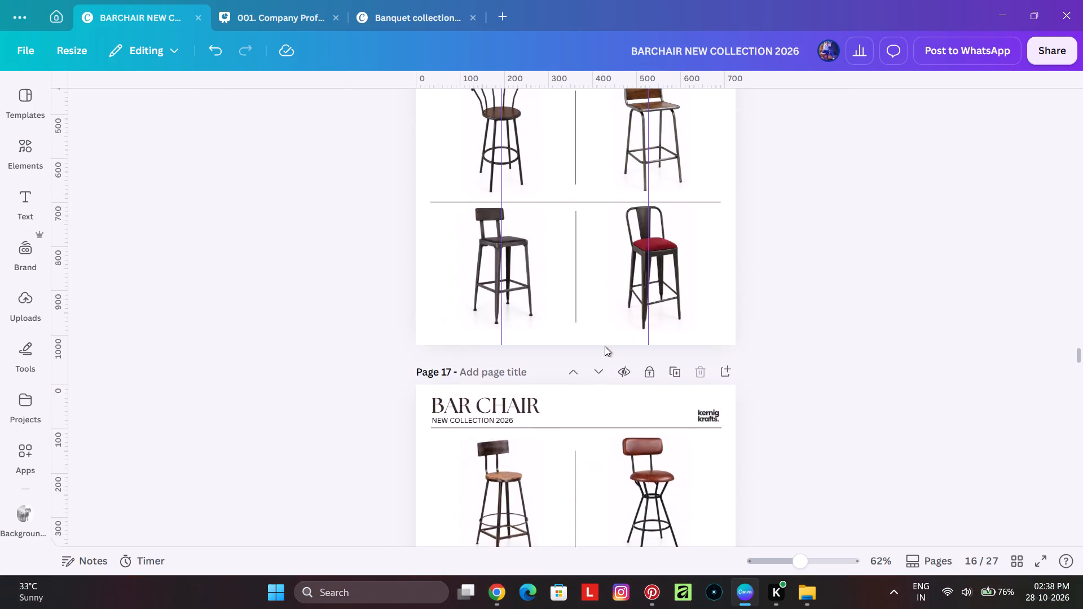
pyautogui.scroll(8, 605, 346)
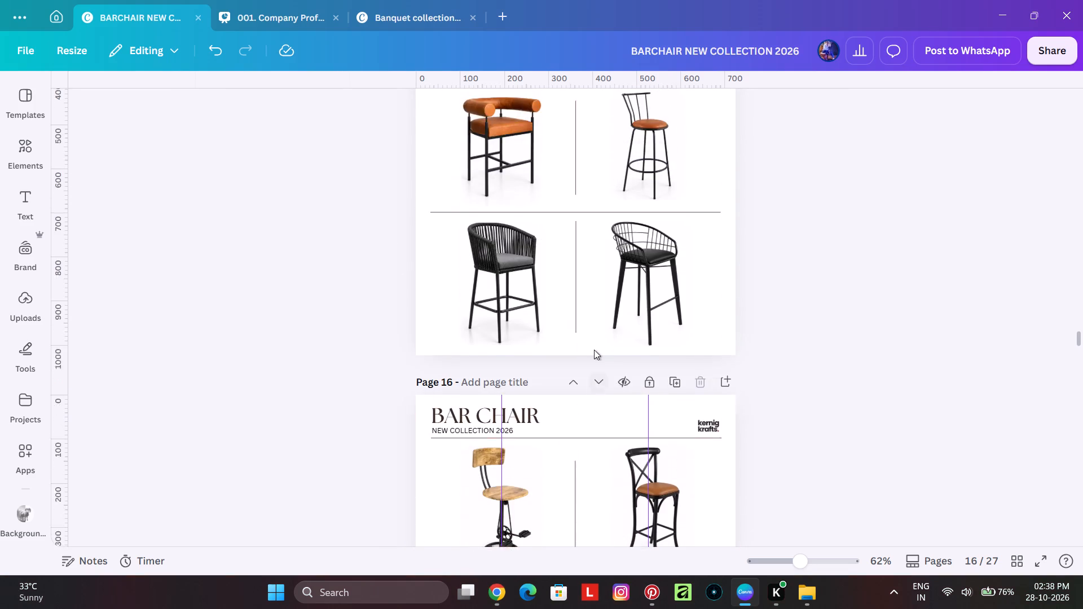
pyautogui.scroll(8, 593, 350)
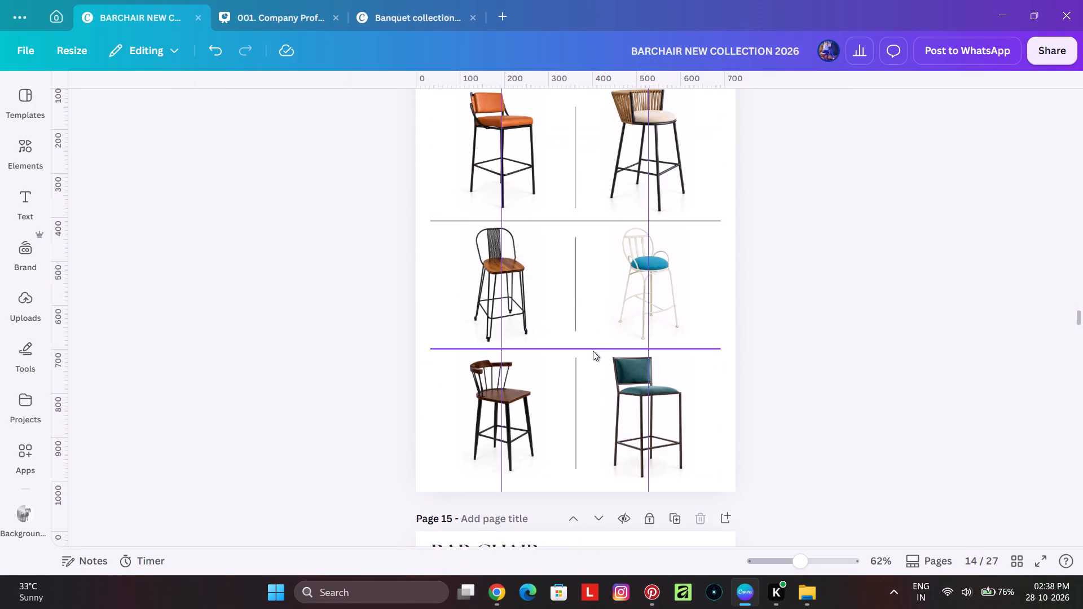
pyautogui.scroll(8, 593, 351)
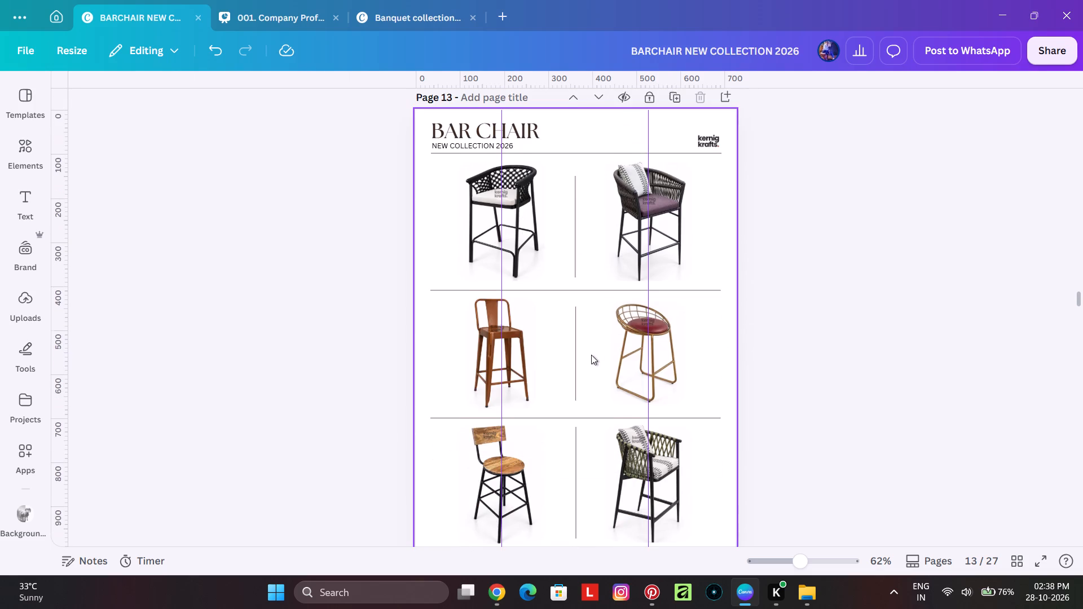
pyautogui.scroll(8, 591, 355)
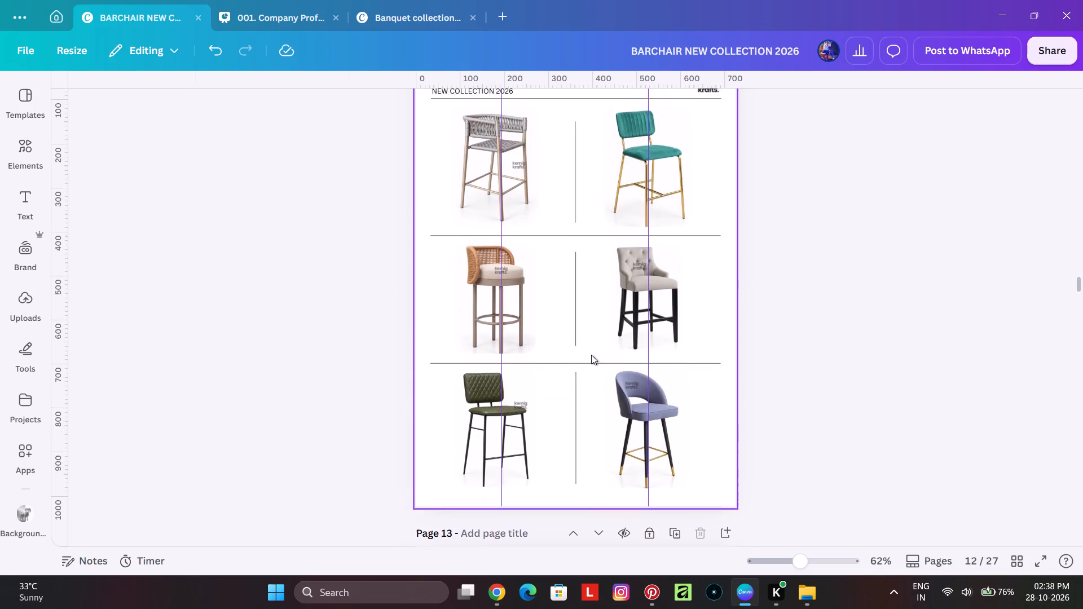
pyautogui.scroll(6, 591, 355)
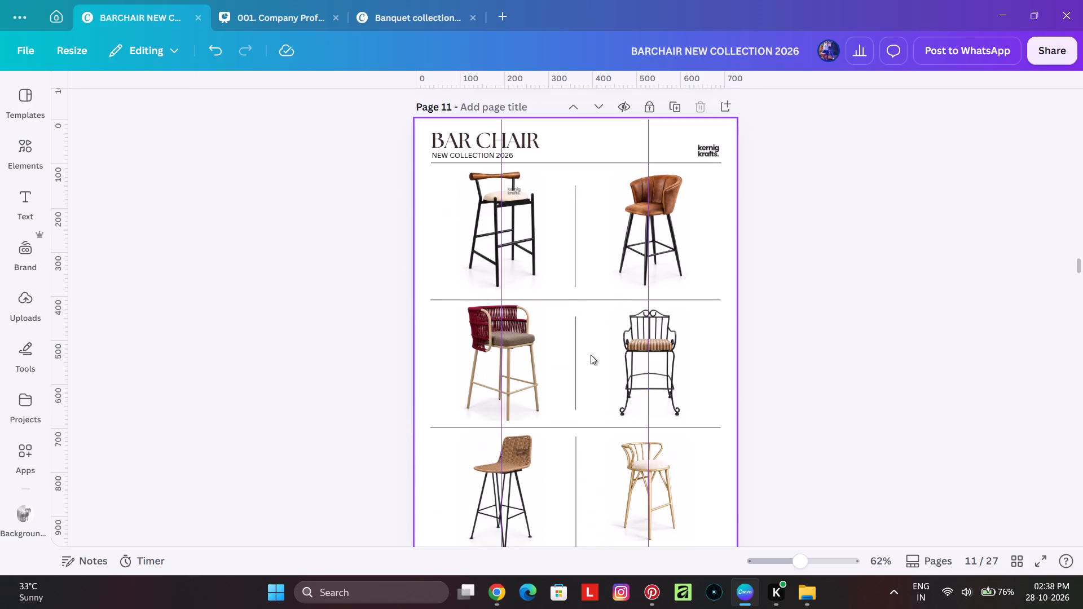
pyautogui.scroll(6, 591, 355)
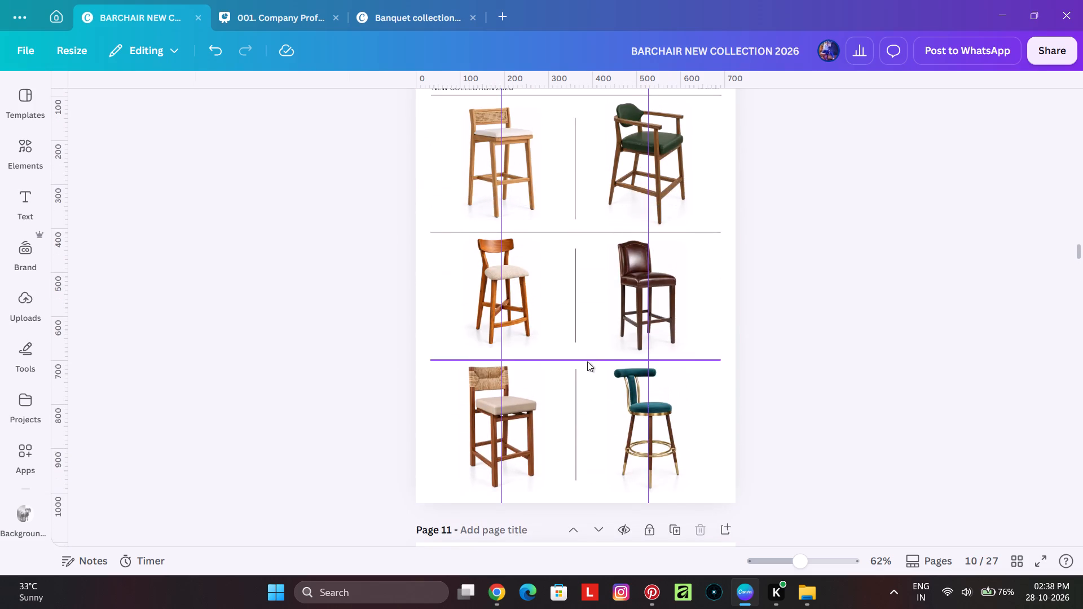
pyautogui.scroll(13, 587, 361)
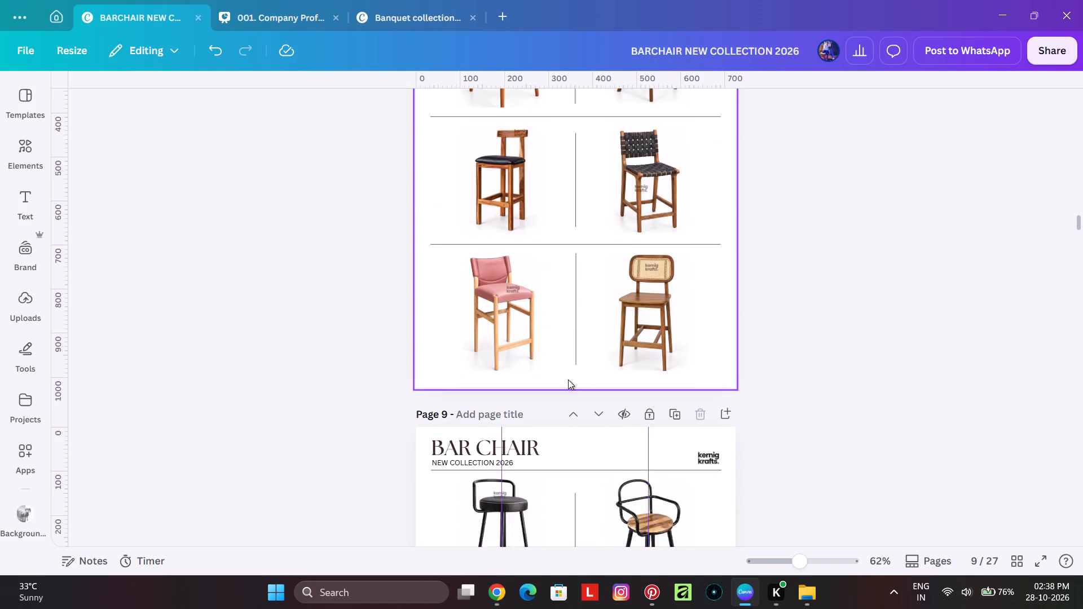
# Move the dark wood armchair with the teal seat from page 21 into page 20's top-row left slot.
pyautogui.scroll(-20, 568, 379)
pyautogui.scroll(-3, 568, 379)
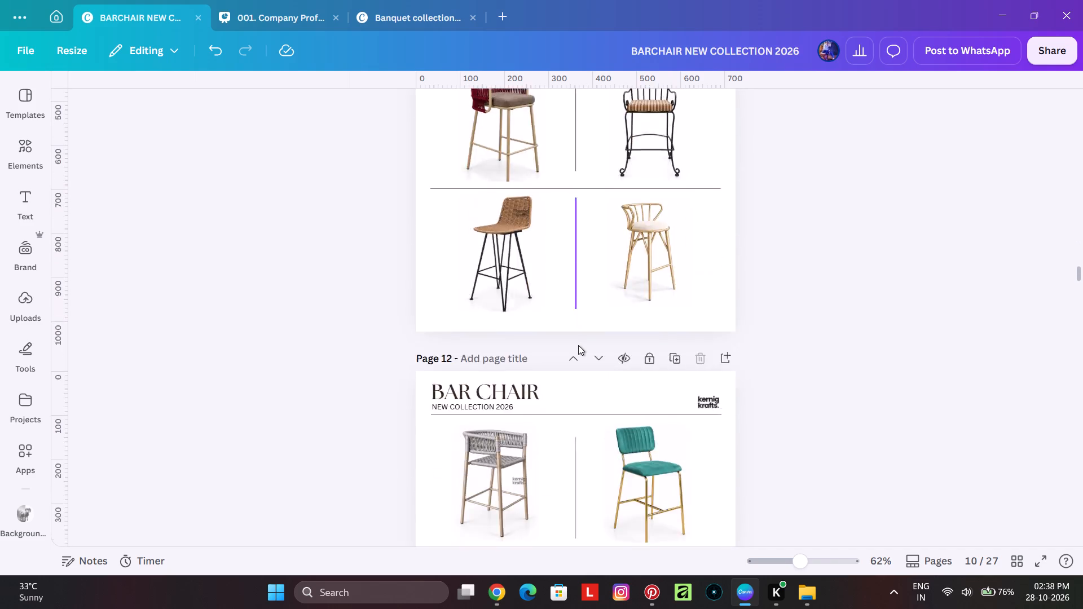
pyautogui.scroll(-20, 578, 345)
pyautogui.scroll(-13, 578, 345)
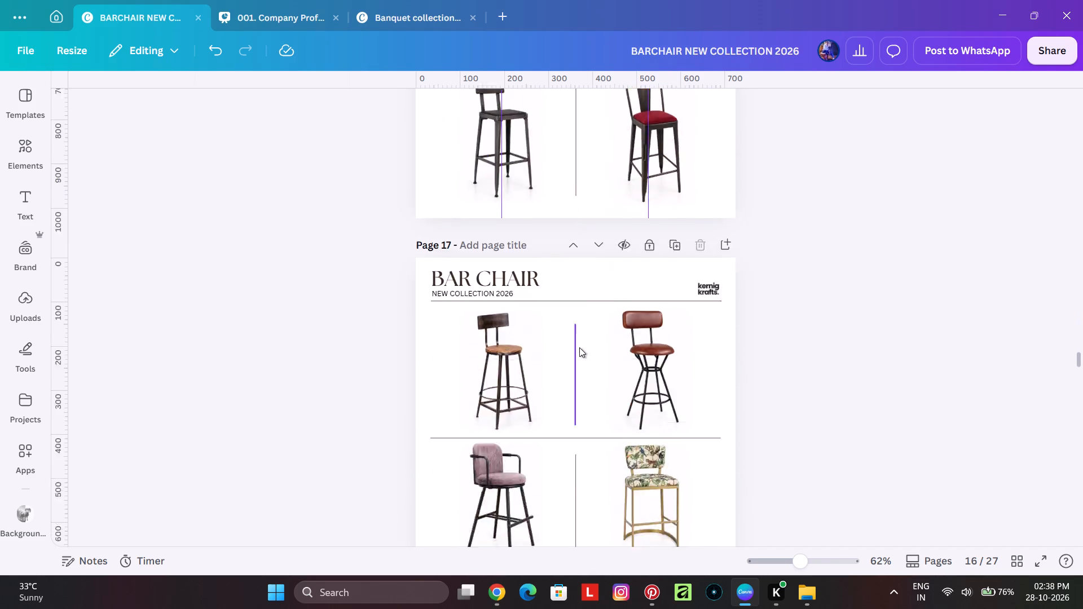
pyautogui.scroll(-18, 579, 347)
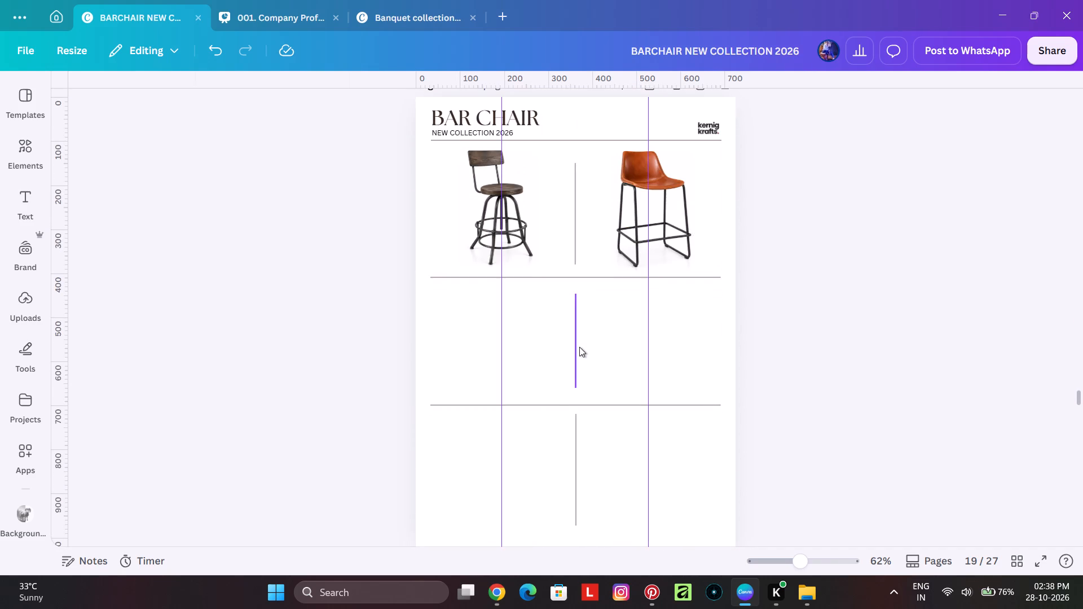
pyautogui.scroll(-12, 579, 347)
pyautogui.scroll(2, 577, 352)
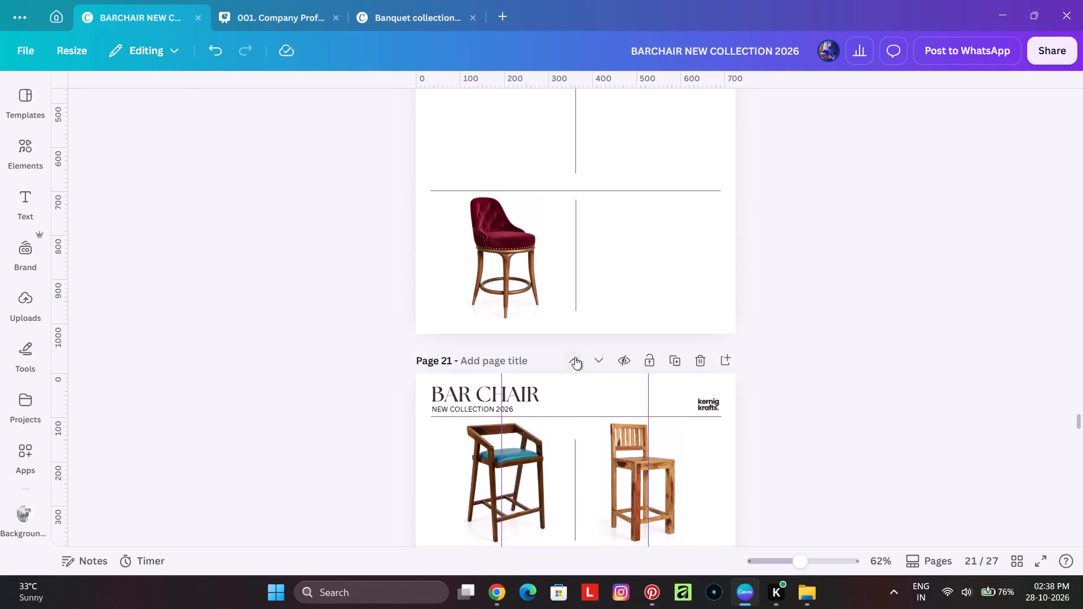
pyautogui.scroll(-3, 571, 360)
pyautogui.scroll(3, 541, 336)
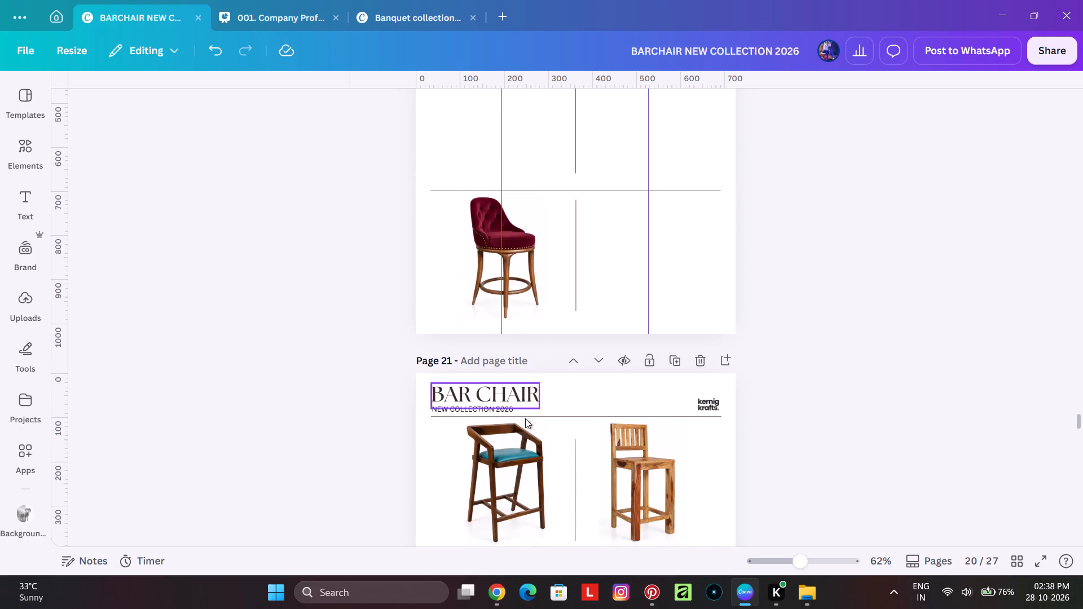
pyautogui.moveTo(521, 471); pyautogui.dragTo(560, 420)
pyautogui.scroll(4, 560, 420)
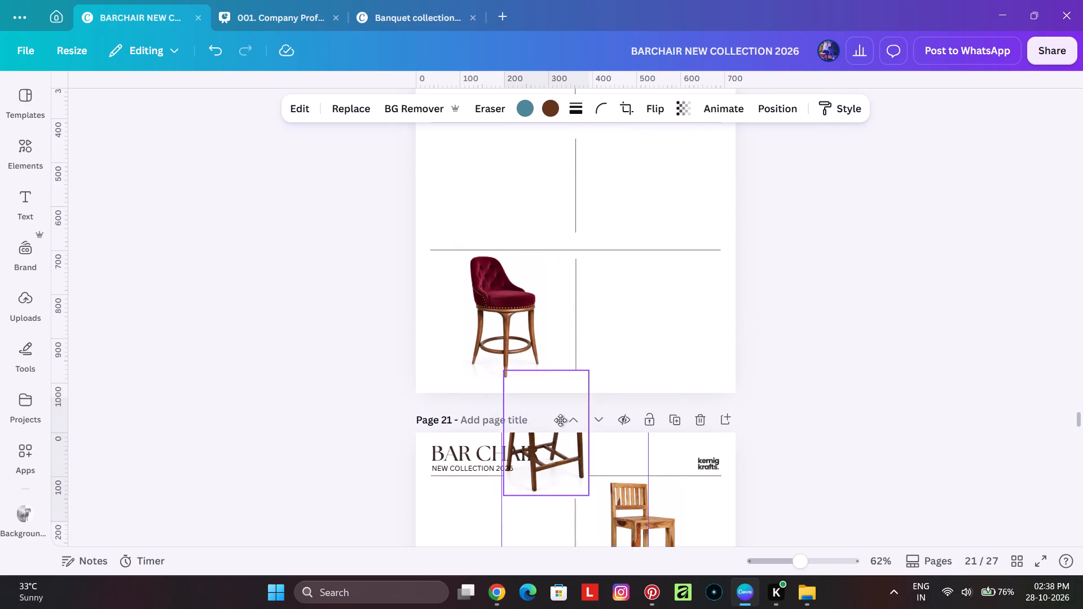
pyautogui.scroll(1, 560, 420)
pyautogui.moveTo(560, 420); pyautogui.dragTo(516, 331)
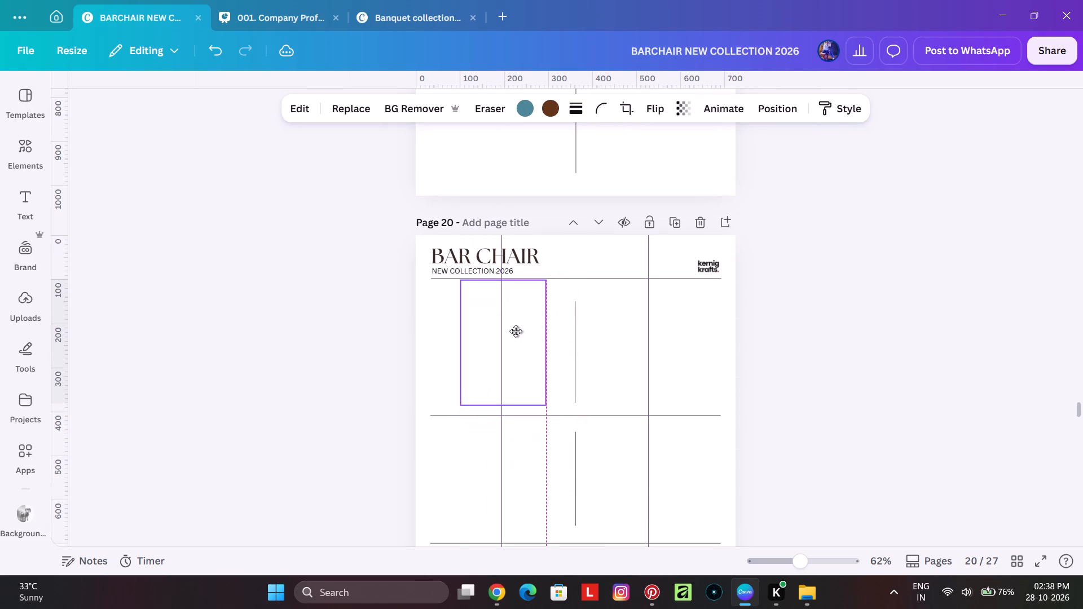
pyautogui.moveTo(516, 331); pyautogui.dragTo(512, 336)
# Move the slatted wooden chair and the three-legged stool with the mustard seat together from page 21 onto page 20.
pyautogui.scroll(-8, 540, 337)
pyautogui.click(681, 311)
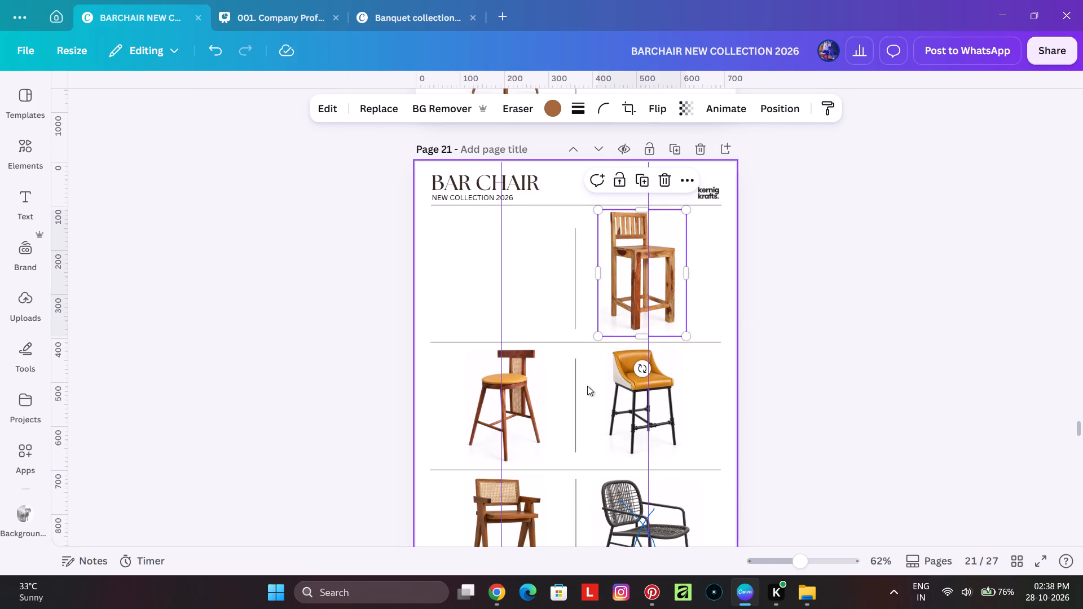
pyautogui.keyDown('shift'); pyautogui.click(534, 413); pyautogui.keyUp('shift')
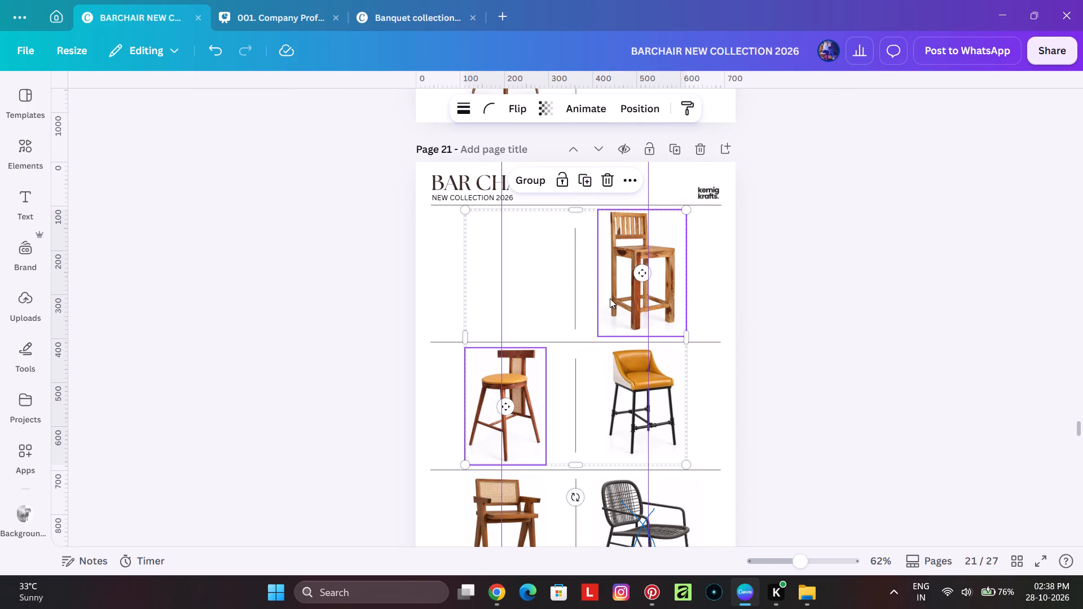
pyautogui.moveTo(610, 298); pyautogui.dragTo(611, 316)
pyautogui.scroll(7, 610, 296)
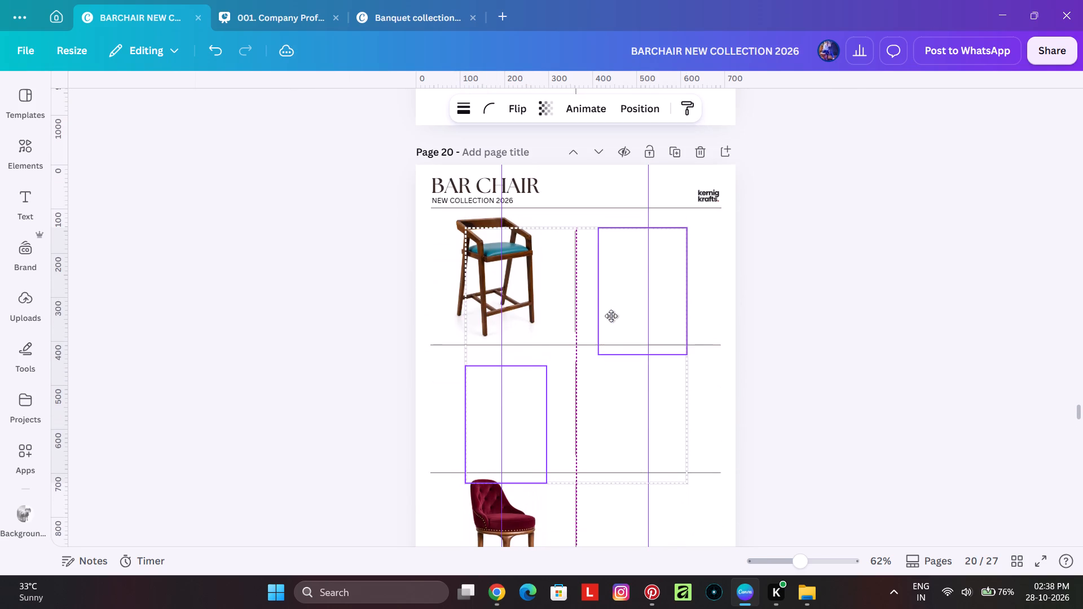
pyautogui.moveTo(611, 316); pyautogui.dragTo(611, 316)
pyautogui.moveTo(656, 290); pyautogui.dragTo(663, 278)
pyautogui.click(896, 314)
# Centre the mustard-seat stool on the left guide in page 20's middle-row left slot.
pyautogui.click(523, 423)
pyautogui.moveTo(531, 412); pyautogui.dragTo(507, 412)
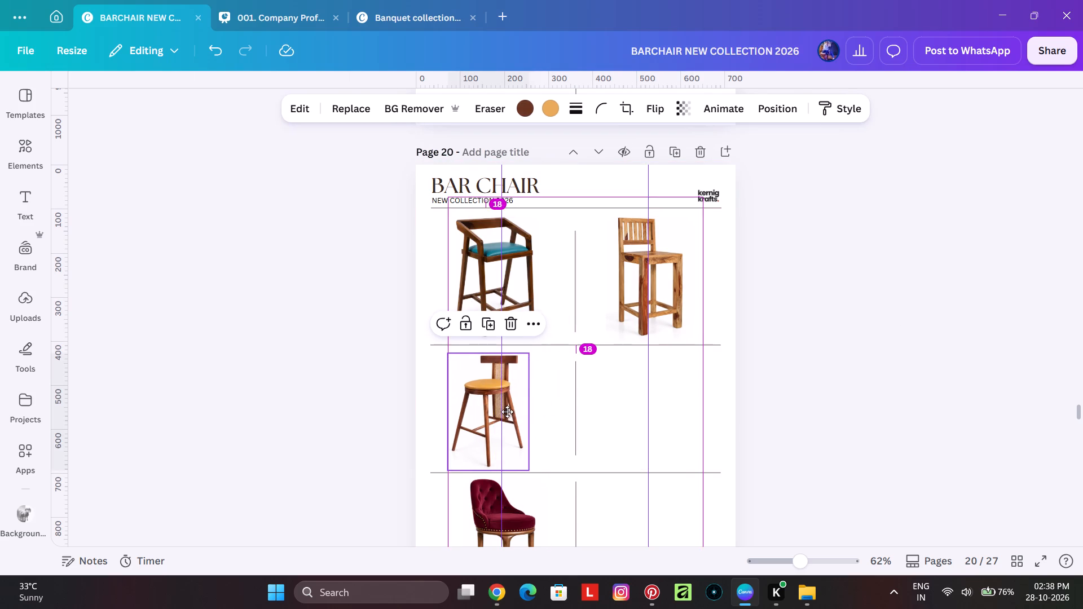
pyautogui.moveTo(507, 412); pyautogui.dragTo(519, 411)
# Nudge the slatted wooden chair into place in page 20's top-row right slot, between the header line and the row divider.
pyautogui.click(635, 303)
pyautogui.click(666, 285)
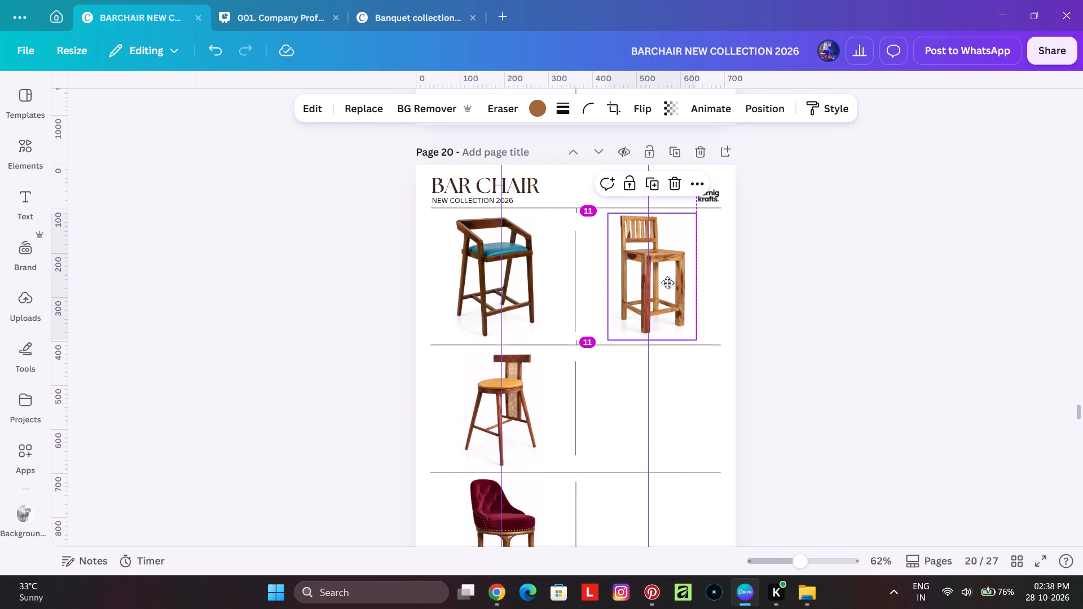
pyautogui.click(931, 341)
# Move the wooden armchair with the cane back from page 21 into page 20's middle-row right slot, centred on the right guide.
pyautogui.scroll(-9, 721, 352)
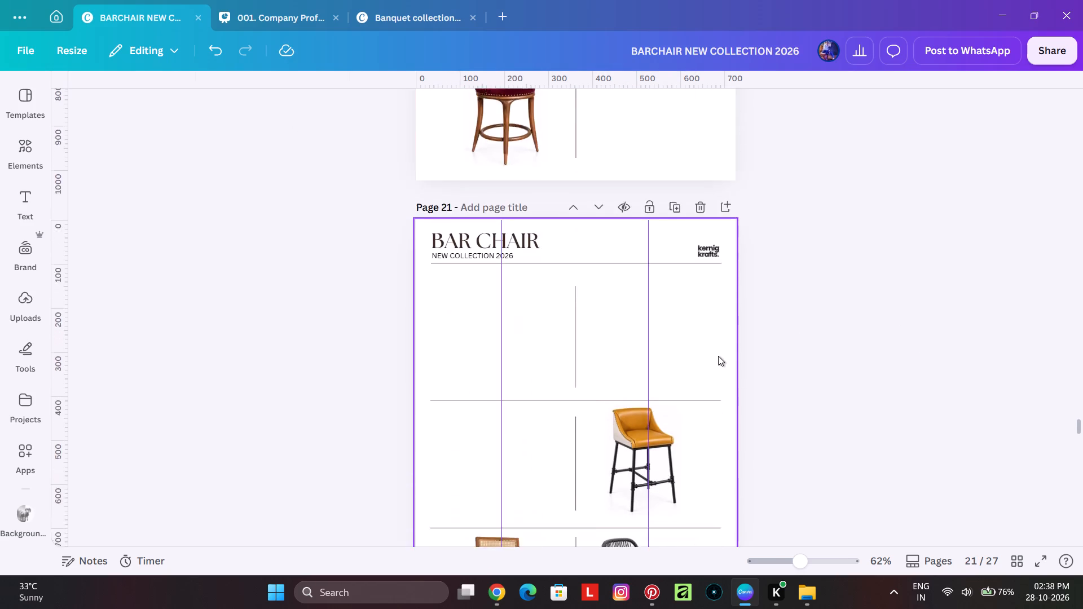
pyautogui.click(536, 401)
pyautogui.moveTo(517, 408); pyautogui.dragTo(558, 377)
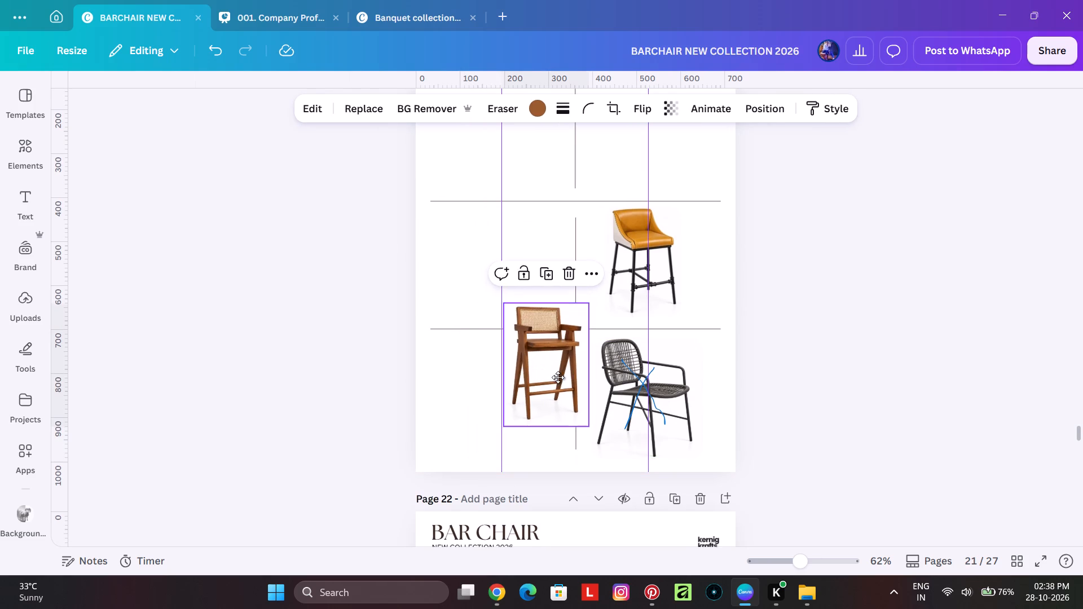
pyautogui.moveTo(558, 377); pyautogui.dragTo(662, 289)
pyautogui.scroll(7, 558, 377)
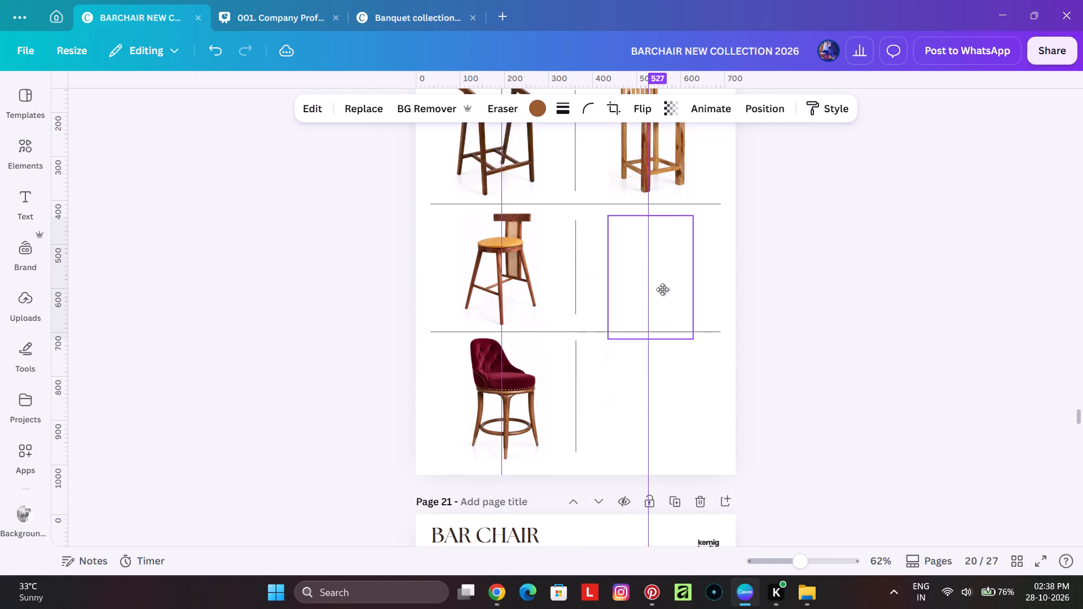
pyautogui.moveTo(662, 289); pyautogui.dragTo(660, 279)
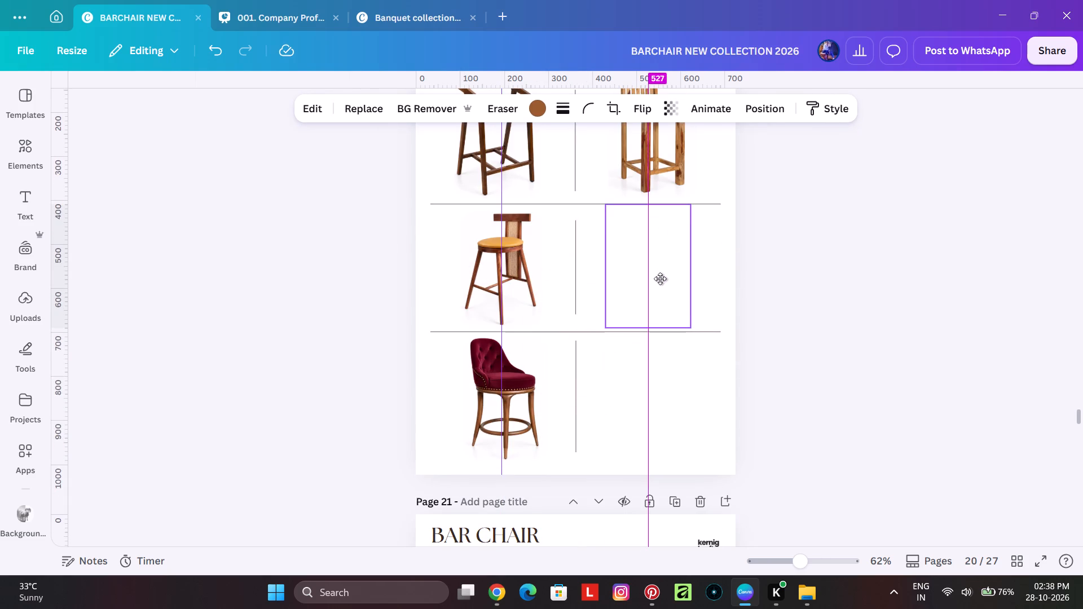
pyautogui.moveTo(660, 279); pyautogui.dragTo(661, 283)
pyautogui.click(968, 305)
# Move the mustard leather chair with black legs from page 21 into page 19's middle-row left slot, centred on the left guide.
pyautogui.scroll(-6, 503, 305)
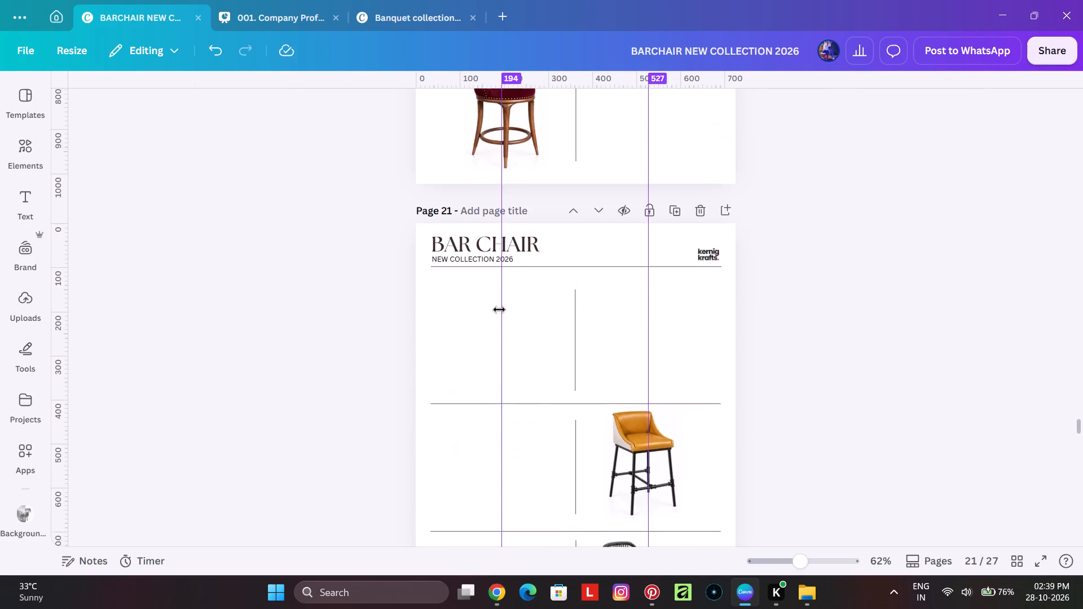
pyautogui.click(615, 346)
pyautogui.moveTo(626, 346); pyautogui.dragTo(600, 337)
pyautogui.scroll(4, 584, 257)
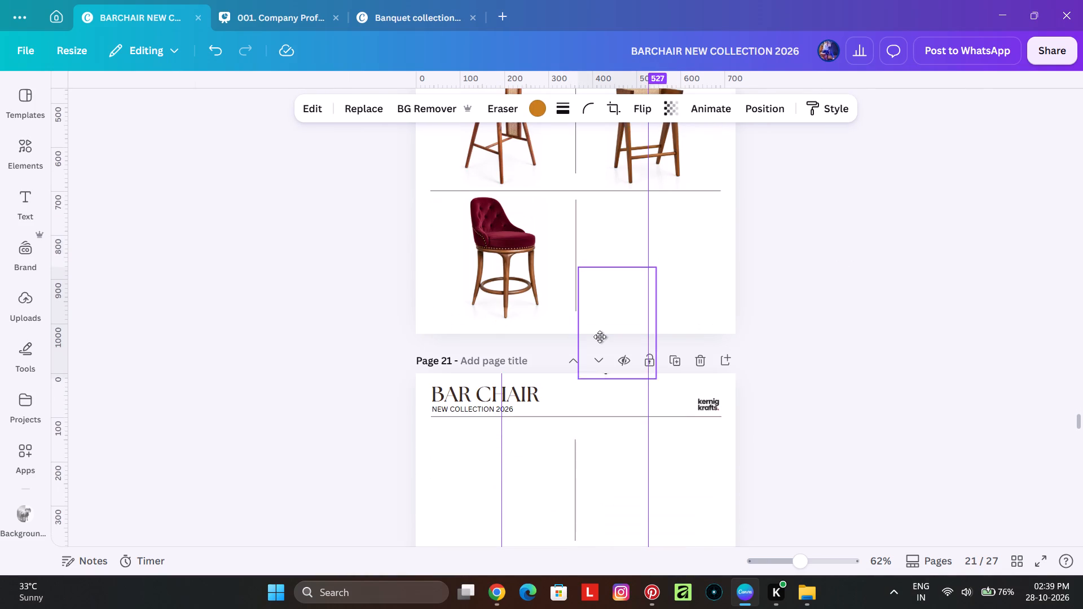
pyautogui.moveTo(600, 337); pyautogui.dragTo(520, 422)
pyautogui.scroll(12, 610, 345)
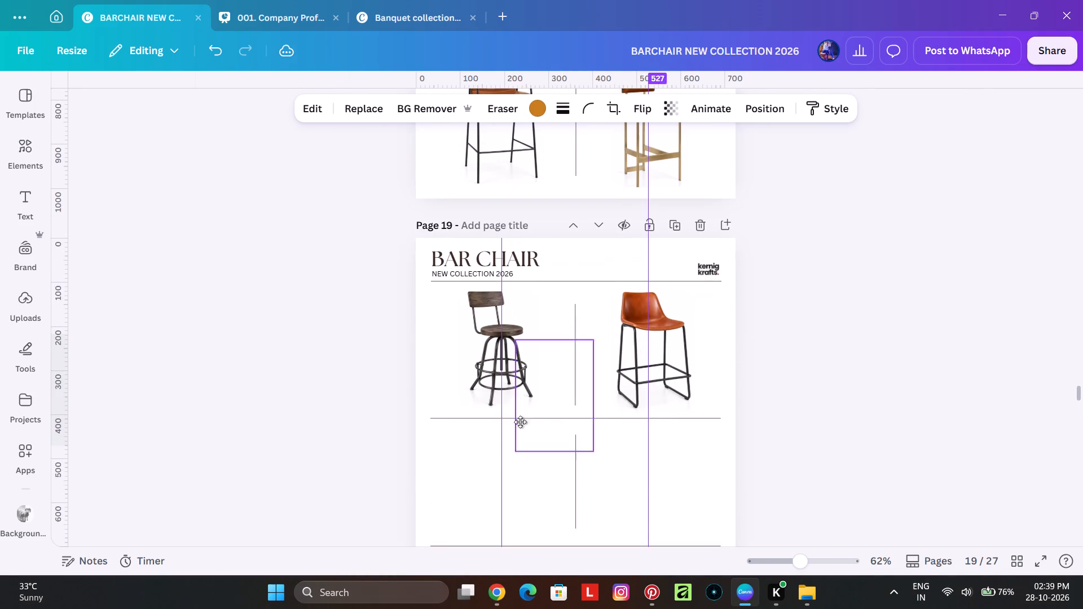
pyautogui.moveTo(520, 422); pyautogui.dragTo(482, 496)
# Delete the blue scribbles and the black woven armchair from page 21's bottom row.
pyautogui.scroll(-2, 620, 372)
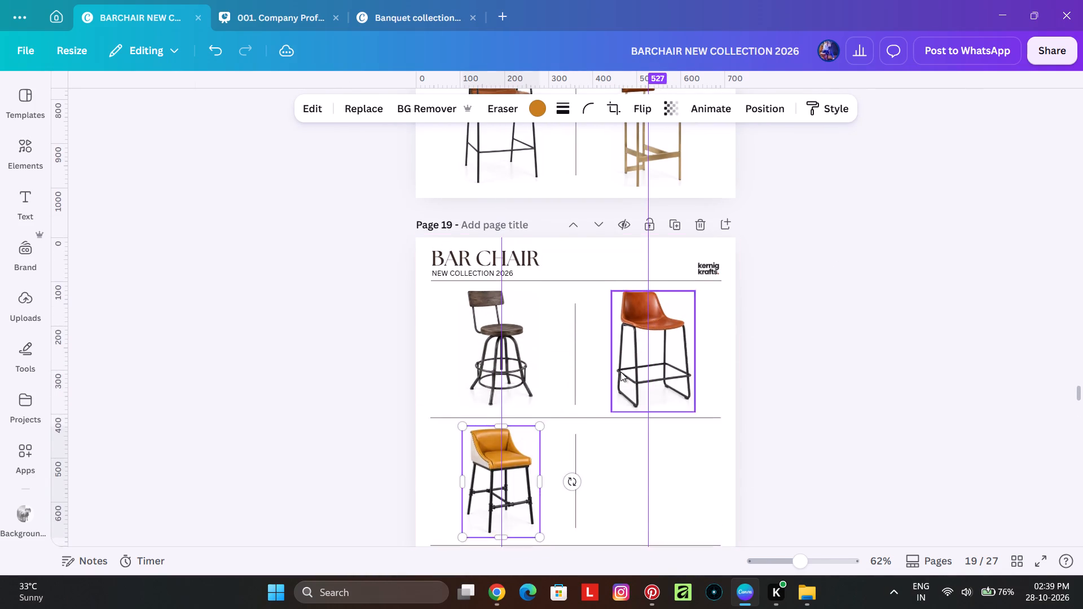
pyautogui.scroll(-17, 620, 372)
pyautogui.scroll(1, 621, 370)
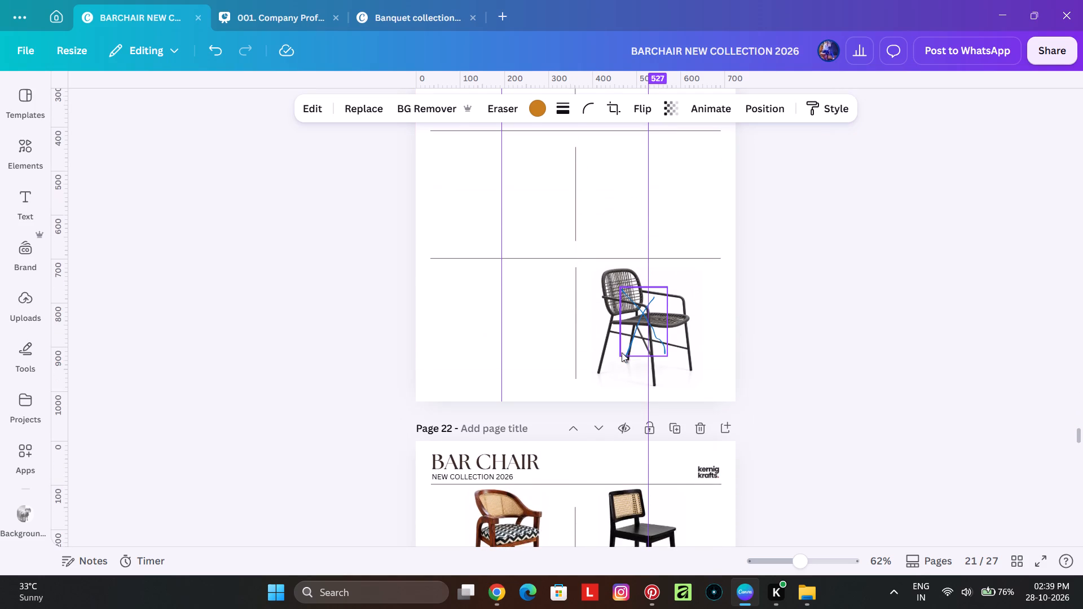
pyautogui.click(622, 346)
pyautogui.press('BackSpace')
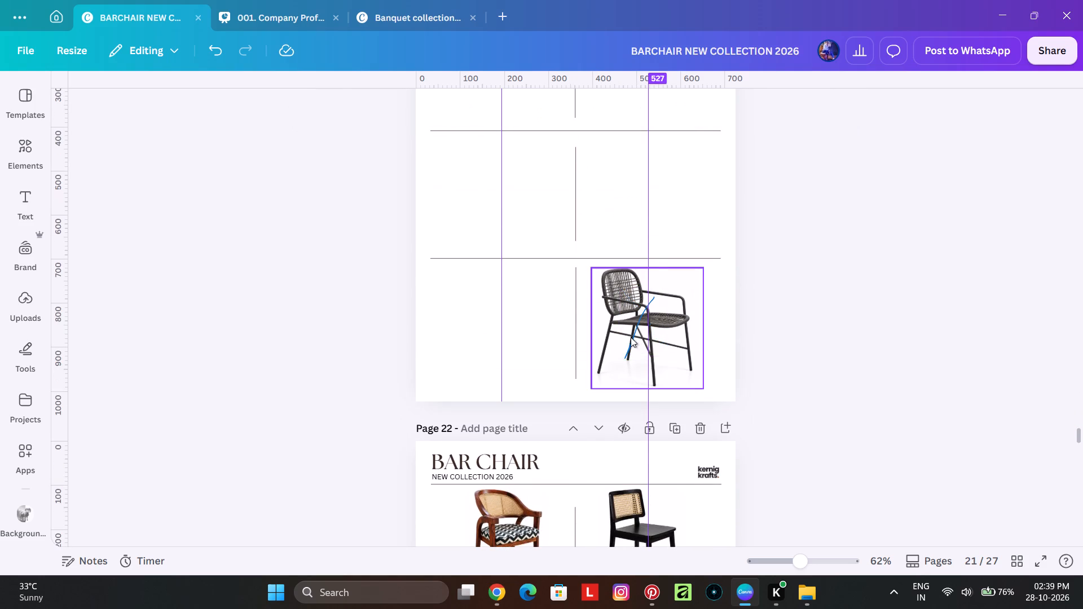
pyautogui.click(633, 336)
pyautogui.press('BackSpace')
pyautogui.click(604, 343)
pyautogui.press('BackSpace')
# Move page 22's two top-row chairs together to page 20, placing the zigzag-seat armchair in the bottom-row right slot.
pyautogui.scroll(-3, 598, 352)
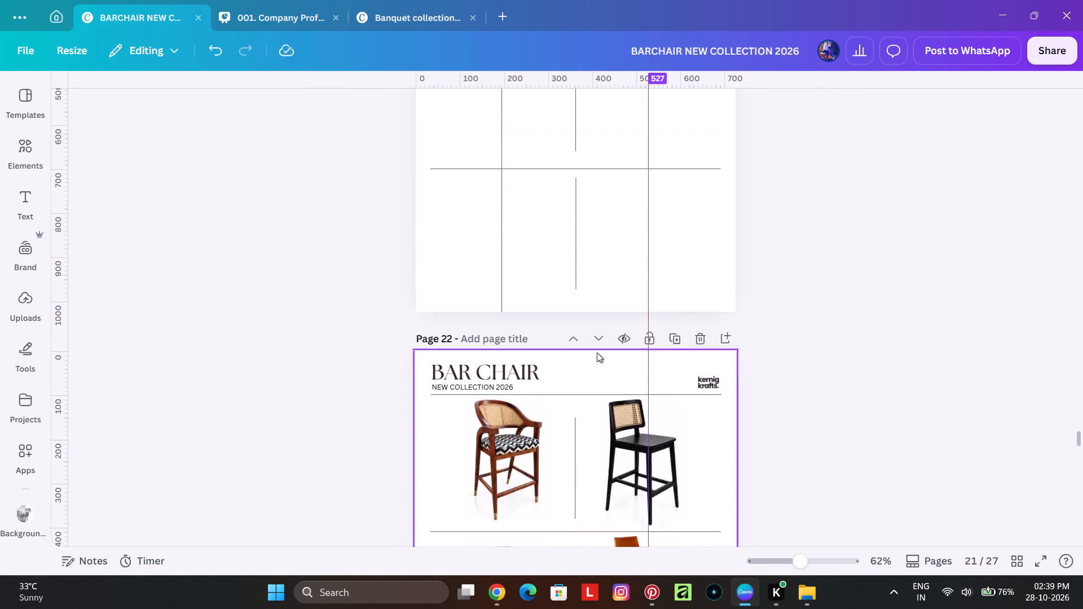
pyautogui.click(532, 357)
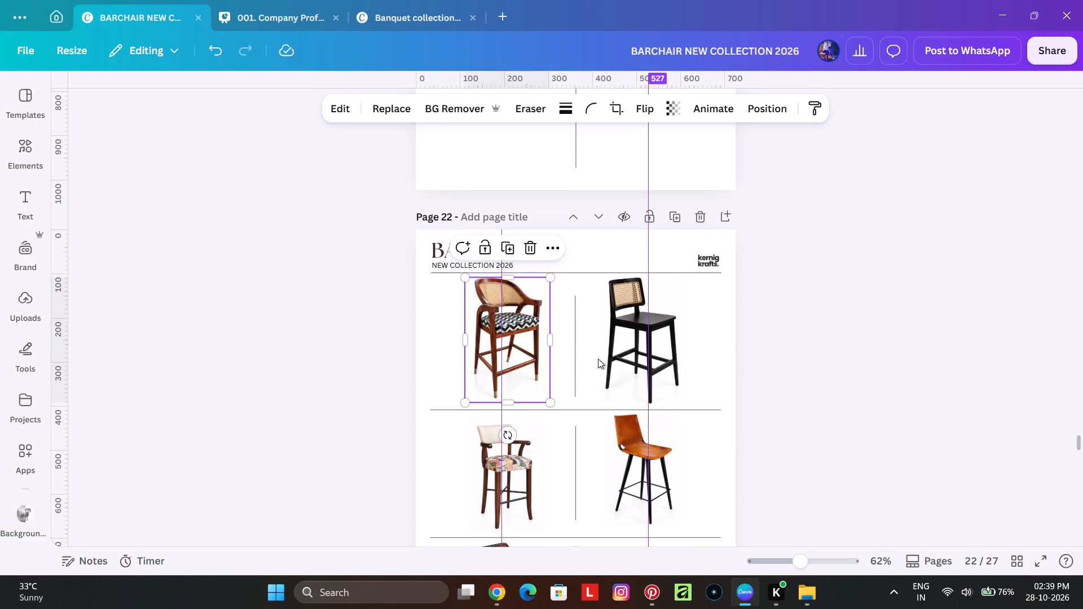
pyautogui.keyDown('shift'); pyautogui.click(599, 359); pyautogui.keyUp('shift')
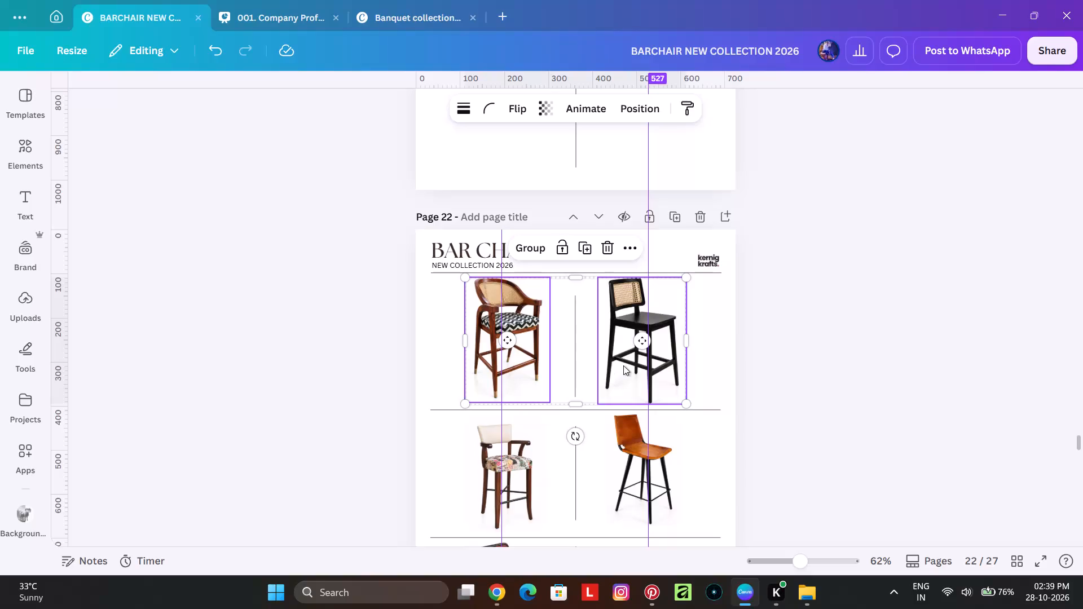
pyautogui.moveTo(623, 365); pyautogui.dragTo(599, 398)
pyautogui.scroll(5, 582, 290)
pyautogui.scroll(6, 599, 398)
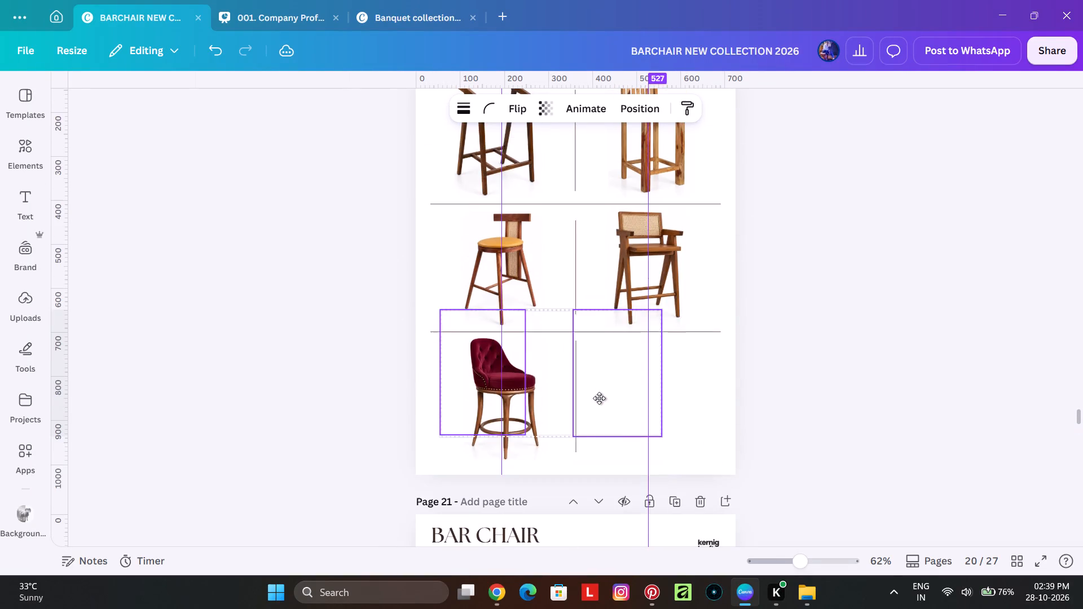
pyautogui.moveTo(599, 398); pyautogui.dragTo(769, 428)
pyautogui.click(887, 325)
pyautogui.click(767, 377)
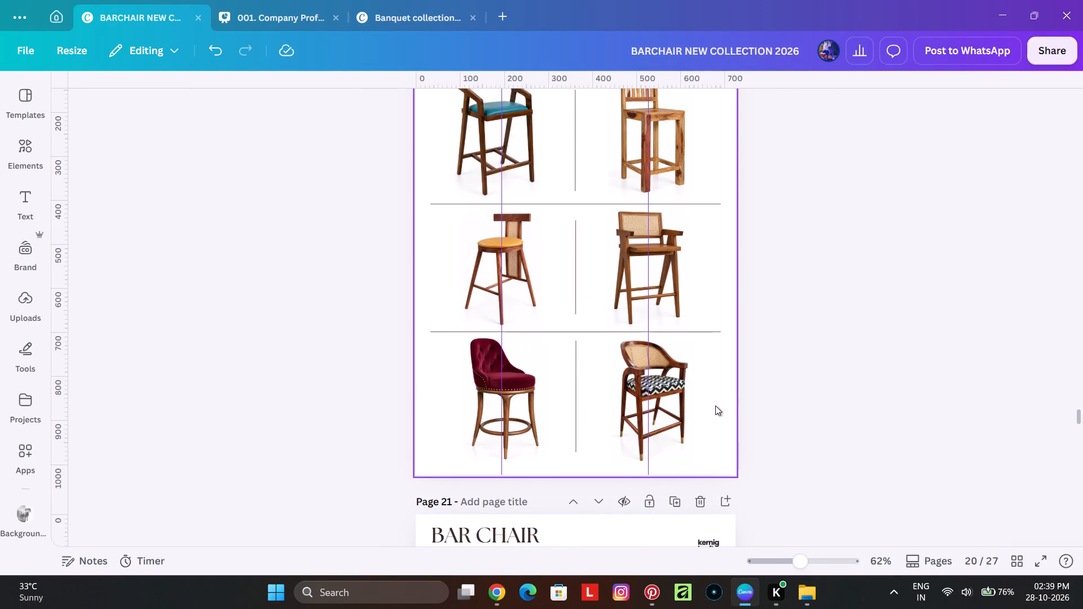
# Undo the joint move of page 22's two top-row chairs to page 20.
pyautogui.hotkey('ctrl', 'z')
pyautogui.hotkey('ctrl', 'z')
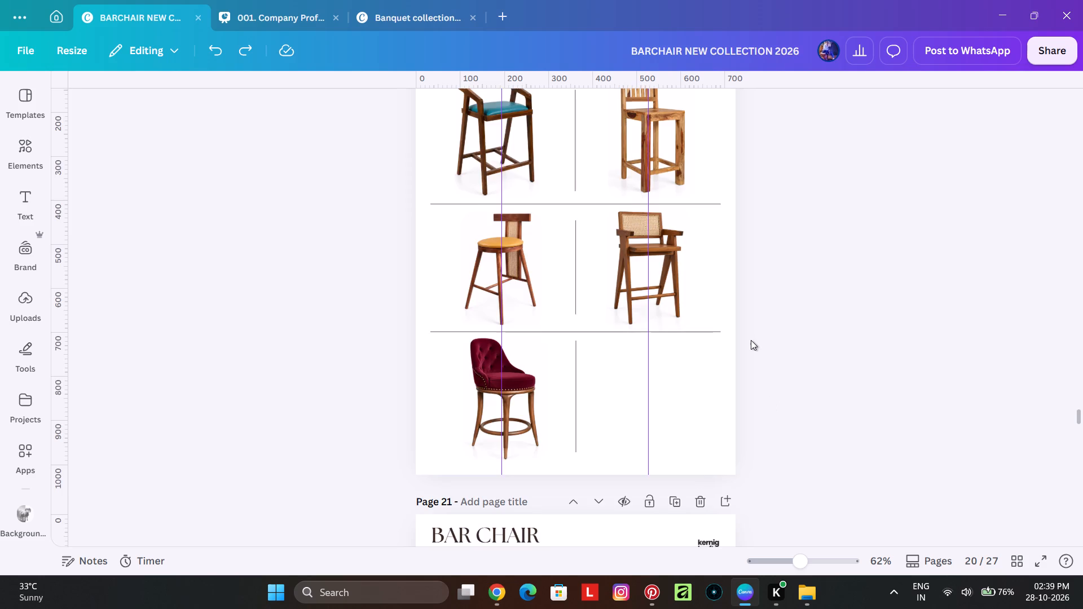
# Move only the zigzag-seat armchair from page 22 into page 20's bottom-row right slot, centred on the right guide.
pyautogui.scroll(-13, 751, 340)
pyautogui.click(544, 218)
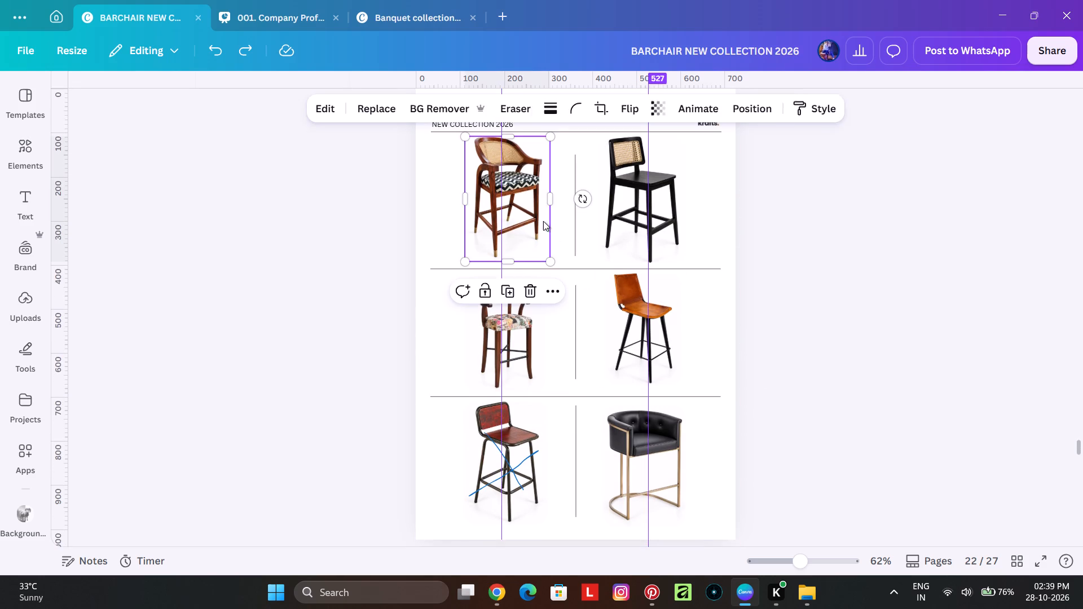
pyautogui.moveTo(543, 219); pyautogui.dragTo(650, 379)
pyautogui.scroll(12, 650, 378)
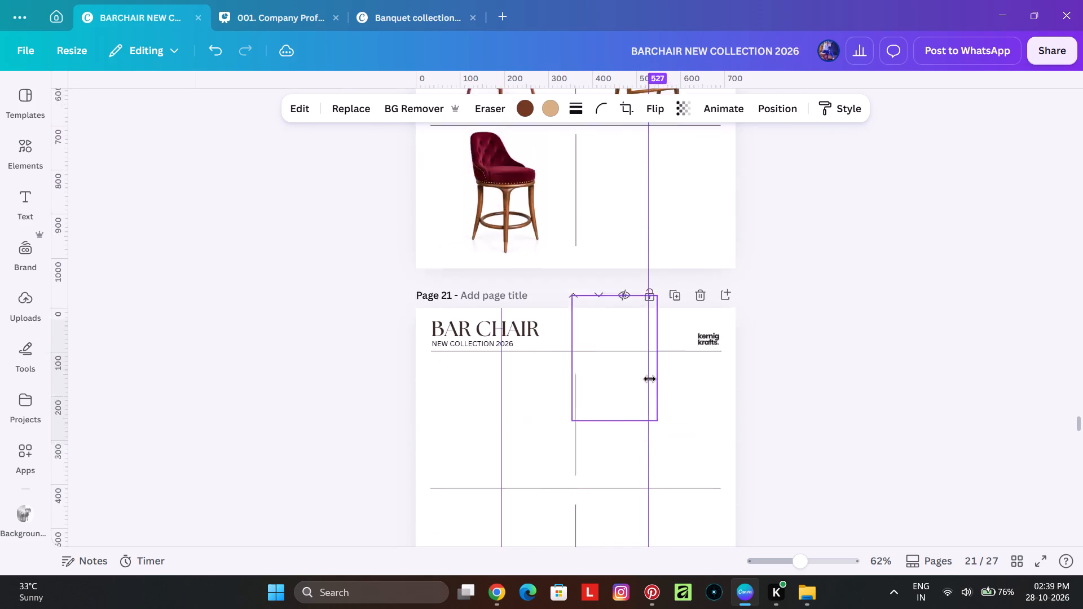
pyautogui.moveTo(650, 379); pyautogui.dragTo(685, 352)
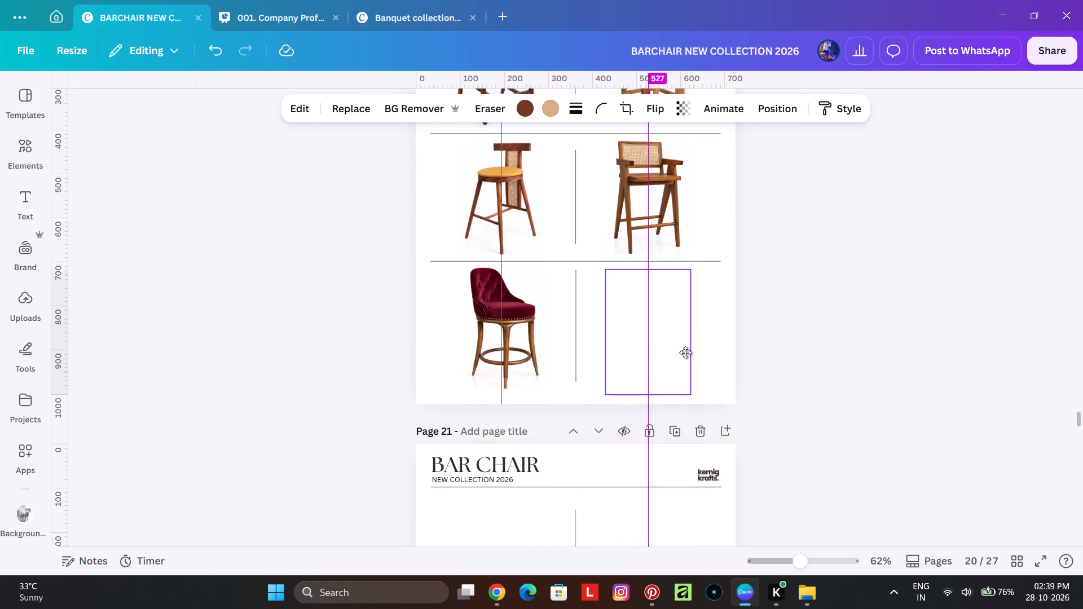
pyautogui.click(1025, 380)
# Look over pages 19 to 22 for the chairs left to move and the slots still empty.
pyautogui.scroll(-10, 701, 273)
pyautogui.scroll(-3, 664, 367)
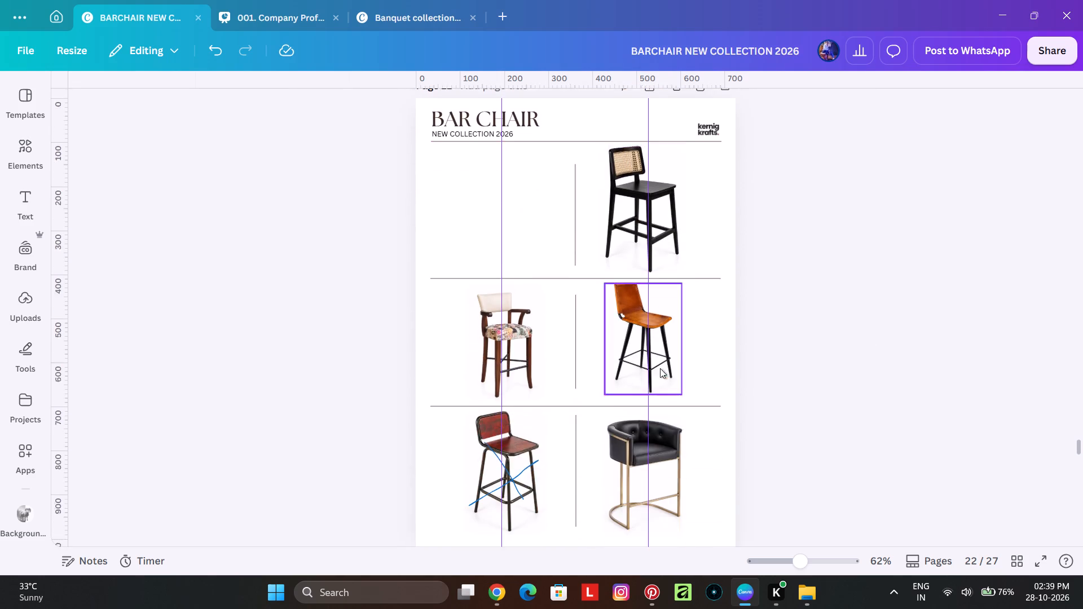
pyautogui.scroll(1, 548, 363)
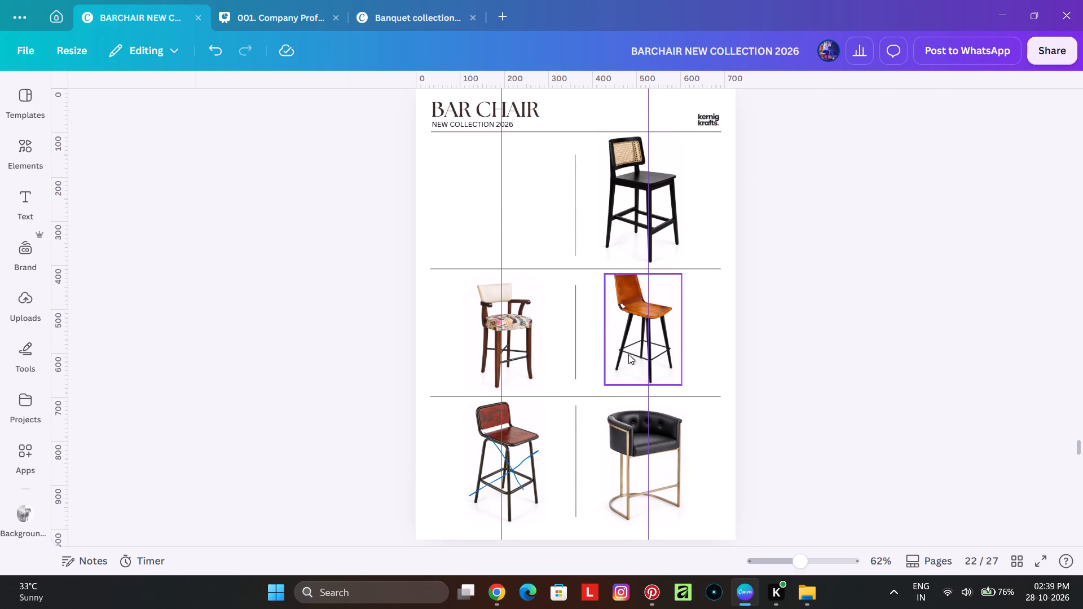
pyautogui.keyDown('ctrl'); pyautogui.scroll(8, 630, 332); pyautogui.keyUp('ctrl')
pyautogui.keyDown('ctrl'); pyautogui.scroll(5, 705, 320); pyautogui.keyUp('ctrl')
pyautogui.keyDown('ctrl'); pyautogui.scroll(4, 761, 325); pyautogui.keyUp('ctrl')
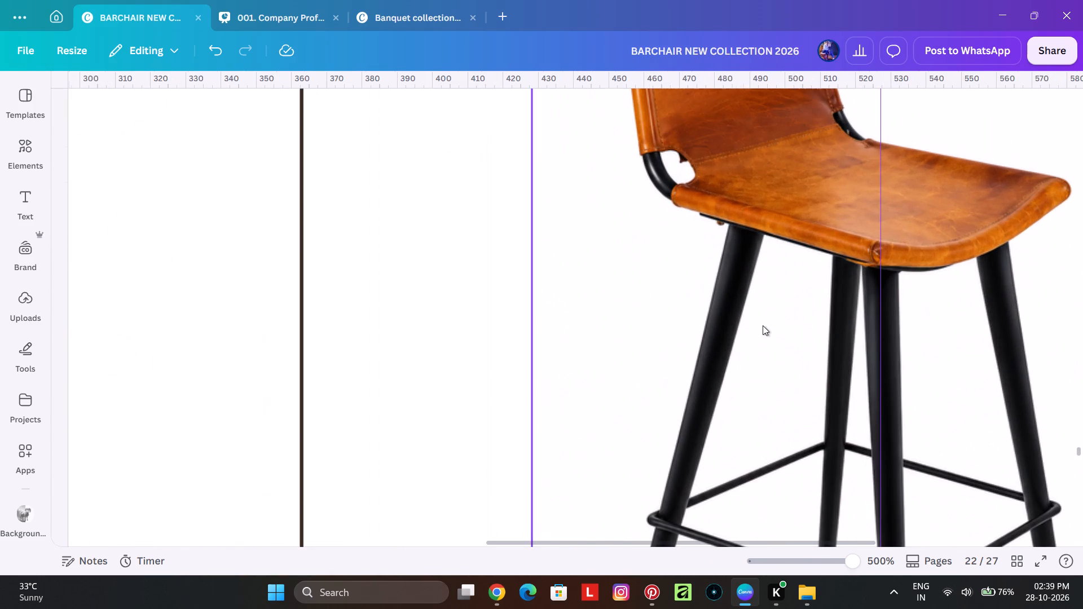
pyautogui.keyDown('ctrl'); pyautogui.scroll(5, 761, 323); pyautogui.keyUp('ctrl')
pyautogui.keyDown('ctrl'); pyautogui.scroll(-3, 761, 323); pyautogui.keyUp('ctrl')
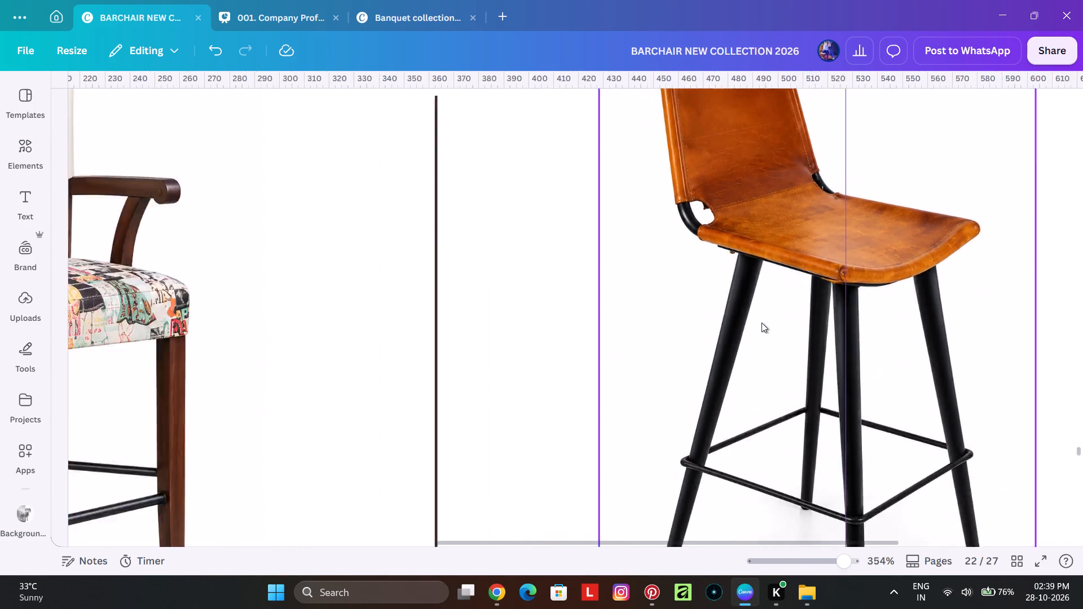
pyautogui.keyDown('ctrl'); pyautogui.scroll(-10, 761, 323); pyautogui.keyUp('ctrl')
pyautogui.scroll(8, 669, 333)
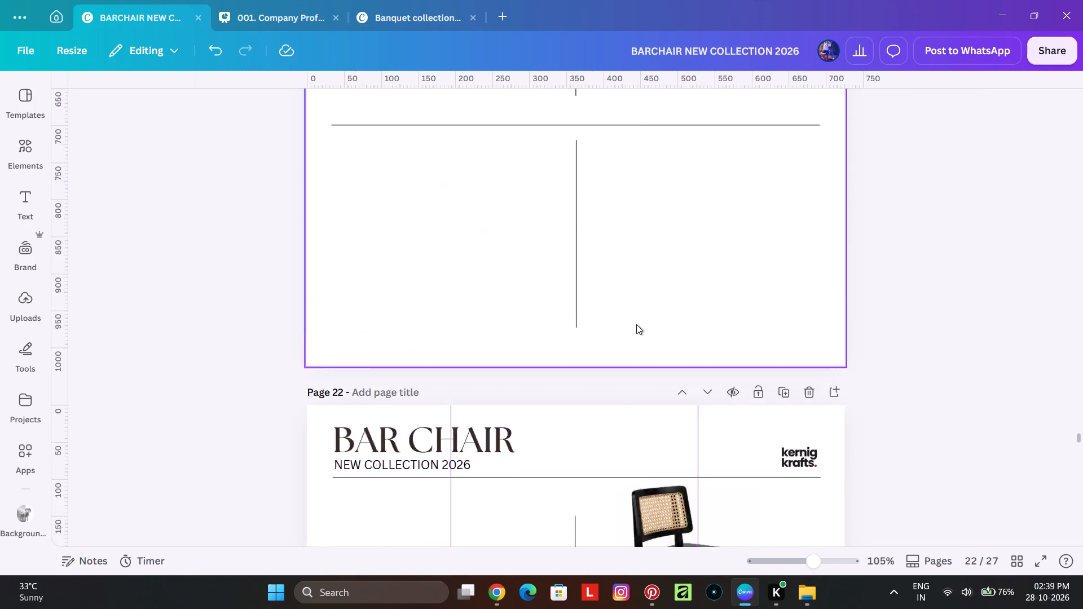
pyautogui.scroll(12, 636, 324)
pyautogui.scroll(13, 630, 325)
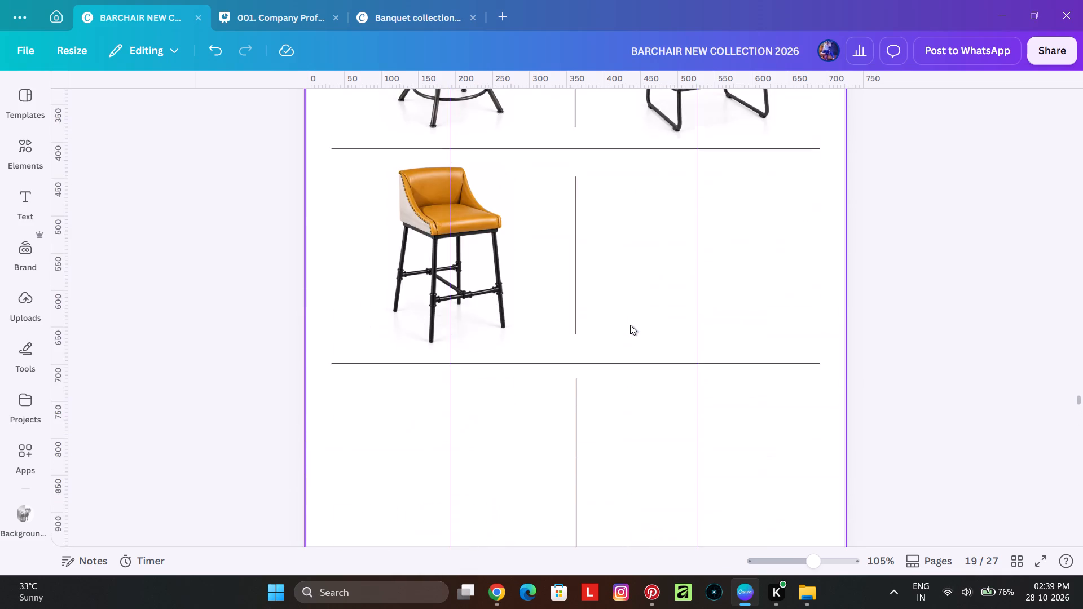
pyautogui.scroll(-20, 630, 325)
pyautogui.scroll(-10, 630, 325)
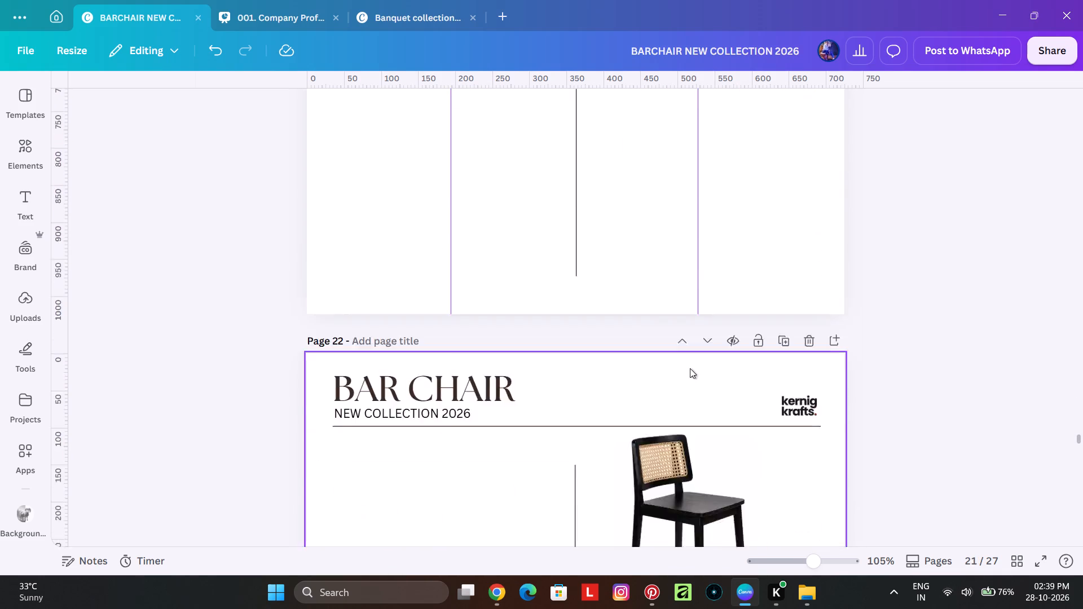
# Delete the blue scribbles and the red-seat metal chair from page 22's bottom-row left slot.
pyautogui.scroll(-3, 690, 368)
pyautogui.scroll(-2, 637, 351)
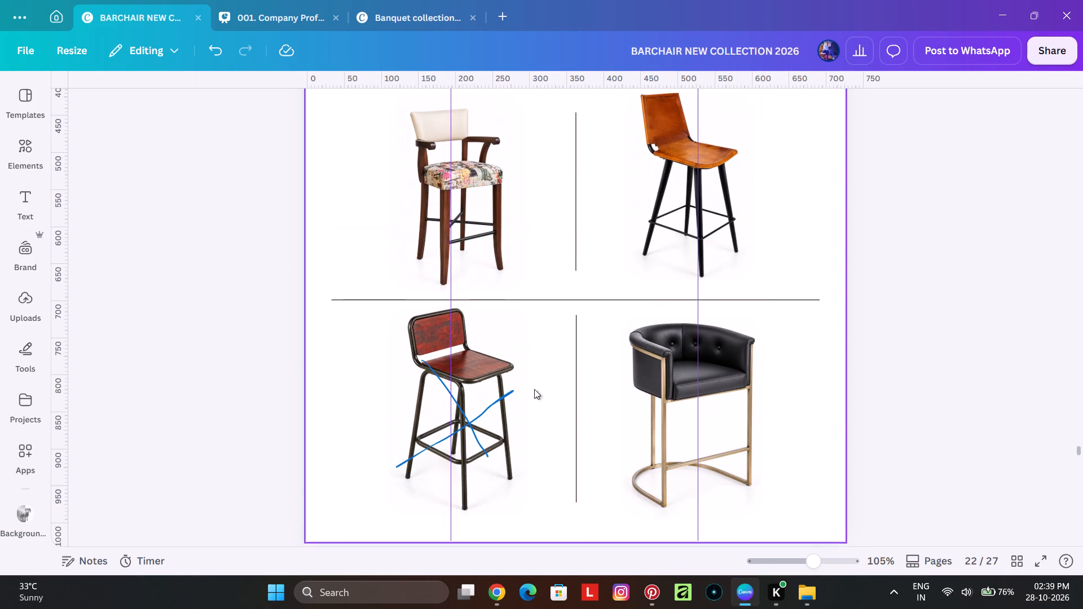
pyautogui.click(516, 397)
pyautogui.press('BackSpace')
pyautogui.click(486, 392)
pyautogui.press('BackSpace')
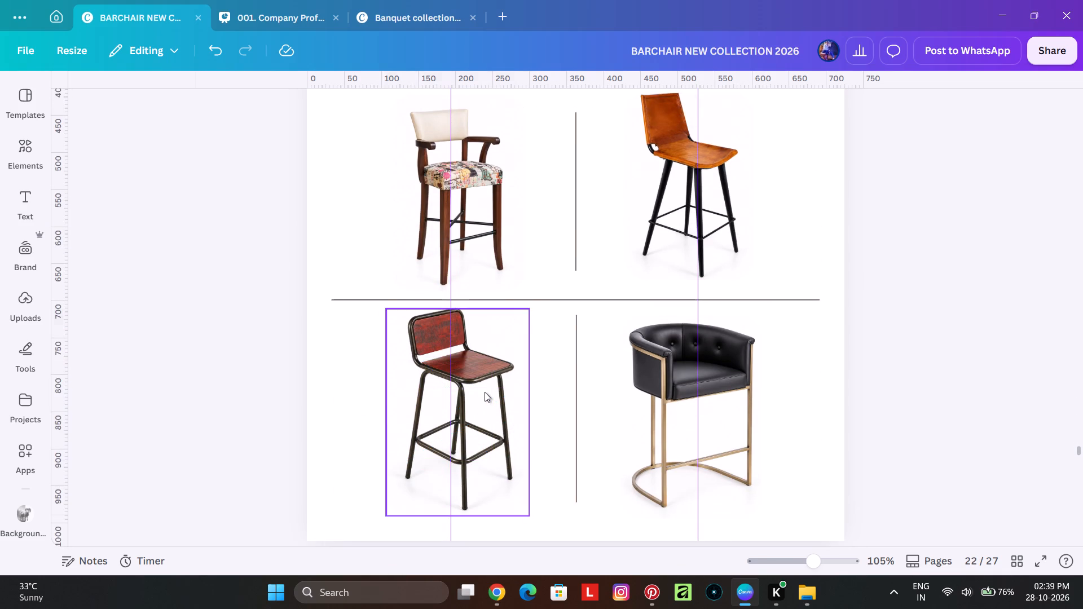
pyautogui.click(485, 392)
pyautogui.press('BackSpace')
# Move the tan leather chair and the black tub chair with gold legs together from page 22 to page 19.
pyautogui.click(646, 394)
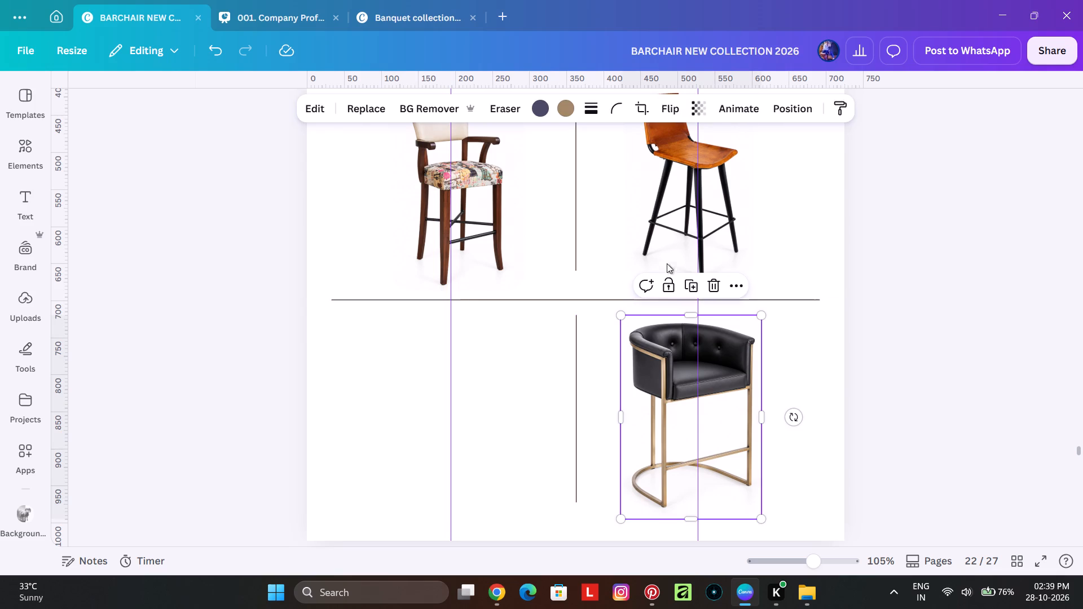
pyautogui.keyDown('ctrl'); pyautogui.click(668, 253); pyautogui.keyUp('ctrl')
pyautogui.scroll(1, 668, 257)
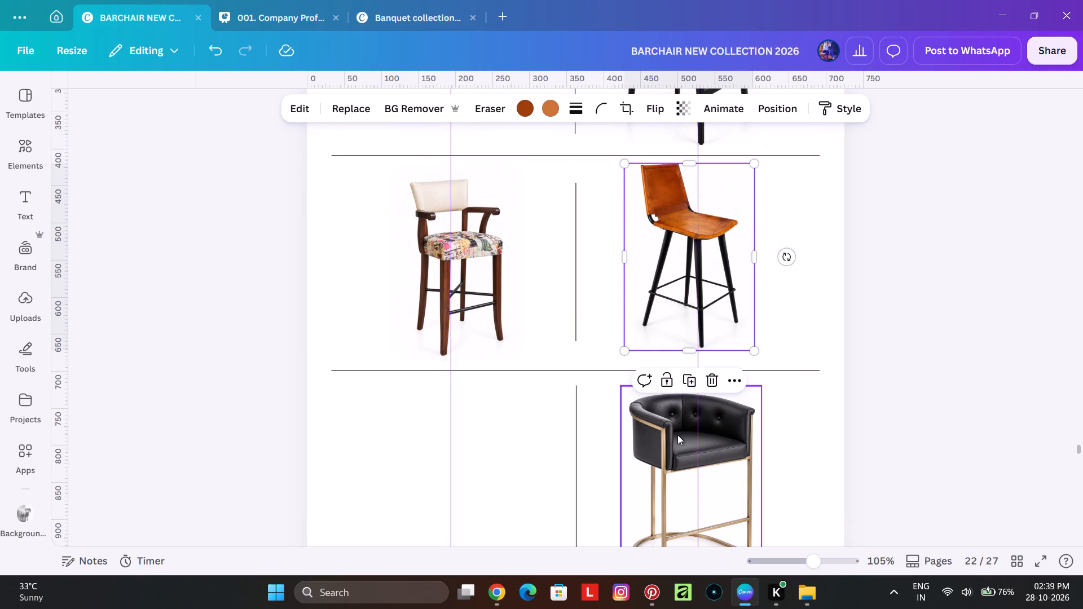
pyautogui.keyDown('shift'); pyautogui.click(677, 435); pyautogui.keyUp('shift')
pyautogui.moveTo(673, 435); pyautogui.dragTo(600, 385)
pyautogui.scroll(11, 605, 333)
pyautogui.scroll(20, 600, 385)
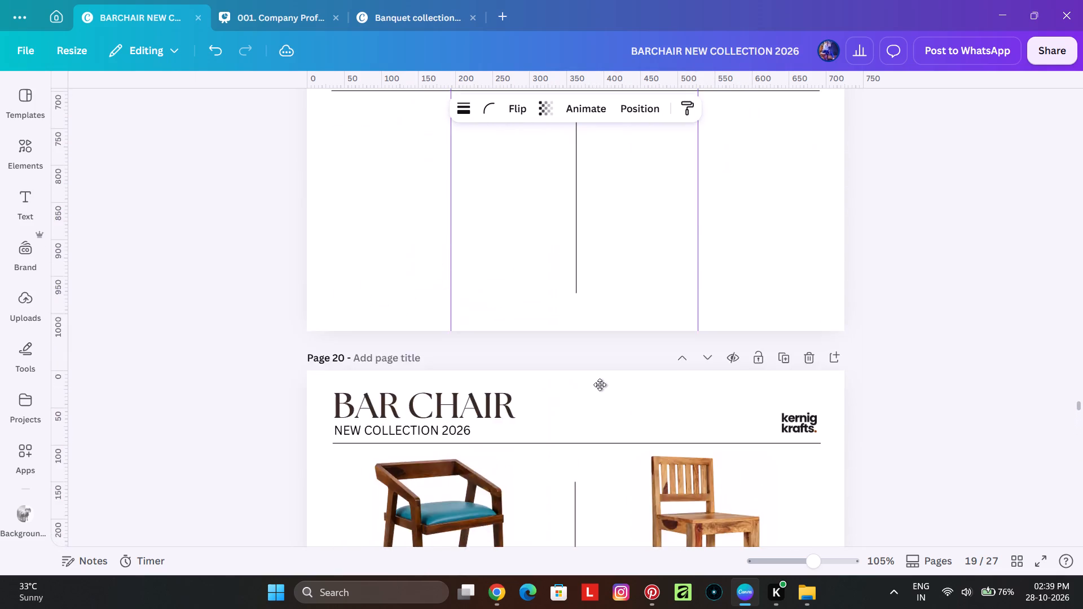
pyautogui.scroll(2, 600, 385)
pyautogui.moveTo(600, 385); pyautogui.dragTo(721, 403)
pyautogui.scroll(3, 805, 381)
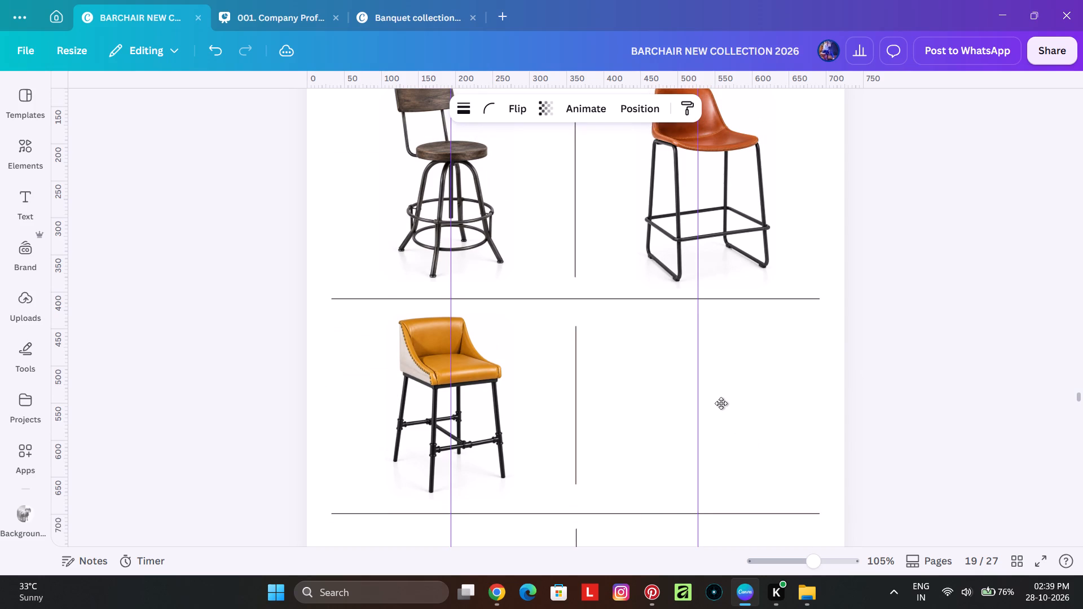
pyautogui.moveTo(721, 403); pyautogui.dragTo(719, 398)
pyautogui.scroll(-2, 871, 266)
pyautogui.click(927, 303)
# Place the black tub chair in page 19's bottom-row right slot, centred on the right guide.
pyautogui.click(743, 265)
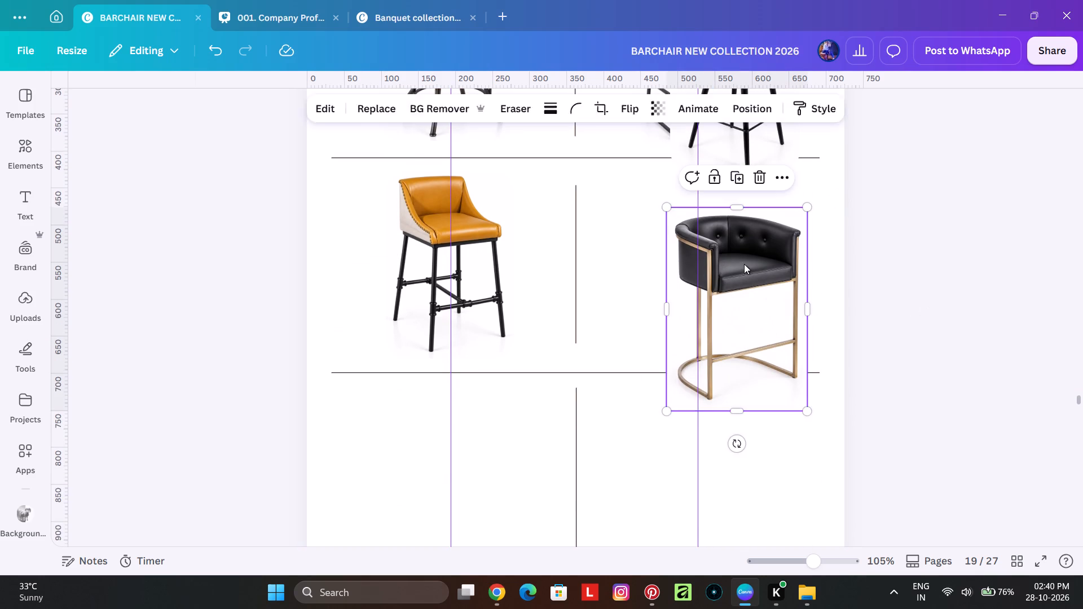
pyautogui.moveTo(748, 259); pyautogui.dragTo(724, 346)
pyautogui.scroll(-2, 725, 343)
pyautogui.moveTo(715, 210); pyautogui.dragTo(707, 307)
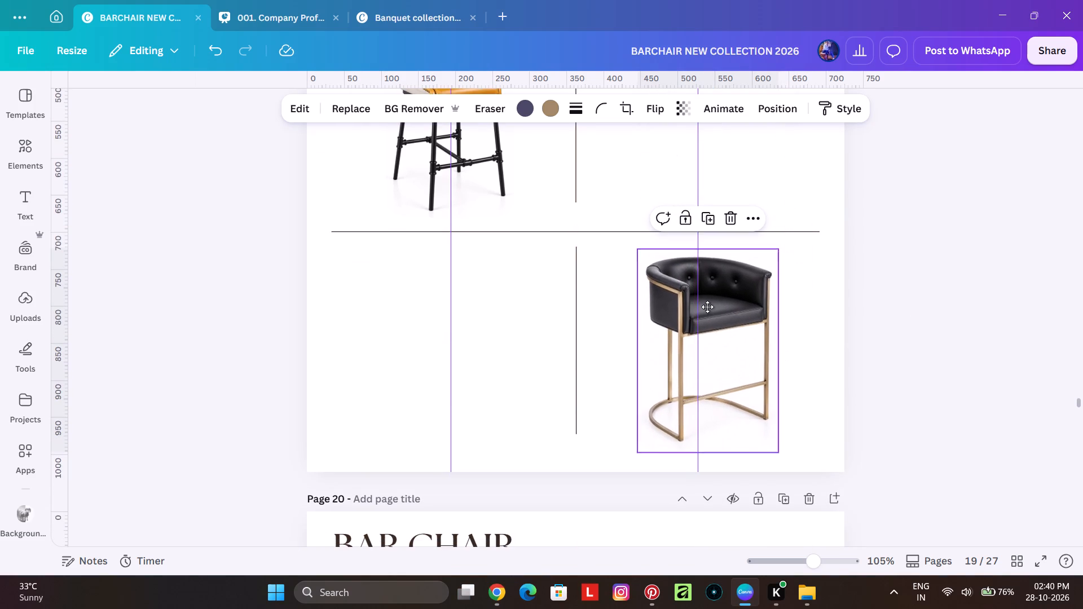
pyautogui.moveTo(707, 307); pyautogui.dragTo(697, 299)
# Place the tan leather chair in page 19's middle-row right slot near the right guide, extending its frame upward to about 260 high.
pyautogui.scroll(3, 794, 336)
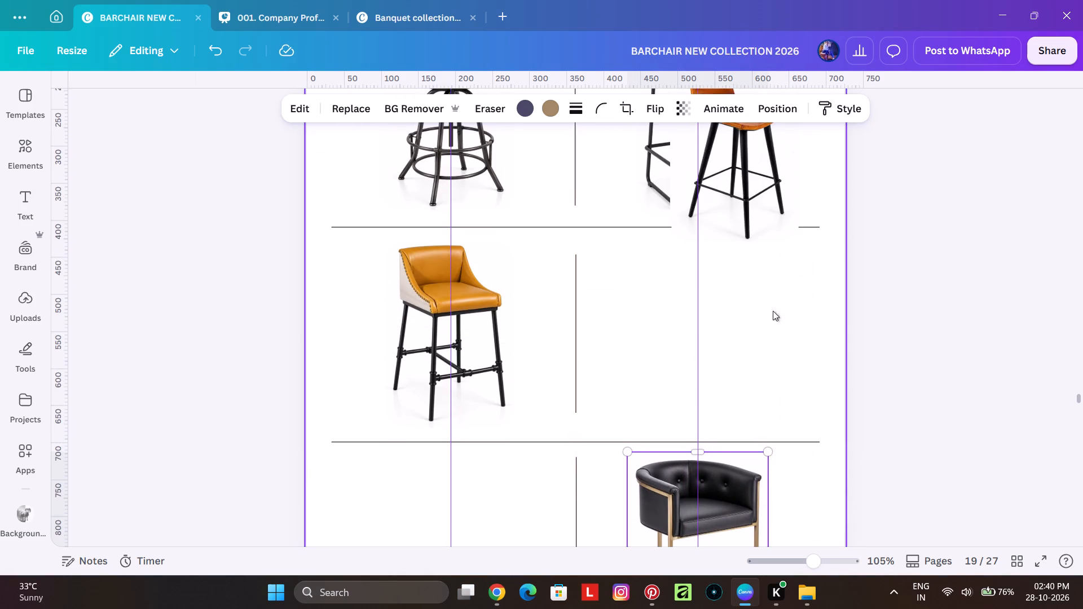
pyautogui.moveTo(732, 201); pyautogui.dragTo(692, 384)
pyautogui.moveTo(692, 239); pyautogui.dragTo(695, 234)
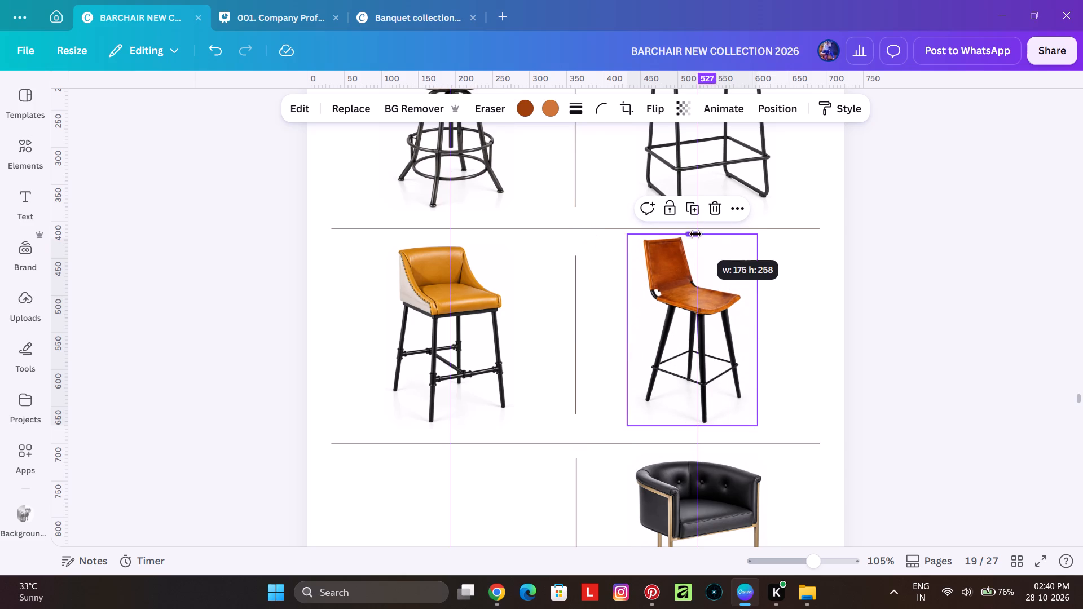
pyautogui.moveTo(695, 234); pyautogui.dragTo(697, 231)
pyautogui.keyDown('ctrl'); pyautogui.scroll(3, 693, 274); pyautogui.keyUp('ctrl')
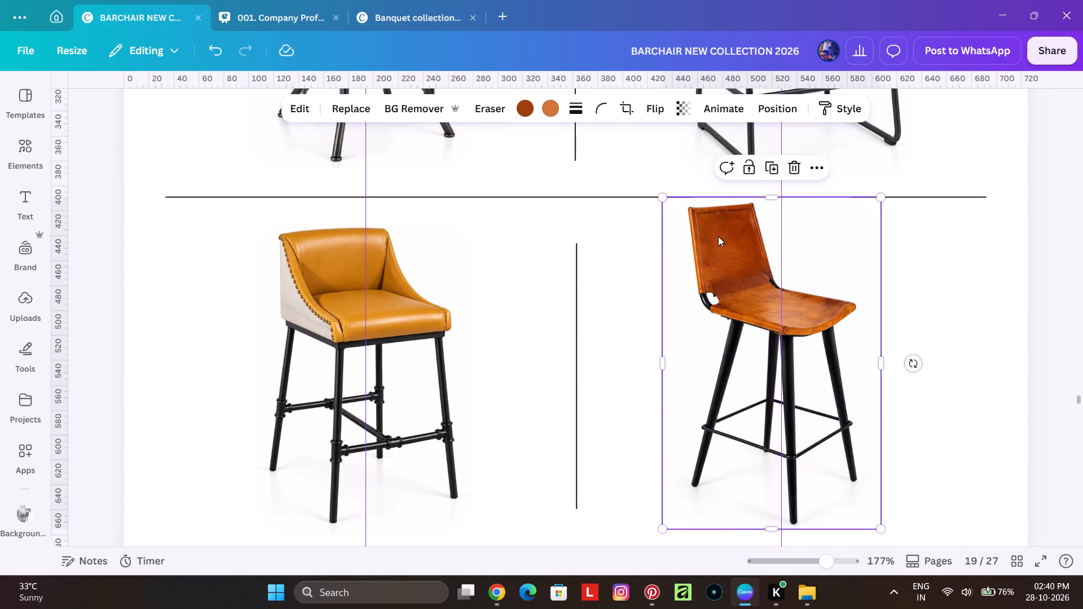
pyautogui.moveTo(748, 249); pyautogui.dragTo(752, 260)
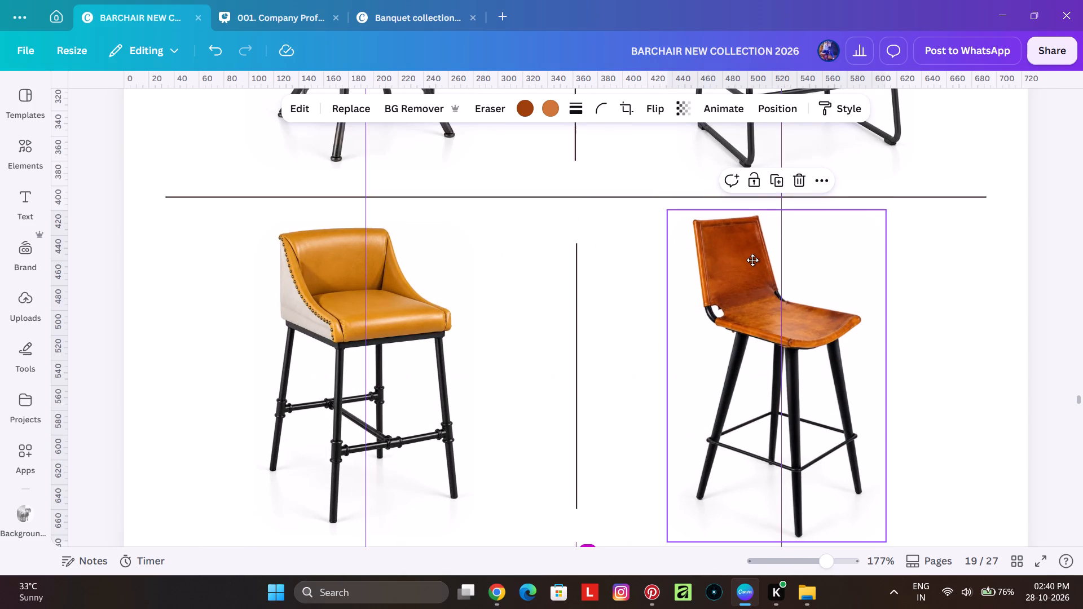
pyautogui.moveTo(752, 260); pyautogui.dragTo(752, 261)
# Move the black cane-back chair from page 22 into page 21's top-row left slot, centred on the left guide.
pyautogui.scroll(-2, 746, 252)
pyautogui.keyDown('shift'); pyautogui.scroll(-4, 746, 251); pyautogui.keyUp('shift')
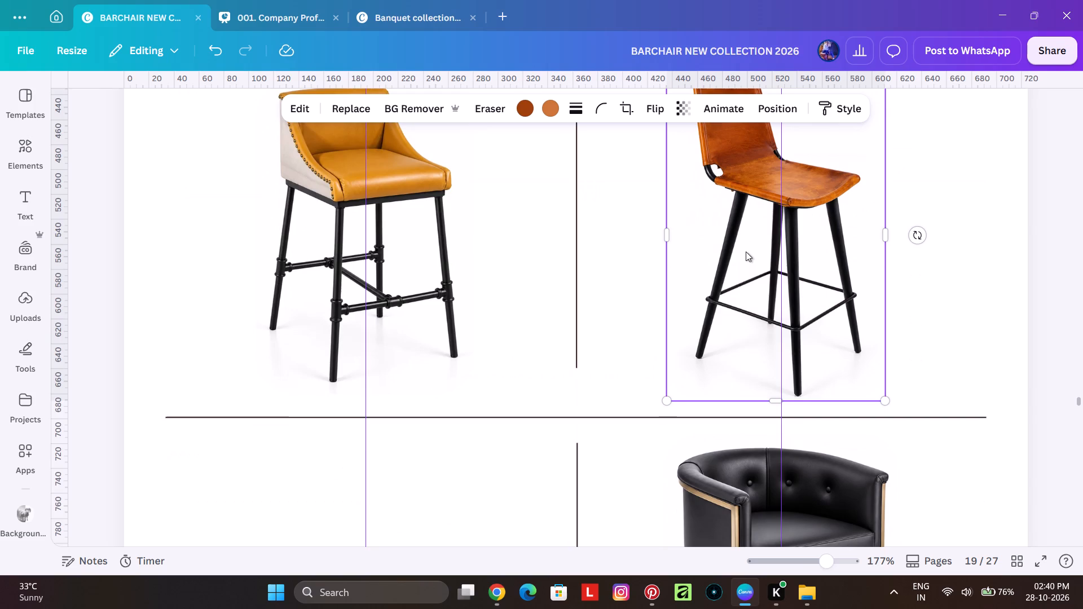
pyautogui.keyDown('ctrl'); pyautogui.scroll(-4, 719, 279); pyautogui.keyUp('ctrl')
pyautogui.click(911, 292)
pyautogui.scroll(-6, 821, 286)
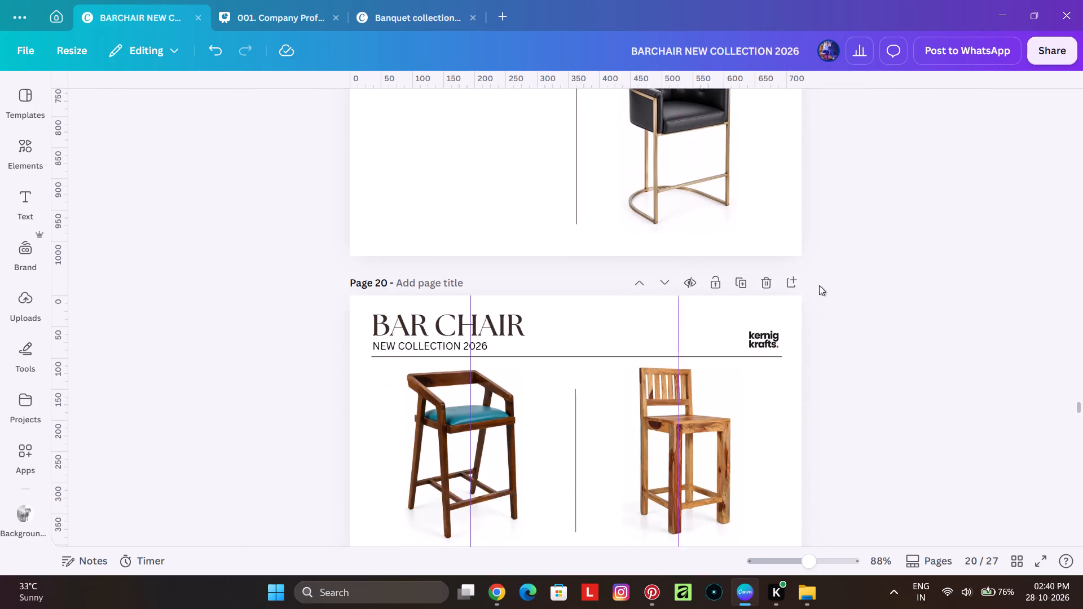
pyautogui.scroll(-20, 819, 285)
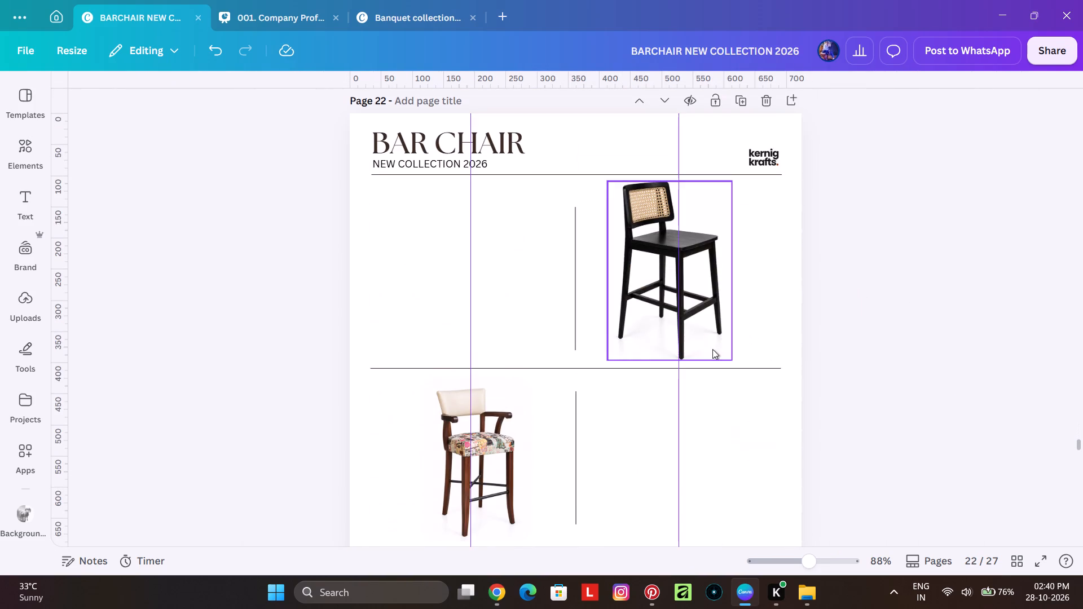
pyautogui.scroll(2, 632, 376)
pyautogui.click(632, 379)
pyautogui.moveTo(639, 402); pyautogui.dragTo(570, 379)
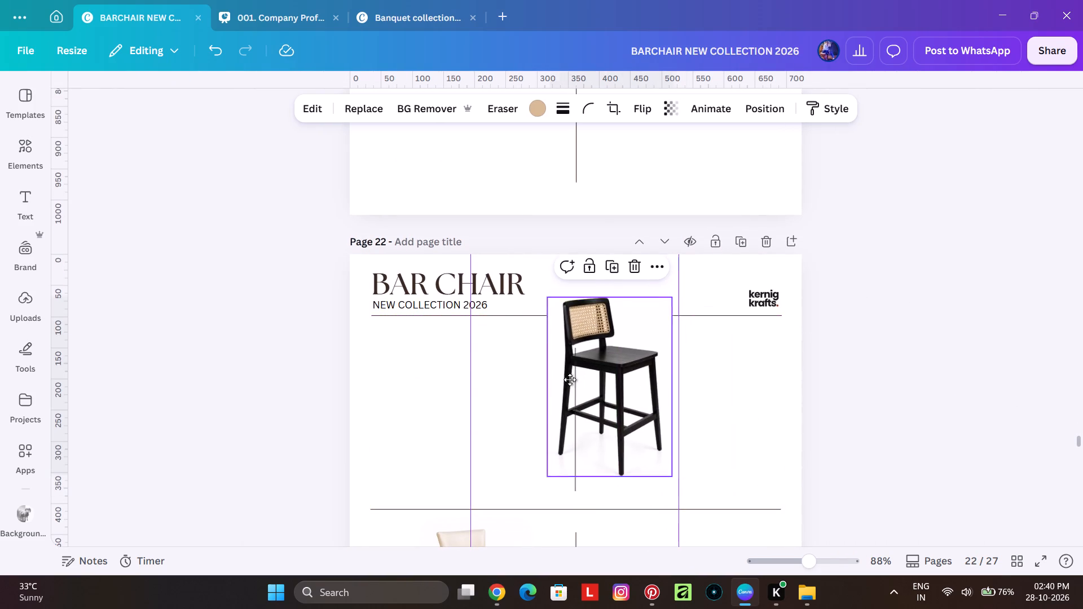
pyautogui.moveTo(570, 379); pyautogui.dragTo(433, 358)
pyautogui.scroll(8, 565, 382)
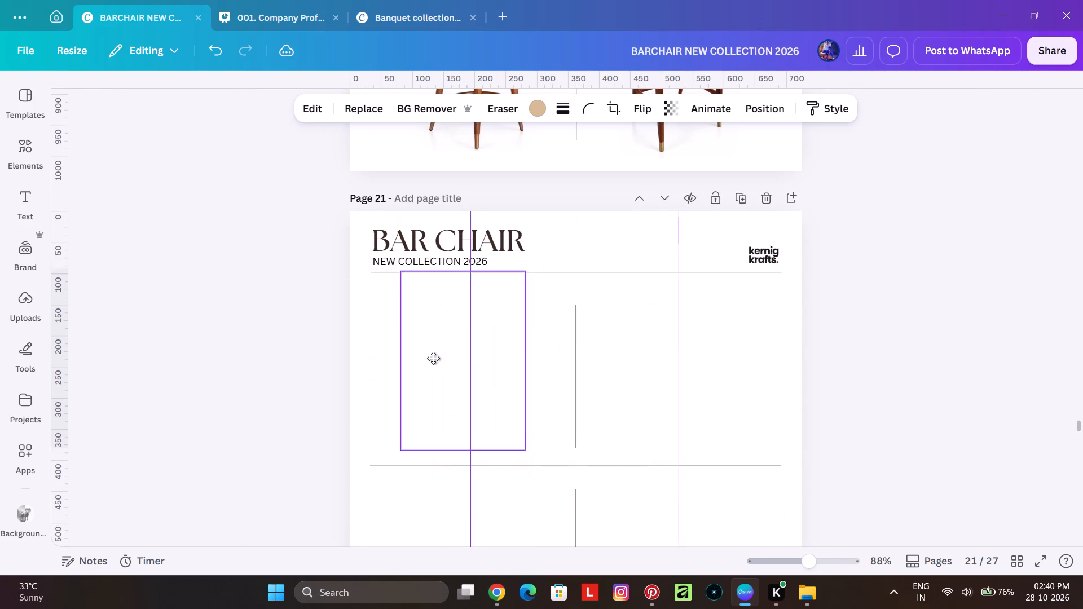
pyautogui.moveTo(433, 358); pyautogui.dragTo(437, 361)
# Move the patterned-seat armchair from page 22's middle row into page 21's top-row right slot, centred on the right guide.
pyautogui.scroll(-7, 532, 326)
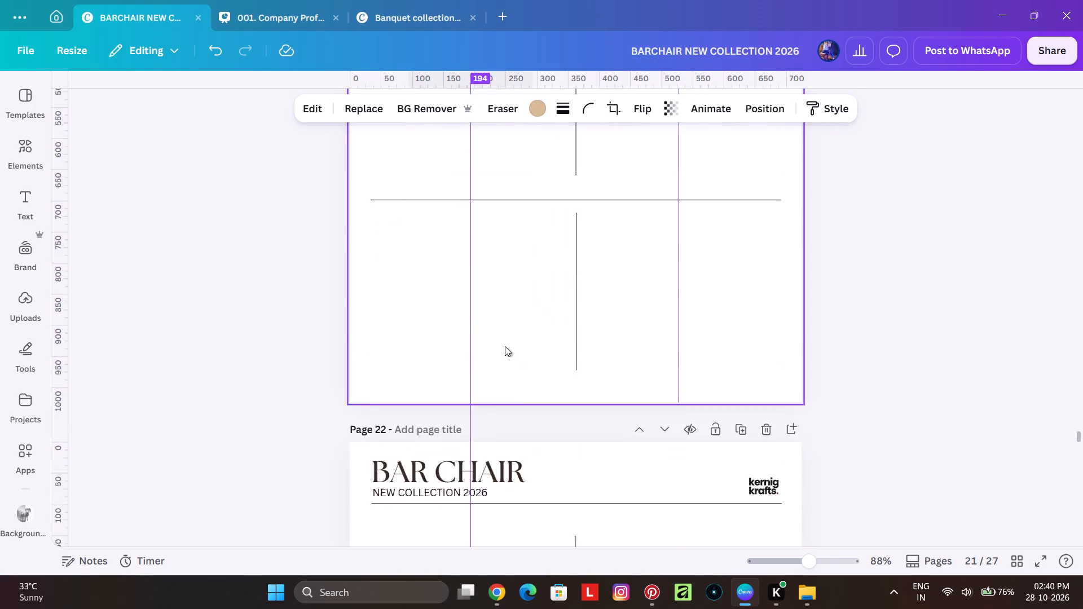
pyautogui.scroll(-3, 505, 346)
pyautogui.click(466, 403)
pyautogui.moveTo(496, 395); pyautogui.dragTo(589, 367)
pyautogui.scroll(4, 588, 367)
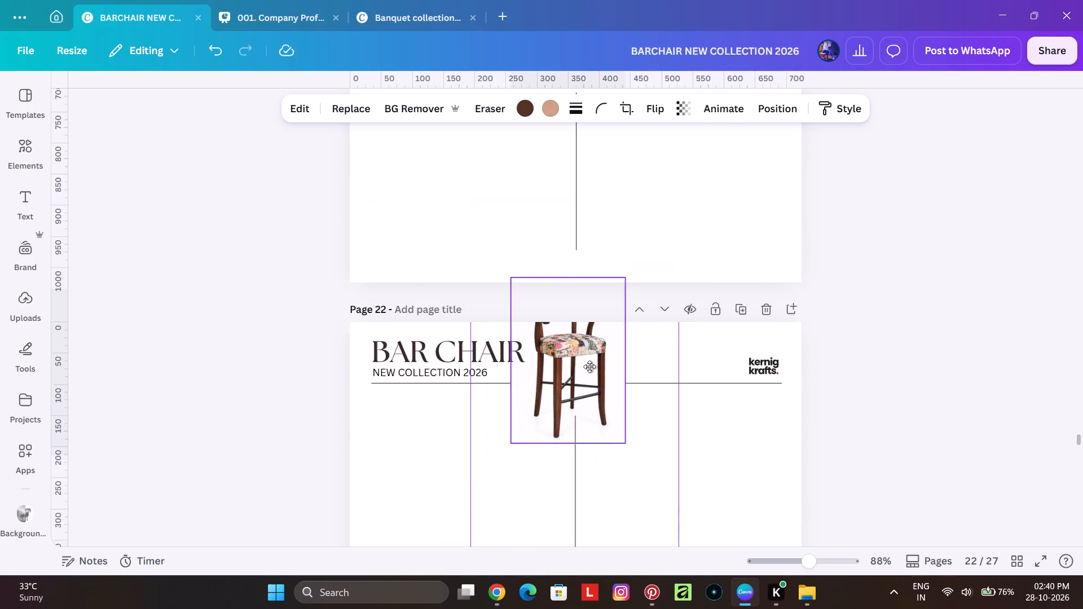
pyautogui.scroll(9, 589, 367)
pyautogui.moveTo(589, 367); pyautogui.dragTo(705, 443)
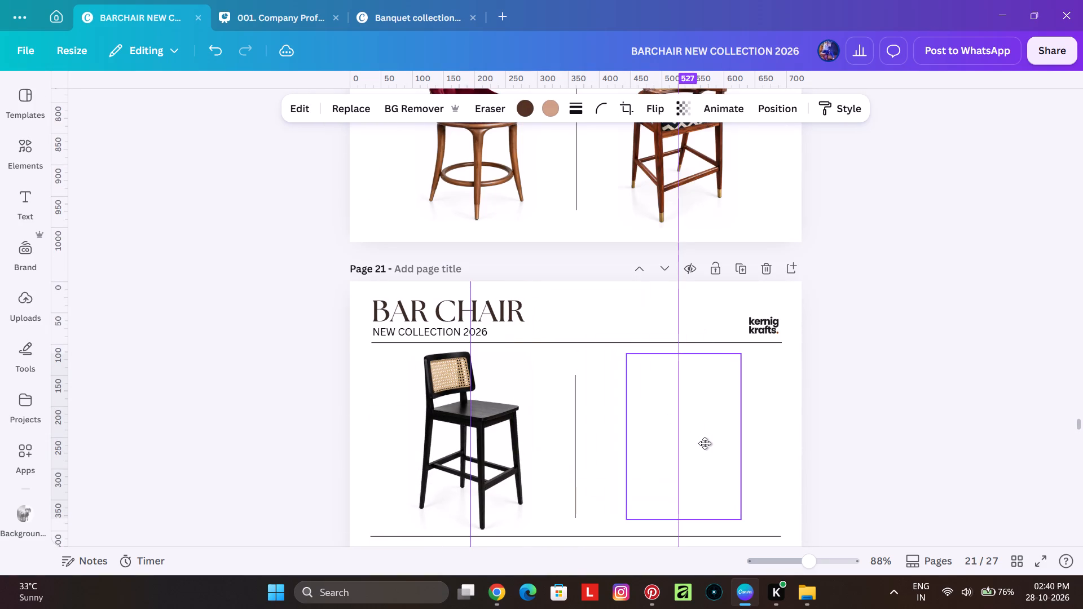
pyautogui.moveTo(705, 443); pyautogui.dragTo(701, 444)
# Delete the crossed-out black rope-back chair and its blue cross strokes from page 23's top-row right slot.
pyautogui.scroll(-10, 732, 390)
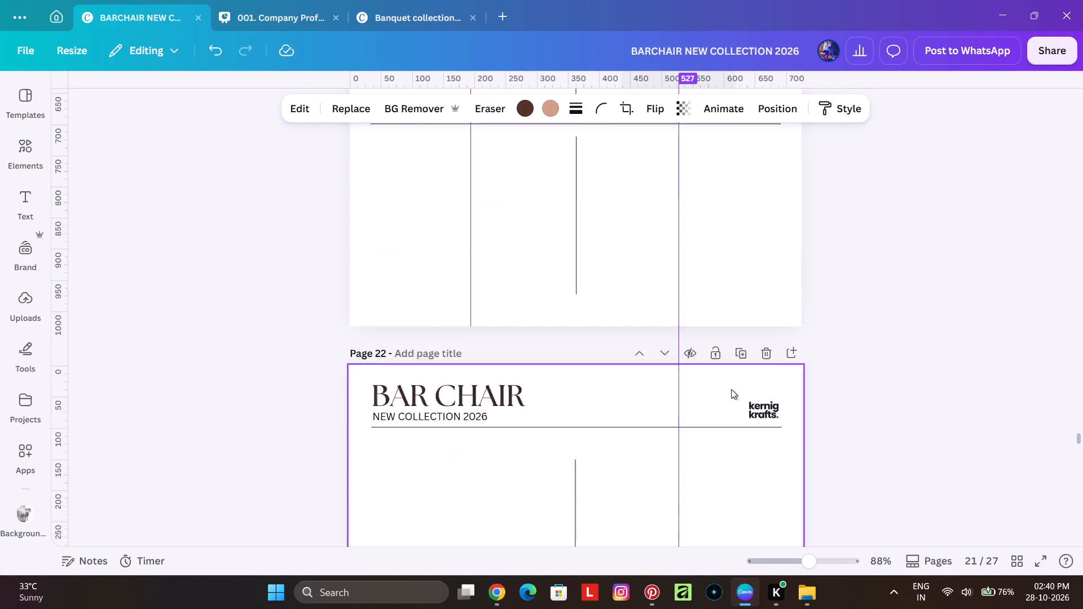
pyautogui.scroll(-12, 731, 389)
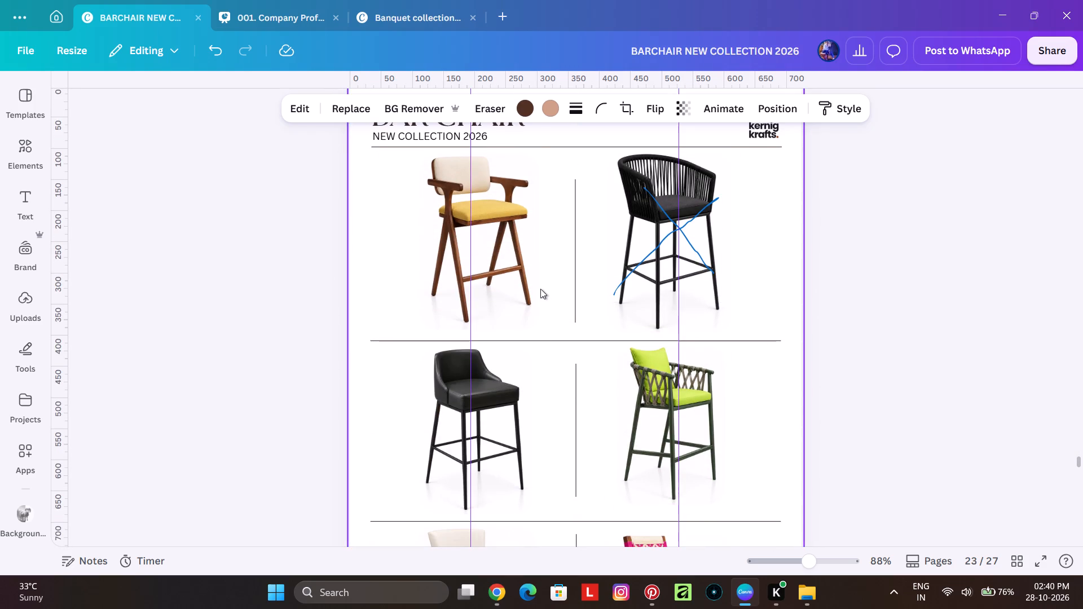
pyautogui.click(618, 259)
pyautogui.press('BackSpace')
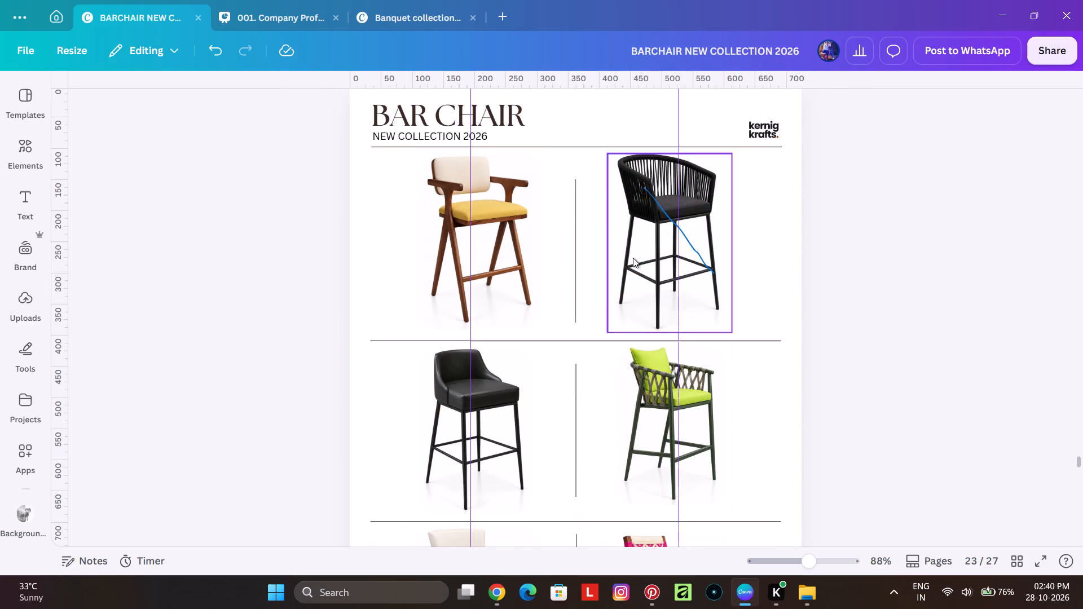
pyautogui.click(645, 258)
pyautogui.press('BackSpace')
pyautogui.click(648, 279)
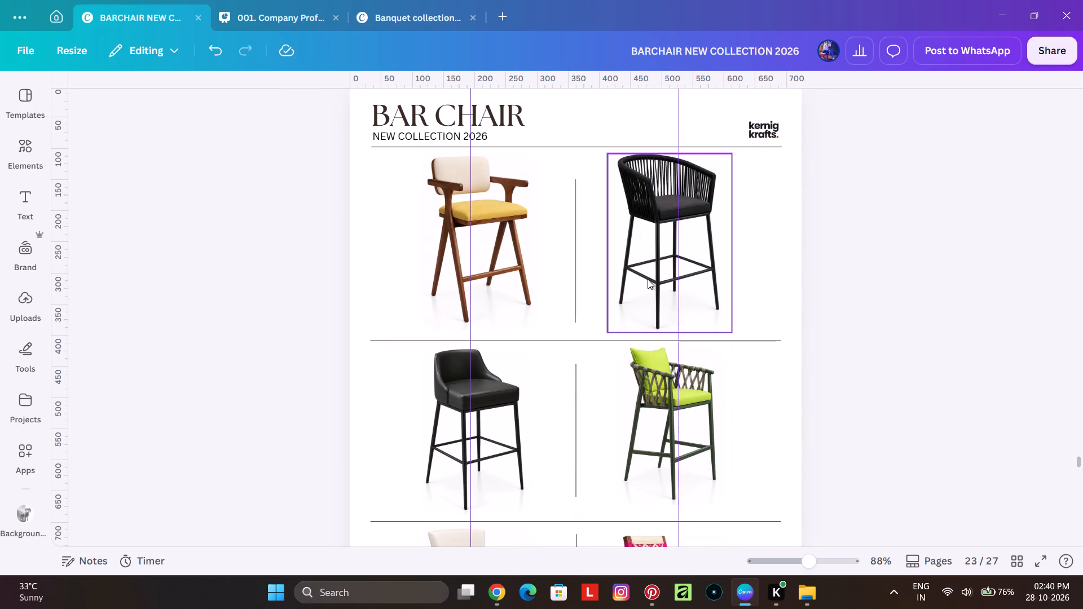
pyautogui.press('BackSpace')
# Move the yellow-seat wooden armchair from page 23 into page 21's middle-row left slot, scaled down slightly and centred near the left guide.
pyautogui.scroll(3, 540, 305)
pyautogui.click(522, 441)
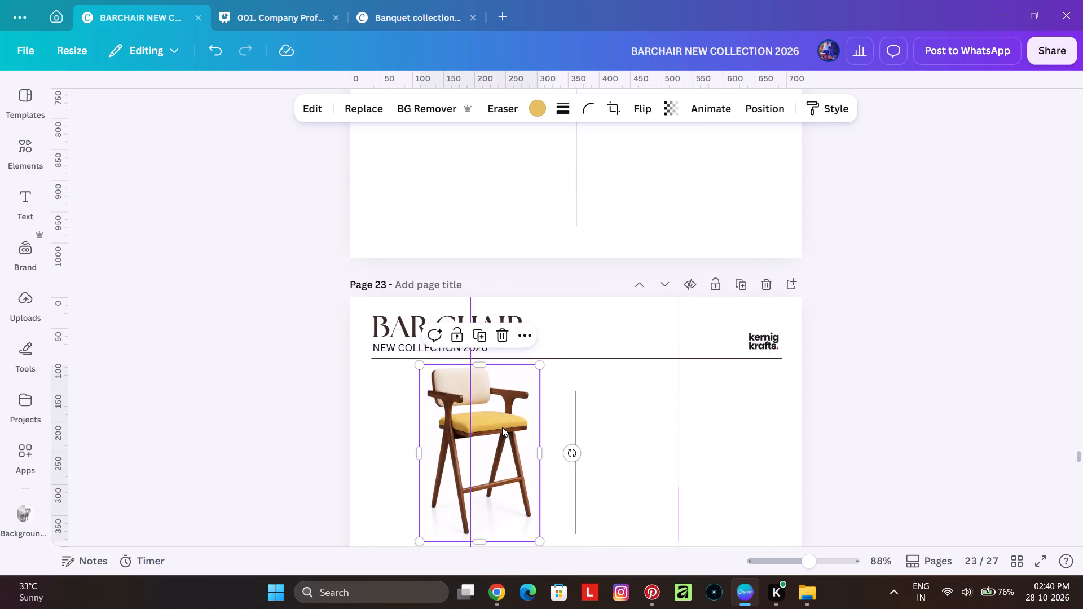
pyautogui.moveTo(501, 427); pyautogui.dragTo(494, 370)
pyautogui.scroll(14, 497, 368)
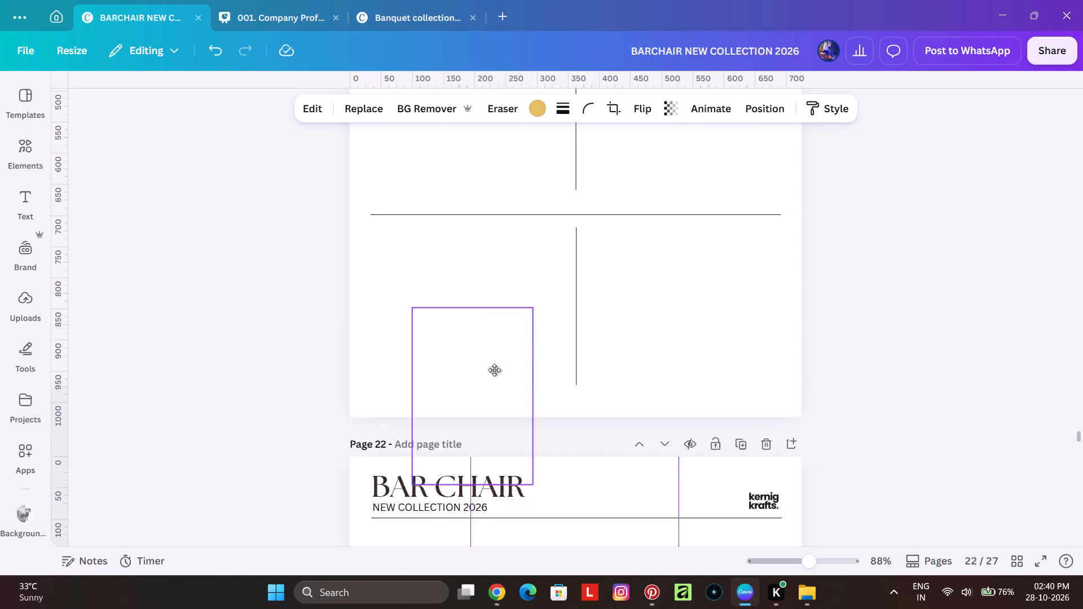
pyautogui.moveTo(494, 370); pyautogui.dragTo(475, 342)
pyautogui.scroll(3, 494, 370)
pyautogui.scroll(-2, 487, 454)
pyautogui.moveTo(481, 338); pyautogui.dragTo(504, 316)
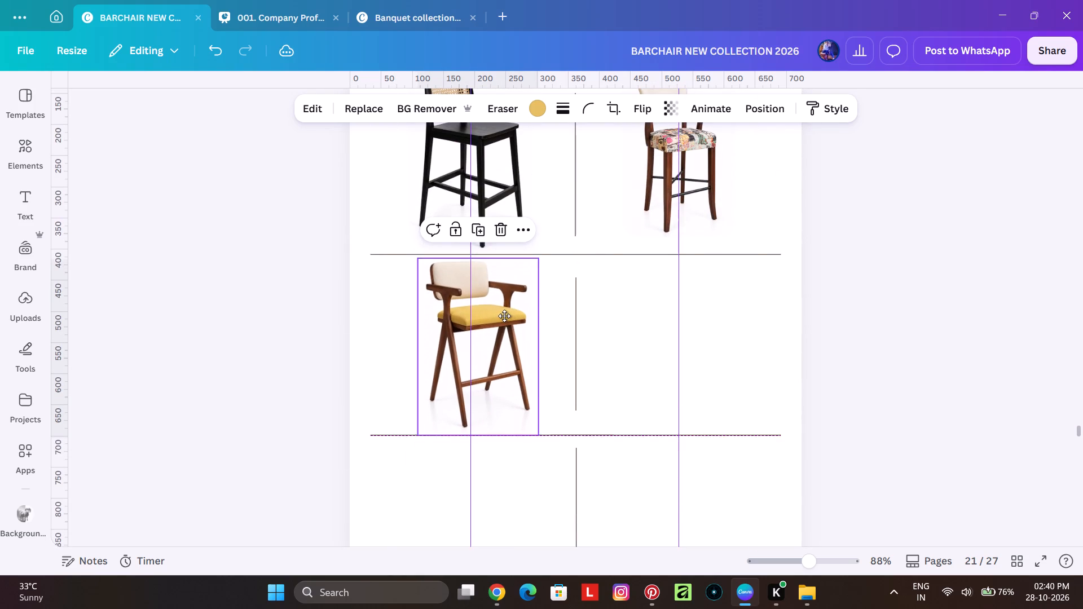
pyautogui.moveTo(504, 316); pyautogui.dragTo(501, 315)
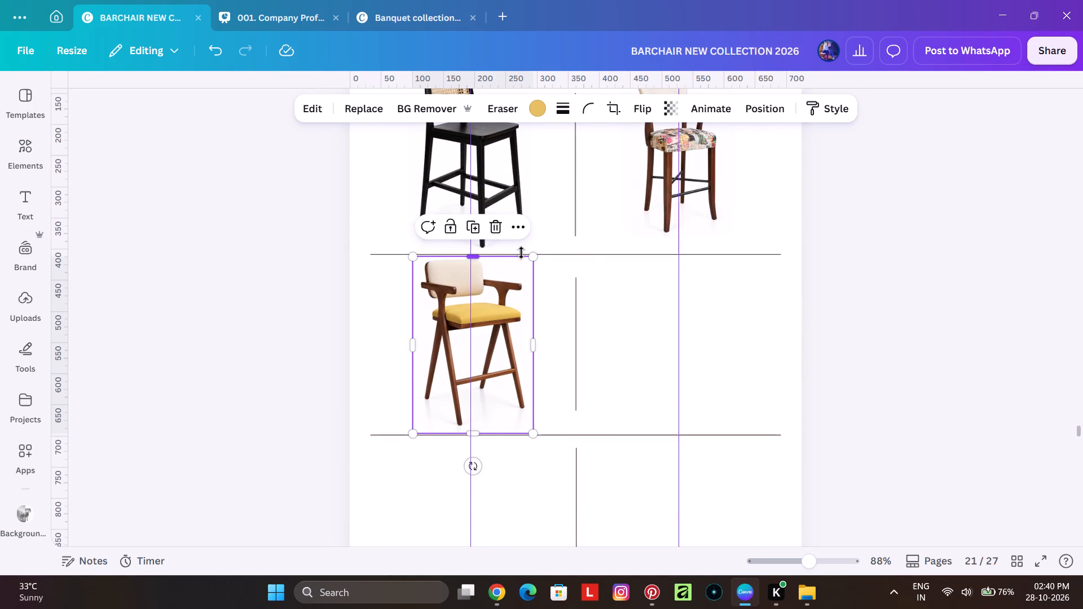
pyautogui.moveTo(535, 255); pyautogui.dragTo(526, 270)
pyautogui.moveTo(488, 335); pyautogui.dragTo(491, 330)
# Examine the remaining chairs in page 23's middle and bottom rows up close.
pyautogui.scroll(-19, 565, 339)
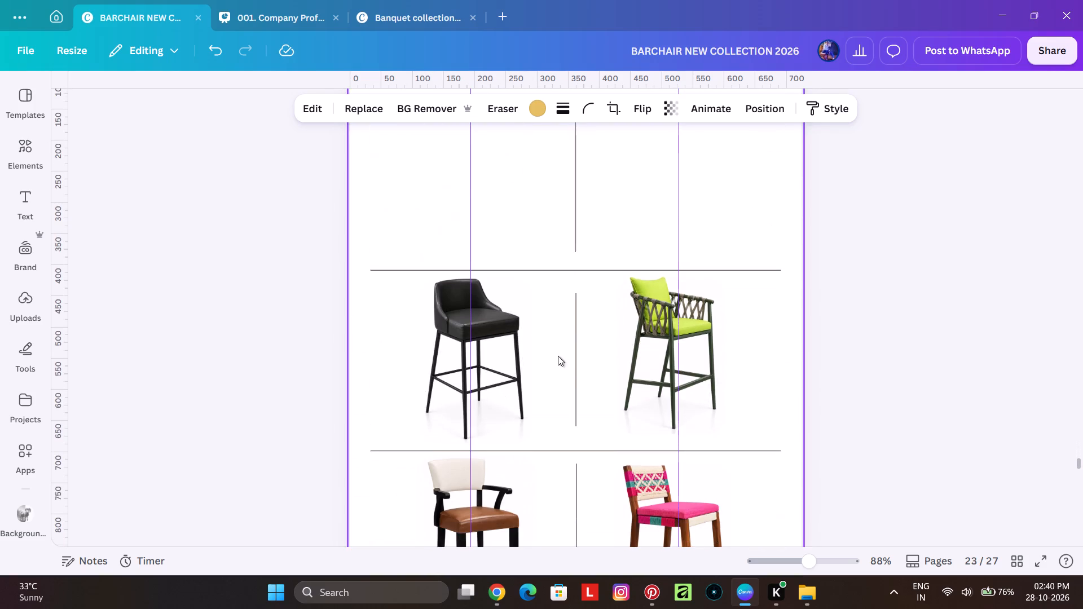
pyautogui.keyDown('ctrl'); pyautogui.scroll(5, 645, 363); pyautogui.keyUp('ctrl')
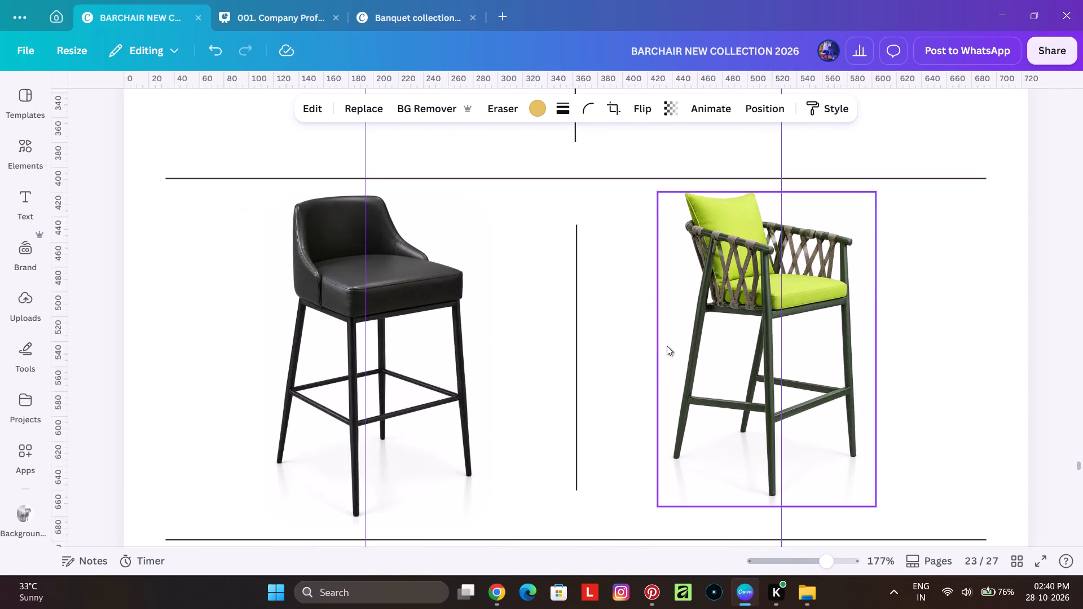
pyautogui.keyDown('ctrl'); pyautogui.scroll(3, 667, 346); pyautogui.keyUp('ctrl')
pyautogui.keyDown('ctrl'); pyautogui.scroll(3, 774, 280); pyautogui.keyUp('ctrl')
pyautogui.keyDown('ctrl'); pyautogui.scroll(-4, 692, 268); pyautogui.keyUp('ctrl')
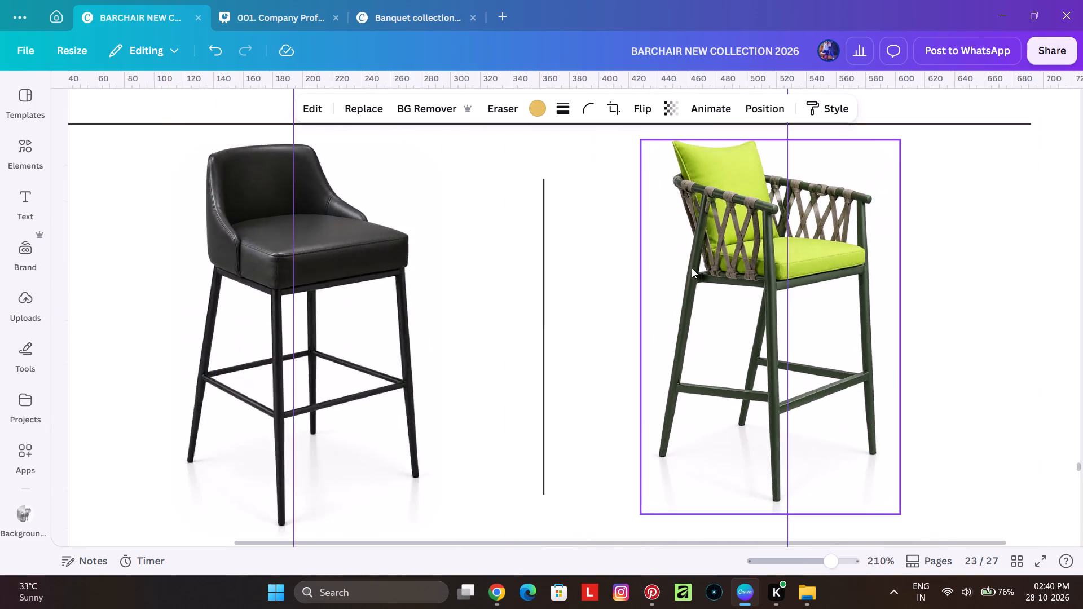
pyautogui.keyDown('ctrl'); pyautogui.scroll(-7, 692, 268); pyautogui.keyUp('ctrl')
pyautogui.scroll(-3, 540, 361)
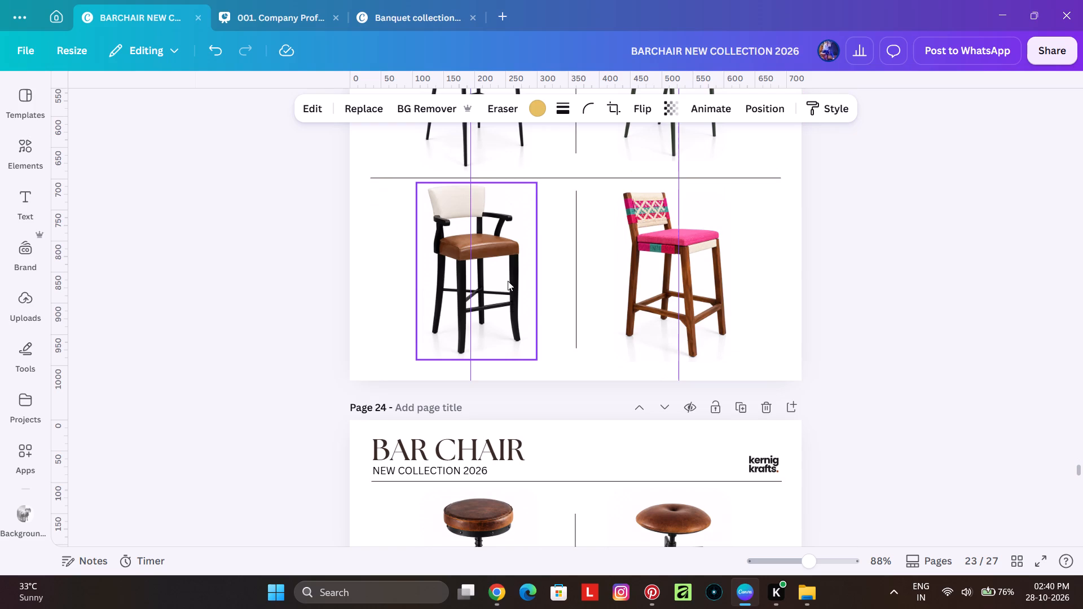
pyautogui.keyDown('ctrl'); pyautogui.scroll(9, 499, 268); pyautogui.keyUp('ctrl')
pyautogui.keyDown('ctrl'); pyautogui.scroll(-6, 424, 276); pyautogui.keyUp('ctrl')
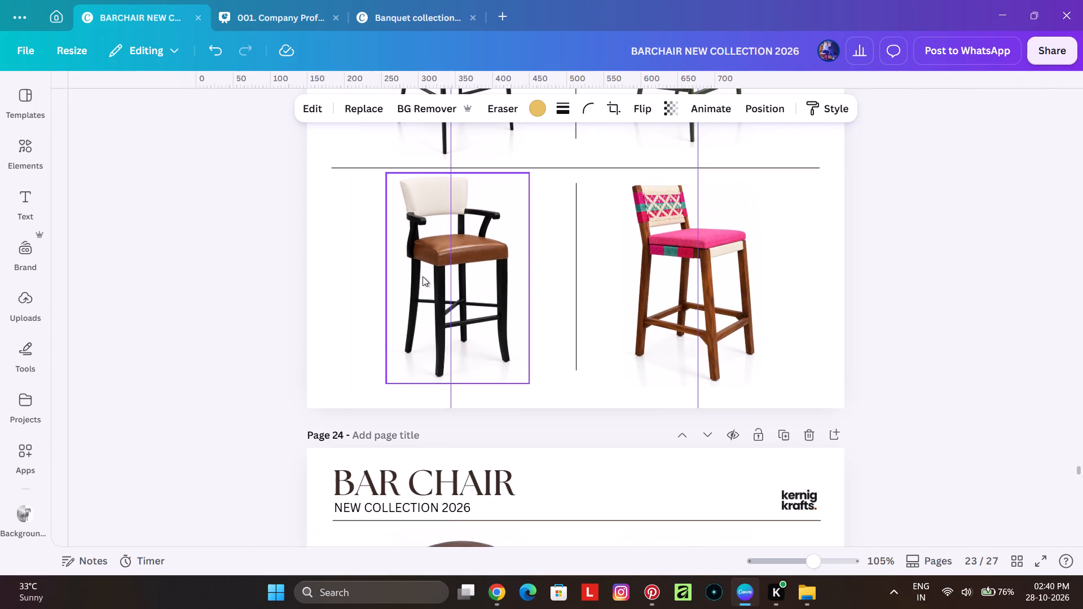
# Move the brown-seat armchair and the pink woven chair together from page 23's bottom row onto page 21.
pyautogui.click(480, 276)
pyautogui.keyDown('shift'); pyautogui.click(644, 268); pyautogui.keyUp('shift')
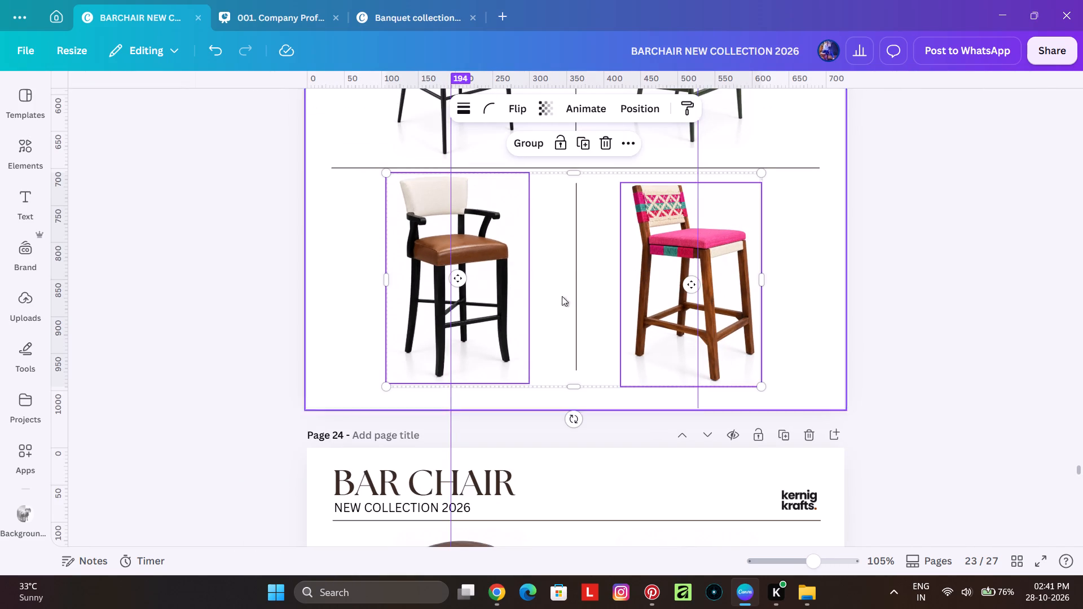
pyautogui.scroll(3, 505, 319)
pyautogui.moveTo(481, 466); pyautogui.dragTo(491, 334)
pyautogui.scroll(8, 495, 326)
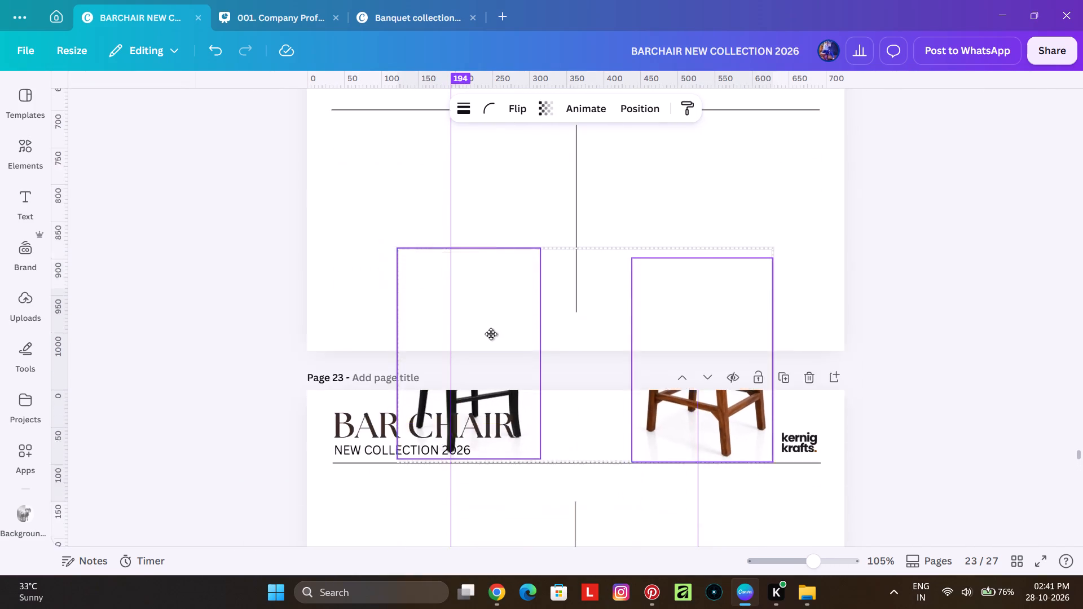
pyautogui.scroll(9, 491, 334)
pyautogui.moveTo(491, 334); pyautogui.dragTo(492, 341)
pyautogui.scroll(7, 490, 339)
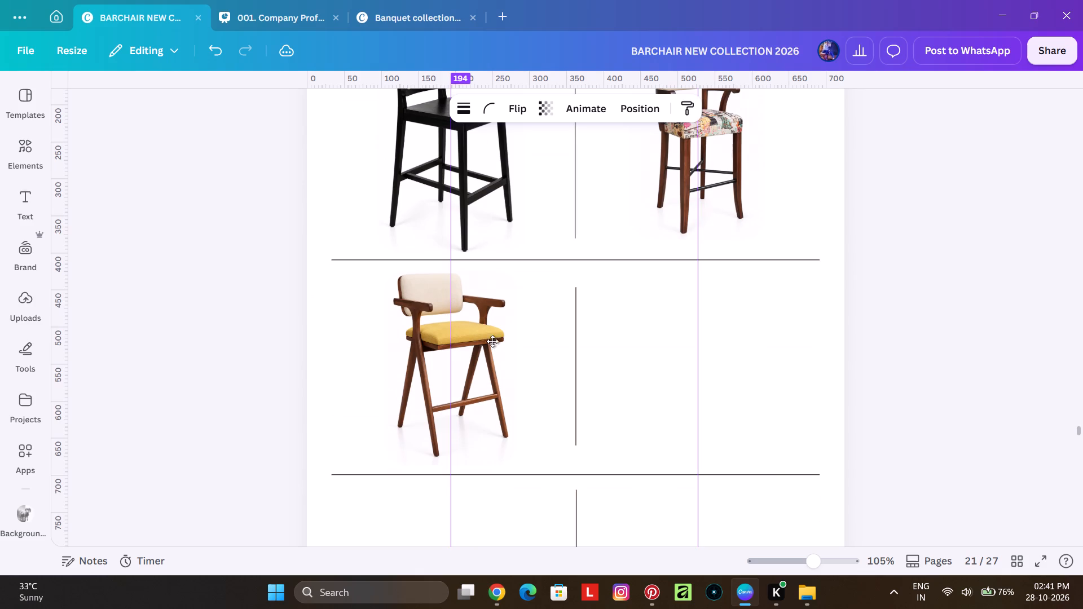
pyautogui.moveTo(492, 341); pyautogui.dragTo(497, 373)
pyautogui.scroll(-2, 733, 268)
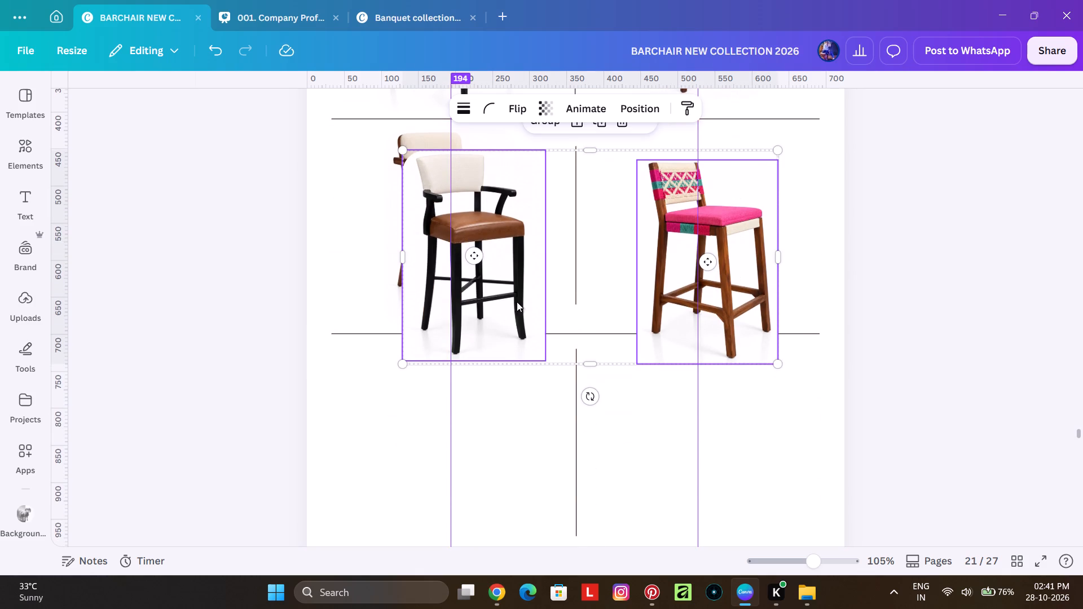
# Place the brown-seat armchair in page 21's bottom-row left slot, near the left guide.
pyautogui.click(474, 301)
pyautogui.click(523, 403)
pyautogui.click(523, 336)
pyautogui.moveTo(514, 276); pyautogui.dragTo(483, 487)
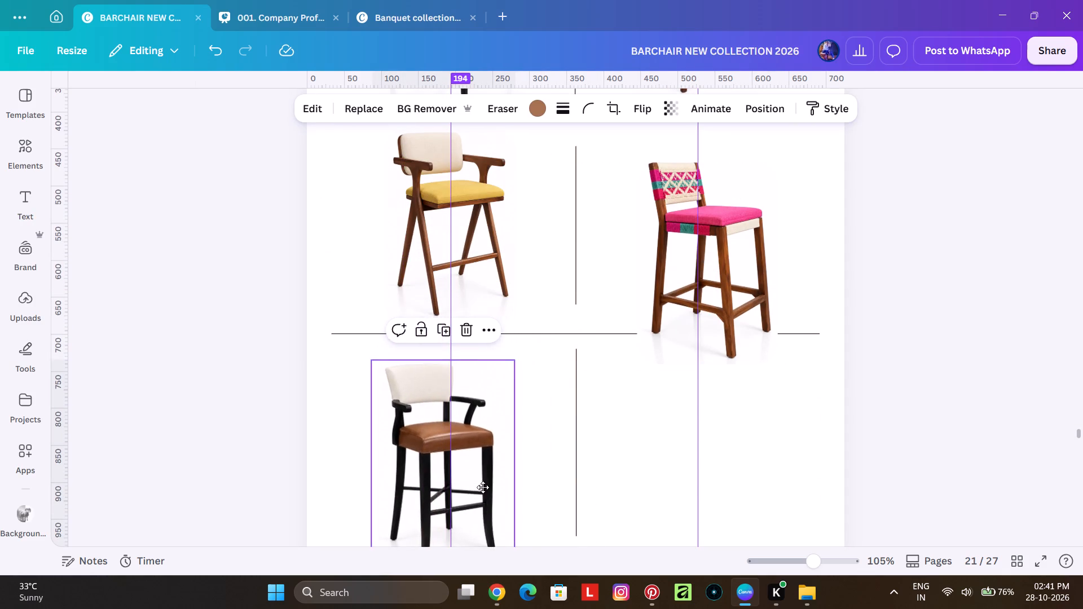
pyautogui.moveTo(483, 487); pyautogui.dragTo(488, 468)
# Fit the pink woven chair into page 21's middle-row right slot, scaled down slightly and positioned around the right guide.
pyautogui.scroll(1, 739, 333)
pyautogui.moveTo(738, 356); pyautogui.dragTo(738, 341)
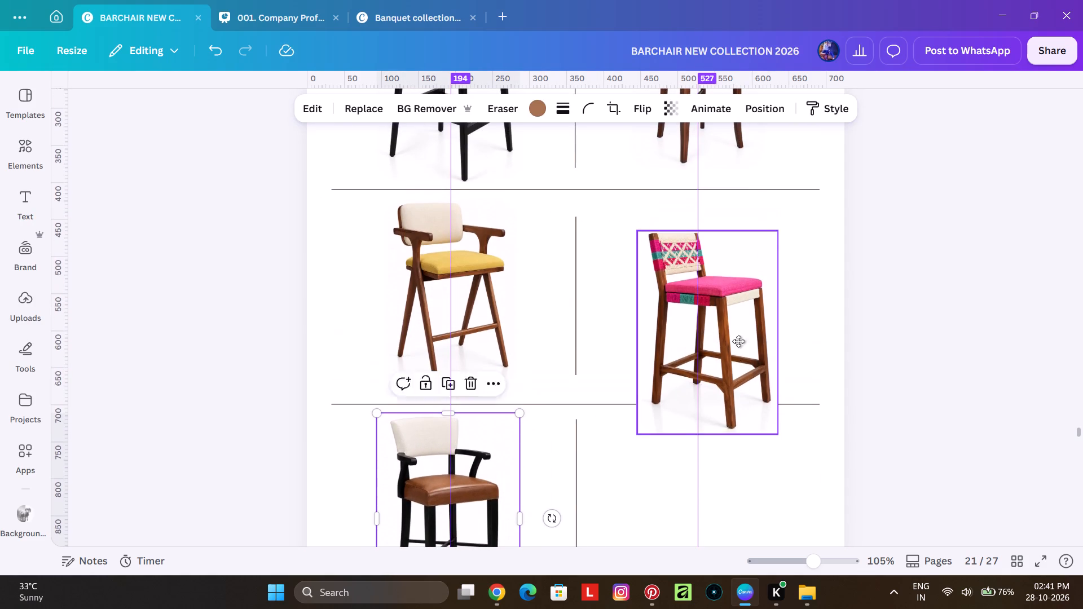
pyautogui.moveTo(738, 341); pyautogui.dragTo(727, 322)
pyautogui.moveTo(765, 197); pyautogui.dragTo(758, 211)
pyautogui.moveTo(717, 284); pyautogui.dragTo(725, 275)
# Fine-tune the brown-seat armchair's position in page 21's bottom-row left slot so it sits centred near the left guide.
pyautogui.scroll(-3, 692, 316)
pyautogui.moveTo(501, 323); pyautogui.dragTo(507, 319)
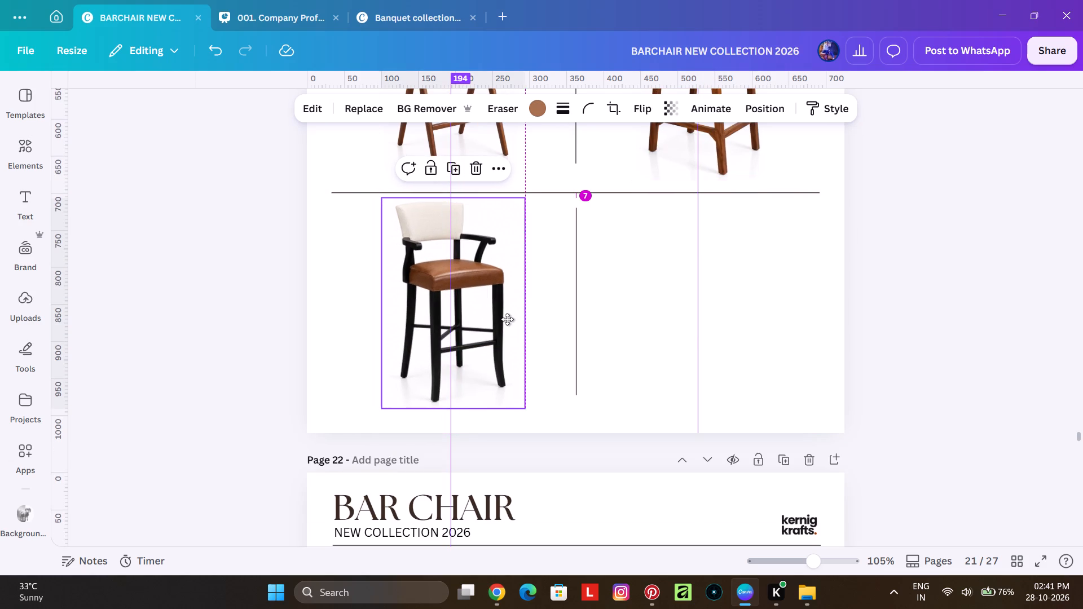
pyautogui.moveTo(507, 319); pyautogui.dragTo(511, 325)
# Look through pages 19 to 24 for empty slots and chairs still needing a place.
pyautogui.scroll(-19, 515, 329)
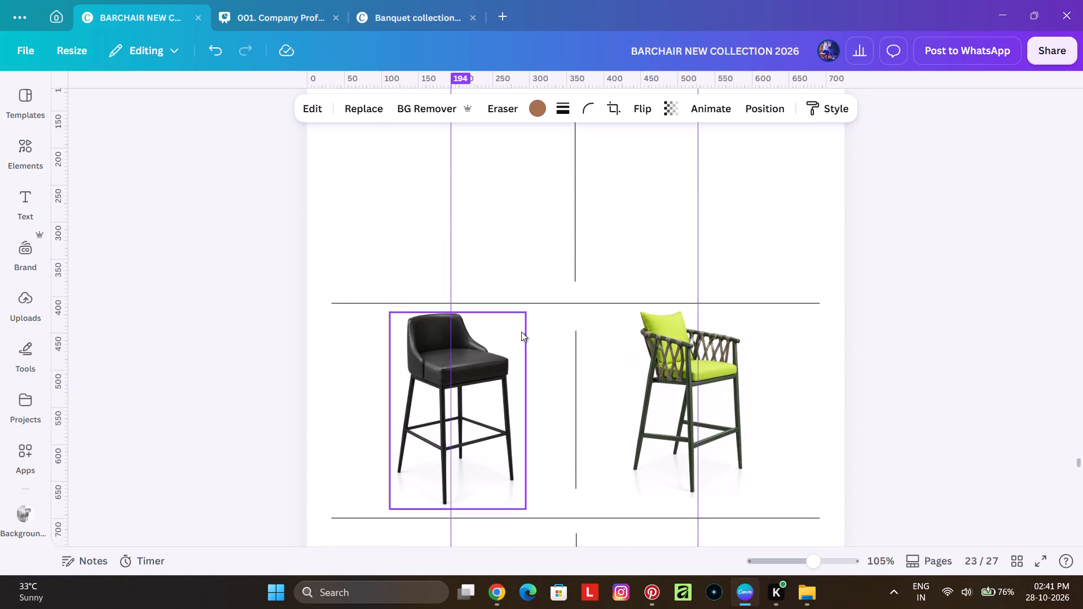
pyautogui.scroll(-7, 669, 351)
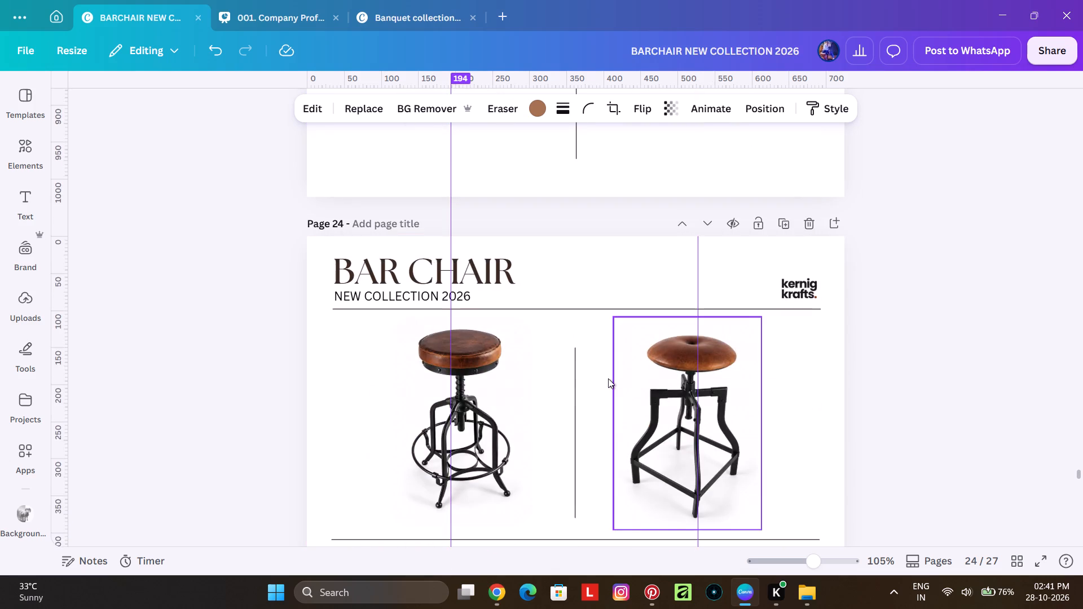
pyautogui.scroll(9, 573, 387)
pyautogui.scroll(15, 574, 377)
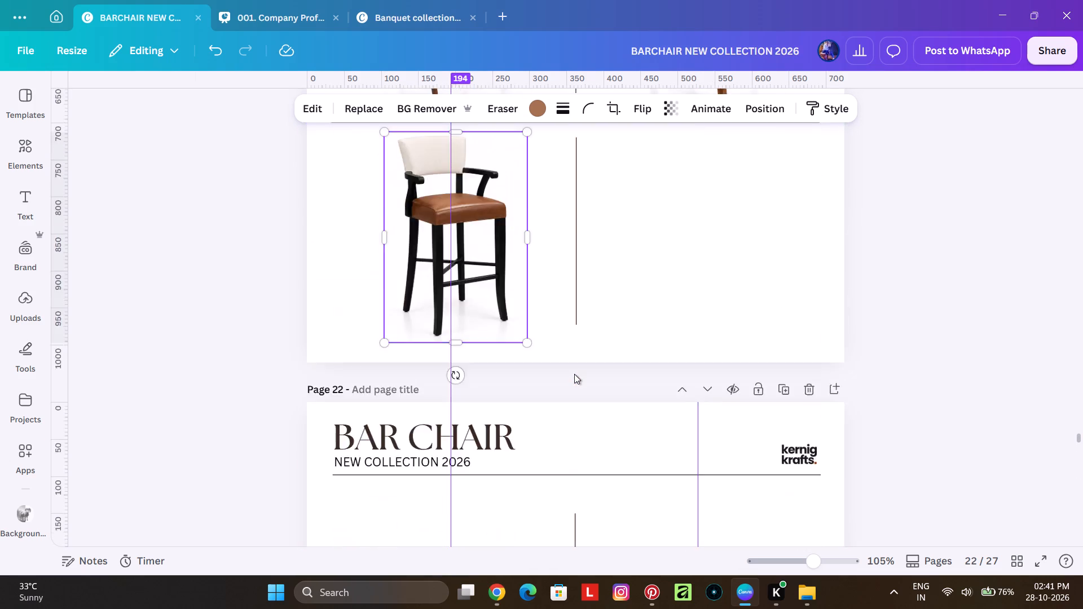
pyautogui.scroll(19, 574, 374)
pyautogui.scroll(5, 574, 373)
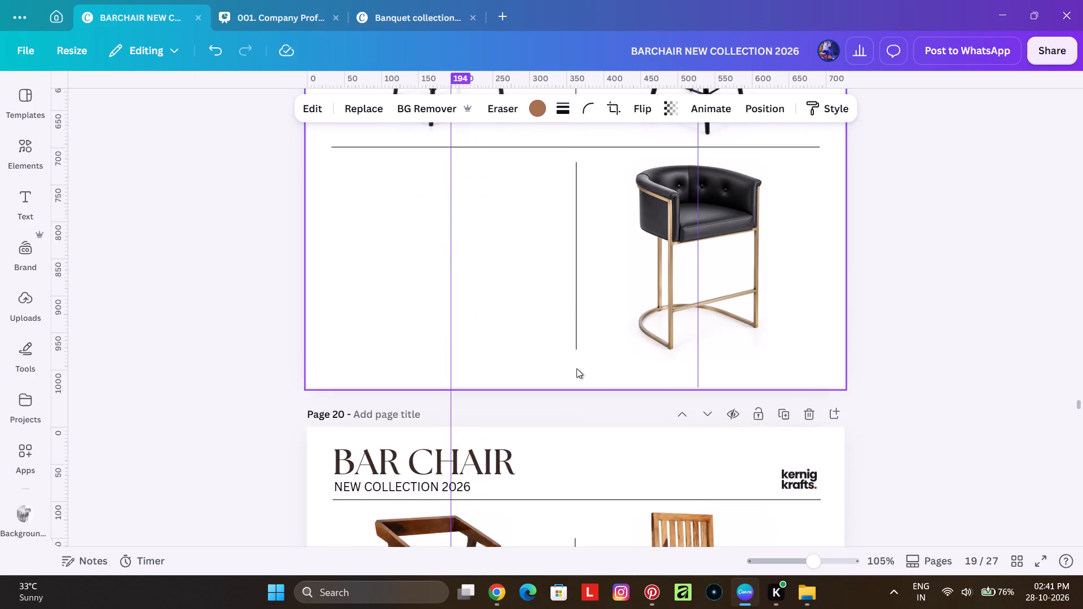
pyautogui.scroll(4, 576, 368)
pyautogui.scroll(-19, 577, 368)
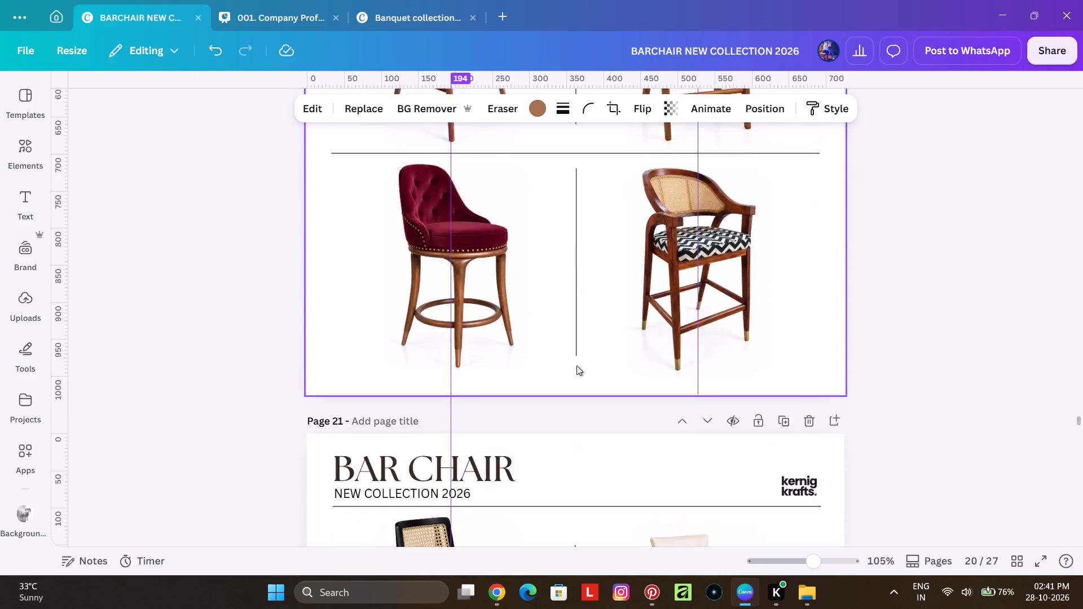
pyautogui.scroll(-11, 576, 365)
pyautogui.scroll(-15, 573, 365)
# Move the lime-green rope armchair from page 23's middle row into page 19's bottom-row left slot.
pyautogui.click(664, 352)
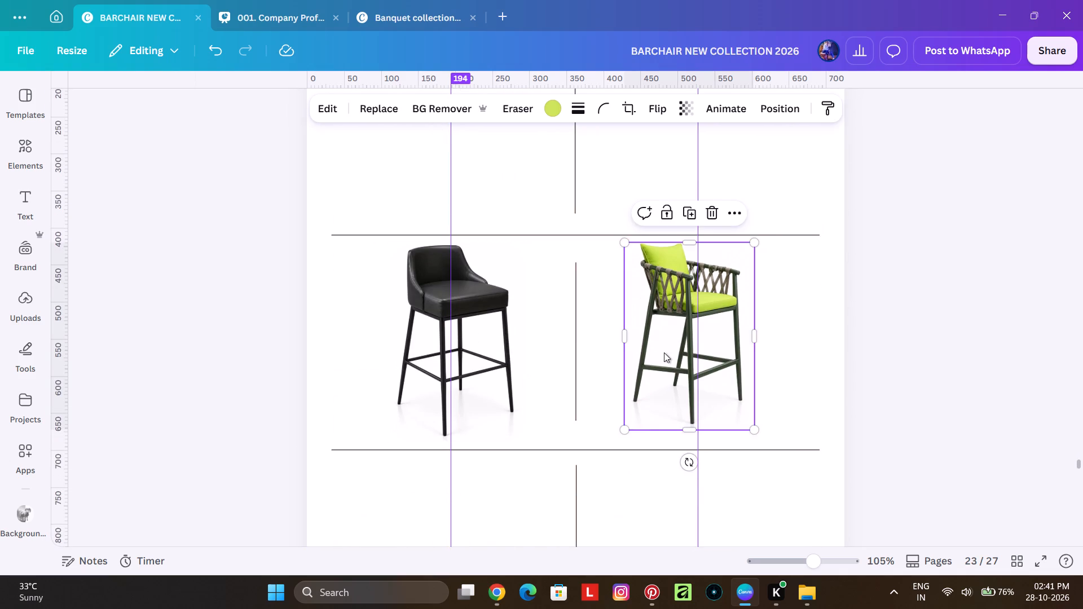
pyautogui.moveTo(666, 350); pyautogui.dragTo(551, 328)
pyautogui.scroll(18, 588, 253)
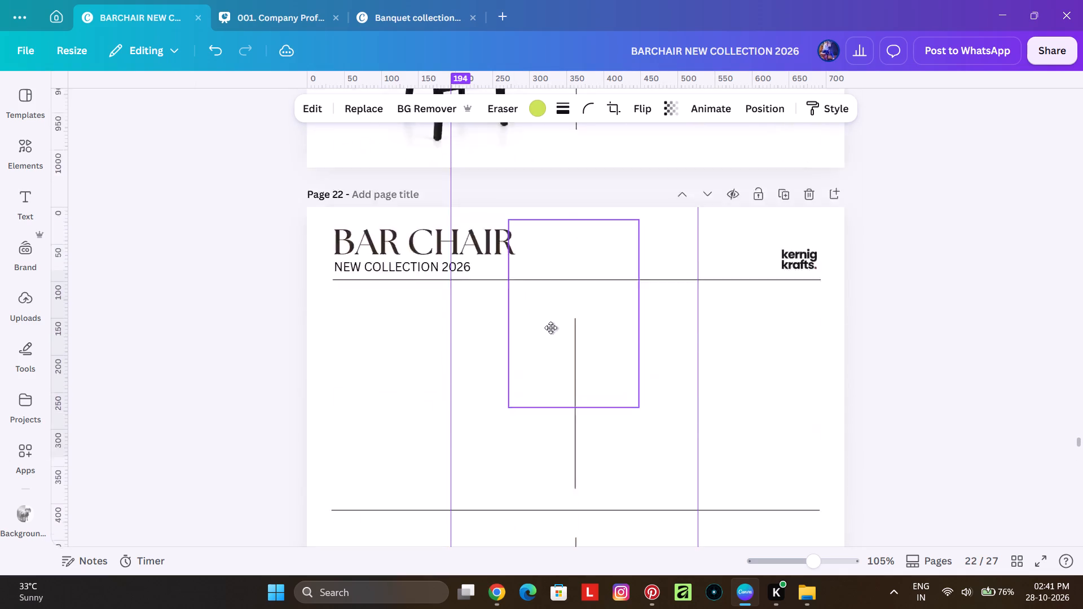
pyautogui.moveTo(551, 328); pyautogui.dragTo(537, 354)
pyautogui.scroll(14, 546, 339)
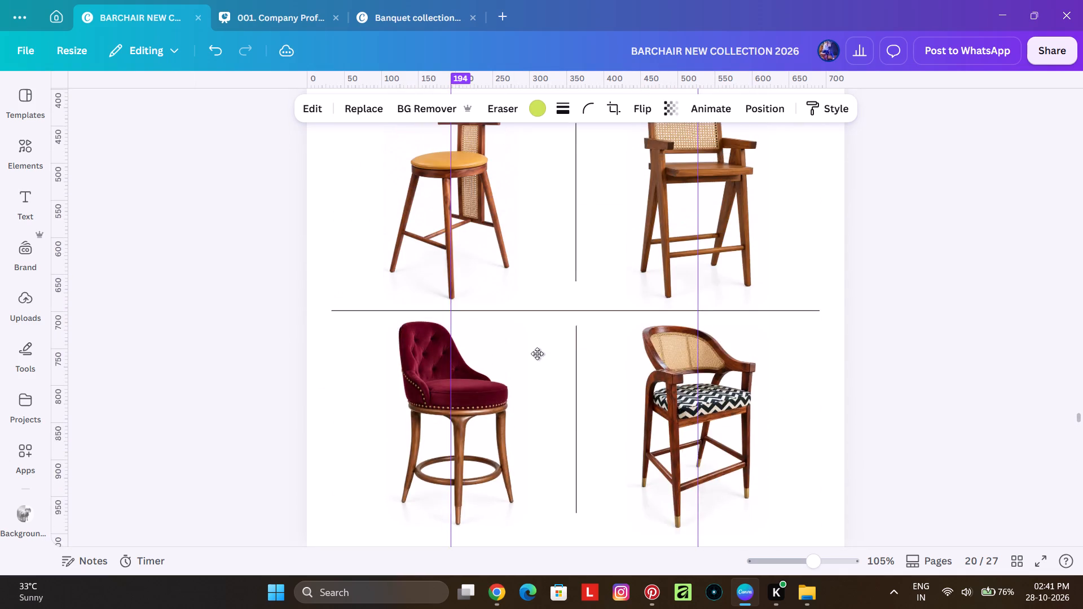
pyautogui.moveTo(537, 354); pyautogui.dragTo(439, 399)
# Align the three chairs in page 19's left column with each other by their horizontal centres.
pyautogui.scroll(11, 537, 354)
pyautogui.scroll(14, 512, 395)
pyautogui.scroll(4, 541, 340)
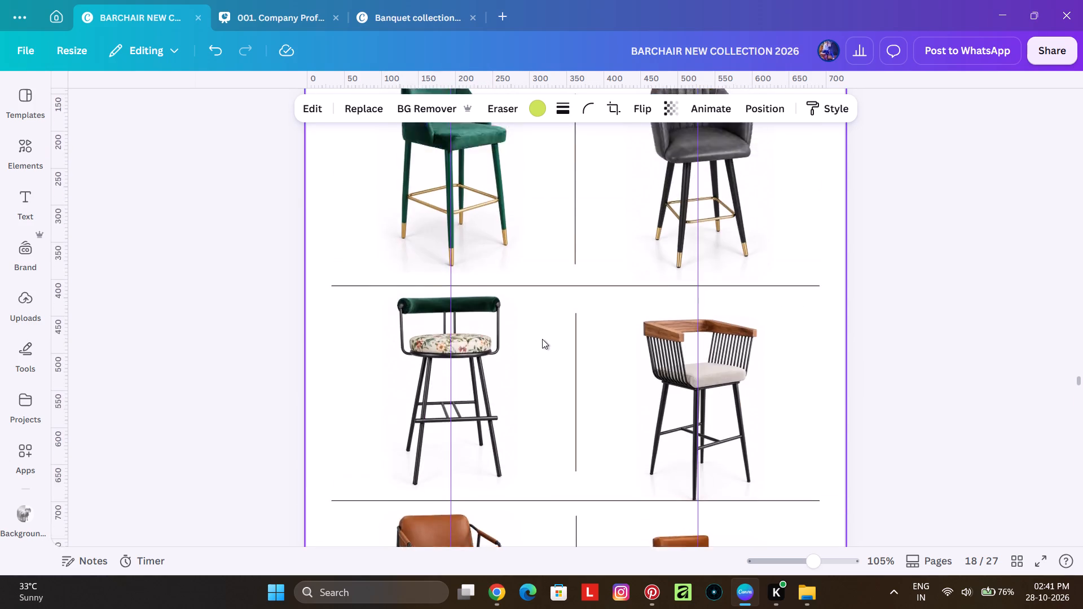
pyautogui.scroll(-15, 542, 338)
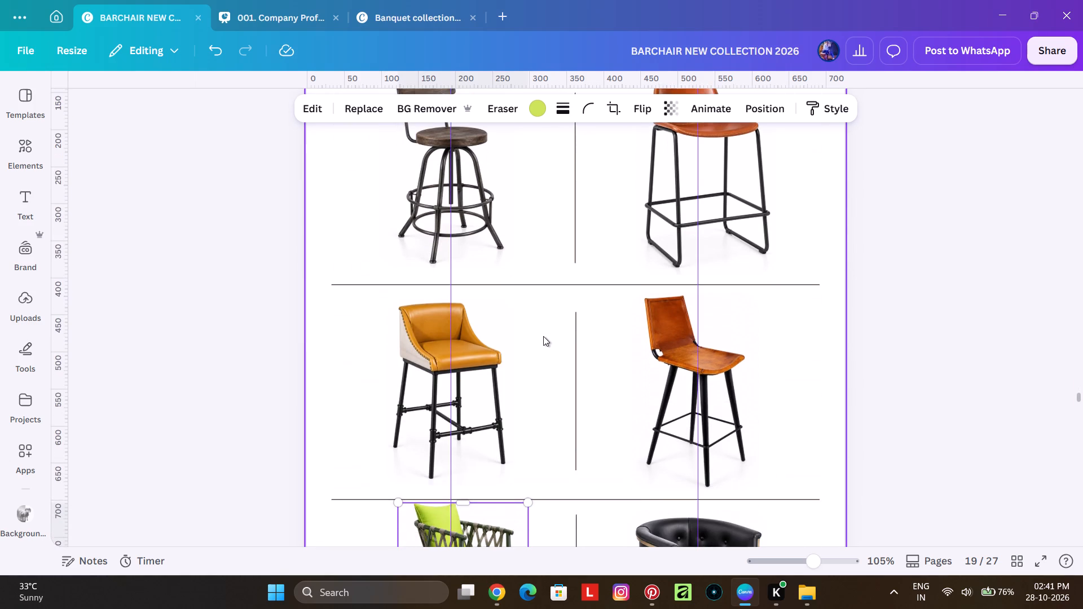
pyautogui.keyDown('ctrl'); pyautogui.scroll(-3, 525, 310); pyautogui.keyUp('ctrl')
pyautogui.click(513, 259)
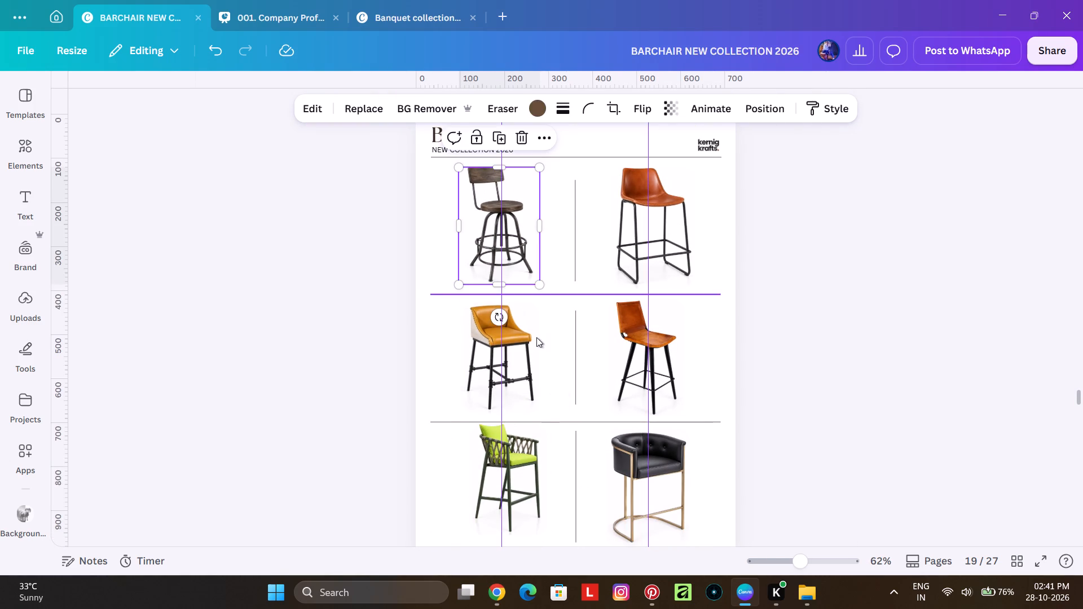
pyautogui.keyDown('shift'); pyautogui.click(538, 339); pyautogui.keyUp('shift')
pyautogui.keyDown('shift'); pyautogui.click(520, 475); pyautogui.keyUp('shift')
pyautogui.rightClick(521, 475)
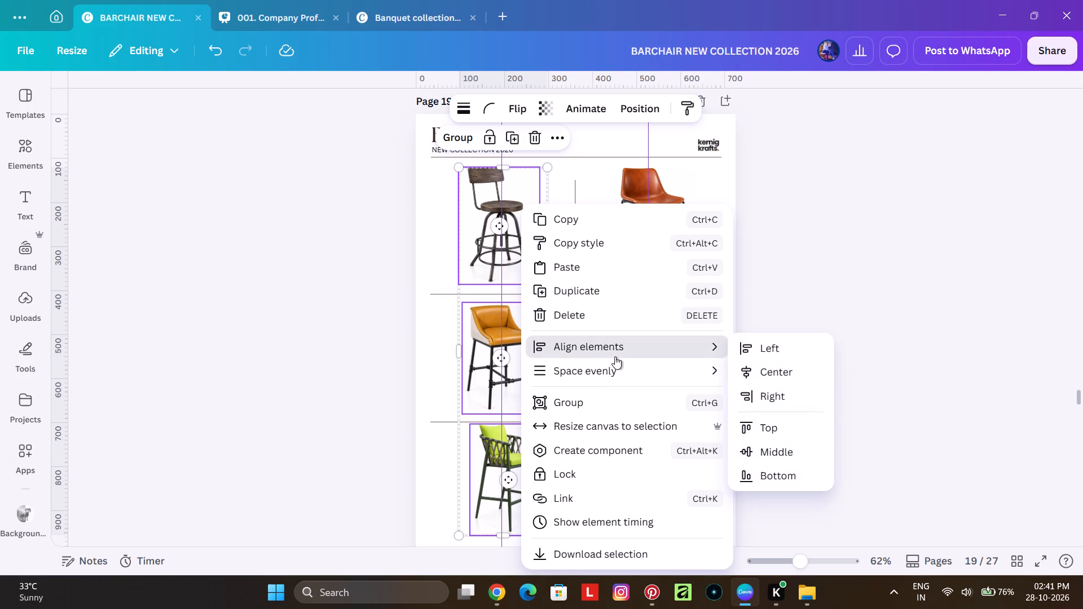
pyautogui.click(786, 376)
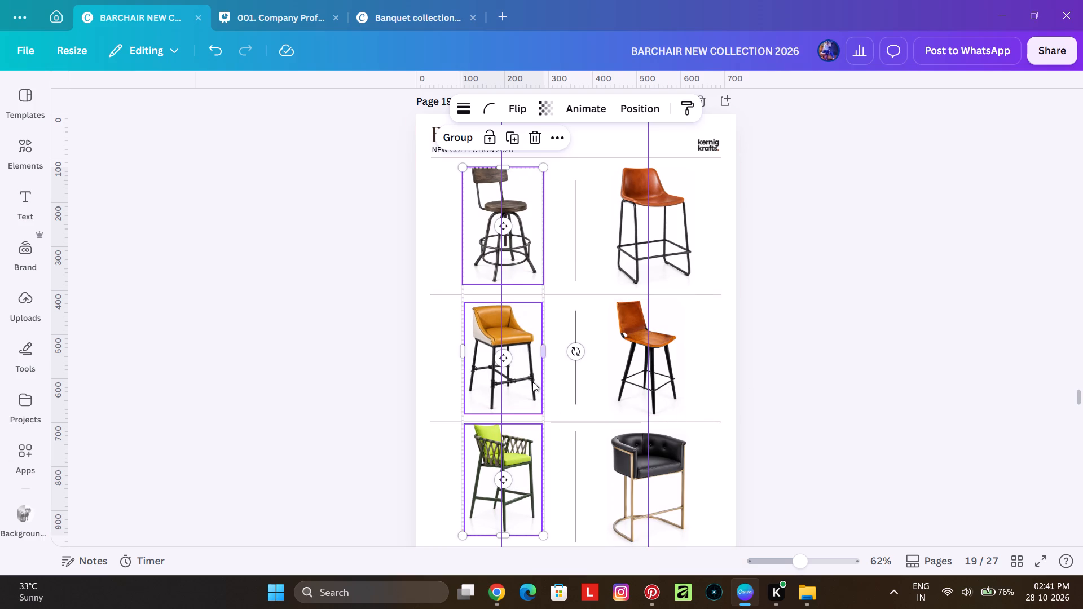
# Space the three left-column chairs on page 19 evenly from top to bottom.
pyautogui.rightClick(532, 382)
pyautogui.click(787, 377)
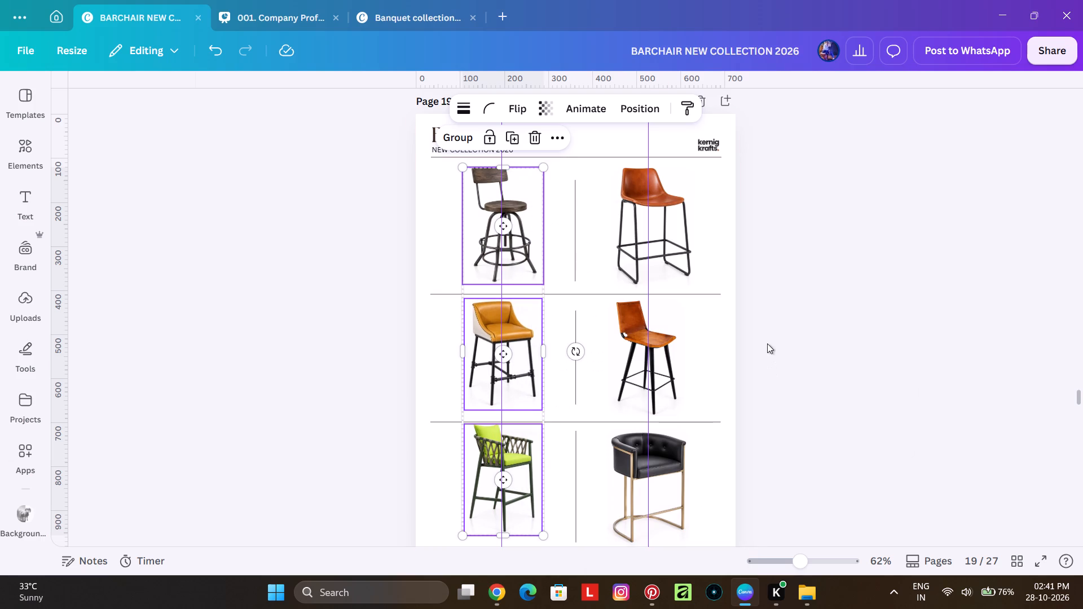
pyautogui.click(510, 240)
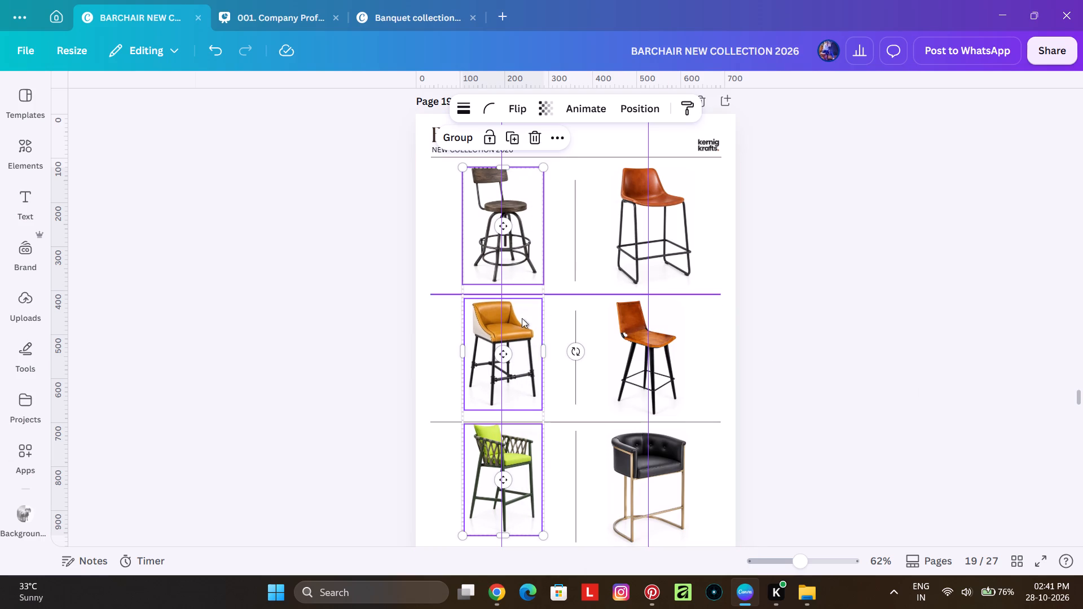
# Nudge page 19's three left-column chairs sideways until they are centred on the left vertical guide.
pyautogui.click(521, 341)
pyautogui.keyDown('shift'); pyautogui.click(525, 243); pyautogui.keyUp('shift')
pyautogui.keyDown('shift'); pyautogui.click(522, 436); pyautogui.keyUp('shift')
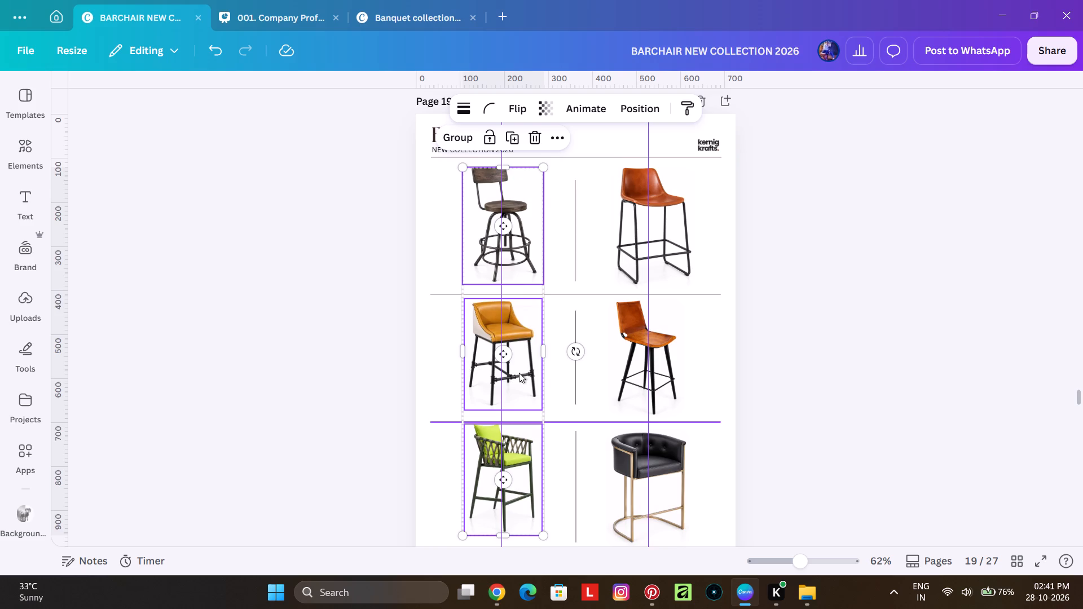
pyautogui.keyDown('ctrl'); pyautogui.scroll(3, 512, 258); pyautogui.keyUp('ctrl')
pyautogui.press('Left')
pyautogui.press('Left')
pyautogui.press('Left')
pyautogui.press('Left')
pyautogui.press('Left')
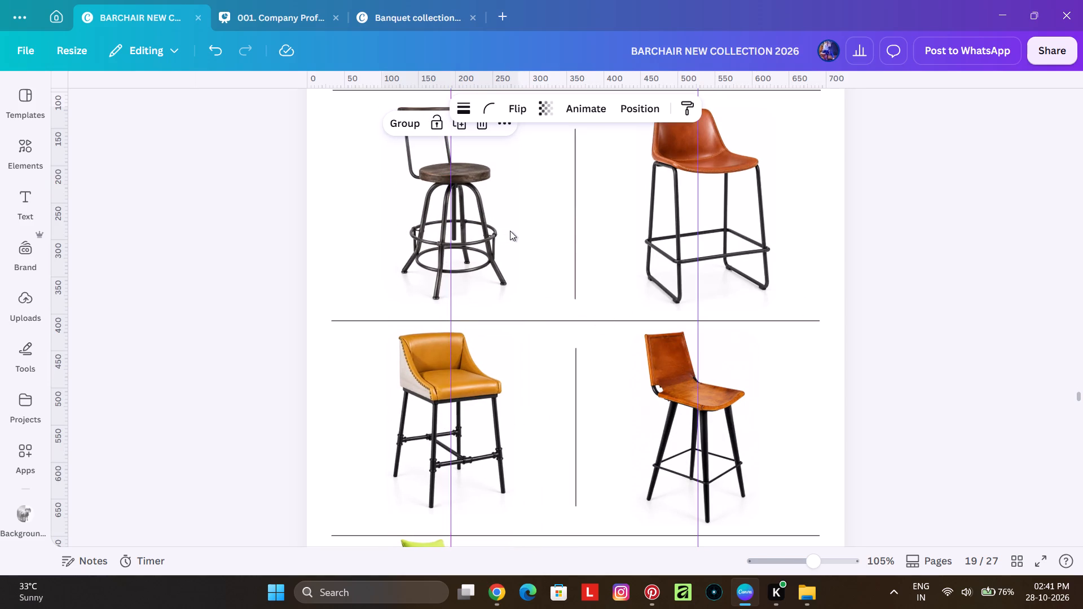
pyautogui.press('Right')
pyautogui.keyDown('ctrl'); pyautogui.scroll(-4, 510, 228); pyautogui.keyUp('ctrl')
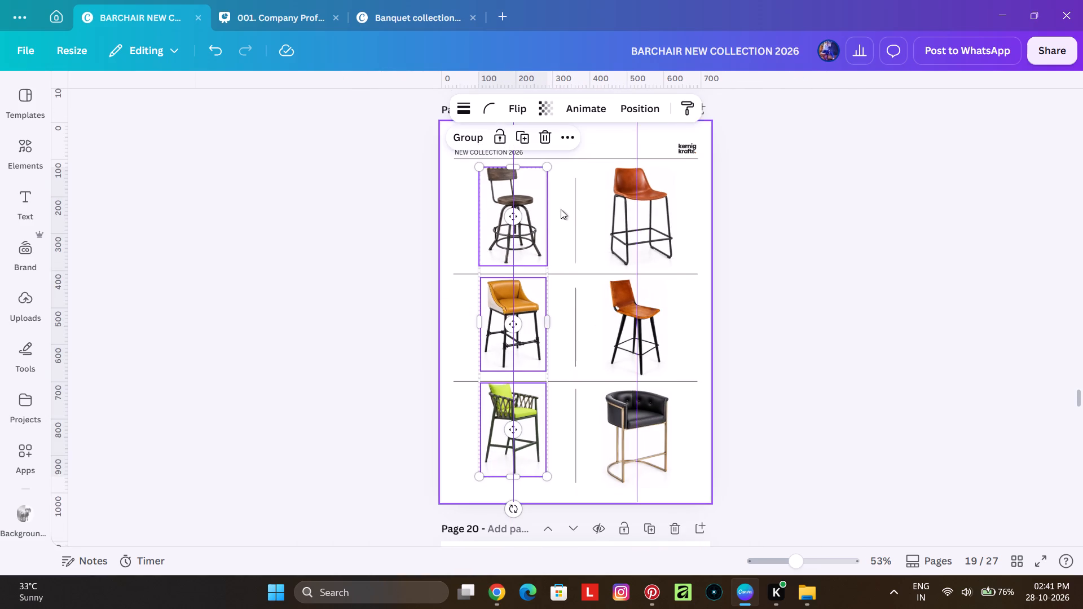
# Tidy up the three right-column chairs on page 19 so they are evenly spaced and share a centre line.
pyautogui.click(617, 217)
pyautogui.keyDown('shift'); pyautogui.click(617, 349); pyautogui.keyUp('shift')
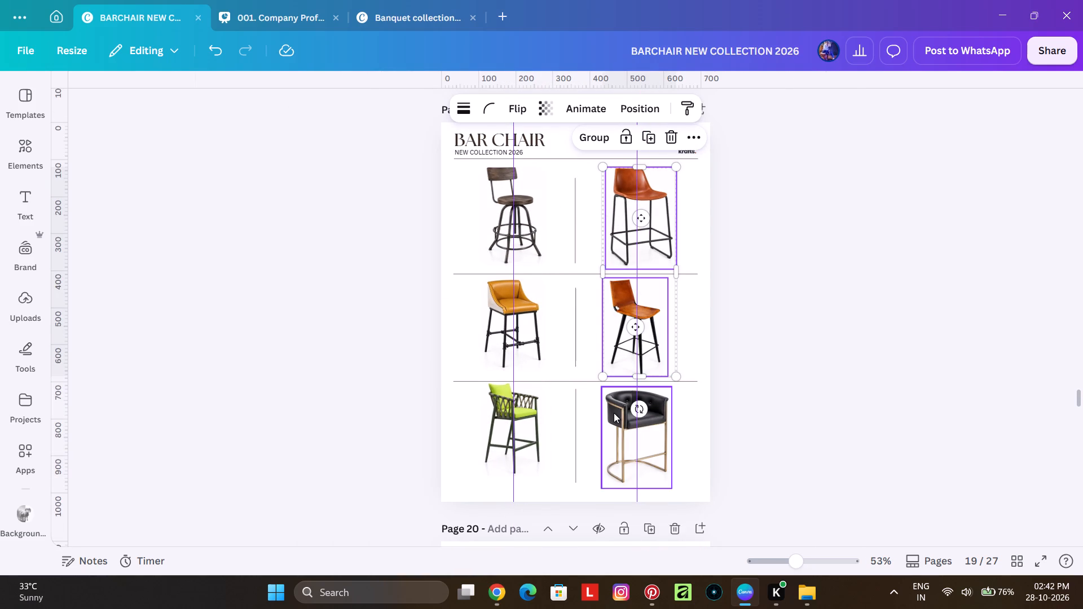
pyautogui.keyDown('shift'); pyautogui.click(614, 413); pyautogui.keyUp('shift')
pyautogui.rightClick(623, 436)
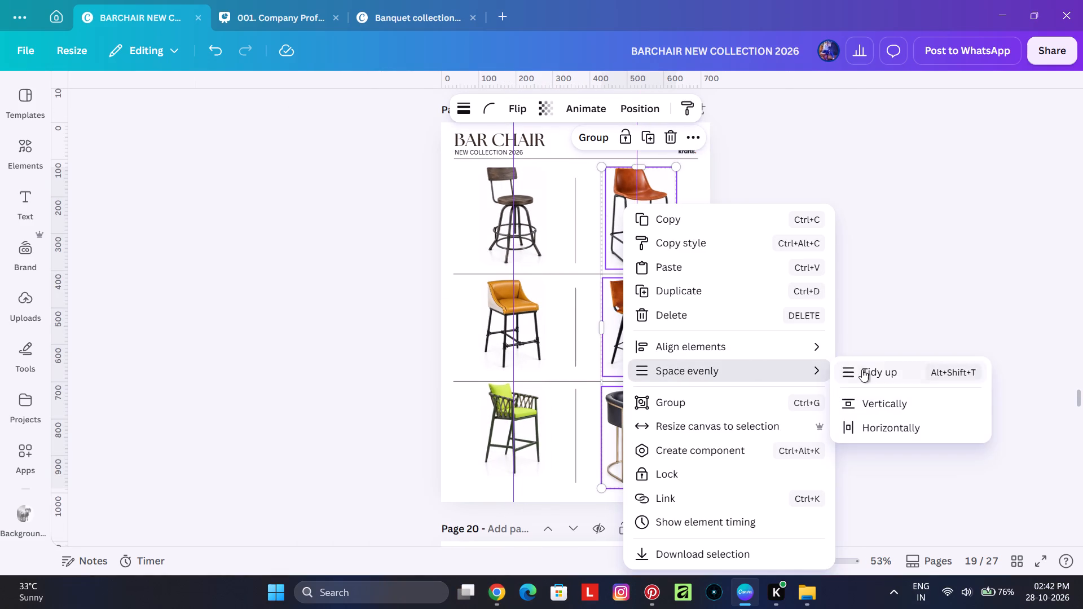
pyautogui.click(862, 369)
pyautogui.rightClick(640, 347)
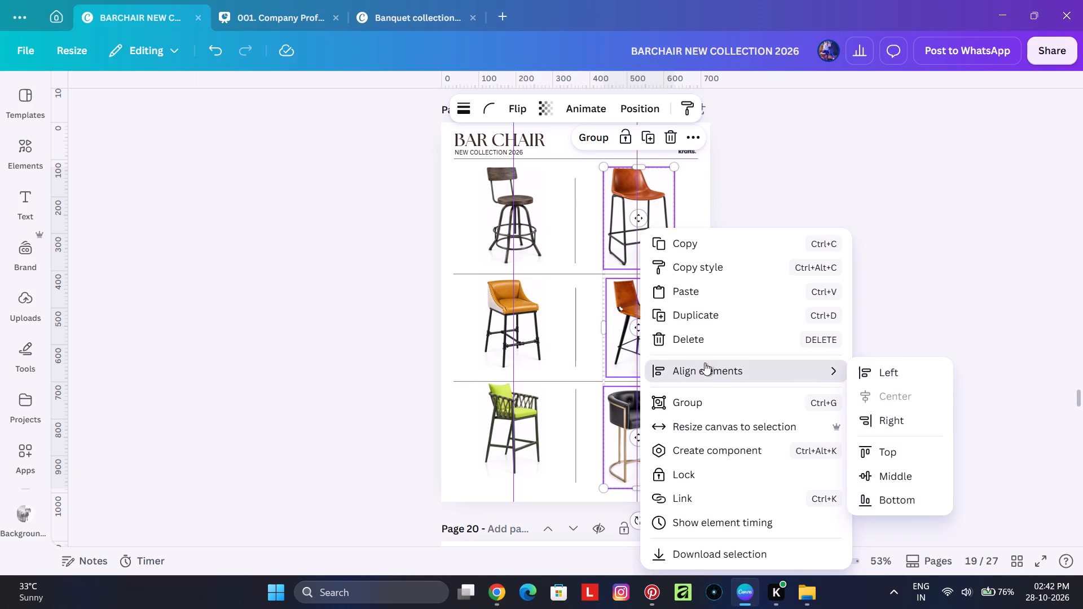
pyautogui.click(899, 245)
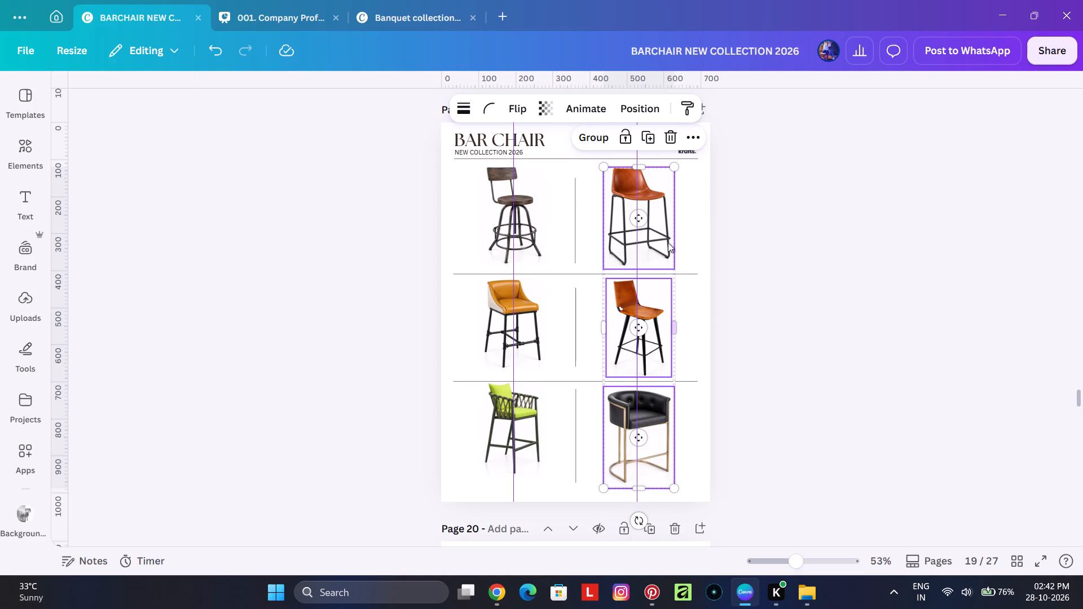
# Nudge page 19's three right-column chairs left until they are centred on the right vertical guide.
pyautogui.press('Left')
pyautogui.press('Left')
pyautogui.press('Left')
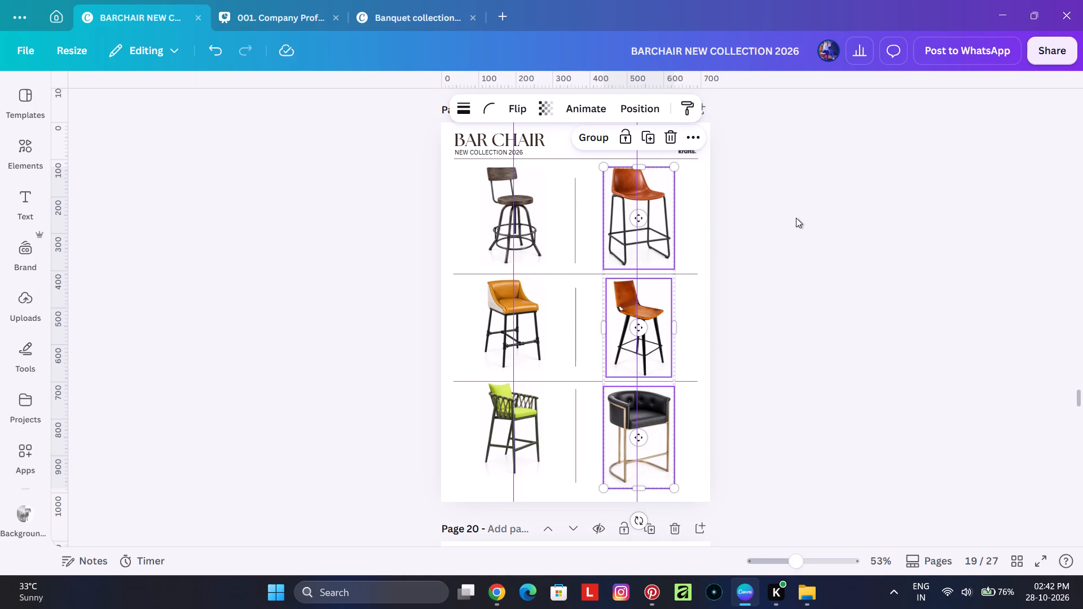
pyautogui.click(796, 217)
pyautogui.click(665, 224)
pyautogui.keyDown('shift'); pyautogui.click(642, 290); pyautogui.keyUp('shift')
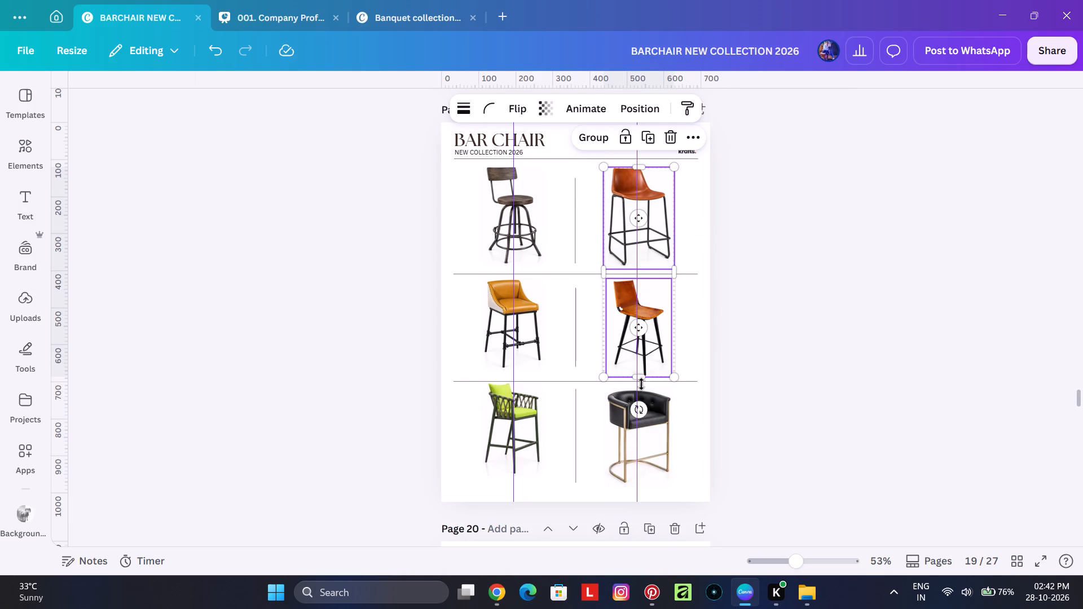
pyautogui.keyDown('shift'); pyautogui.click(642, 401); pyautogui.keyUp('shift')
pyautogui.keyDown('shift'); pyautogui.click(649, 401); pyautogui.keyUp('shift')
pyautogui.press('Left')
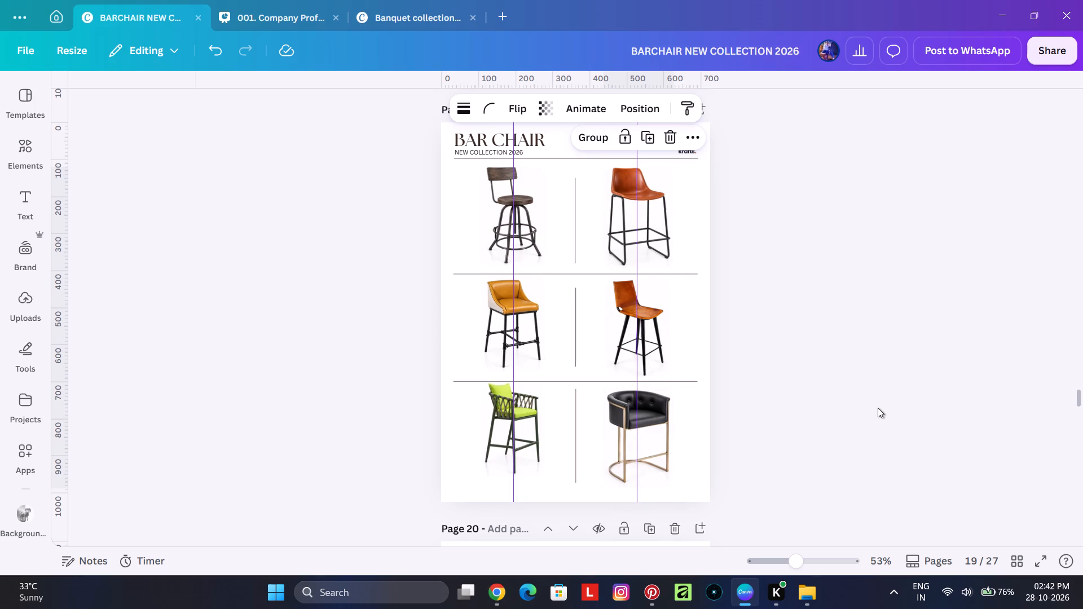
pyautogui.press('Left')
pyautogui.press('Left')
pyautogui.press('Left')
pyautogui.press('Left')
pyautogui.press('Left')
pyautogui.press('Left')
pyautogui.press('Left')
pyautogui.press('Right')
pyautogui.press('Right')
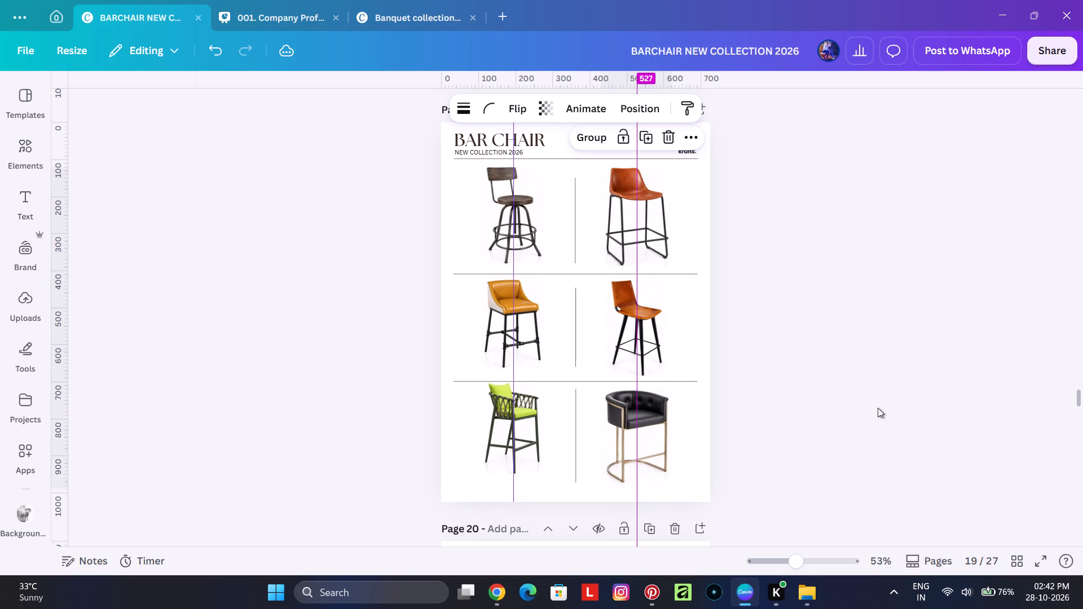
# Move the wooden-chair page, with the blue-seat armchair first, up the page order from page 20 to page 11.
pyautogui.keyDown('ctrl'); pyautogui.scroll(-3, 799, 342); pyautogui.keyUp('ctrl')
pyautogui.click(799, 334)
pyautogui.scroll(-6, 737, 271)
pyautogui.scroll(2, 554, 152)
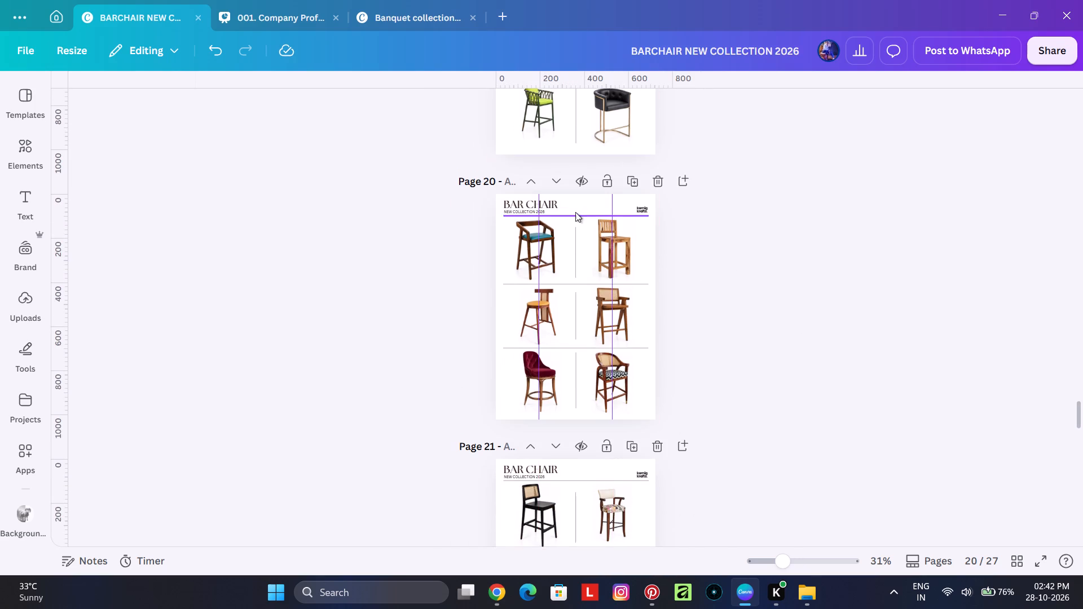
pyautogui.scroll(1, 593, 251)
pyautogui.keyDown('ctrl'); pyautogui.scroll(2, 603, 372); pyautogui.keyUp('ctrl')
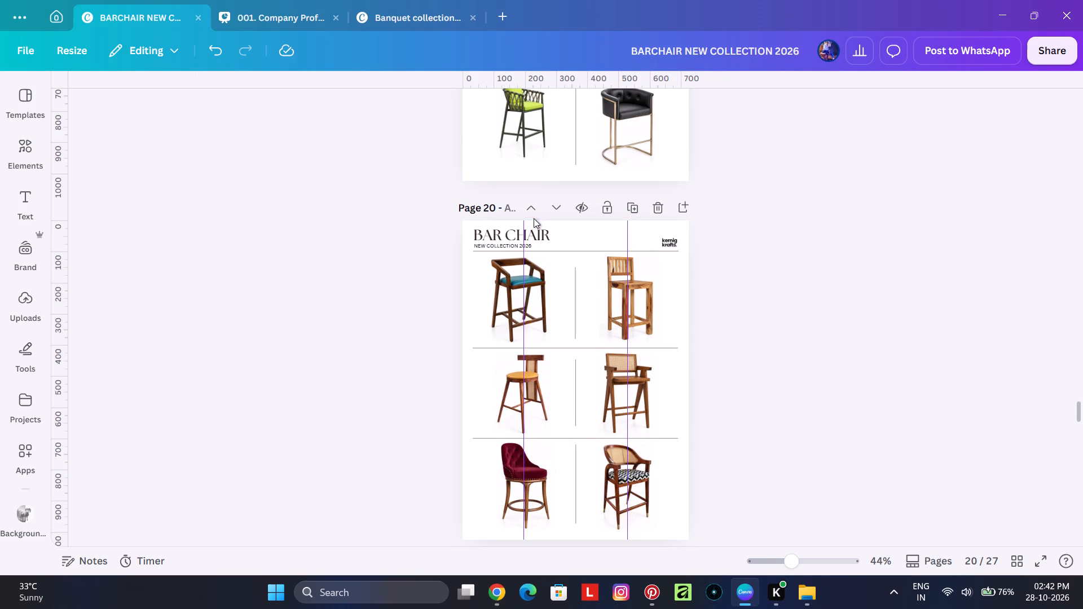
pyautogui.click(531, 216)
pyautogui.scroll(3, 609, 326)
pyautogui.scroll(-1, 607, 325)
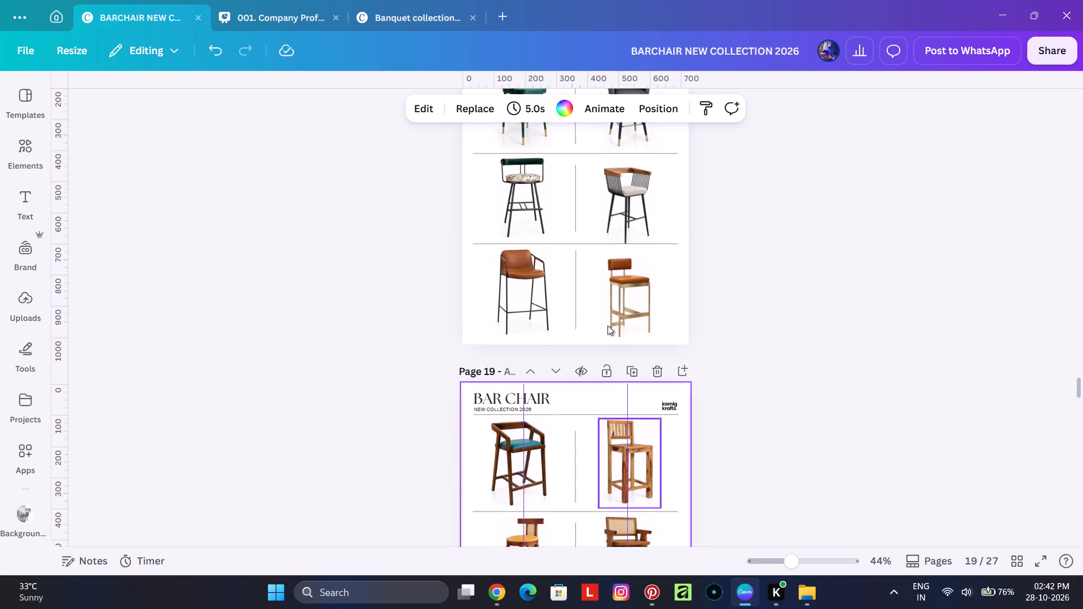
pyautogui.click(536, 345)
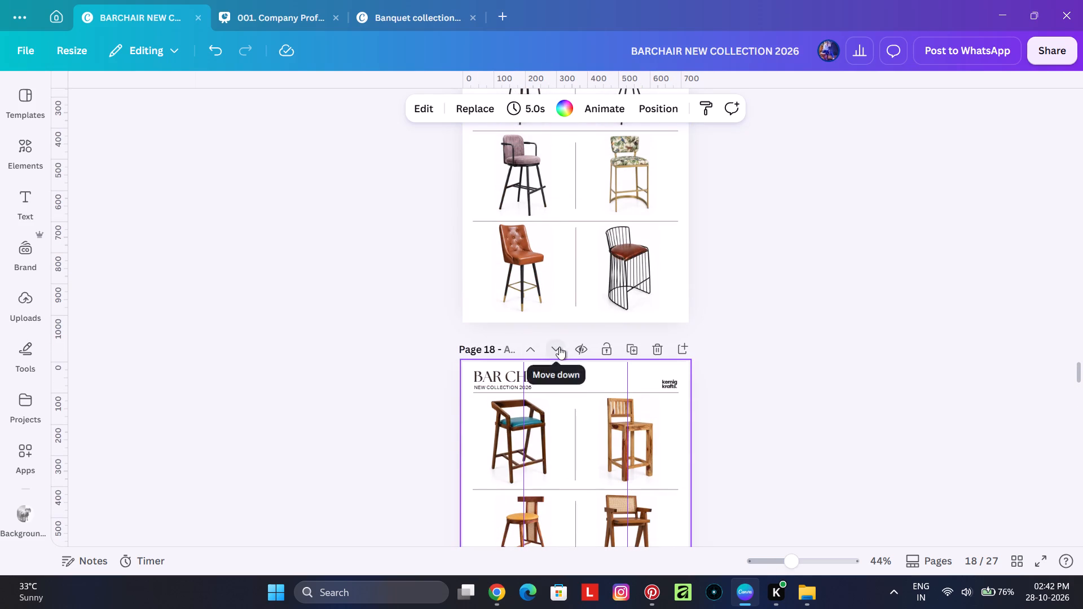
pyautogui.click(536, 349)
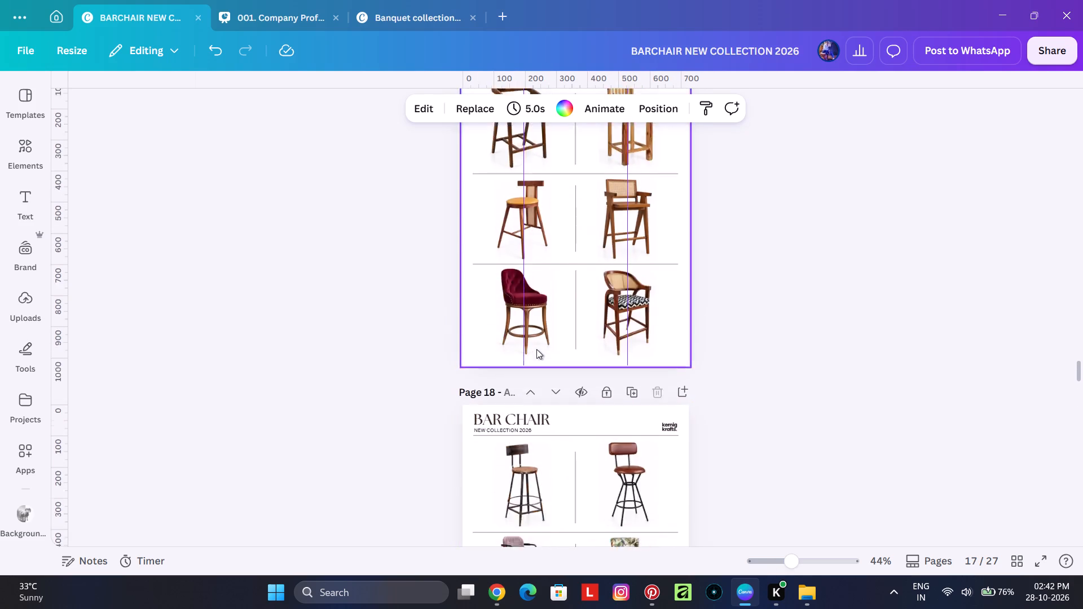
pyautogui.click(531, 354)
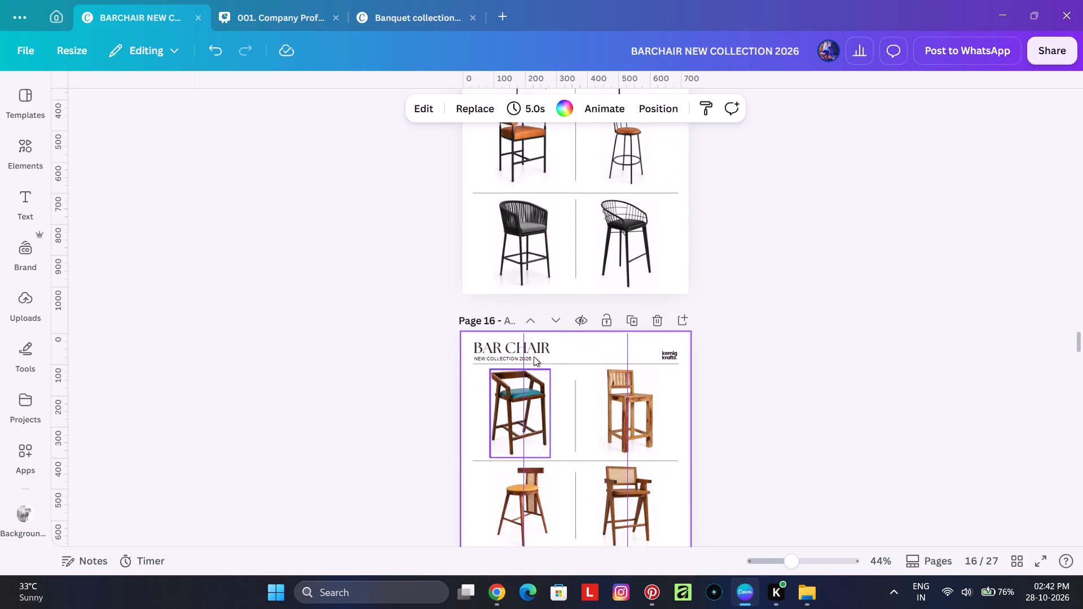
pyautogui.click(532, 355)
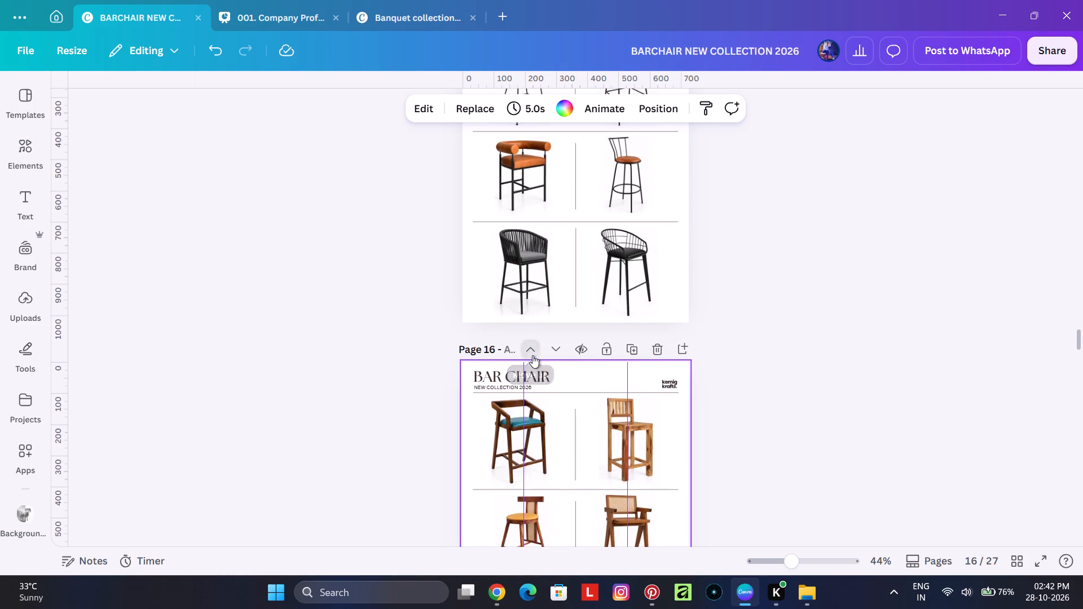
pyautogui.click(534, 356)
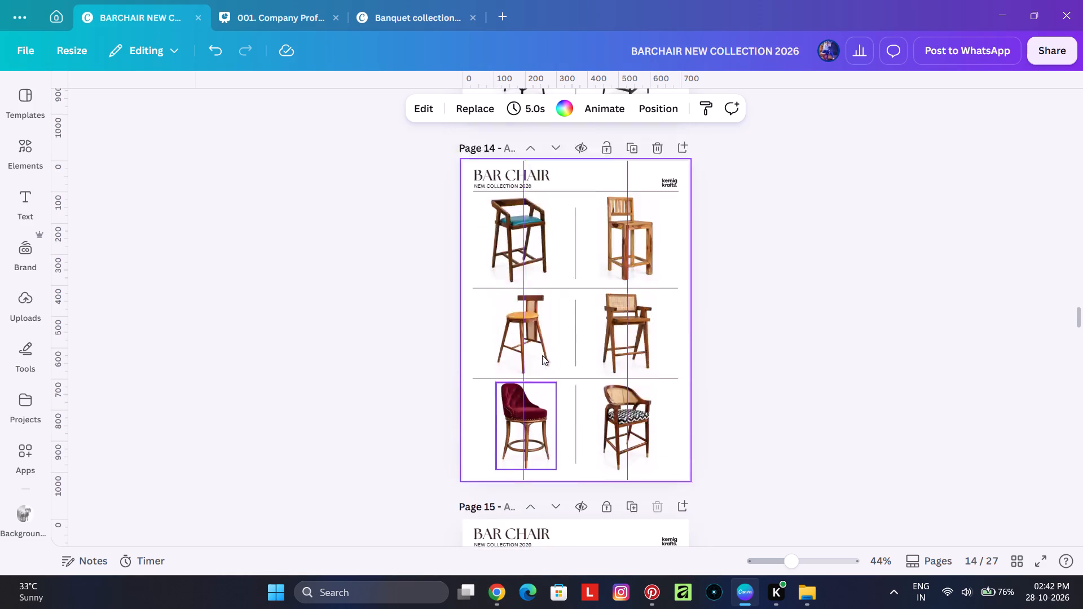
pyautogui.click(536, 354)
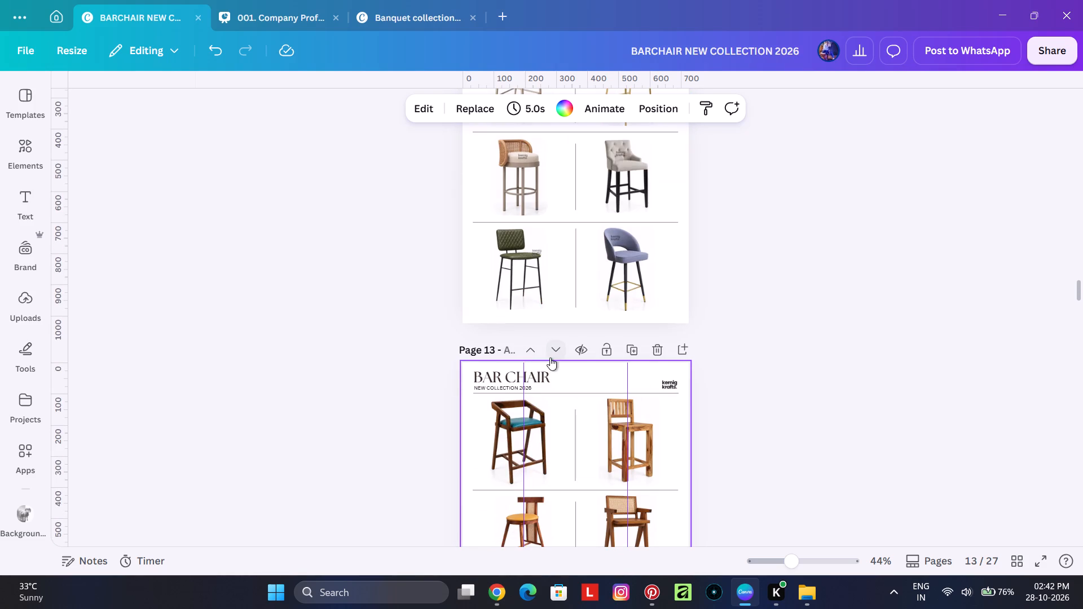
pyautogui.click(538, 354)
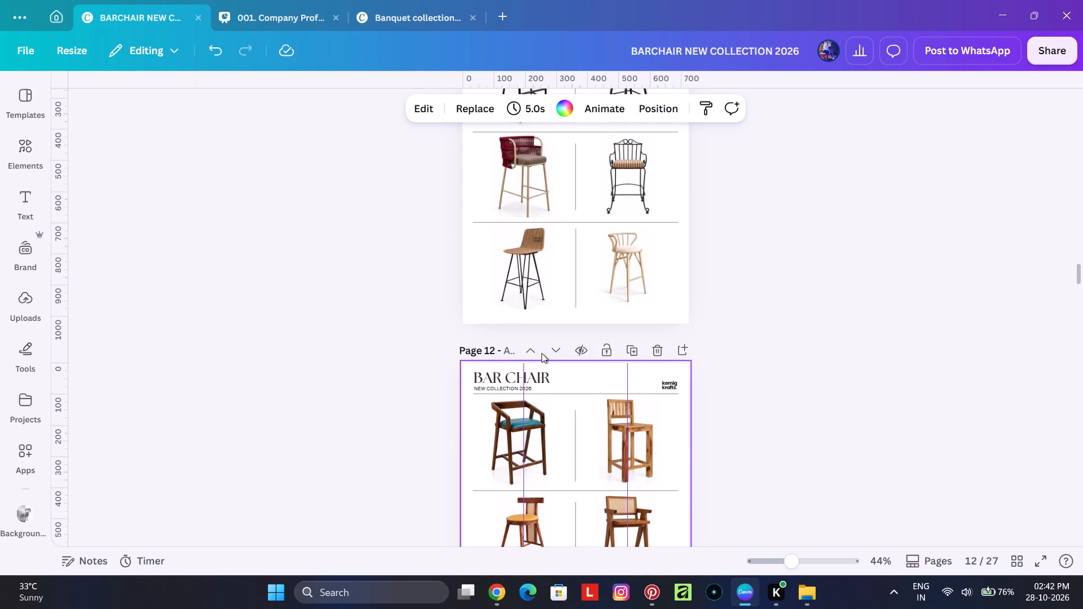
pyautogui.click(534, 358)
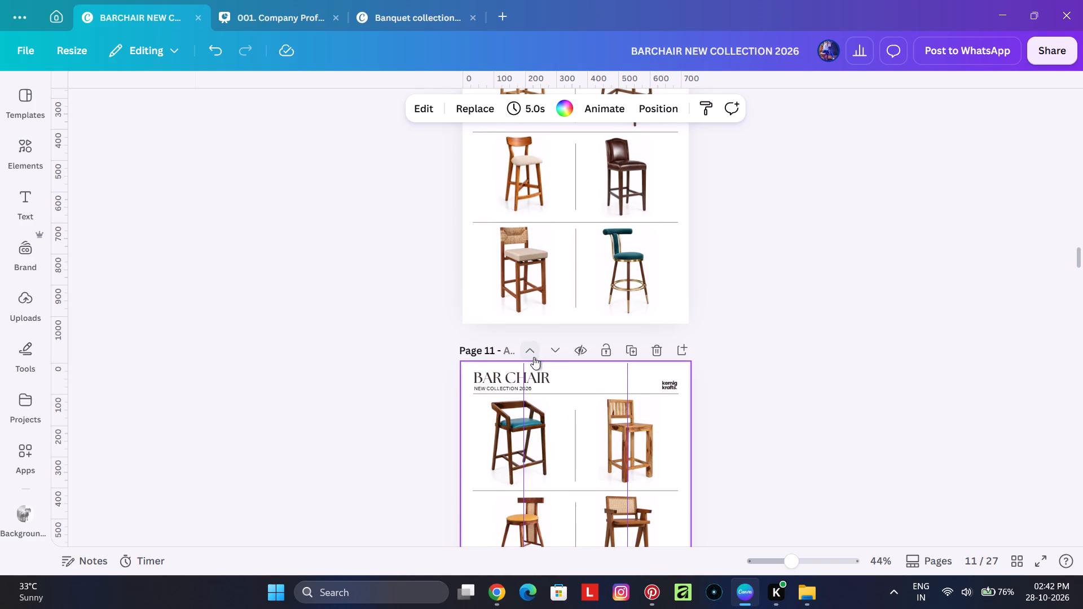
# Lock page 11 with the six wooden chairs.
pyautogui.doubleClick(610, 342)
# Look through pages 11 to 20 to check the chair layouts and find the next page needing alignment.
pyautogui.scroll(-6, 719, 341)
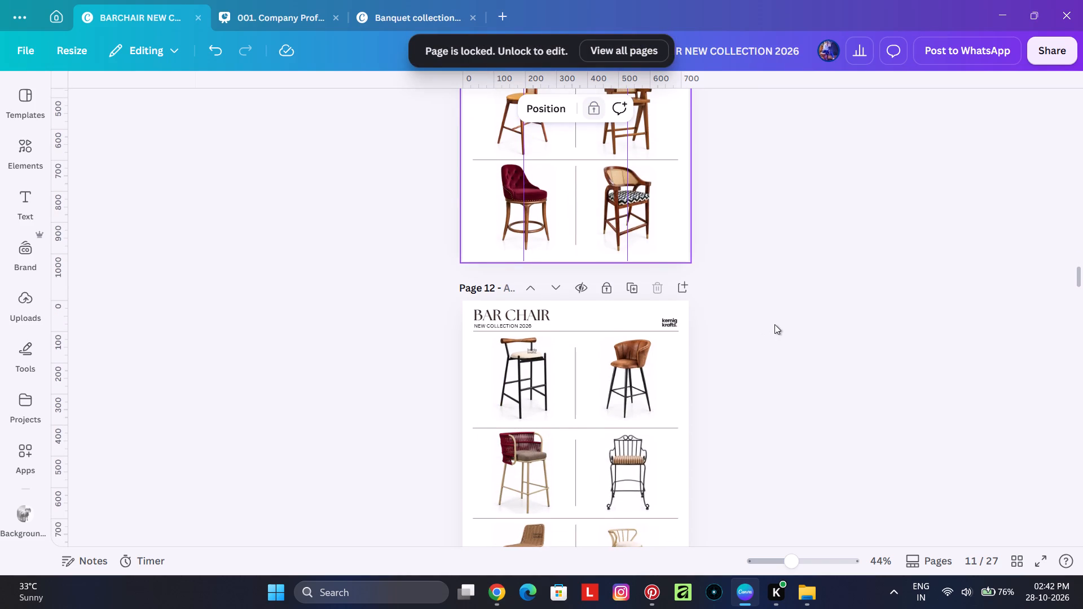
pyautogui.click(774, 323)
pyautogui.scroll(-2, 613, 312)
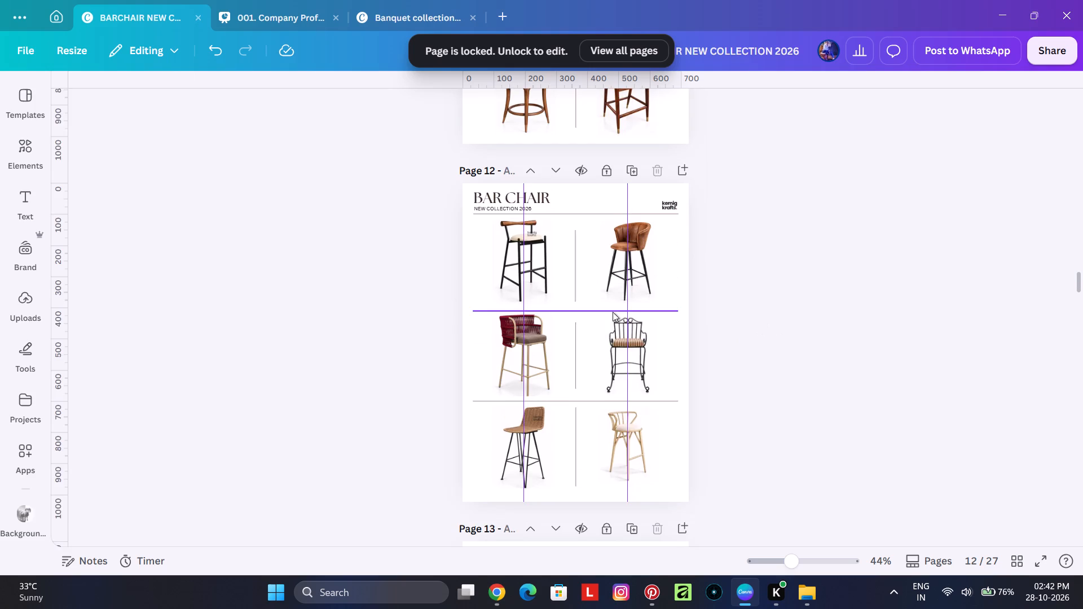
pyautogui.scroll(-14, 612, 312)
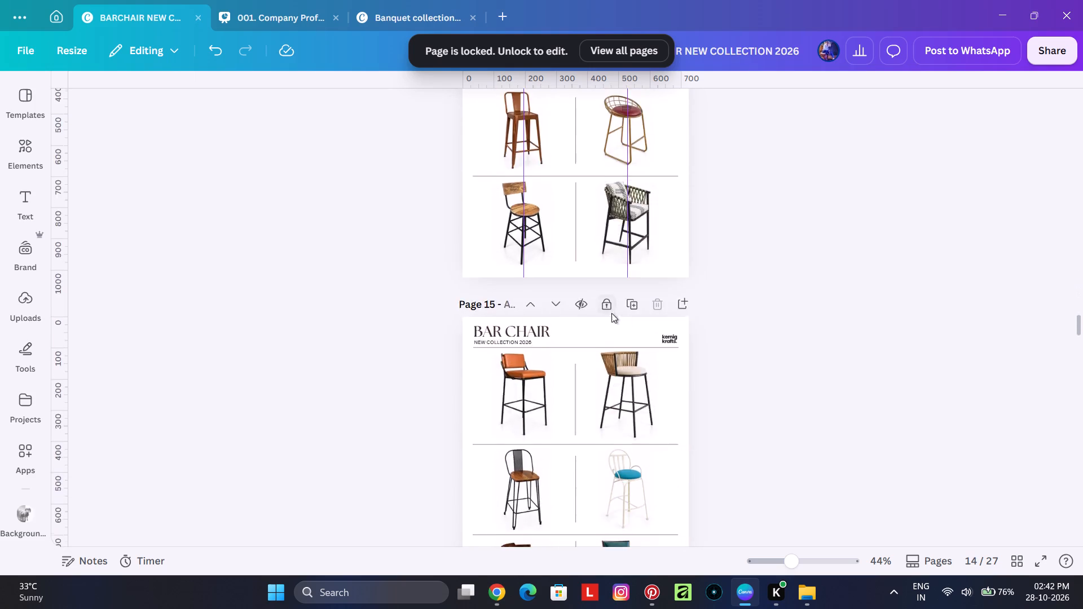
pyautogui.scroll(-6, 611, 313)
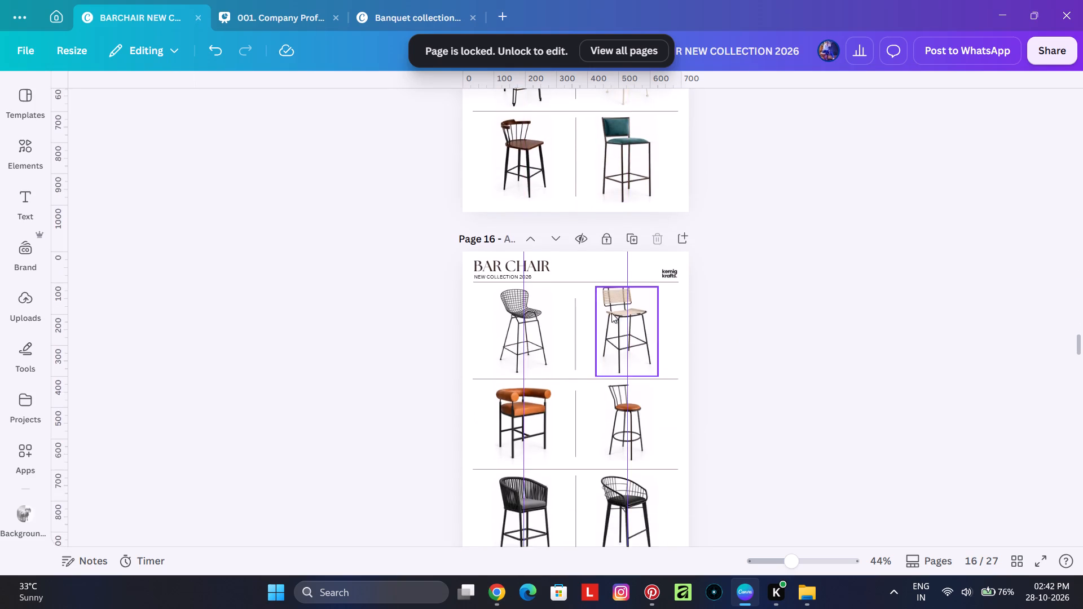
pyautogui.scroll(-9, 611, 313)
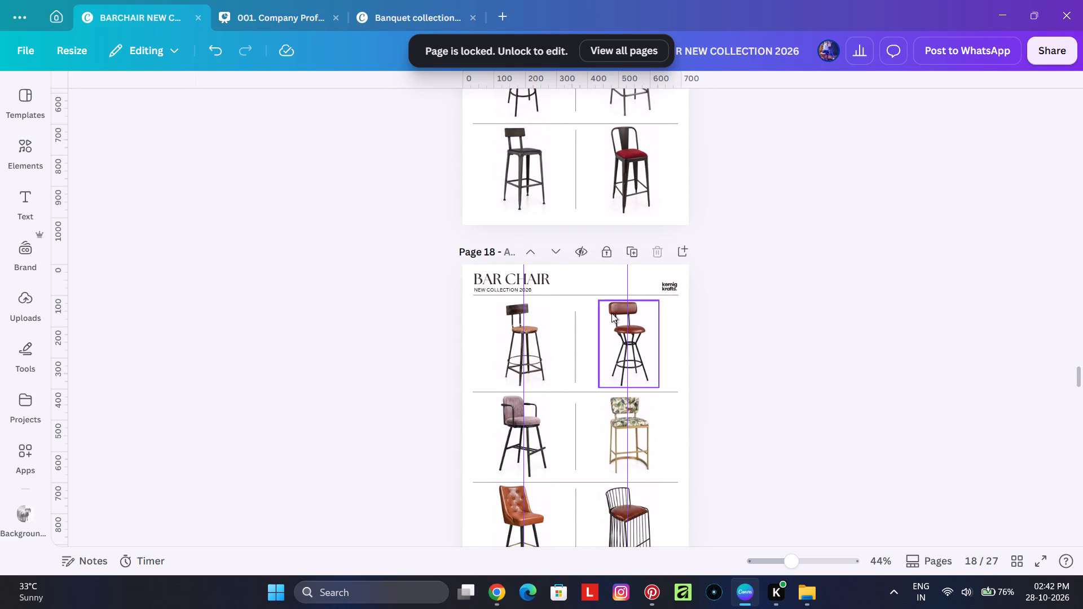
pyautogui.scroll(-7, 611, 313)
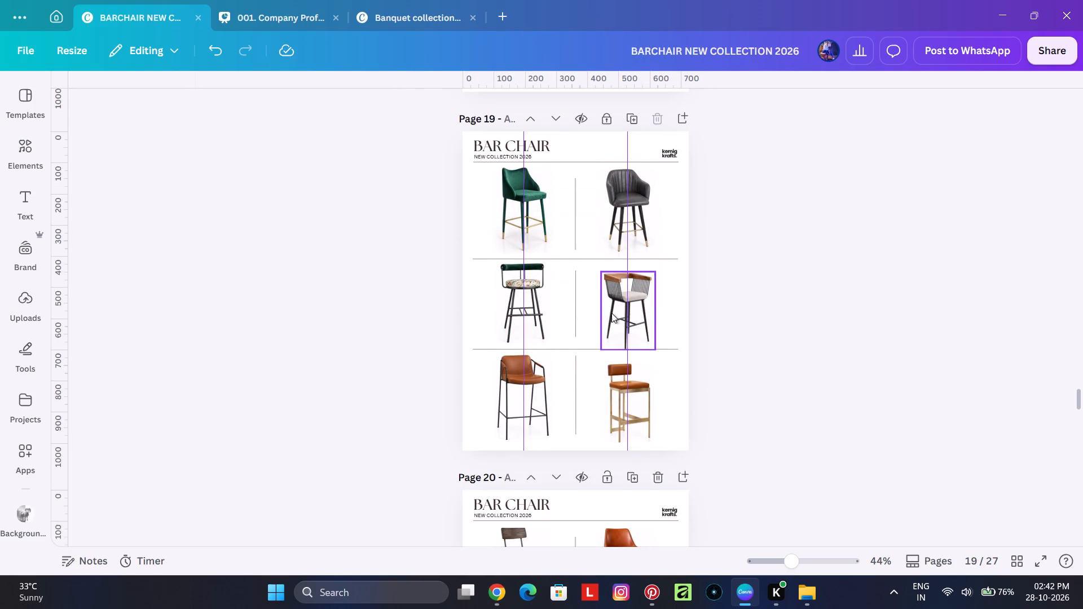
pyautogui.scroll(-3, 611, 313)
pyautogui.scroll(1, 611, 313)
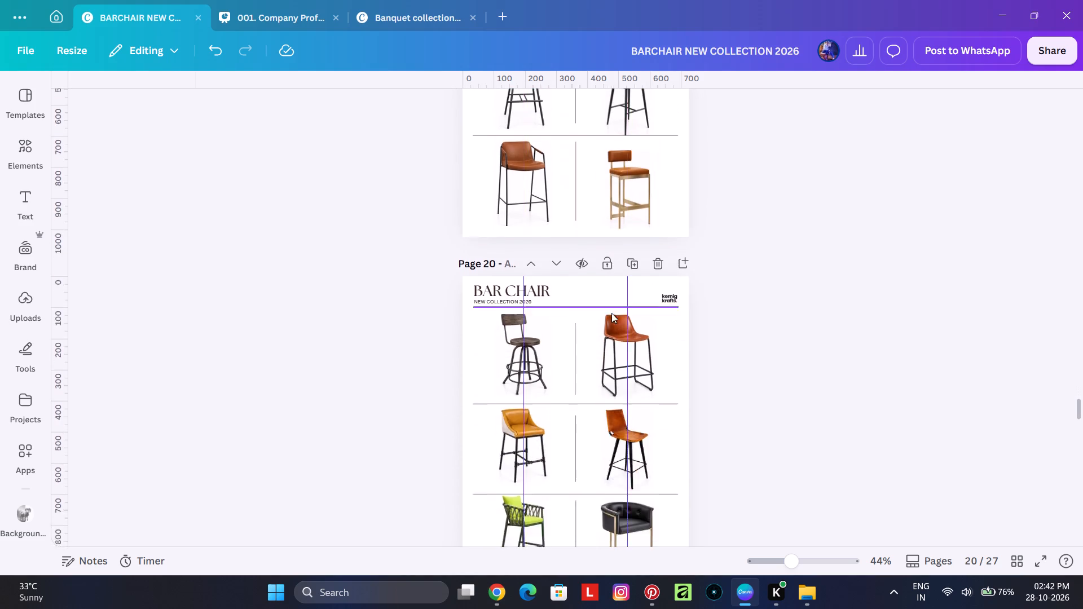
pyautogui.scroll(4, 611, 313)
pyautogui.scroll(-7, 611, 314)
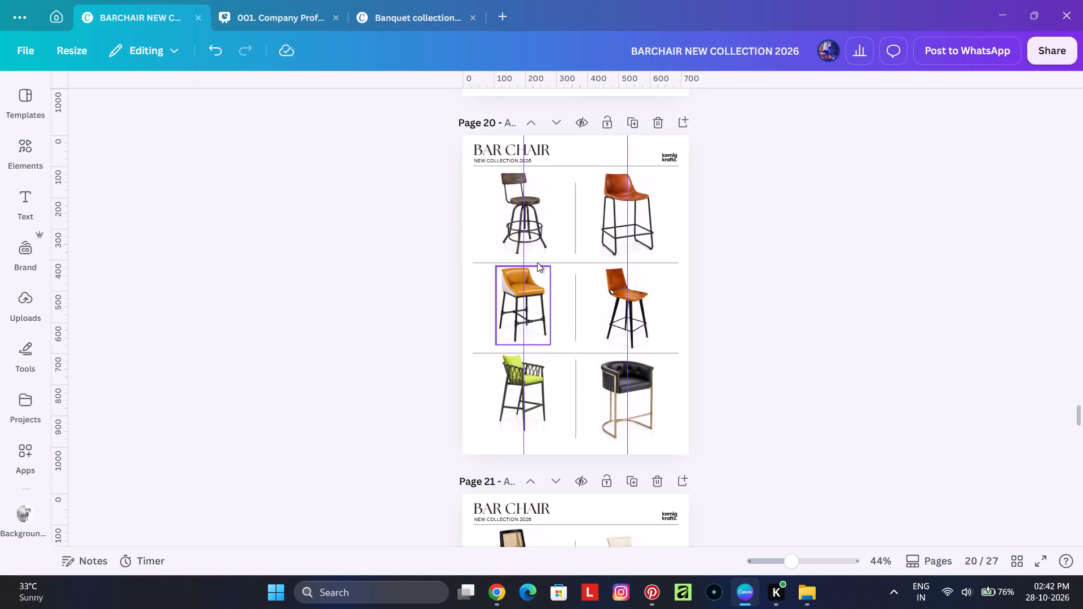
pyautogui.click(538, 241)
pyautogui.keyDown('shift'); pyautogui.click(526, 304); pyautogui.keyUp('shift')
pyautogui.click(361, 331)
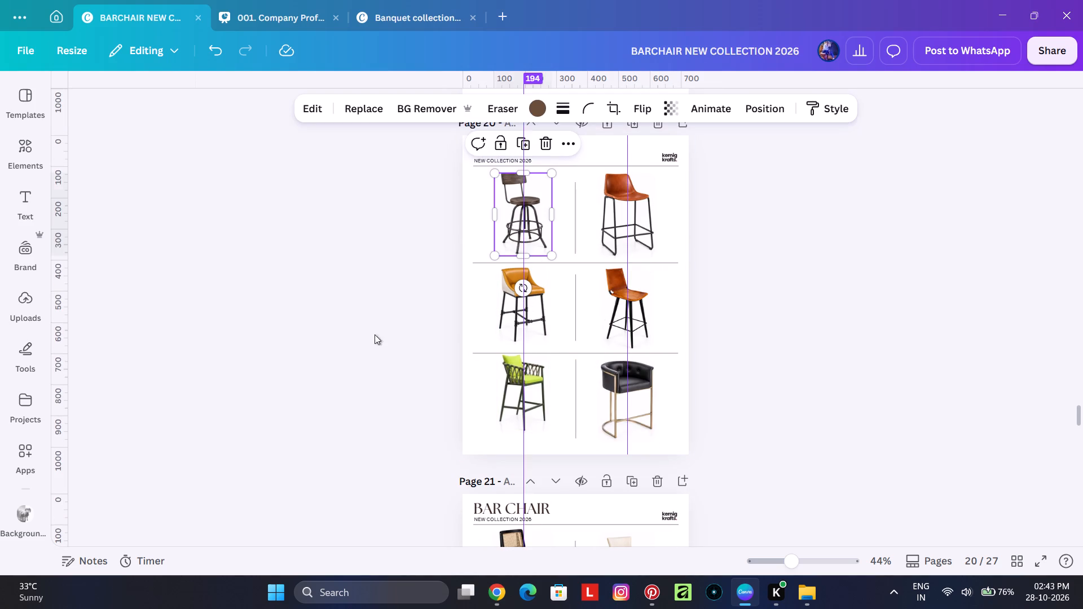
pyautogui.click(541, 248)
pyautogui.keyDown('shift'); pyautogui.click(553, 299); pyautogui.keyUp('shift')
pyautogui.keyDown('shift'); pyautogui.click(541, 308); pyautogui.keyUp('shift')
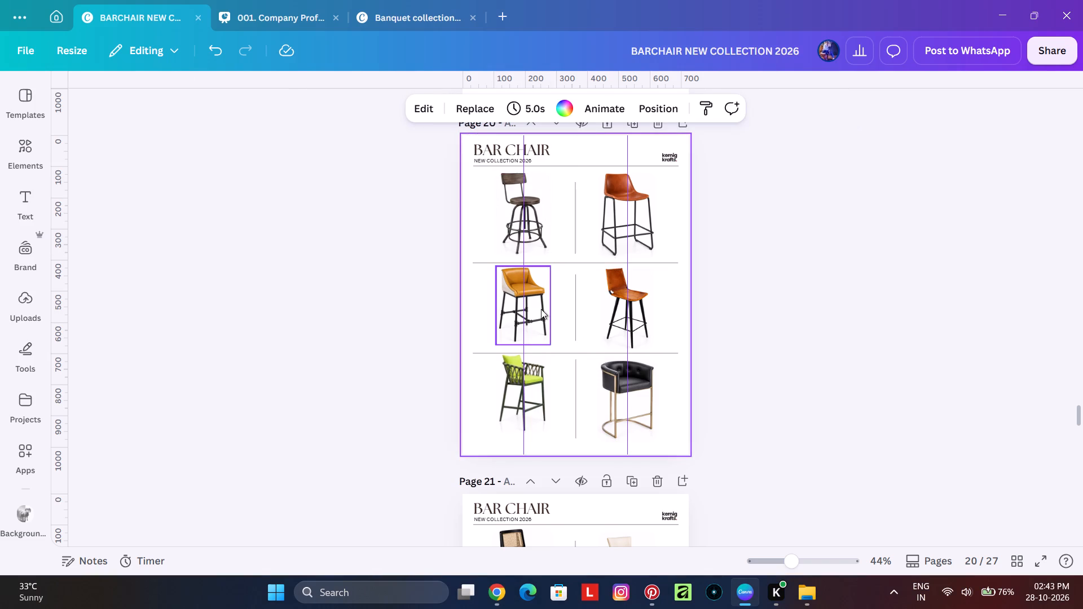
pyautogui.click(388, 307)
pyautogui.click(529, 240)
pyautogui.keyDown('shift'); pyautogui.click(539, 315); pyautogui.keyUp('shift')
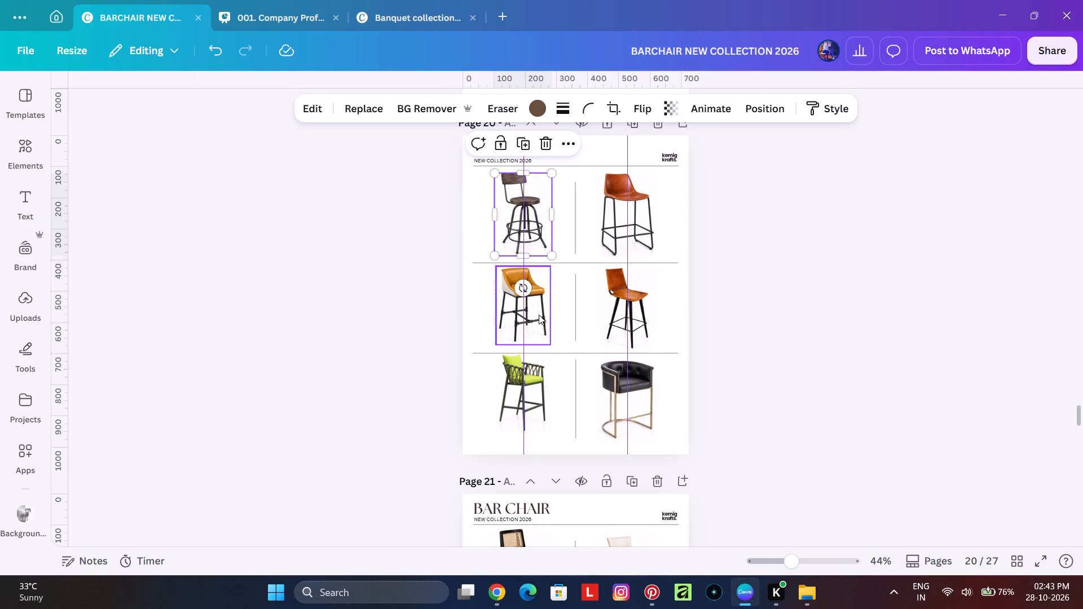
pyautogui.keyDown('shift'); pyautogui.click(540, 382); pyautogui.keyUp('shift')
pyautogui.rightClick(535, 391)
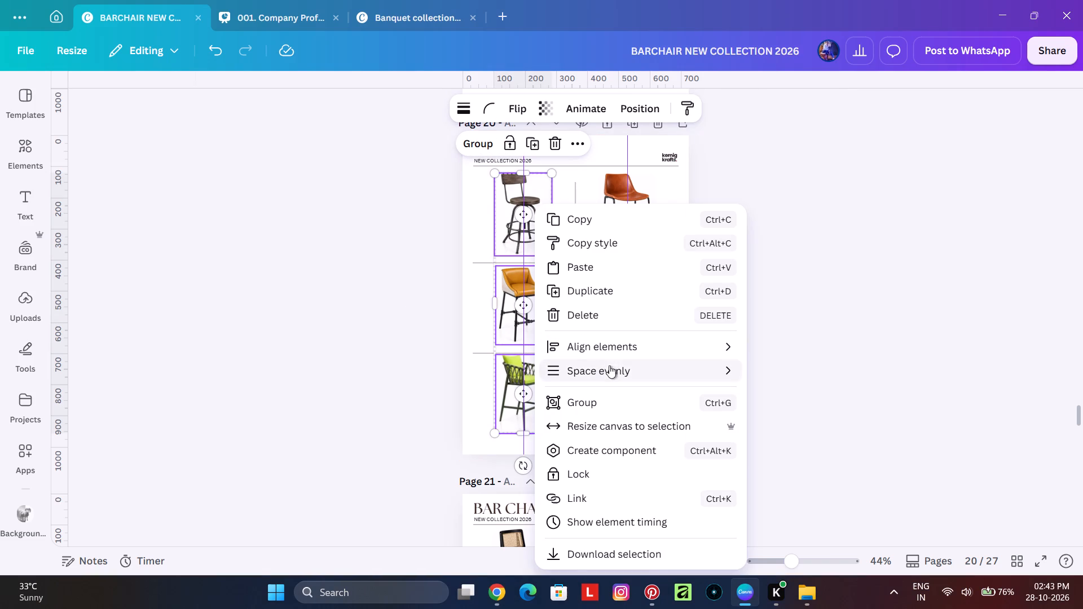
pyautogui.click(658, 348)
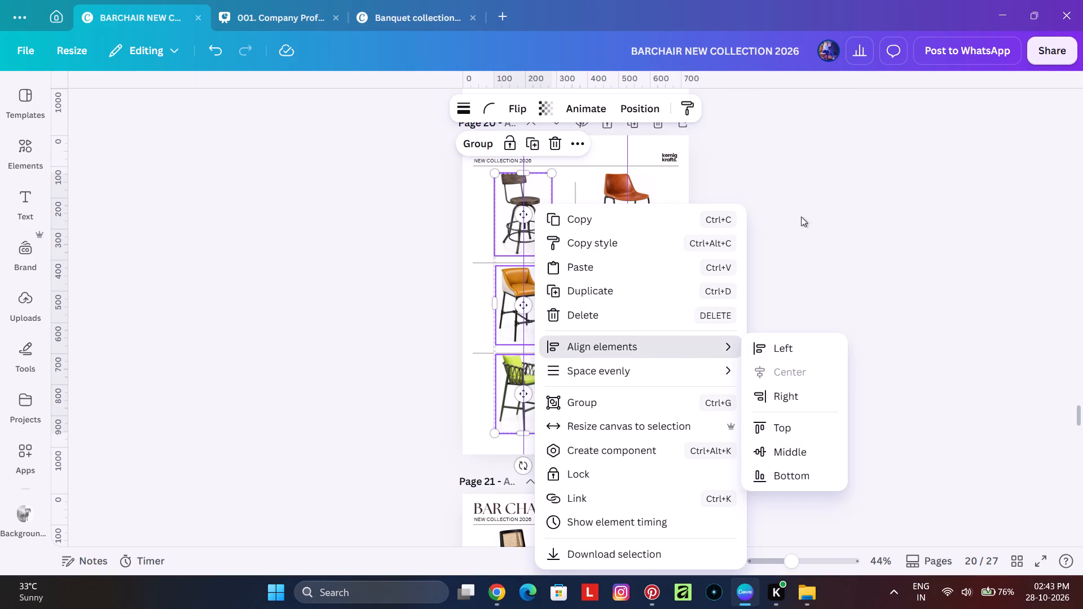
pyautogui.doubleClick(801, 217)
# Nudge the green-cushioned chair on page 20 down so it sits clear of the divider line above it.
pyautogui.click(544, 400)
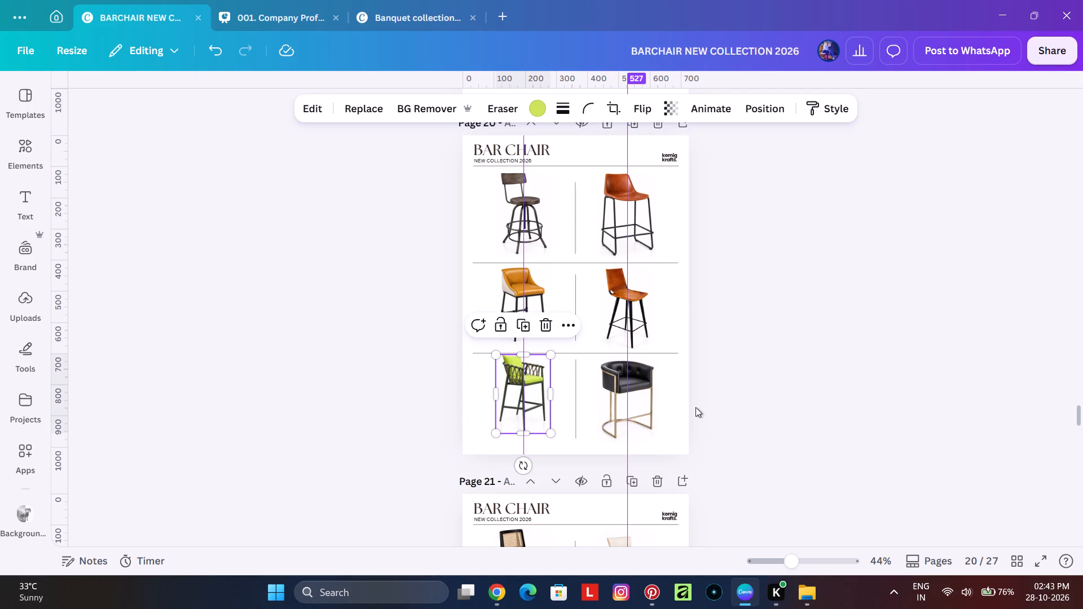
pyautogui.press('Down')
pyautogui.press('Down')
pyautogui.press('Down')
pyautogui.press('Down')
pyautogui.press('Down')
pyautogui.press('Down')
pyautogui.press('Down')
pyautogui.press('Down')
pyautogui.press('Down')
pyautogui.press('Down')
pyautogui.press('Down')
pyautogui.press('Down')
pyautogui.press('Down')
pyautogui.press('Down')
pyautogui.press('Down')
pyautogui.press('Down')
pyautogui.press('Down')
pyautogui.press('Down')
pyautogui.press('Down')
pyautogui.press('Down')
pyautogui.press('Down')
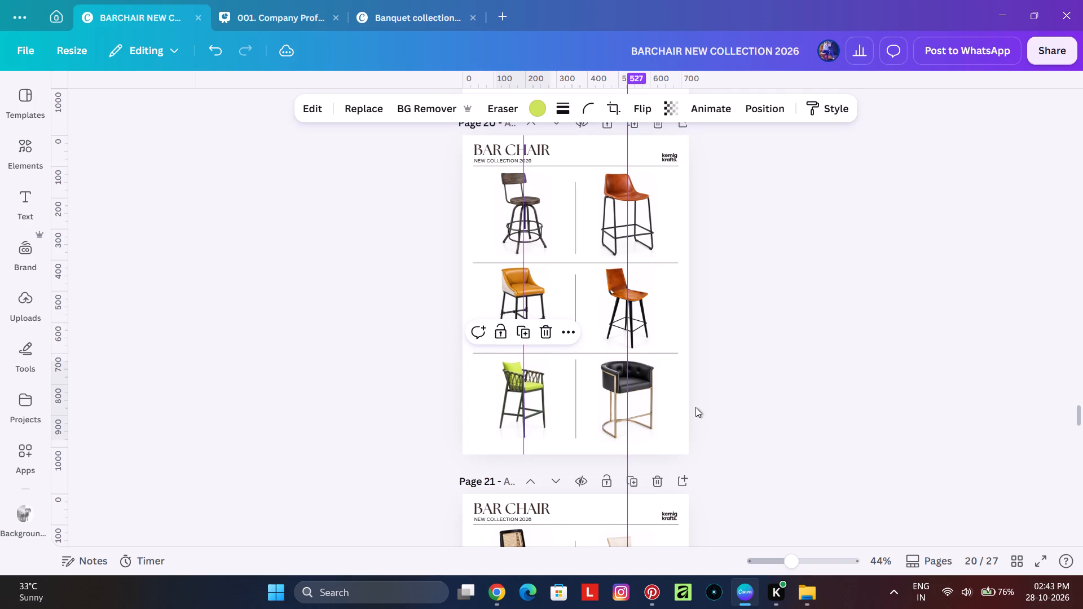
pyautogui.press('Up')
pyautogui.press('Up')
pyautogui.click(921, 316)
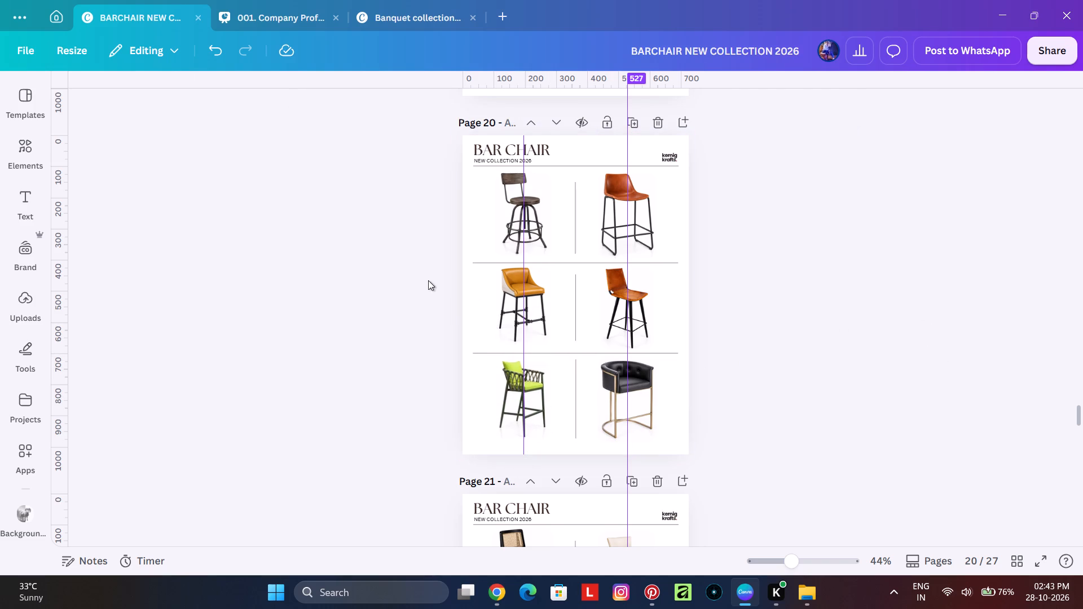
# Lock page 20 with the six finished chairs.
pyautogui.doubleClick(607, 127)
# Move the five-chair wooden page, starting with the black cane-back chair, up the page order from page 21 to page 12.
pyautogui.scroll(-4, 735, 268)
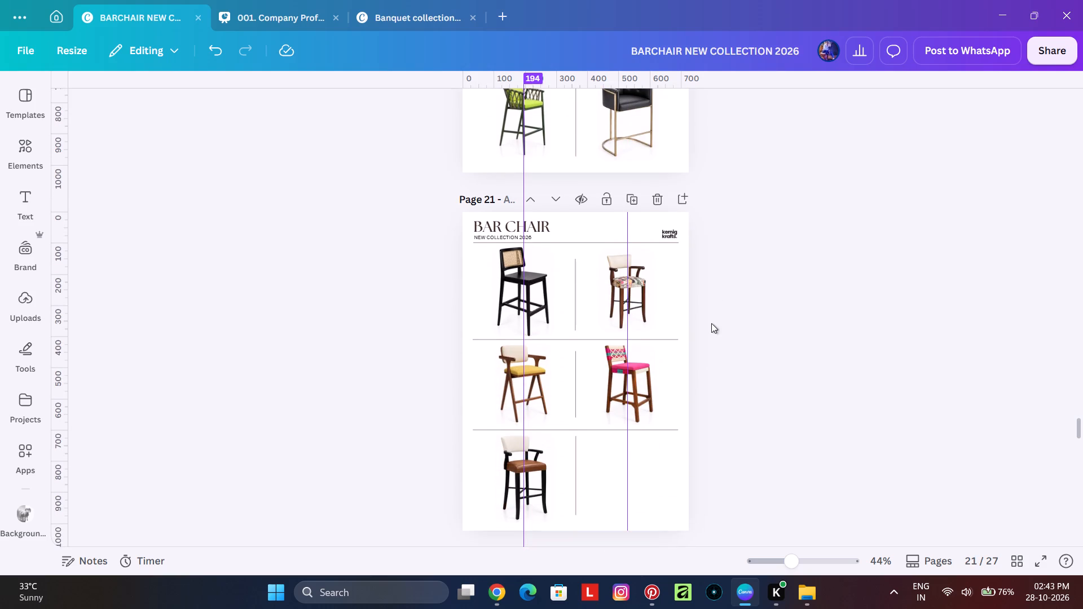
pyautogui.click(535, 203)
pyautogui.click(532, 203)
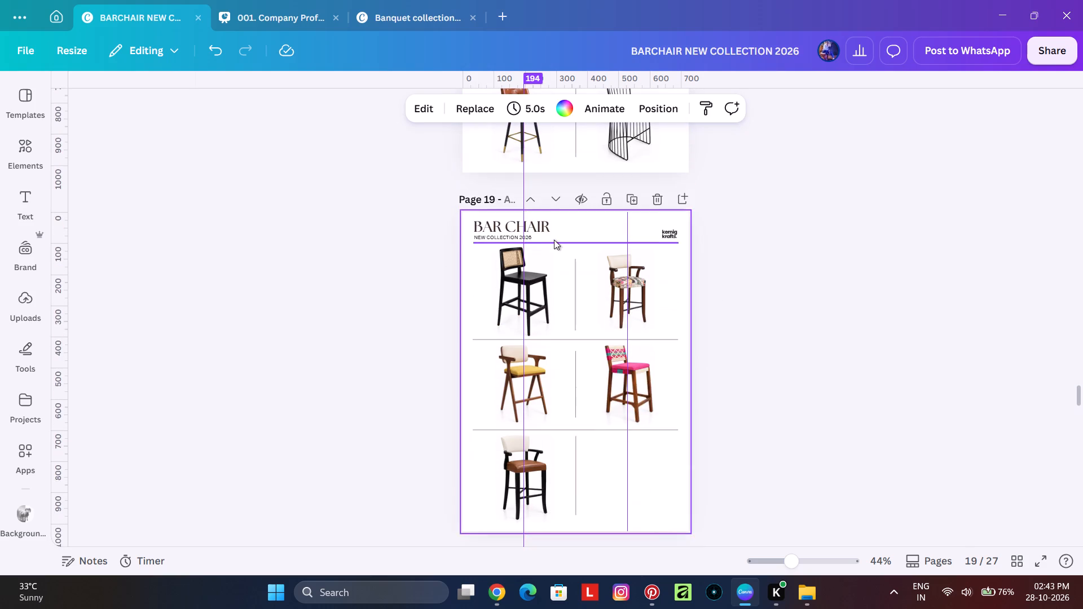
pyautogui.click(535, 198)
pyautogui.click(531, 201)
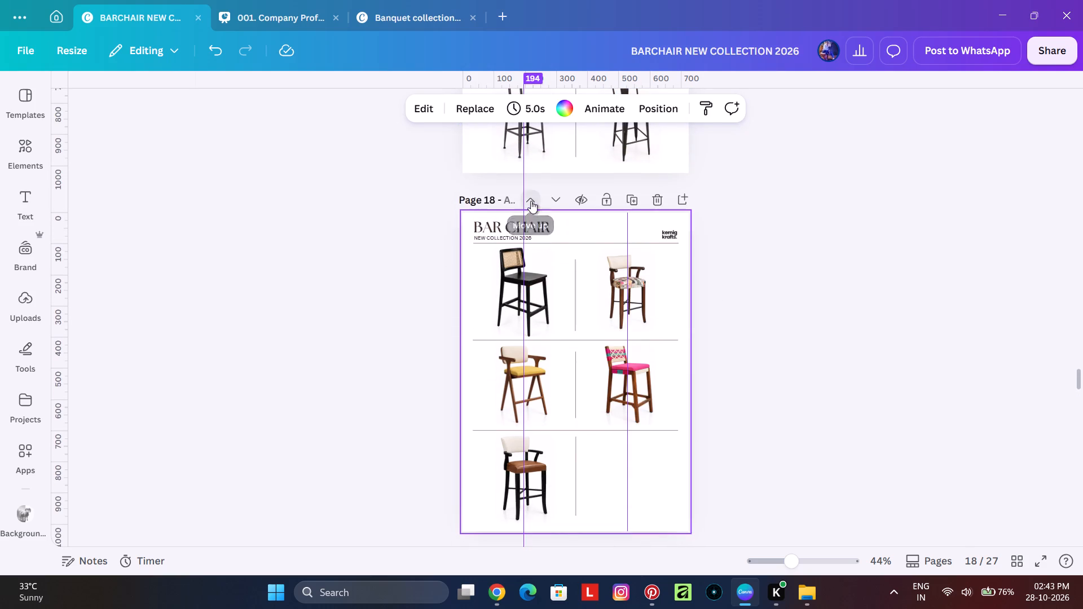
pyautogui.click(531, 206)
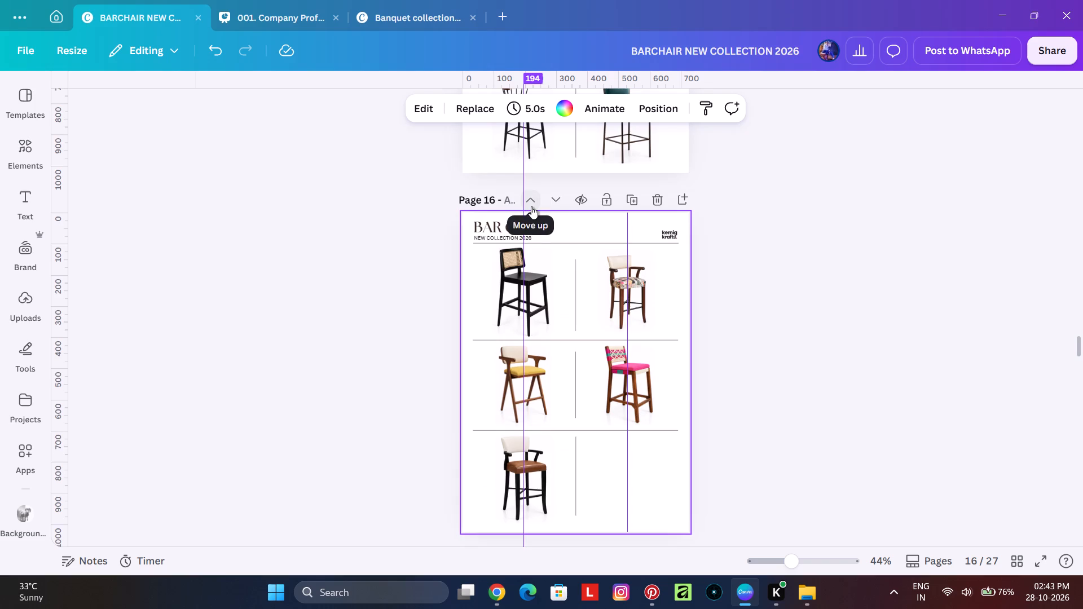
pyautogui.click(531, 206)
pyautogui.click(531, 206)
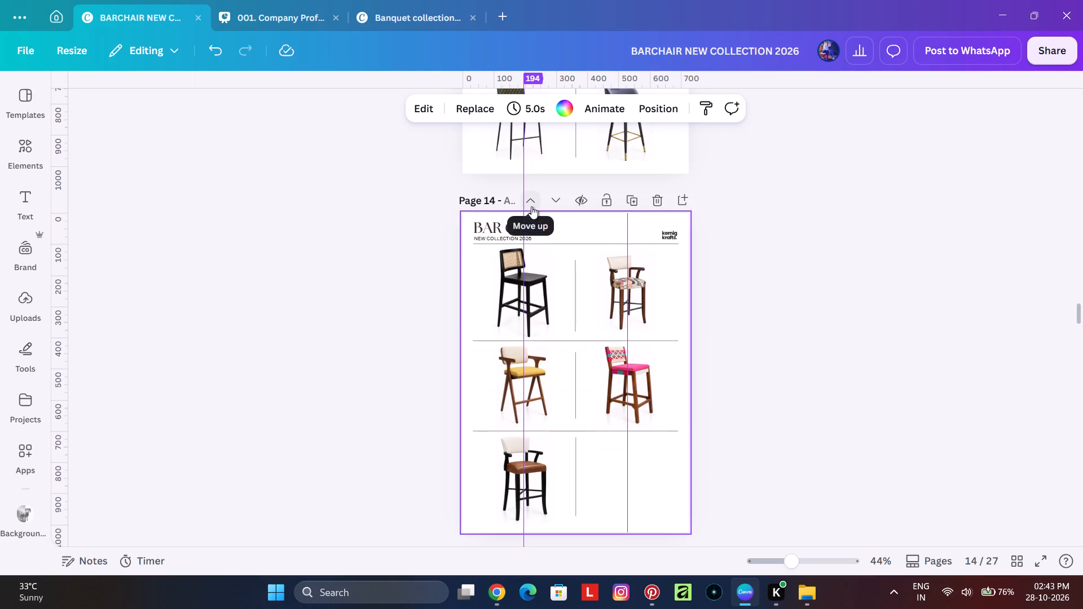
pyautogui.scroll(1, 532, 209)
pyautogui.click(536, 270)
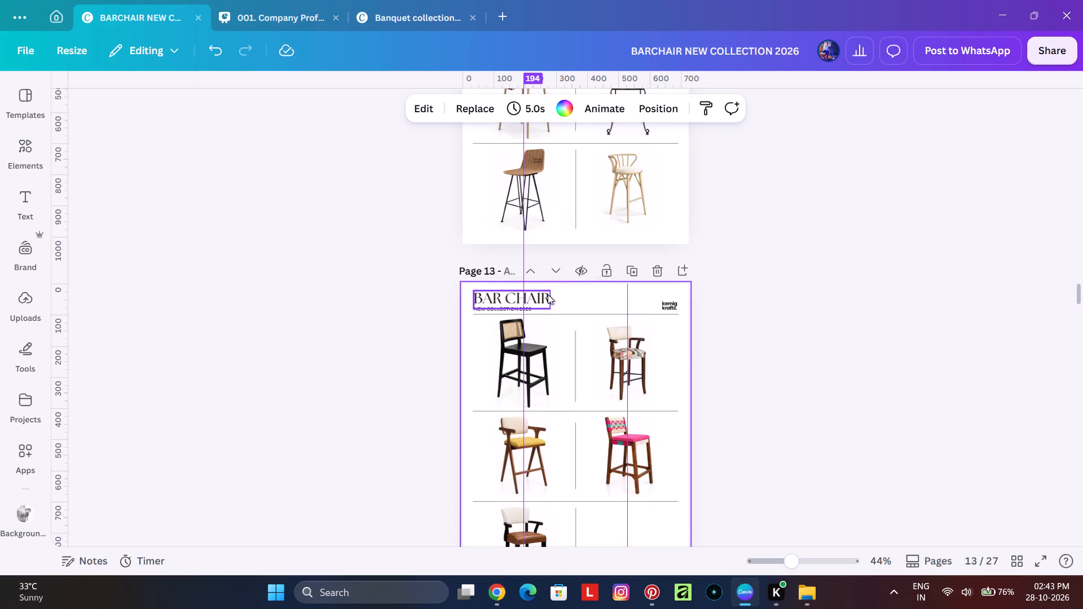
pyautogui.scroll(2, 548, 294)
pyautogui.scroll(-2, 548, 314)
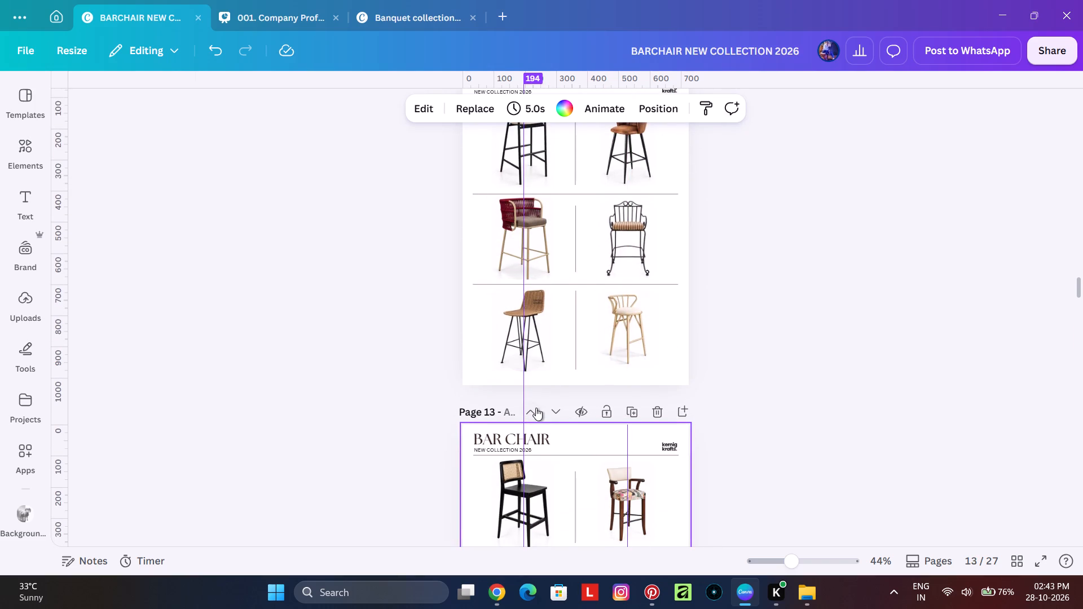
pyautogui.click(535, 411)
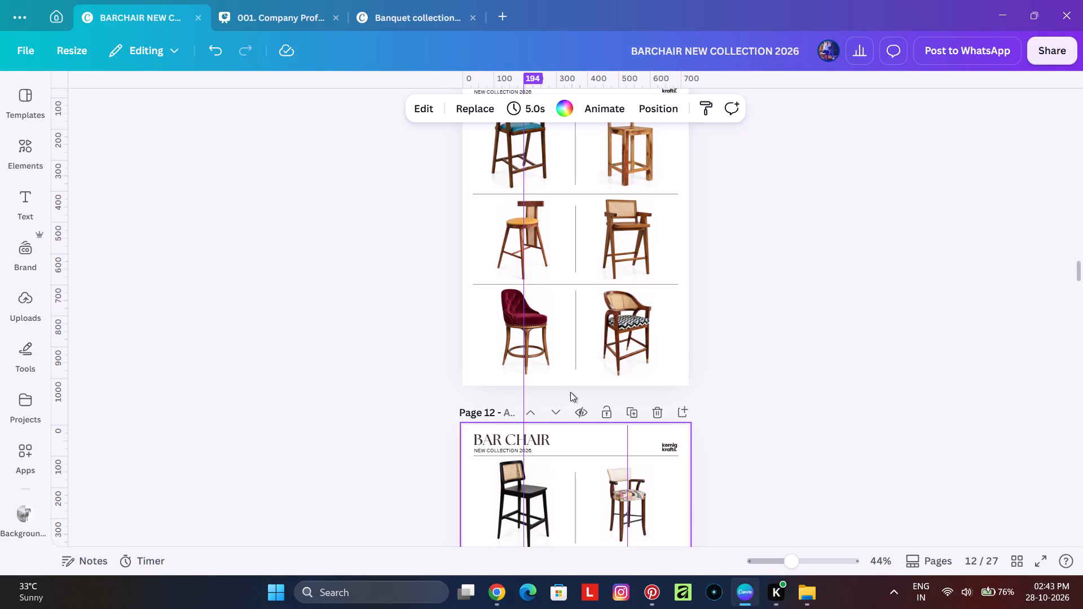
# Look through pages 12 to 23 to check the page order and find the next unfinished page.
pyautogui.scroll(-9, 602, 304)
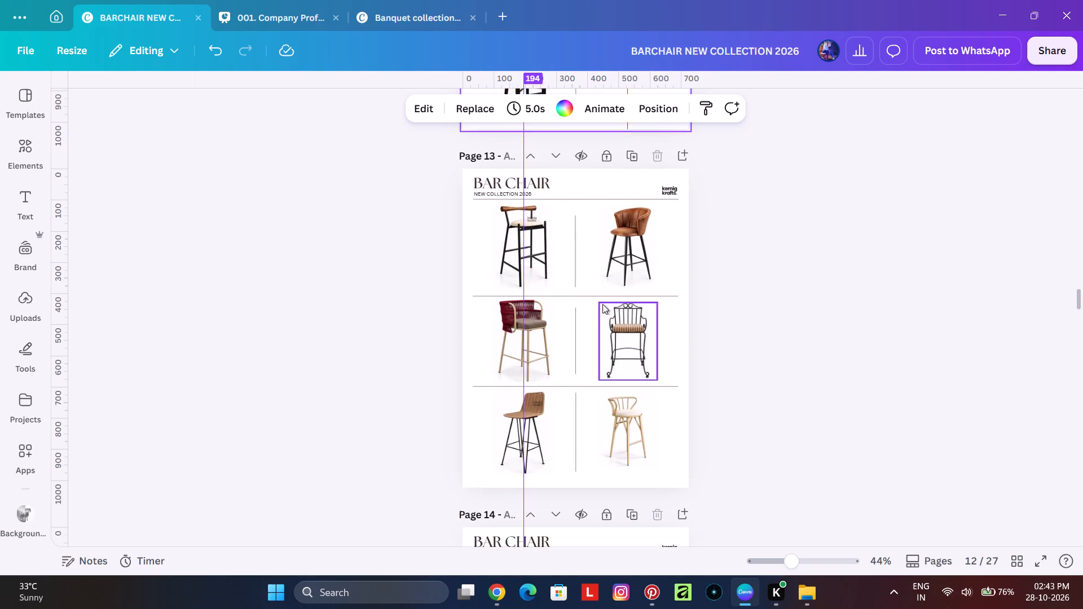
pyautogui.click(735, 324)
pyautogui.scroll(4, 699, 304)
pyautogui.scroll(-12, 698, 303)
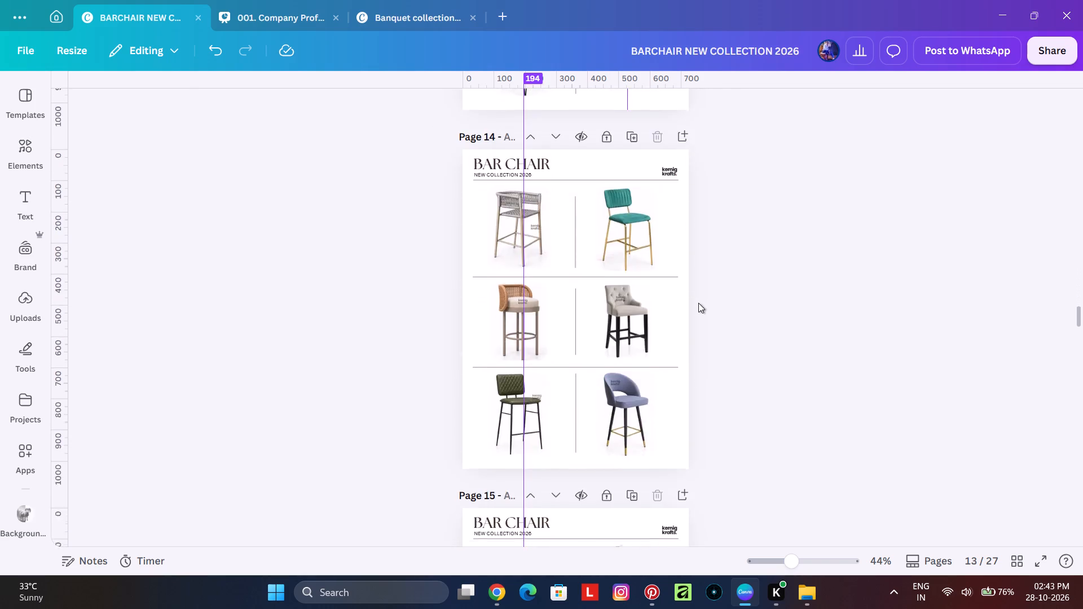
pyautogui.scroll(-20, 698, 303)
pyautogui.scroll(-10, 698, 303)
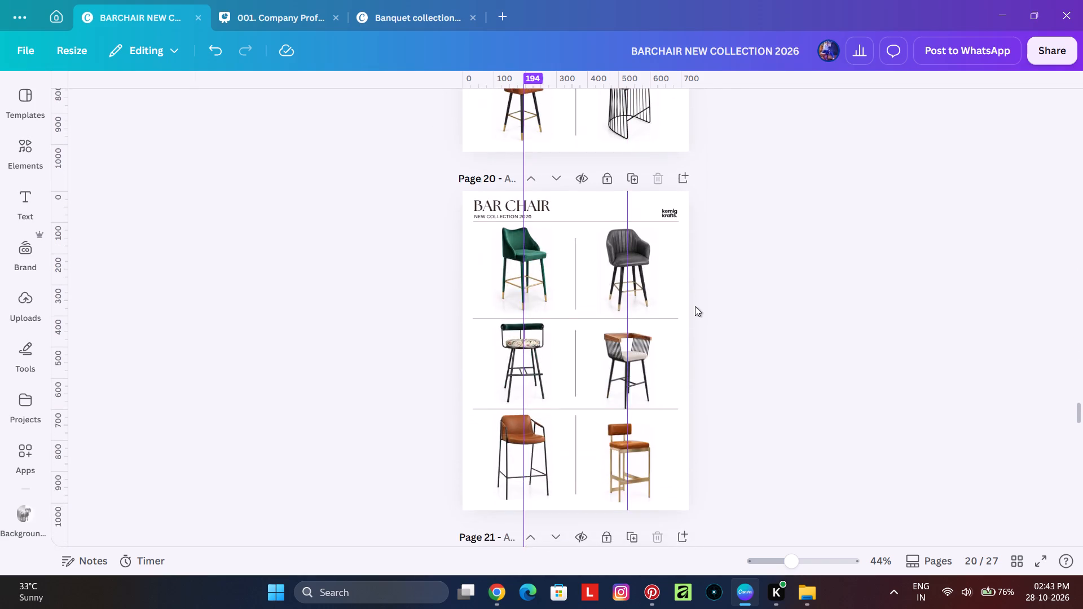
pyautogui.scroll(-15, 695, 306)
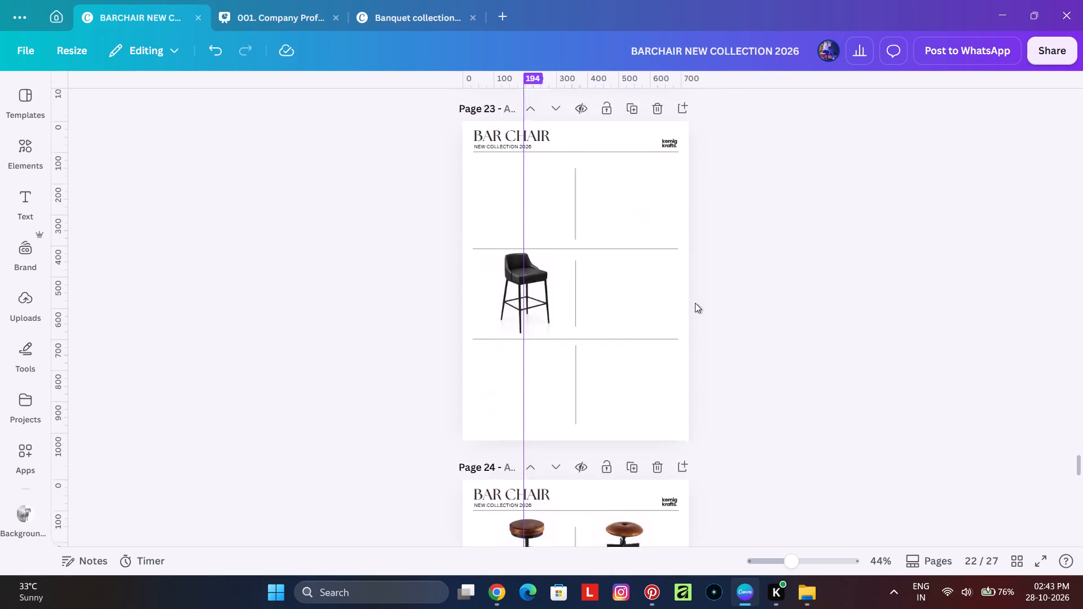
# Move the black bar chair from page 23 into the top-left slot of page 22, centred on the left vertical guide.
pyautogui.click(544, 253)
pyautogui.scroll(3, 551, 297)
pyautogui.scroll(-3, 553, 347)
pyautogui.moveTo(536, 262); pyautogui.dragTo(538, 256)
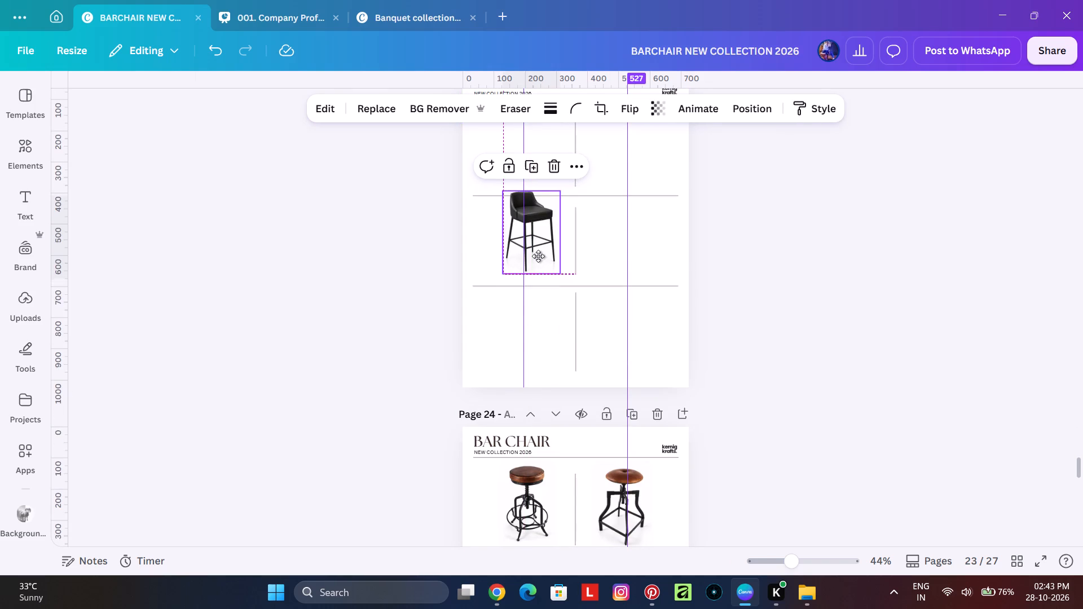
pyautogui.moveTo(538, 256); pyautogui.dragTo(534, 260)
pyautogui.scroll(10, 538, 255)
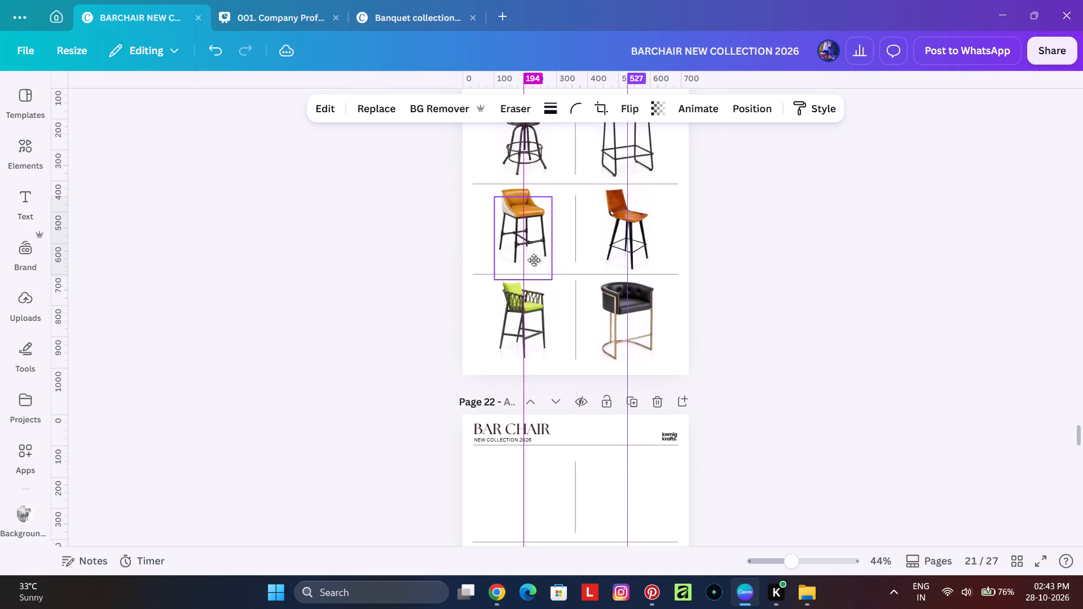
pyautogui.moveTo(534, 260); pyautogui.dragTo(532, 448)
pyautogui.scroll(-1, 530, 465)
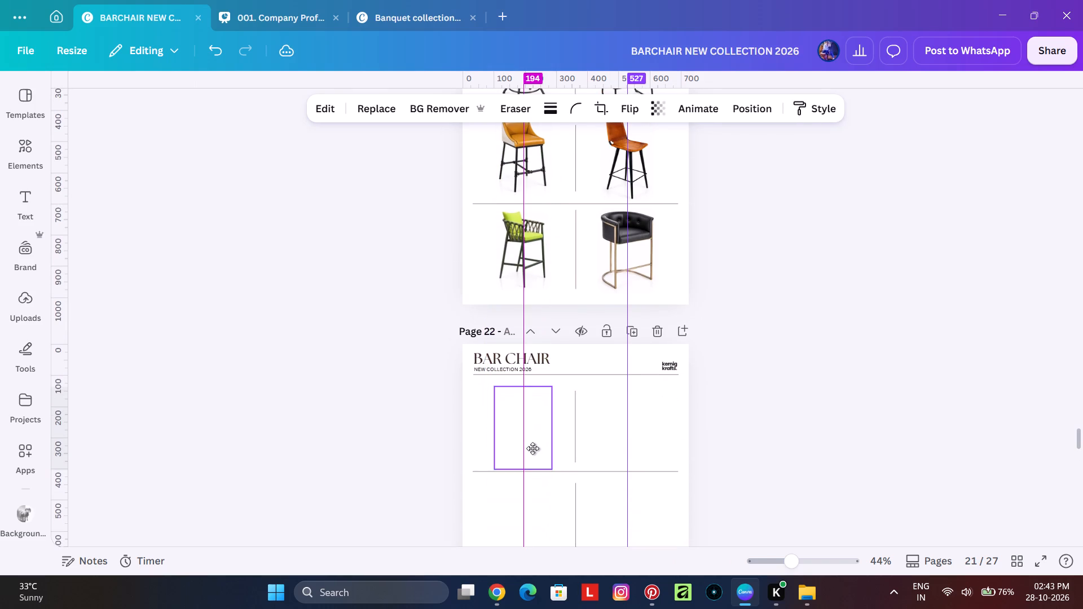
pyautogui.moveTo(532, 448); pyautogui.dragTo(532, 445)
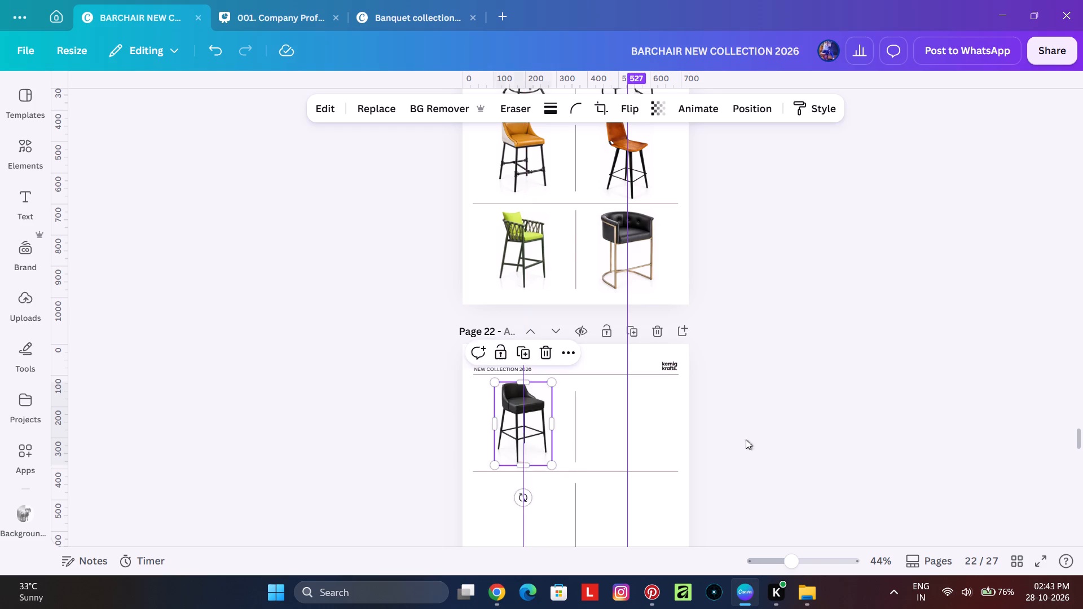
pyautogui.click(918, 399)
# Delete the blue cross-out strokes and the crossed-out pump-style stool in page 24's bottom-left slot.
pyautogui.scroll(-3, 608, 248)
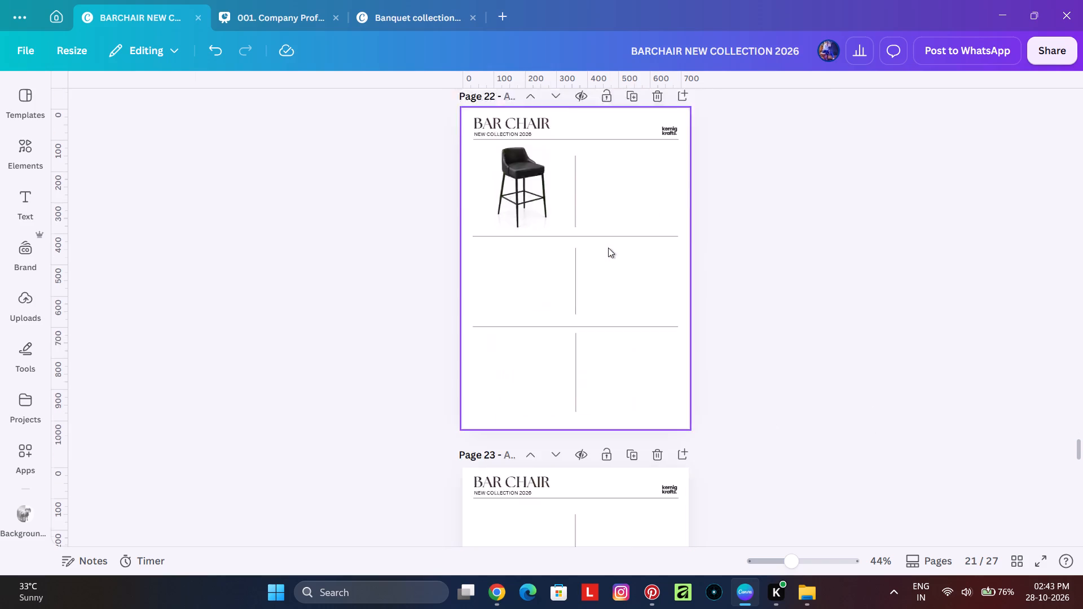
pyautogui.scroll(-11, 608, 248)
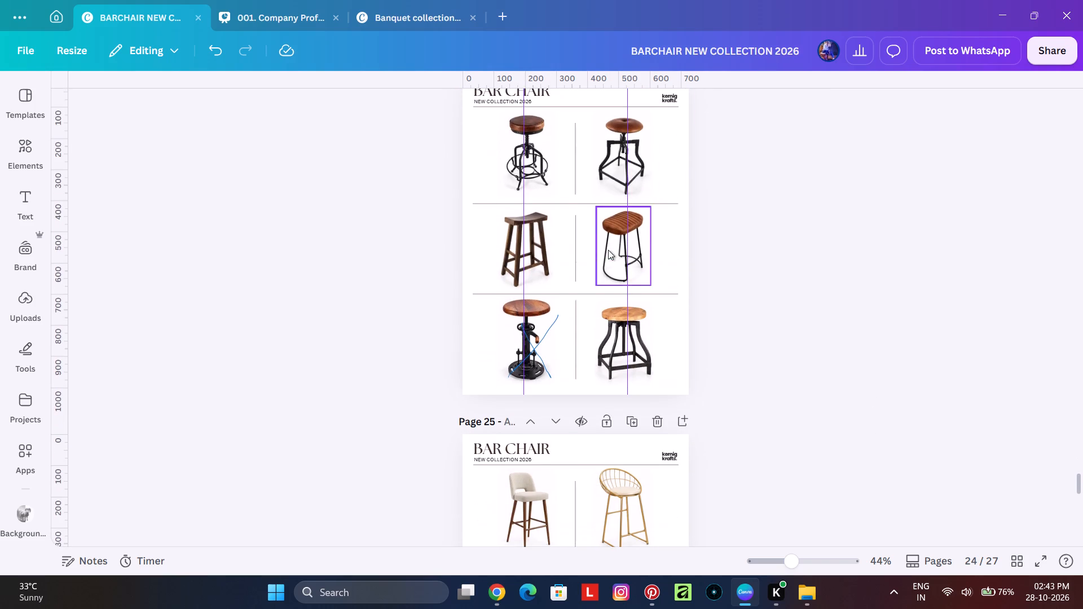
pyautogui.click(547, 334)
pyautogui.press('BackSpace')
pyautogui.click(545, 334)
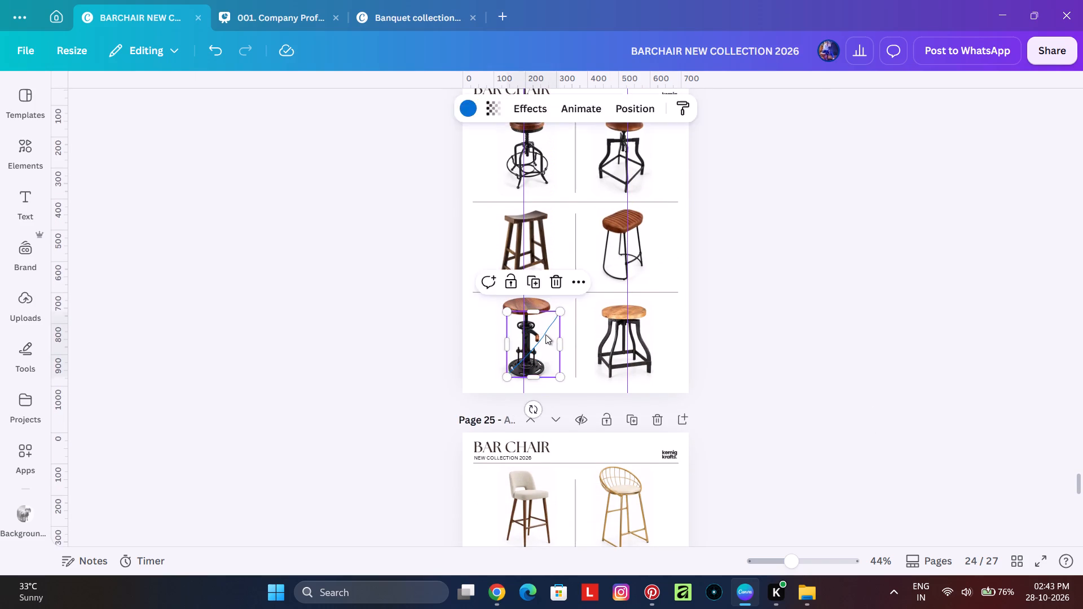
pyautogui.press('BackSpace')
pyautogui.click(546, 334)
pyautogui.press('BackSpace')
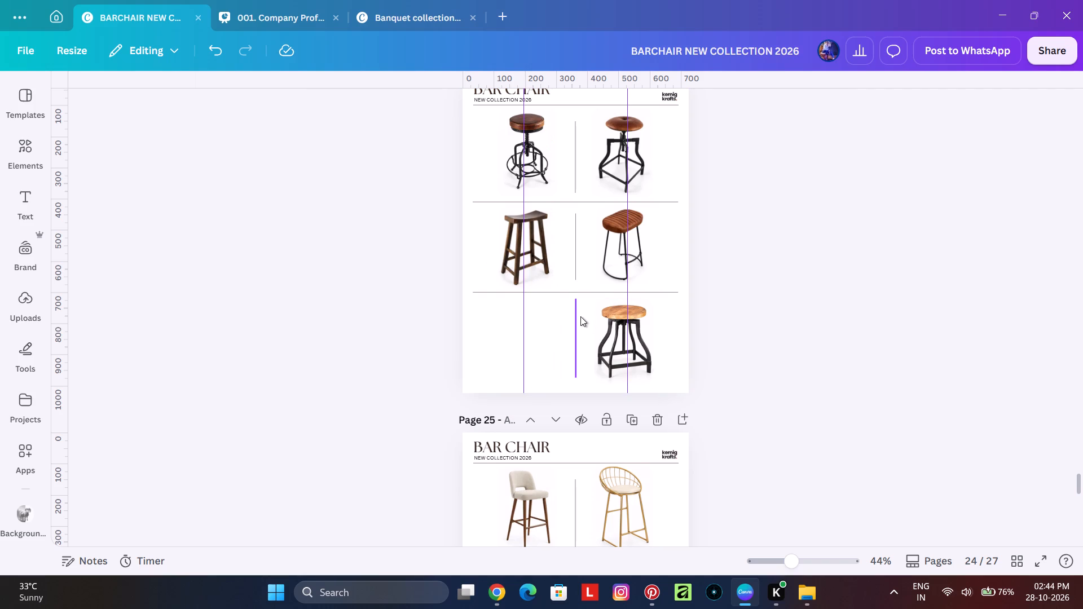
# Delete the blue cross-out strokes and the crossed-out navy chair in page 25's middle-left slot.
pyautogui.scroll(1, 579, 310)
pyautogui.scroll(-2, 617, 306)
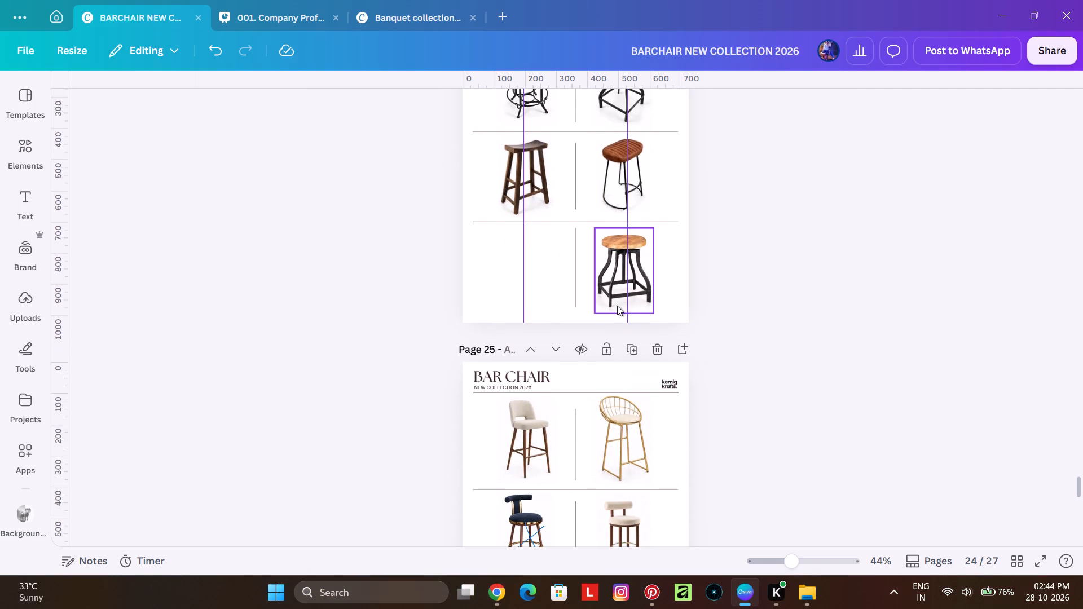
pyautogui.scroll(-2, 617, 306)
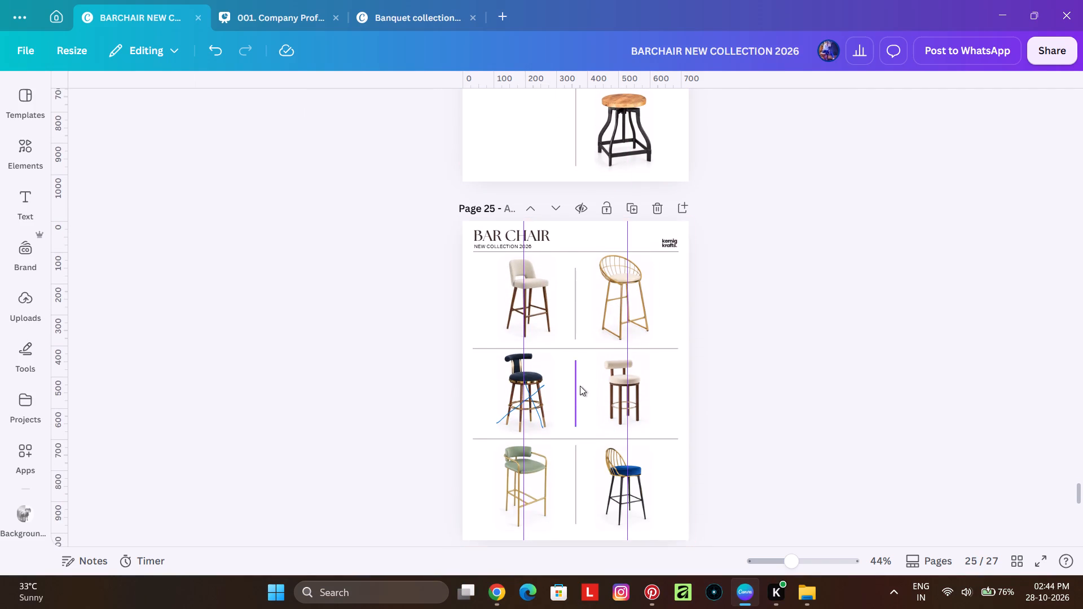
pyautogui.keyDown('ctrl'); pyautogui.scroll(1, 564, 402); pyautogui.keyUp('ctrl')
pyautogui.click(535, 407)
pyautogui.press('BackSpace')
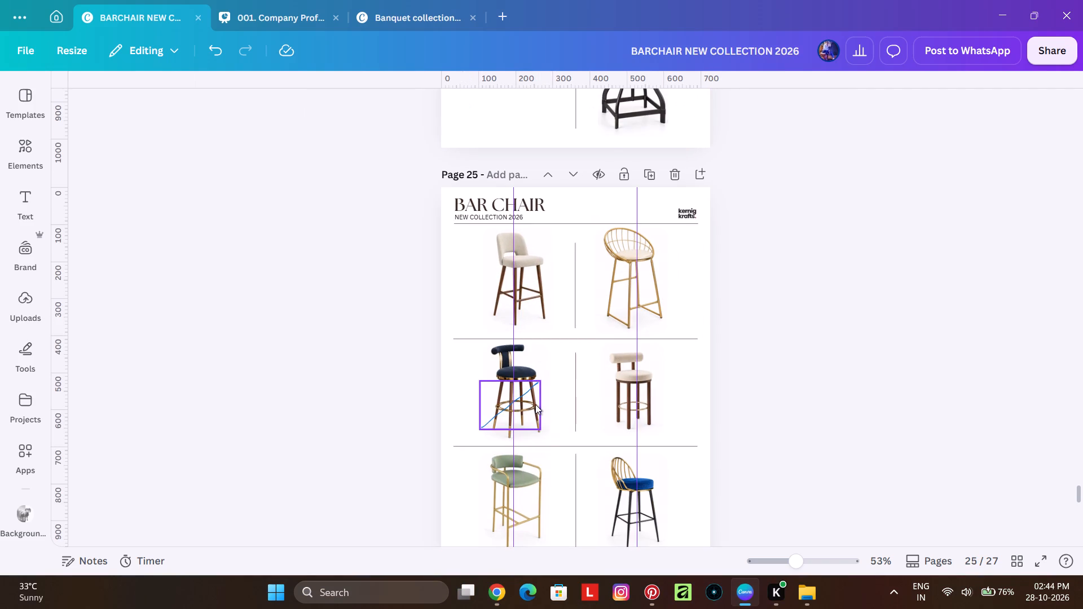
pyautogui.click(534, 404)
pyautogui.press('BackSpace')
pyautogui.click(532, 403)
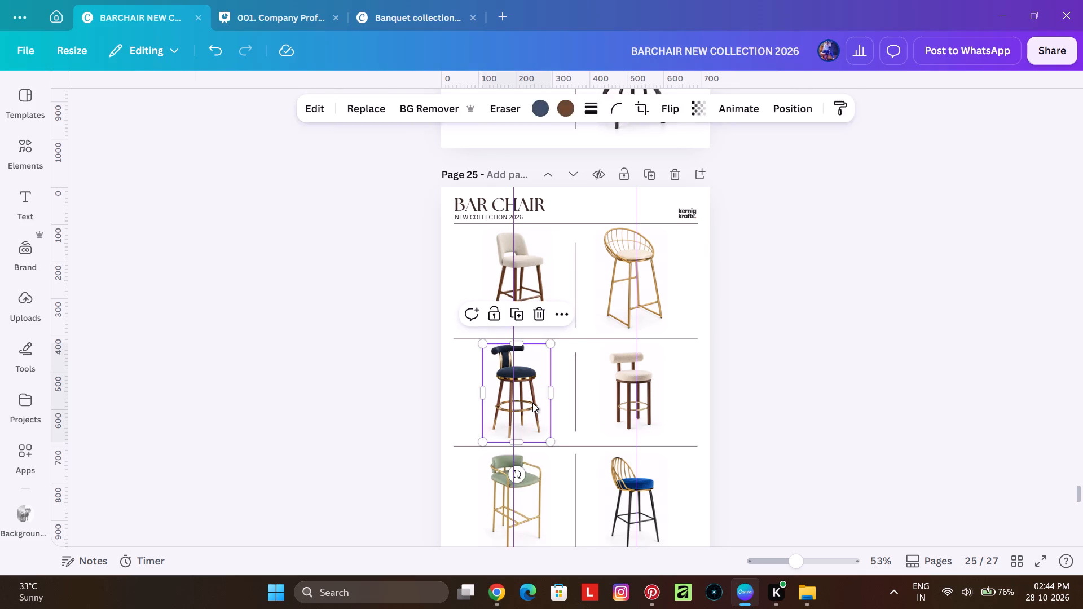
pyautogui.press('BackSpace')
# Examine page 25's remaining chairs up close, comparing their positions with the vertical guides.
pyautogui.scroll(-2, 601, 346)
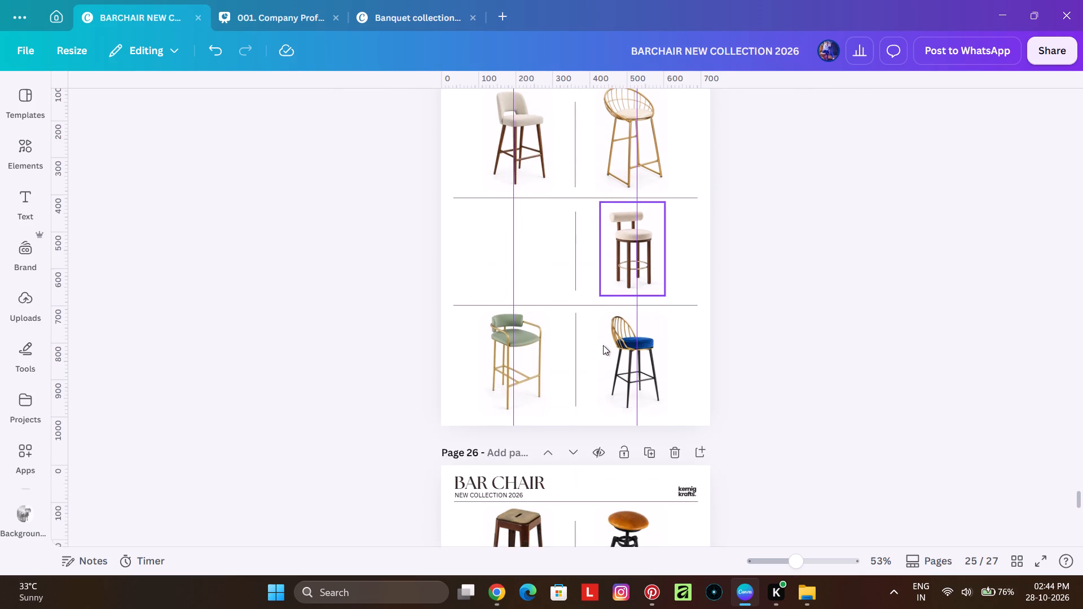
pyautogui.keyDown('ctrl'); pyautogui.scroll(6, 617, 356); pyautogui.keyUp('ctrl')
pyautogui.keyDown('ctrl'); pyautogui.scroll(-1, 679, 338); pyautogui.keyUp('ctrl')
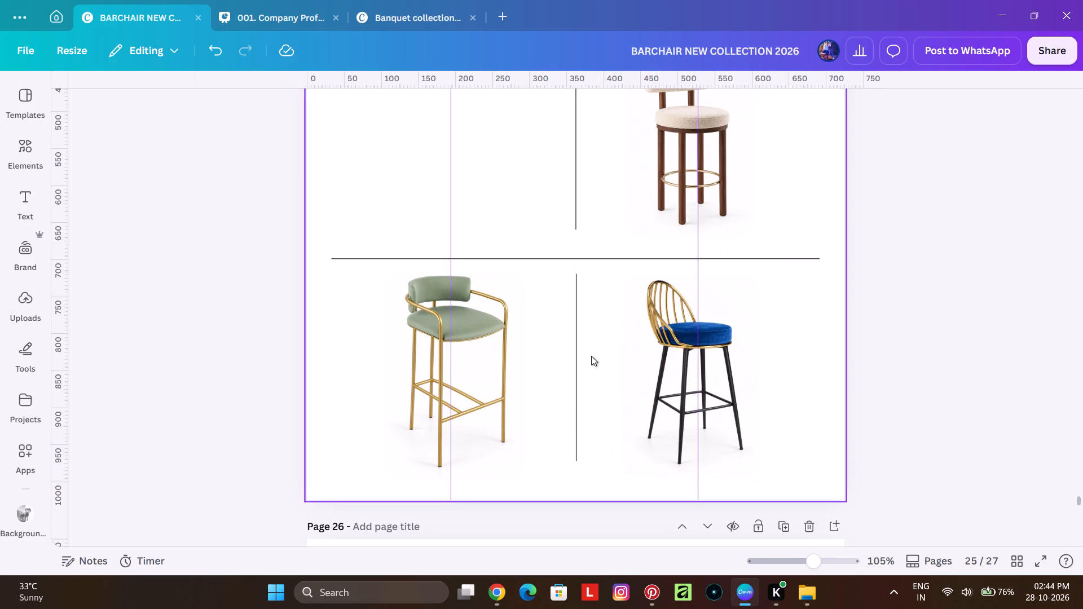
pyautogui.scroll(2, 536, 359)
pyautogui.scroll(3, 666, 333)
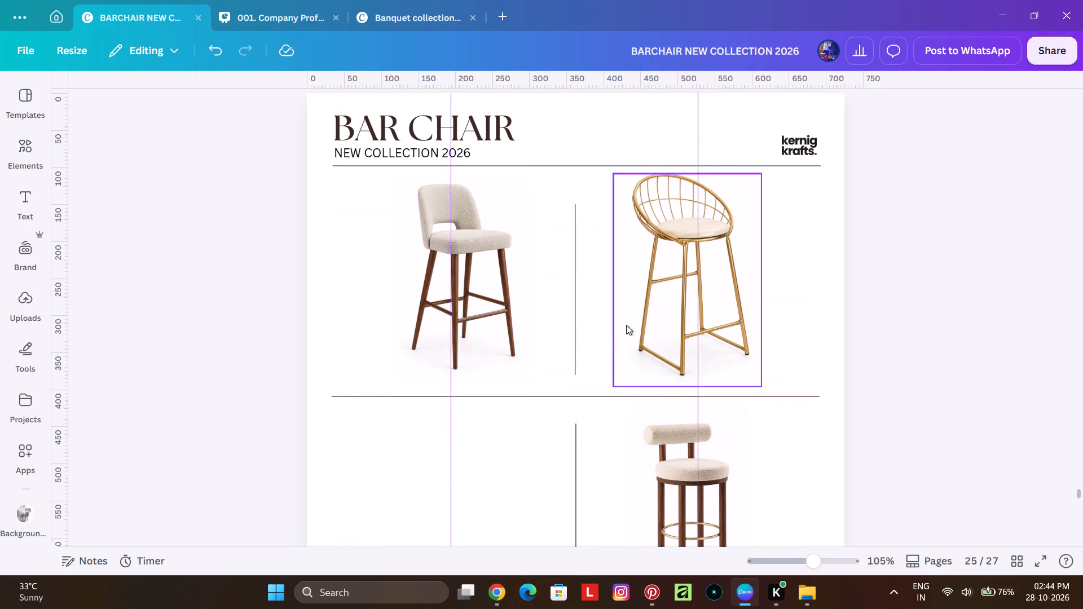
# Move the cream wooden-legged chair and the cylinder-back stool together from page 25 to page 22, below the black chair.
pyautogui.click(524, 300)
pyautogui.keyDown('shift'); pyautogui.click(682, 476); pyautogui.keyUp('shift')
pyautogui.moveTo(663, 445); pyautogui.dragTo(651, 395)
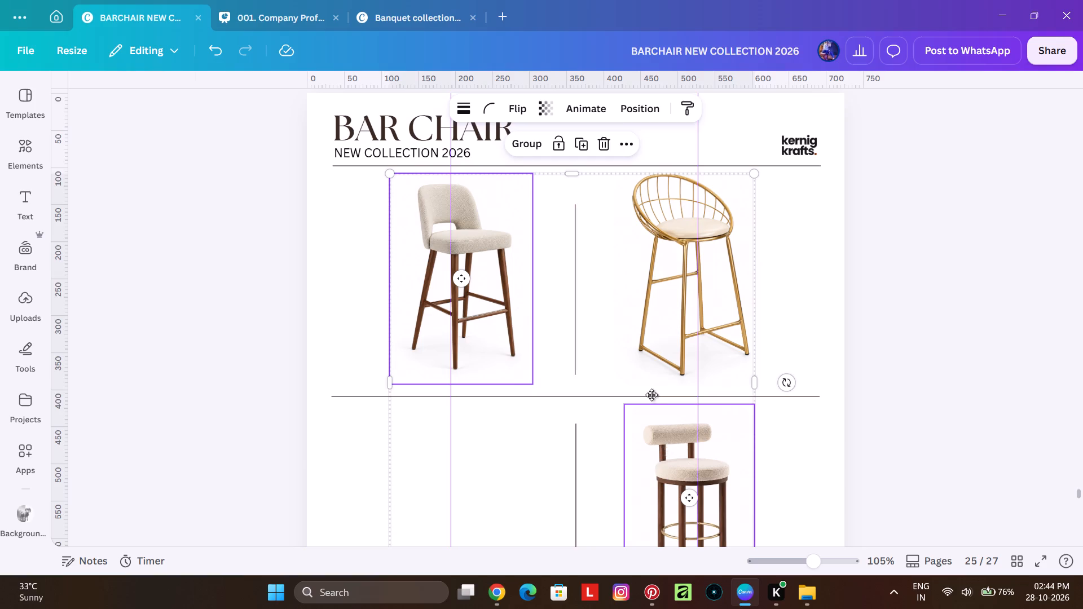
pyautogui.moveTo(651, 395); pyautogui.dragTo(635, 360)
pyautogui.scroll(20, 635, 360)
pyautogui.scroll(20, 635, 360)
pyautogui.scroll(17, 635, 360)
pyautogui.scroll(-1, 635, 360)
pyautogui.scroll(-20, 635, 360)
pyautogui.scroll(-3, 635, 360)
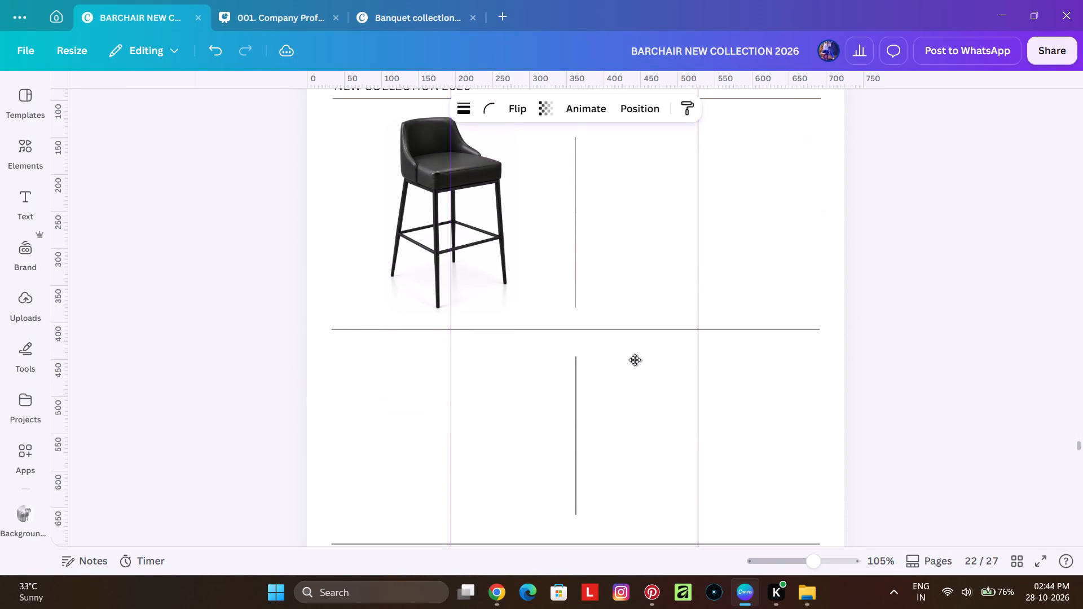
pyautogui.moveTo(635, 360); pyautogui.dragTo(637, 362)
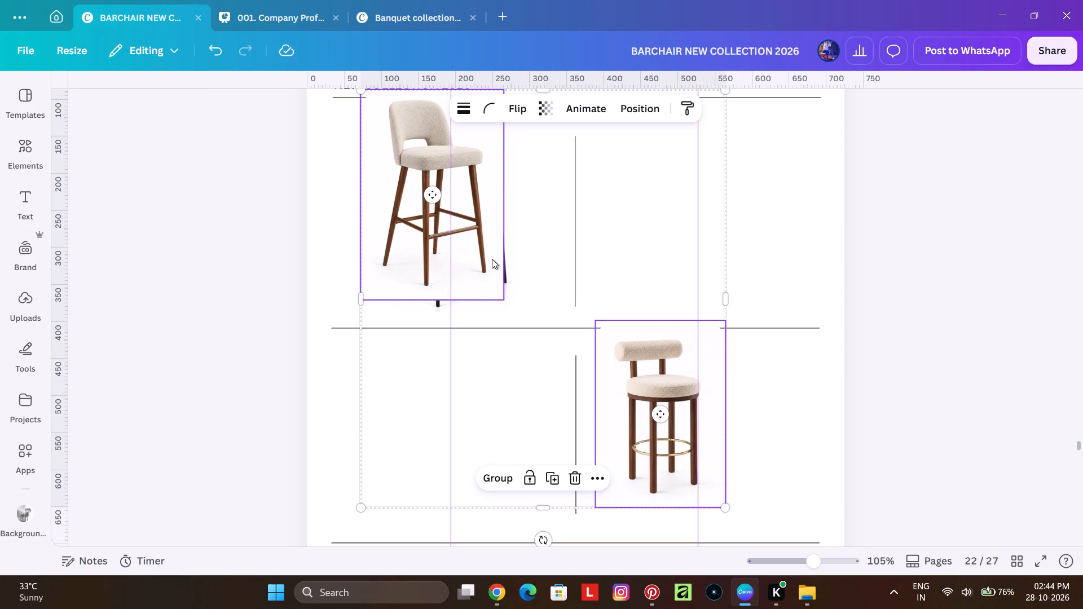
pyautogui.moveTo(492, 259); pyautogui.dragTo(514, 443)
pyautogui.click(864, 347)
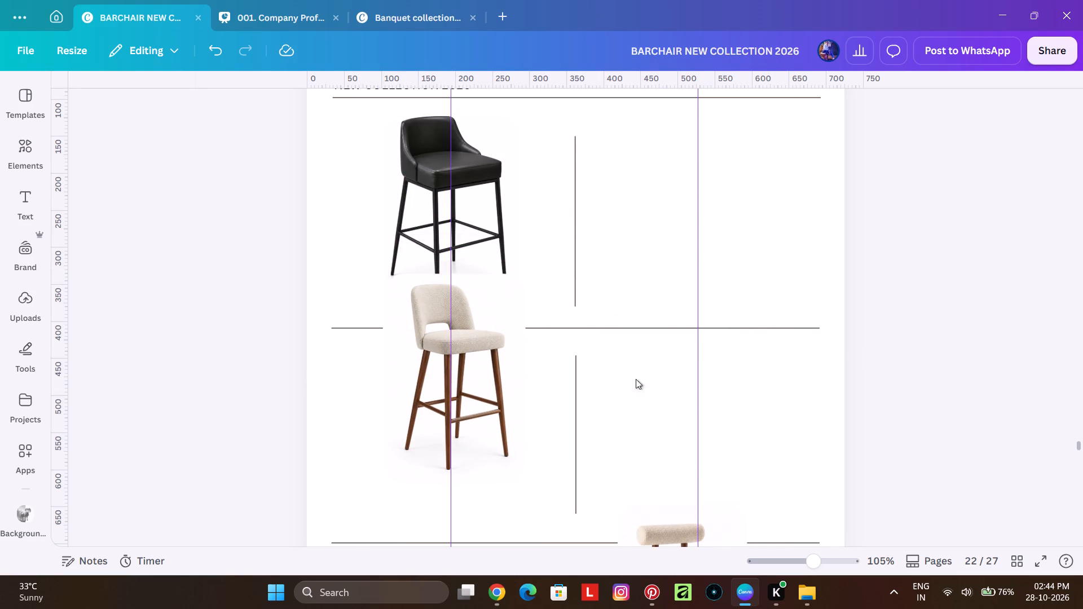
# Move the black bar chair from page 22 into the top-left slot of page 23.
pyautogui.click(478, 224)
pyautogui.moveTo(483, 204); pyautogui.dragTo(529, 404)
pyautogui.scroll(-8, 529, 404)
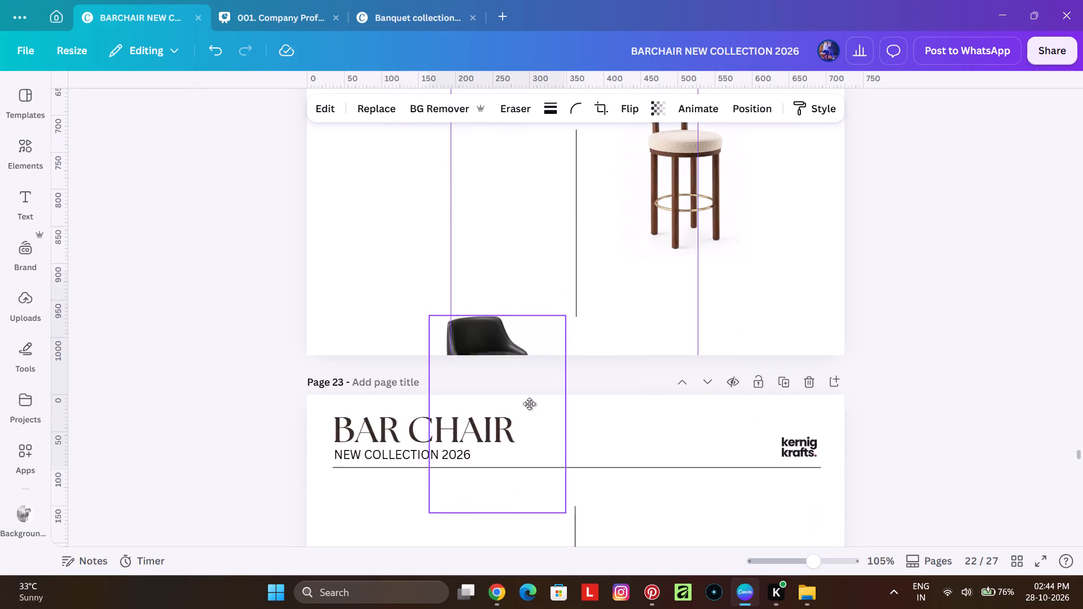
pyautogui.scroll(-3, 529, 404)
pyautogui.moveTo(529, 404); pyautogui.dragTo(477, 228)
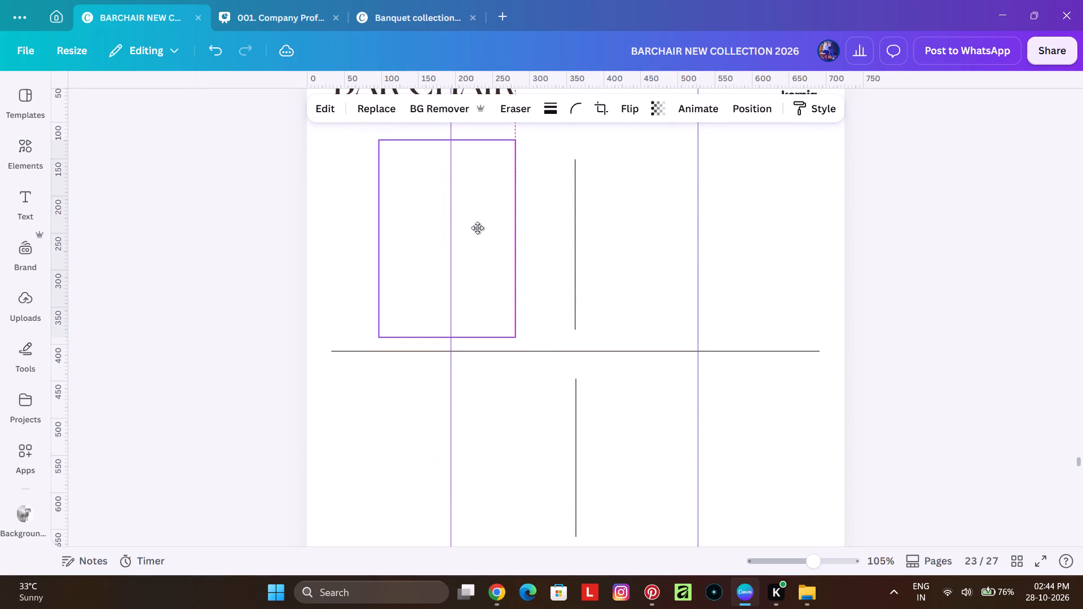
pyautogui.moveTo(477, 228); pyautogui.dragTo(473, 230)
# Look back through the finished pages, from page 22 up to page 12, for chair slots left empty.
pyautogui.scroll(5, 480, 306)
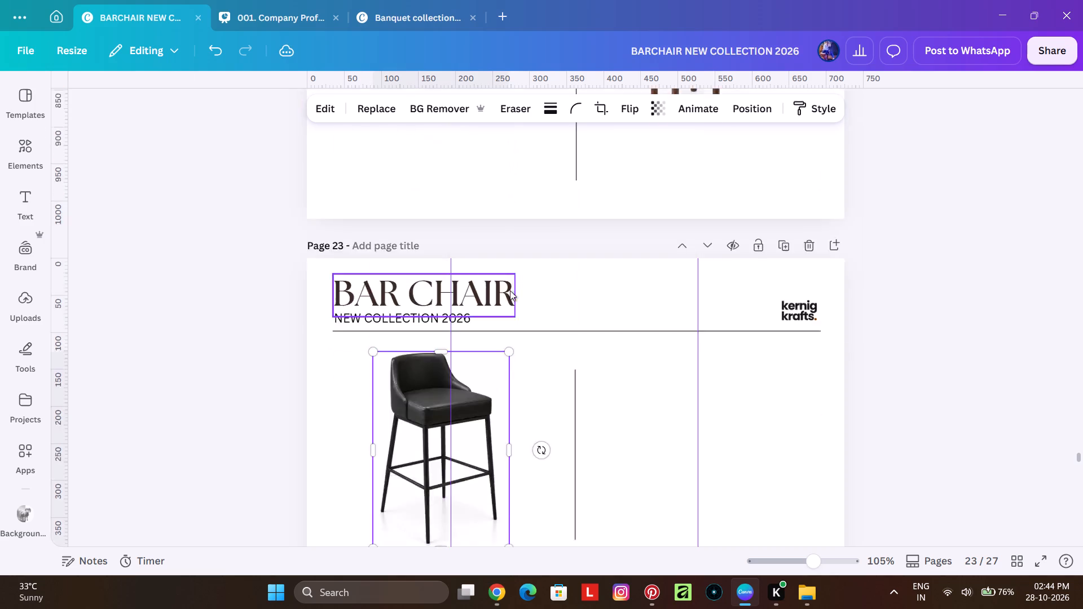
pyautogui.scroll(20, 510, 290)
pyautogui.scroll(19, 510, 290)
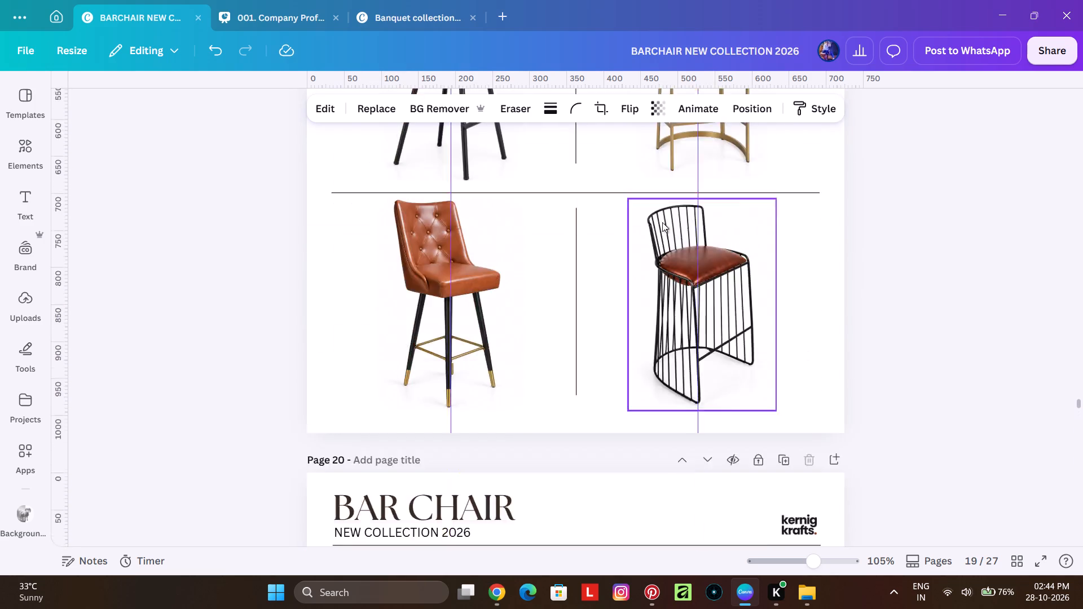
pyautogui.scroll(20, 662, 222)
pyautogui.scroll(19, 662, 222)
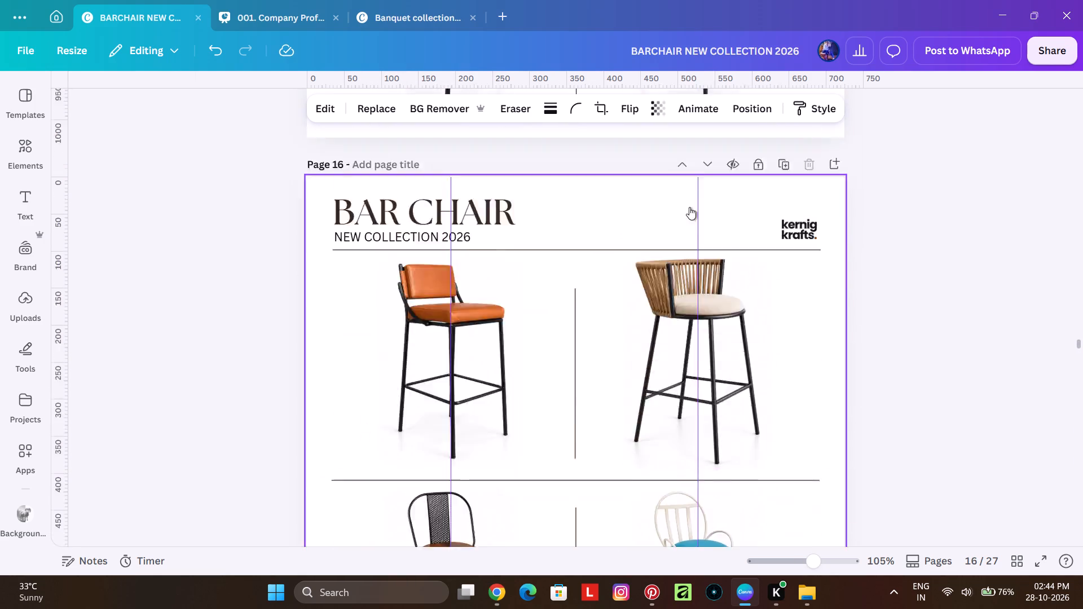
pyautogui.scroll(20, 689, 207)
pyautogui.scroll(19, 689, 207)
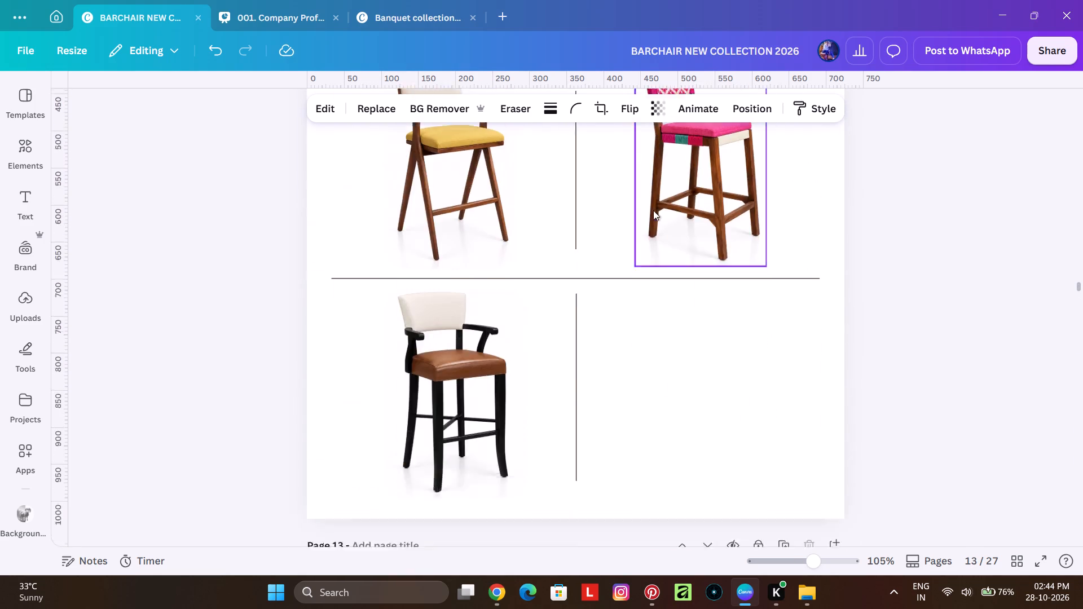
pyautogui.scroll(7, 653, 210)
pyautogui.scroll(-6, 653, 208)
pyautogui.keyDown('ctrl'); pyautogui.scroll(-8, 653, 208); pyautogui.keyUp('ctrl')
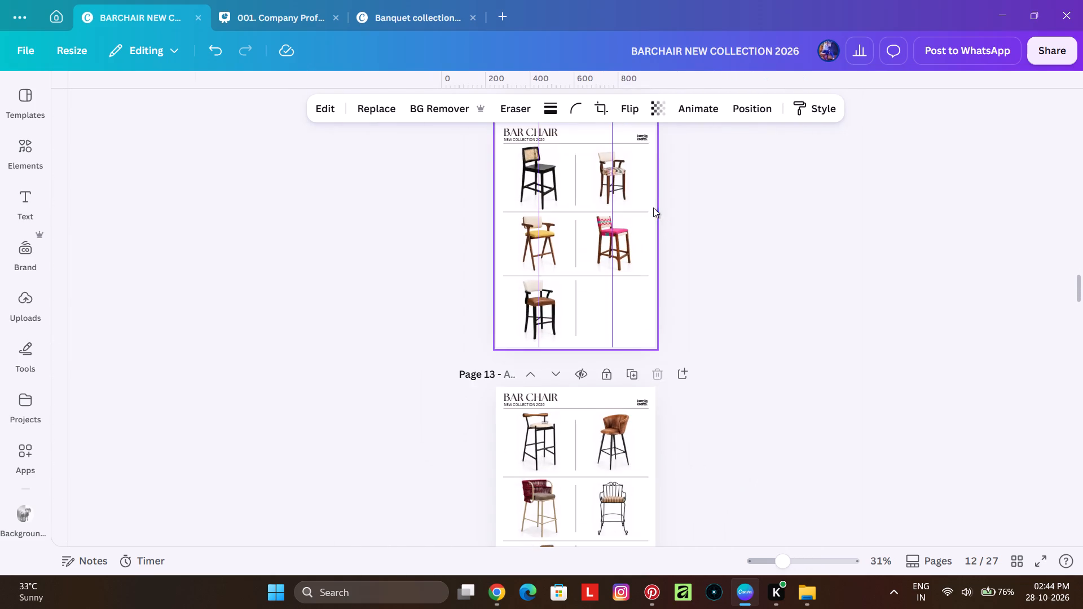
pyautogui.scroll(-20, 639, 233)
pyautogui.scroll(-8, 639, 233)
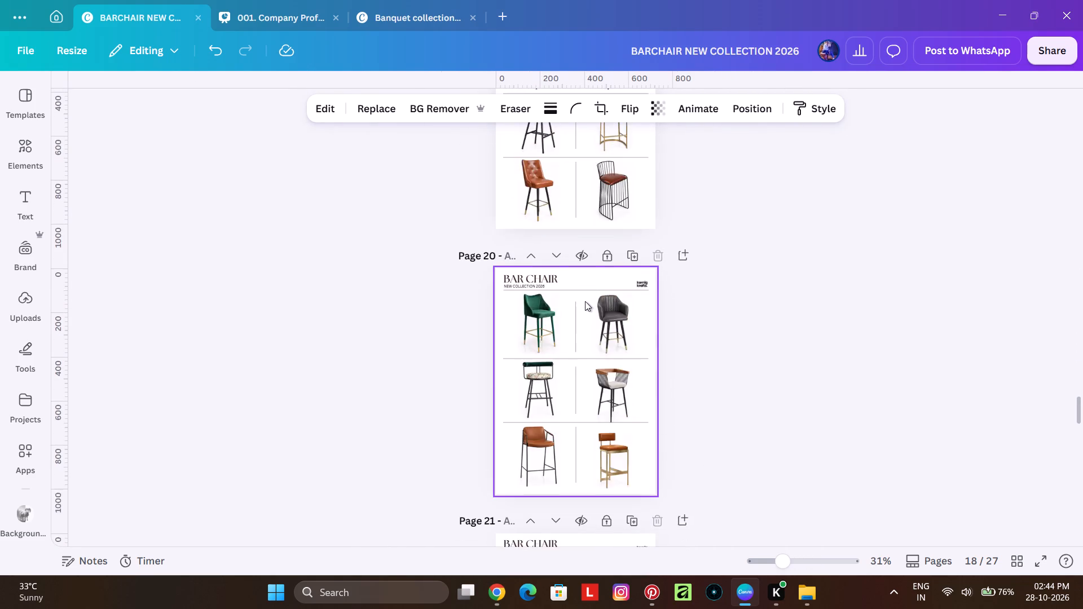
pyautogui.scroll(-11, 585, 301)
pyautogui.scroll(3, 584, 301)
# Move the cream wooden-legged chair from page 22 into page 12's empty bottom-right slot, centred on the right vertical guide.
pyautogui.click(545, 360)
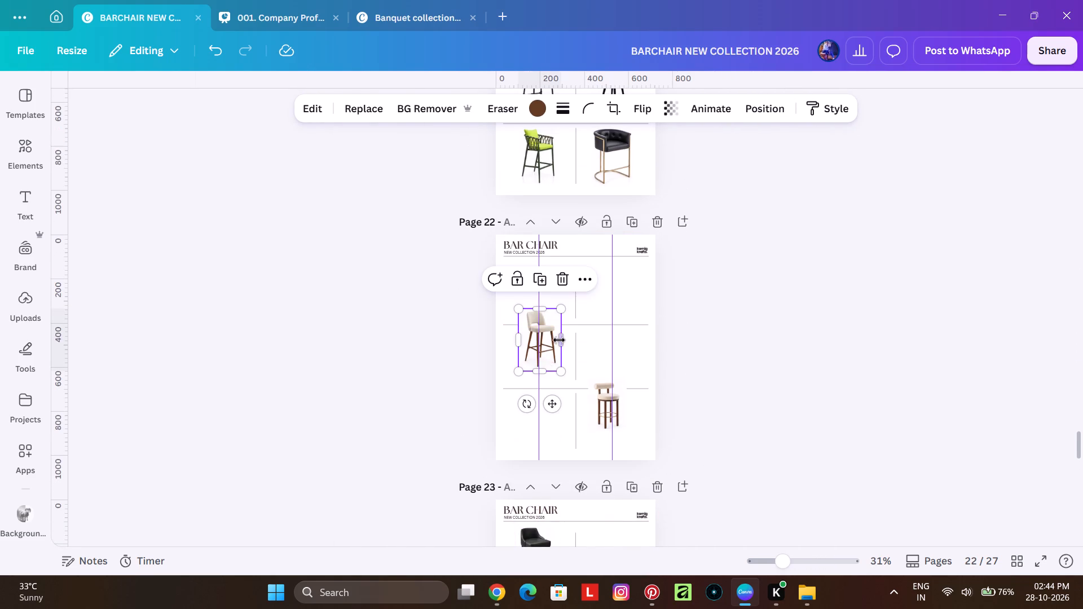
pyautogui.click(560, 340)
pyautogui.moveTo(548, 351); pyautogui.dragTo(584, 254)
pyautogui.scroll(11, 584, 254)
pyautogui.scroll(17, 584, 254)
pyautogui.scroll(7, 584, 254)
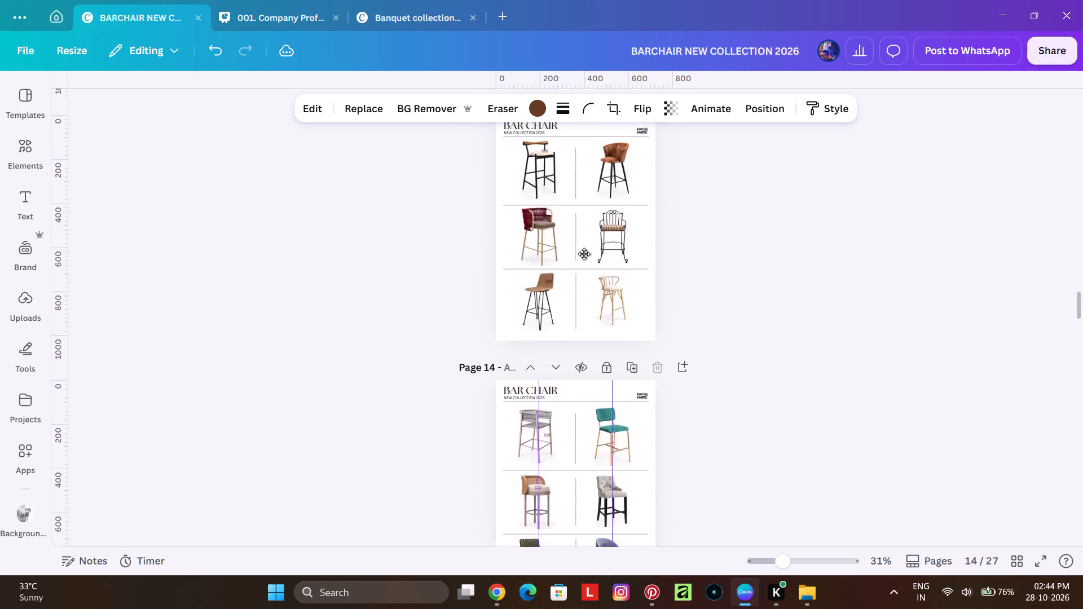
pyautogui.moveTo(584, 254); pyautogui.dragTo(622, 421)
pyautogui.scroll(4, 584, 254)
pyautogui.scroll(-2, 642, 478)
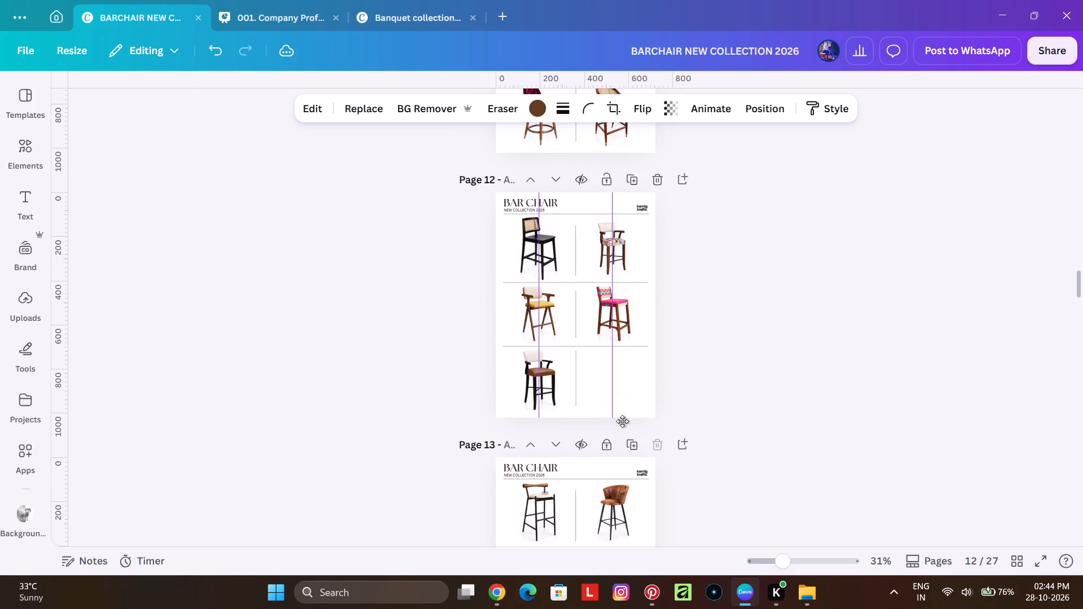
pyautogui.moveTo(622, 421); pyautogui.dragTo(614, 379)
pyautogui.keyDown('ctrl'); pyautogui.scroll(5, 618, 383); pyautogui.keyUp('ctrl')
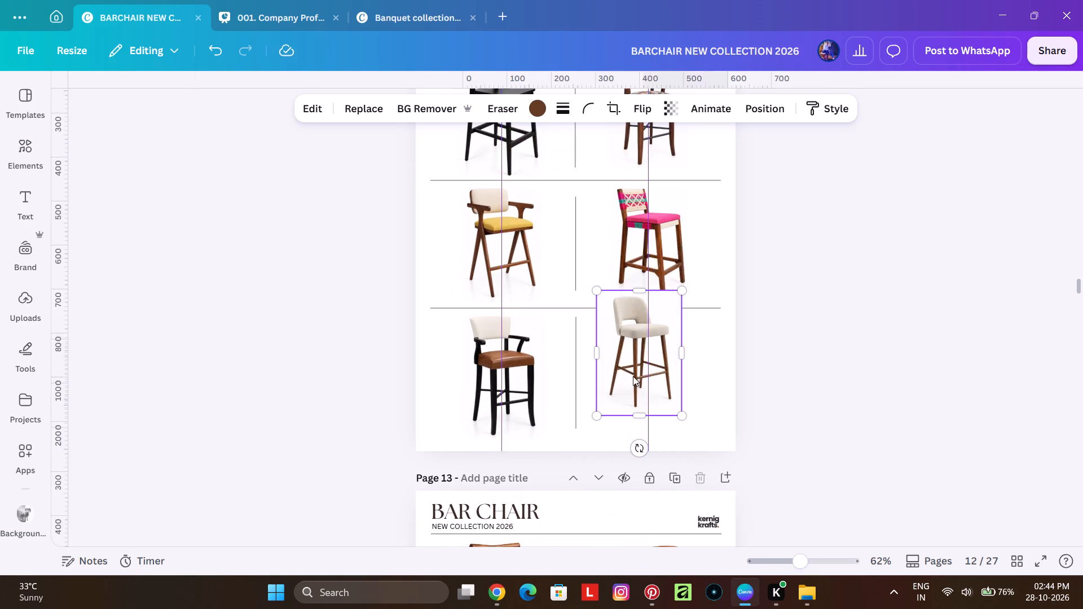
pyautogui.moveTo(658, 343); pyautogui.dragTo(667, 367)
pyautogui.click(760, 388)
# Tidy up the spacing of the three right-column chairs on page 12.
pyautogui.scroll(2, 747, 325)
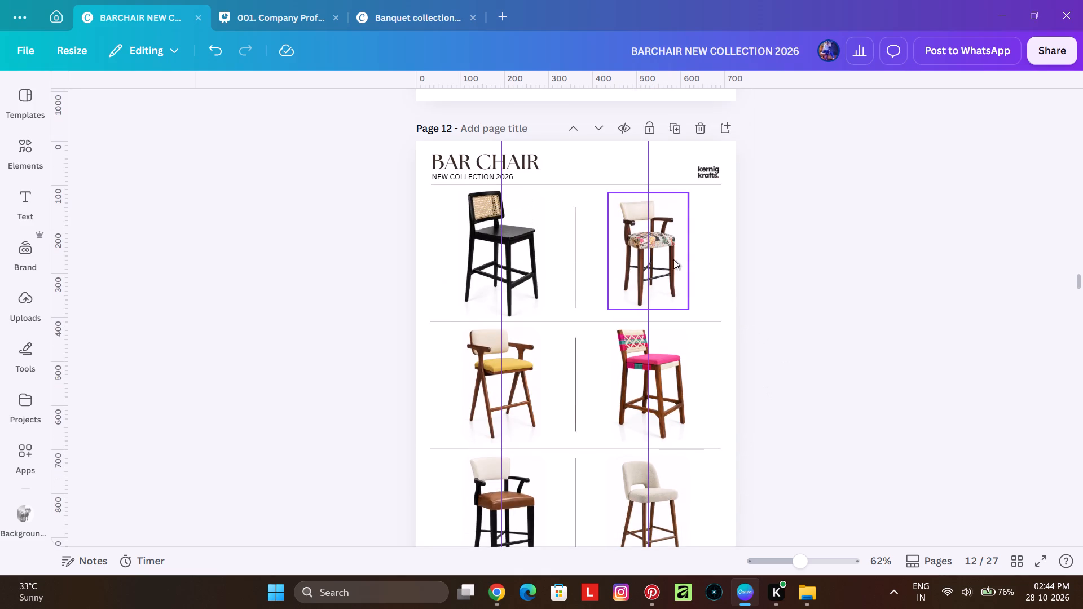
pyautogui.click(670, 259)
pyautogui.keyDown('shift'); pyautogui.click(670, 383); pyautogui.keyUp('shift')
pyautogui.keyDown('shift'); pyautogui.click(667, 492); pyautogui.keyUp('shift')
pyautogui.scroll(-2, 691, 391)
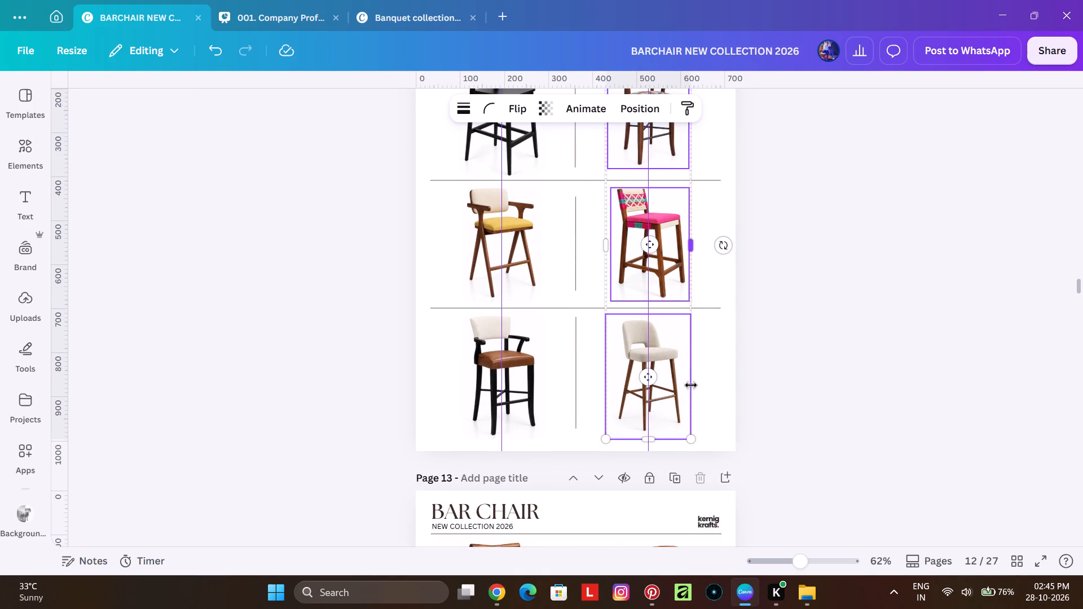
pyautogui.rightClick(684, 369)
pyautogui.click(981, 375)
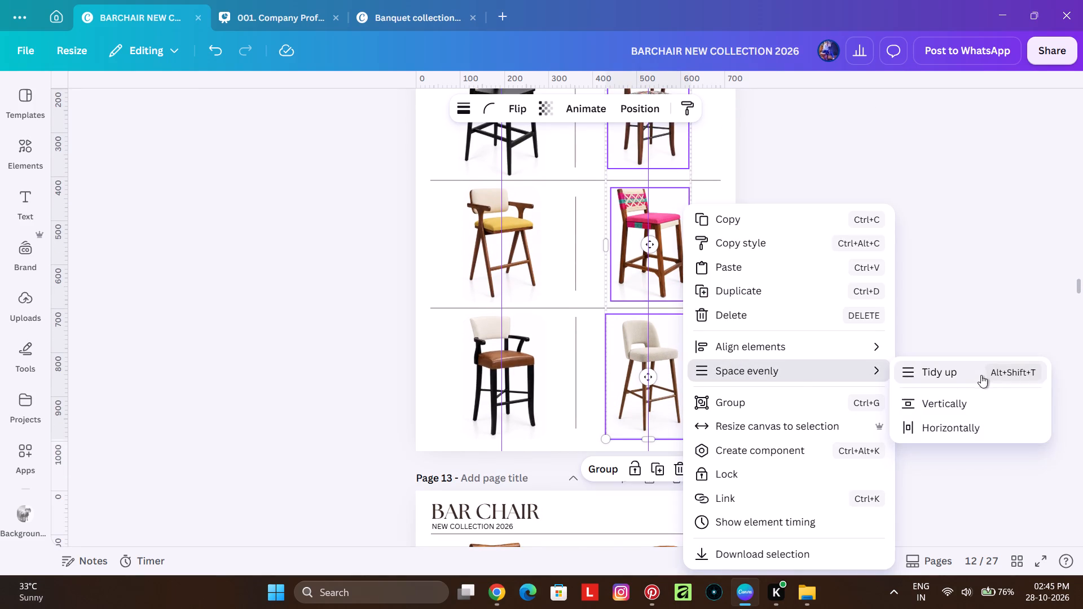
pyautogui.click(835, 345)
# Check the layout of page 12 and lock the page.
pyautogui.scroll(2, 763, 339)
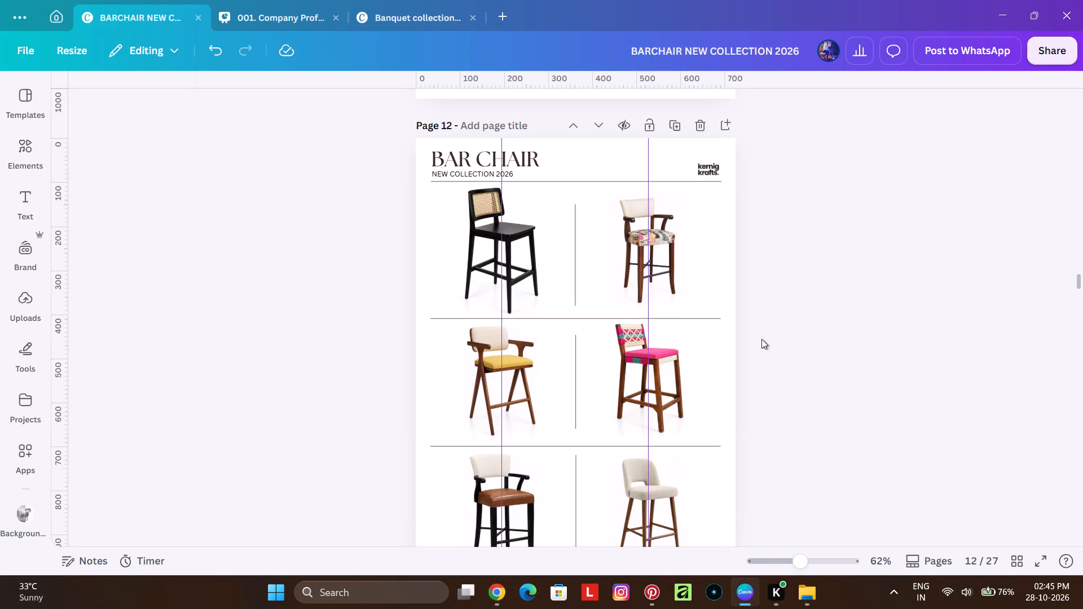
pyautogui.scroll(-1, 596, 248)
pyautogui.scroll(1, 628, 239)
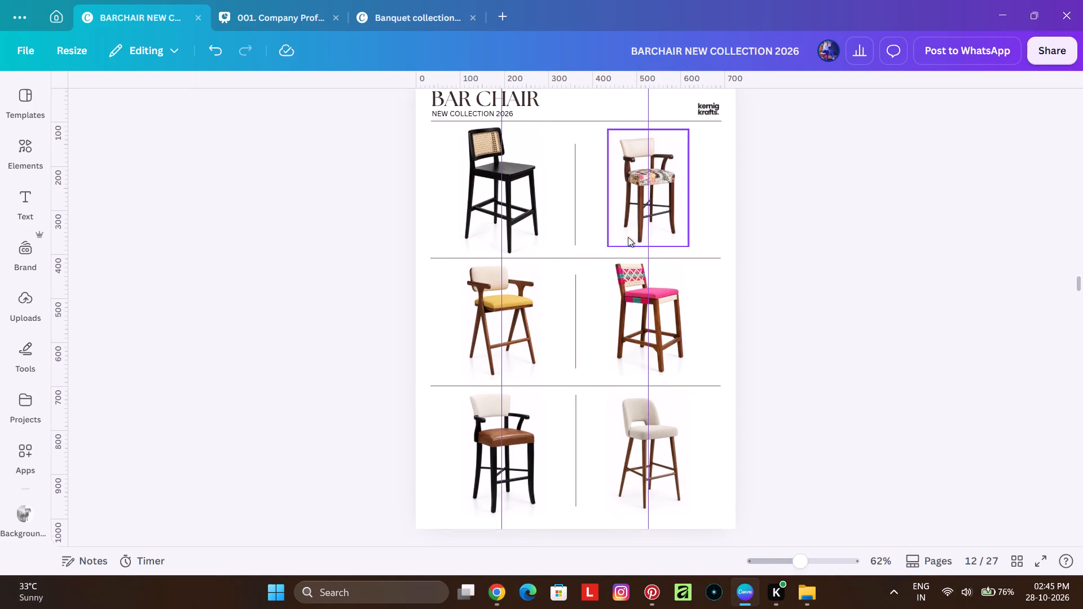
pyautogui.scroll(1, 625, 222)
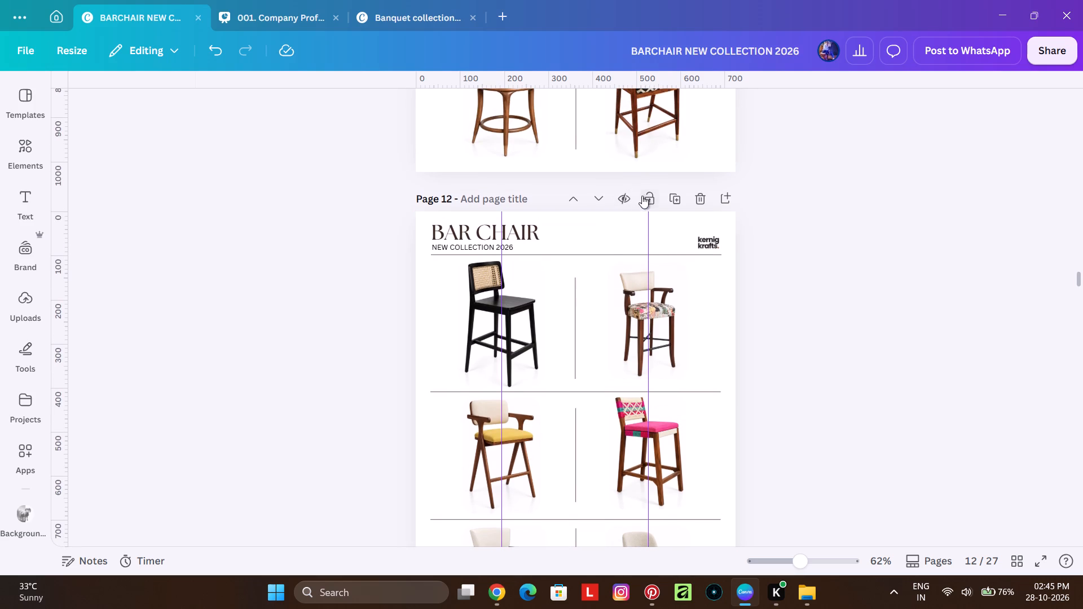
pyautogui.doubleClick(642, 196)
# Move page 22's cream cylinder-back stool into the top-left slot, centred on the left vertical guide.
pyautogui.scroll(-20, 922, 284)
pyautogui.scroll(-4, 922, 284)
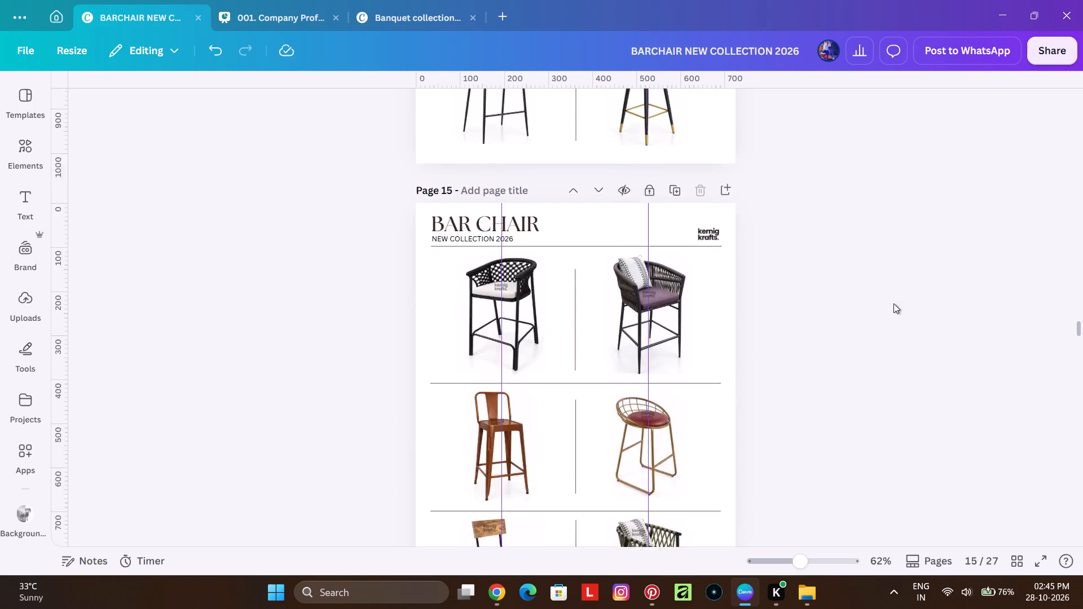
pyautogui.scroll(-20, 893, 303)
pyautogui.scroll(-12, 893, 303)
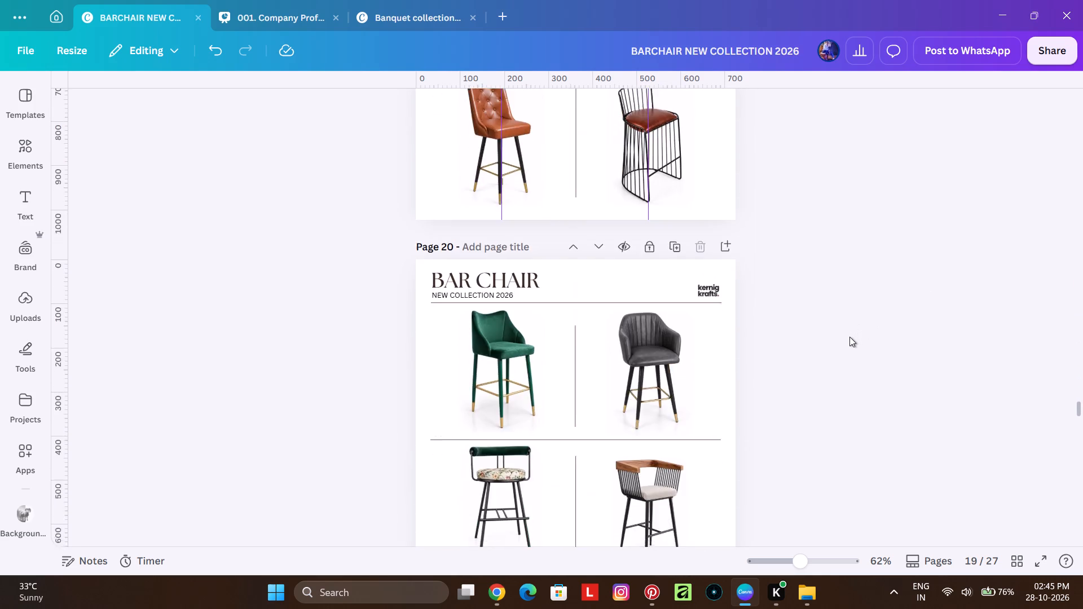
pyautogui.scroll(-15, 849, 337)
pyautogui.click(637, 464)
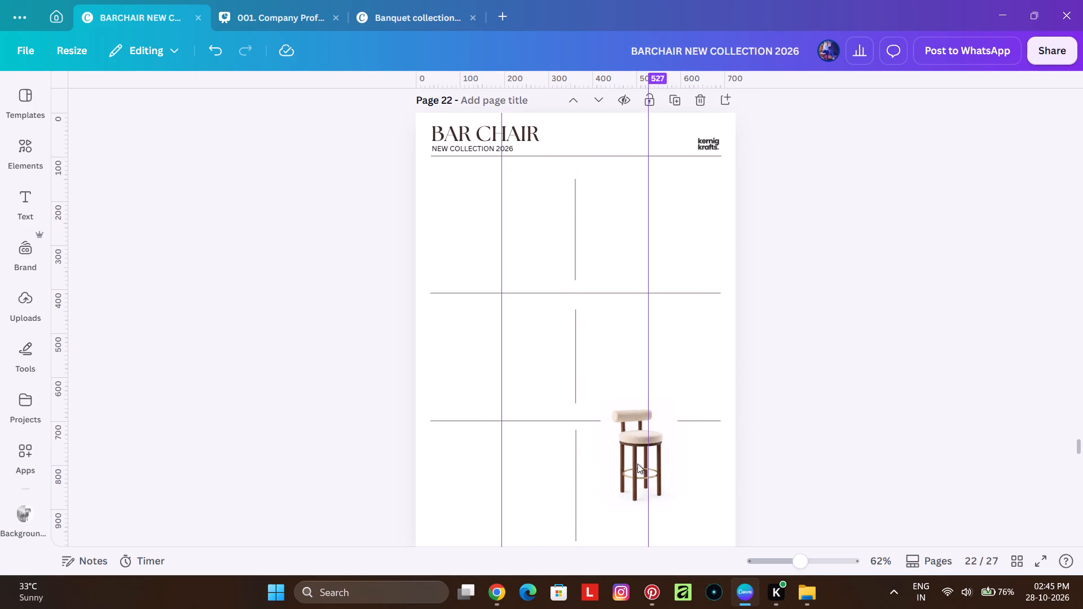
pyautogui.moveTo(633, 453); pyautogui.dragTo(503, 226)
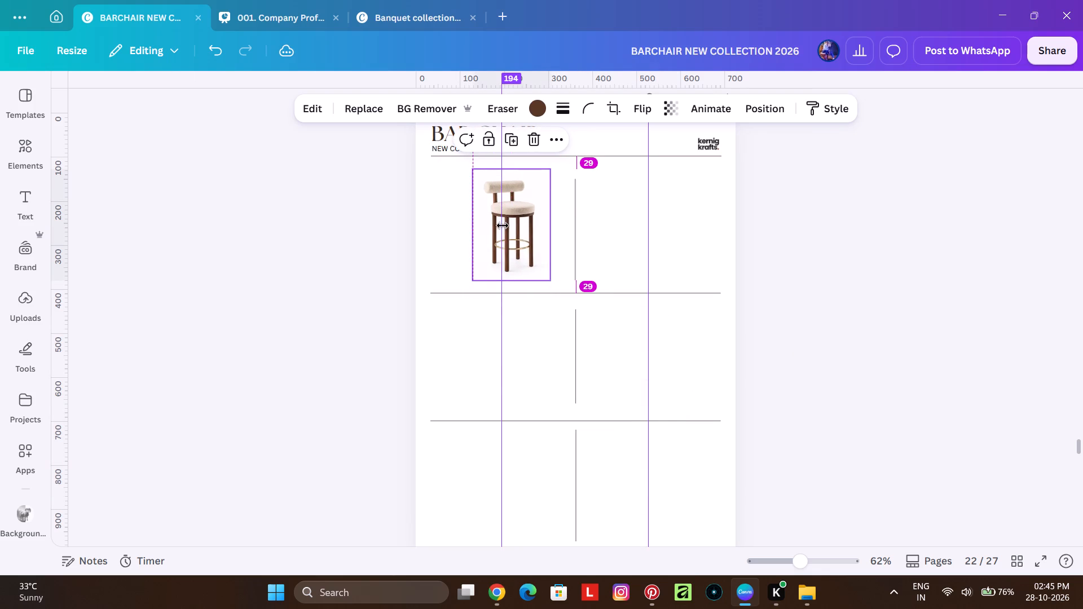
pyautogui.moveTo(503, 226); pyautogui.dragTo(499, 226)
# Move the gold wire-back chair from page 25 to the top-right slot of page 23.
pyautogui.scroll(-8, 653, 313)
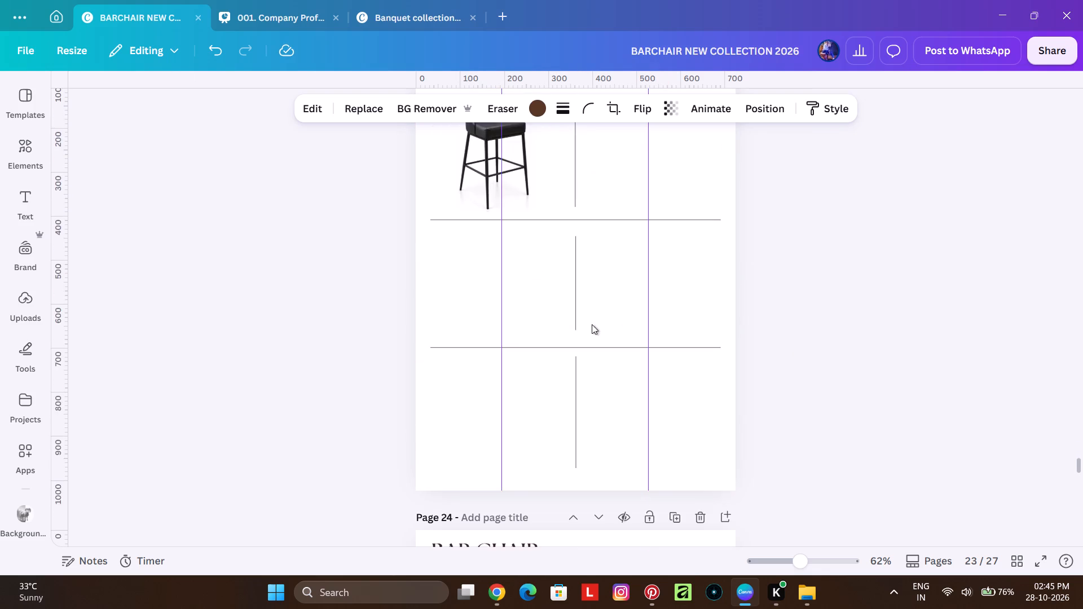
pyautogui.scroll(-13, 587, 333)
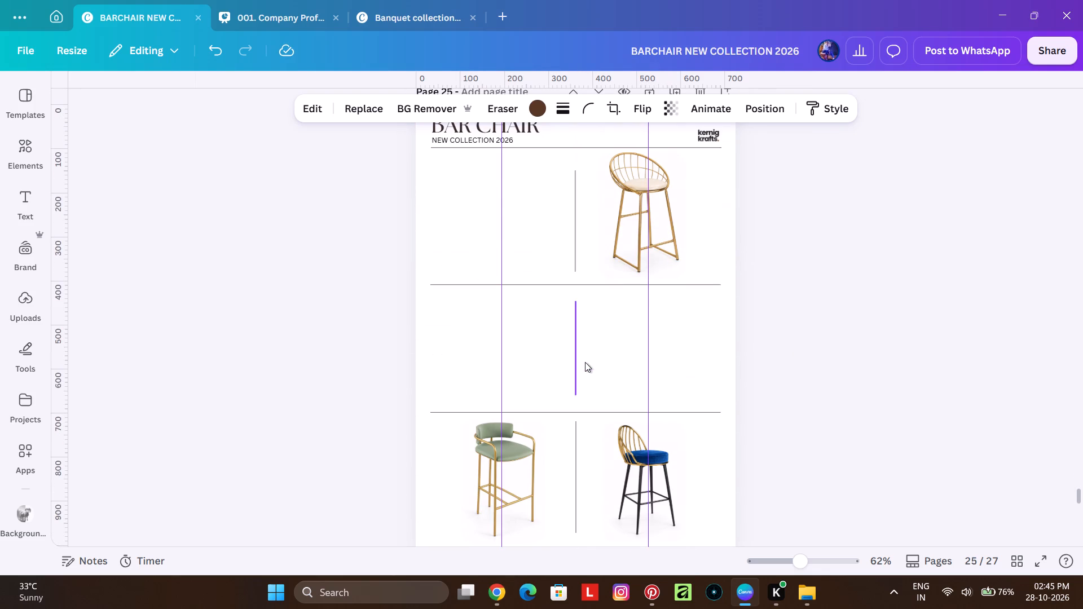
pyautogui.click(631, 240)
pyautogui.moveTo(631, 242); pyautogui.dragTo(626, 231)
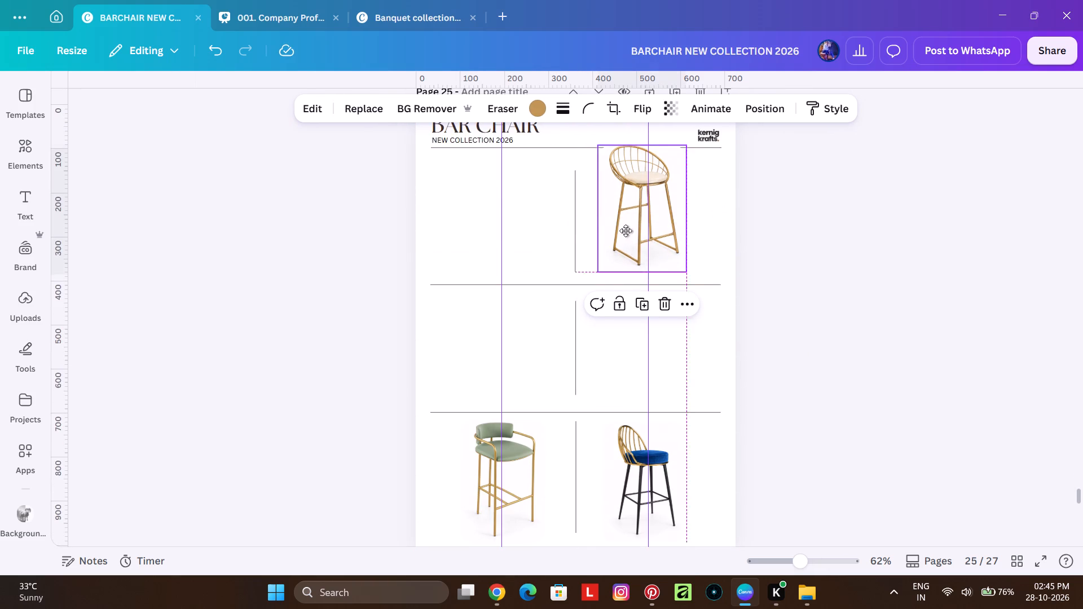
pyautogui.moveTo(626, 231); pyautogui.dragTo(627, 364)
pyautogui.scroll(4, 618, 237)
pyautogui.scroll(11, 615, 312)
pyautogui.scroll(2, 627, 364)
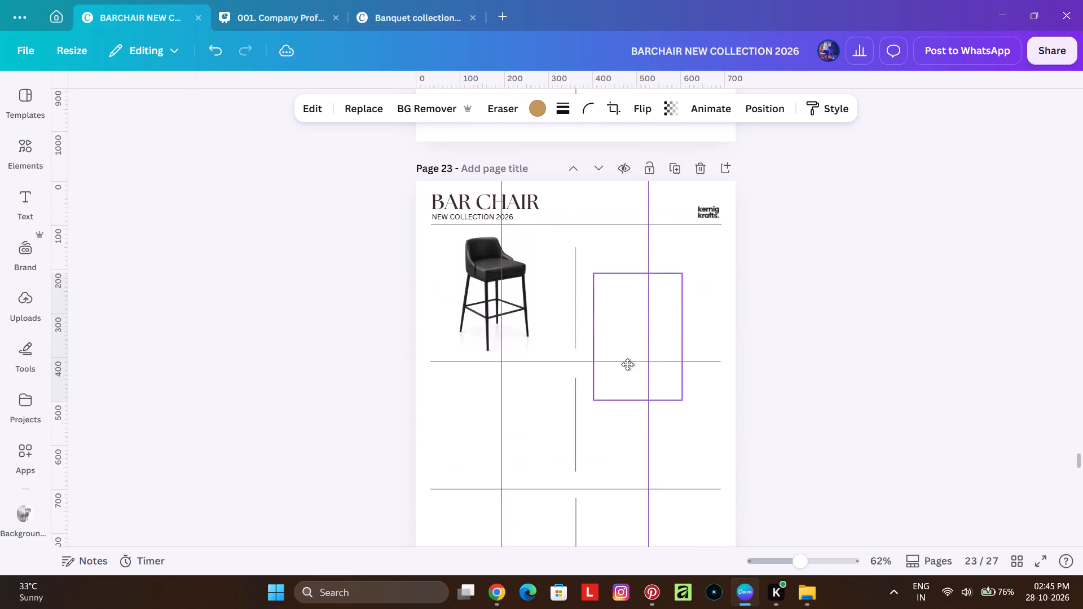
pyautogui.moveTo(627, 364); pyautogui.dragTo(658, 444)
pyautogui.scroll(-1, 672, 409)
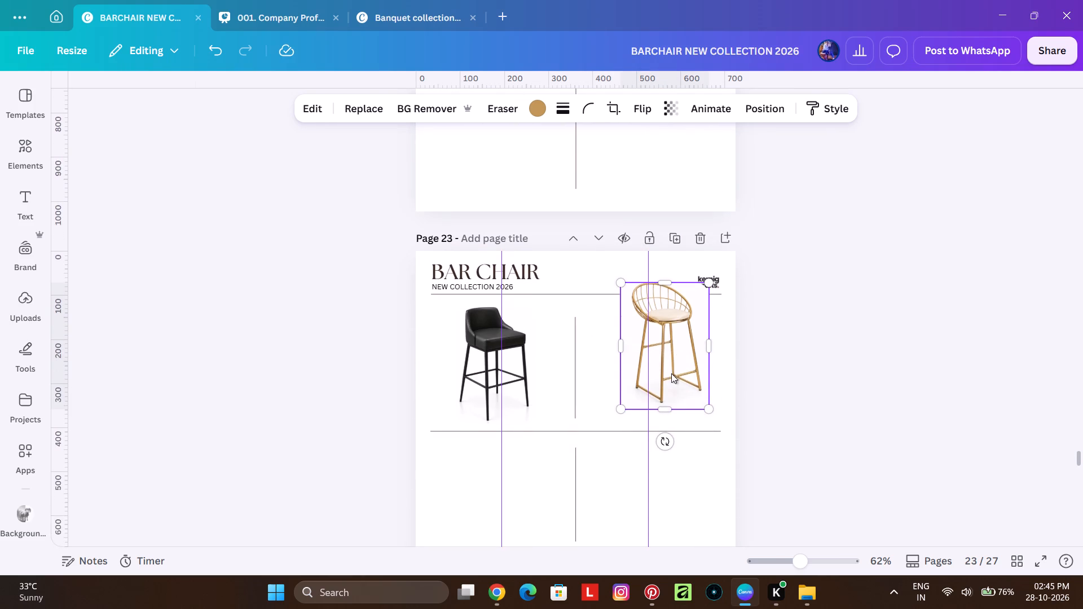
# Position the gold chair in page 23's top-right slot, level with the black chair and near the right vertical guide.
pyautogui.scroll(2, 671, 365)
pyautogui.keyDown('ctrl'); pyautogui.scroll(3, 671, 365); pyautogui.keyUp('ctrl')
pyautogui.scroll(-2, 728, 354)
pyautogui.moveTo(729, 291); pyautogui.dragTo(720, 312)
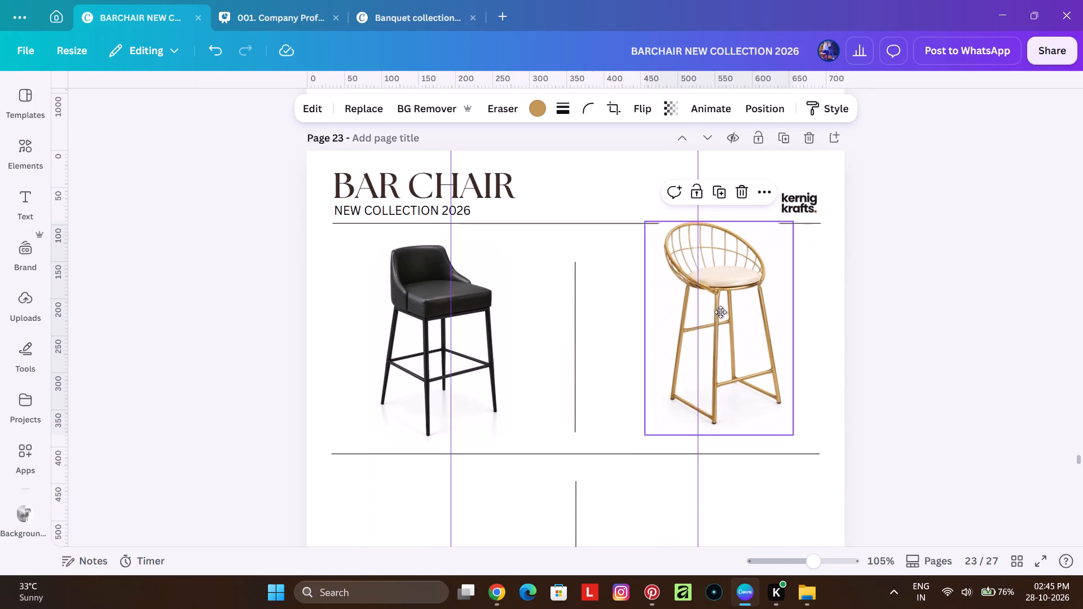
pyautogui.moveTo(720, 312); pyautogui.dragTo(710, 324)
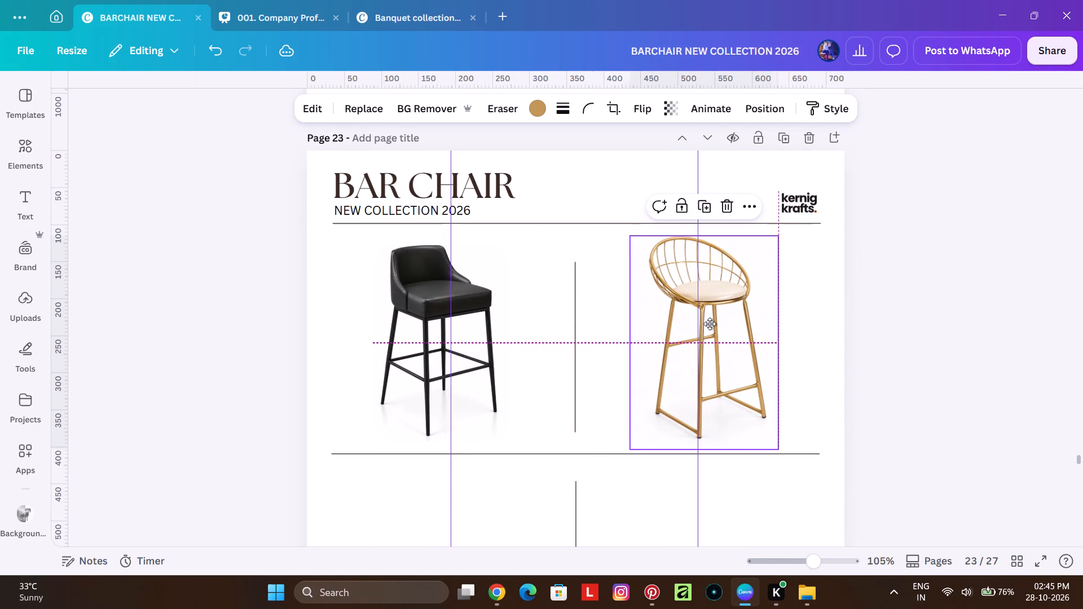
pyautogui.moveTo(710, 324); pyautogui.dragTo(708, 322)
pyautogui.click(922, 314)
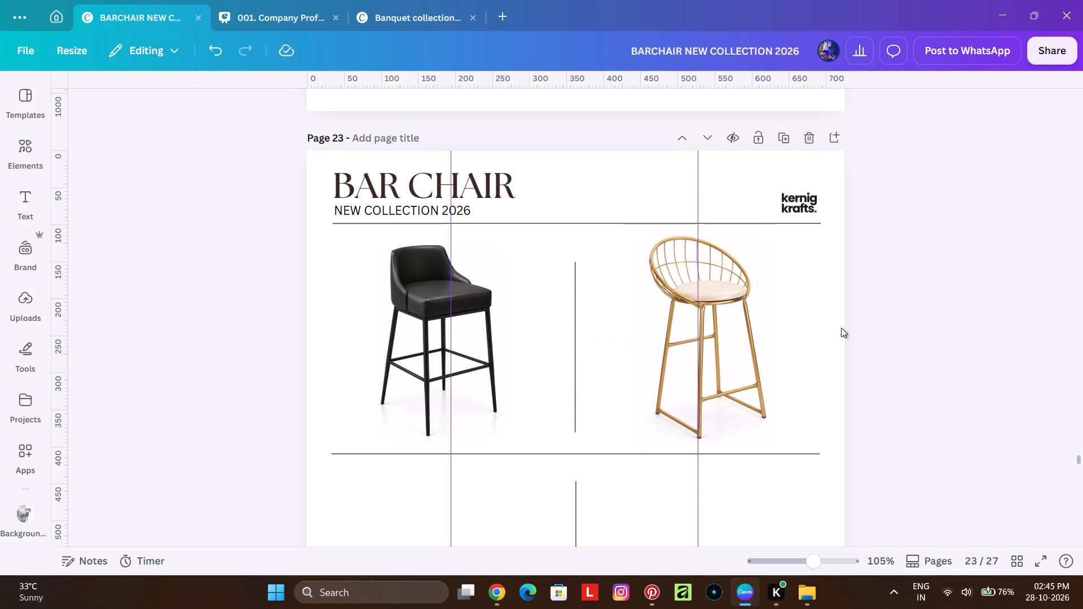
# Shrink page 23's gold wire-back chair slightly and centre it on the right vertical guide.
pyautogui.click(764, 329)
pyautogui.moveTo(783, 237); pyautogui.dragTo(774, 244)
pyautogui.click(739, 307)
pyautogui.click(738, 303)
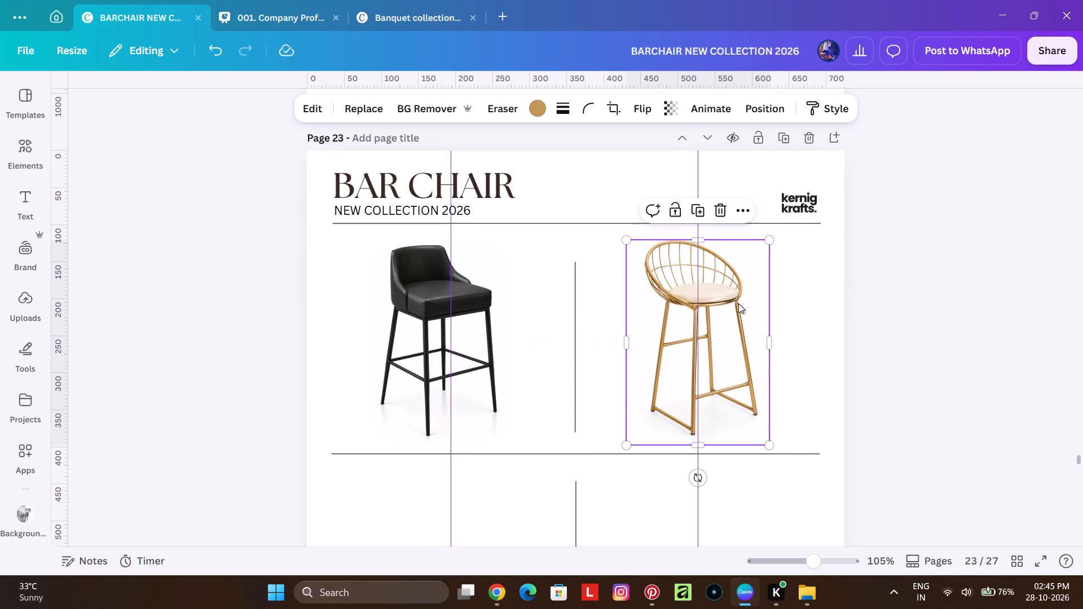
# Move the green gold-framed stool and the blue-seat stool together from page 25 to page 23's middle row.
pyautogui.click(940, 332)
pyautogui.scroll(-3, 857, 294)
pyautogui.keyDown('ctrl'); pyautogui.scroll(-3, 783, 324); pyautogui.keyUp('ctrl')
pyautogui.keyDown('ctrl'); pyautogui.scroll(-2, 721, 343); pyautogui.keyUp('ctrl')
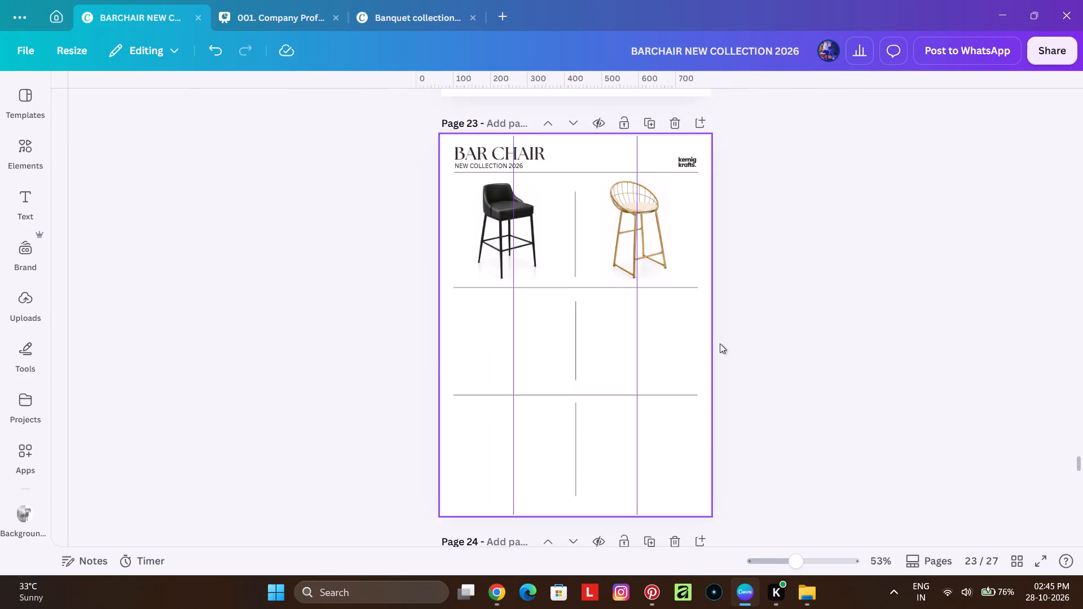
pyautogui.keyDown('ctrl'); pyautogui.scroll(-8, 720, 343); pyautogui.keyUp('ctrl')
pyautogui.scroll(-6, 672, 363)
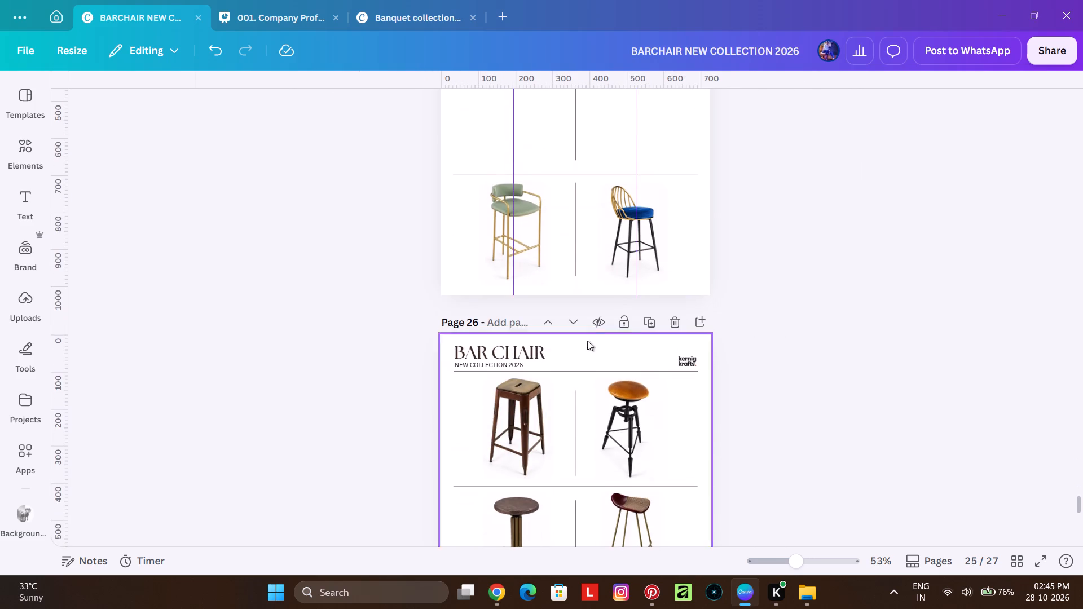
pyautogui.click(540, 255)
pyautogui.keyDown('shift'); pyautogui.click(602, 245); pyautogui.keyUp('shift')
pyautogui.moveTo(613, 255); pyautogui.dragTo(618, 272)
pyautogui.scroll(15, 608, 236)
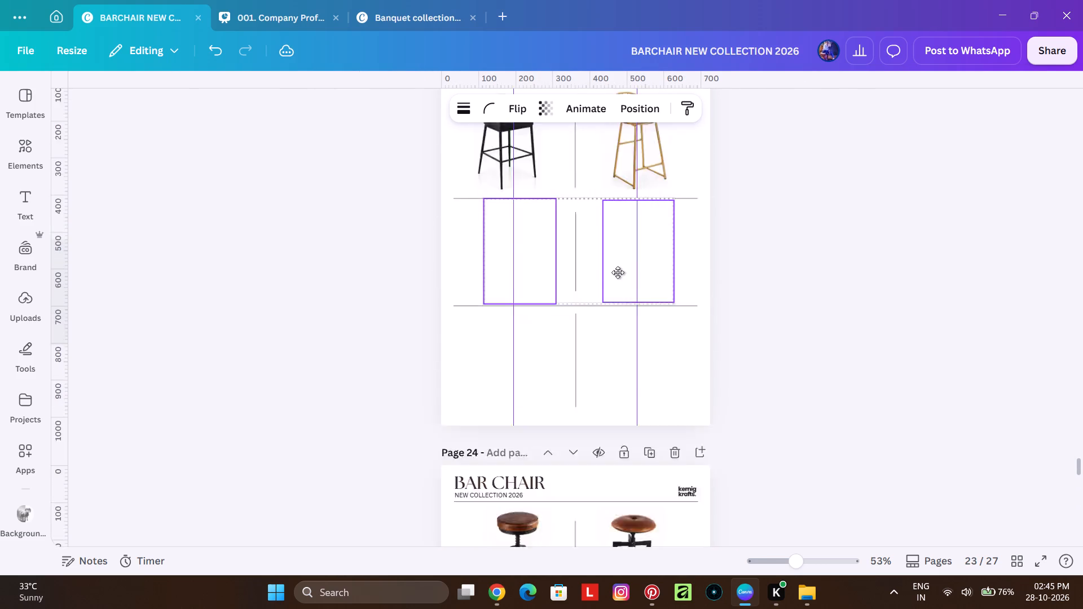
pyautogui.moveTo(618, 272); pyautogui.dragTo(610, 360)
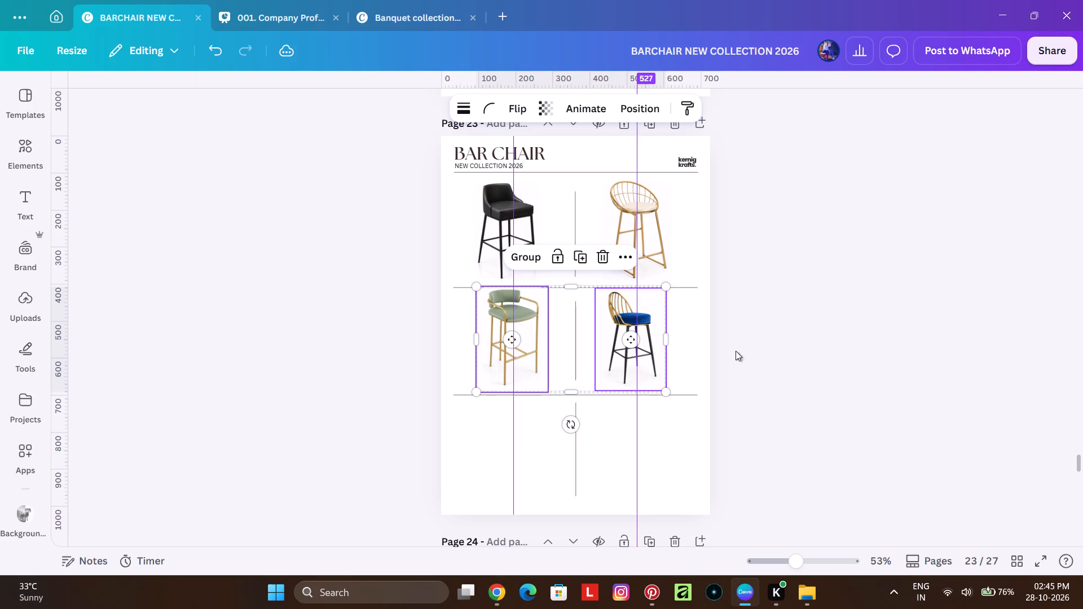
pyautogui.click(736, 351)
# Shrink page 23's green gold-framed stool slightly and position it within the middle-left slot near the left vertical guide.
pyautogui.keyDown('ctrl'); pyautogui.scroll(3, 442, 366); pyautogui.keyUp('ctrl')
pyautogui.click(486, 297)
pyautogui.click(491, 299)
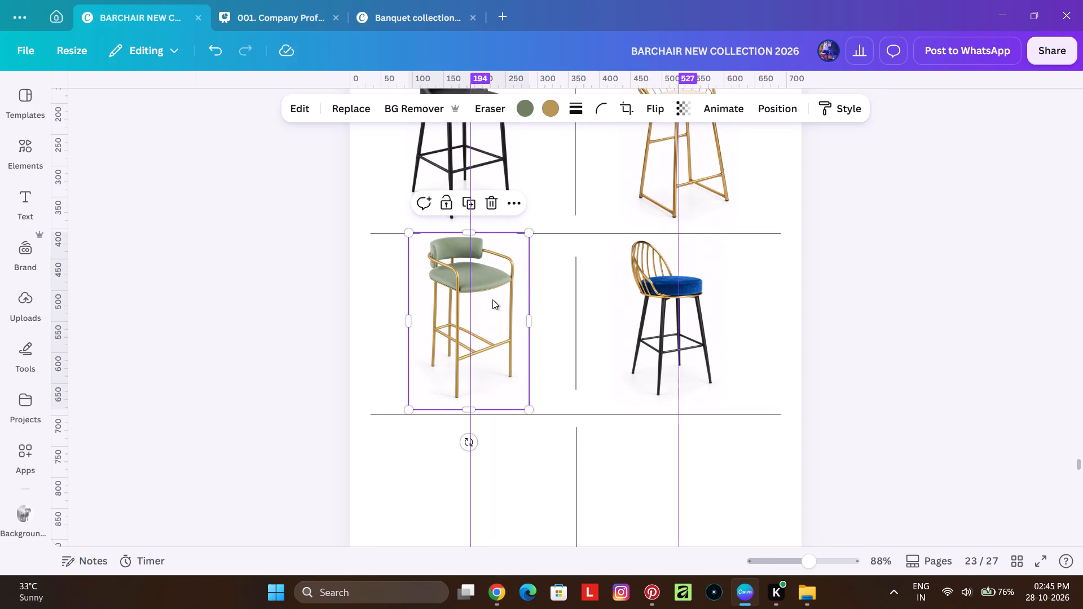
pyautogui.moveTo(528, 232); pyautogui.dragTo(521, 253)
pyautogui.moveTo(482, 307); pyautogui.dragTo(484, 301)
# Shrink page 23's blue-seat stool slightly and position it on the right vertical guide, bottom-aligned with the green stool.
pyautogui.click(678, 315)
pyautogui.click(697, 287)
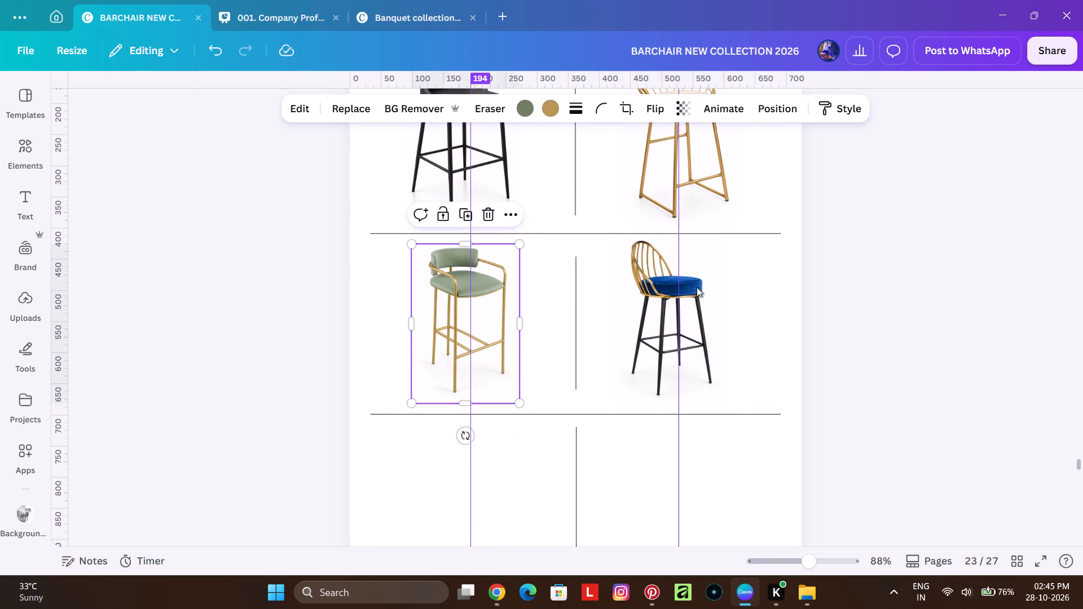
pyautogui.moveTo(692, 278); pyautogui.dragTo(699, 283)
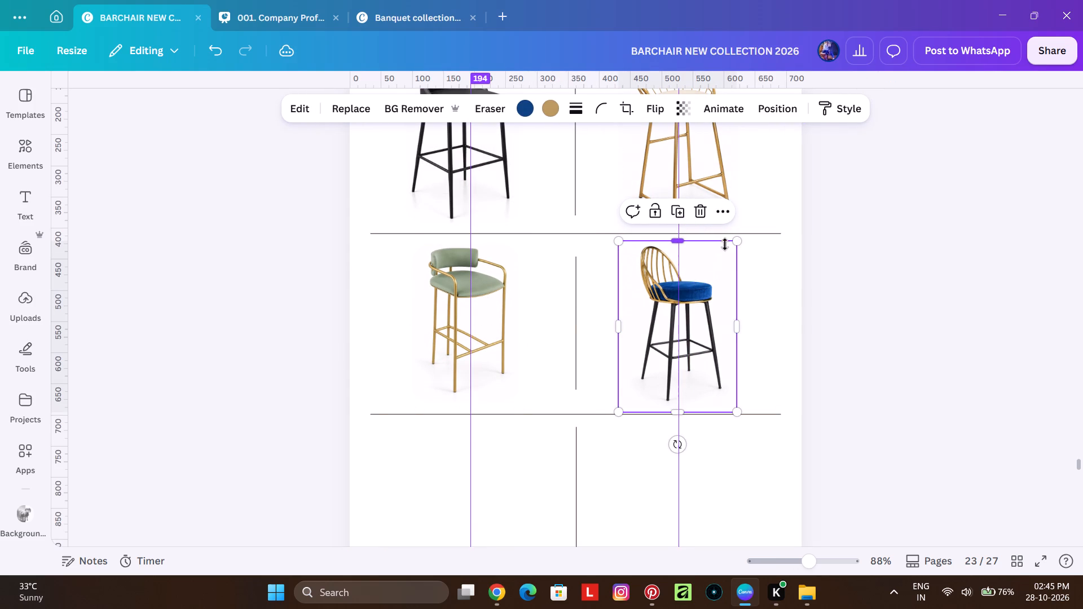
pyautogui.moveTo(735, 246); pyautogui.dragTo(728, 255)
pyautogui.moveTo(702, 314); pyautogui.dragTo(699, 305)
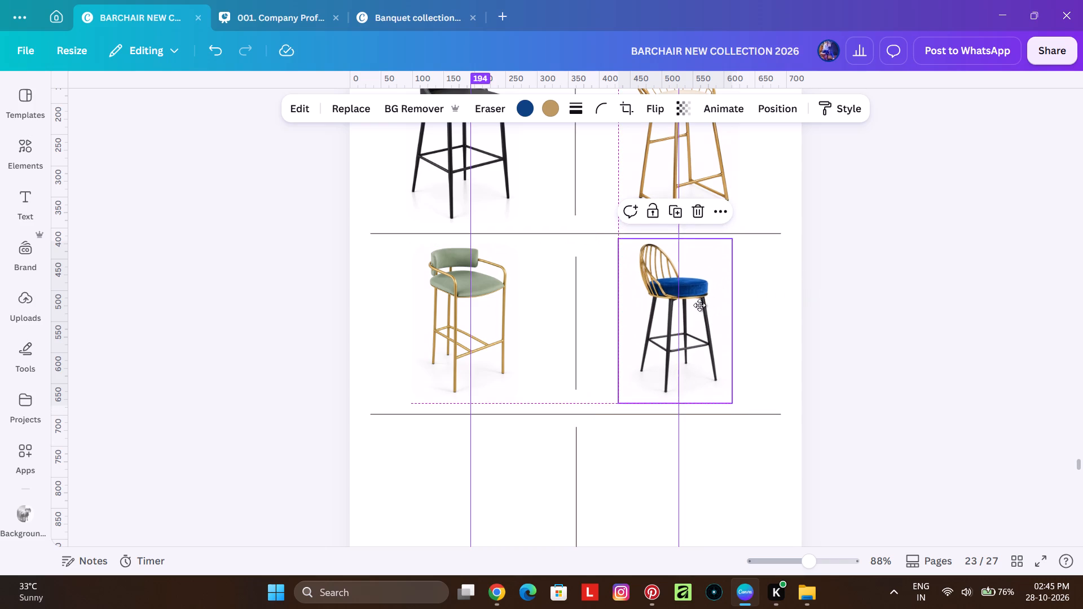
pyautogui.moveTo(699, 305); pyautogui.dragTo(699, 306)
pyautogui.click(827, 307)
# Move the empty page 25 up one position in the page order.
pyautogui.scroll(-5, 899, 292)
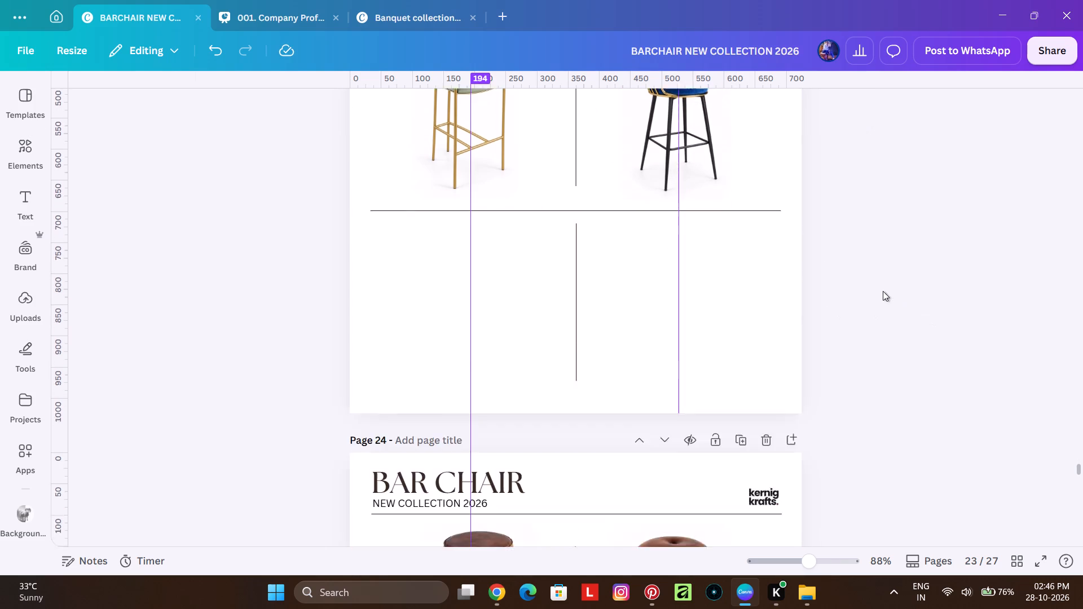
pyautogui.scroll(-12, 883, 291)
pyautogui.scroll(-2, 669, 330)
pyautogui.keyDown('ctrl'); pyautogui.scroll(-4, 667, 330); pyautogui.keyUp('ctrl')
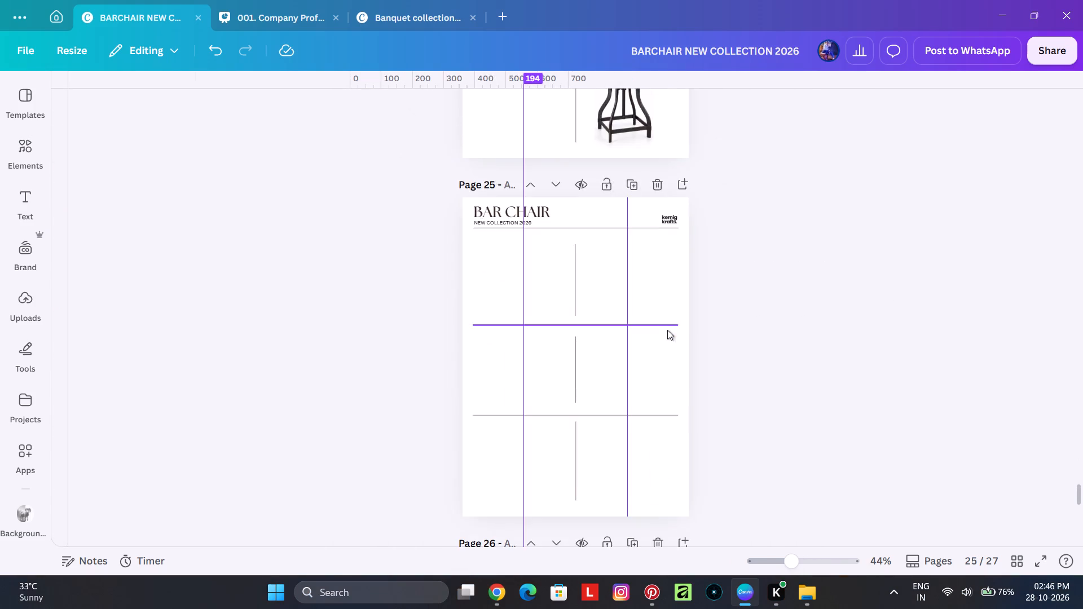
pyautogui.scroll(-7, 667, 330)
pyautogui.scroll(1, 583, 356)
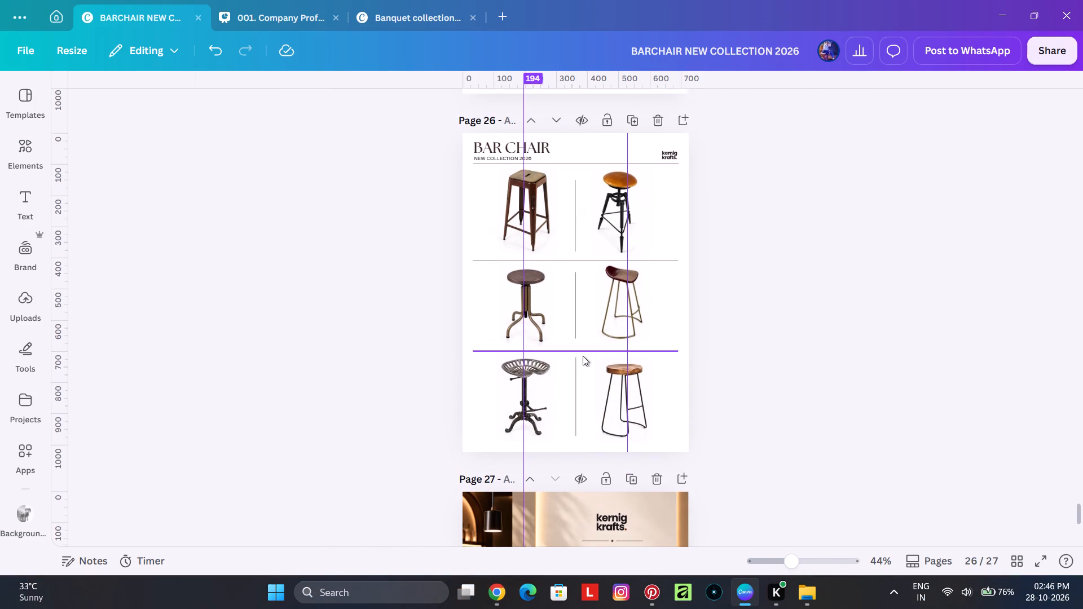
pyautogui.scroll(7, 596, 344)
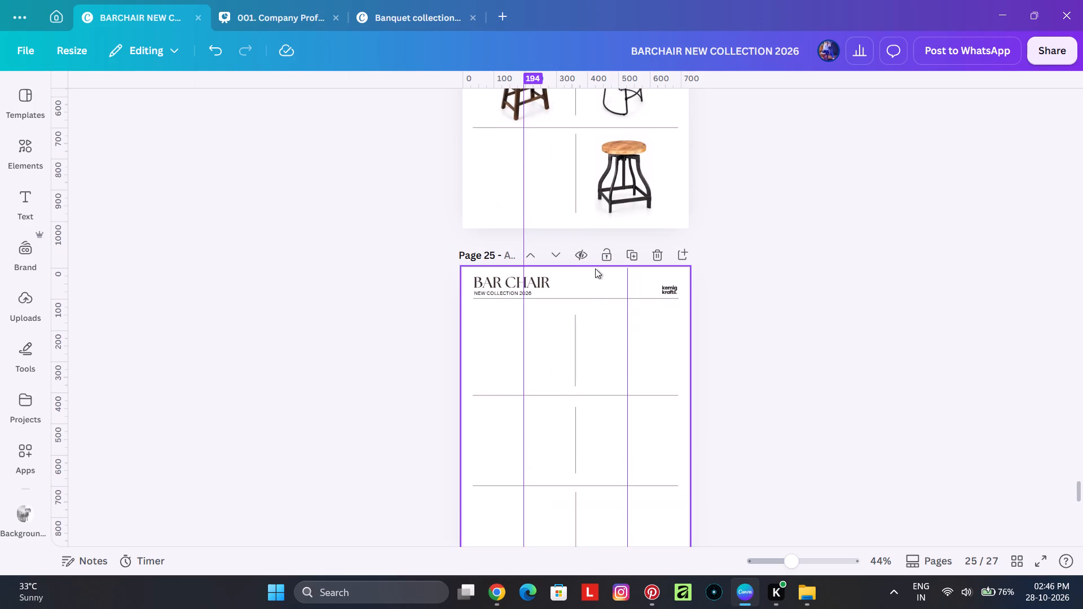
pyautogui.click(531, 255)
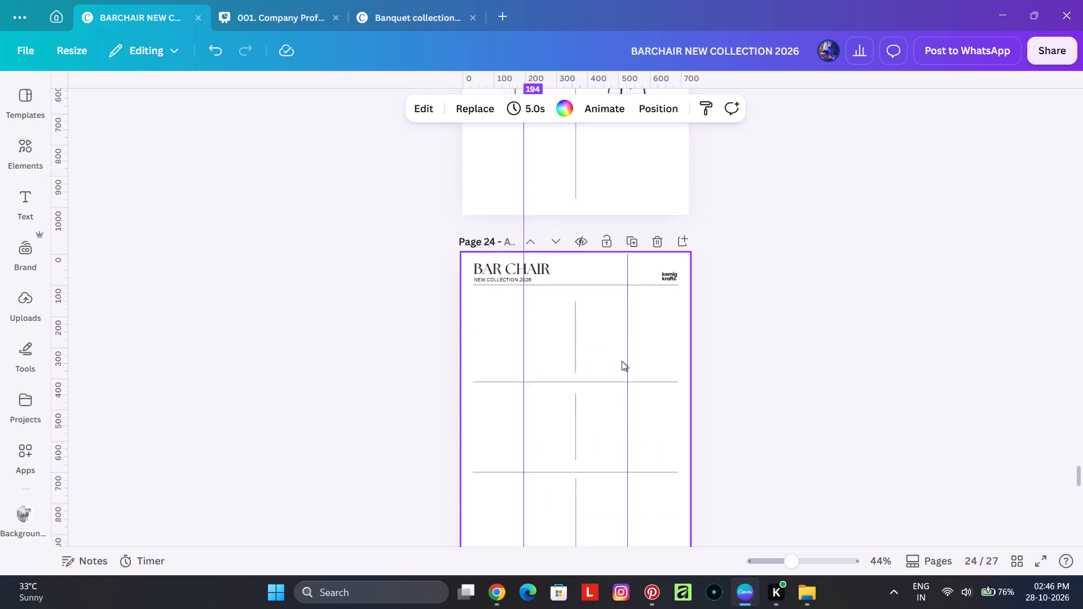
# Move the empty page 24 down two positions so it becomes page 26, just before the Contact Us page.
pyautogui.scroll(-7, 622, 361)
pyautogui.scroll(4, 622, 364)
pyautogui.scroll(-5, 622, 364)
pyautogui.scroll(8, 622, 365)
pyautogui.scroll(2, 554, 276)
pyautogui.scroll(-1, 555, 287)
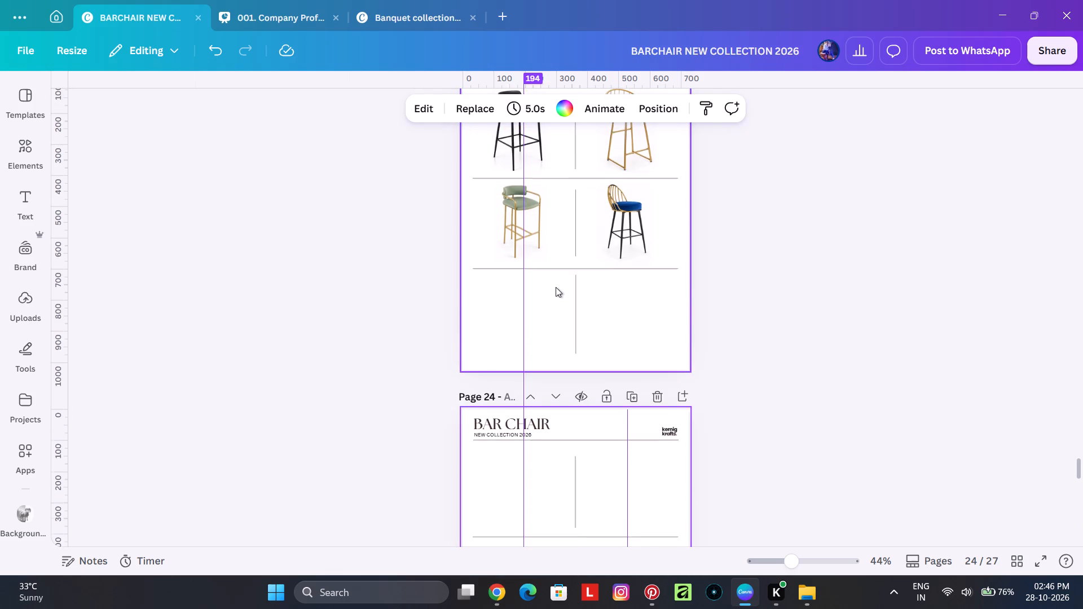
pyautogui.scroll(-1, 556, 287)
pyautogui.click(556, 261)
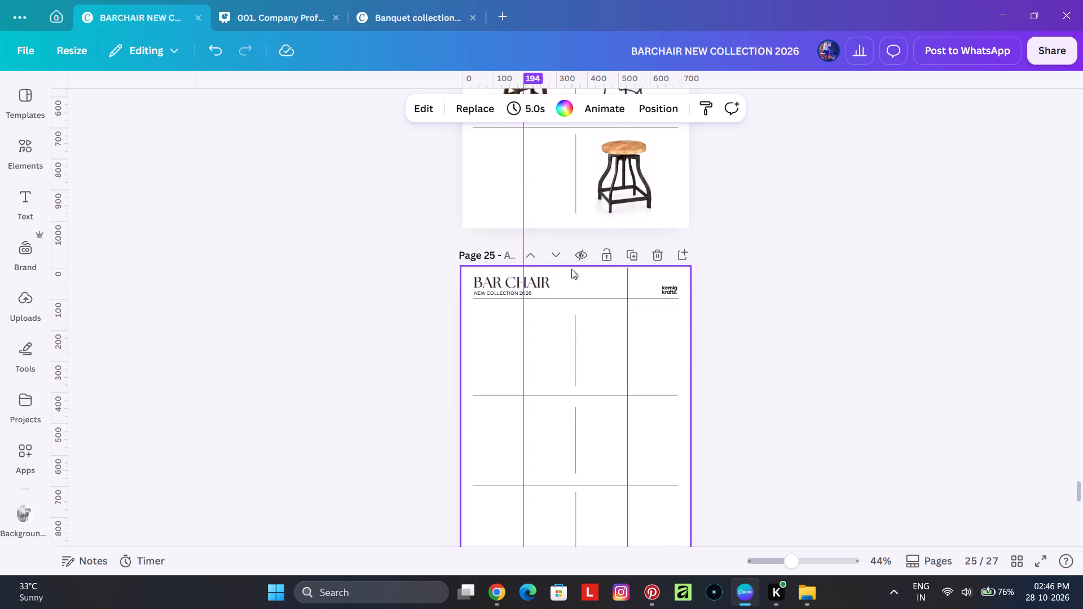
pyautogui.click(561, 250)
pyautogui.scroll(-7, 617, 356)
pyautogui.scroll(2, 618, 361)
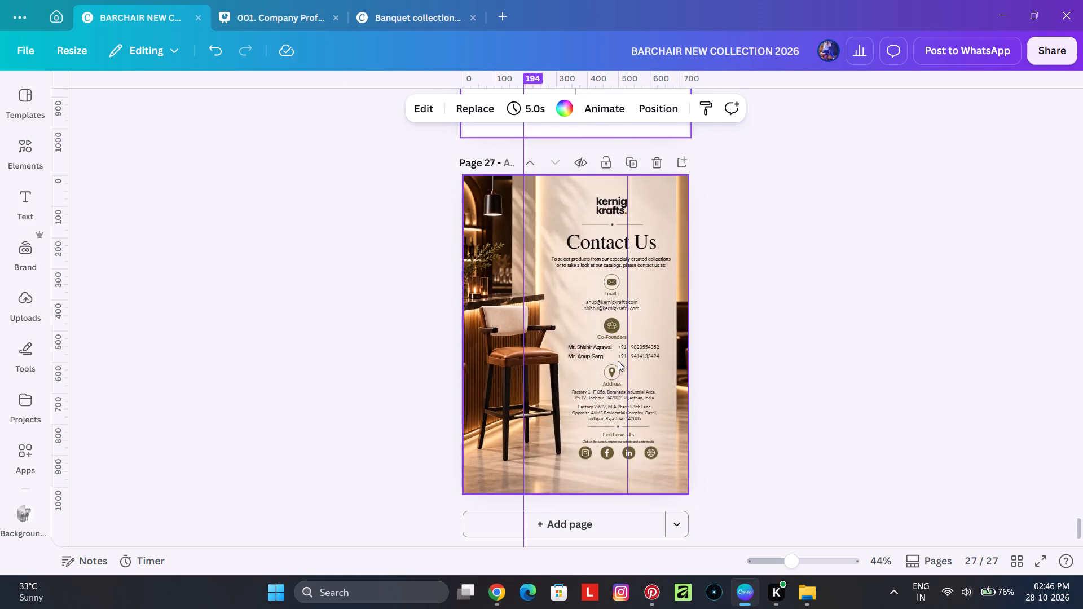
# Align the two brown leather-seat stools in page 24's top row to each other by their middles.
pyautogui.scroll(5, 618, 361)
pyautogui.scroll(2, 589, 299)
pyautogui.keyDown('ctrl'); pyautogui.scroll(3, 561, 235); pyautogui.keyUp('ctrl')
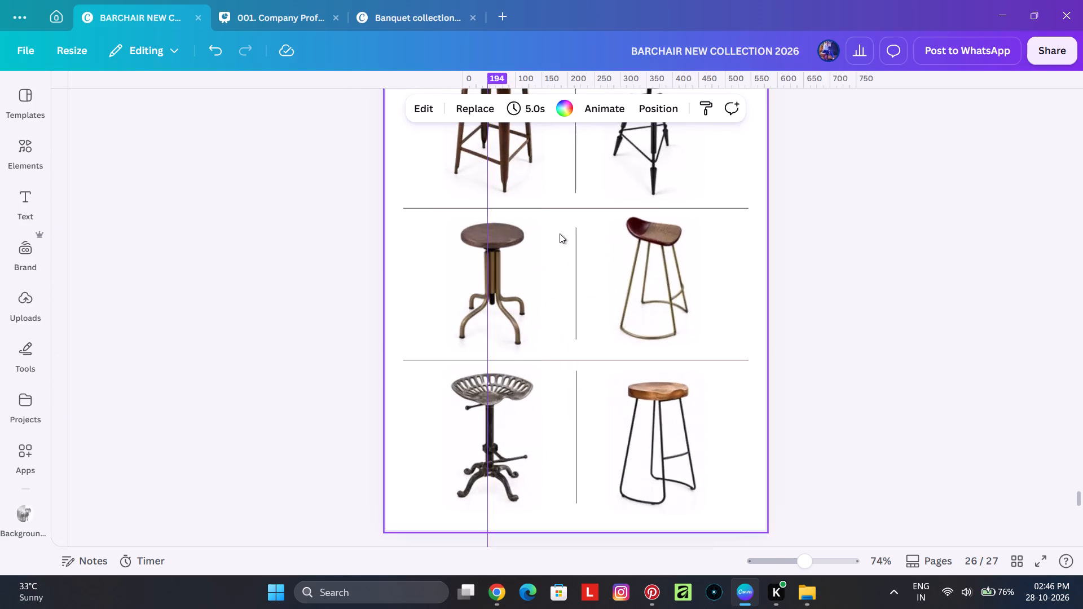
pyautogui.keyDown('ctrl'); pyautogui.scroll(4, 527, 233); pyautogui.keyUp('ctrl')
pyautogui.scroll(11, 492, 325)
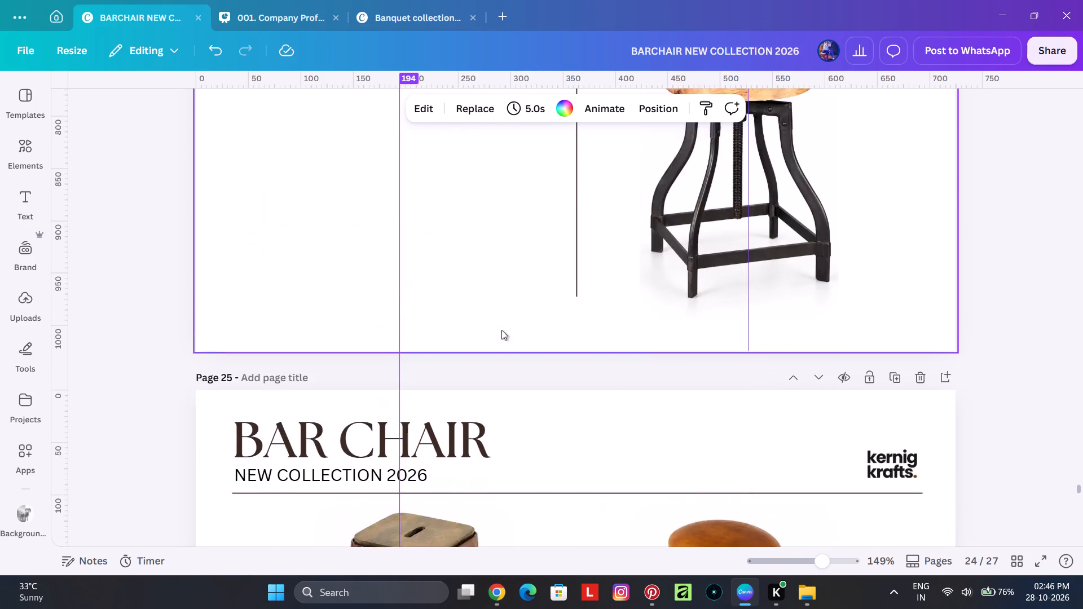
pyautogui.scroll(12, 501, 330)
pyautogui.scroll(-4, 514, 320)
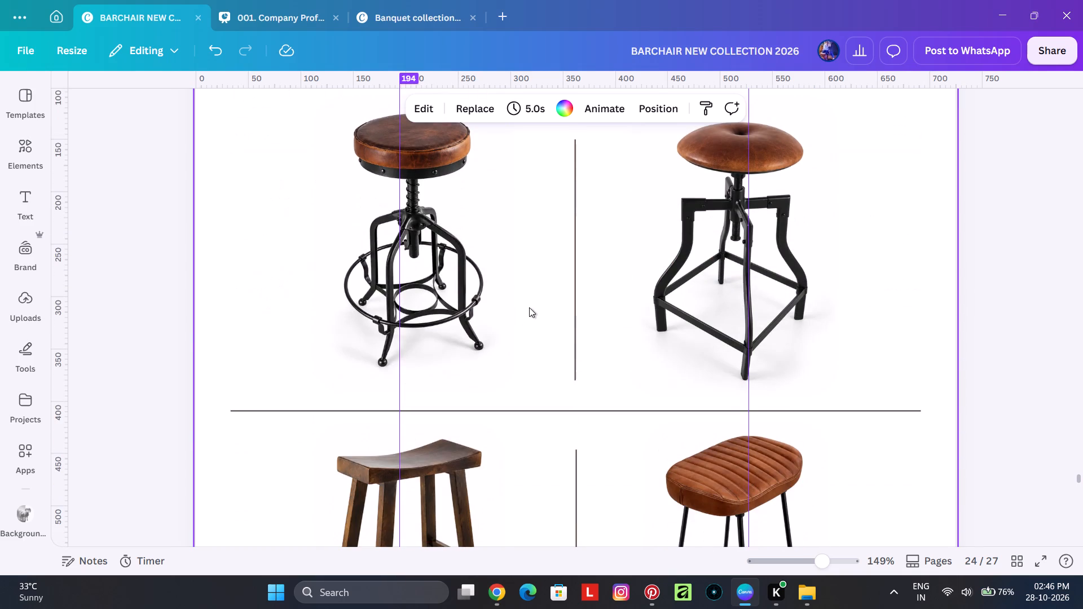
pyautogui.scroll(-1, 510, 262)
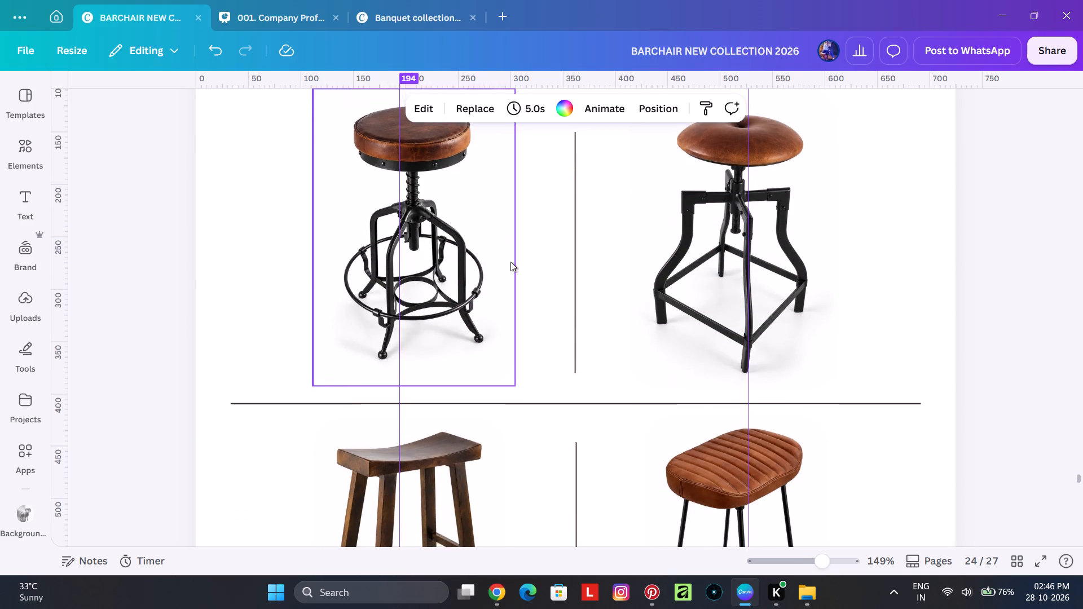
pyautogui.scroll(3, 508, 282)
pyautogui.scroll(-2, 507, 292)
pyautogui.click(500, 288)
pyautogui.keyDown('shift'); pyautogui.click(763, 297); pyautogui.keyUp('shift')
pyautogui.rightClick(765, 299)
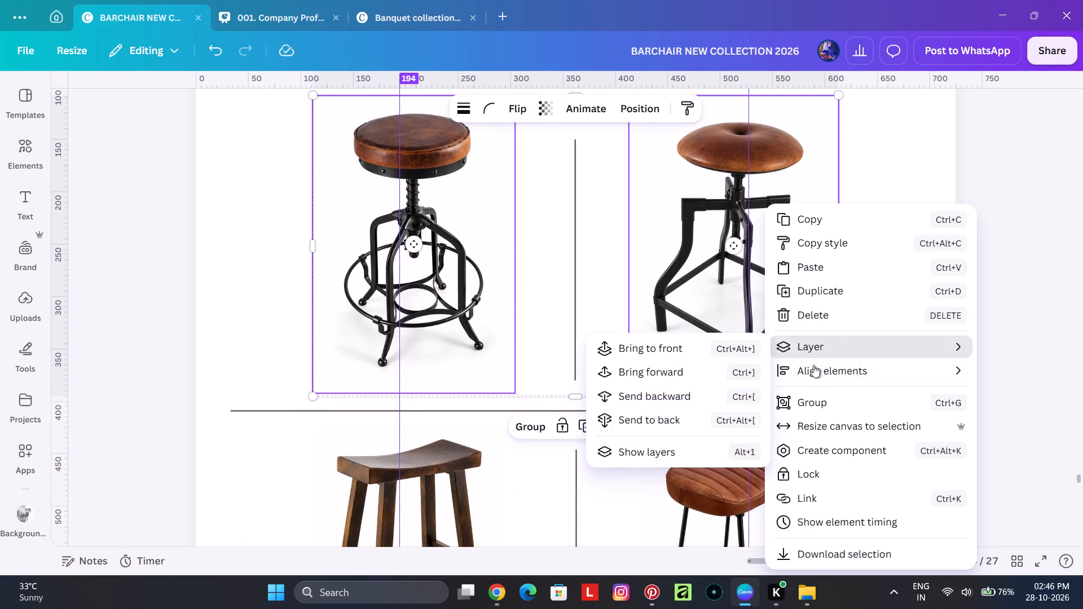
pyautogui.click(714, 479)
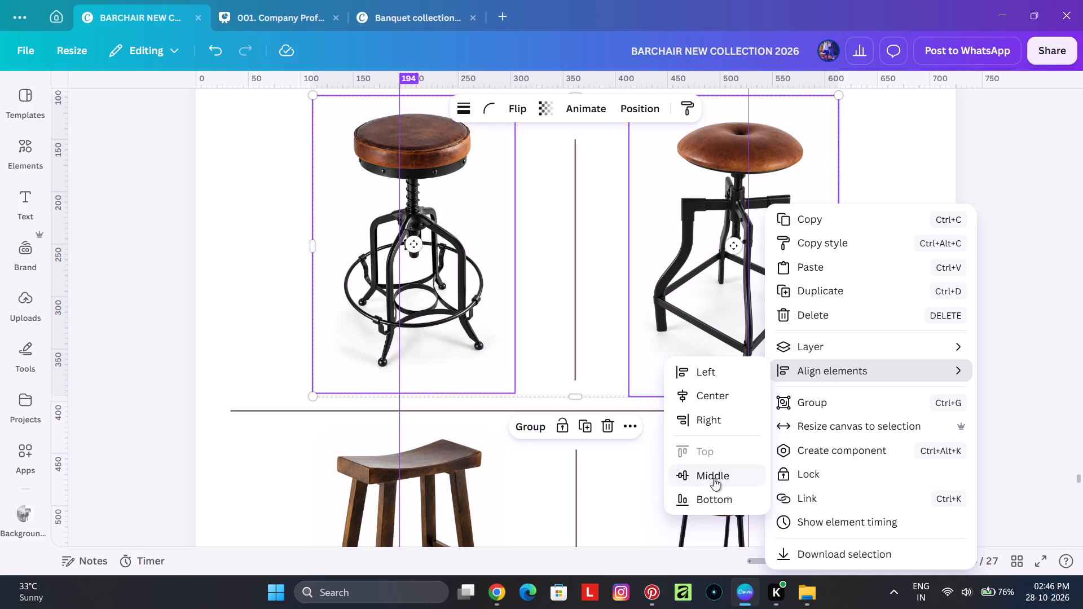
pyautogui.click(1001, 303)
# Move the dark wooden saddle stool from page 24's middle-left slot to page 25's top-right area.
pyautogui.scroll(-4, 892, 289)
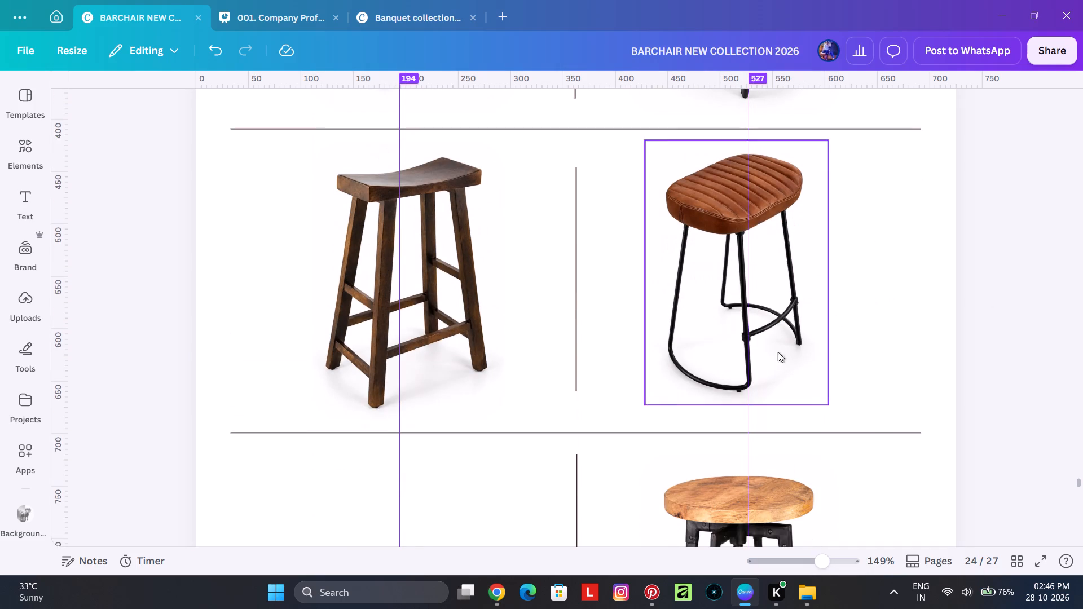
pyautogui.scroll(-3, 491, 317)
pyautogui.click(476, 147)
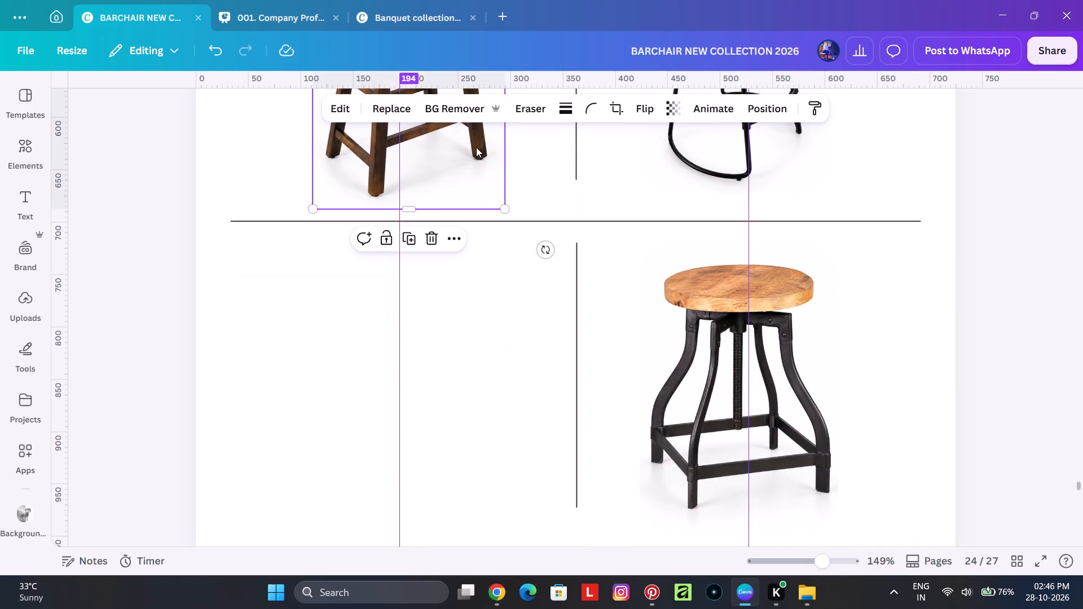
pyautogui.scroll(-7, 464, 156)
pyautogui.keyDown('ctrl'); pyautogui.scroll(-3, 459, 208); pyautogui.keyUp('ctrl')
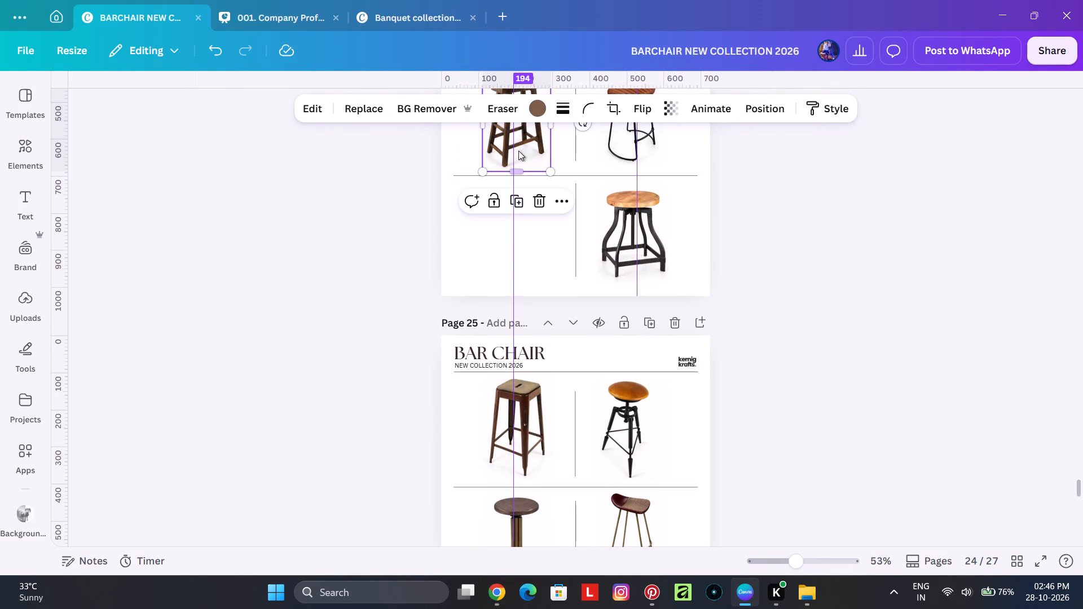
pyautogui.moveTo(521, 149); pyautogui.dragTo(675, 450)
# Move the orange round-seat tripod stool from page 25's top-right slot to page 24's middle-left slot.
pyautogui.click(618, 448)
pyautogui.moveTo(615, 442); pyautogui.dragTo(549, 358)
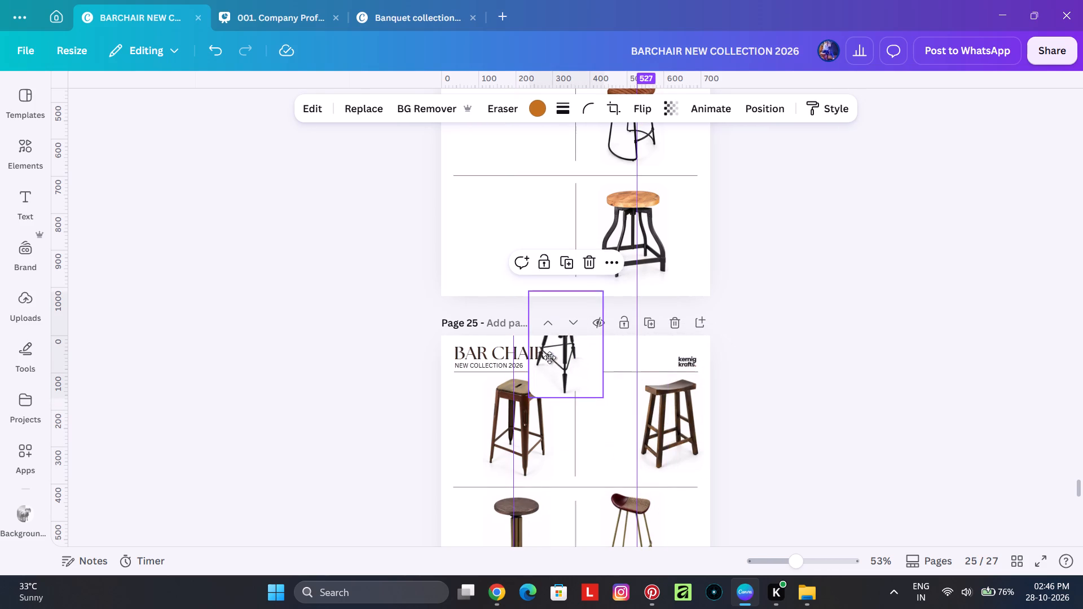
pyautogui.moveTo(549, 358); pyautogui.dragTo(500, 349)
pyautogui.scroll(3, 549, 358)
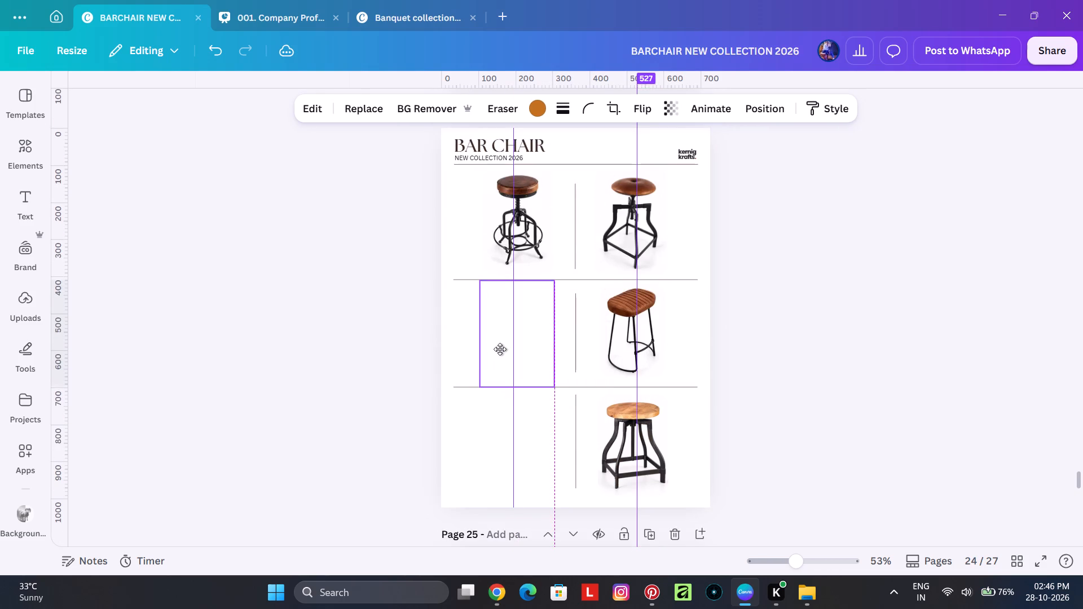
pyautogui.moveTo(500, 349); pyautogui.dragTo(499, 350)
# Shrink page 24's orange round-seat tripod stool and position it within the middle-left slot, near the left vertical guide.
pyautogui.scroll(3, 535, 336)
pyautogui.keyDown('ctrl'); pyautogui.scroll(6, 513, 383); pyautogui.keyUp('ctrl')
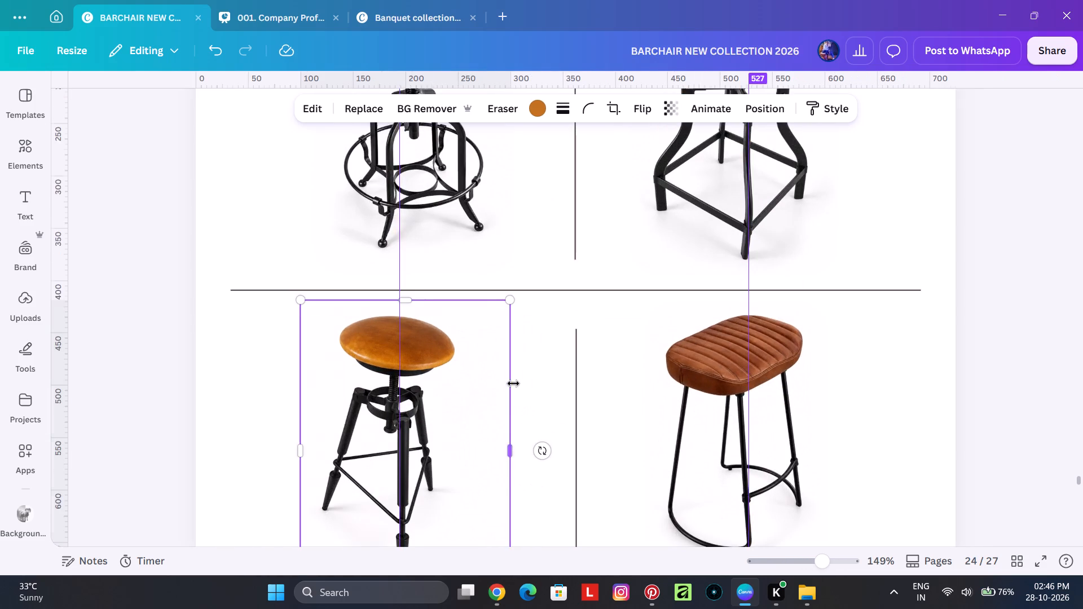
pyautogui.scroll(-2, 519, 361)
pyautogui.keyDown('ctrl'); pyautogui.scroll(-2, 516, 324); pyautogui.keyUp('ctrl')
pyautogui.moveTo(526, 210); pyautogui.dragTo(512, 224)
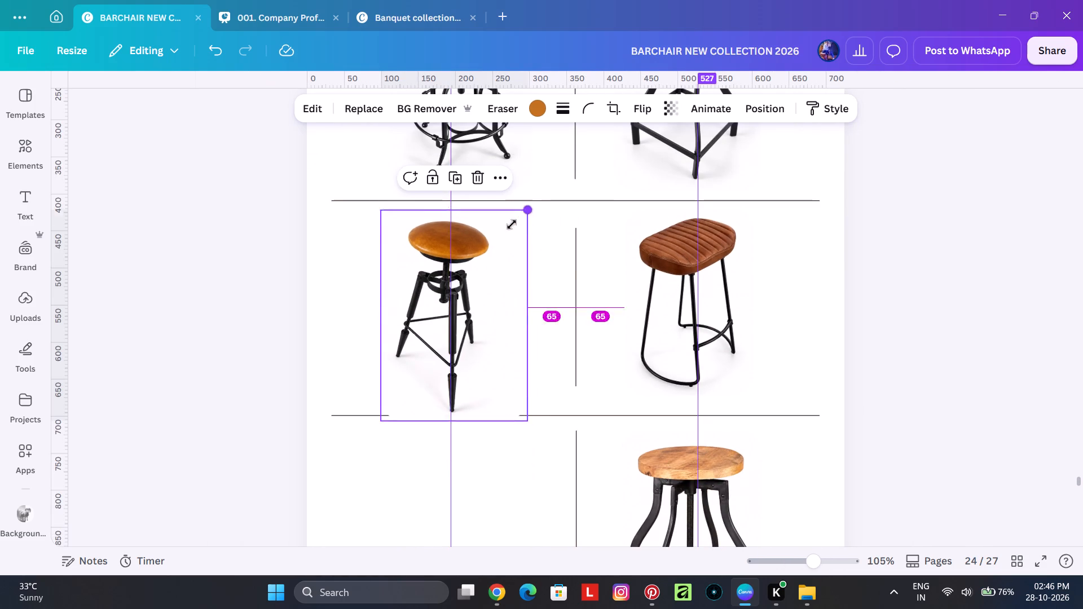
pyautogui.moveTo(512, 224); pyautogui.dragTo(508, 228)
pyautogui.moveTo(460, 314); pyautogui.dragTo(461, 295)
pyautogui.scroll(-3, 514, 308)
pyautogui.keyDown('ctrl'); pyautogui.scroll(-1, 532, 312); pyautogui.keyUp('ctrl')
pyautogui.click(917, 312)
# Centre the dark wooden saddle stool on the right vertical guide in page 25's top-right slot.
pyautogui.scroll(-4, 818, 312)
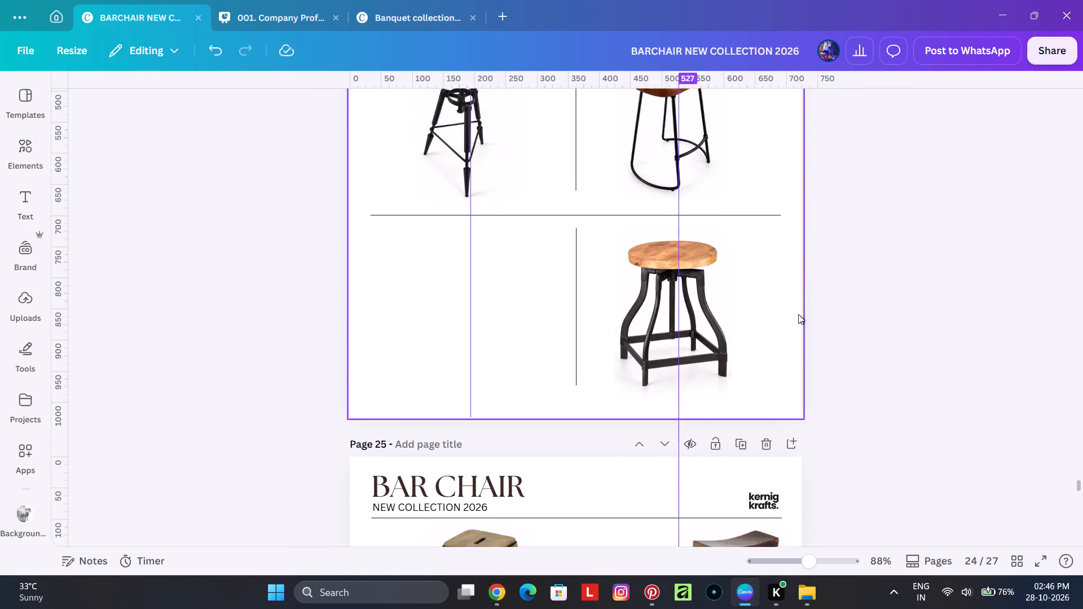
pyautogui.scroll(-2, 778, 325)
pyautogui.click(745, 236)
pyautogui.moveTo(747, 194); pyautogui.dragTo(708, 196)
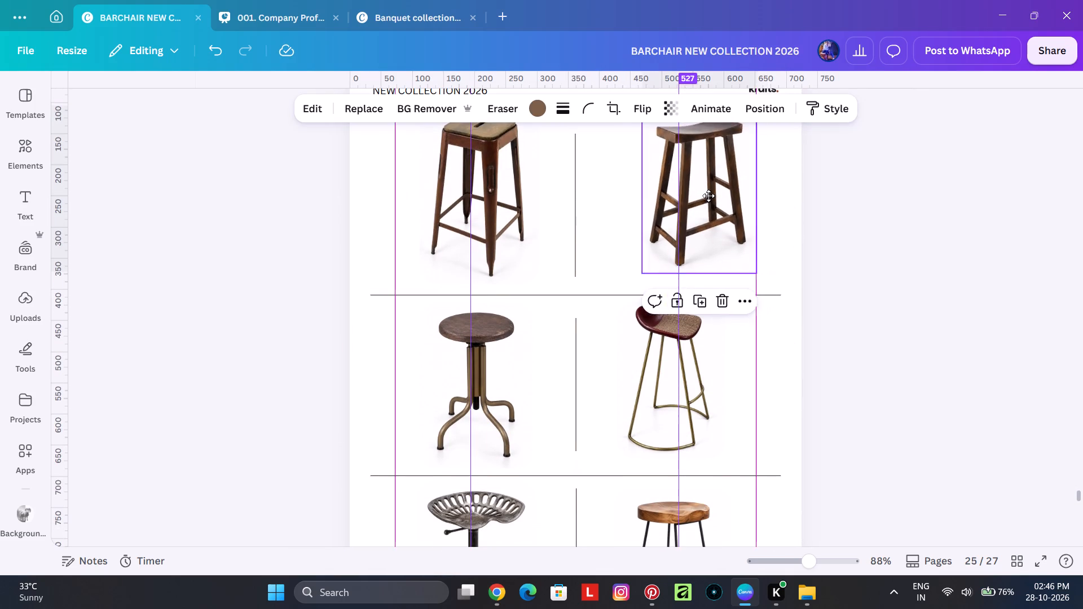
pyautogui.moveTo(708, 196); pyautogui.dragTo(689, 186)
# Move the brown square-seat metal stool from page 25's top-left slot to page 24's empty bottom-left slot.
pyautogui.scroll(-2, 623, 410)
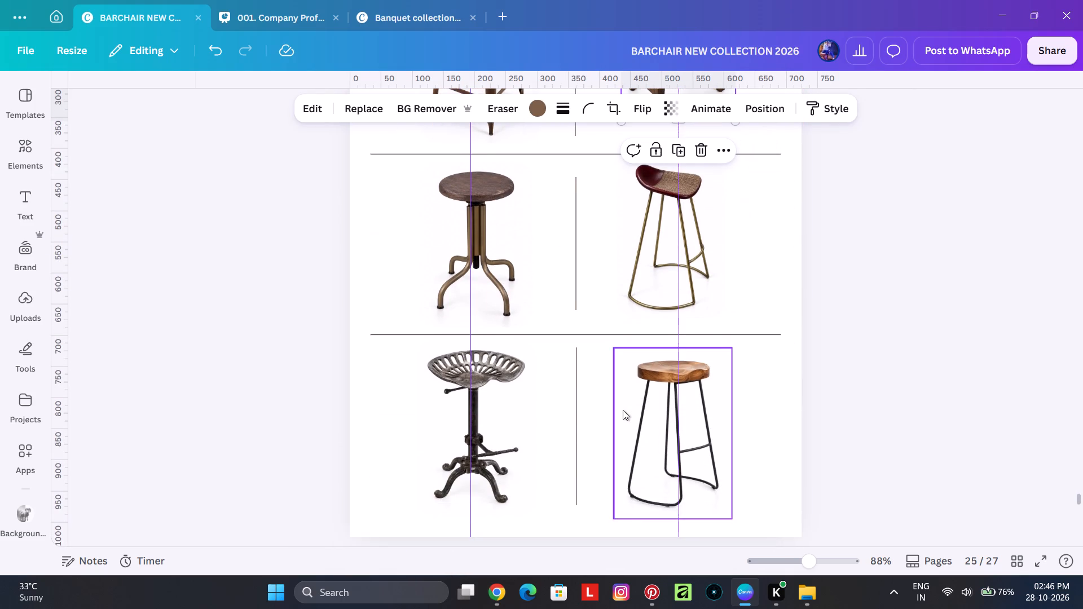
pyautogui.scroll(4, 573, 408)
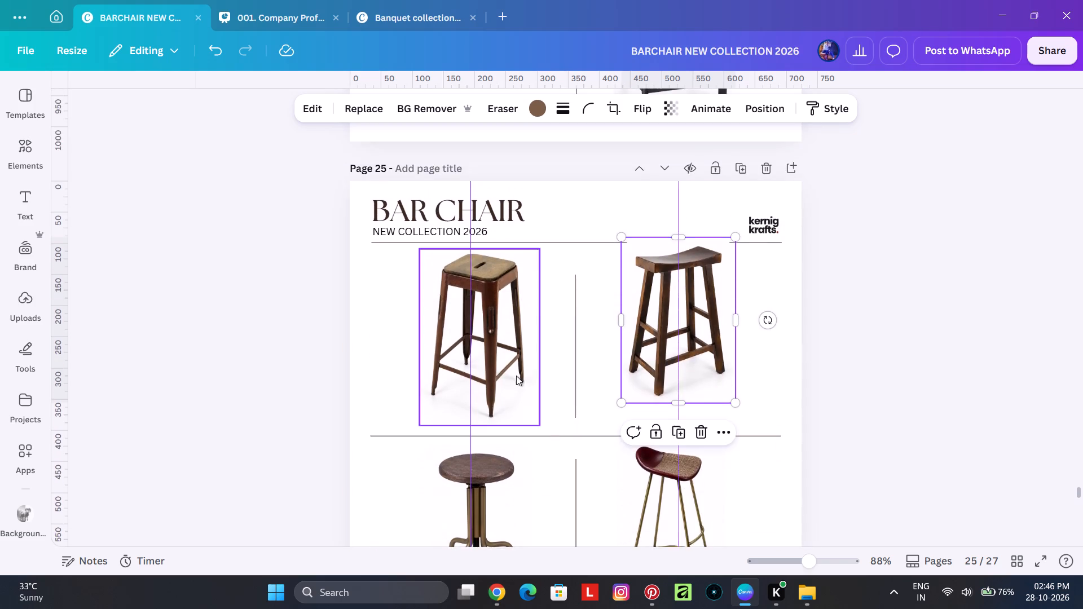
pyautogui.scroll(5, 517, 373)
pyautogui.scroll(-3, 520, 373)
pyautogui.click(509, 420)
pyautogui.moveTo(508, 433); pyautogui.dragTo(527, 316)
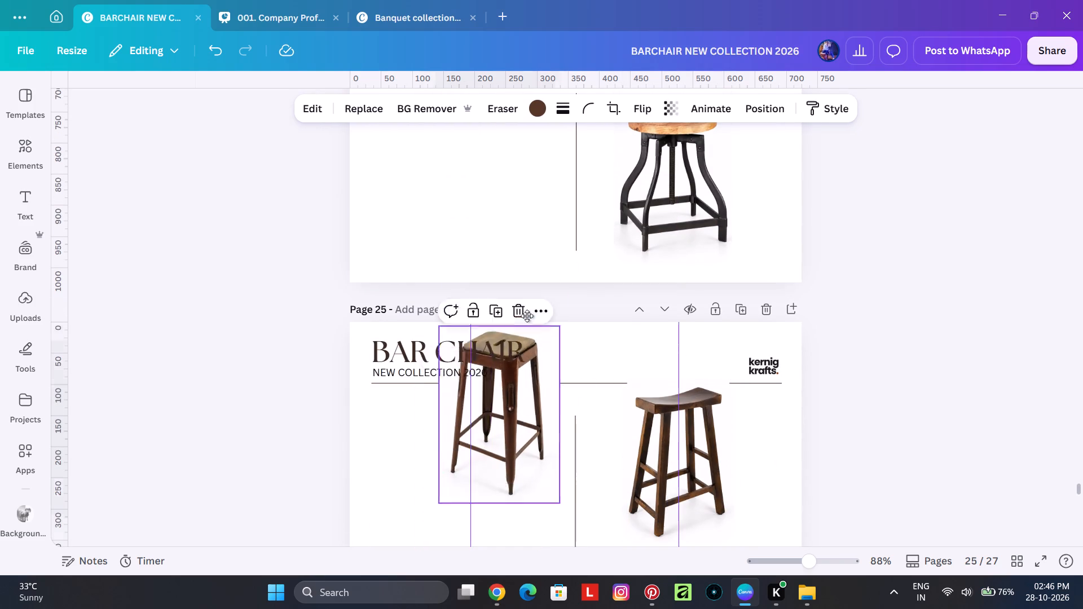
pyautogui.moveTo(527, 316); pyautogui.dragTo(495, 145)
pyautogui.scroll(2, 513, 271)
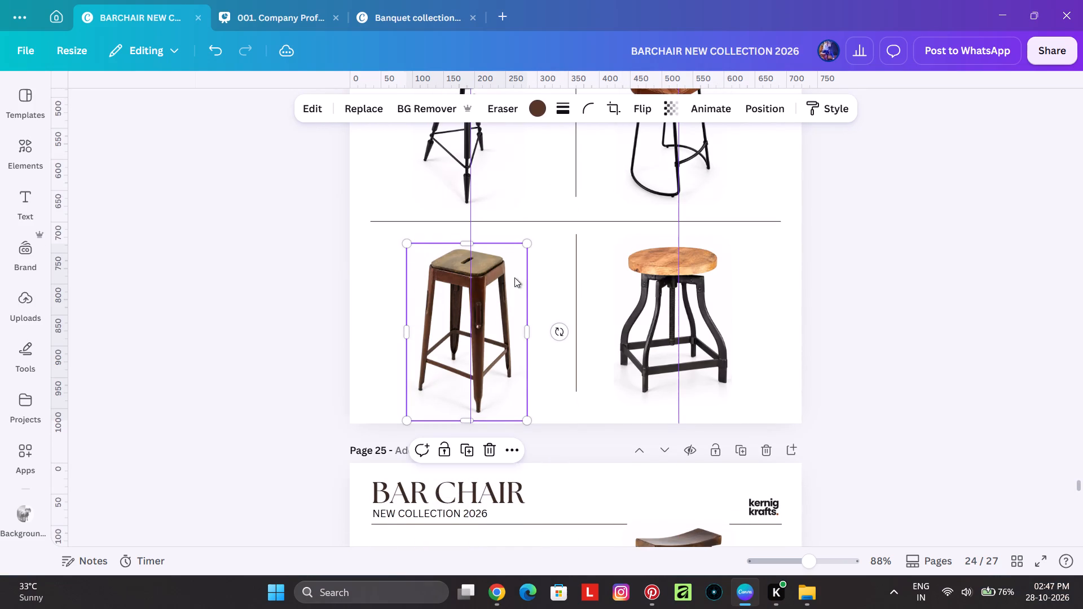
# Raise the brown square-seat metal stool slightly within page 24's bottom-left slot.
pyautogui.moveTo(502, 289); pyautogui.dragTo(501, 279)
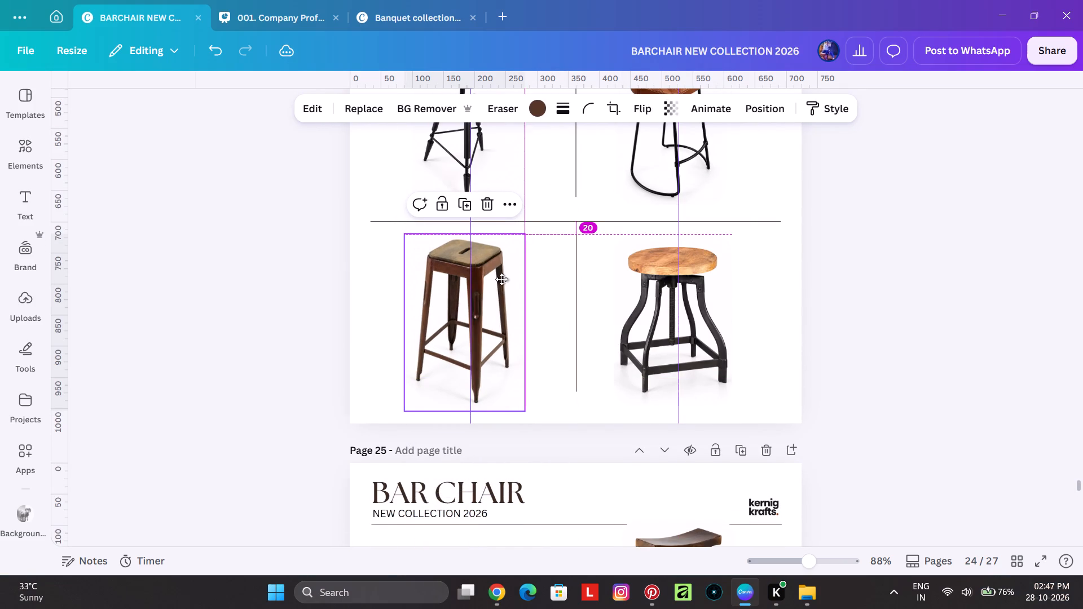
pyautogui.moveTo(501, 279); pyautogui.dragTo(502, 277)
pyautogui.click(1014, 310)
pyautogui.scroll(7, 750, 335)
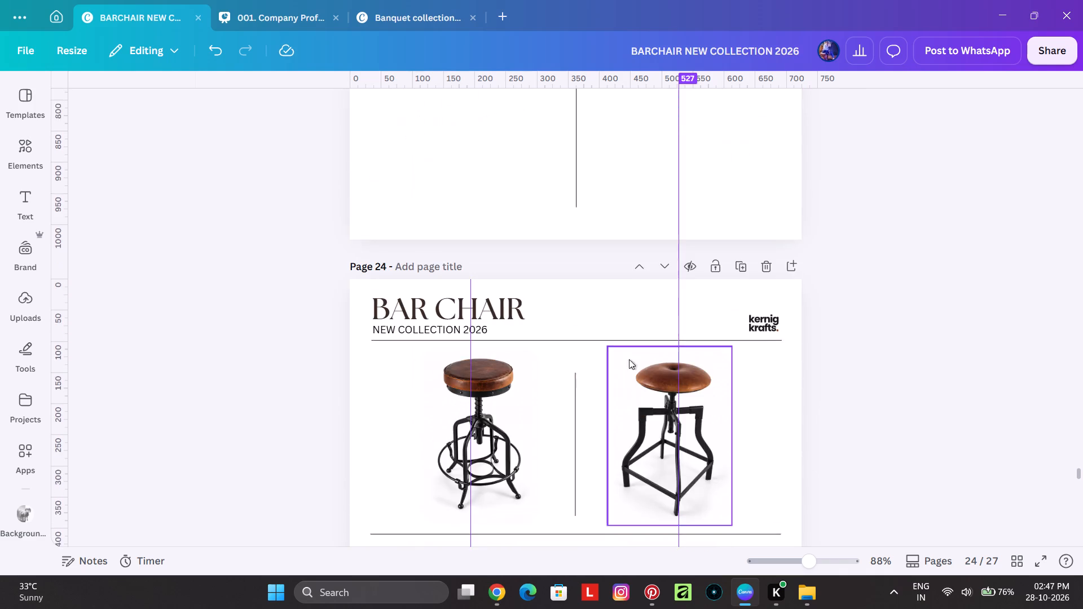
# Centre-align page 24's three left-column stools with each other and tidy up their vertical spacing.
pyautogui.scroll(-5, 597, 346)
pyautogui.keyDown('ctrl'); pyautogui.scroll(-2, 519, 282); pyautogui.keyUp('ctrl')
pyautogui.click(518, 186)
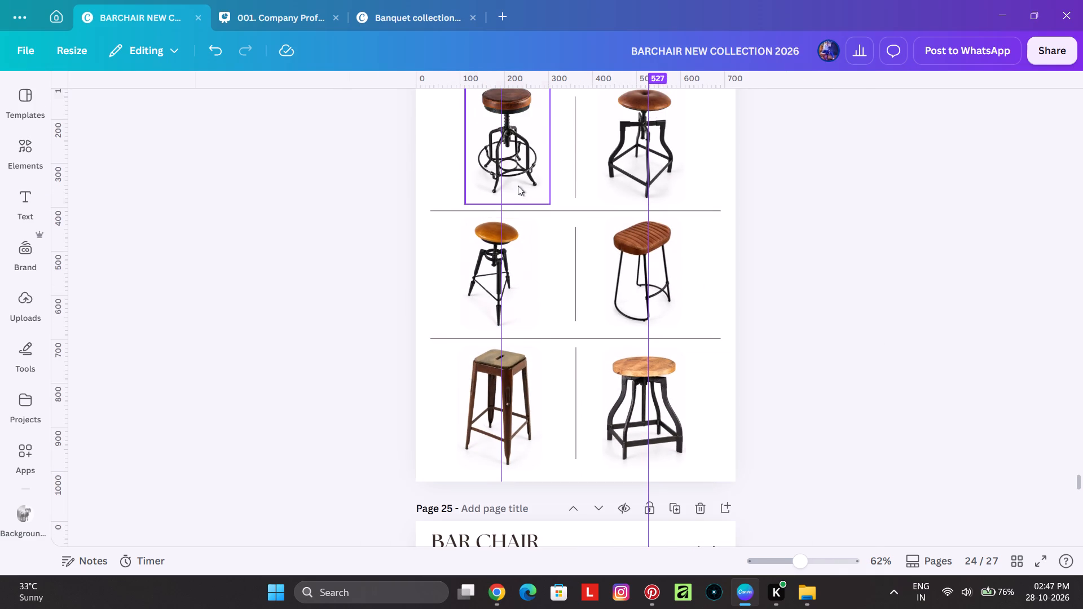
pyautogui.keyDown('shift'); pyautogui.click(517, 248); pyautogui.keyUp('shift')
pyautogui.keyDown('shift'); pyautogui.click(523, 393); pyautogui.keyUp('shift')
pyautogui.rightClick(524, 395)
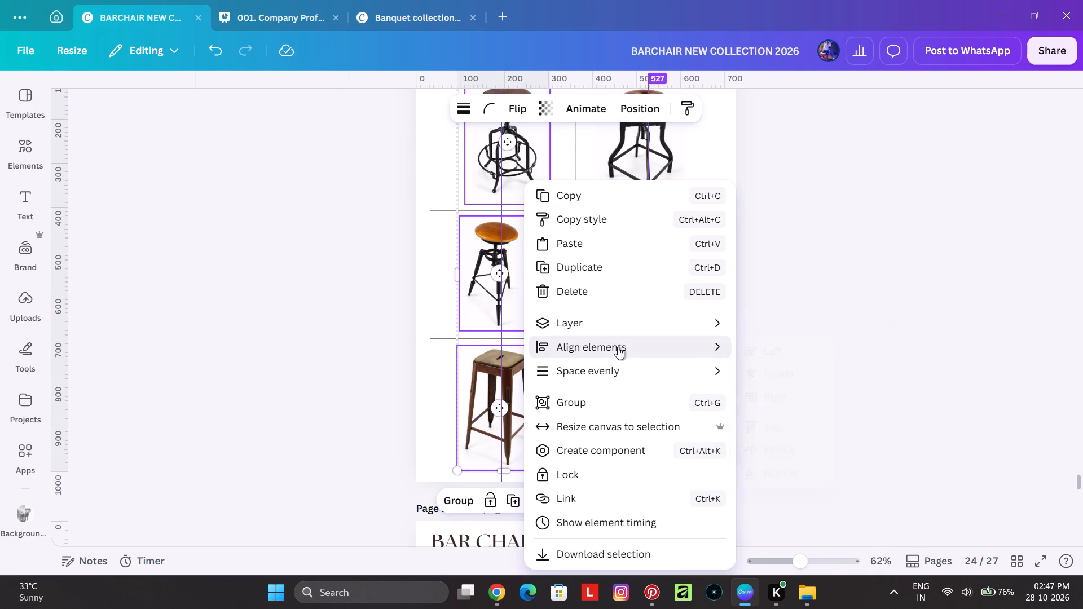
pyautogui.click(775, 372)
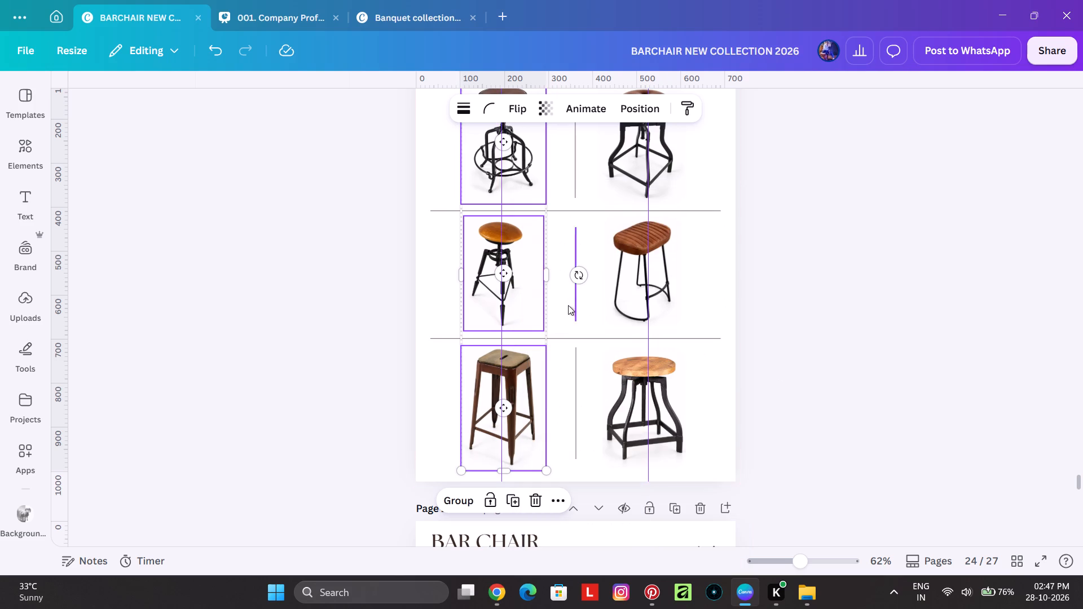
pyautogui.rightClick(524, 288)
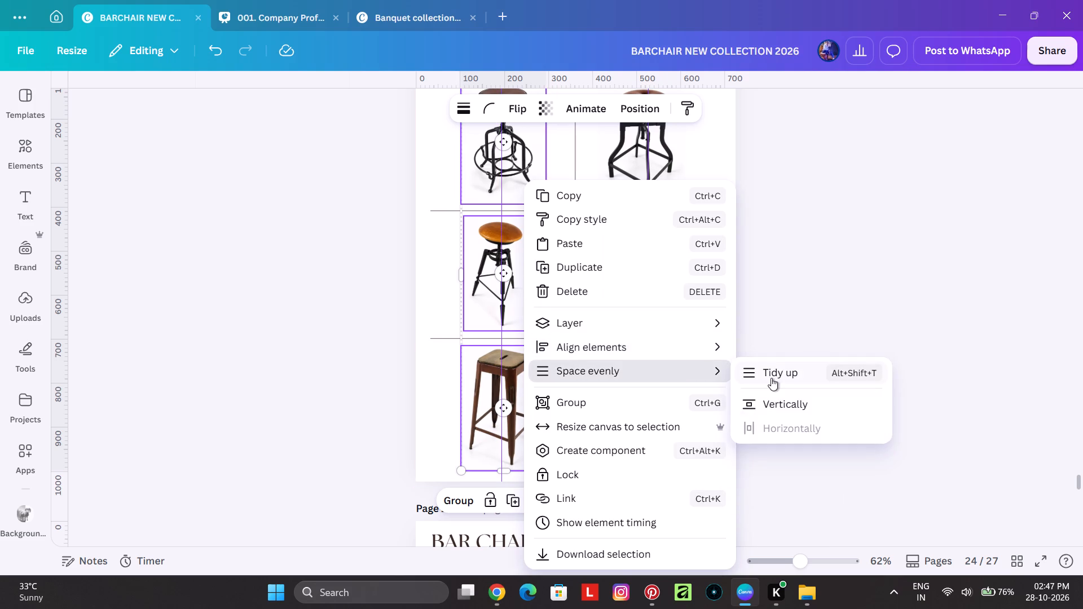
pyautogui.click(771, 378)
pyautogui.rightClick(504, 287)
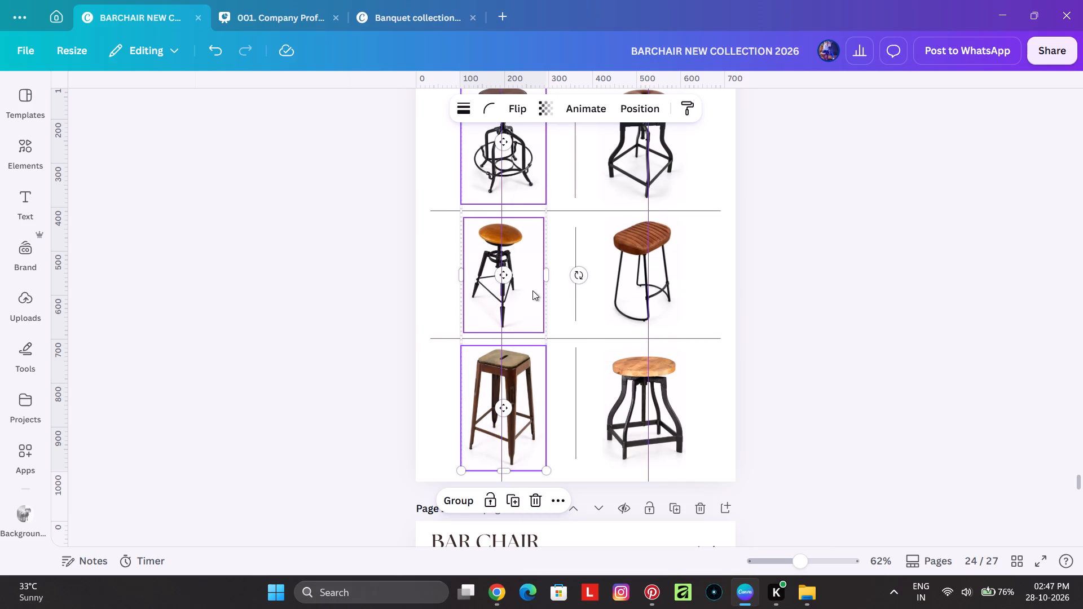
pyautogui.click(890, 320)
# Centre-align page 24's three right-column stools with each other and tidy up their vertical spacing.
pyautogui.scroll(1, 801, 314)
pyautogui.click(674, 242)
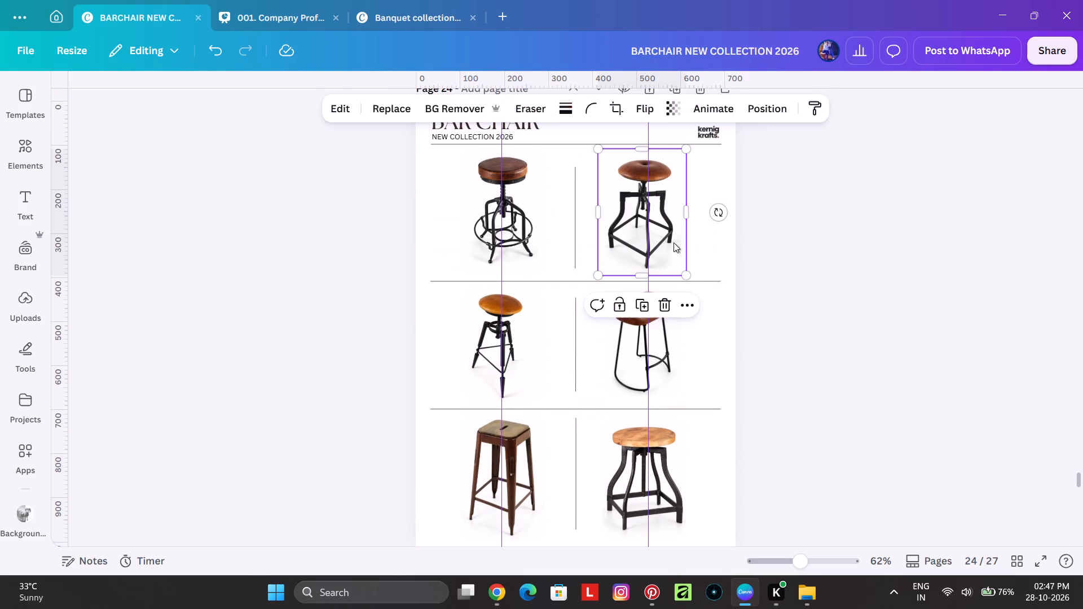
pyautogui.keyDown('shift'); pyautogui.click(657, 332); pyautogui.keyUp('shift')
pyautogui.keyDown('shift'); pyautogui.click(666, 454); pyautogui.keyUp('shift')
pyautogui.rightClick(666, 469)
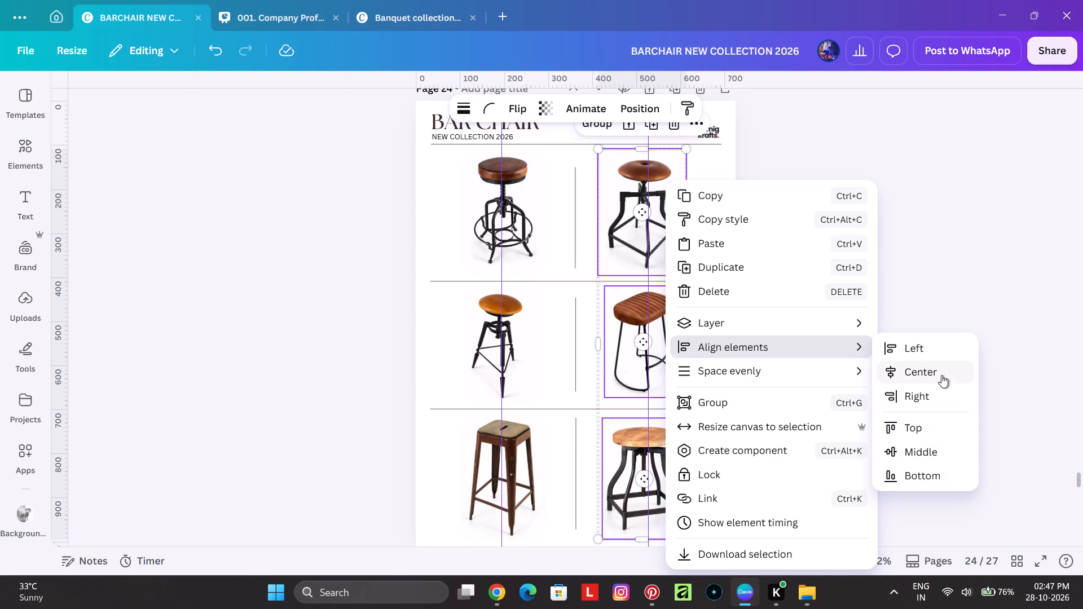
pyautogui.click(940, 374)
pyautogui.rightClick(678, 342)
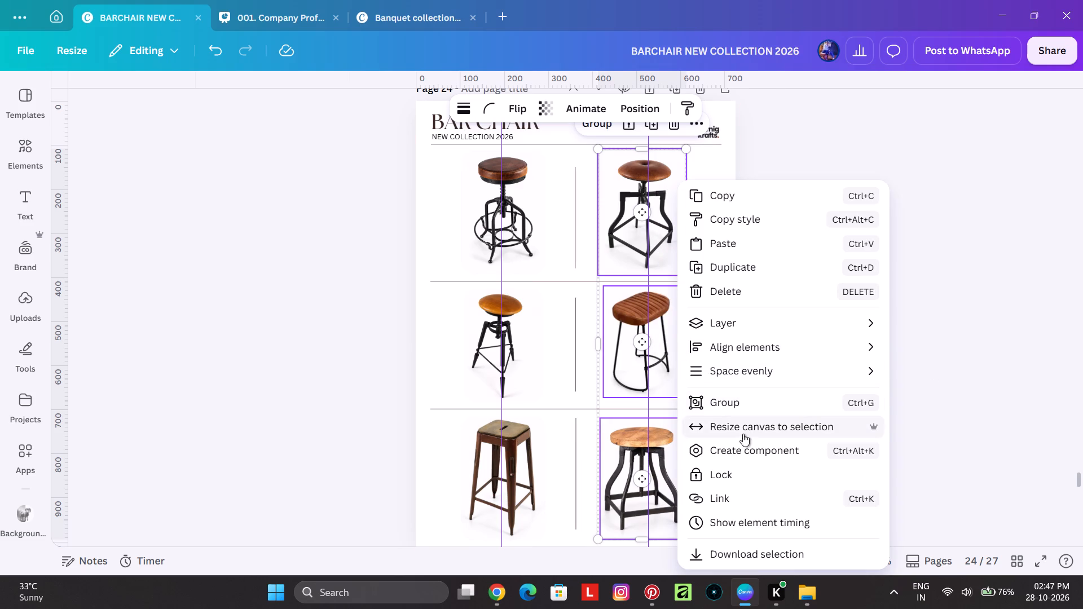
pyautogui.click(899, 379)
pyautogui.click(952, 317)
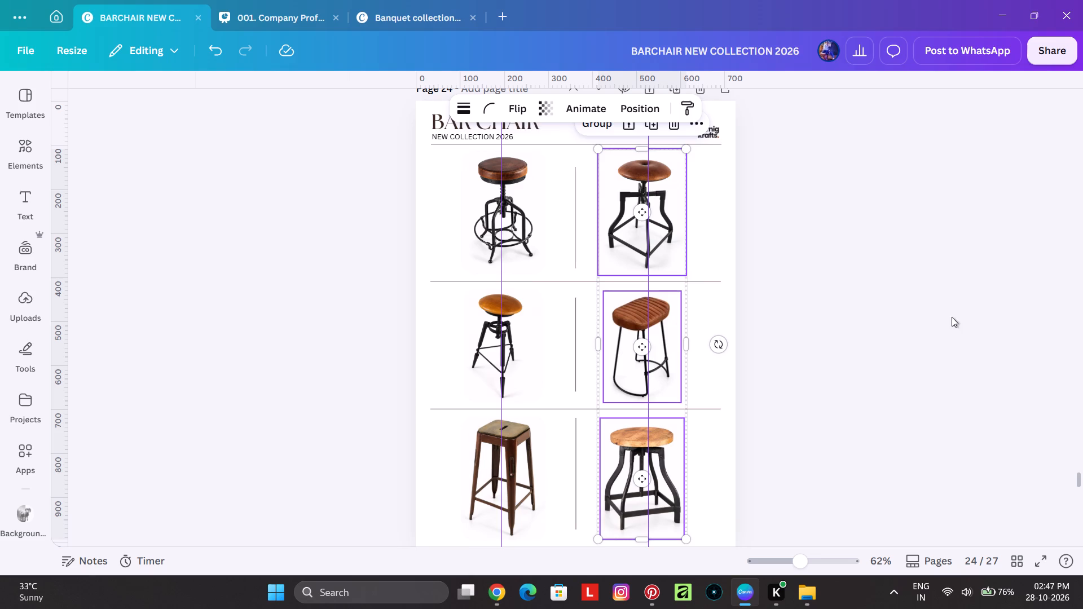
# Nudge page 24's three right-column stools together to the right until they are centred on the right vertical guide.
pyautogui.keyDown('ctrl'); pyautogui.scroll(2, 521, 253); pyautogui.keyUp('ctrl')
pyautogui.click(639, 246)
pyautogui.keyDown('shift'); pyautogui.click(650, 360); pyautogui.keyUp('shift')
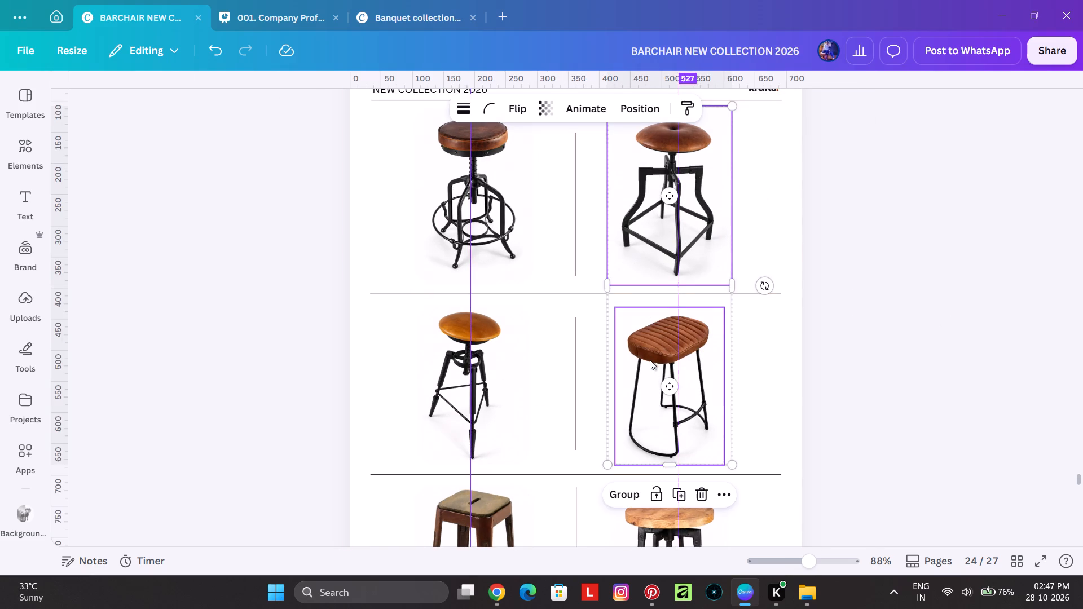
pyautogui.scroll(-1, 655, 421)
pyautogui.keyDown('shift'); pyautogui.click(652, 430); pyautogui.keyUp('shift')
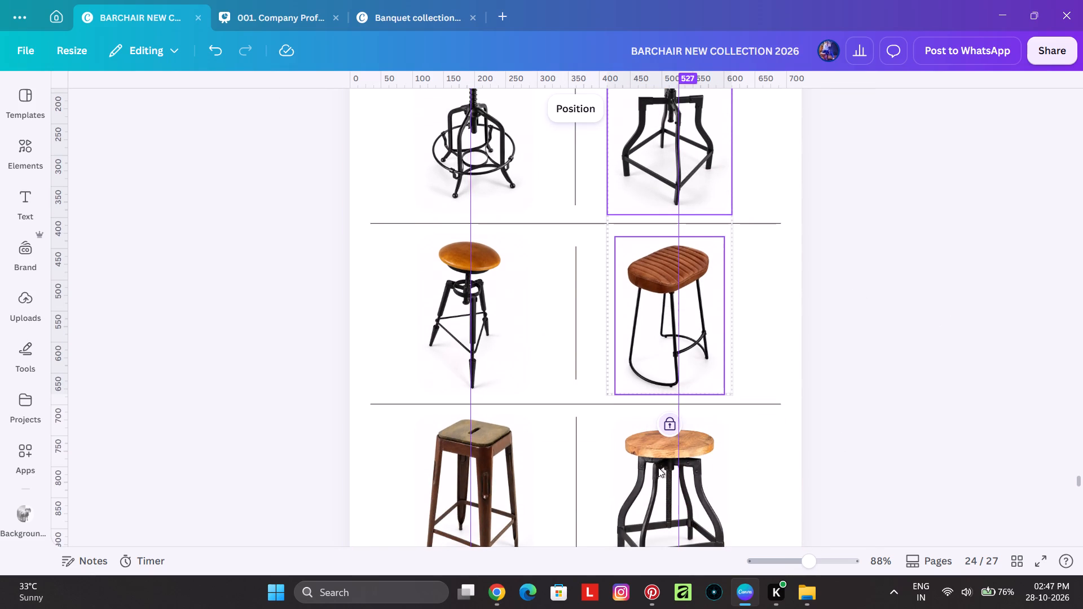
pyautogui.click(667, 426)
pyautogui.click(652, 454)
pyautogui.keyDown('shift'); pyautogui.click(660, 338); pyautogui.keyUp('shift')
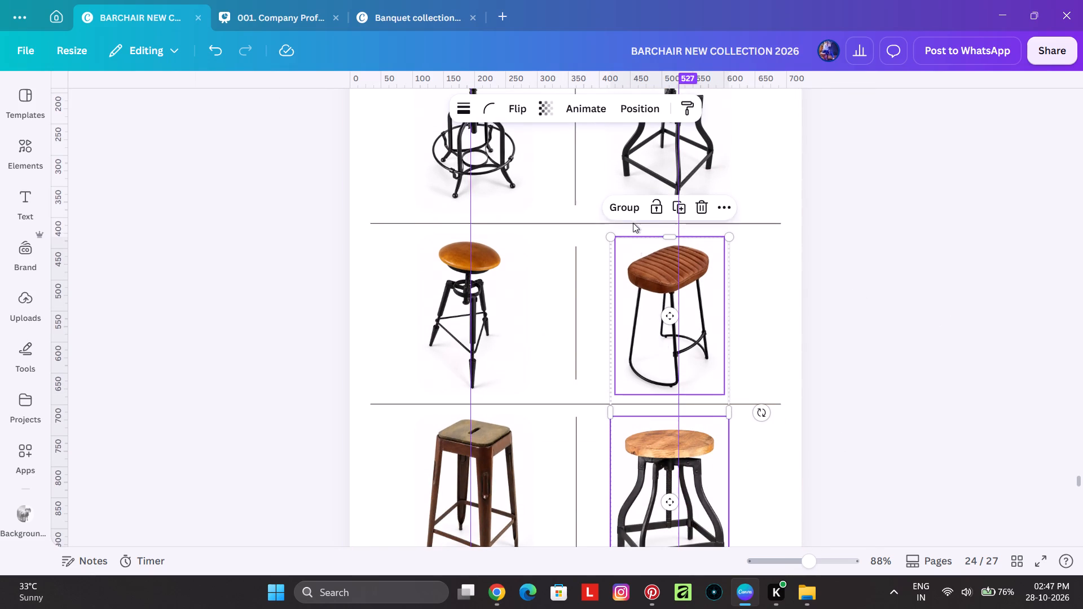
pyautogui.keyDown('shift'); pyautogui.click(640, 167); pyautogui.keyUp('shift')
pyautogui.press('Right')
pyautogui.press('Right')
pyautogui.press('Right')
pyautogui.press('Right')
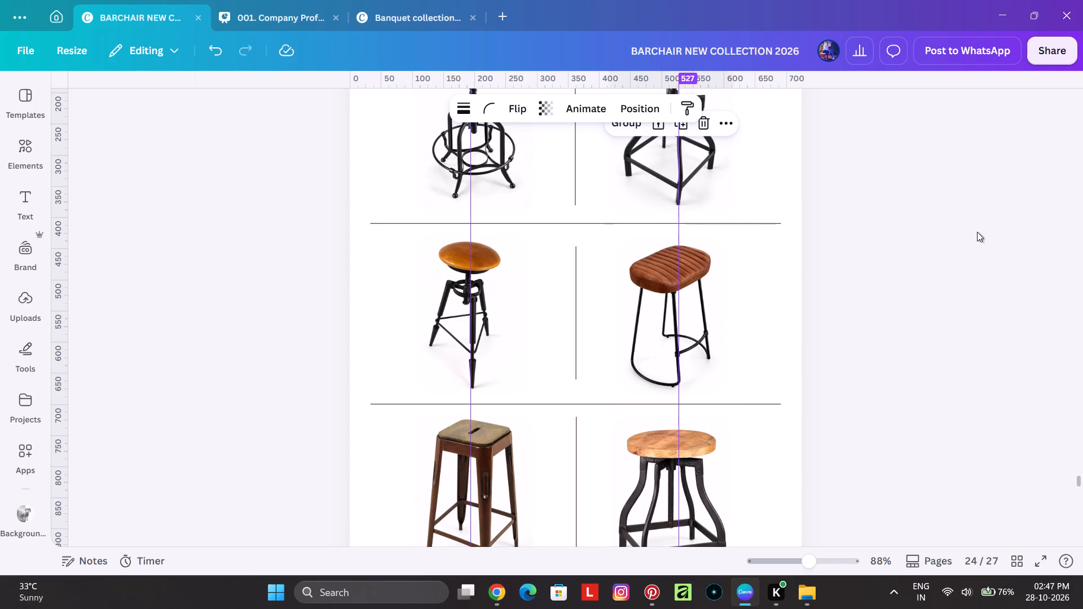
pyautogui.press('Right')
pyautogui.press('Right')
pyautogui.press('Right')
pyautogui.press('Right')
pyautogui.press('Right')
pyautogui.press('Right')
pyautogui.press('Right')
pyautogui.press('Right')
pyautogui.press('Right')
pyautogui.press('Right')
pyautogui.press('Right')
pyautogui.press('Right')
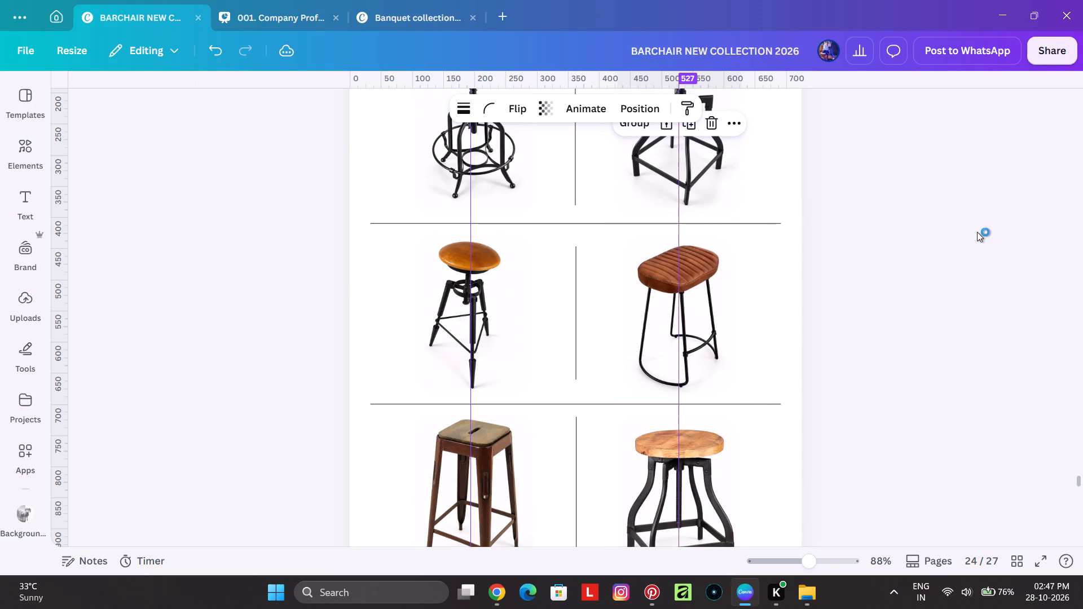
pyautogui.press('Left')
pyautogui.press('Left')
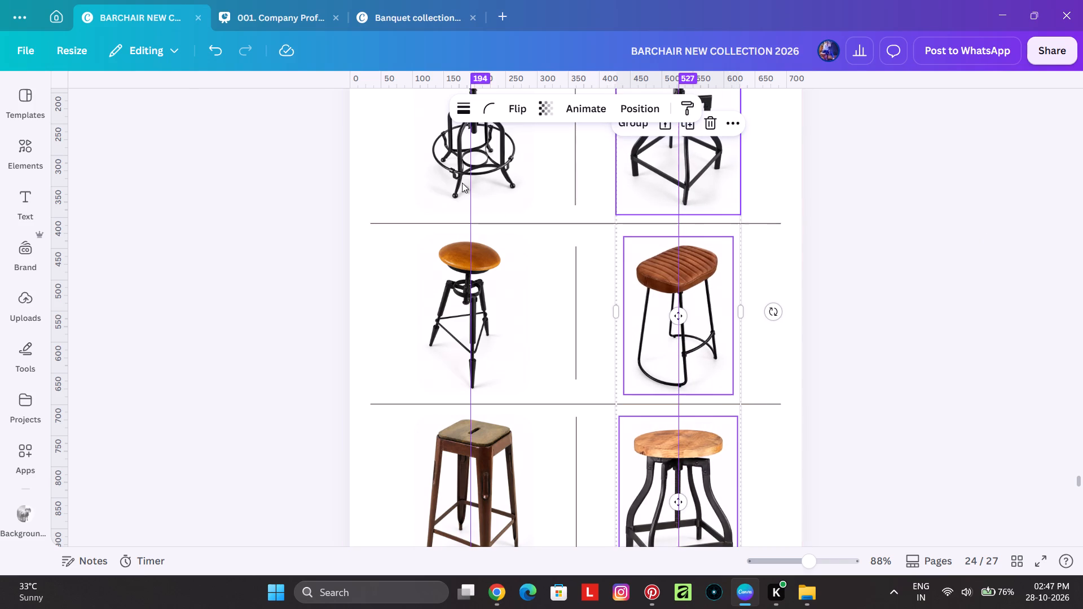
# Nudge page 24's three left-column stools together slightly left to centre them on the left vertical guide.
pyautogui.click(479, 180)
pyautogui.keyDown('shift'); pyautogui.click(473, 301); pyautogui.keyUp('shift')
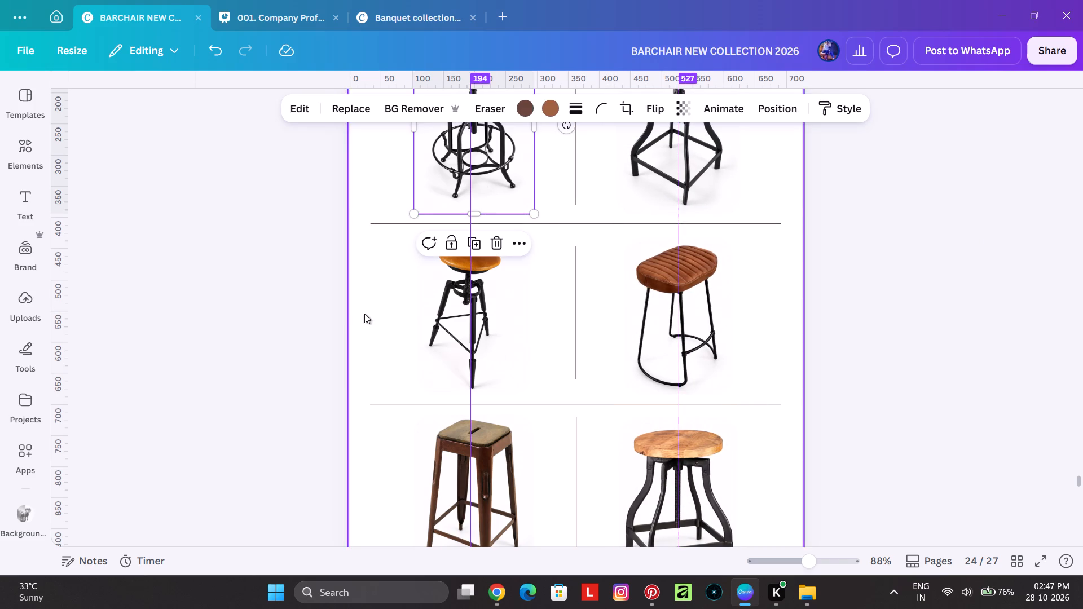
pyautogui.keyDown('shift'); pyautogui.click(440, 314); pyautogui.keyUp('shift')
pyautogui.keyDown('shift'); pyautogui.click(479, 466); pyautogui.keyUp('shift')
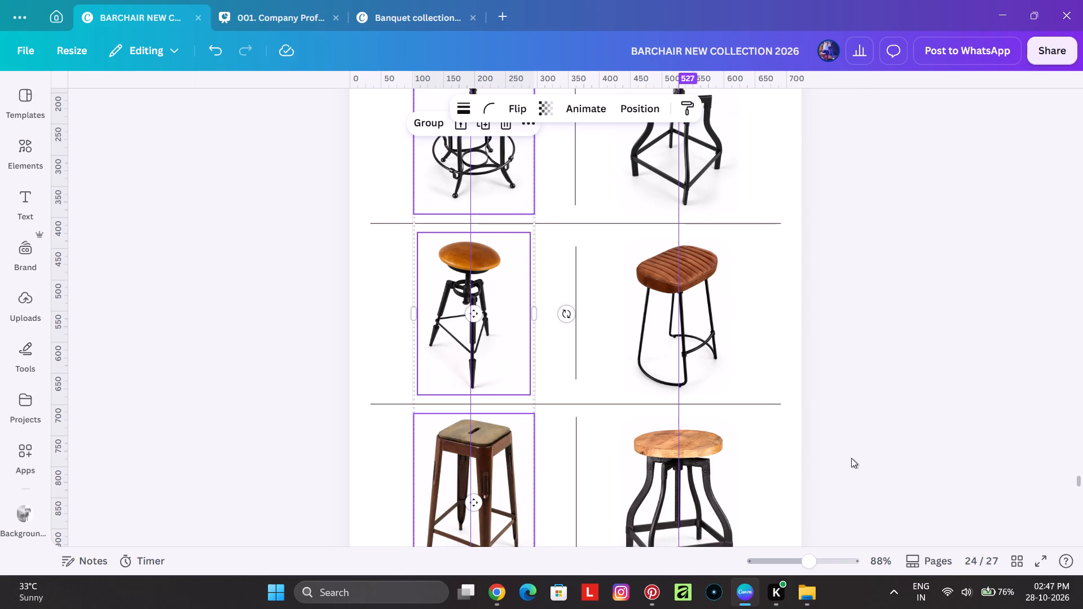
pyautogui.press('Right')
pyautogui.press('Right')
pyautogui.press('Right')
pyautogui.press('Right')
pyautogui.press('Right')
pyautogui.press('Left')
pyautogui.press('Left')
pyautogui.press('Left')
pyautogui.press('Left')
pyautogui.press('Left')
pyautogui.press('Left')
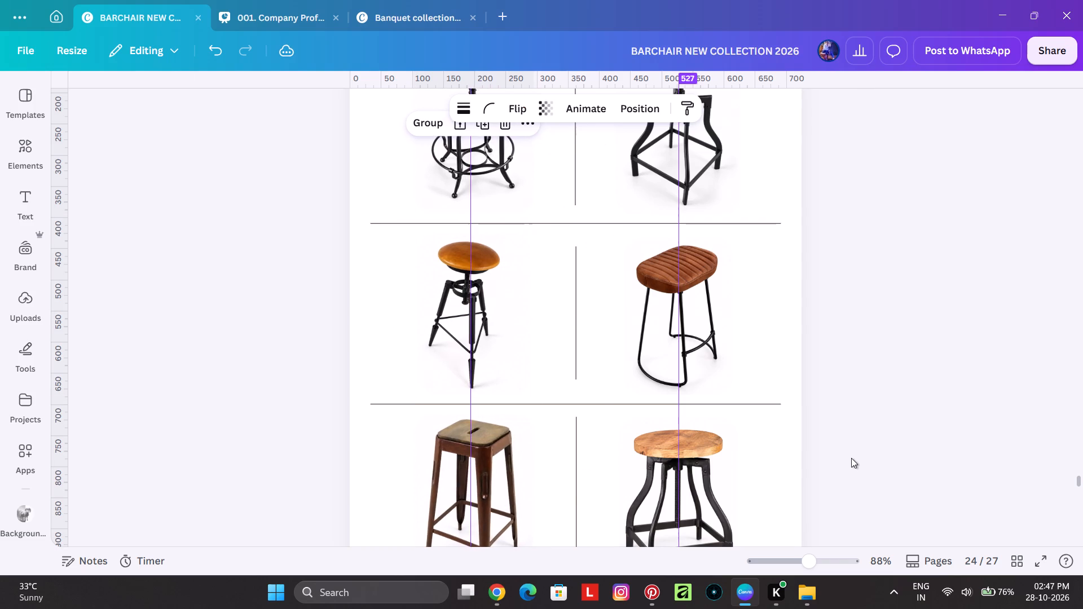
pyautogui.press('Left')
pyautogui.press('Left')
pyautogui.press('Left')
pyautogui.press('Left')
pyautogui.press('Left')
pyautogui.press('Right')
# Move page 25's dark wooden saddle stool from the top-right slot to the empty top-left slot, centred on the left vertical guide.
pyautogui.keyDown('ctrl'); pyautogui.scroll(-3, 851, 458); pyautogui.keyUp('ctrl')
pyautogui.scroll(-8, 832, 359)
pyautogui.click(907, 353)
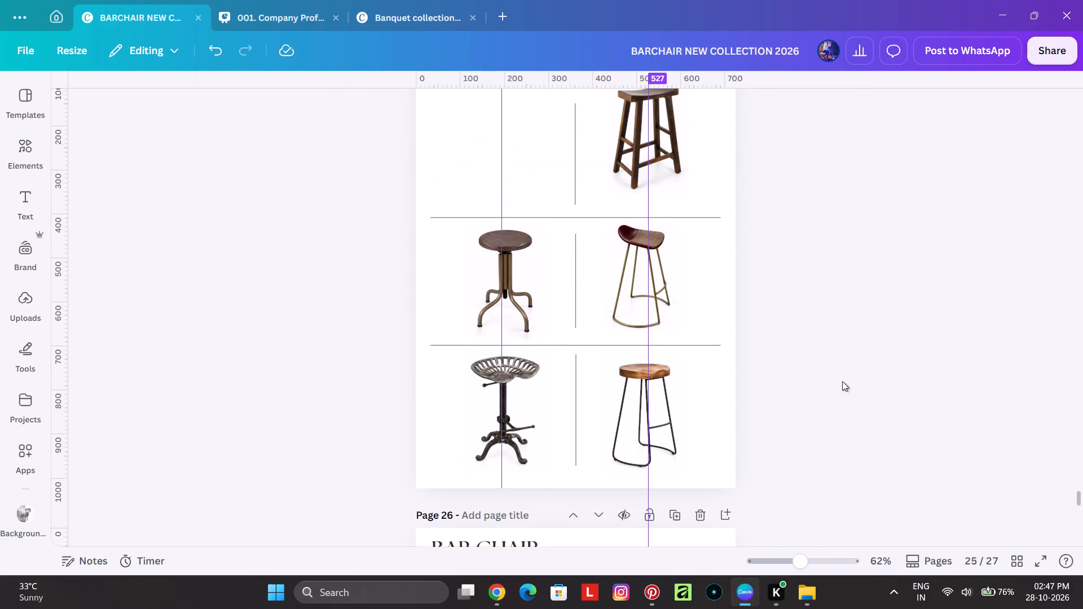
pyautogui.scroll(-4, 816, 390)
pyautogui.scroll(4, 789, 396)
pyautogui.scroll(1, 640, 453)
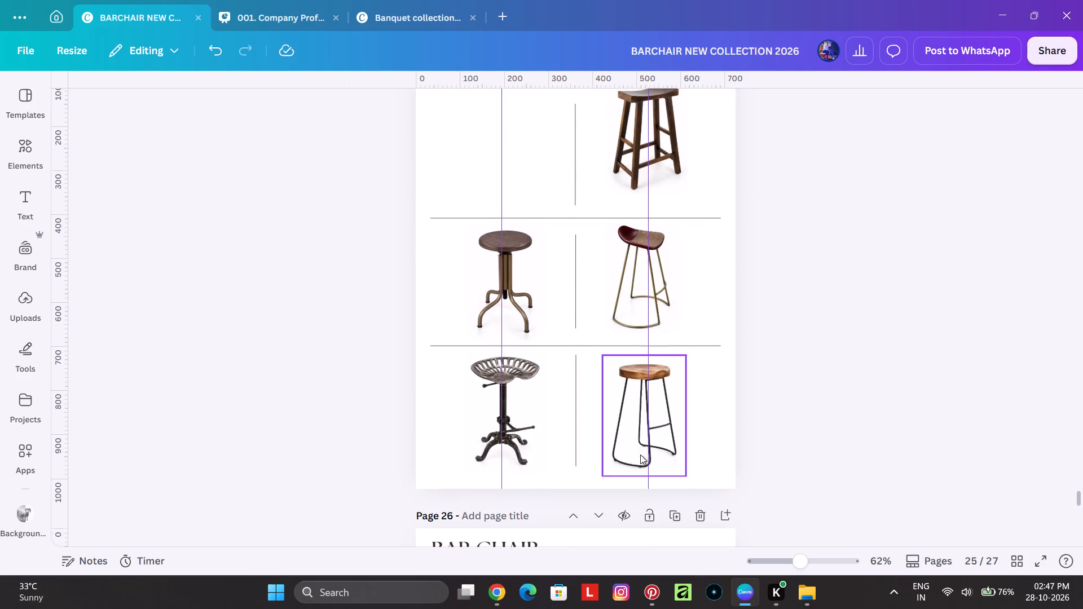
pyautogui.keyDown('ctrl'); pyautogui.scroll(2, 642, 431); pyautogui.keyUp('ctrl')
pyautogui.scroll(2, 649, 460)
pyautogui.click(677, 286)
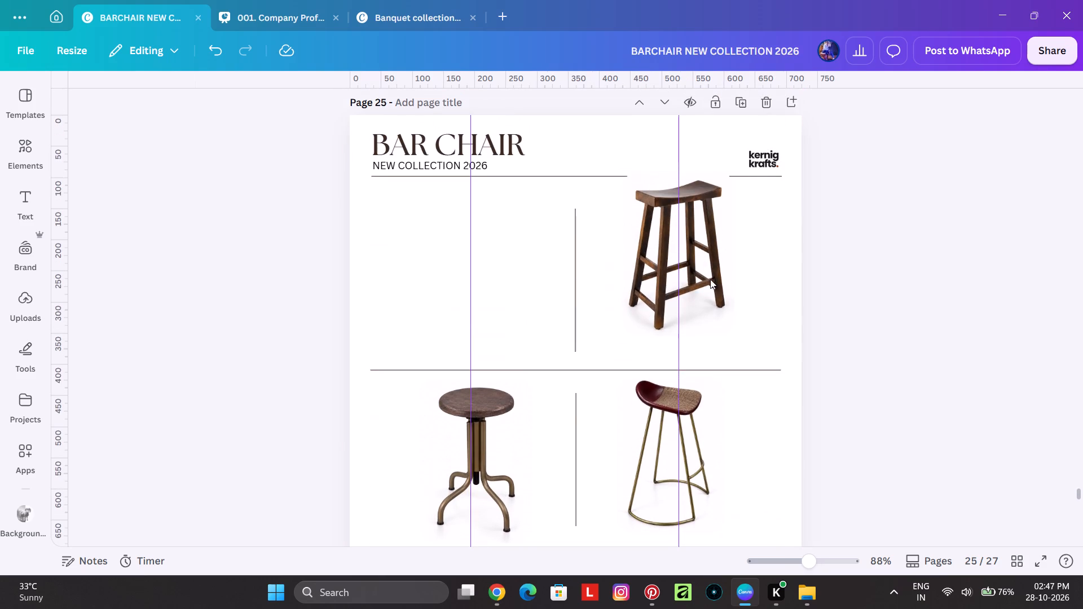
pyautogui.click(714, 279)
pyautogui.moveTo(705, 250); pyautogui.dragTo(494, 265)
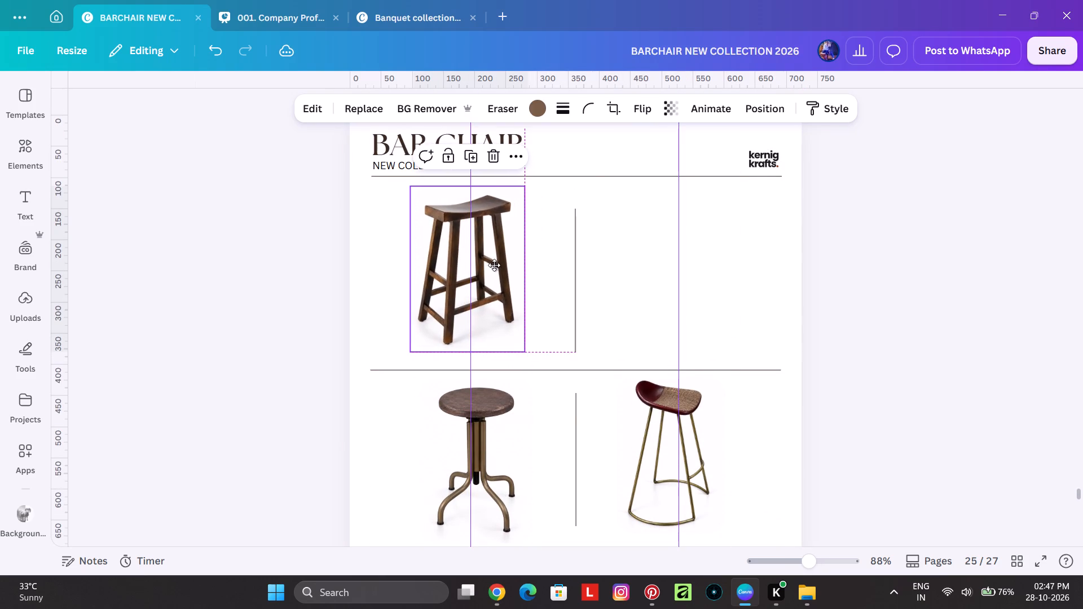
pyautogui.moveTo(494, 265); pyautogui.dragTo(499, 267)
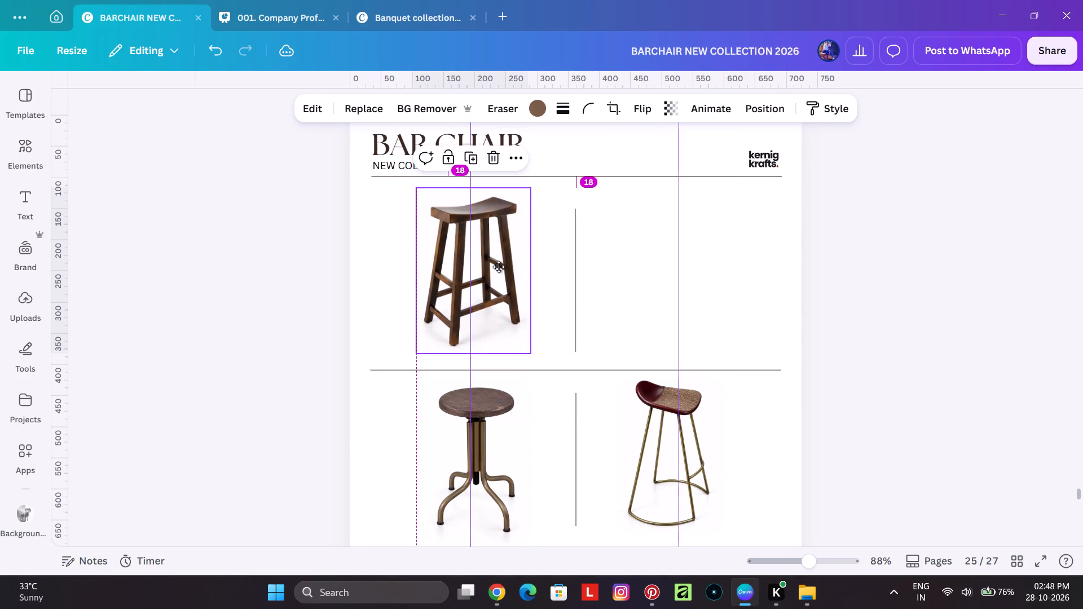
pyautogui.moveTo(499, 267); pyautogui.dragTo(497, 268)
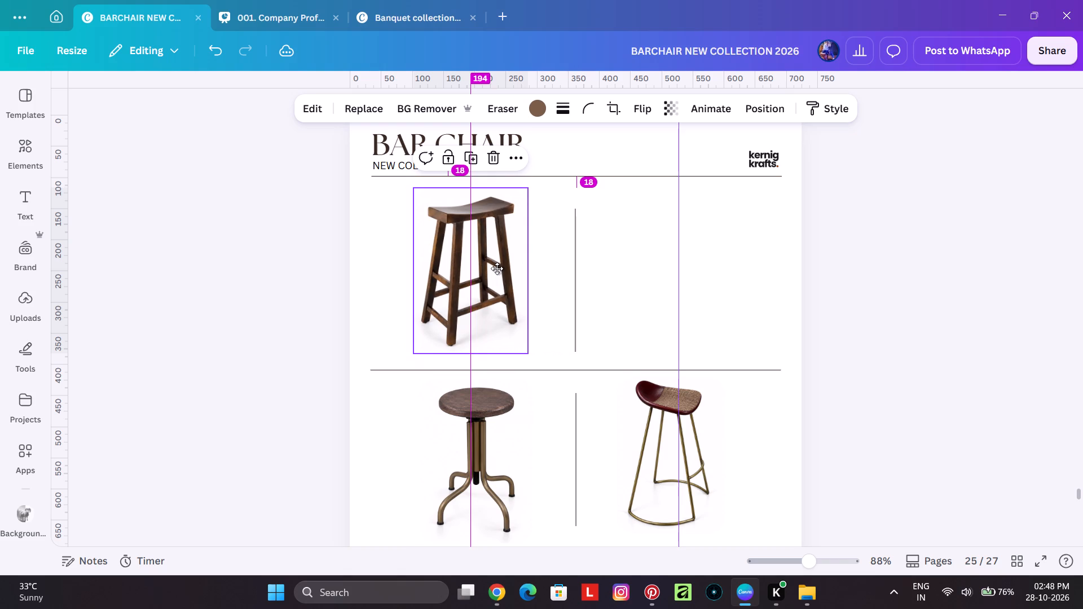
pyautogui.moveTo(497, 268); pyautogui.dragTo(498, 268)
pyautogui.click(956, 309)
# Centre-align page 25's three left-column stools with each other.
pyautogui.scroll(-1, 532, 282)
pyautogui.click(494, 258)
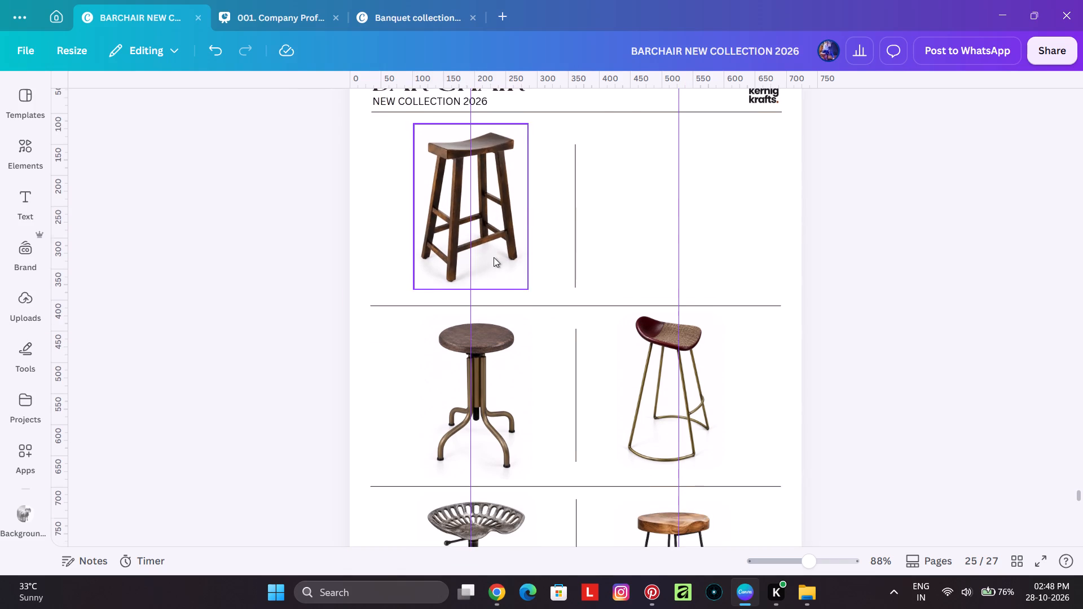
pyautogui.keyDown('shift'); pyautogui.click(480, 356); pyautogui.keyUp('shift')
pyautogui.scroll(-2, 499, 435)
pyautogui.keyDown('shift'); pyautogui.click(498, 431); pyautogui.keyUp('shift')
pyautogui.rightClick(512, 423)
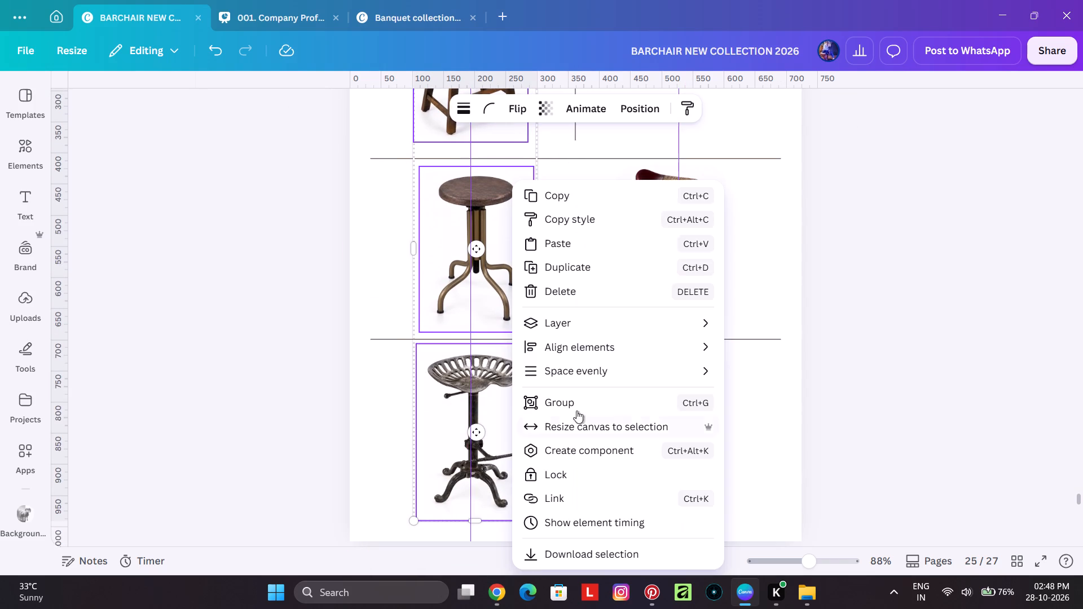
pyautogui.click(755, 372)
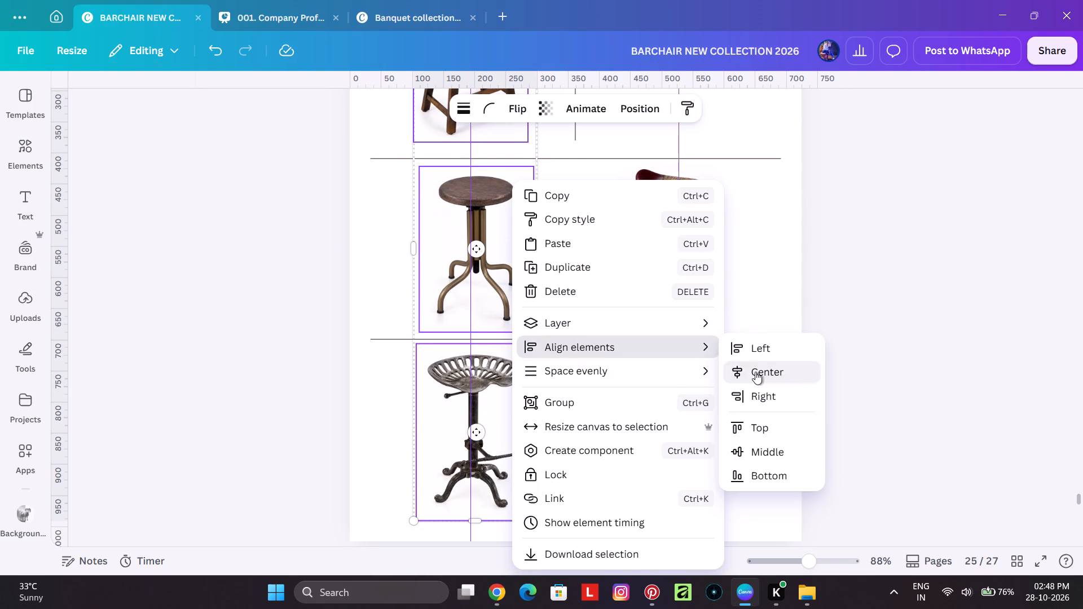
pyautogui.click(967, 366)
pyautogui.keyDown('ctrl'); pyautogui.scroll(-3, 738, 351); pyautogui.keyUp('ctrl')
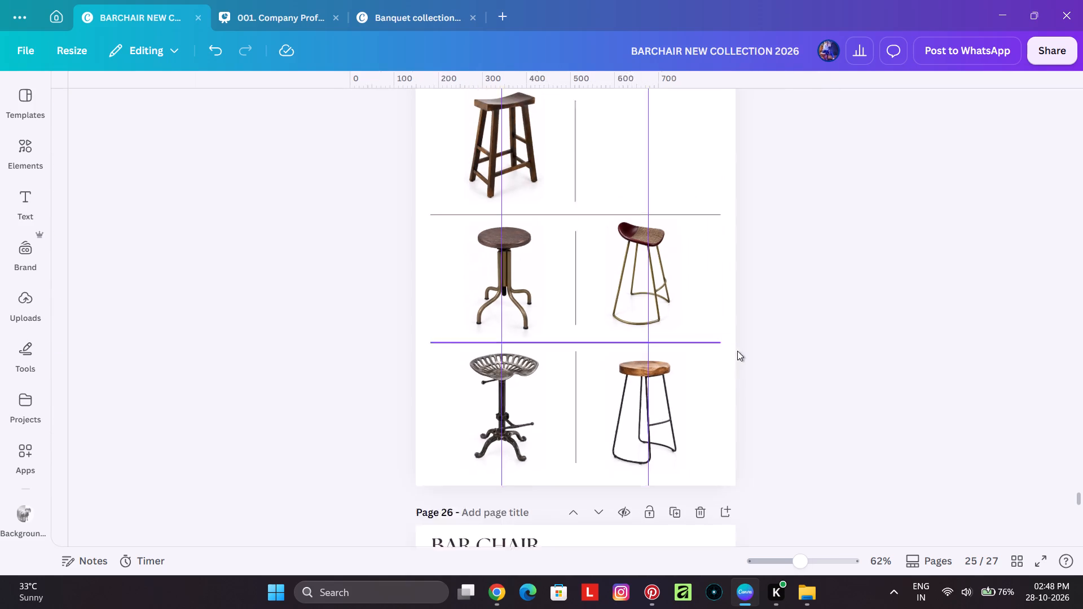
# Switch to File Explorer and look over the bar stool thumbnails in the Studio pics folder.
pyautogui.click(803, 592)
pyautogui.scroll(1, 553, 308)
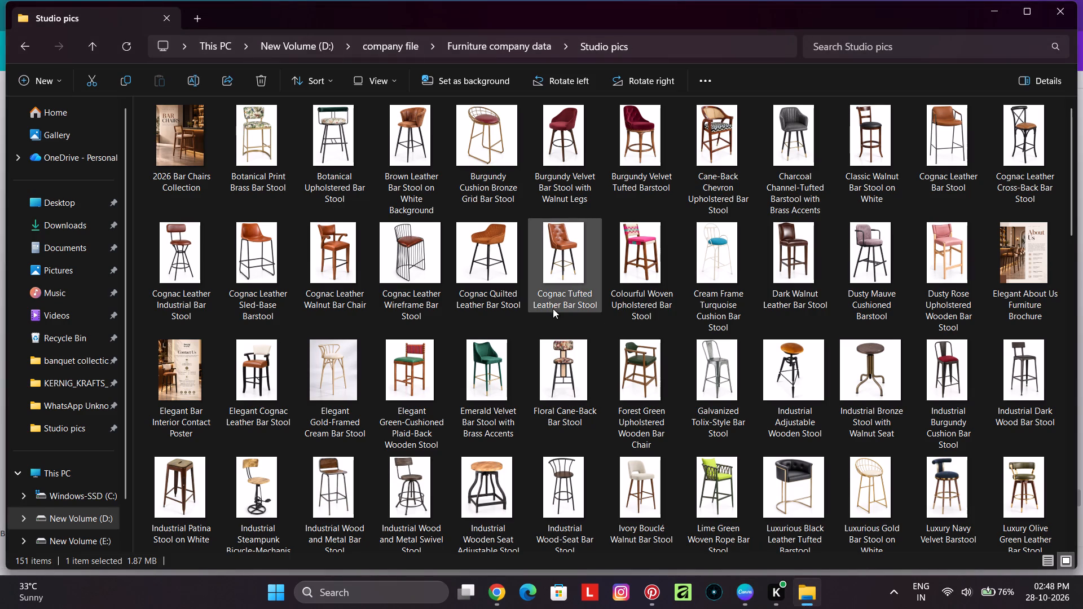
pyautogui.scroll(4, 553, 308)
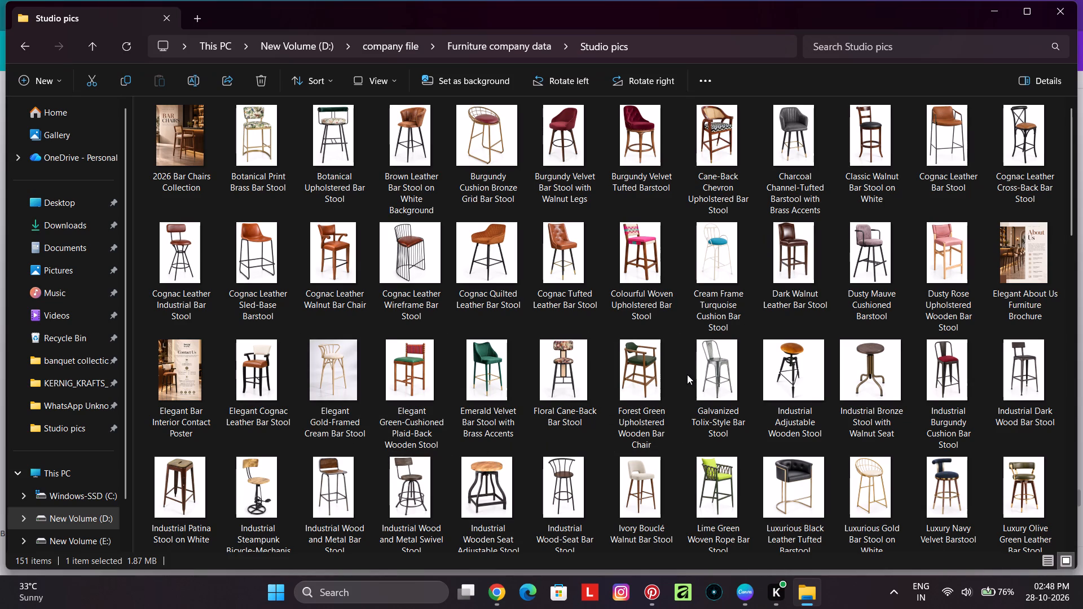
pyautogui.scroll(-3, 725, 360)
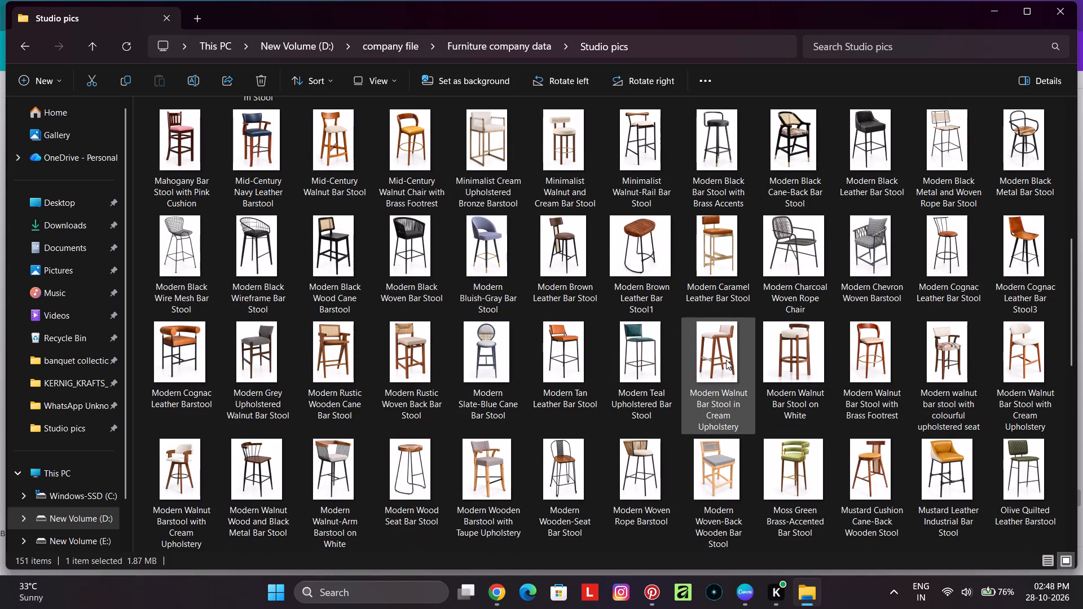
pyautogui.scroll(4, 714, 415)
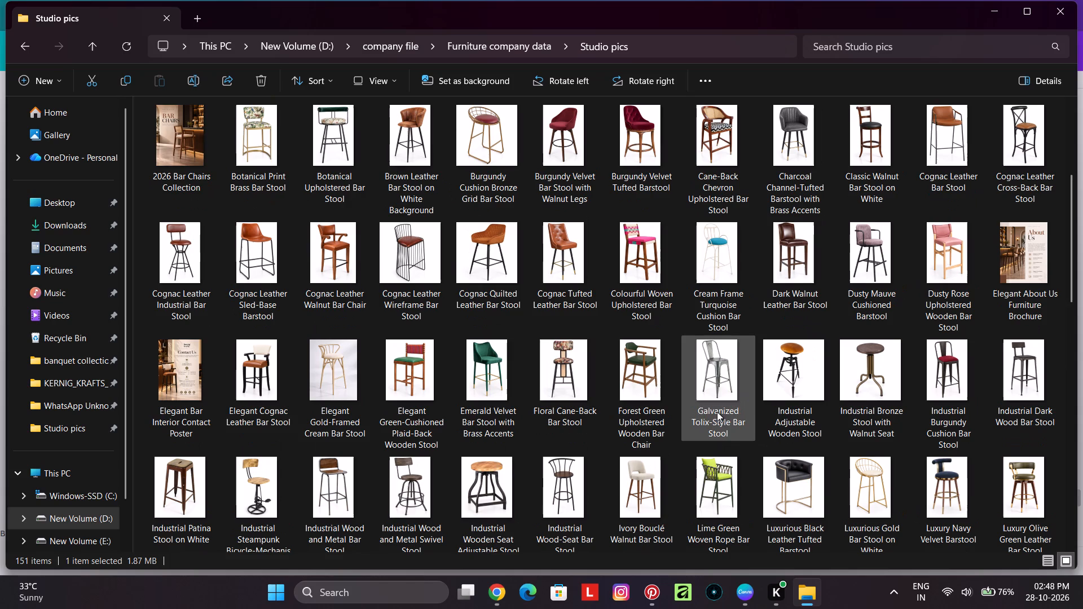
pyautogui.scroll(5, 717, 412)
# Open the Botanical Print Brass Bar Stool image in Photos and review the pictures one by one through Forest Green Upholstered Wooden Bar Chair.
pyautogui.click(253, 135)
pyautogui.press('Return')
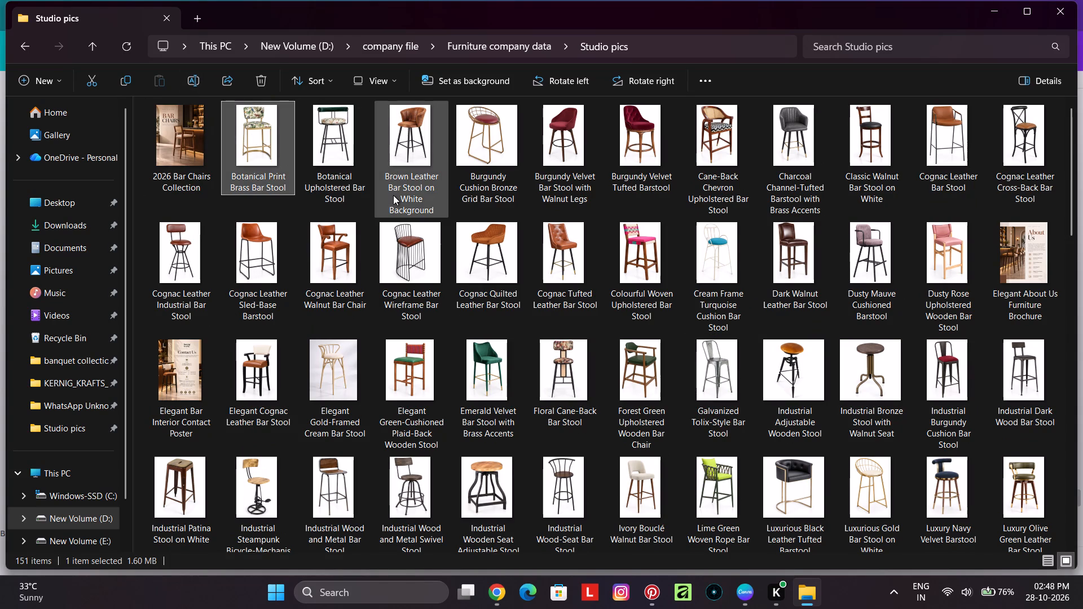
pyautogui.press('Right')
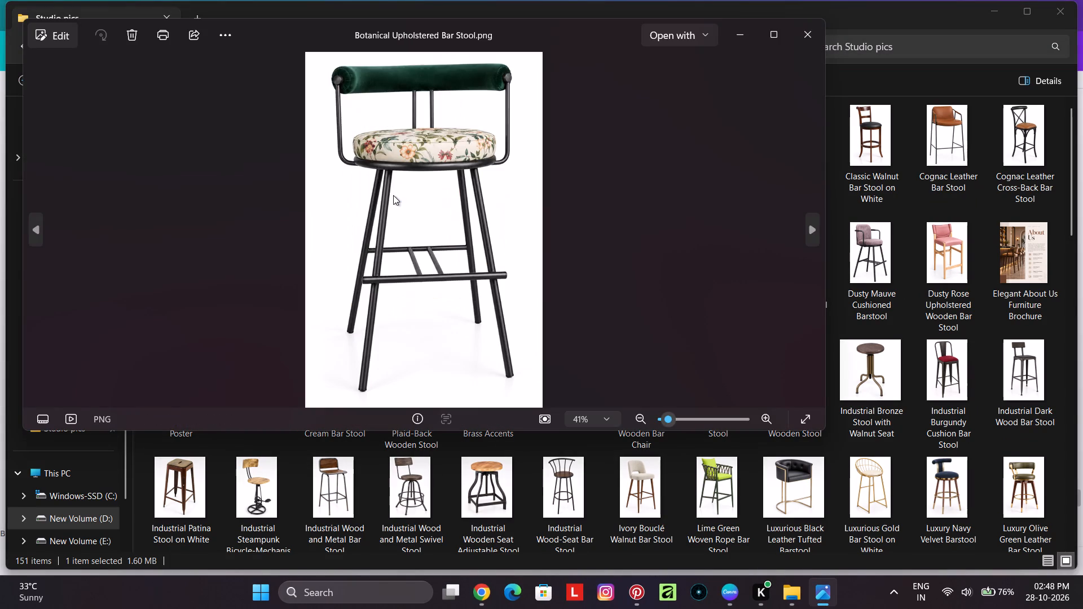
pyautogui.press('Right')
pyautogui.press('Left')
pyautogui.press('Right')
pyautogui.press('Right')
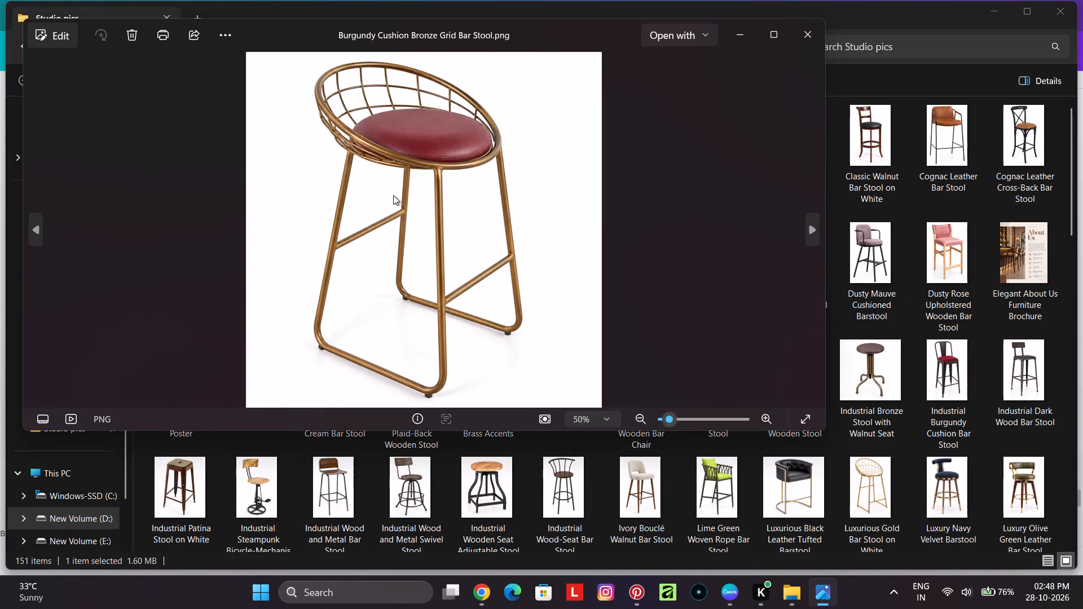
pyautogui.press('Right')
pyautogui.press('Right')
pyautogui.press('Right')
pyautogui.press('Right')
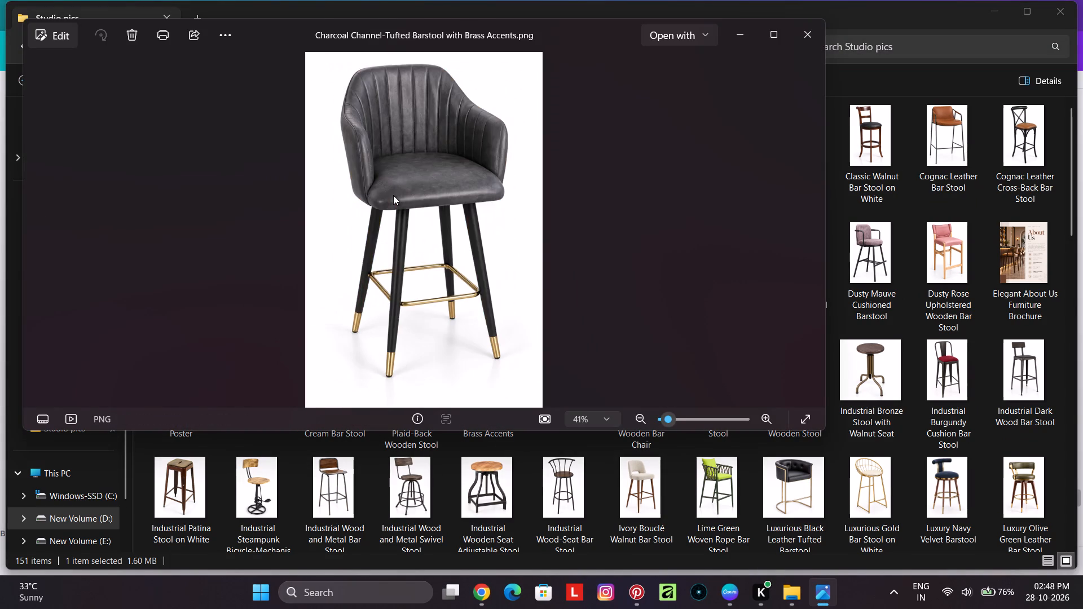
pyautogui.press('Left')
pyautogui.press('Right')
pyautogui.press('Right')
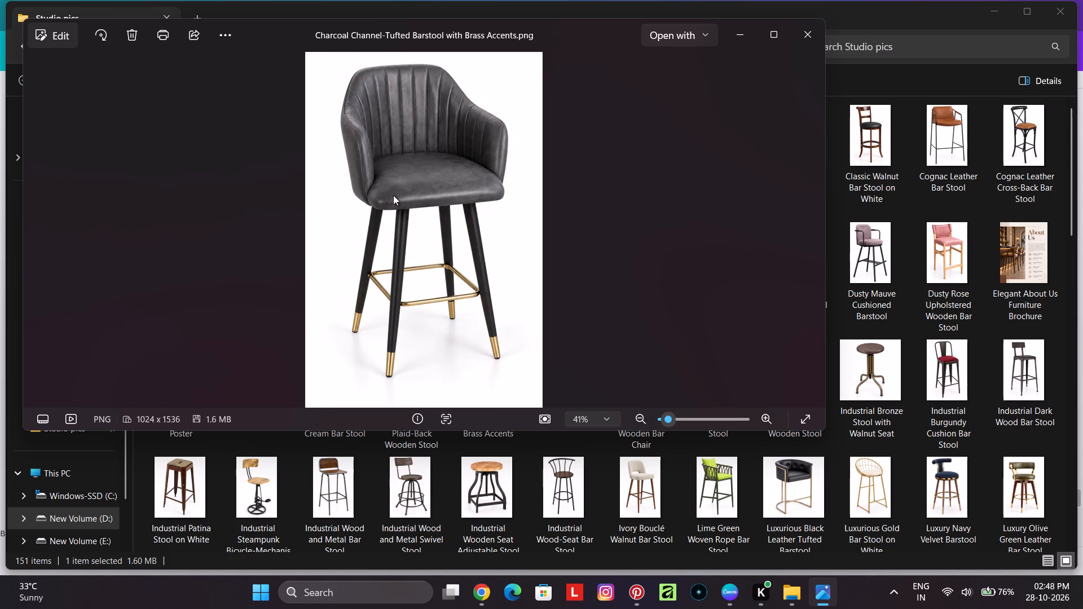
pyautogui.press('Right')
pyautogui.press('Right')
pyautogui.press('Right')
pyautogui.press('Right')
pyautogui.press('Right')
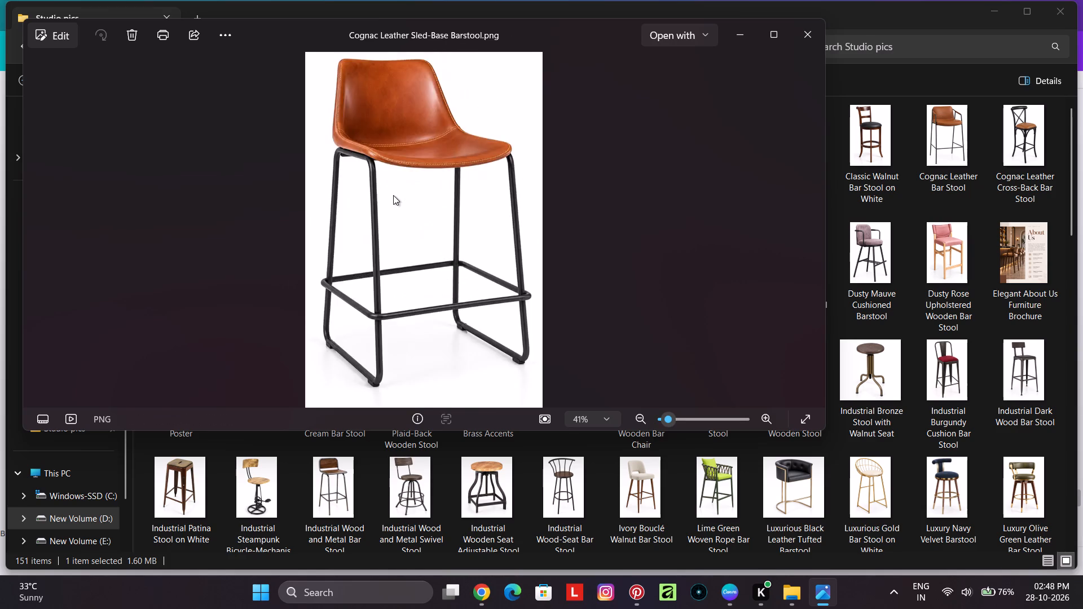
pyautogui.press('Right')
pyautogui.press('Right')
pyautogui.press('Right')
pyautogui.press('Right')
pyautogui.press('Right')
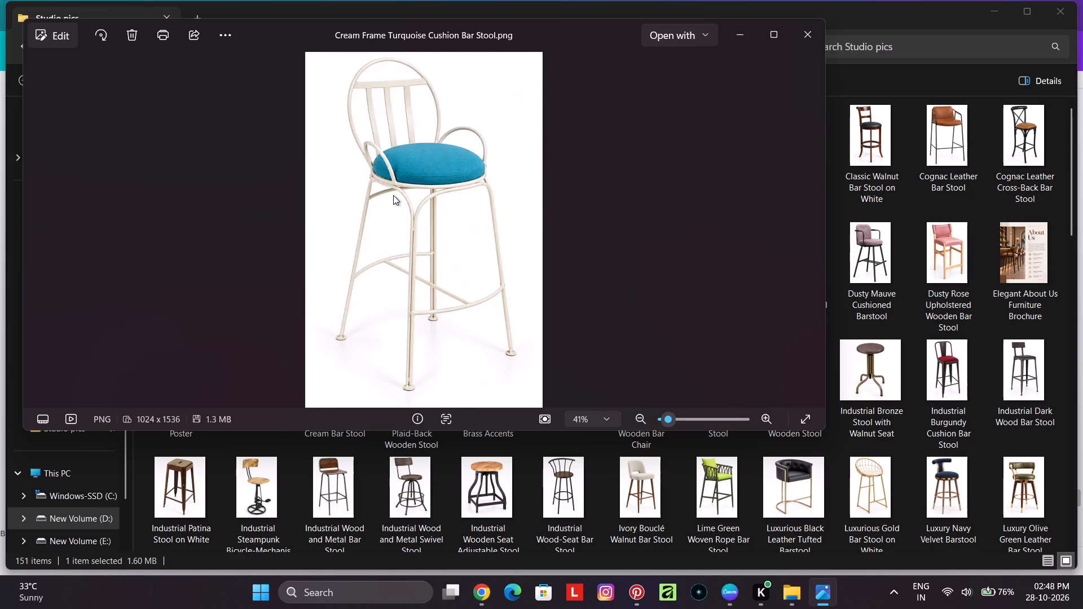
pyautogui.press('Right')
pyautogui.press('Right')
pyautogui.press('Right')
pyautogui.press('Right')
pyautogui.press('Right')
pyautogui.press('Right')
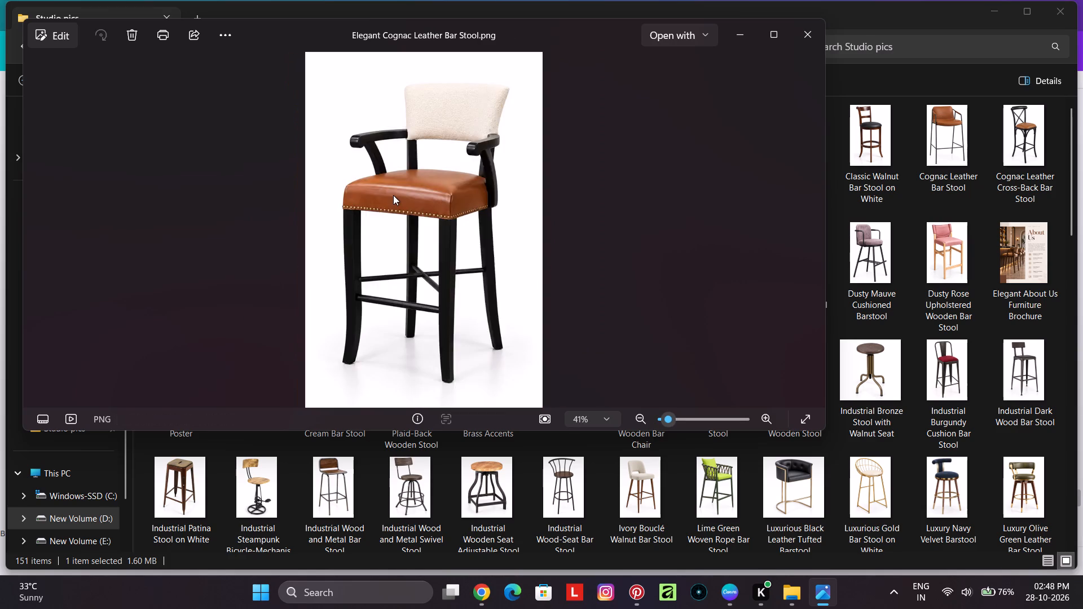
pyautogui.press('Right')
pyautogui.press('Right')
pyautogui.press('Right')
pyautogui.press('Right')
pyautogui.press('Right')
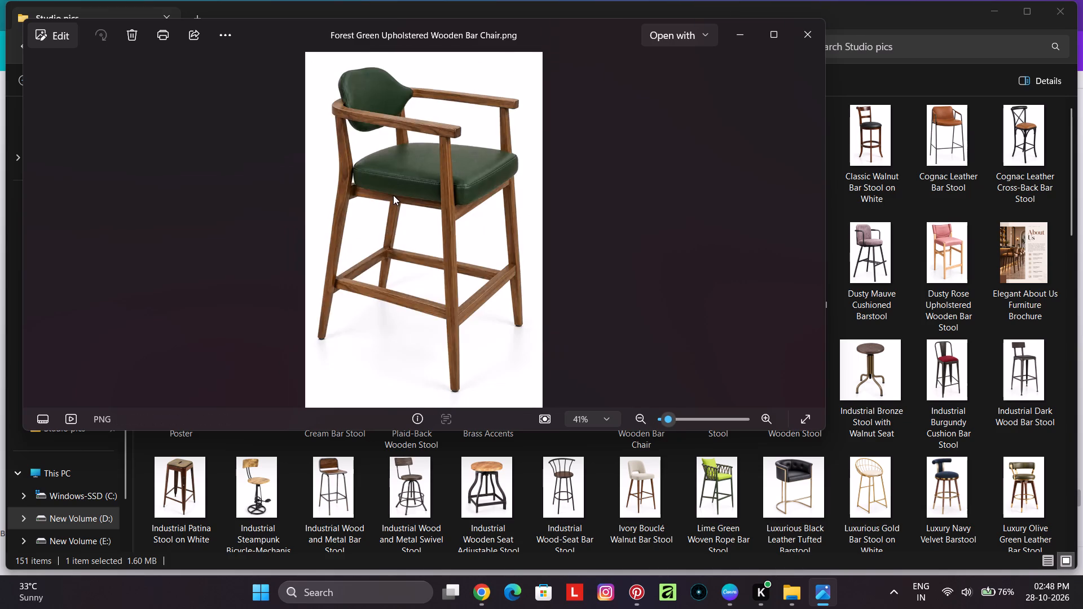
# Review the following studio images one by one, from the Galvanized Tolix-Style Bar Stool through Modern Black Bar Stool with Brass Accents.
pyautogui.press('Right')
pyautogui.press('Right')
pyautogui.press('Right')
pyautogui.press('Left')
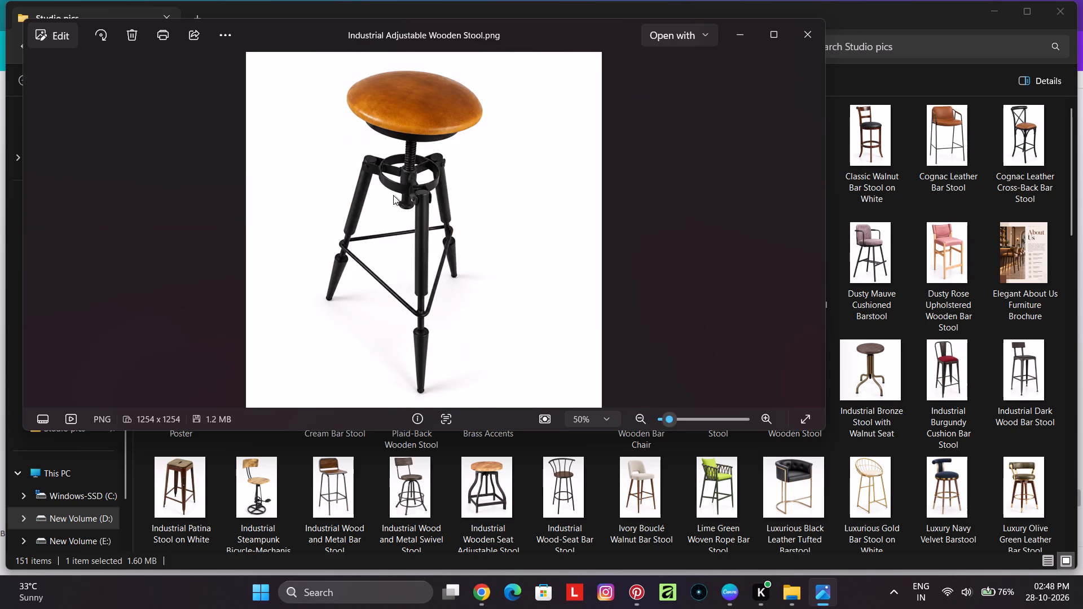
pyautogui.press('Right')
pyautogui.press('Right')
pyautogui.press('Right')
pyautogui.press('Right')
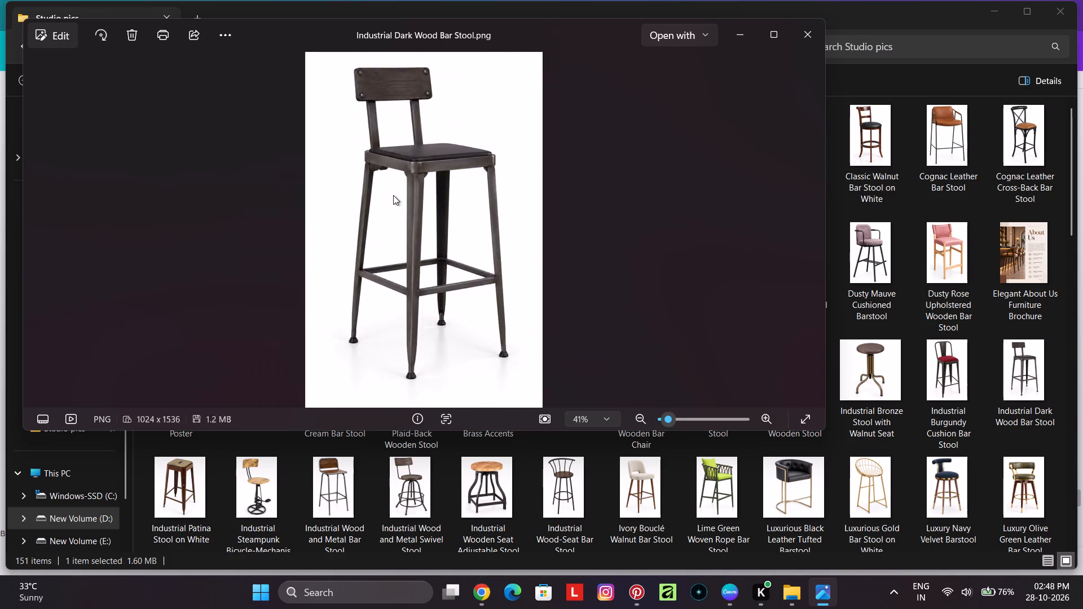
pyautogui.press('Right')
pyautogui.press('Left')
pyautogui.press('Right')
pyautogui.press('Right')
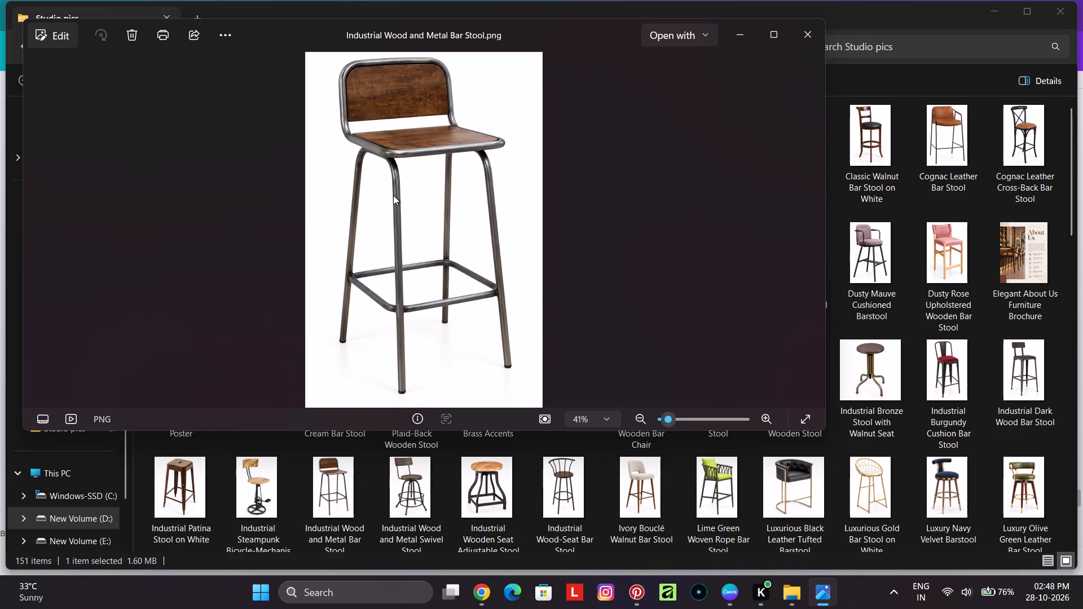
pyautogui.press('Right')
pyautogui.press('Right')
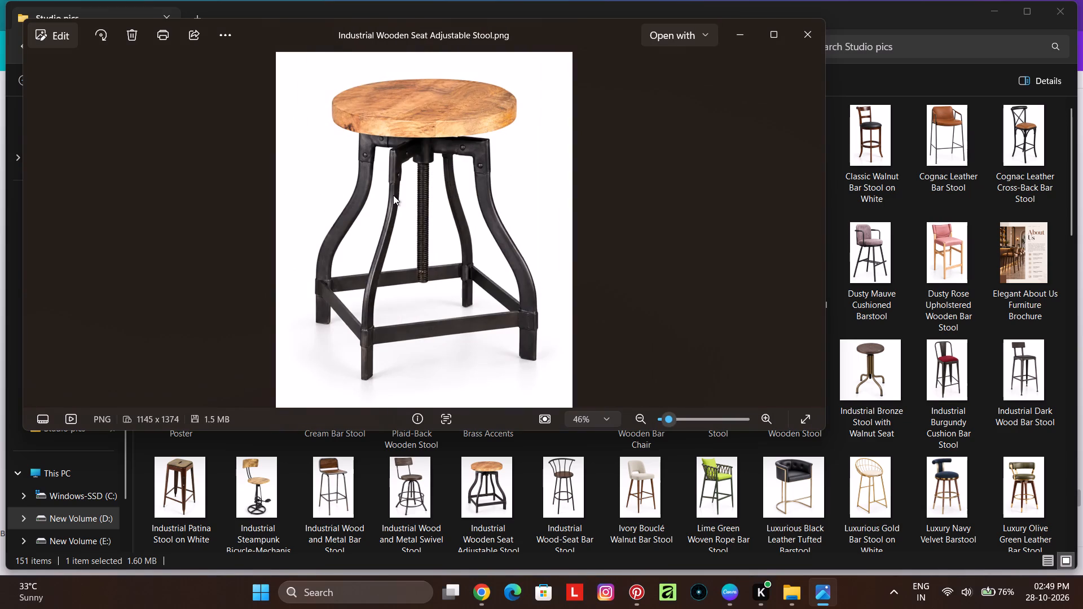
pyautogui.press('Right')
pyautogui.press('Right')
pyautogui.press('Right')
pyautogui.press('Right')
pyautogui.press('Right')
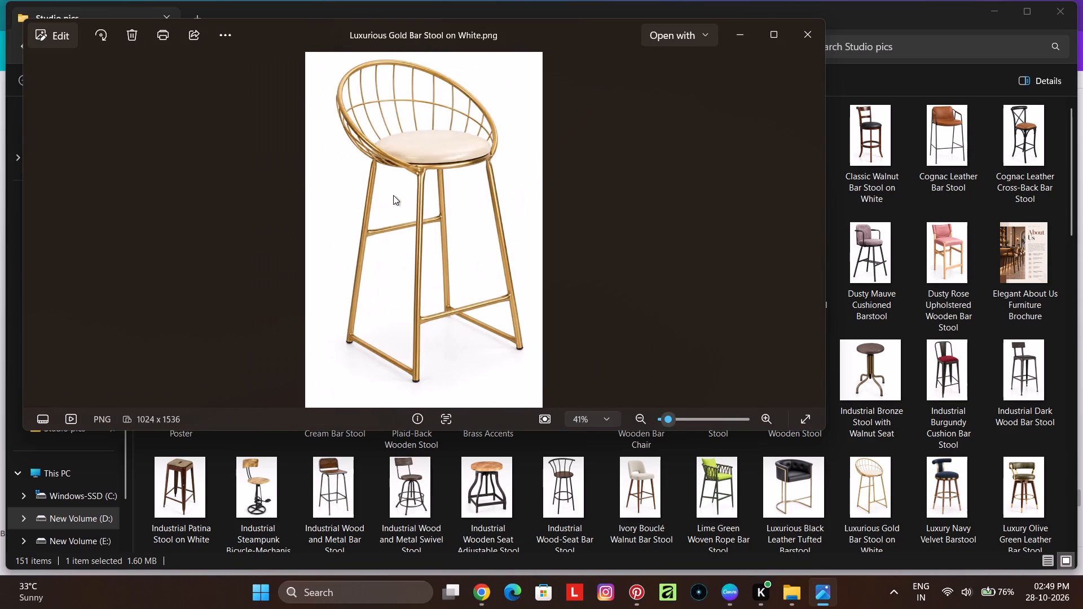
pyautogui.press('Right')
pyautogui.press('Right')
pyautogui.press('Right')
pyautogui.press('Right')
pyautogui.press('Right')
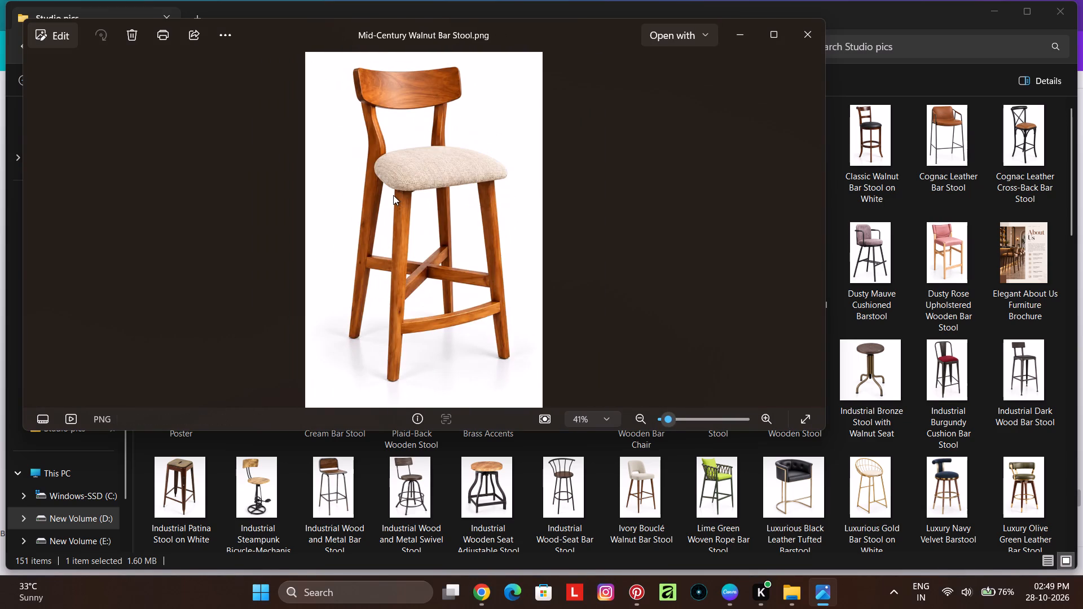
pyautogui.press('Right')
pyautogui.press('Right')
pyautogui.press('Right')
pyautogui.press('Right')
pyautogui.press('Right')
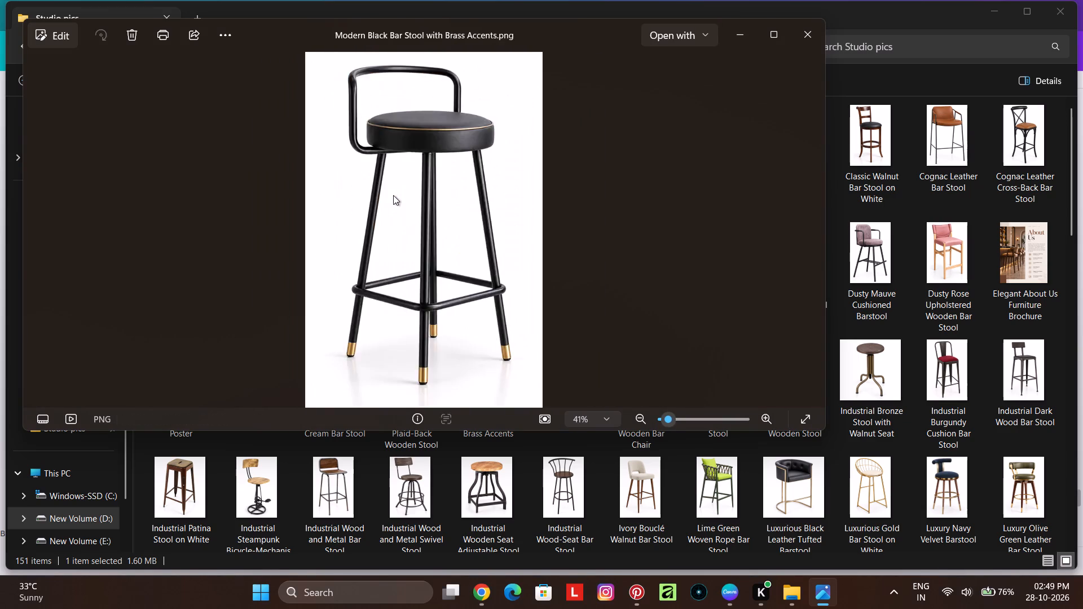
# Examine the Modern series images, comparing neighbouring pictures, from Modern Black Cane-Back Bar Stool through Modern Cognac Leather Bar Stool3.
pyautogui.press('Right')
pyautogui.press('Right')
pyautogui.press('Left')
pyautogui.press('Left')
pyautogui.press('Right')
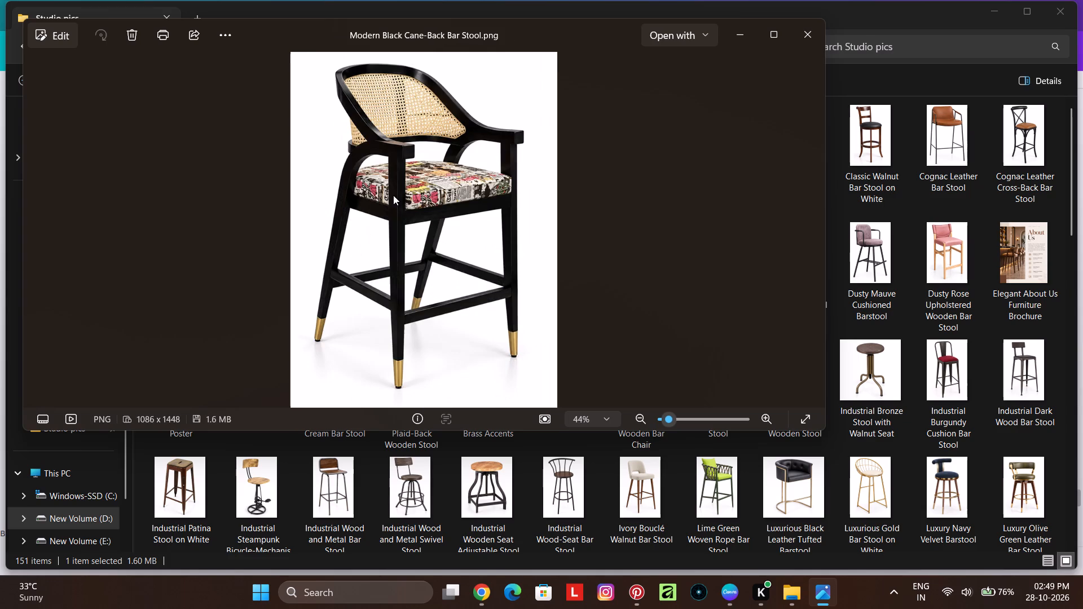
pyautogui.press('Right')
pyautogui.press('Right')
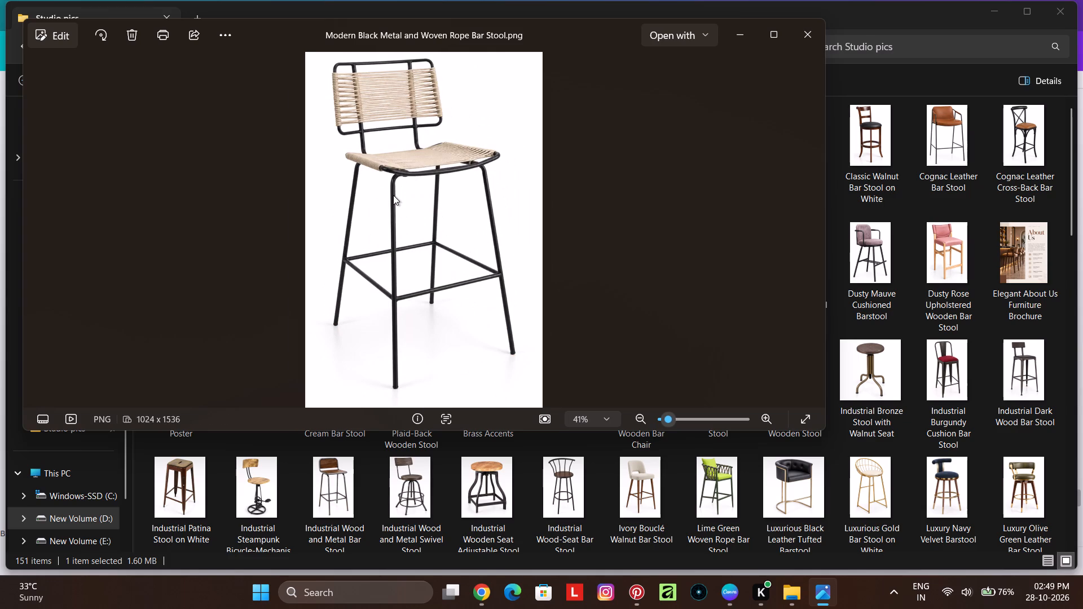
pyautogui.press('Left')
pyautogui.press('Right')
pyautogui.press('Right')
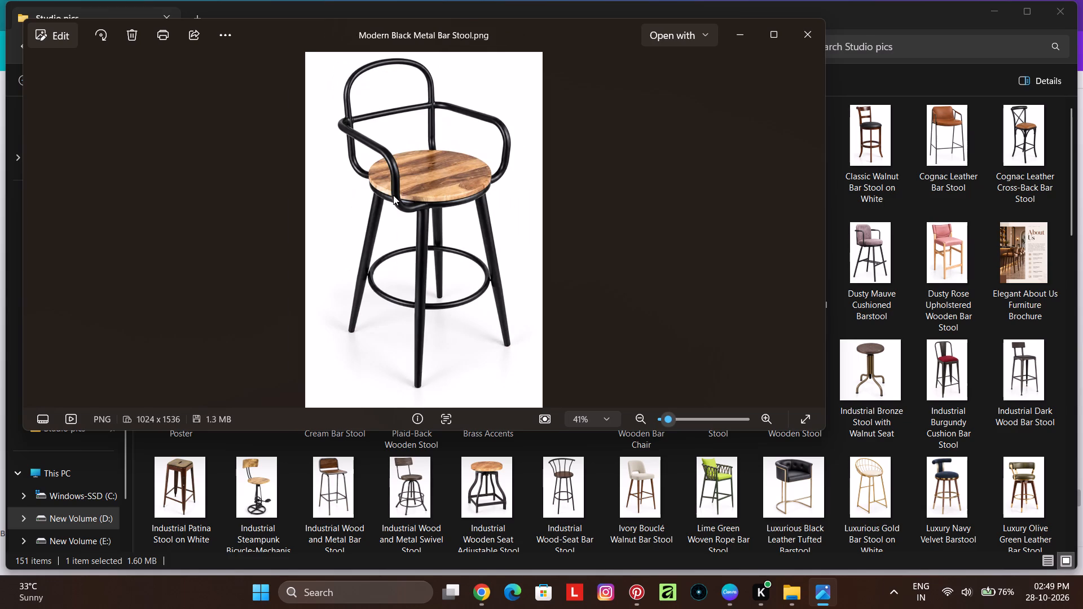
pyautogui.press('Right')
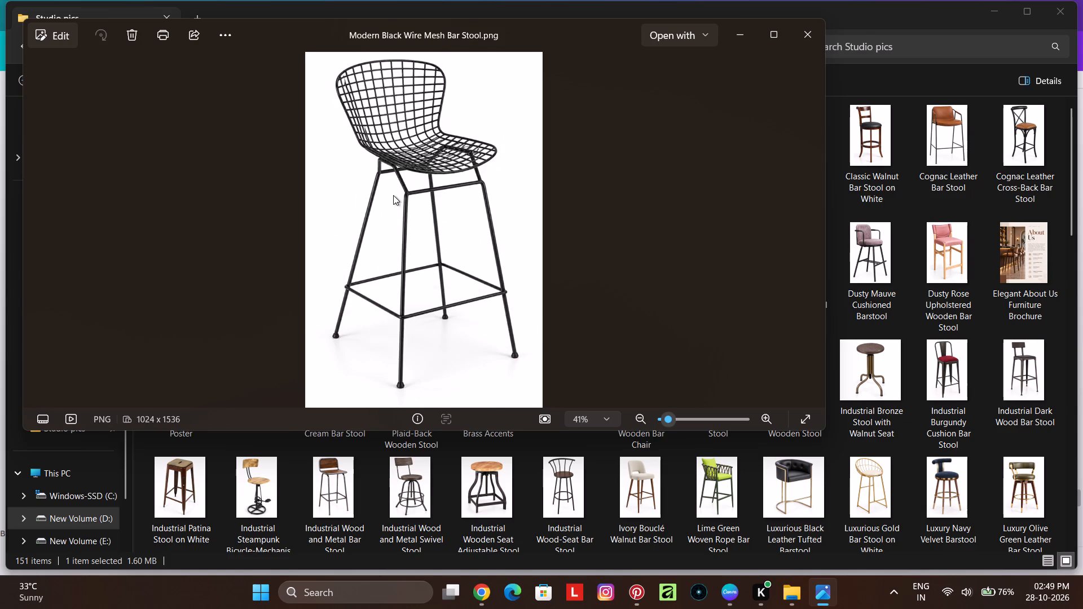
pyautogui.press('Left')
pyautogui.press('Right')
pyautogui.press('Right')
pyautogui.press('Right')
pyautogui.press('Right')
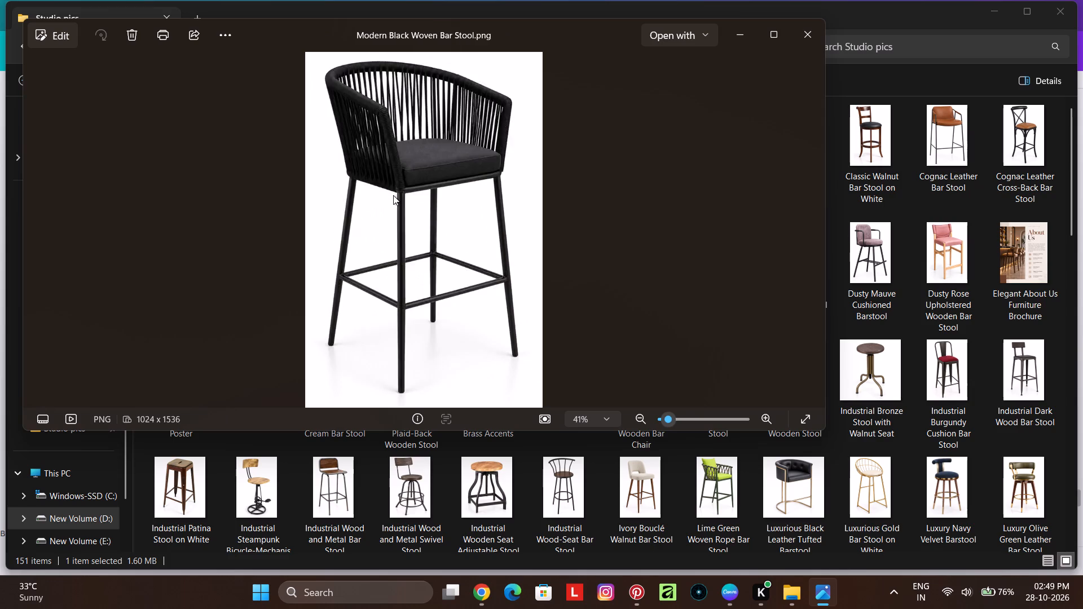
pyautogui.press('Right')
pyautogui.press('Right')
pyautogui.press('Right')
pyautogui.press('Left')
pyautogui.press('Right')
pyautogui.press('Right')
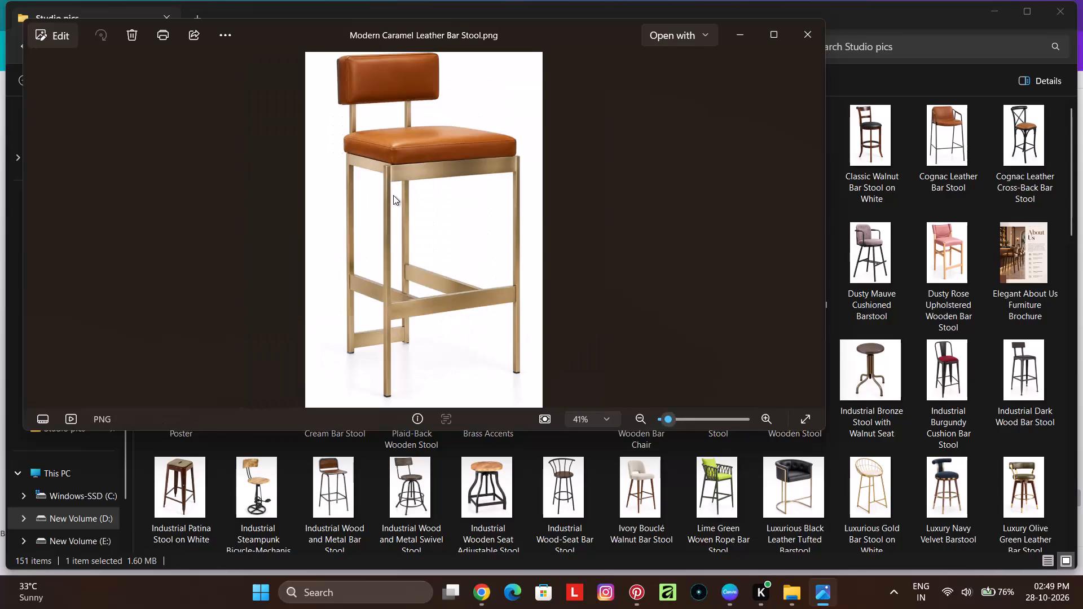
pyautogui.press('Right')
pyautogui.press('Left')
pyautogui.press('Left')
pyautogui.press('Right')
pyautogui.press('Right')
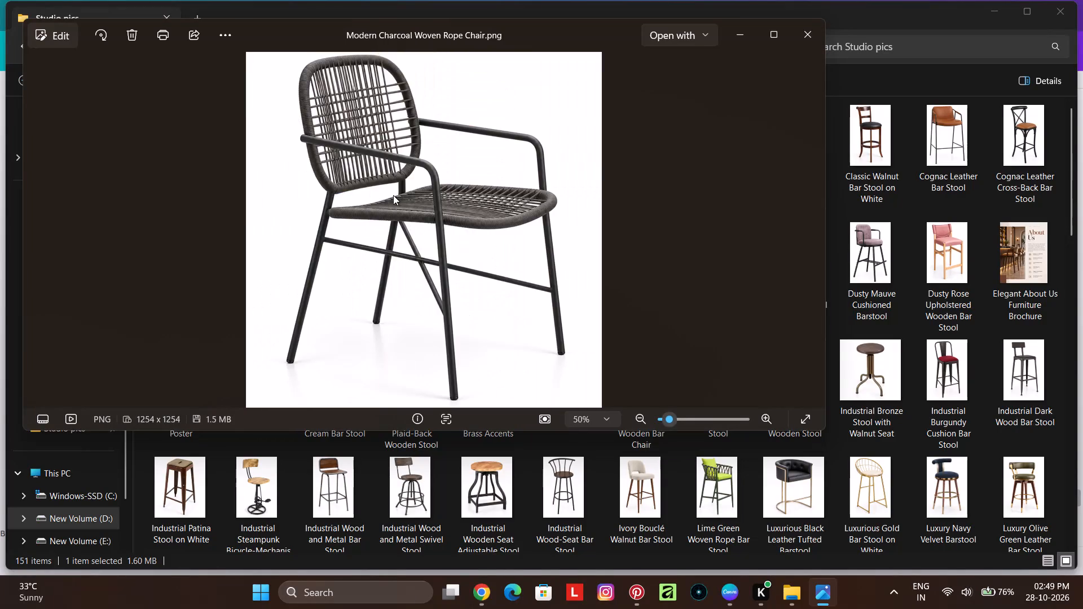
pyautogui.press('Right')
pyautogui.press('Right')
pyautogui.press('Right')
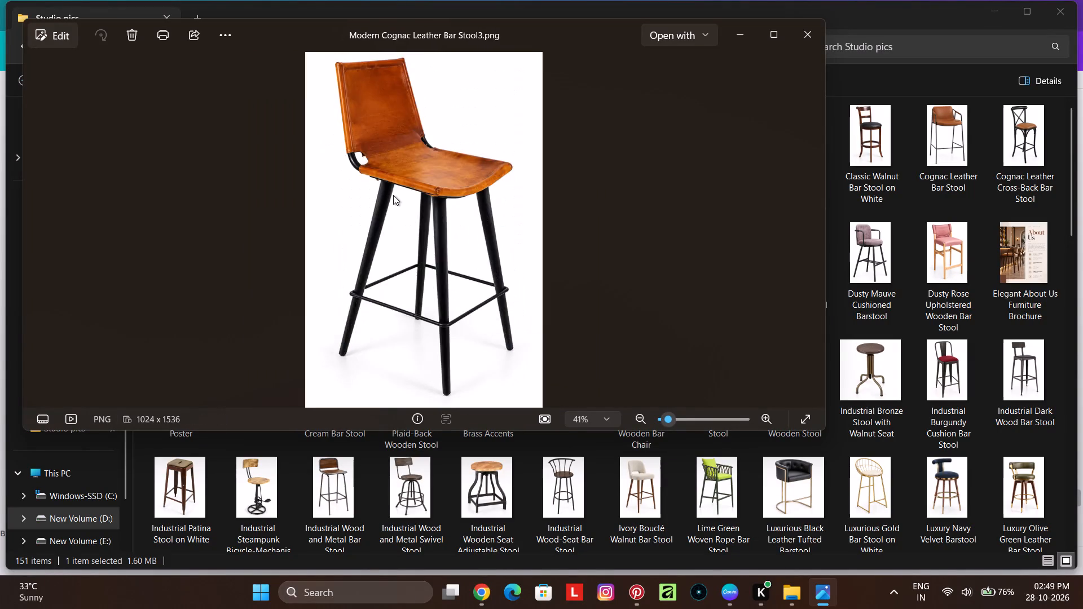
# Review the studio images from Modern Cognac Leather Barstool through Olive Quilted Leather Barstool, comparing the wooden-seat and upholstered models.
pyautogui.press('Right')
pyautogui.press('Right')
pyautogui.press('Right')
pyautogui.press('Right')
pyautogui.press('Right')
pyautogui.press('Right')
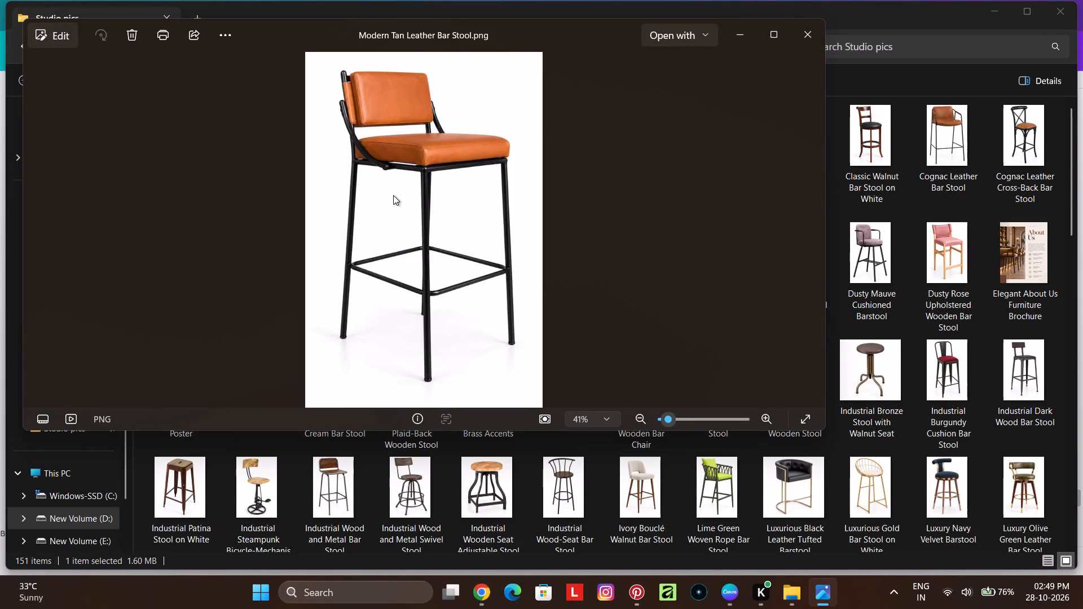
pyautogui.press('Right')
pyautogui.press('Right')
pyautogui.press('Right')
pyautogui.press('Right')
pyautogui.press('Right')
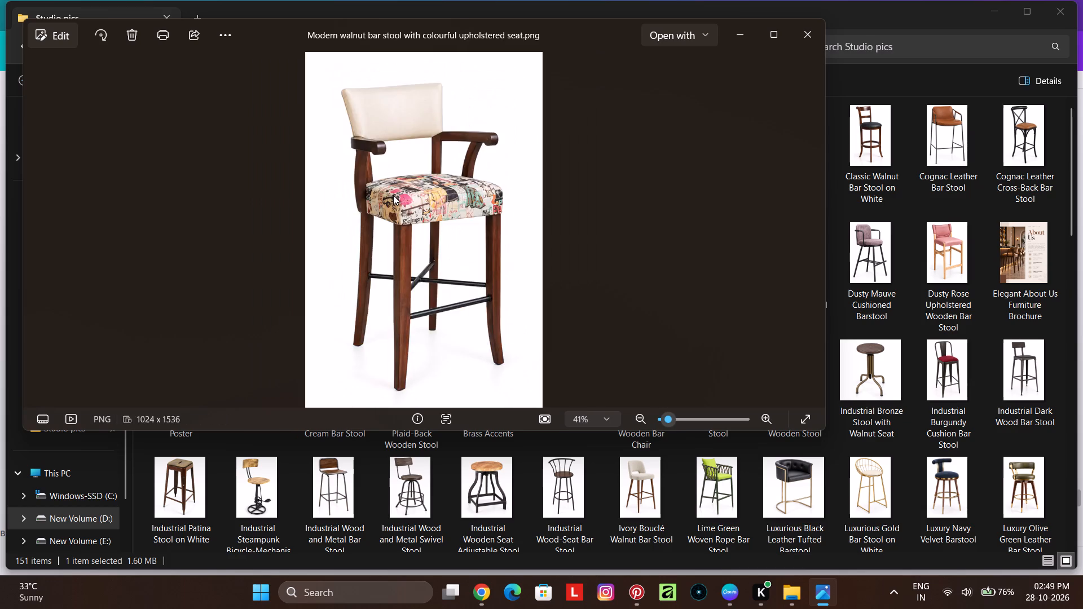
pyautogui.press('Right')
pyautogui.press('Right')
pyautogui.press('Right')
pyautogui.press('Right')
pyautogui.press('Right')
pyautogui.press('Right')
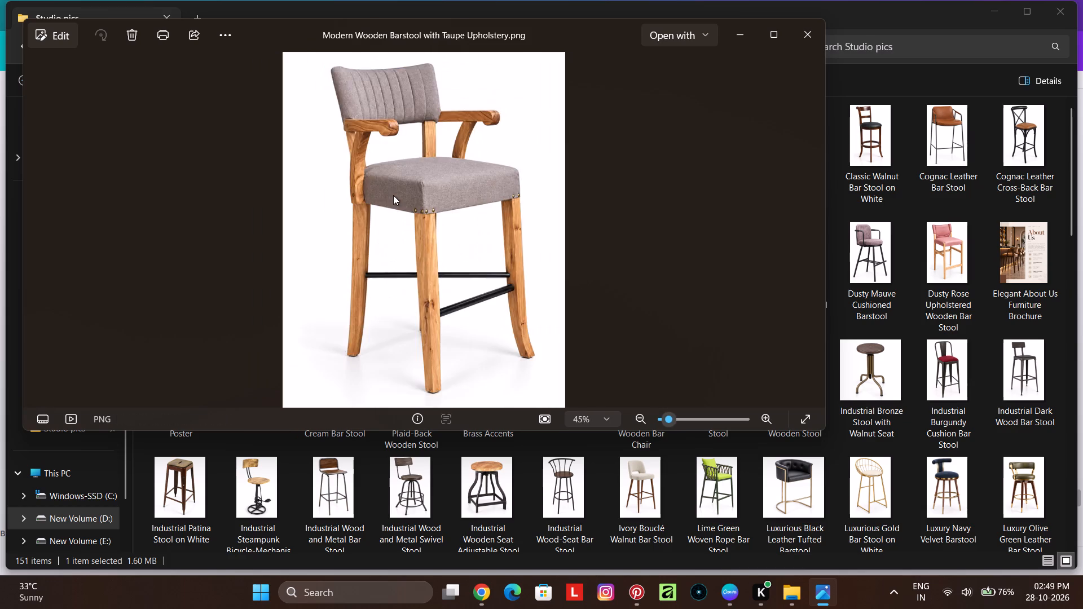
pyautogui.press('Right')
pyautogui.press('Left')
pyautogui.press('Left')
pyautogui.press('Right')
pyautogui.press('Right')
pyautogui.press('Right')
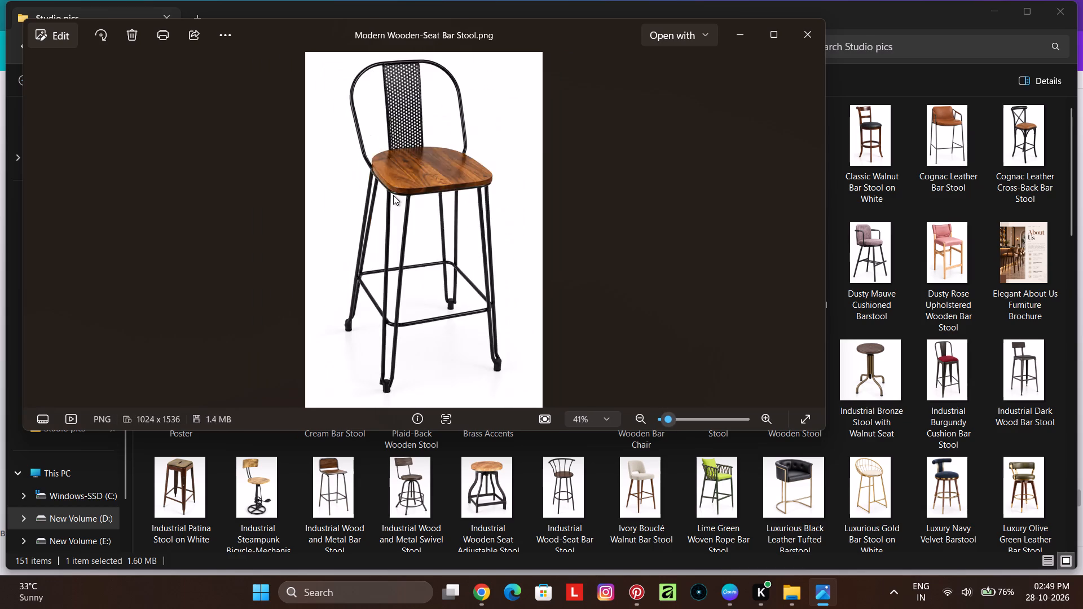
pyautogui.press('Right')
pyautogui.press('Right')
pyautogui.press('Right')
pyautogui.press('Right')
pyautogui.press('Right')
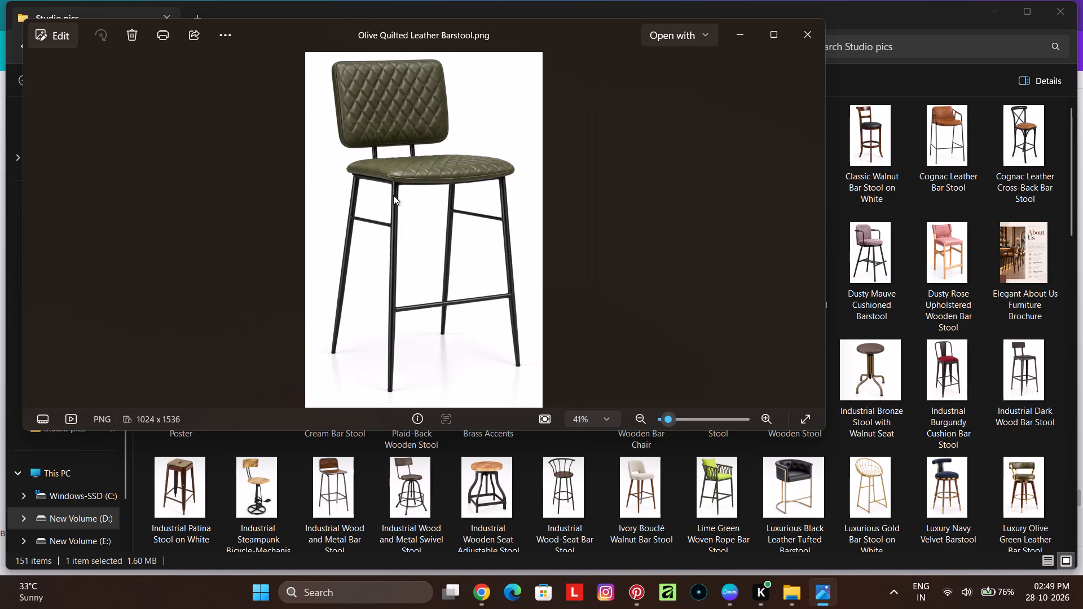
# Review the studio images after Olive Quilted Leather Barstool, comparing the Rustic series from Rustic Industrial Wooden Bar Stool through Rustic Walnut Wooden Bar Stool.
pyautogui.press('Right')
pyautogui.press('Right')
pyautogui.press('Right')
pyautogui.press('Right')
pyautogui.press('Right')
pyautogui.press('Right')
pyautogui.press('Right')
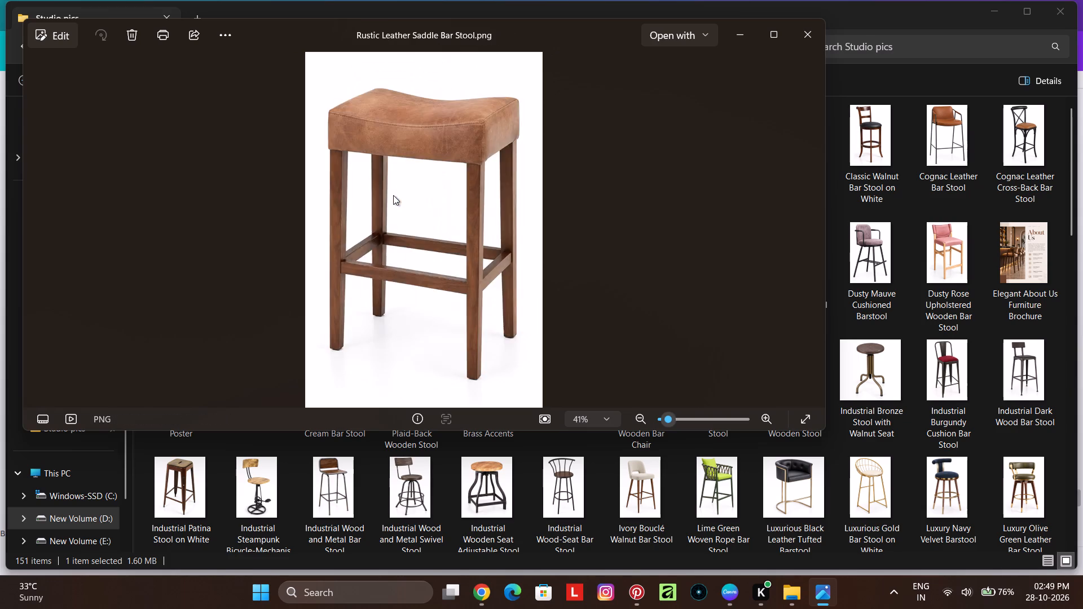
pyautogui.press('Right')
pyautogui.press('Left')
pyautogui.press('Left')
pyautogui.press('Right')
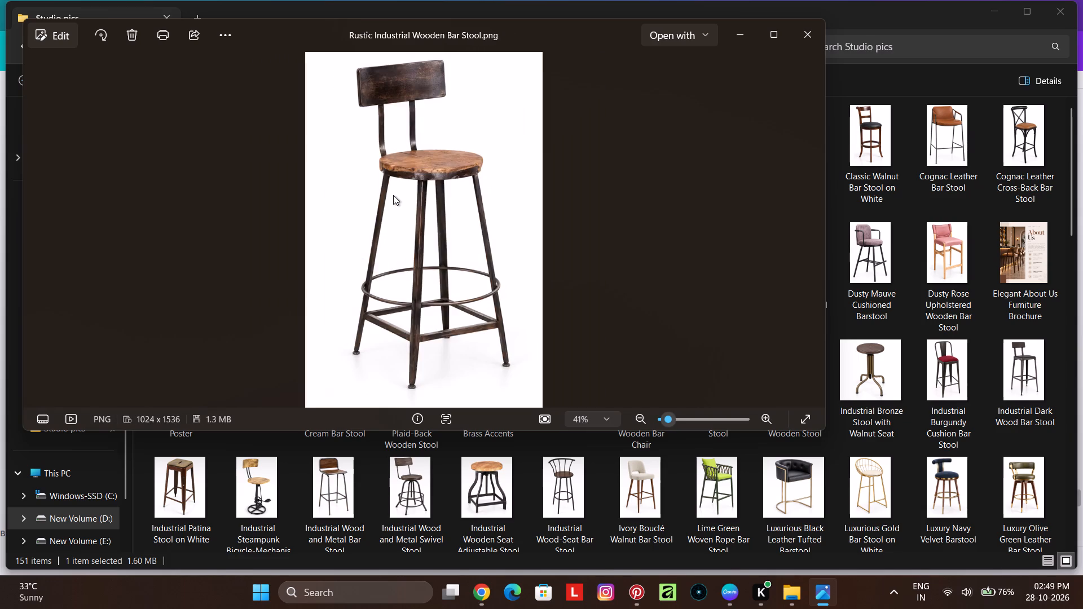
pyautogui.press('Right')
pyautogui.press('Right')
pyautogui.press('Right')
pyautogui.press('Right')
pyautogui.press('Left')
pyautogui.press('Left')
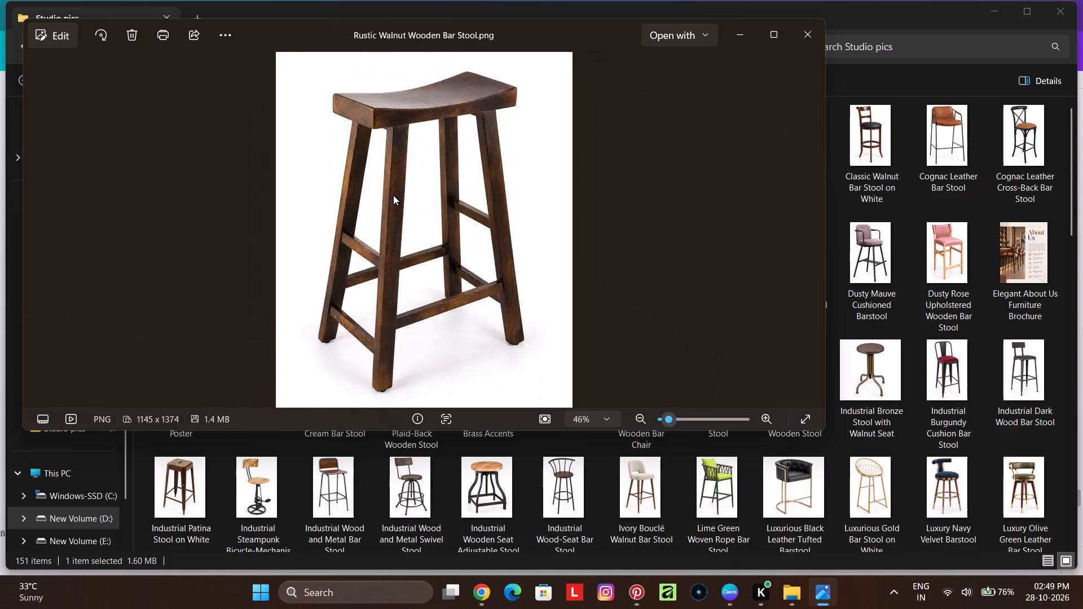
pyautogui.press('Left')
pyautogui.press('Left')
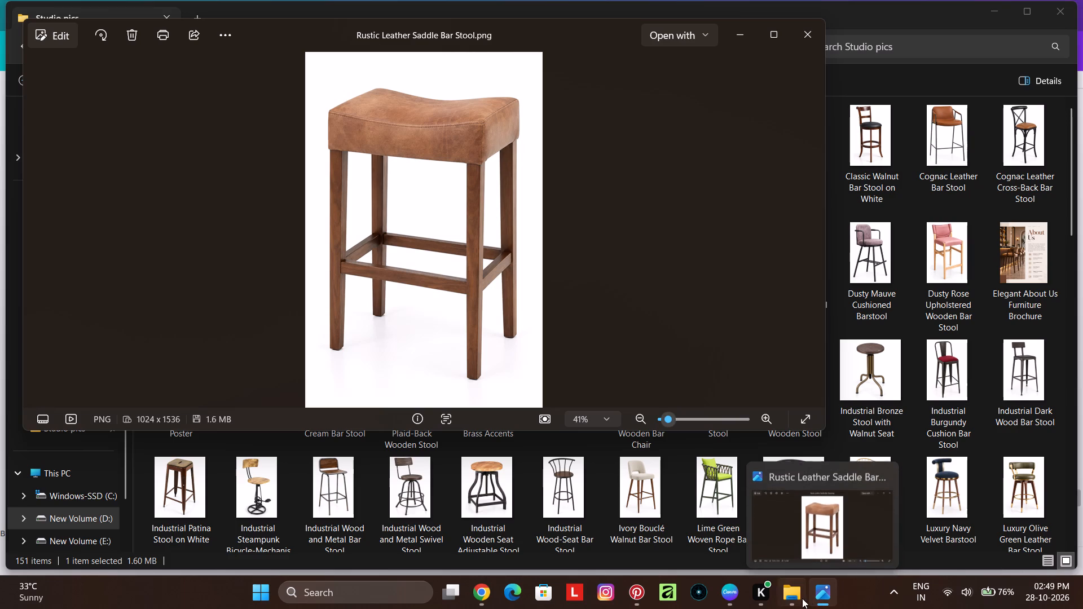
# Switch to the Canva bar chair catalogue and check pages 24 to 26 for the Rustic Leather Saddle Bar Stool.
pyautogui.click(728, 595)
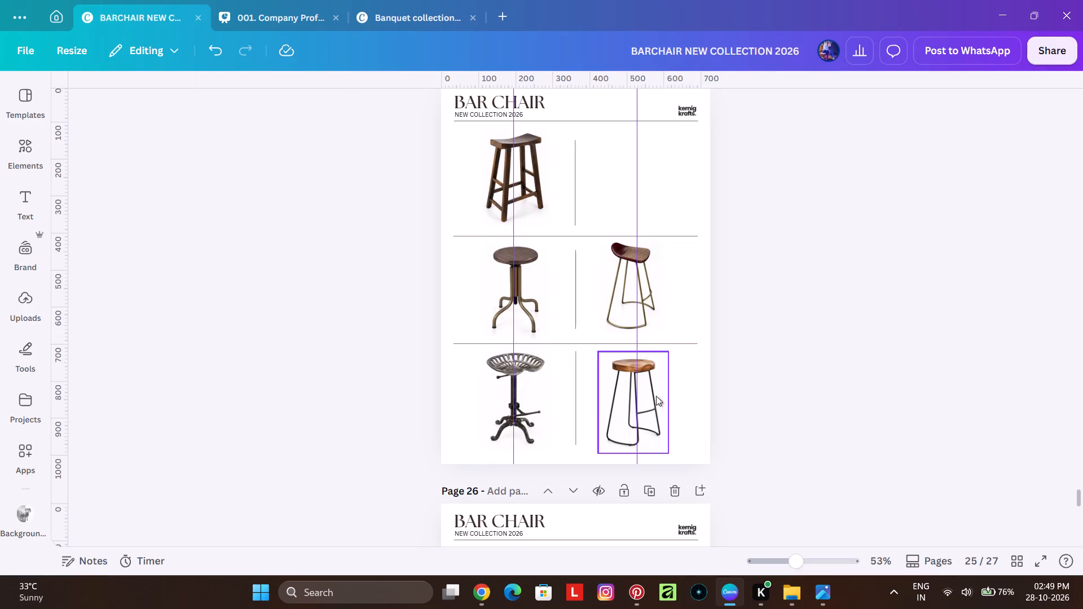
pyautogui.scroll(3, 510, 188)
pyautogui.scroll(4, 520, 232)
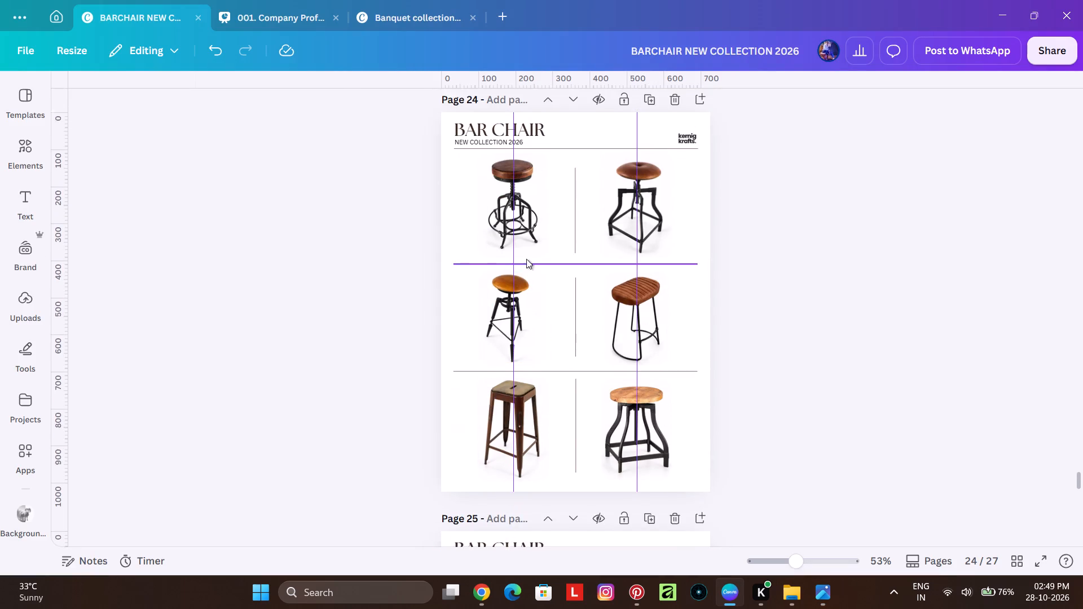
pyautogui.scroll(-1, 602, 344)
pyautogui.scroll(-3, 645, 421)
pyautogui.scroll(4, 645, 421)
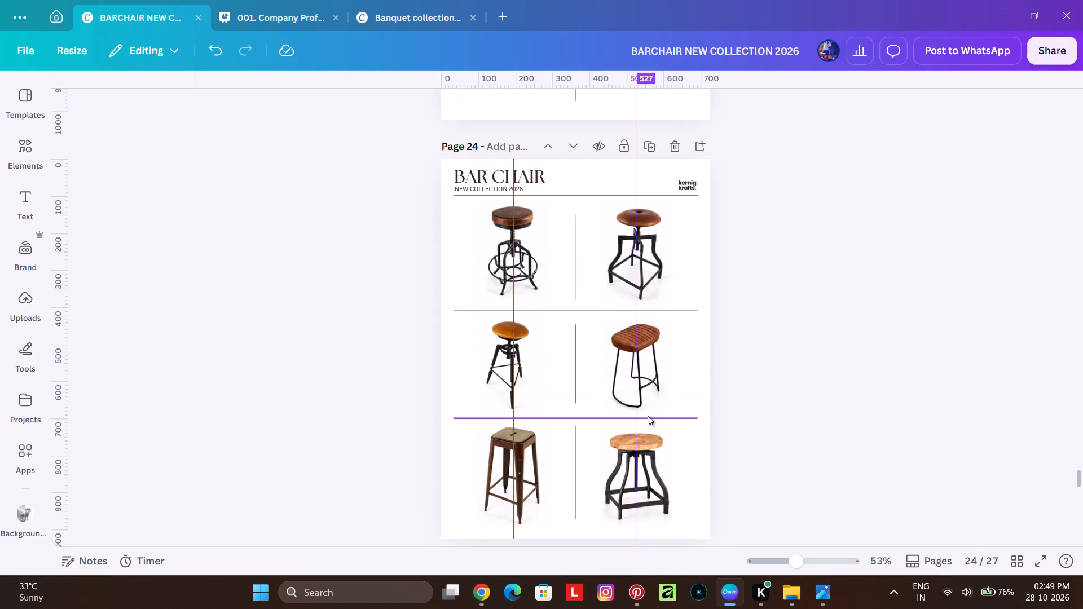
pyautogui.scroll(-11, 642, 407)
pyautogui.scroll(5, 641, 412)
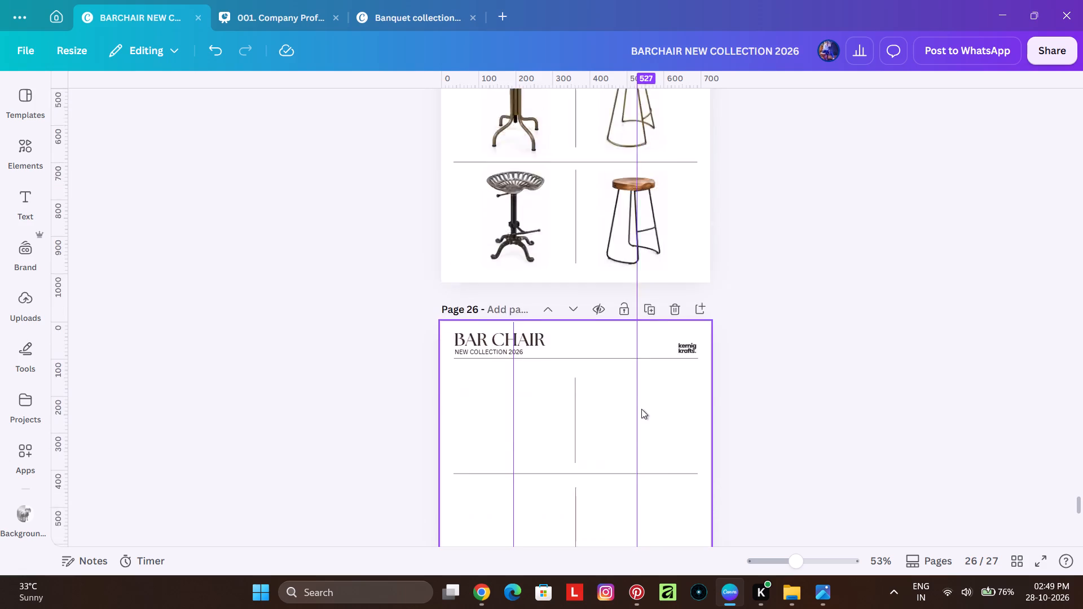
# Reopen Photos to compare the Rustic images around Rustic Leather Saddle Bar Stool, and recheck Canva pages 24 and 25 against them.
pyautogui.click(813, 591)
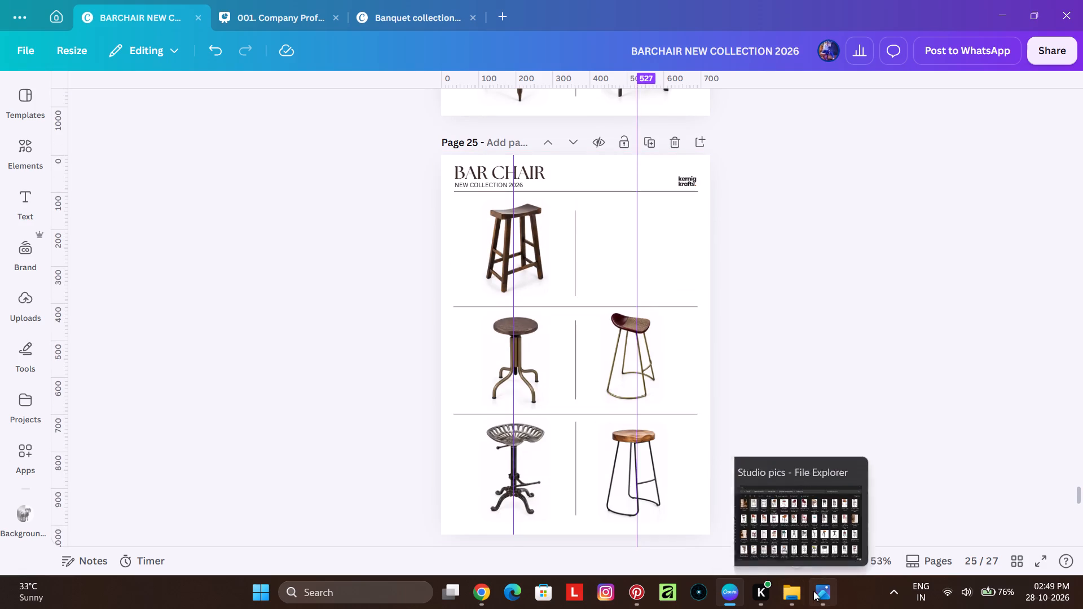
pyautogui.press('Right')
pyautogui.press('Right')
pyautogui.press('Right')
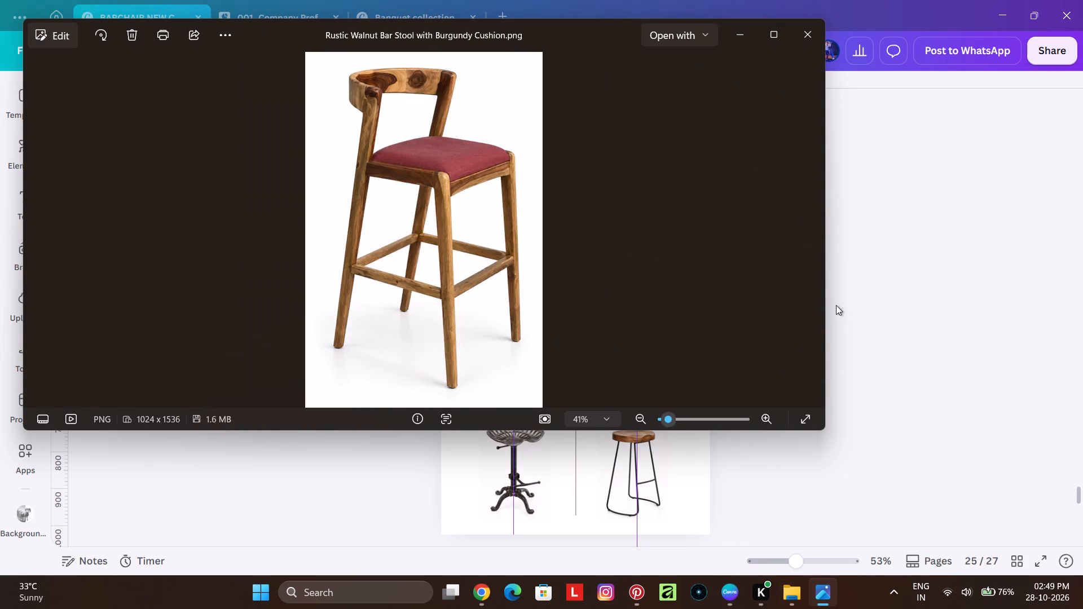
pyautogui.press('Right')
pyautogui.press('Left')
pyautogui.press('Left')
pyautogui.press('Left')
pyautogui.press('Left')
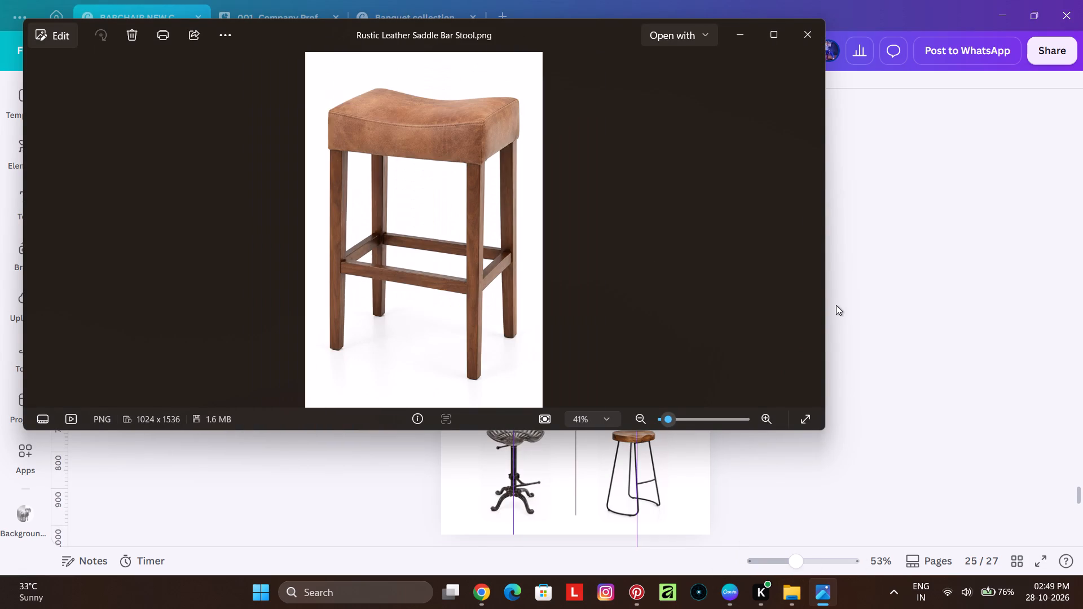
pyautogui.click(866, 305)
pyautogui.scroll(4, 620, 379)
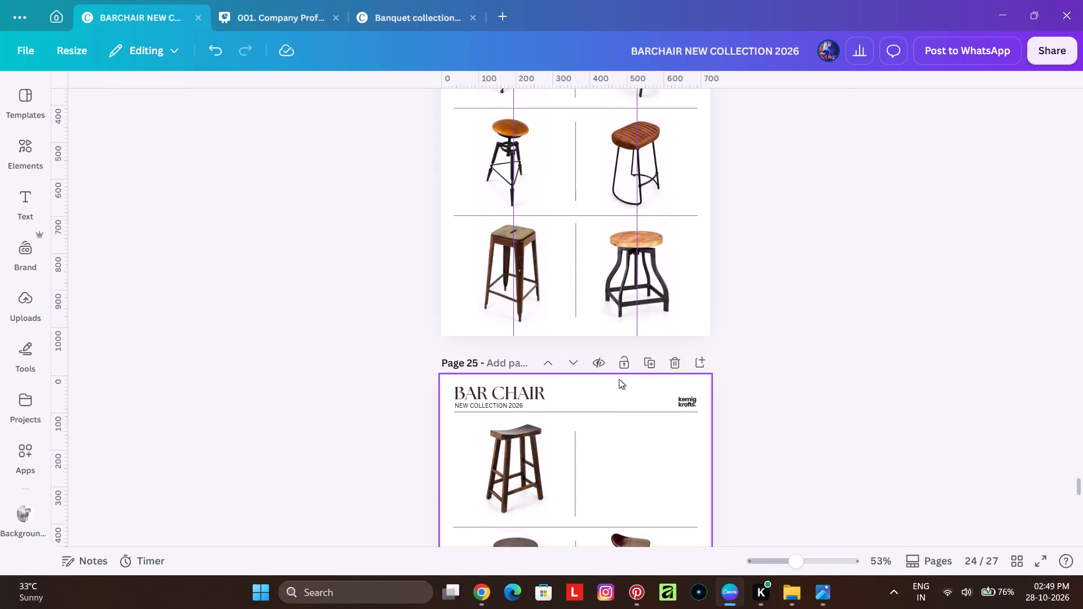
pyautogui.scroll(1, 619, 379)
pyautogui.scroll(-3, 619, 379)
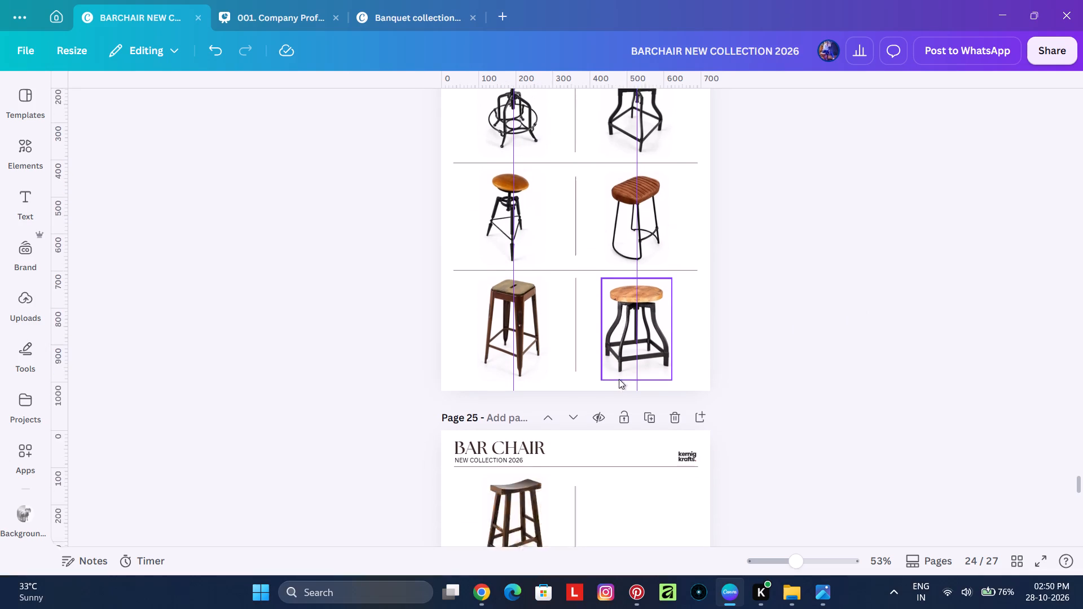
pyautogui.scroll(-2, 619, 379)
# Find the brown leather saddle bar stool among the uploaded images and insert it on page 25.
pyautogui.click(18, 310)
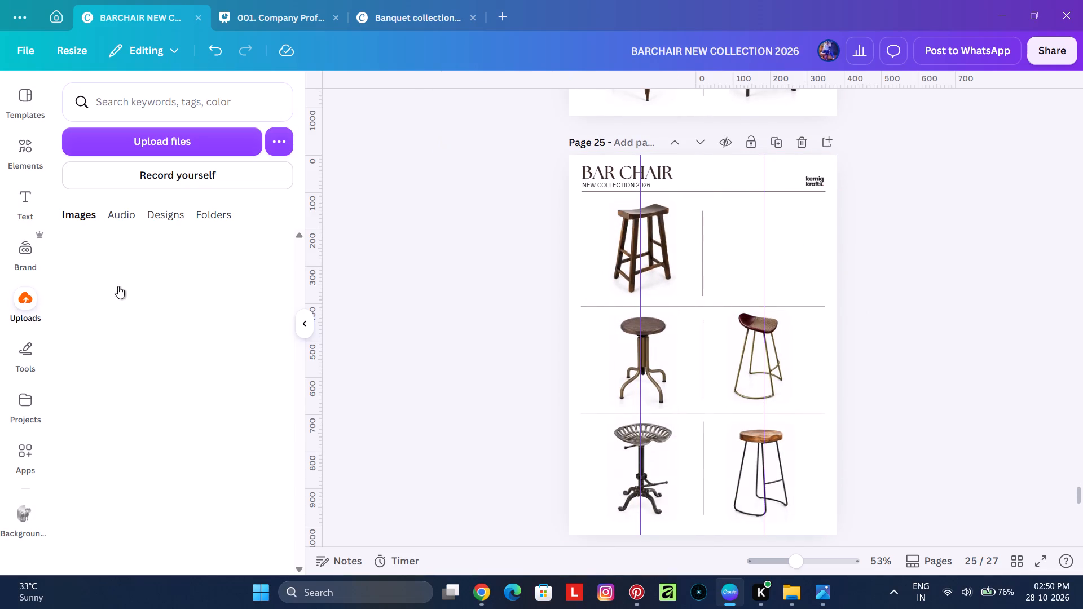
pyautogui.scroll(-4, 174, 392)
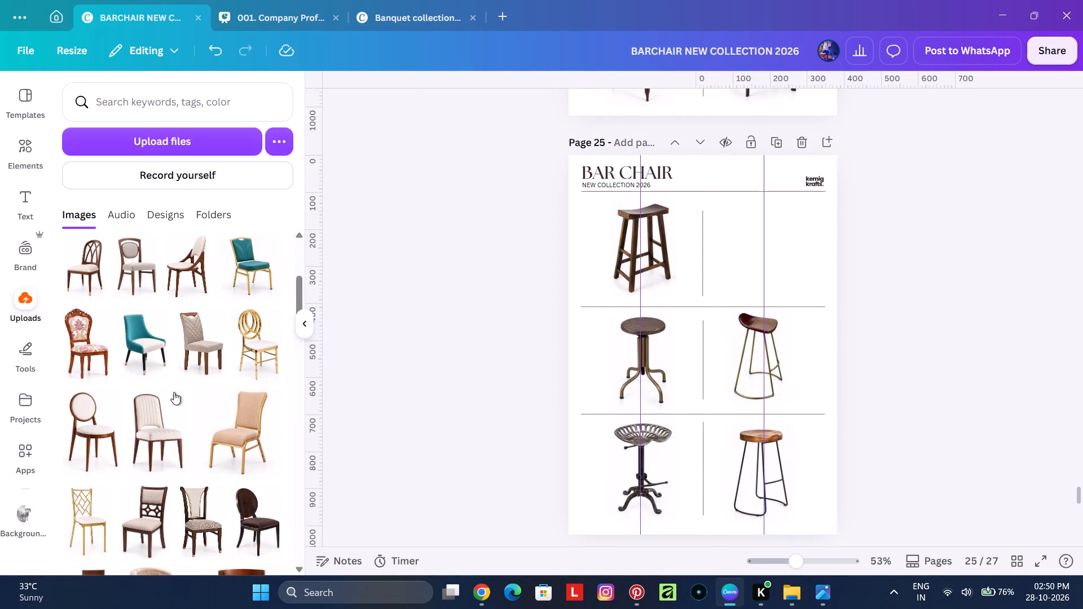
pyautogui.scroll(-15, 174, 392)
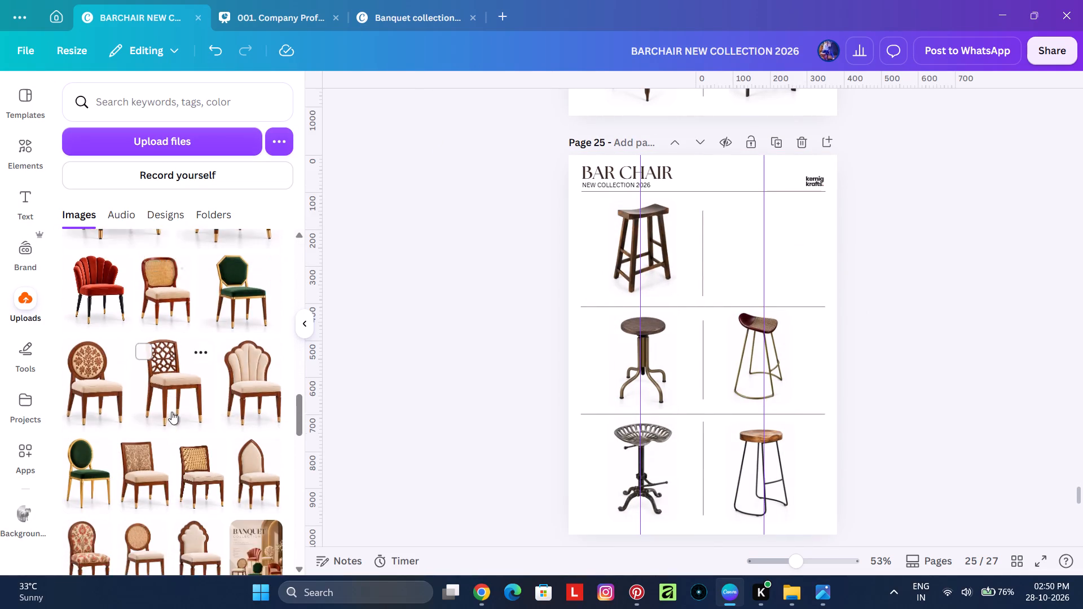
pyautogui.scroll(-16, 171, 412)
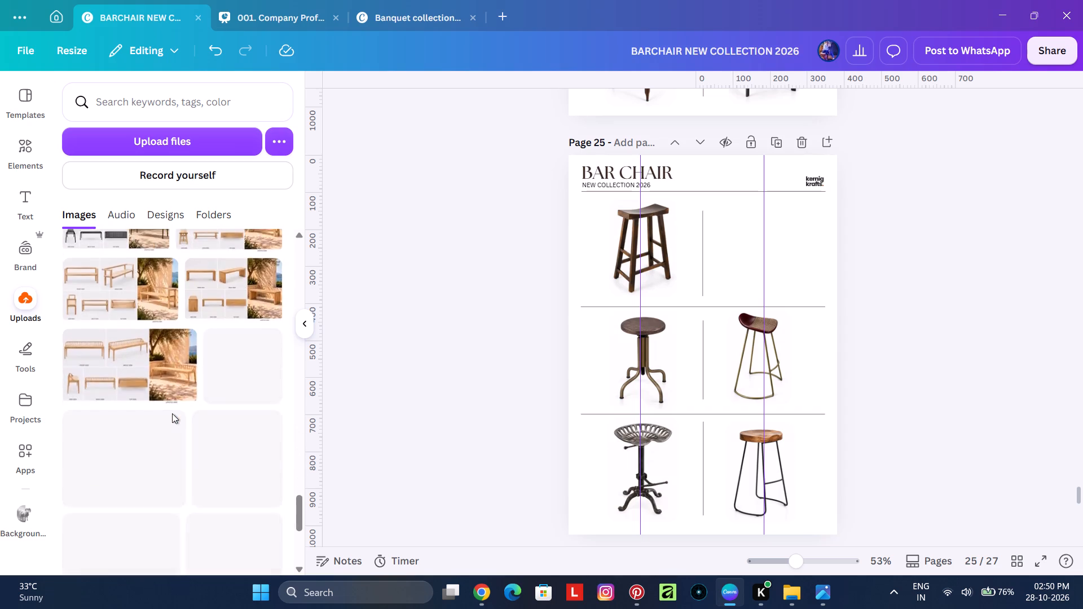
pyautogui.scroll(-7, 172, 413)
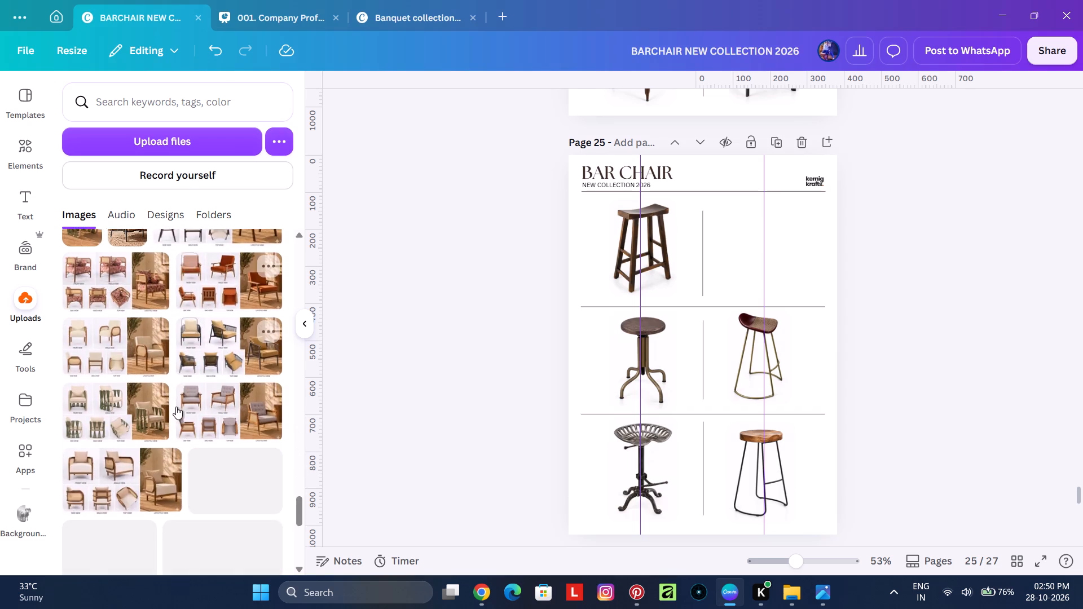
pyautogui.scroll(-4, 176, 407)
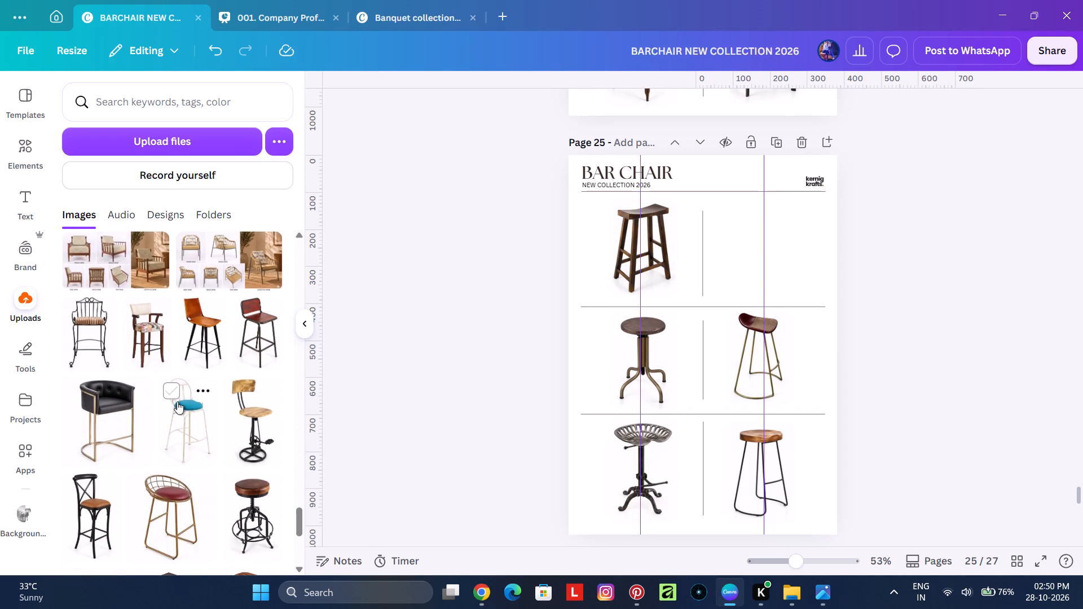
pyautogui.scroll(-4, 183, 395)
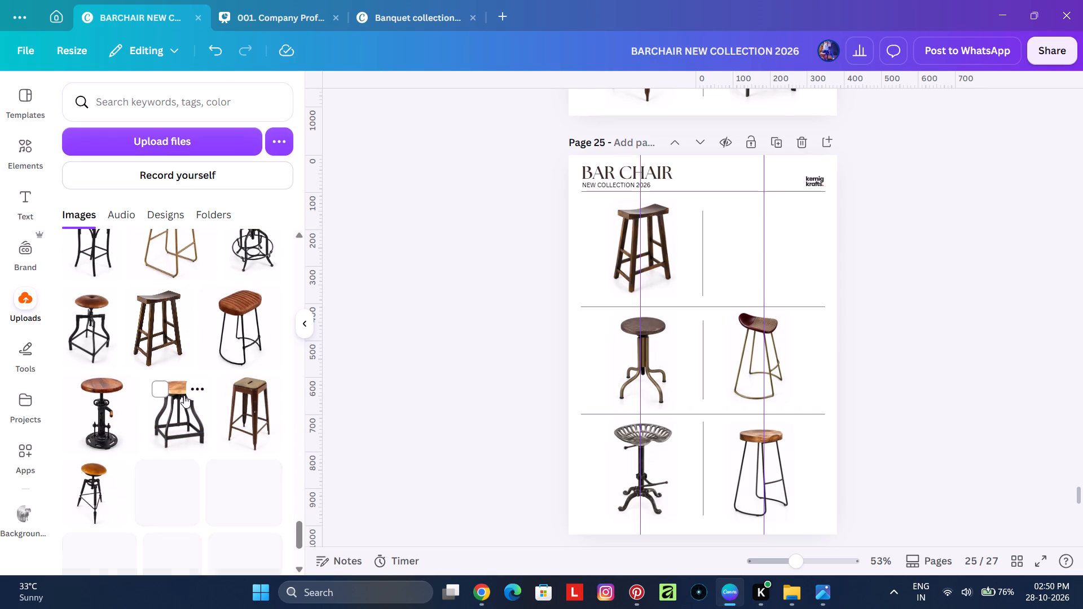
pyautogui.scroll(-2, 202, 356)
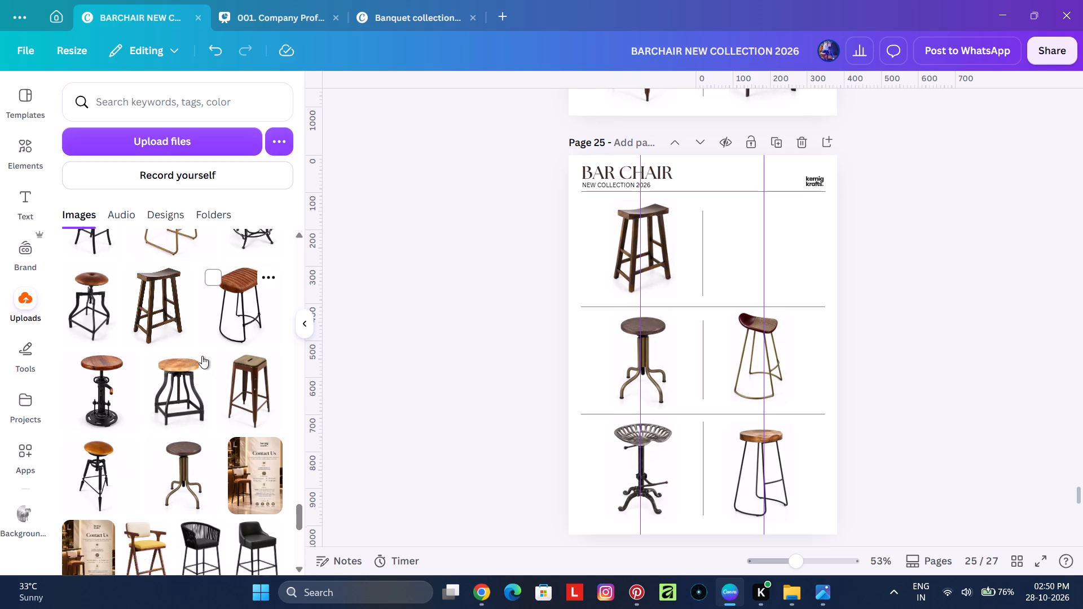
pyautogui.scroll(-4, 202, 355)
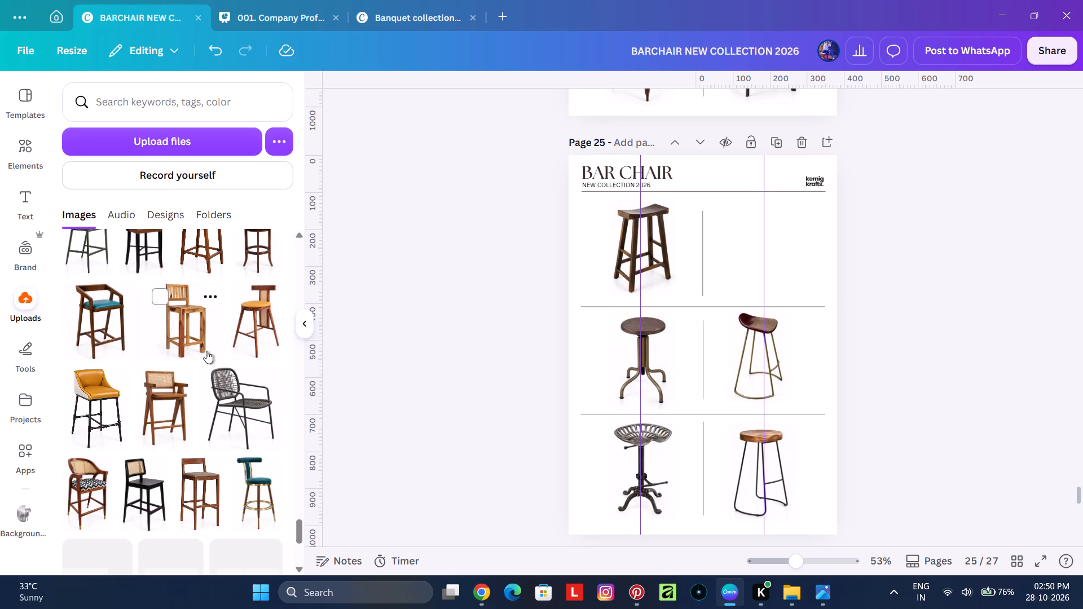
pyautogui.scroll(-6, 206, 351)
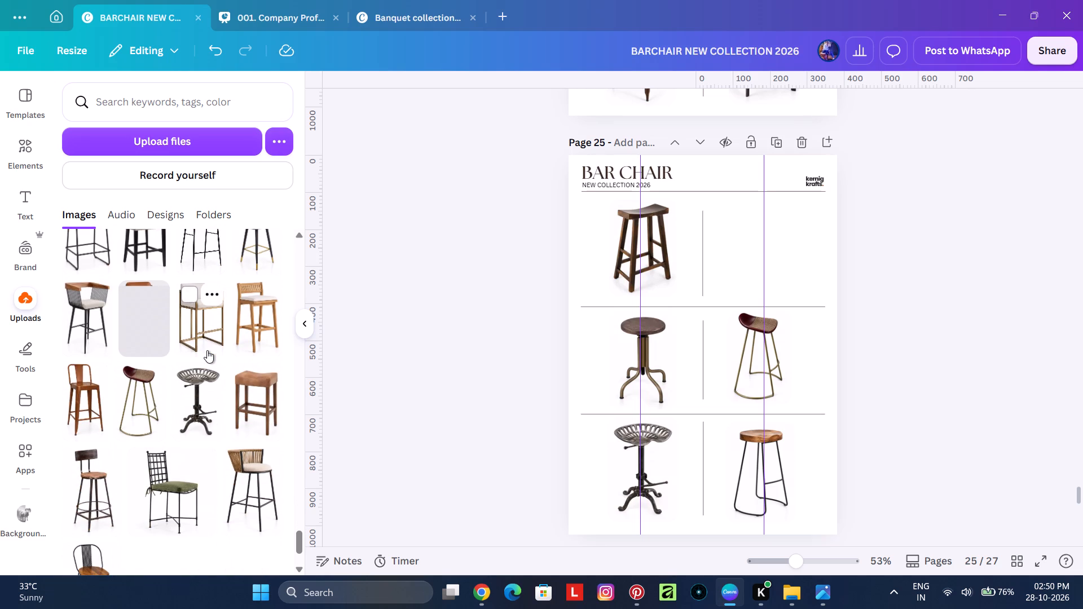
pyautogui.scroll(-2, 208, 350)
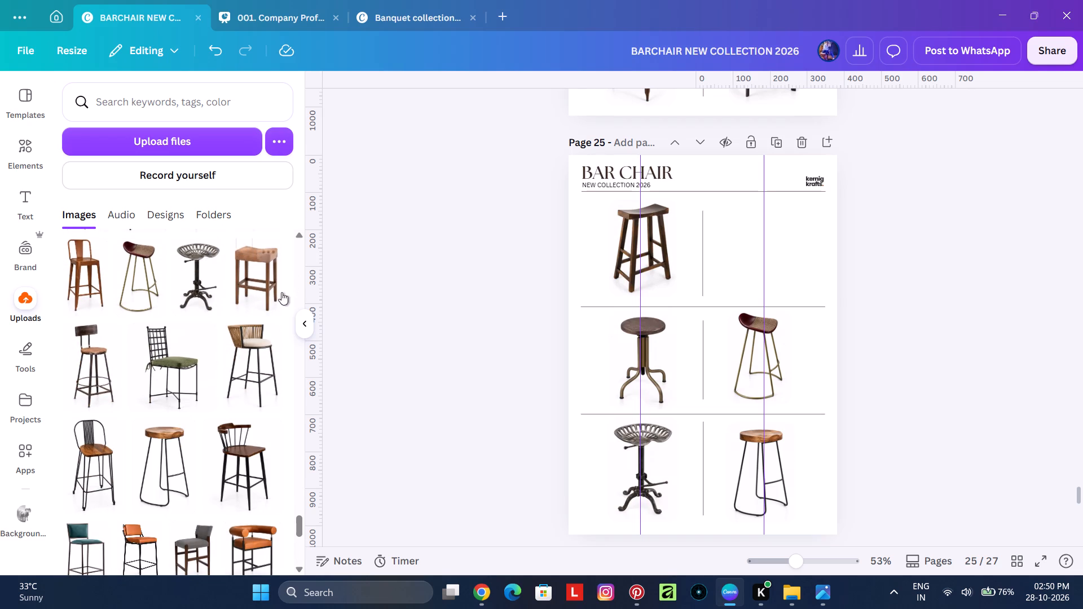
pyautogui.click(271, 287)
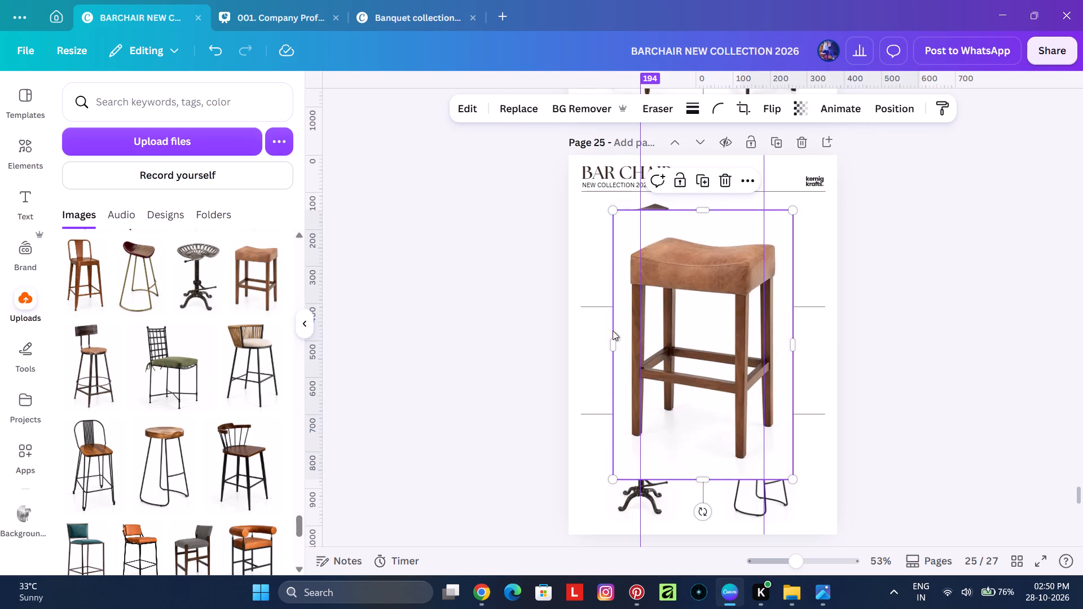
# Resize the leather saddle stool to about 194 by 291 and place it in page 25's empty top-row slot beside the walnut stool.
pyautogui.moveTo(791, 215); pyautogui.dragTo(768, 245)
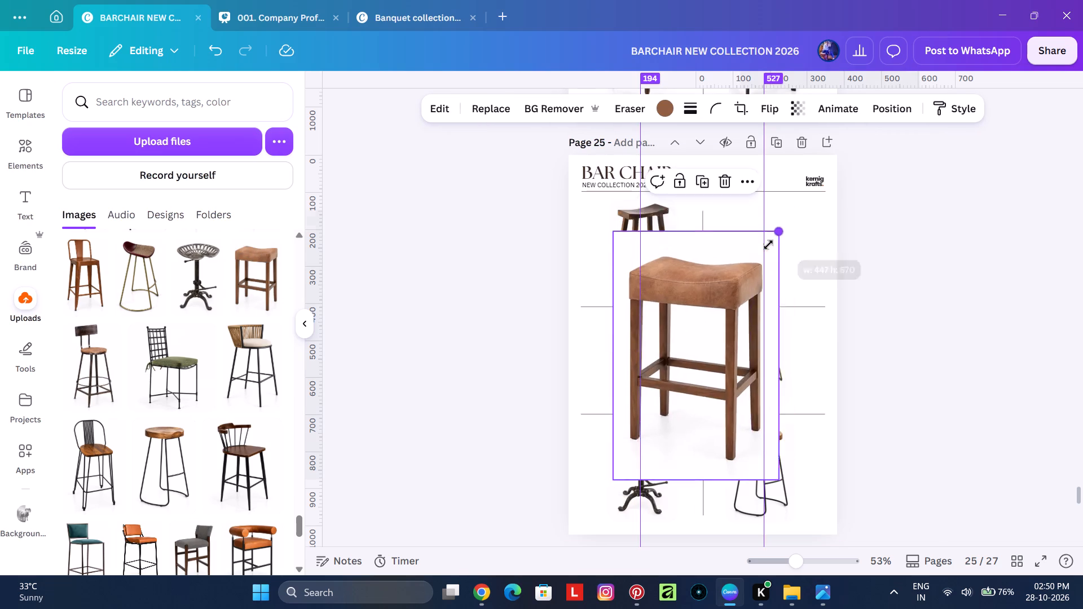
pyautogui.moveTo(768, 245); pyautogui.dragTo(725, 341)
pyautogui.moveTo(681, 400); pyautogui.dragTo(681, 397)
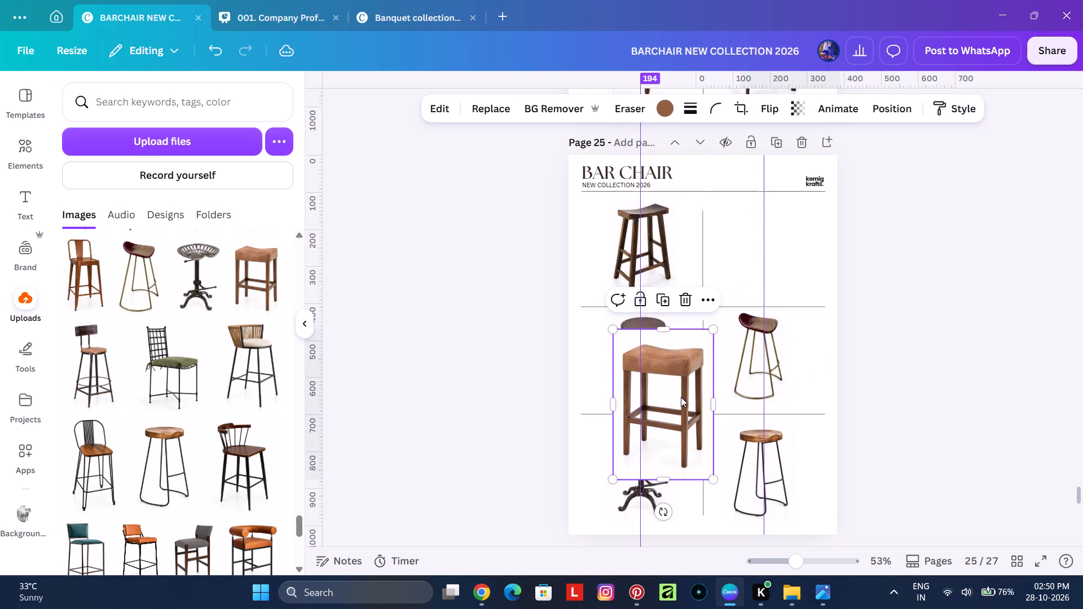
pyautogui.moveTo(681, 397); pyautogui.dragTo(777, 260)
pyautogui.moveTo(807, 193); pyautogui.dragTo(772, 240)
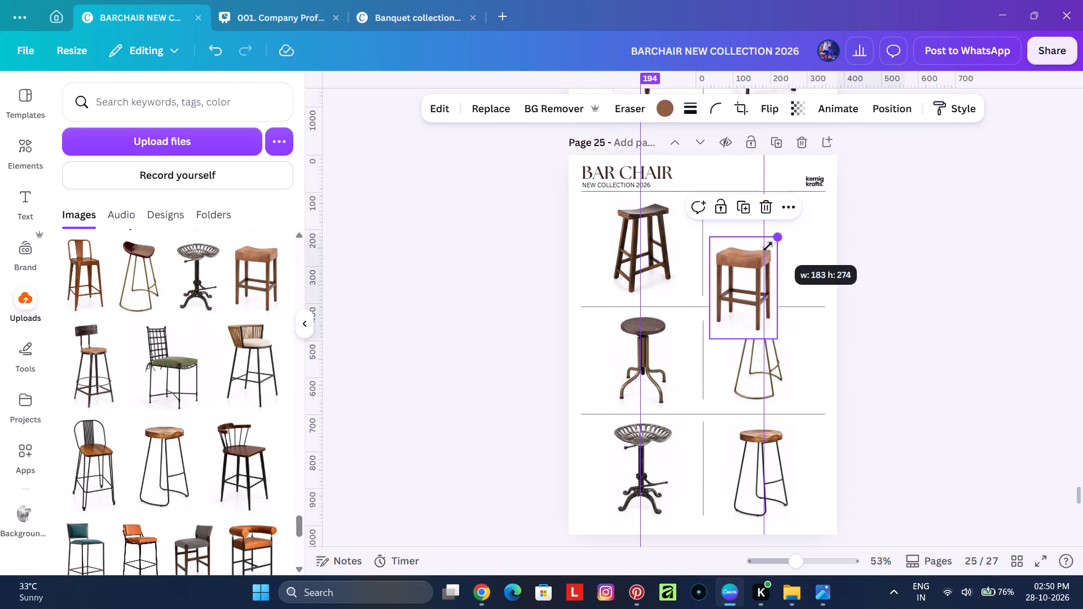
pyautogui.moveTo(719, 314); pyautogui.dragTo(739, 274)
pyautogui.click(800, 201)
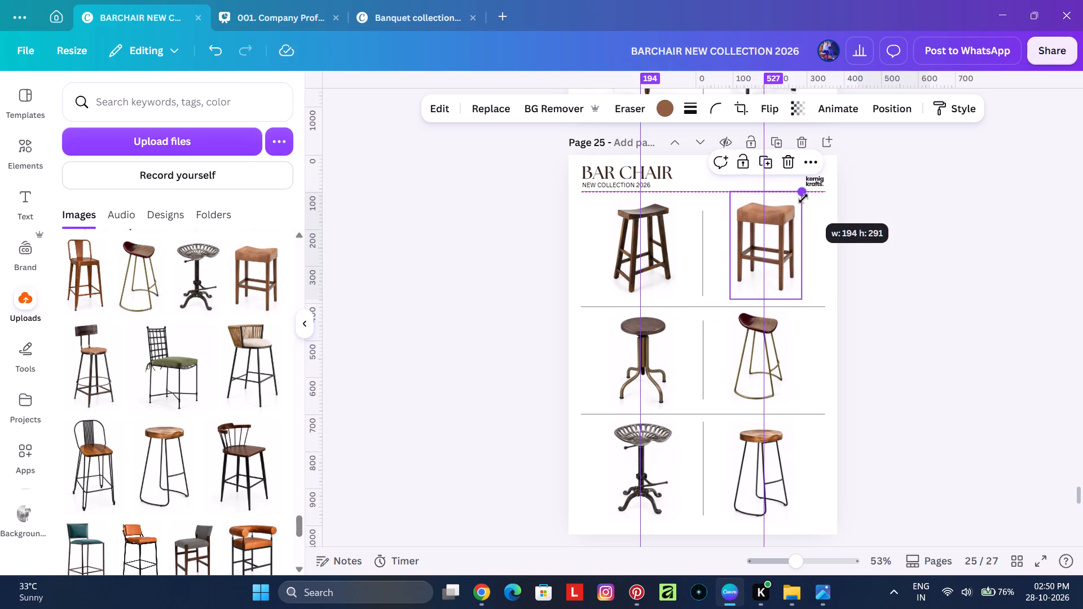
pyautogui.click(781, 227)
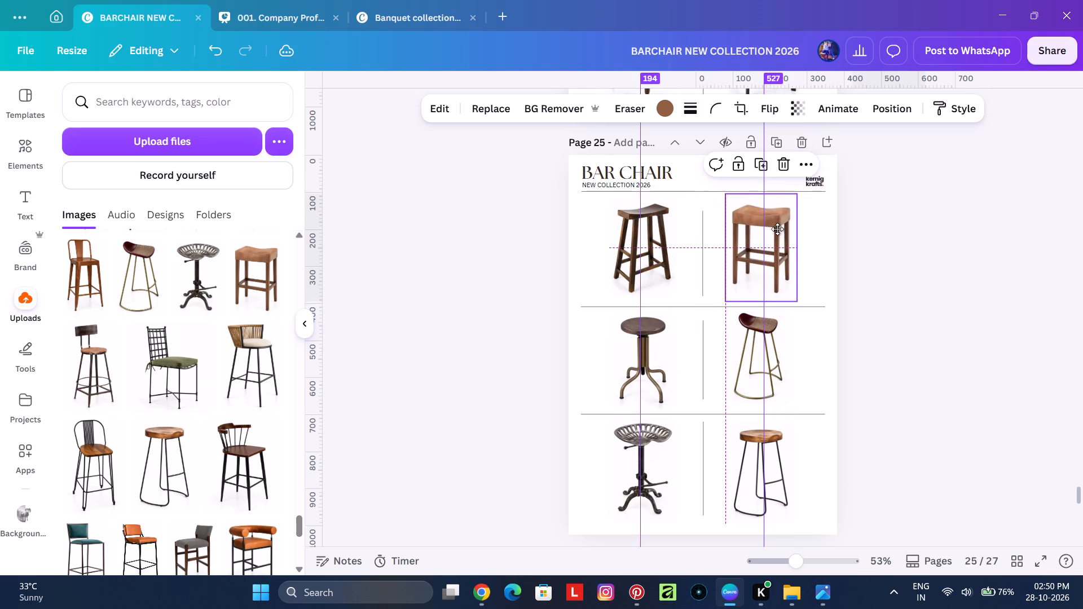
pyautogui.click(909, 259)
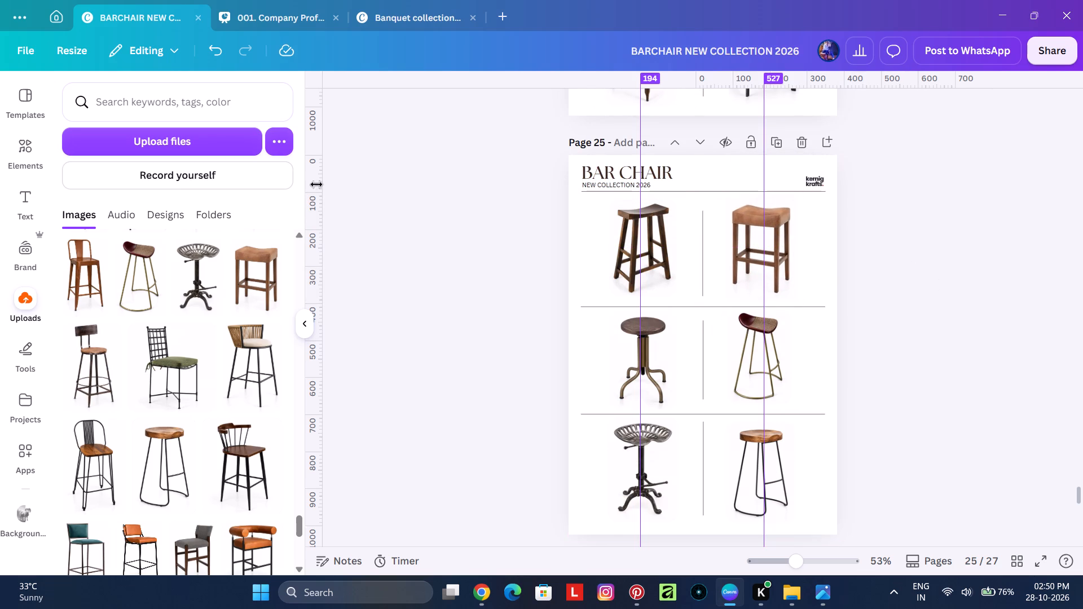
# Centre-align the three stools in the left column of page 25 with one another.
pyautogui.click(417, 223)
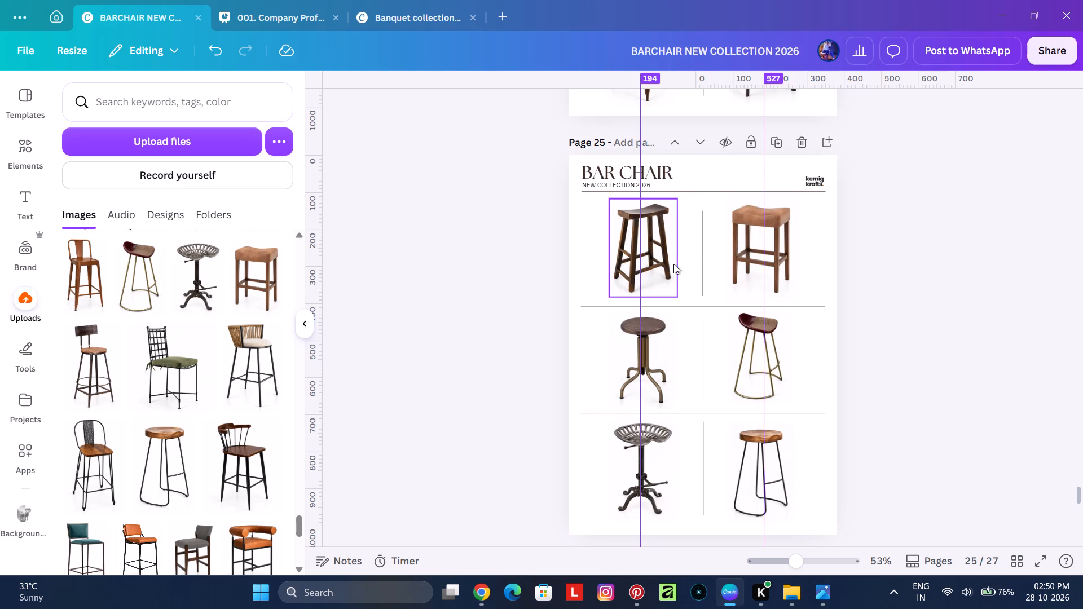
pyautogui.click(672, 264)
pyautogui.keyDown('shift'); pyautogui.click(659, 341); pyautogui.keyUp('shift')
pyautogui.keyDown('shift'); pyautogui.click(661, 474); pyautogui.keyUp('shift')
pyautogui.rightClick(661, 474)
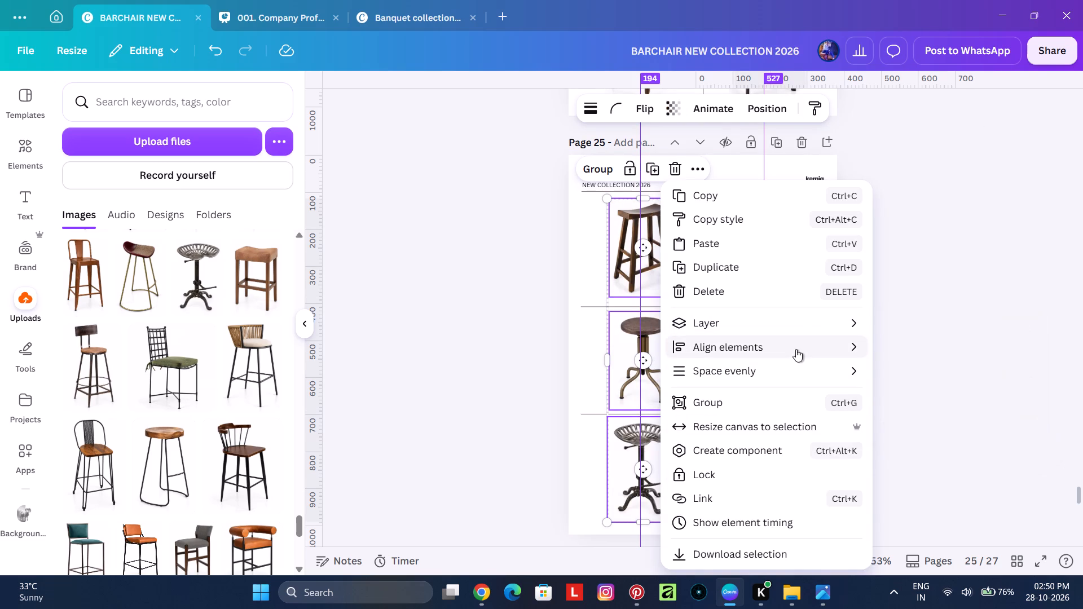
pyautogui.click(953, 283)
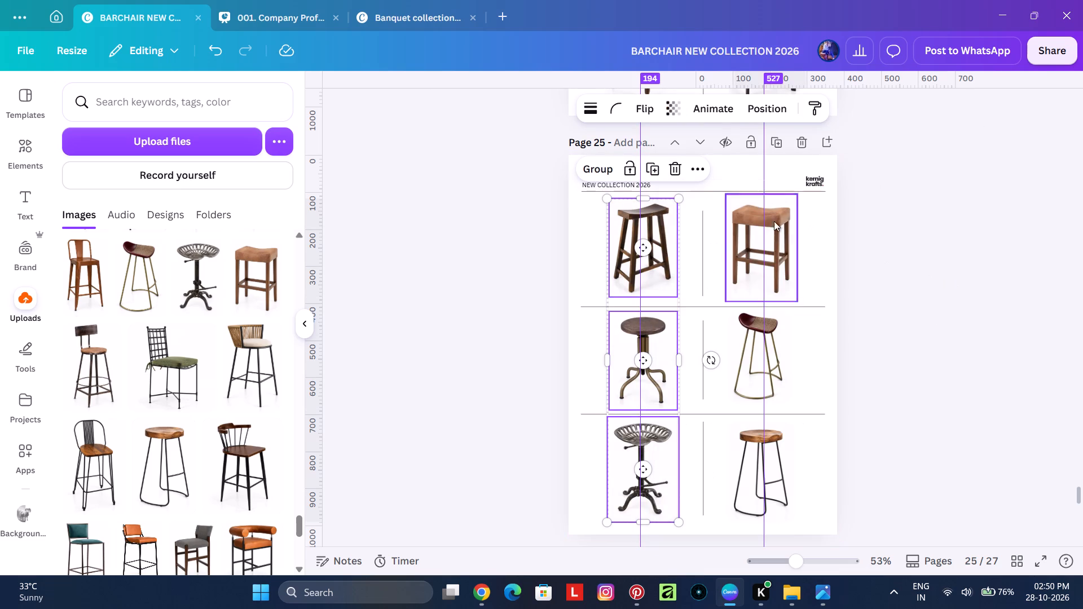
# Tidy up the three stools in the right column of page 25 so they are aligned and evenly spaced.
pyautogui.click(780, 245)
pyautogui.keyDown('shift'); pyautogui.click(763, 358); pyautogui.keyUp('shift')
pyautogui.keyDown('shift'); pyautogui.click(773, 388); pyautogui.keyUp('shift')
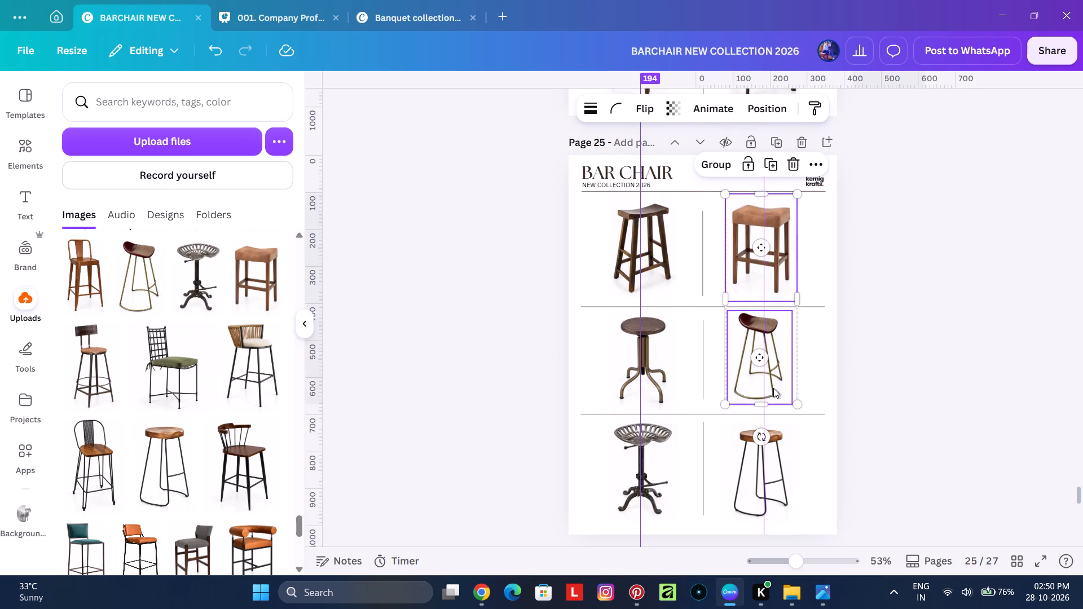
pyautogui.keyDown('shift'); pyautogui.click(786, 444); pyautogui.keyUp('shift')
pyautogui.rightClick(787, 444)
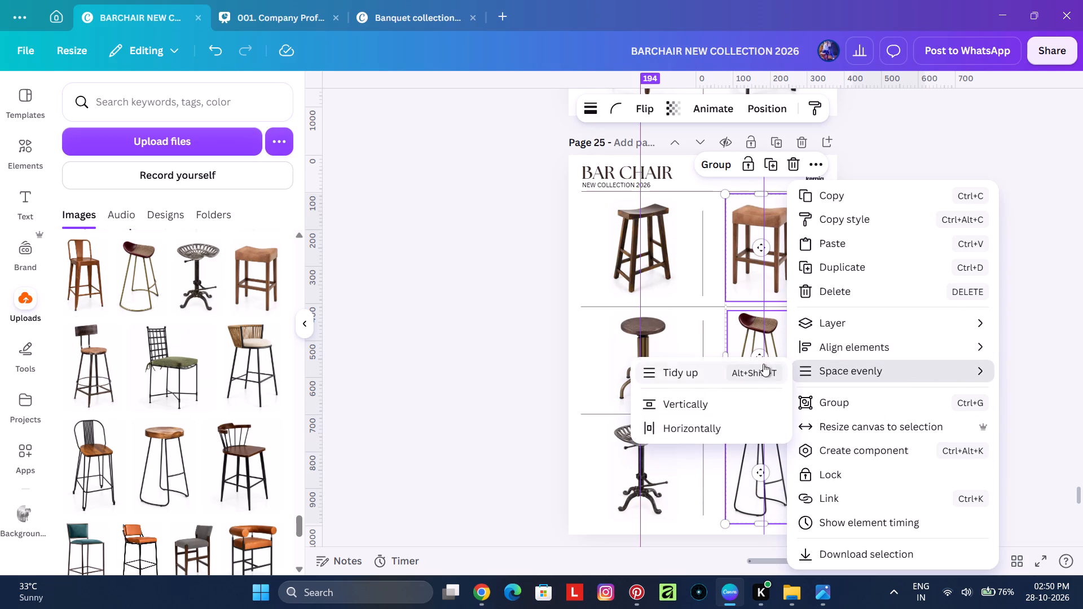
pyautogui.click(763, 364)
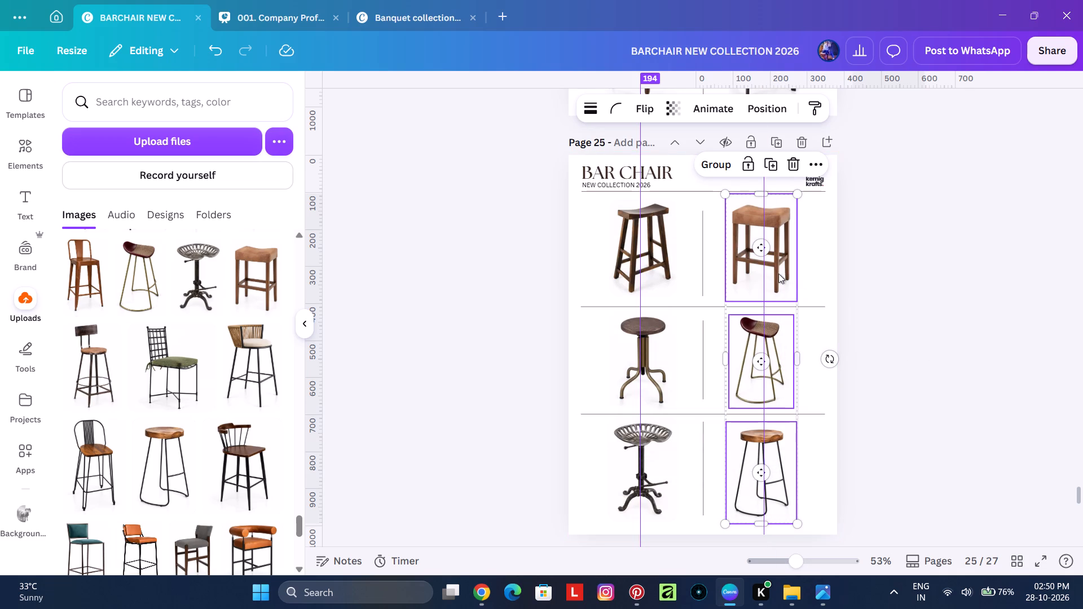
# Nudge the three right-column stools on page 25 rightward together until they are centred on the 527 vertical guide.
pyautogui.press('Right')
pyautogui.press('Right')
pyautogui.press('Right')
pyautogui.click(948, 286)
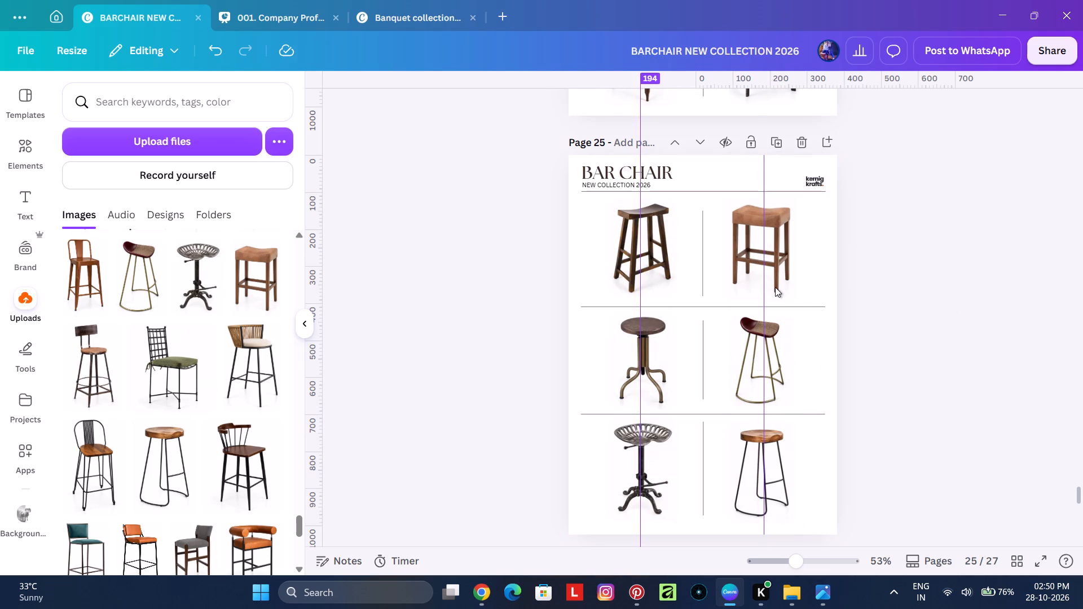
pyautogui.click(775, 287)
pyautogui.keyDown('shift'); pyautogui.click(792, 361); pyautogui.keyUp('shift')
pyautogui.keyDown('shift'); pyautogui.click(778, 445); pyautogui.keyUp('shift')
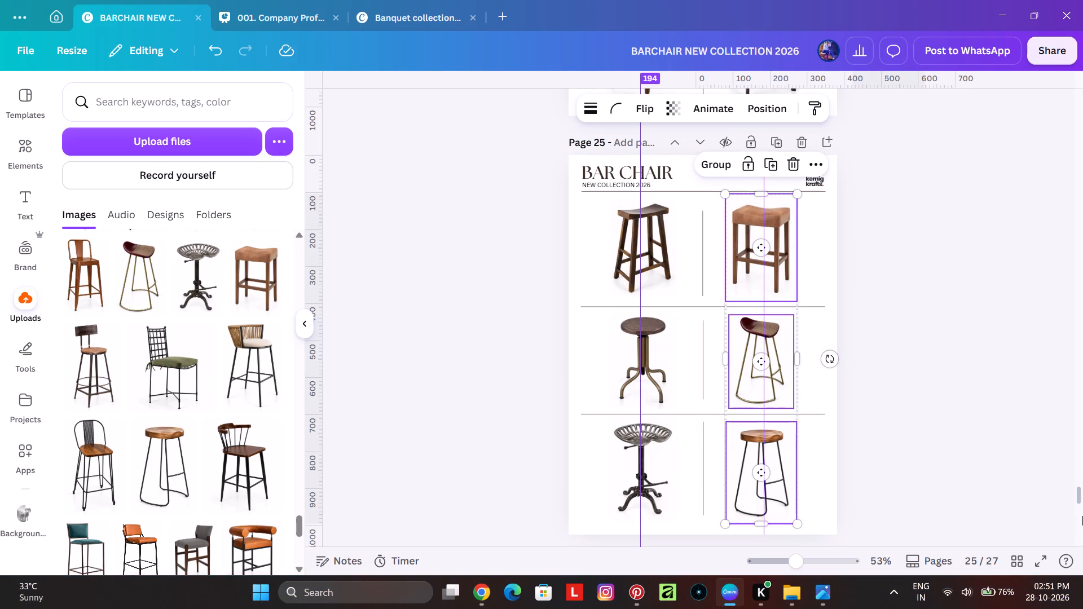
pyautogui.press('Right')
pyautogui.press('Right')
pyautogui.press('Right')
pyautogui.press('Right')
pyautogui.press('Right')
pyautogui.press('Right')
pyautogui.press('Right')
pyautogui.press('Right')
pyautogui.press('Left')
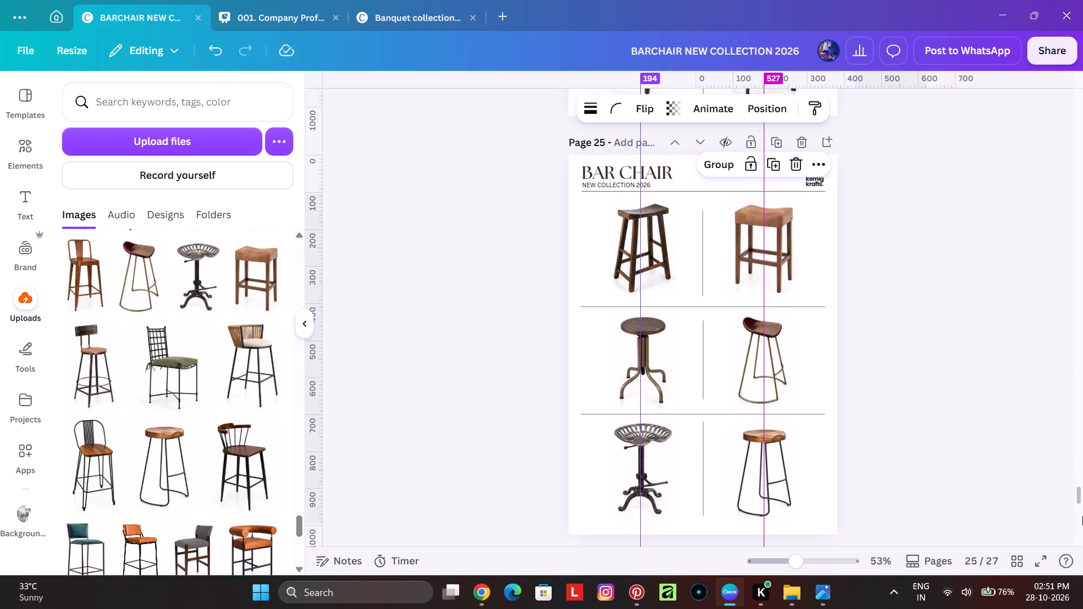
pyautogui.click(941, 405)
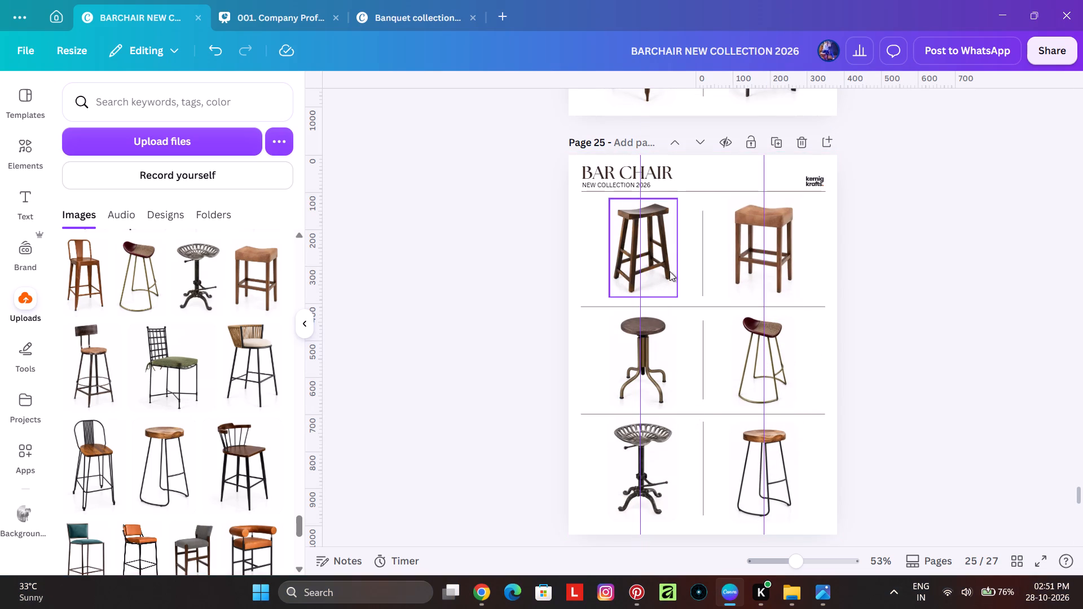
# Nudge the three left-column stools on page 25 leftward together until they are centred on the 194 vertical guide.
pyautogui.click(670, 270)
pyautogui.keyDown('shift'); pyautogui.click(676, 334); pyautogui.keyUp('shift')
pyautogui.keyDown('shift'); pyautogui.click(661, 453); pyautogui.keyUp('shift')
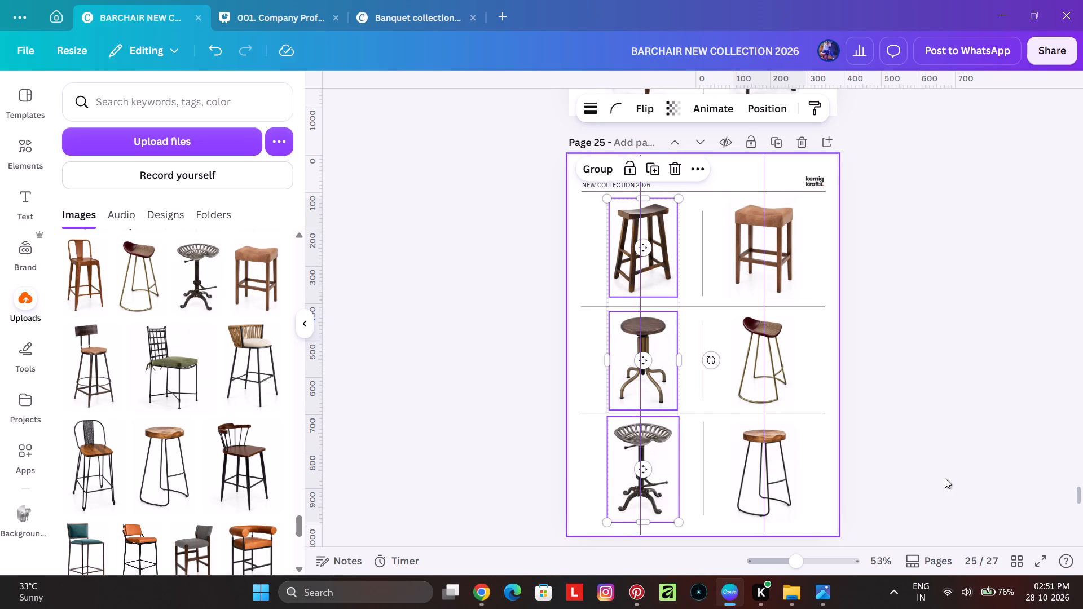
pyautogui.press('Left')
pyautogui.press('Left')
pyautogui.press('Left')
pyautogui.press('Left')
pyautogui.press('Left')
pyautogui.press('Left')
pyautogui.press('Left')
pyautogui.press('Left')
pyautogui.press('Left')
pyautogui.press('Right')
pyautogui.press('Right')
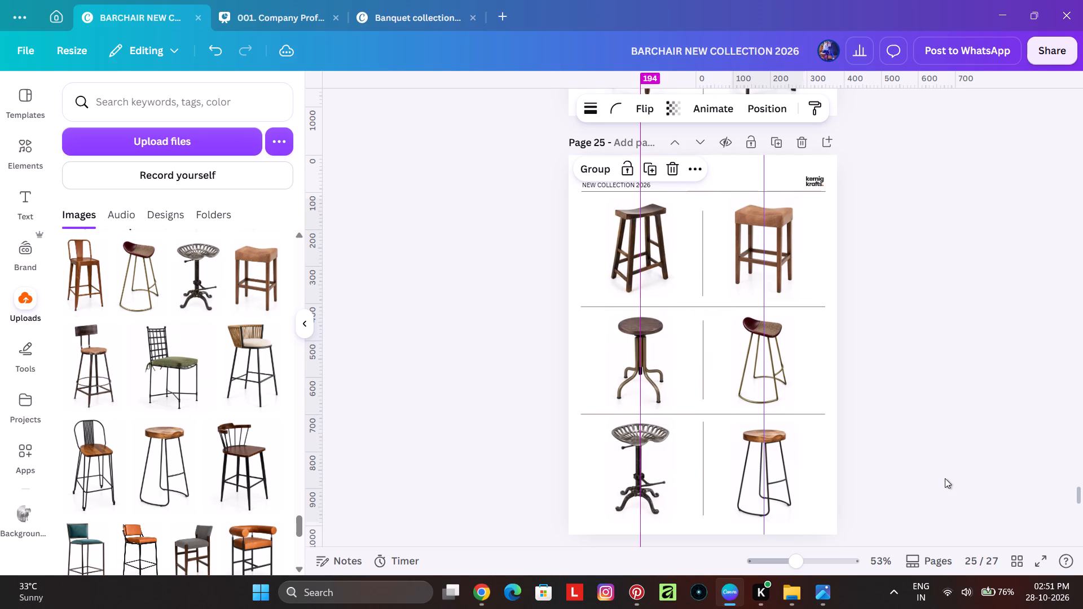
pyautogui.click(967, 394)
# Check the chair layout and empty slots on the catalogue pages from page 25 back to page 22.
pyautogui.keyDown('ctrl'); pyautogui.scroll(-3, 965, 390); pyautogui.keyUp('ctrl')
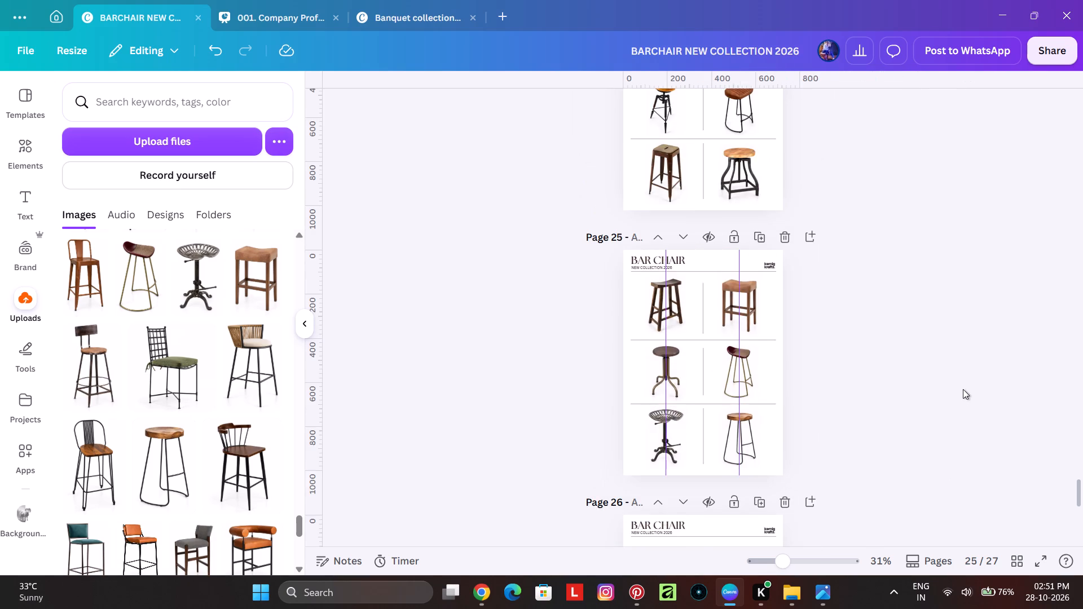
pyautogui.scroll(-8, 949, 363)
pyautogui.scroll(3, 812, 367)
pyautogui.scroll(7, 706, 381)
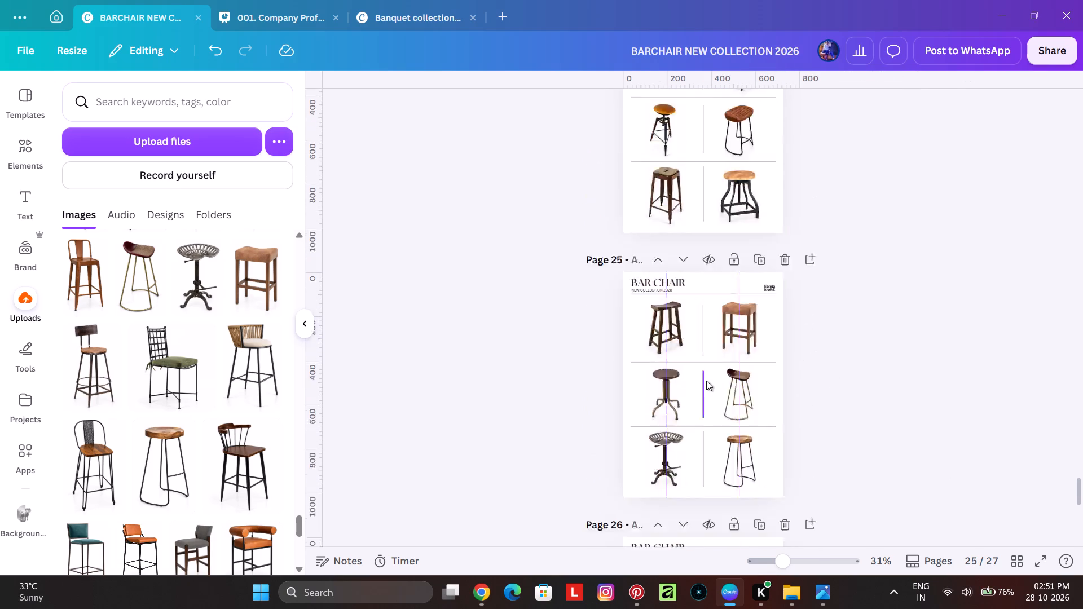
pyautogui.scroll(3, 705, 381)
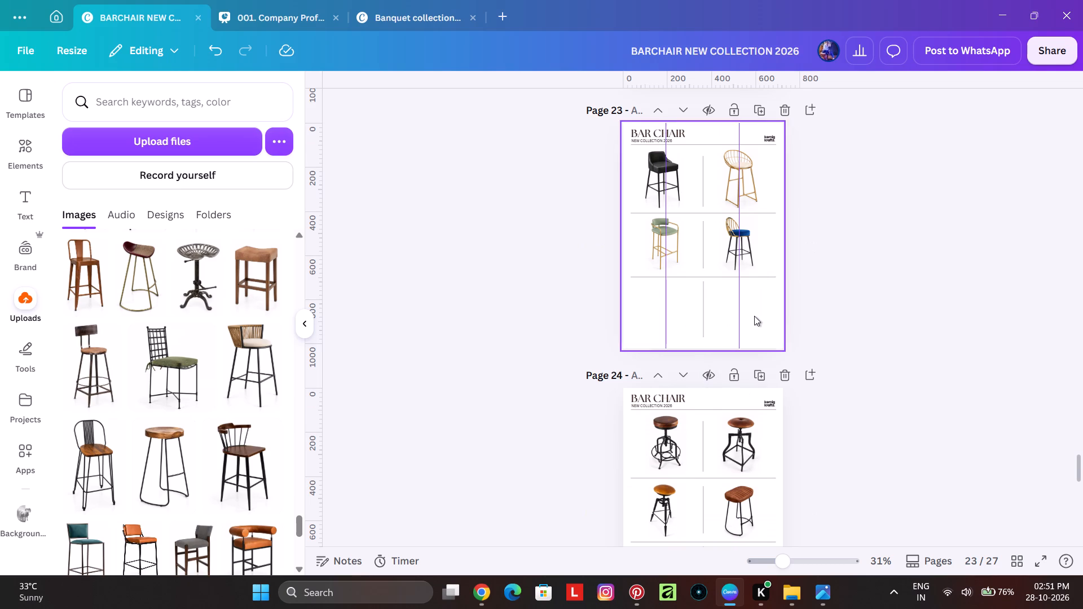
pyautogui.keyDown('ctrl'); pyautogui.scroll(2, 716, 363); pyautogui.keyUp('ctrl')
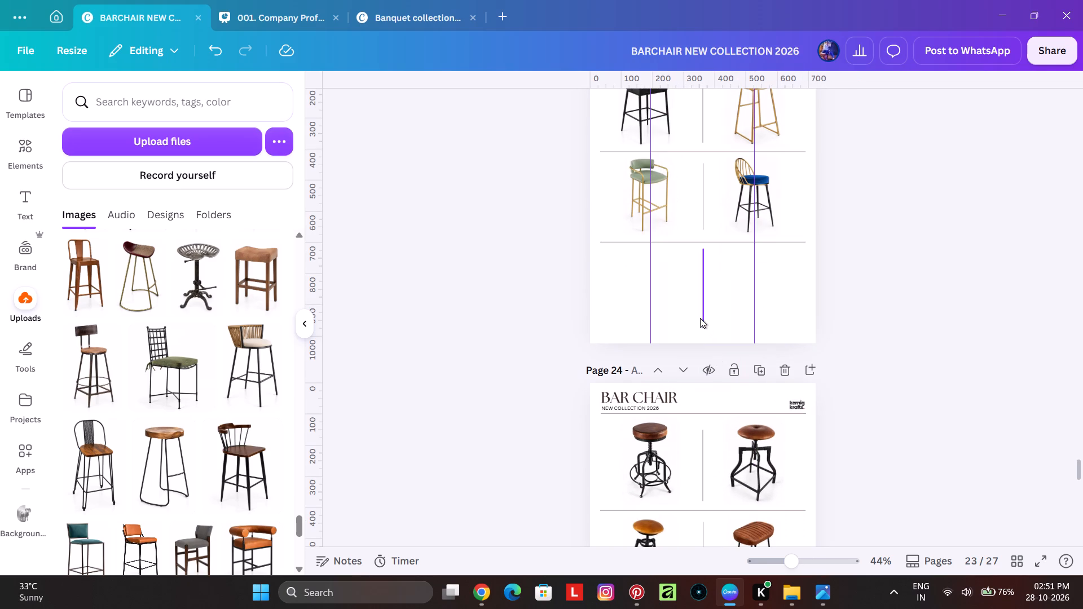
pyautogui.scroll(-3, 700, 318)
pyautogui.scroll(5, 700, 318)
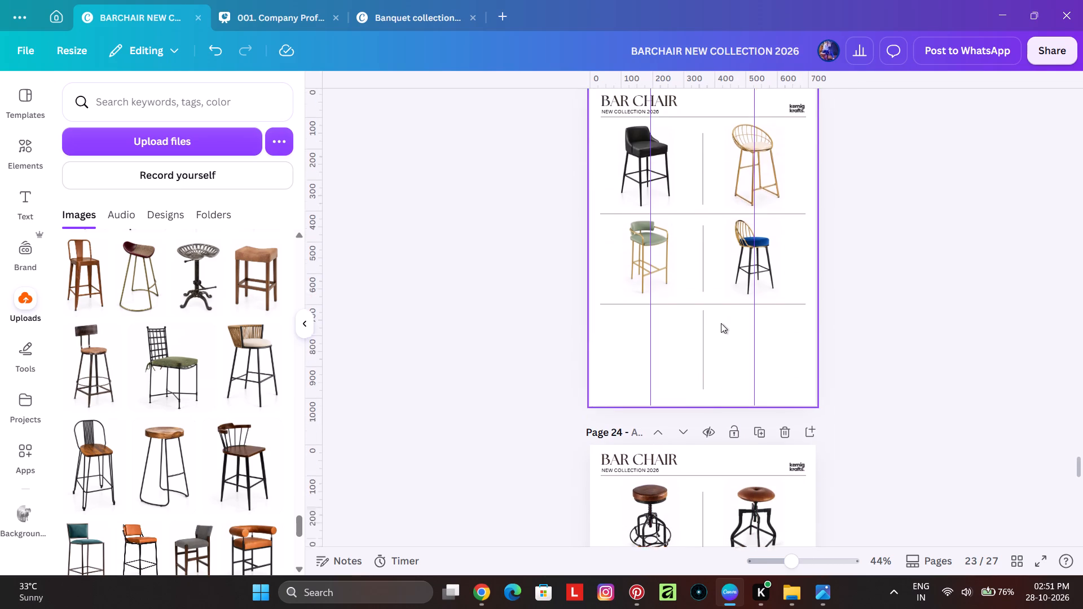
pyautogui.scroll(7, 722, 324)
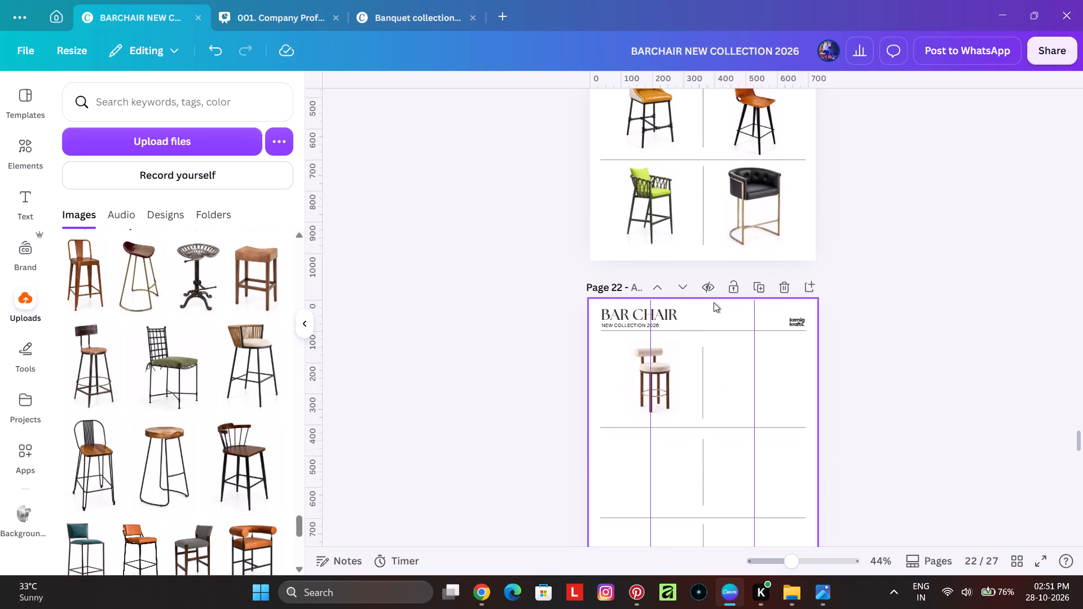
pyautogui.scroll(-2, 714, 302)
pyautogui.click(493, 300)
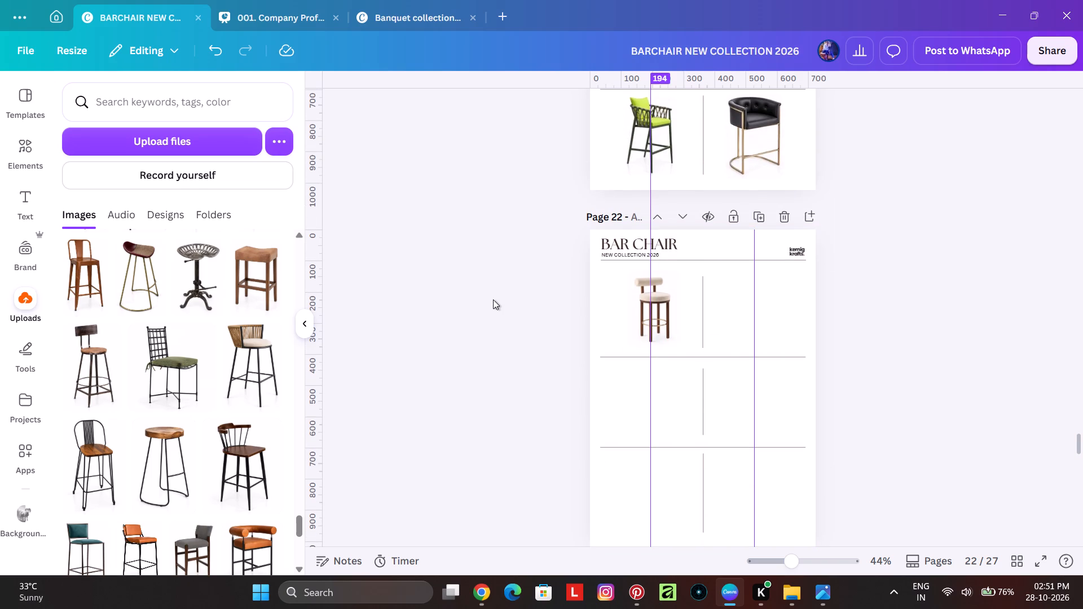
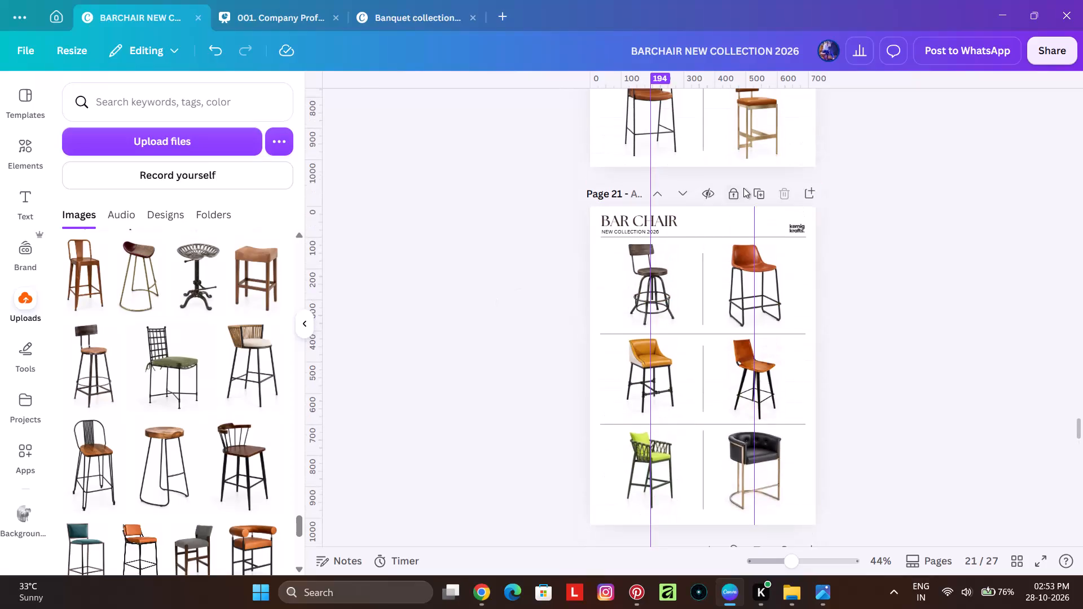
# Check the chairs on pages 21 back to 7 and on to page 9 for missing kernig krafts logos.
pyautogui.scroll(20, 743, 186)
pyautogui.scroll(2, 743, 186)
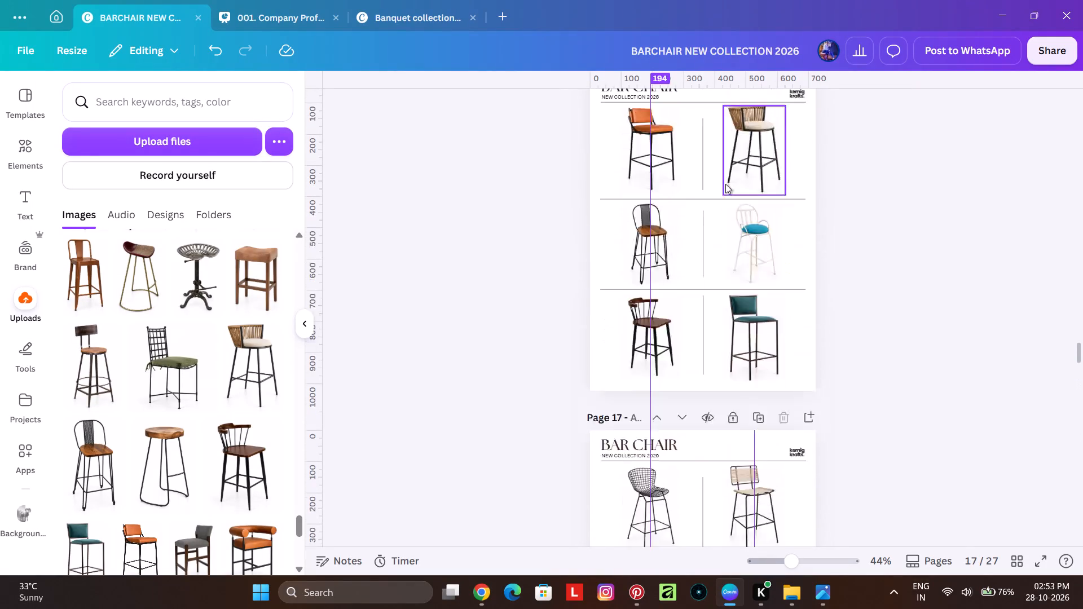
pyautogui.scroll(10, 725, 184)
pyautogui.scroll(13, 726, 183)
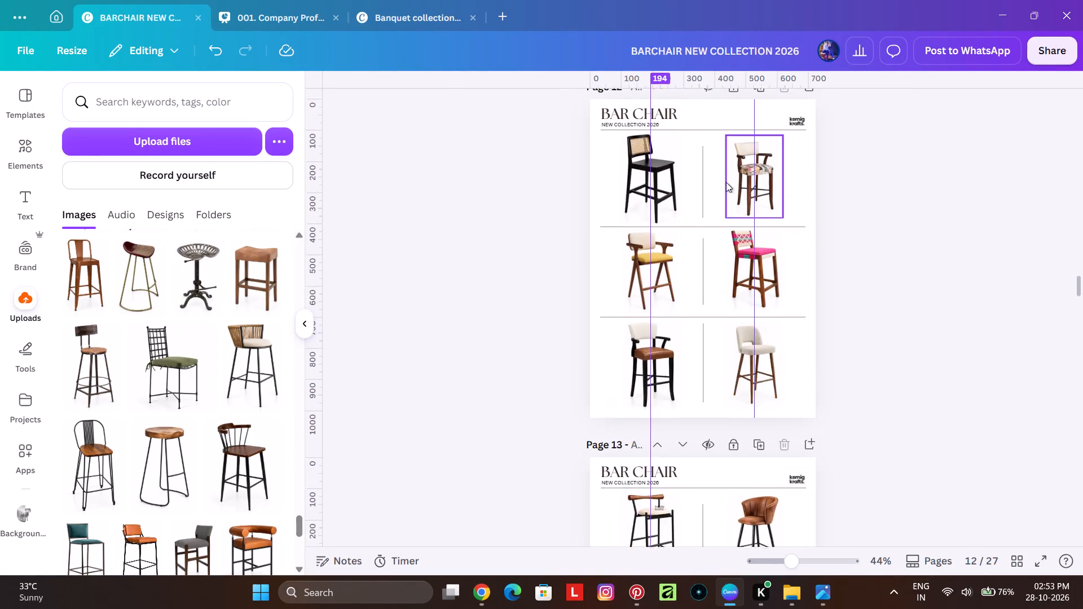
pyautogui.scroll(11, 726, 182)
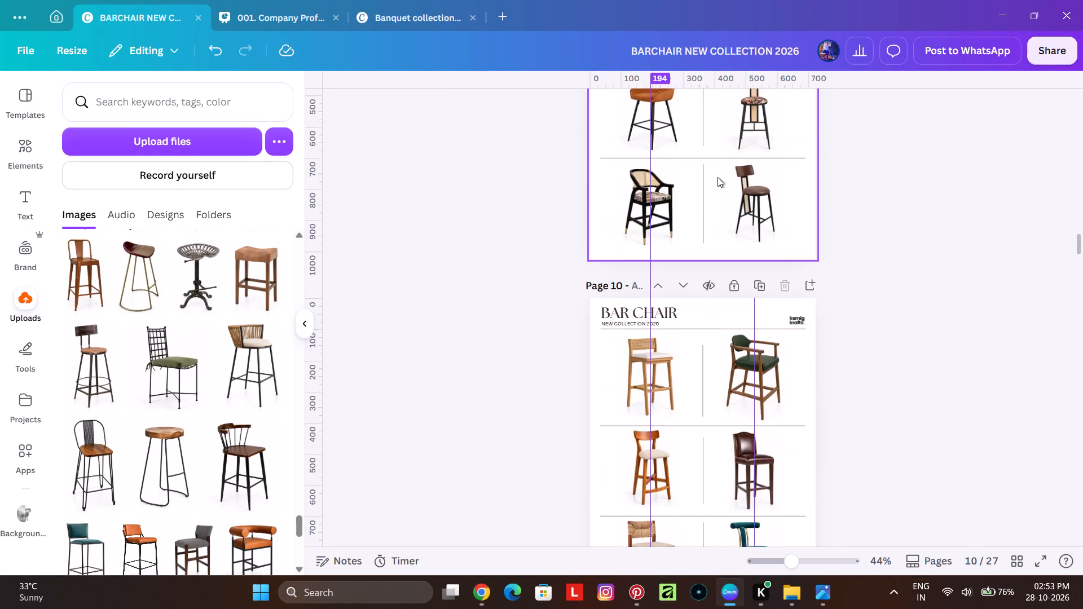
pyautogui.scroll(14, 717, 177)
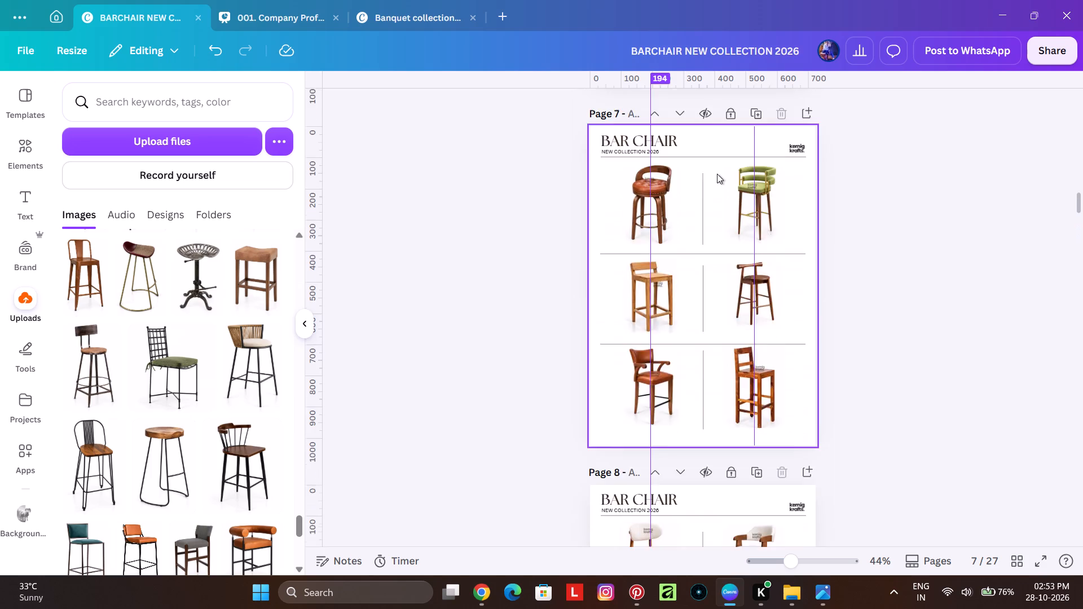
pyautogui.scroll(-3, 717, 174)
pyautogui.keyDown('ctrl'); pyautogui.scroll(5, 721, 174); pyautogui.keyUp('ctrl')
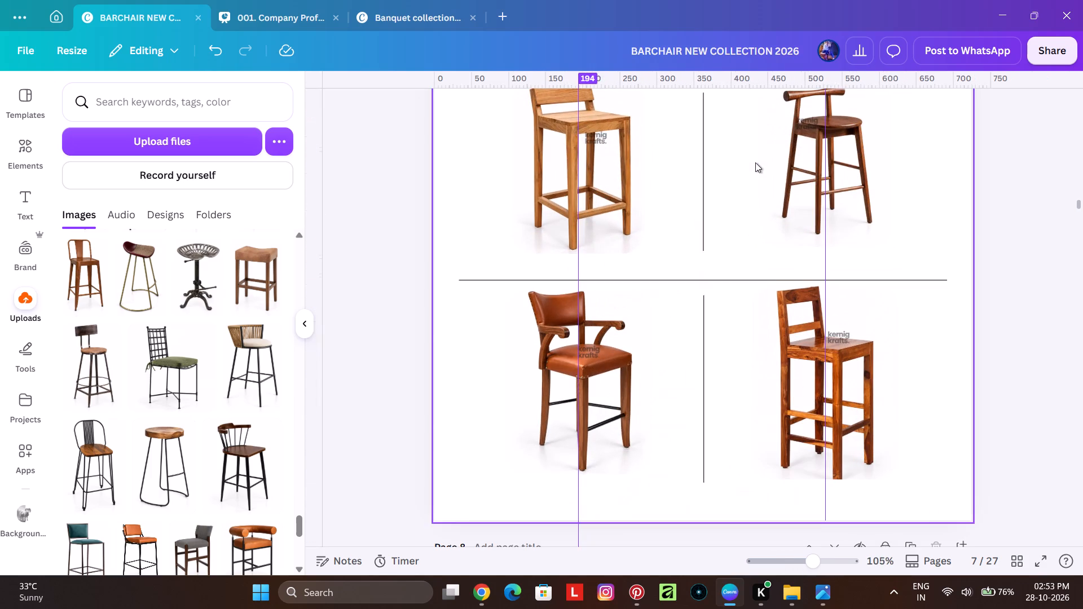
pyautogui.scroll(-3, 755, 162)
pyautogui.scroll(-3, 860, 259)
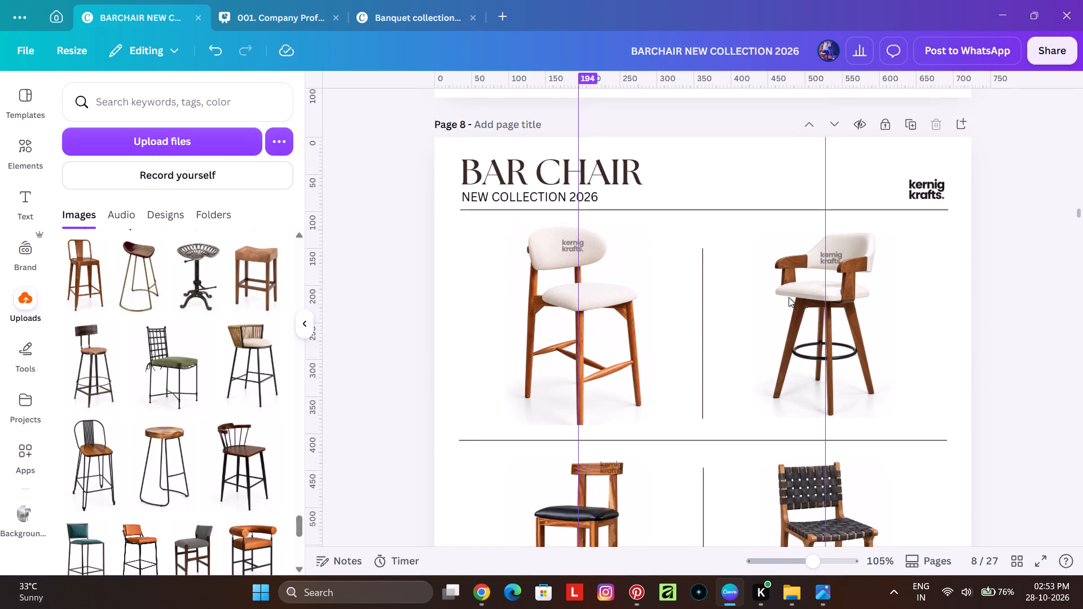
pyautogui.scroll(-3, 788, 297)
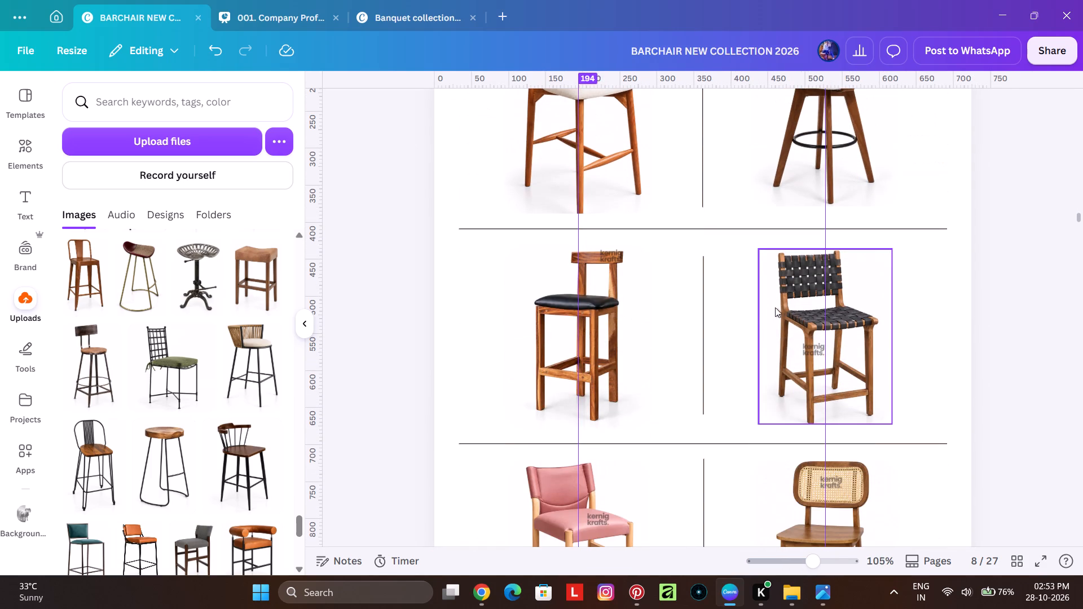
pyautogui.scroll(-3, 702, 319)
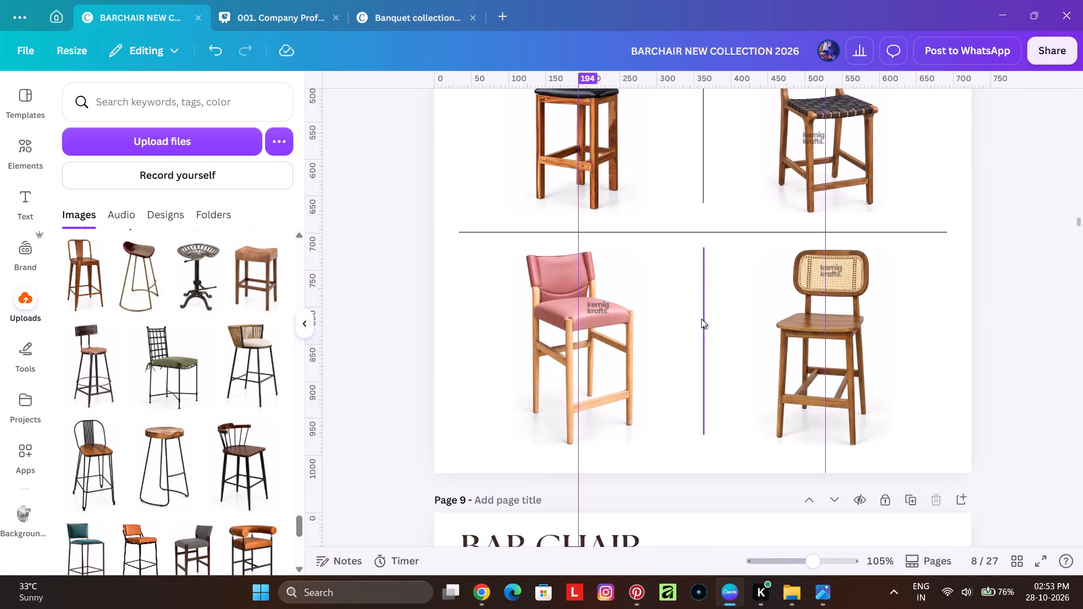
pyautogui.scroll(-5, 717, 303)
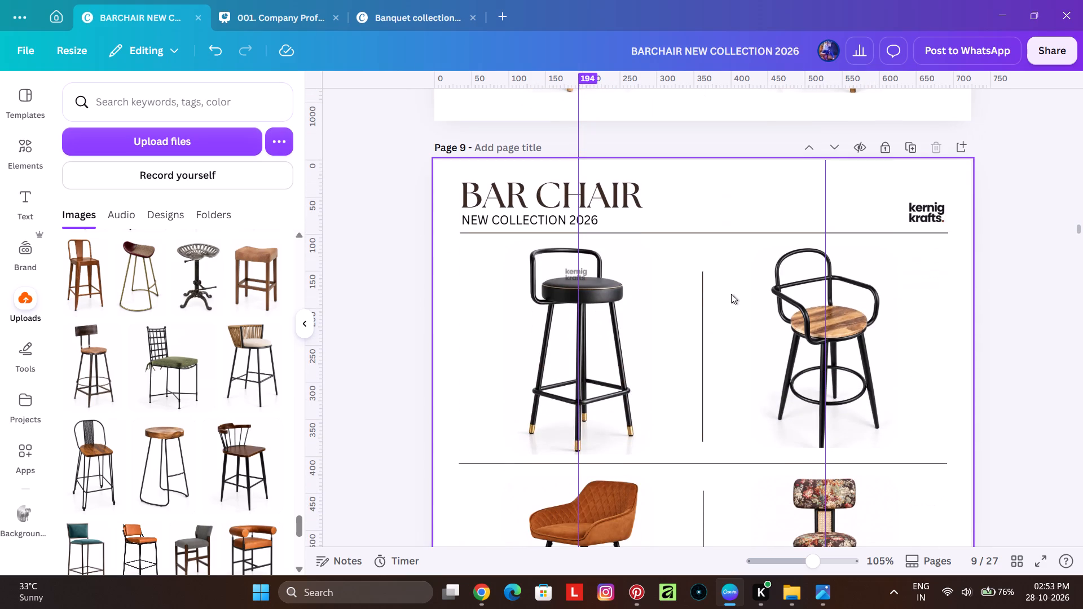
# Unlock page 9 for editing.
pyautogui.click(883, 329)
pyautogui.rightClick(883, 328)
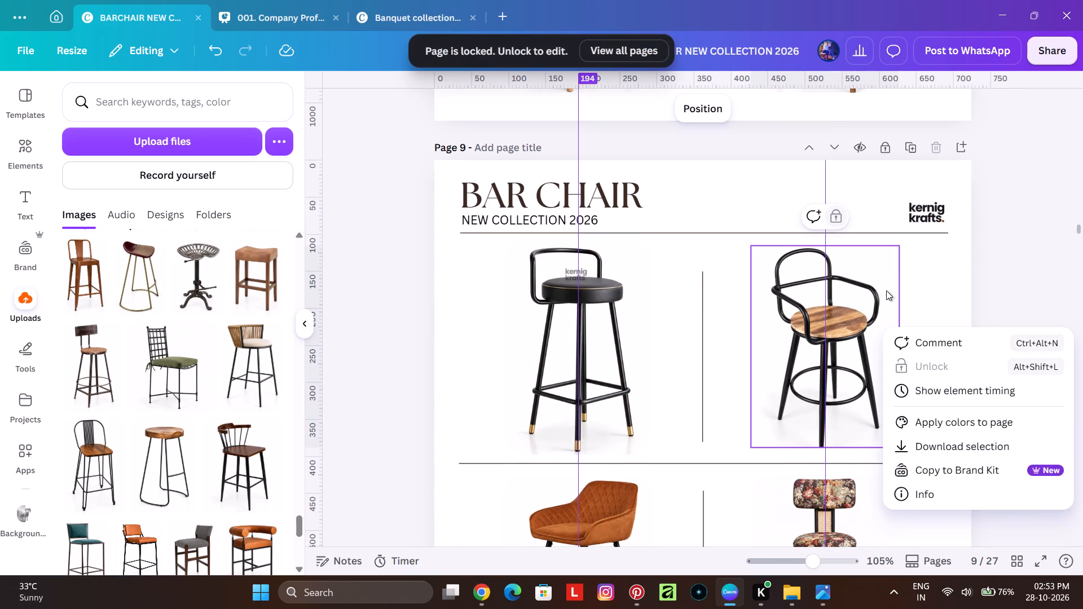
pyautogui.click(886, 289)
pyautogui.click(888, 155)
pyautogui.rightClick(886, 286)
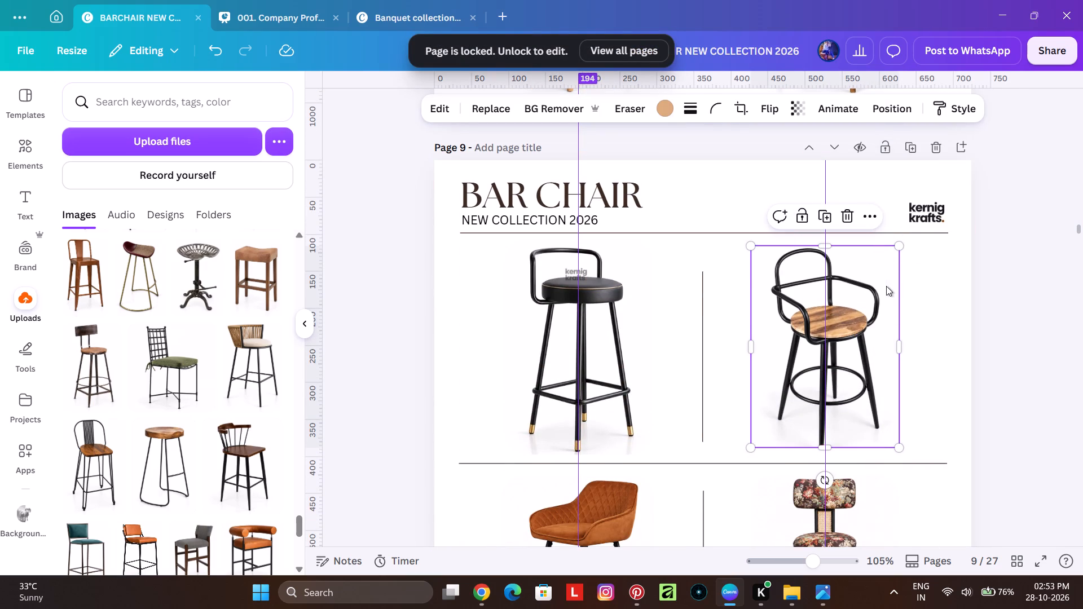
pyautogui.click(1014, 305)
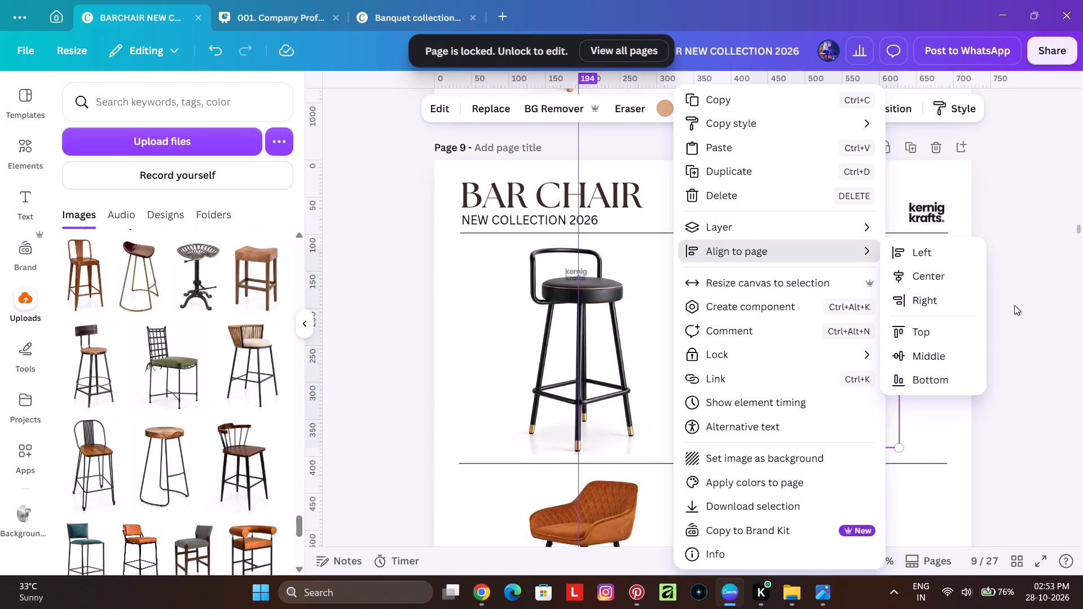
# Copy the kernig krafts logo from page 9's black stool onto the wooden seat of the black-framed armchair stool beside it.
pyautogui.click(586, 275)
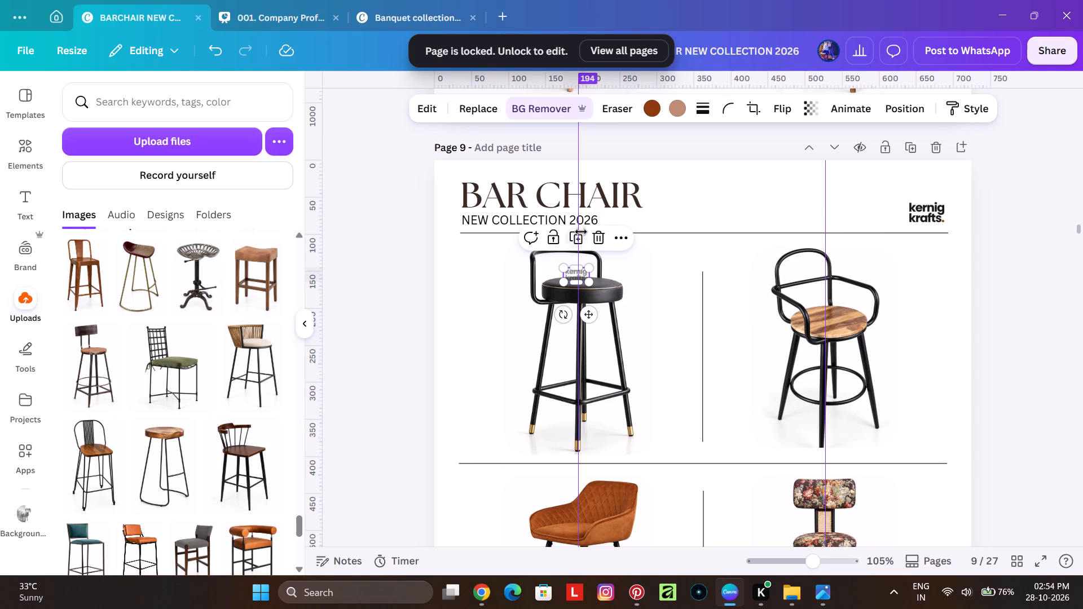
pyautogui.click(581, 232)
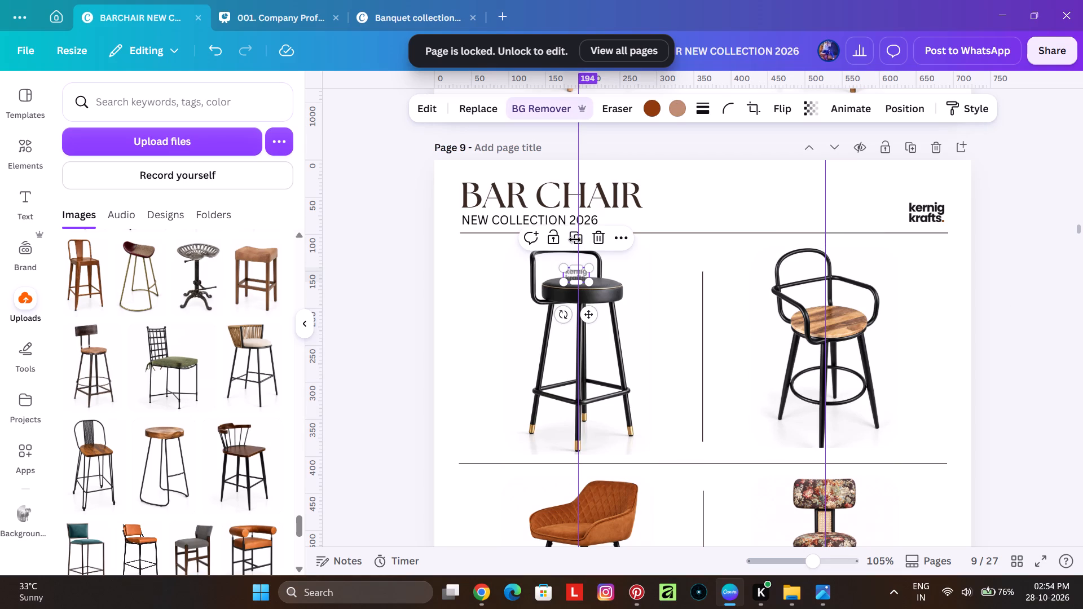
pyautogui.click(575, 240)
pyautogui.click(424, 283)
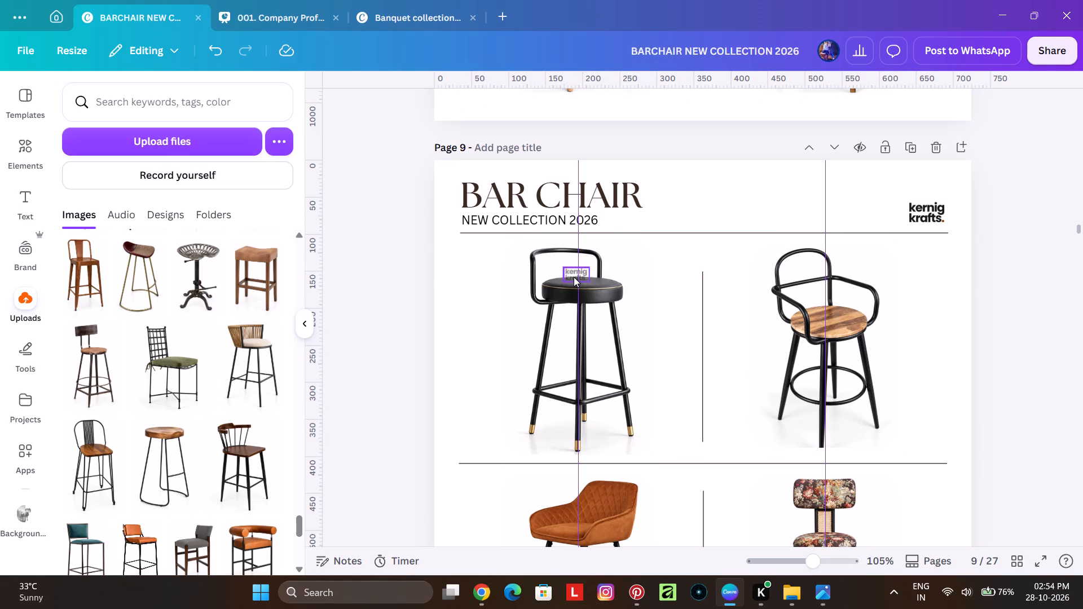
pyautogui.click(574, 277)
pyautogui.click(570, 235)
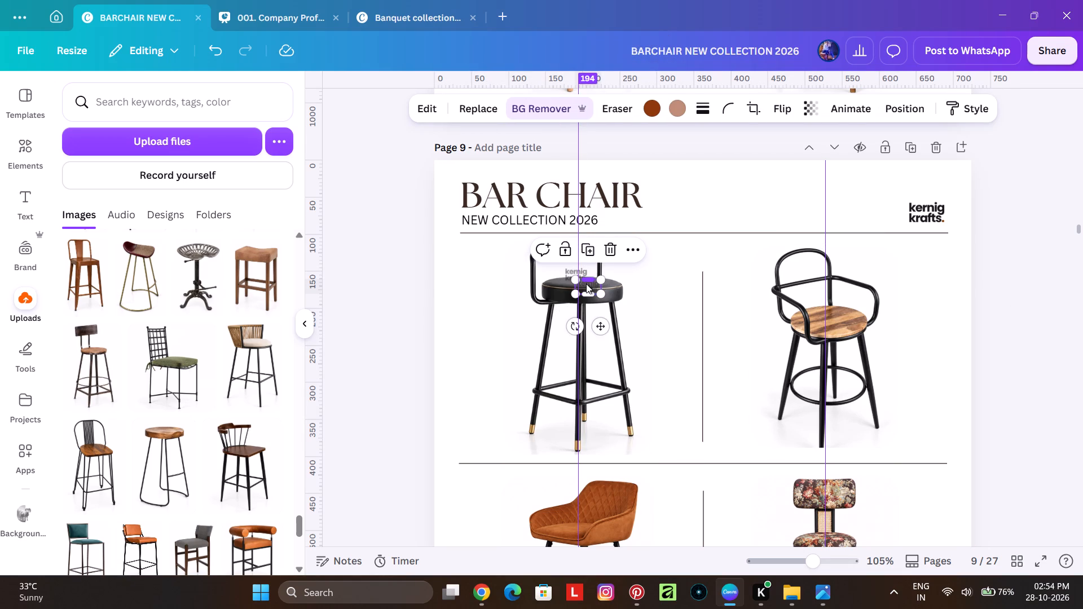
pyautogui.moveTo(586, 284); pyautogui.dragTo(767, 297)
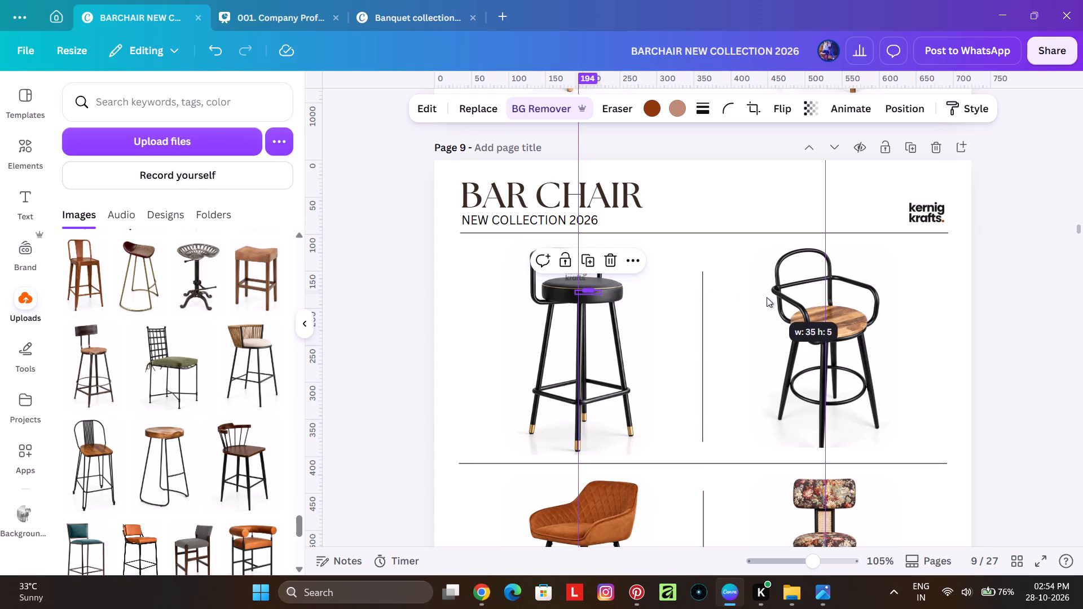
pyautogui.hotkey('ctrl', 'z')
pyautogui.keyDown('ctrl'); pyautogui.scroll(3, 600, 291); pyautogui.keyUp('ctrl')
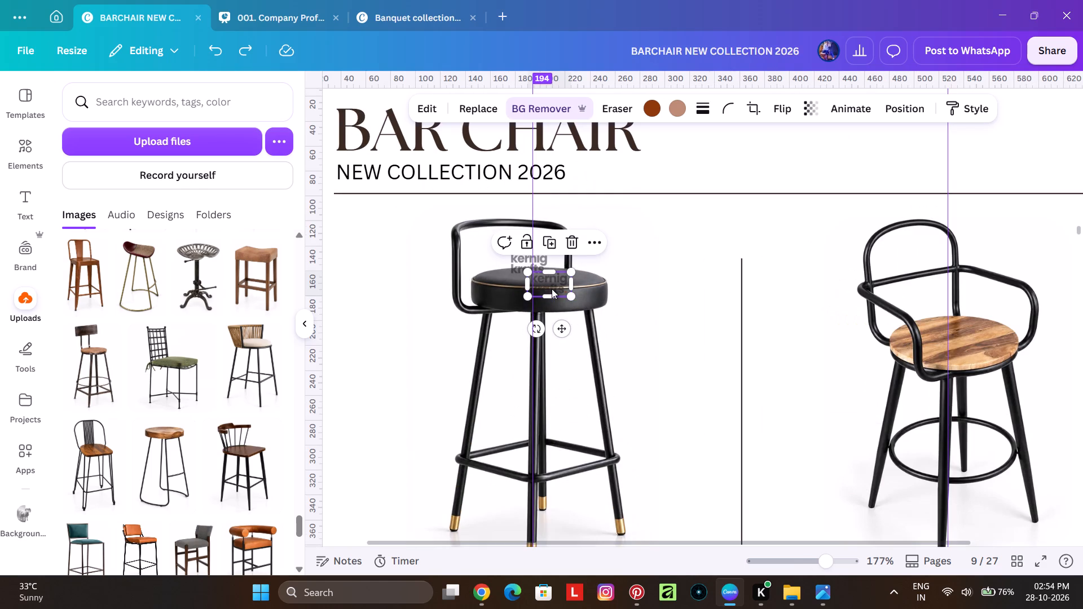
pyautogui.moveTo(553, 285); pyautogui.dragTo(962, 340)
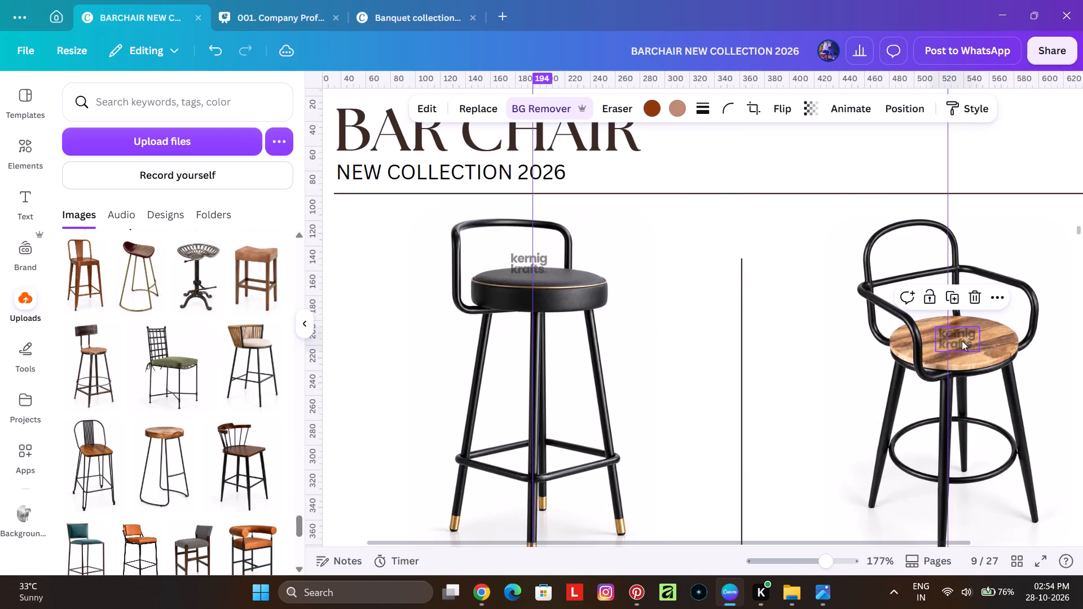
# Place a copy of the kernig krafts logo on the backrest of the orange quilted chair on page 9.
pyautogui.scroll(-3, 872, 342)
pyautogui.keyDown('ctrl'); pyautogui.scroll(-3, 869, 333); pyautogui.keyUp('ctrl')
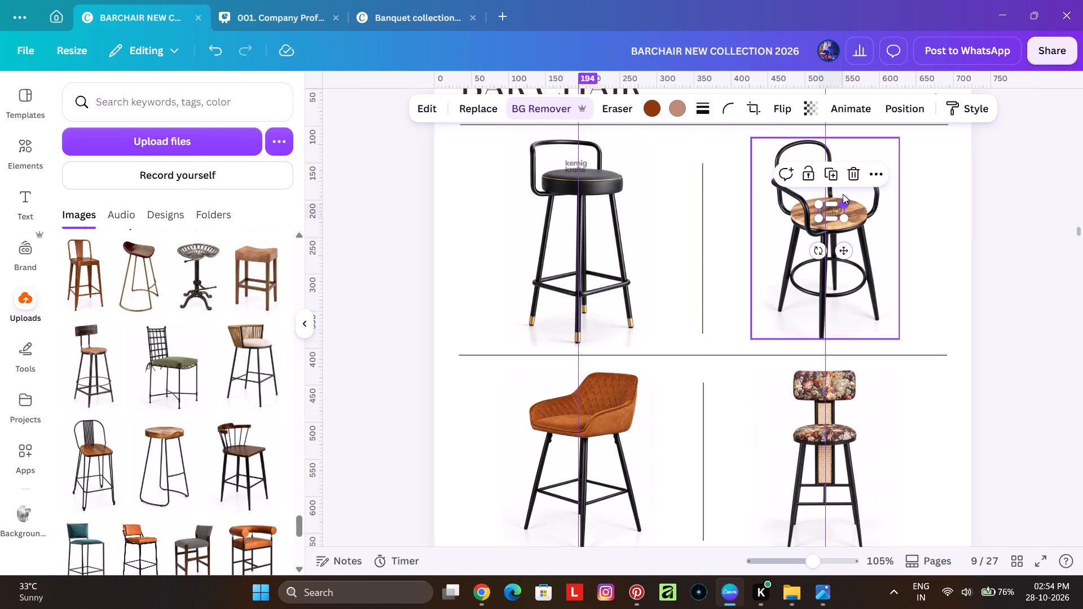
pyautogui.click(838, 182)
pyautogui.keyDown('ctrl'); pyautogui.scroll(3, 841, 223); pyautogui.keyUp('ctrl')
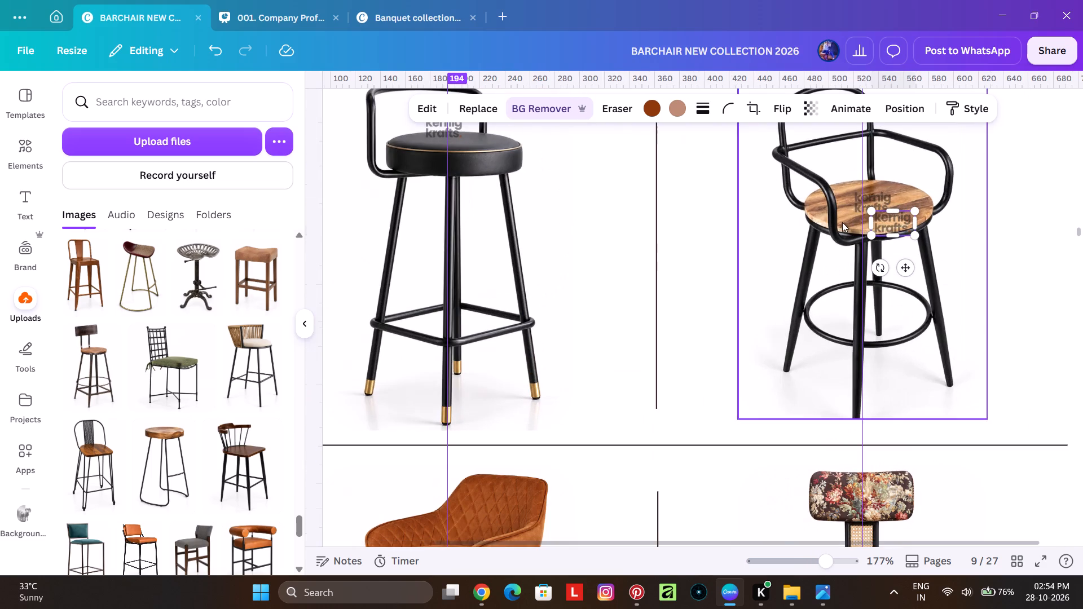
pyautogui.moveTo(888, 221); pyautogui.dragTo(579, 310)
pyautogui.scroll(-3, 767, 289)
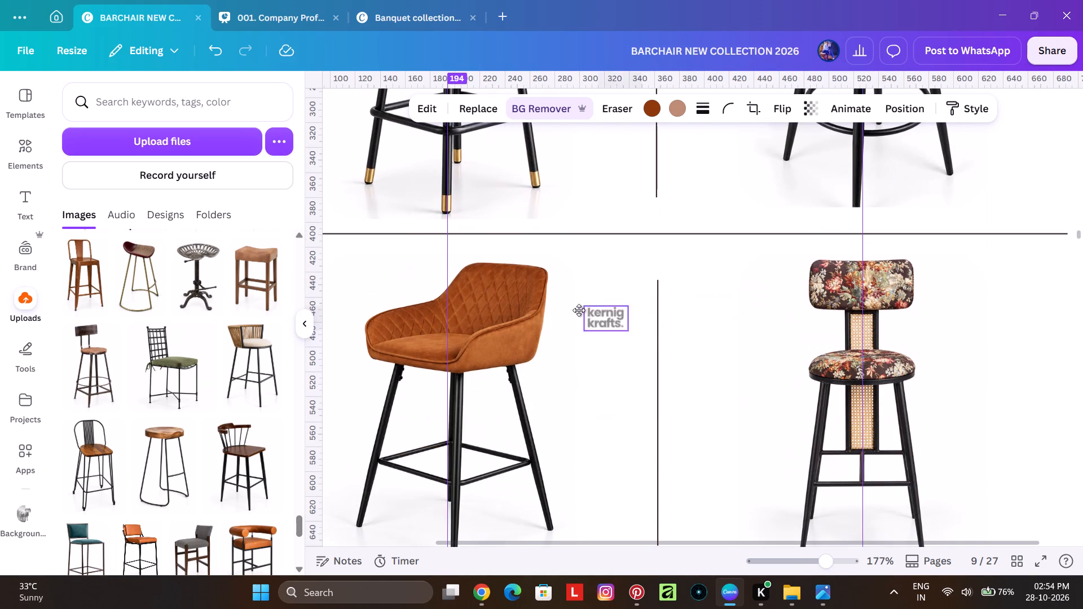
pyautogui.moveTo(579, 310); pyautogui.dragTo(482, 295)
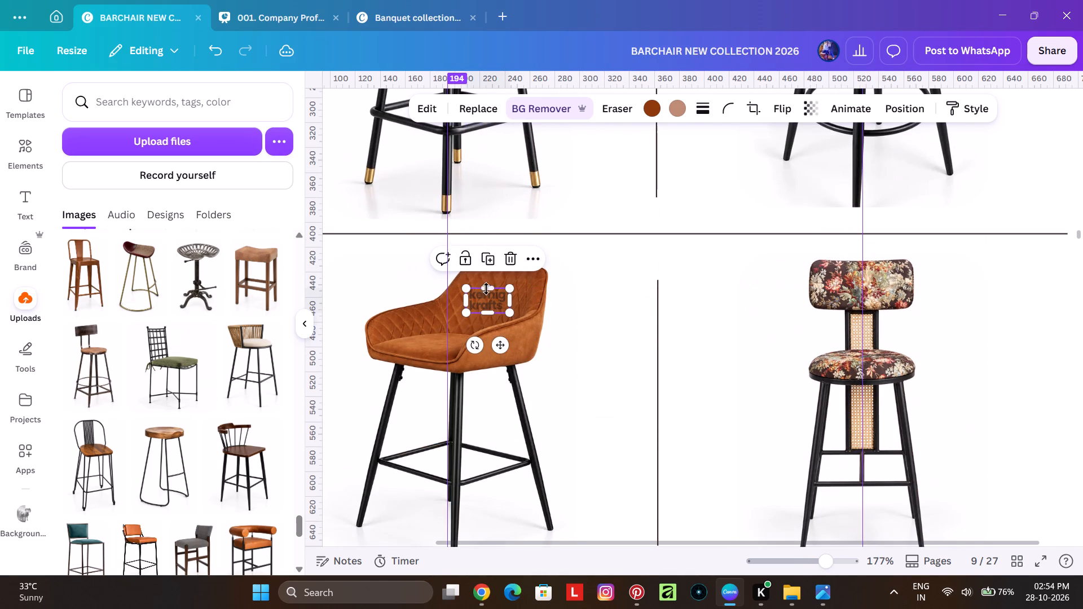
# Place a copy of the kernig krafts logo between the backrest and seat of the floral stool on page 9.
pyautogui.click(491, 261)
pyautogui.moveTo(510, 320); pyautogui.dragTo(831, 338)
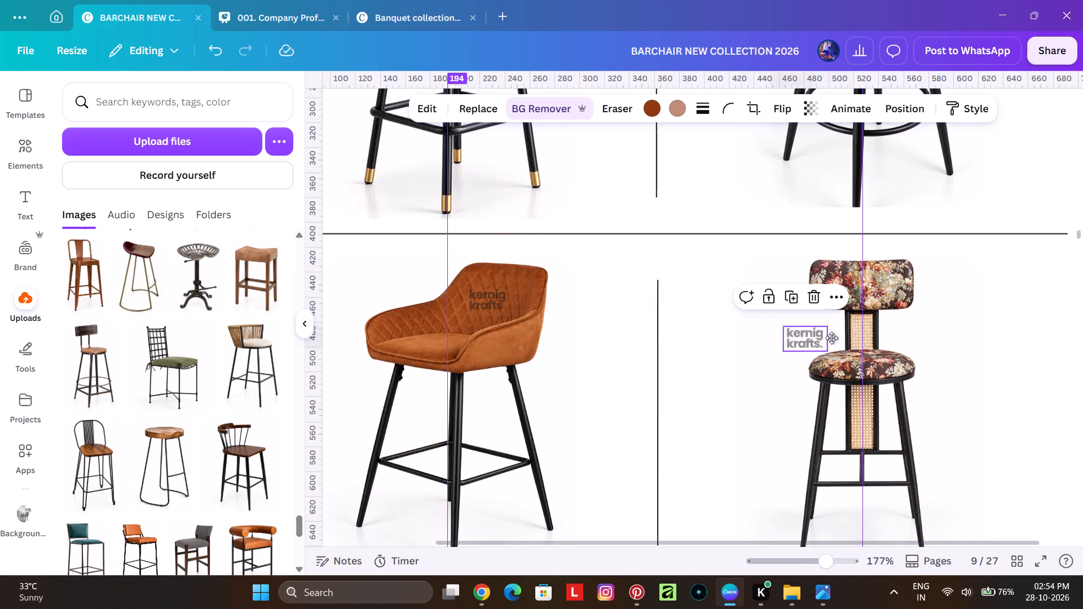
pyautogui.moveTo(831, 338); pyautogui.dragTo(856, 337)
pyautogui.scroll(-2, 857, 338)
# Send the floral stool image one layer backward and nudge its kernig krafts logo slightly over the cane back support.
pyautogui.click(931, 314)
pyautogui.rightClick(930, 312)
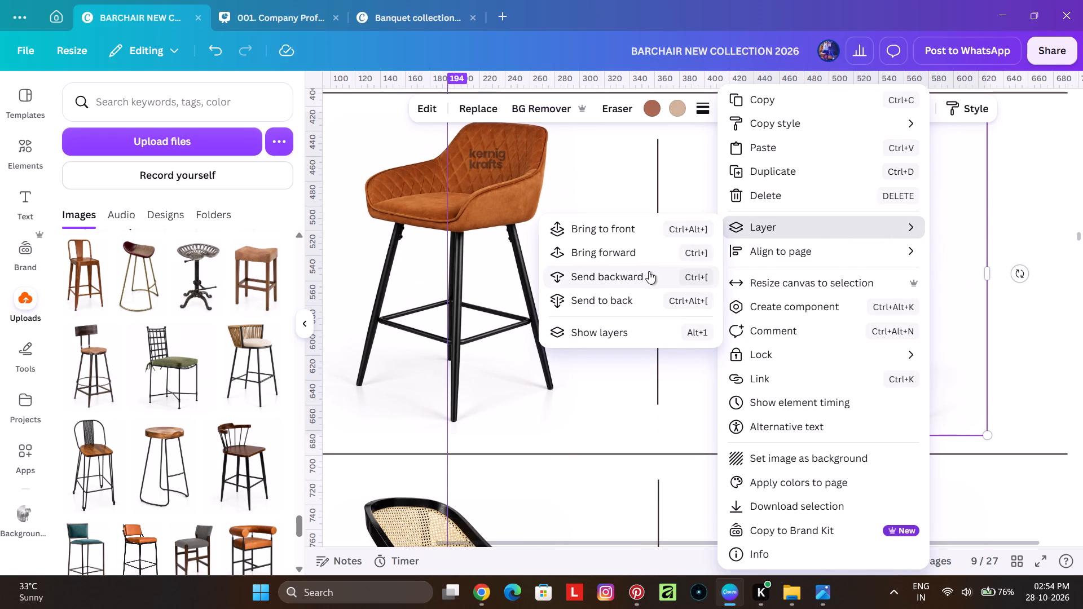
pyautogui.click(649, 271)
pyautogui.click(1027, 308)
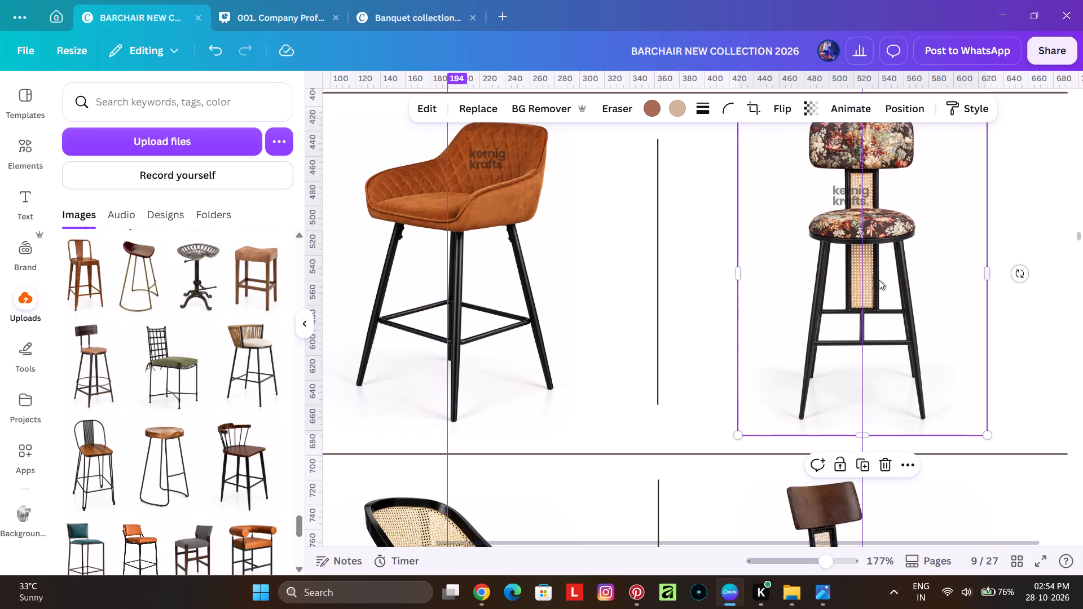
pyautogui.click(846, 199)
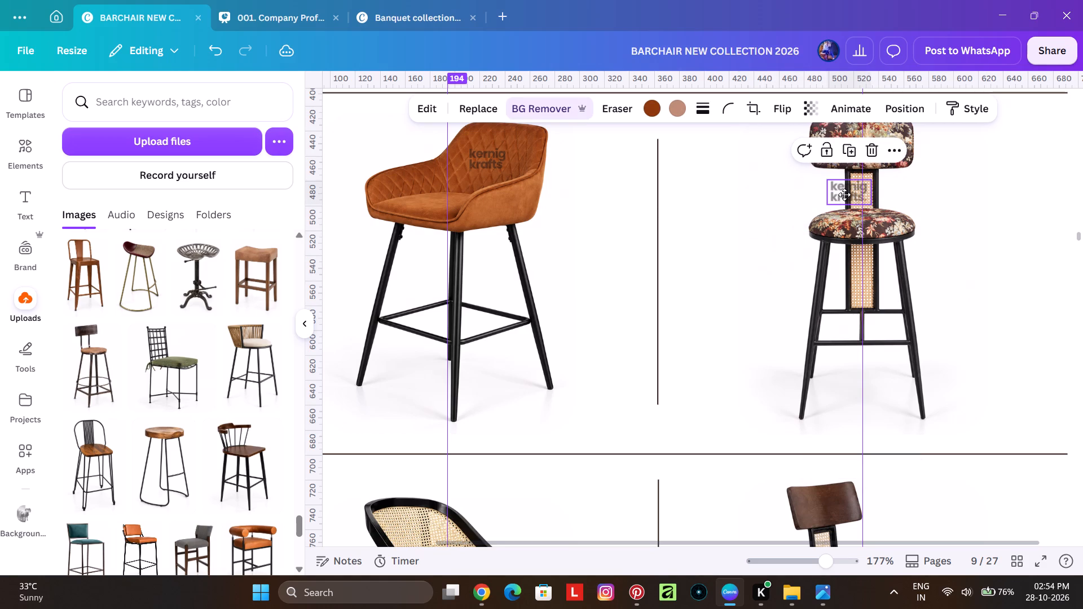
# Place a copy of the kernig krafts logo on the cane backrest of the black armchair in page 9's bottom row.
pyautogui.keyDown('ctrl'); pyautogui.scroll(-2, 820, 251); pyautogui.keyUp('ctrl')
pyautogui.scroll(-2, 708, 263)
pyautogui.scroll(1, 726, 287)
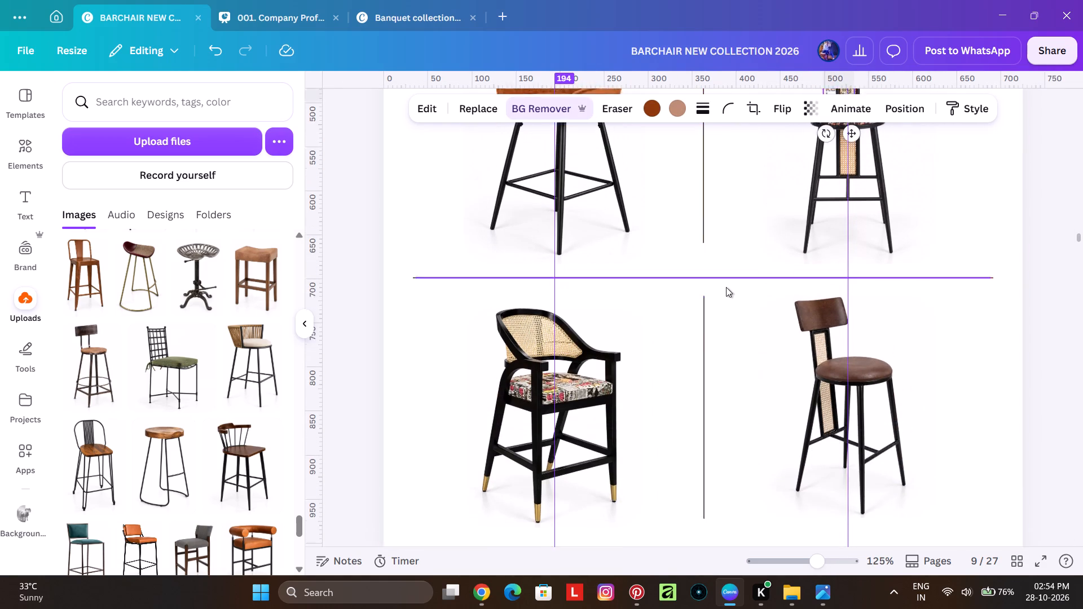
pyautogui.scroll(1, 736, 287)
pyautogui.click(843, 174)
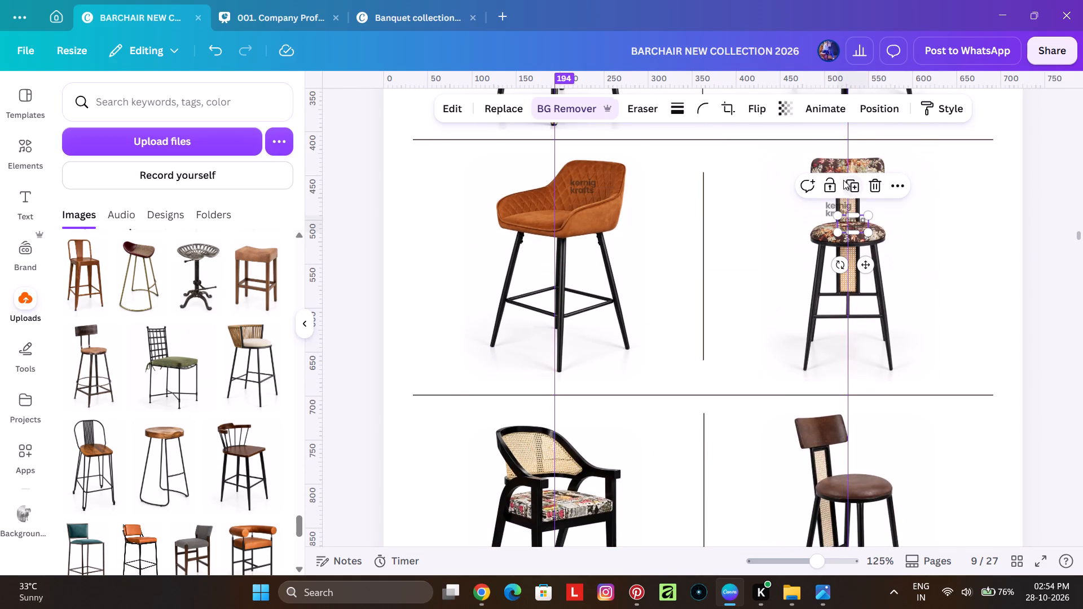
pyautogui.moveTo(859, 225); pyautogui.dragTo(620, 443)
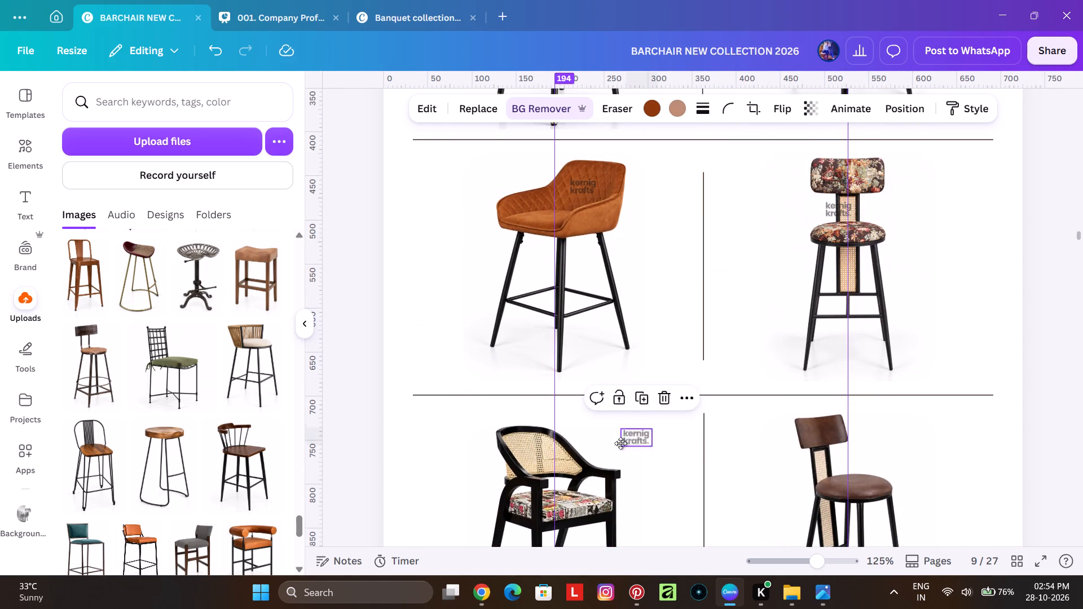
pyautogui.moveTo(620, 443); pyautogui.dragTo(541, 455)
# Place a copy of the kernig krafts logo just above the seat of the brown leather stool in page 9's bottom row.
pyautogui.scroll(-2, 598, 398)
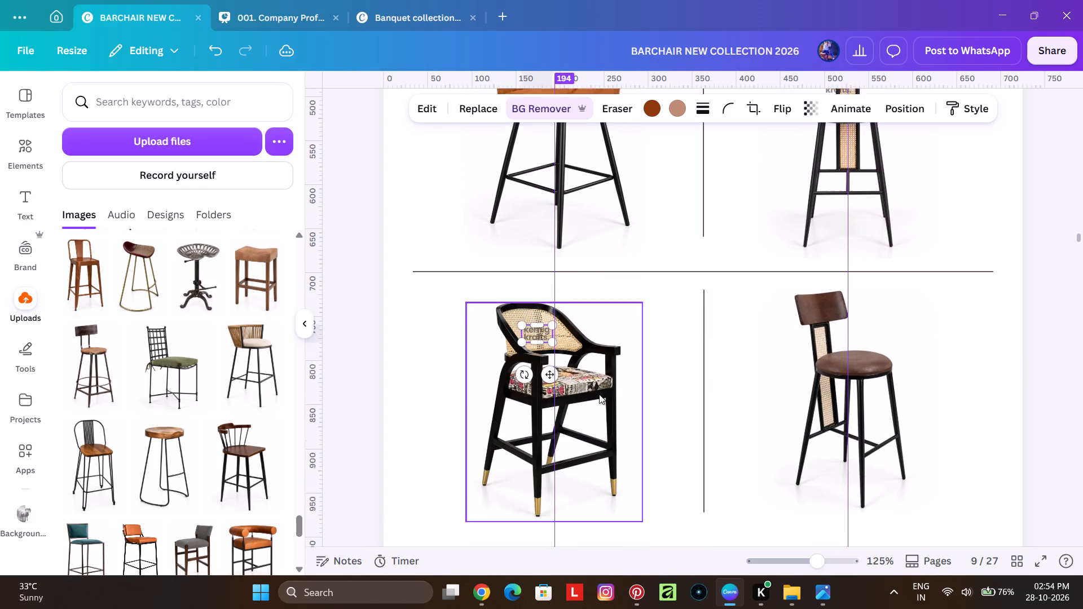
pyautogui.click(539, 281)
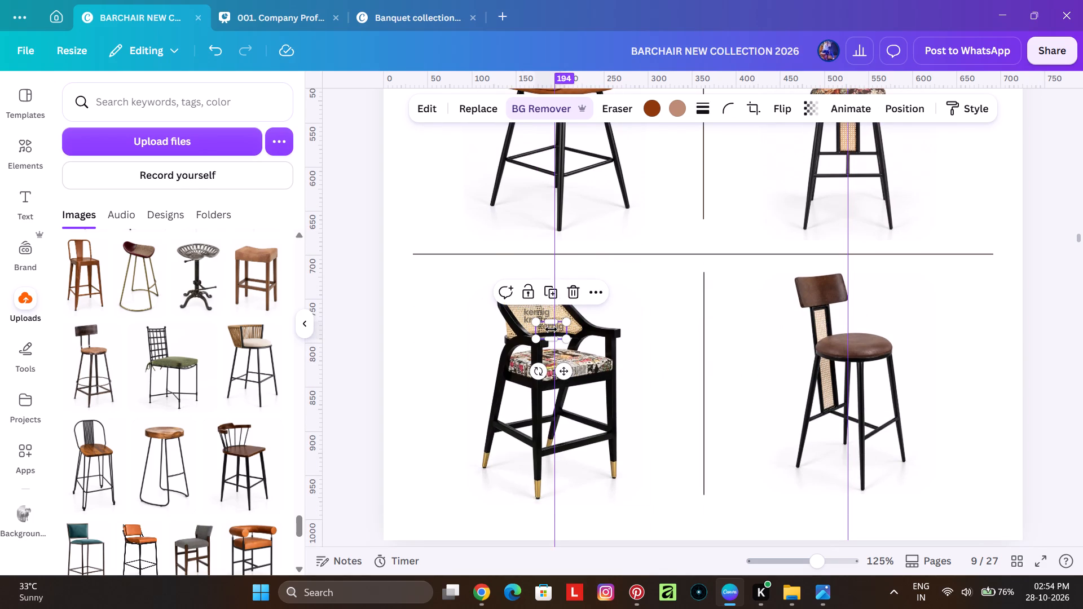
pyautogui.moveTo(544, 330); pyautogui.dragTo(830, 324)
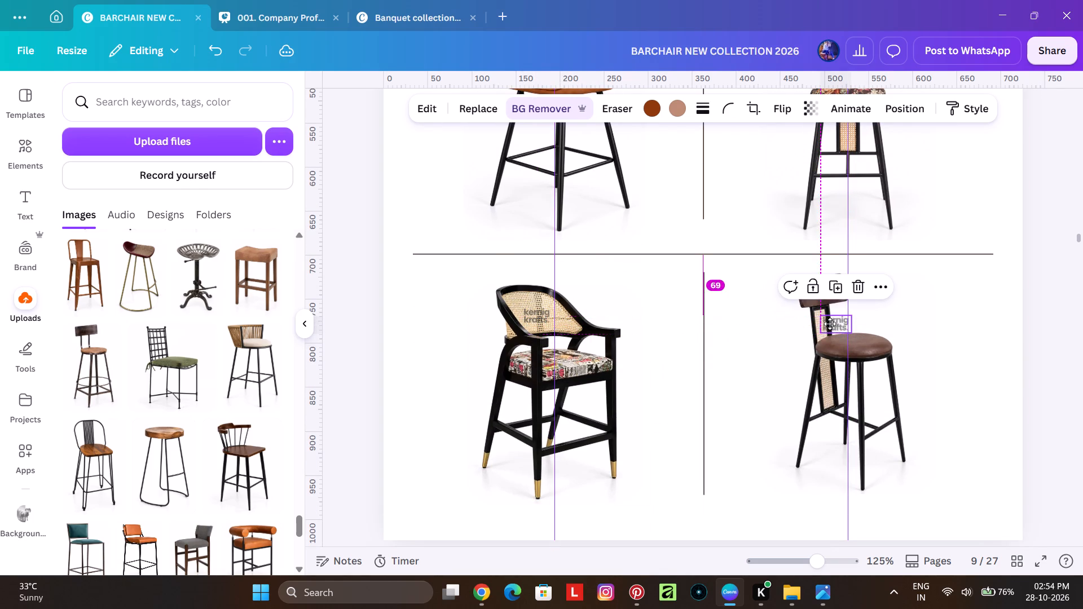
pyautogui.moveTo(830, 324); pyautogui.dragTo(832, 323)
# Duplicate the kernig krafts logo on page 9's brown leather stool and try to move the copy onto page 10's cane-back stool.
pyautogui.scroll(-1, 849, 346)
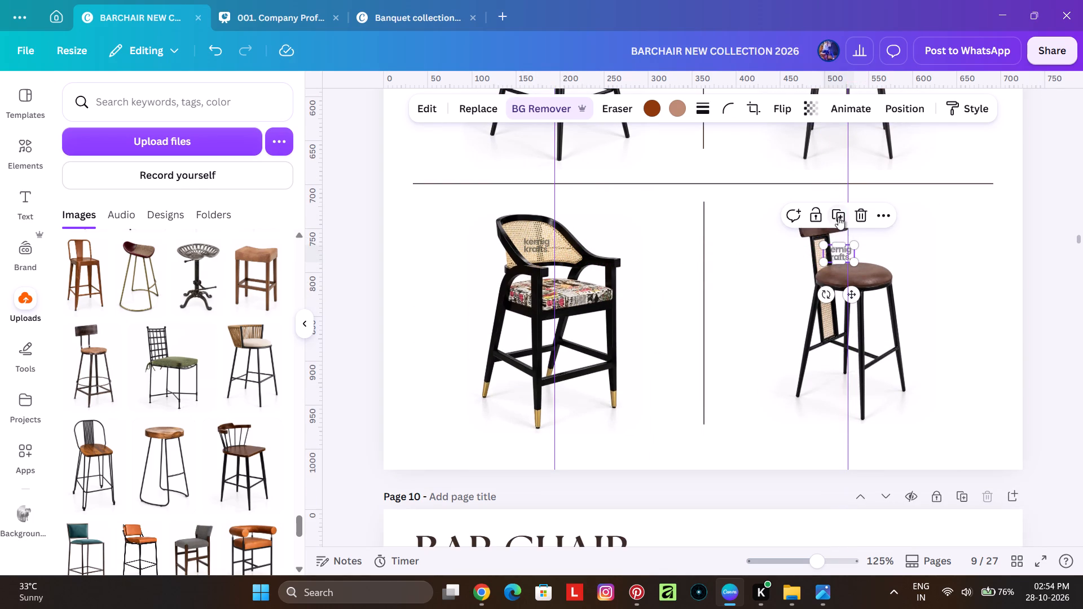
pyautogui.click(838, 215)
pyautogui.moveTo(856, 266); pyautogui.dragTo(851, 277)
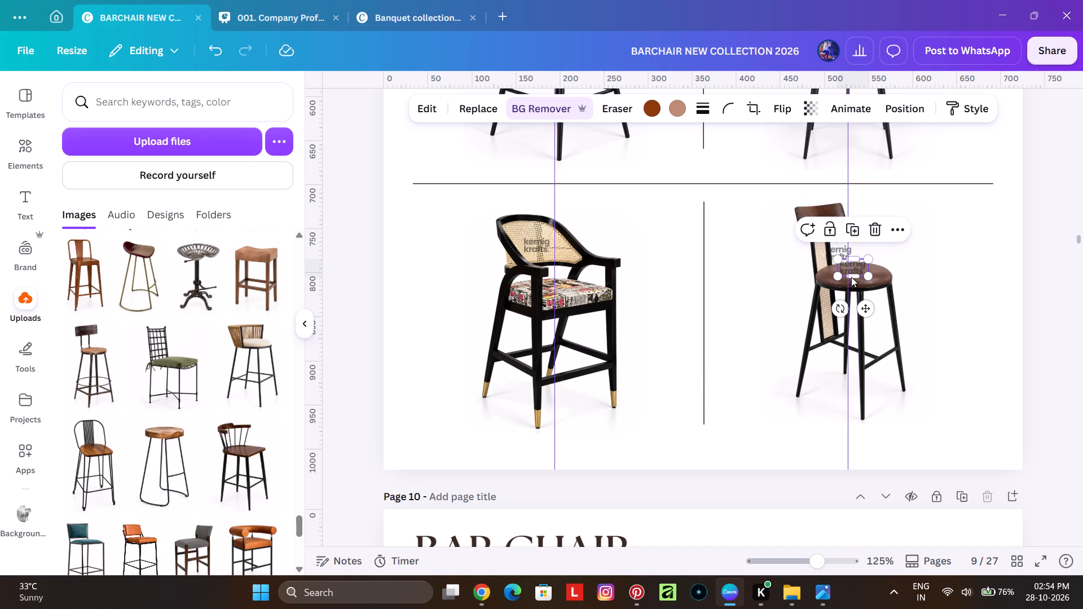
pyautogui.moveTo(851, 277); pyautogui.dragTo(554, 308)
pyautogui.scroll(-5, 659, 423)
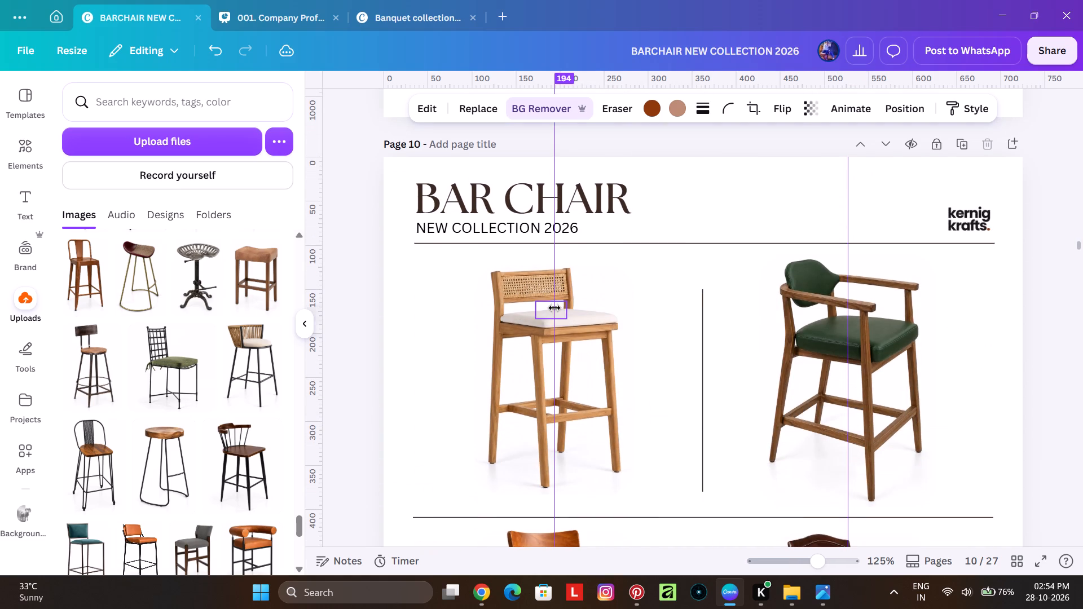
pyautogui.moveTo(554, 308); pyautogui.dragTo(556, 311)
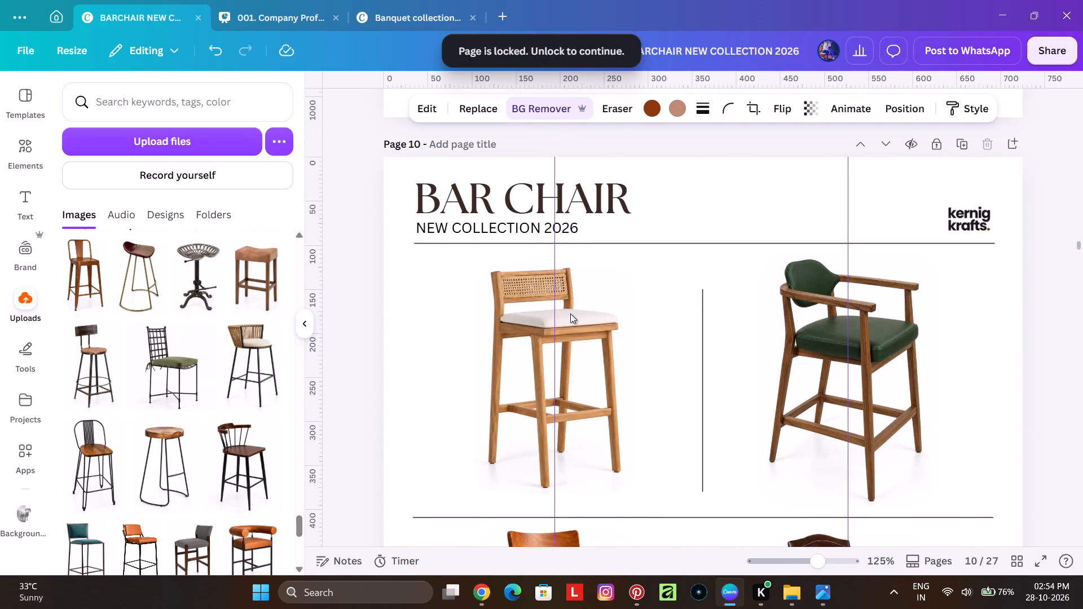
pyautogui.scroll(1, 852, 261)
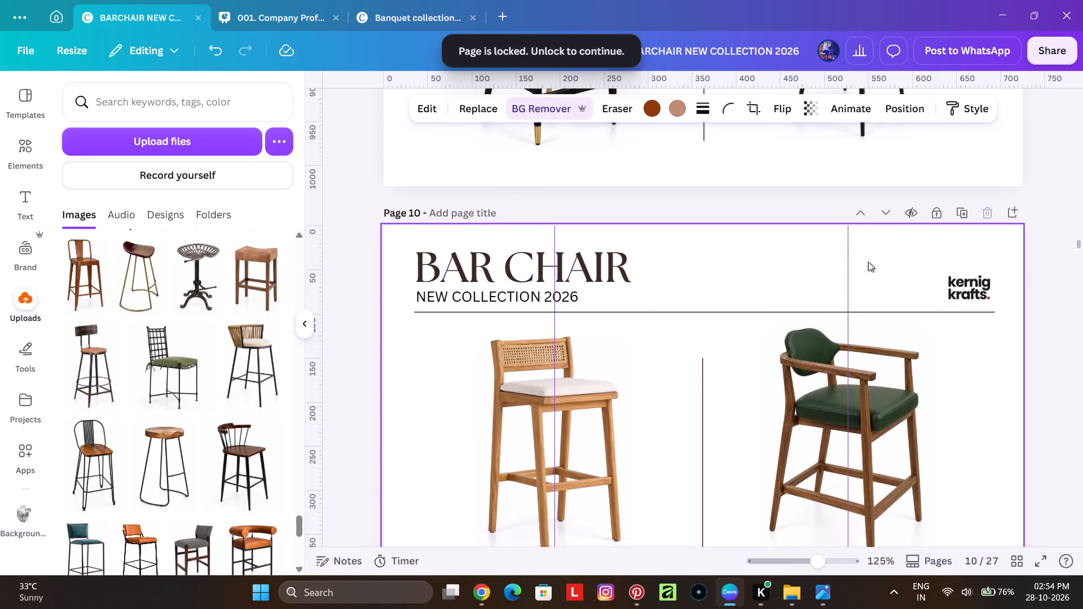
# Unlock page 10.
pyautogui.click(939, 224)
# Move the duplicated kernig krafts logo from page 9 onto the cane backrest of the white-cushioned stool on page 10.
pyautogui.scroll(4, 864, 351)
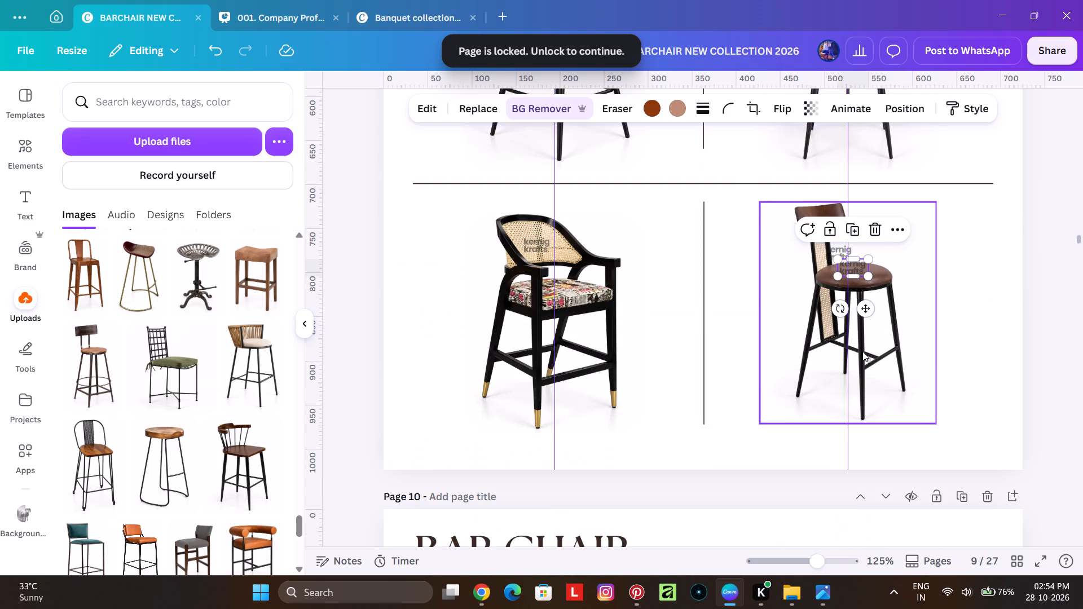
pyautogui.moveTo(856, 268); pyautogui.dragTo(826, 309)
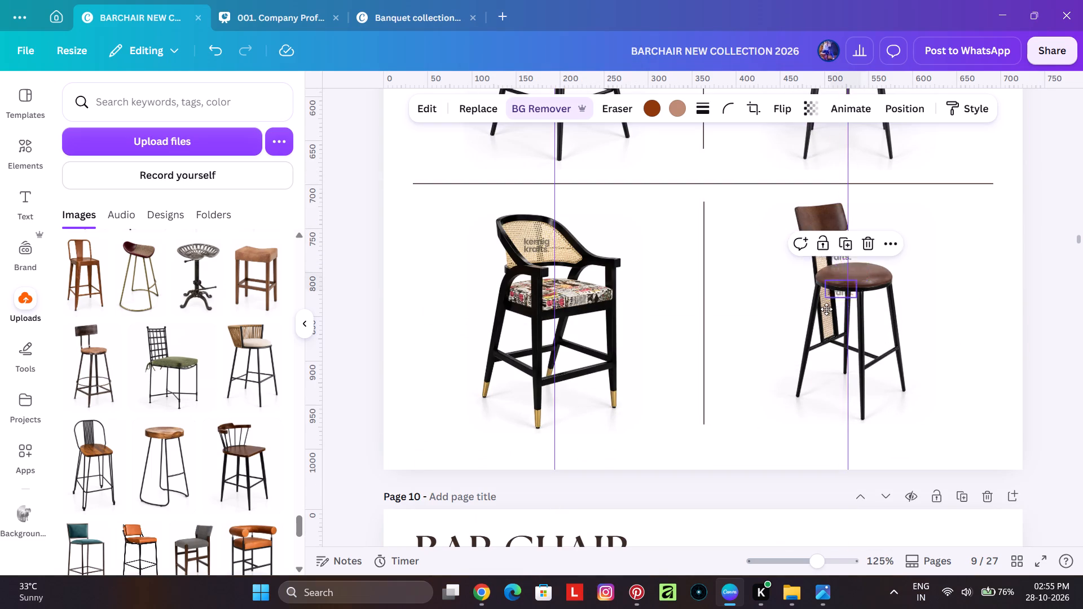
pyautogui.moveTo(826, 309); pyautogui.dragTo(535, 215)
pyautogui.scroll(-6, 803, 339)
# Place a copy of the kernig krafts logo below the seat of page 10's green armchair, beside its front leg.
pyautogui.click(532, 175)
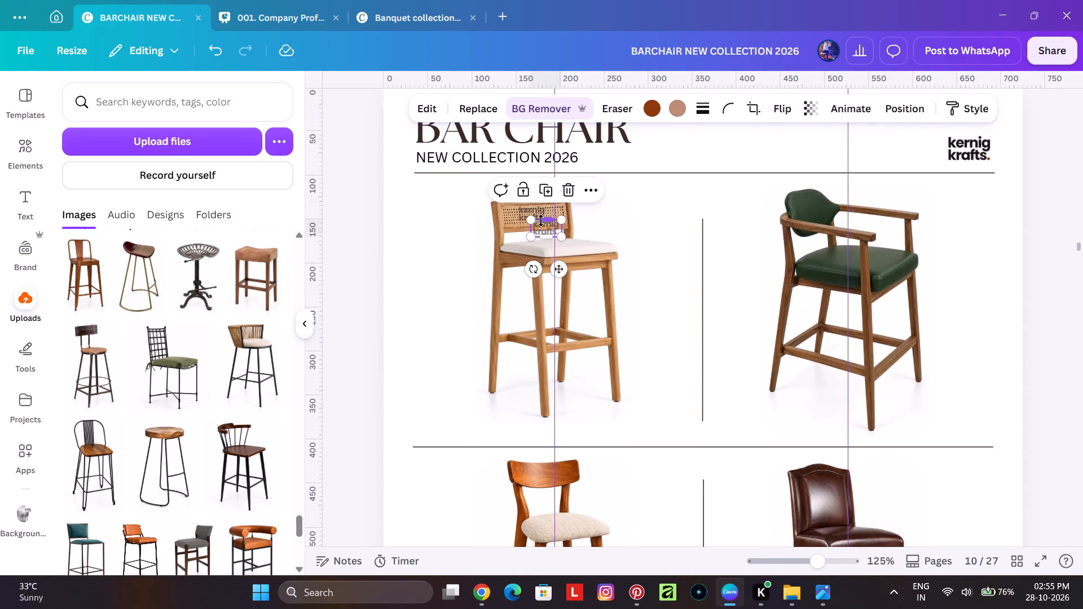
pyautogui.moveTo(548, 227); pyautogui.dragTo(842, 259)
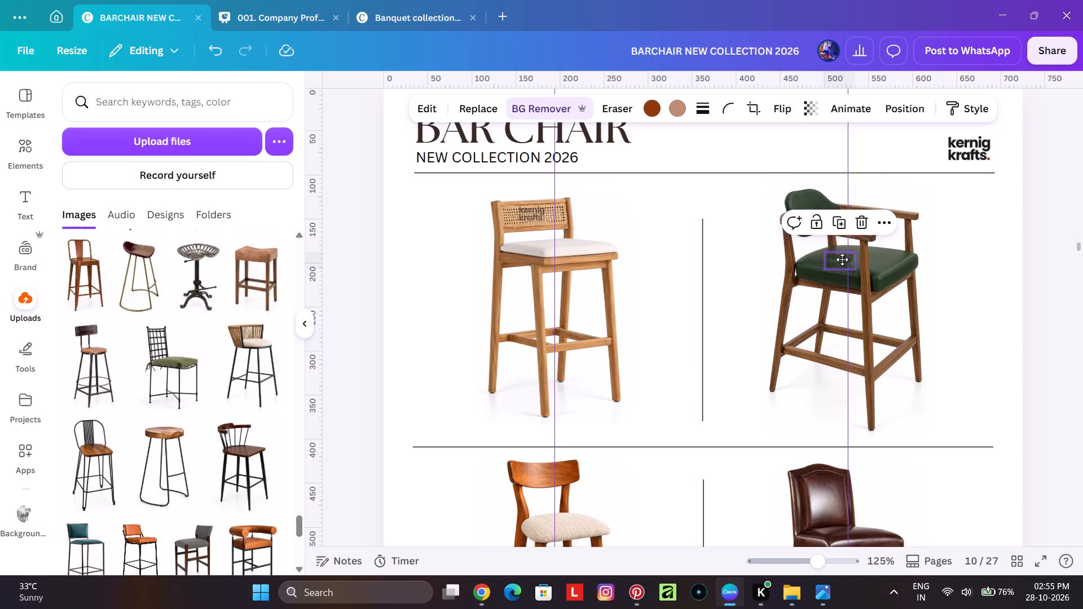
pyautogui.moveTo(842, 259); pyautogui.dragTo(881, 315)
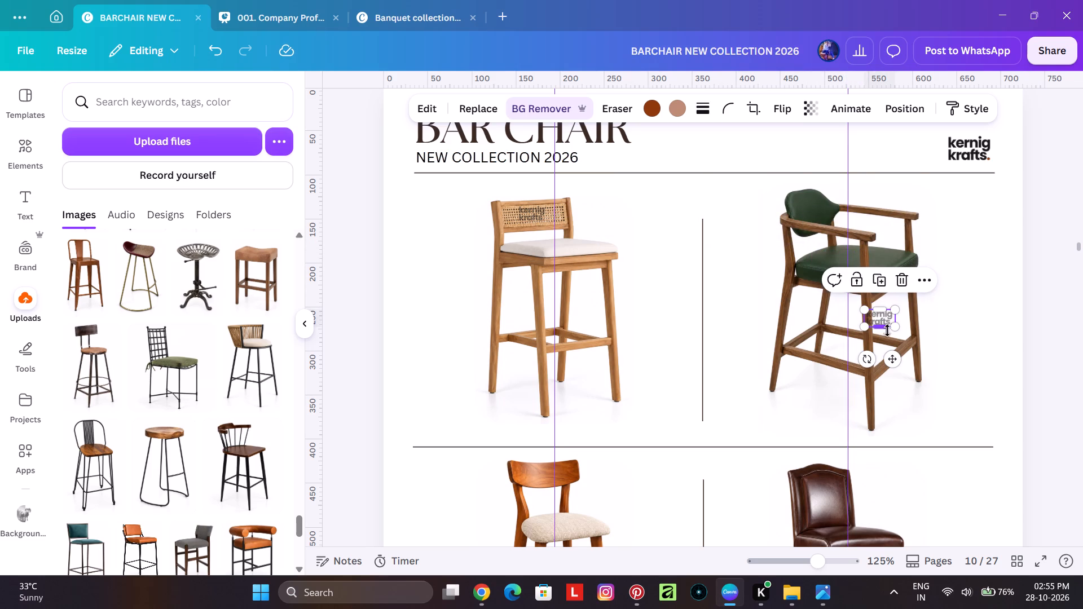
# Place a copy of the kernig krafts logo on the cream seat of the wooden chair in page 10's middle row.
pyautogui.click(885, 280)
pyautogui.moveTo(899, 329); pyautogui.dragTo(677, 430)
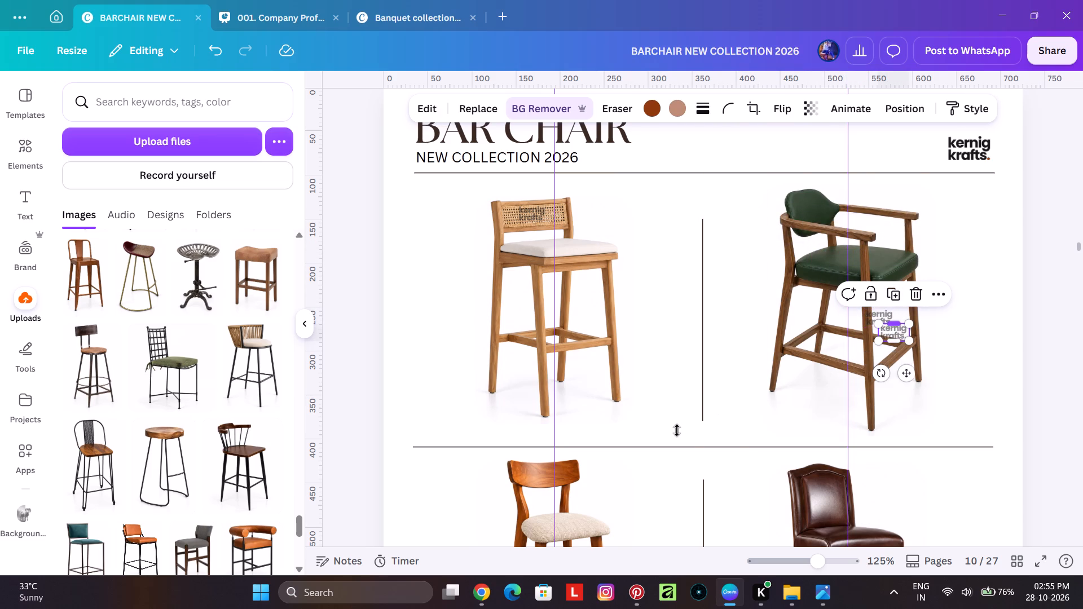
pyautogui.moveTo(677, 430); pyautogui.dragTo(676, 432)
pyautogui.hotkey('ctrl', 'z')
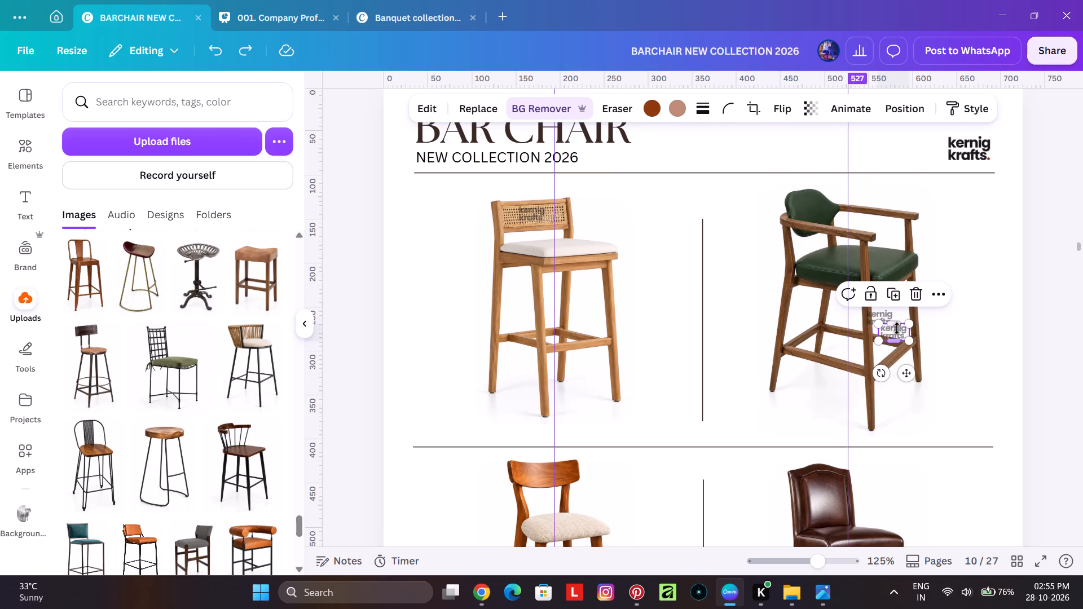
pyautogui.moveTo(897, 331); pyautogui.dragTo(680, 412)
pyautogui.scroll(-3, 745, 407)
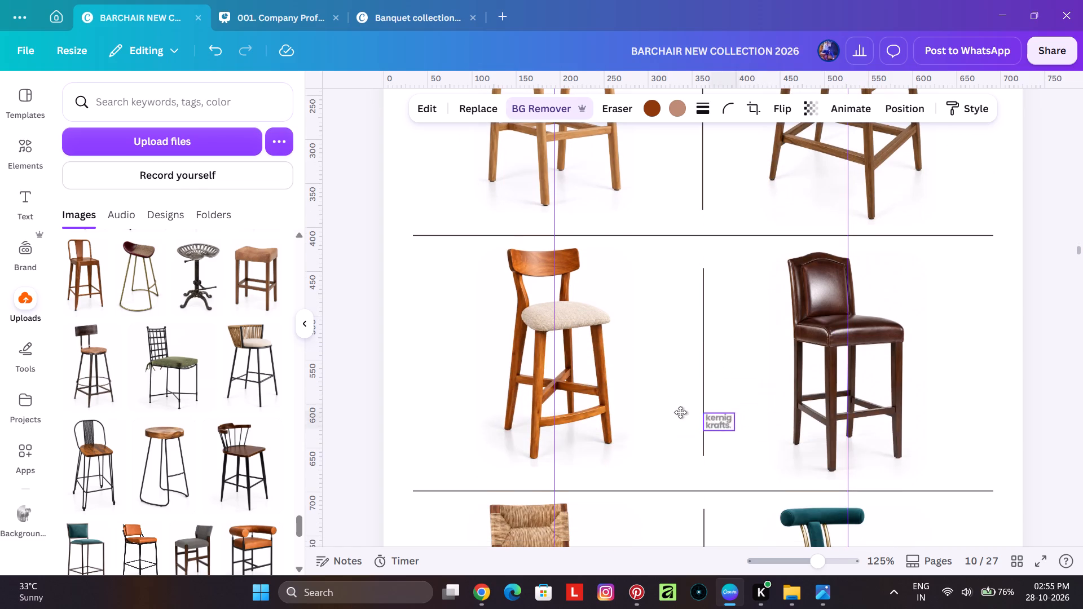
pyautogui.moveTo(680, 412); pyautogui.dragTo(565, 311)
# Copy the kernig krafts logo and place the pasted copy below the seat of the dark brown leather chair on page 10.
pyautogui.hotkey('ctrl', 'c')
pyautogui.hotkey('ctrl', 'c')
pyautogui.hotkey('ctrl', 'c')
pyautogui.hotkey('ctrl', 'c')
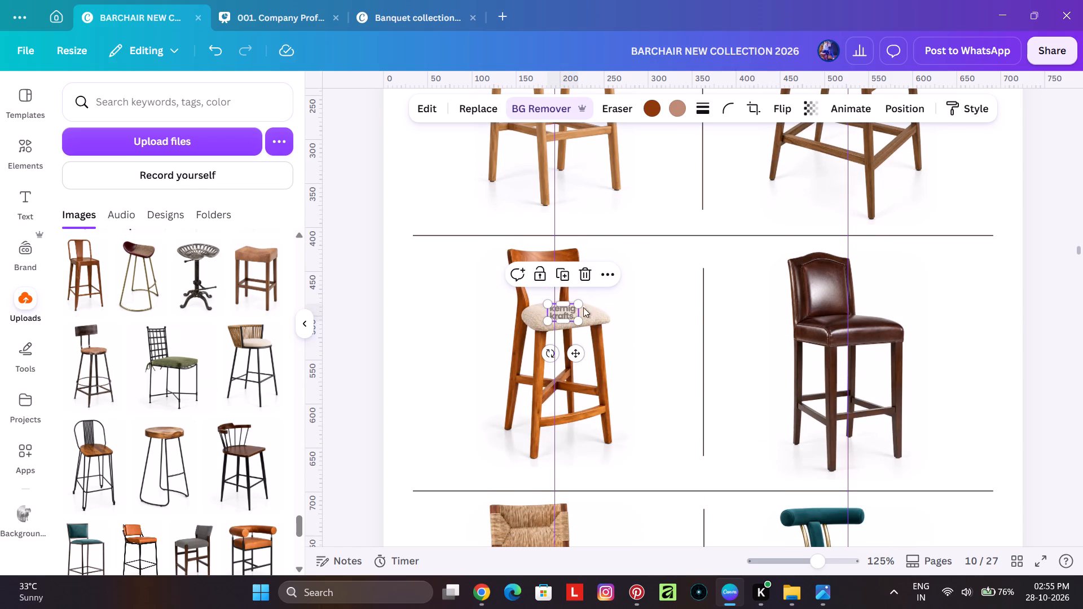
pyautogui.click(826, 306)
pyautogui.hotkey('ctrl', 'v')
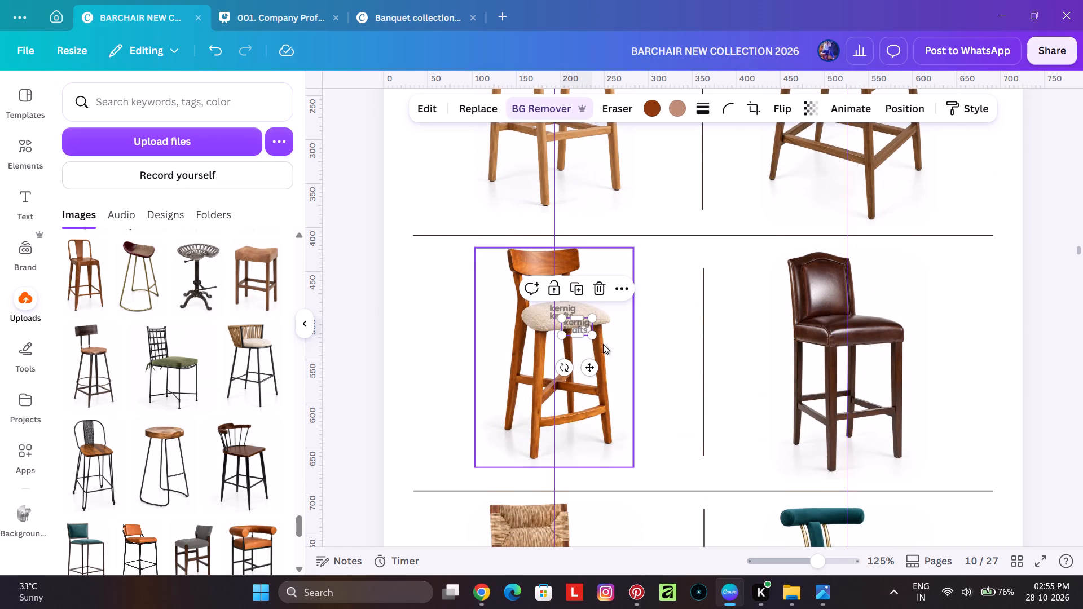
pyautogui.moveTo(576, 325); pyautogui.dragTo(824, 325)
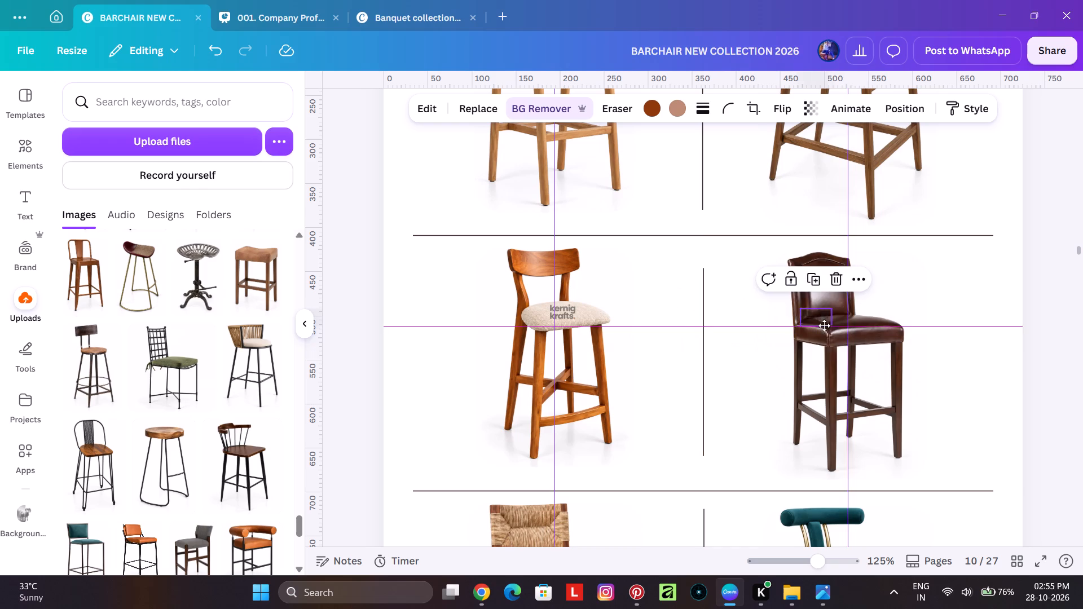
pyautogui.moveTo(824, 325); pyautogui.dragTo(846, 375)
# Paste the kernig krafts logo onto the beige seat of the woven-back chair in page 10's bottom row.
pyautogui.scroll(-2, 863, 392)
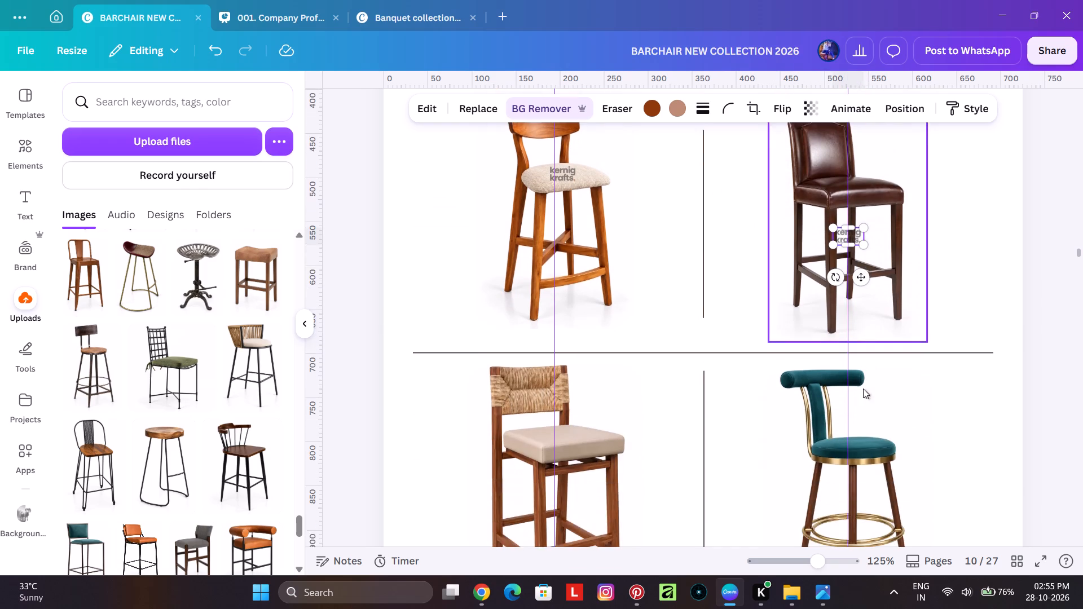
pyautogui.scroll(-2, 824, 352)
pyautogui.click(579, 337)
pyautogui.hotkey('ctrl', 'v')
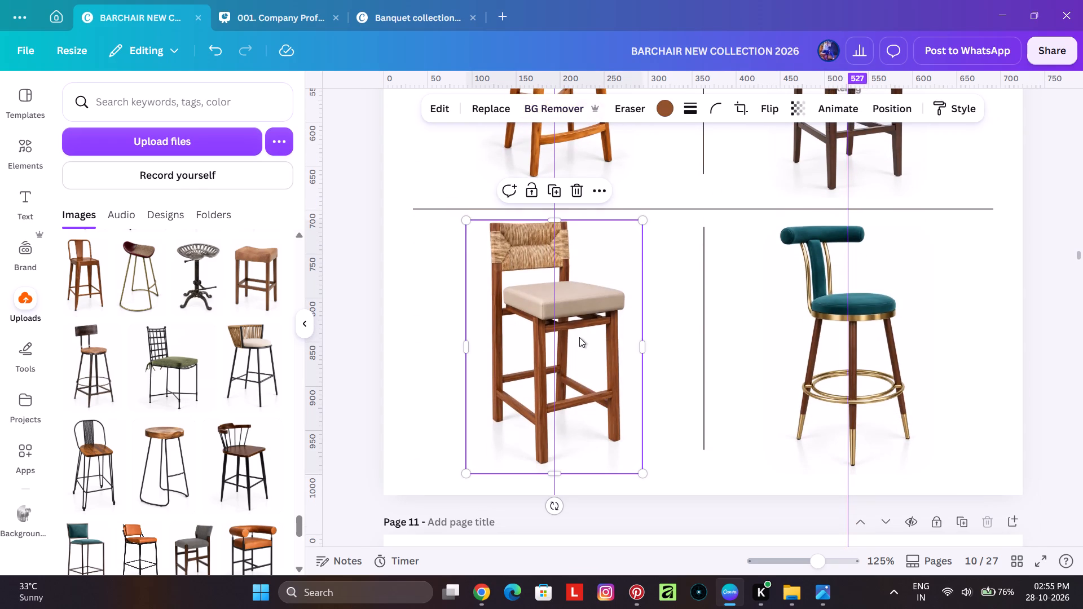
pyautogui.moveTo(706, 281); pyautogui.dragTo(579, 304)
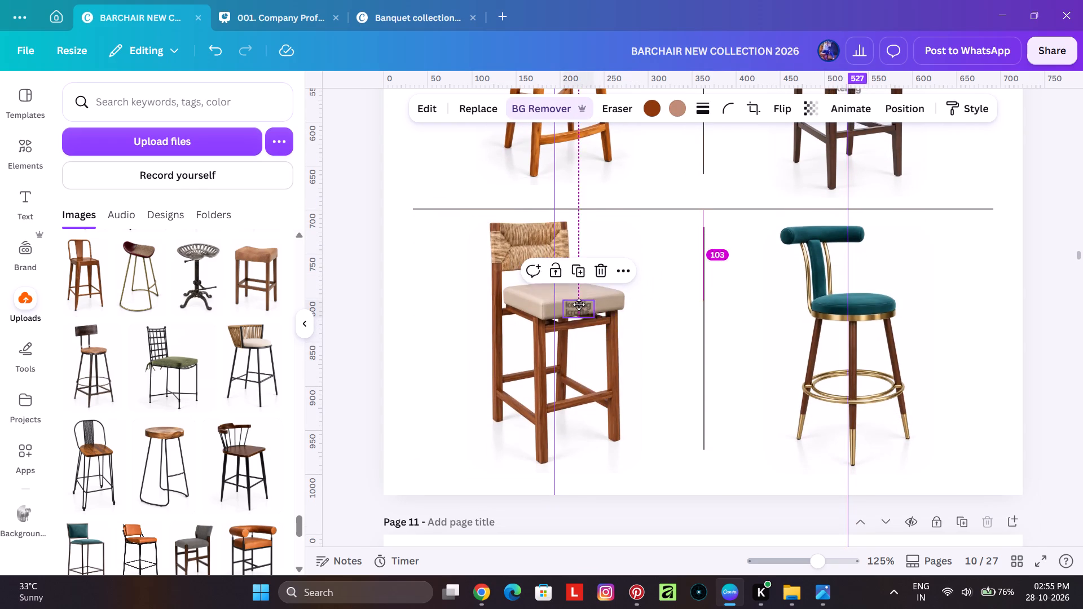
pyautogui.moveTo(579, 304); pyautogui.dragTo(575, 294)
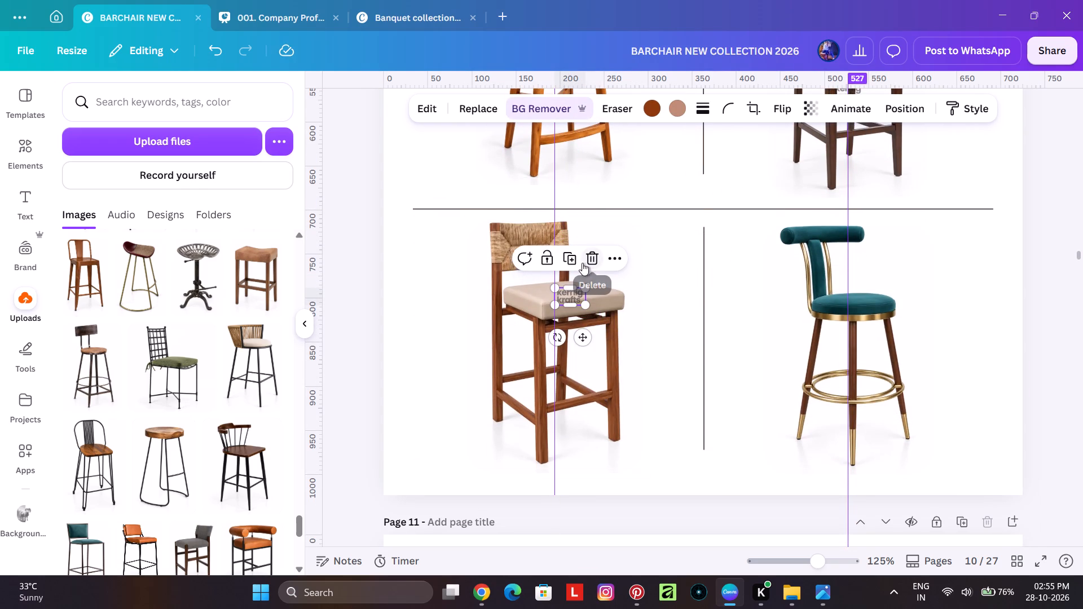
# Paste the kernig krafts logo just above the seat of page 10's teal stool, overlapping its back support.
pyautogui.click(820, 318)
pyautogui.hotkey('ctrl', 'v')
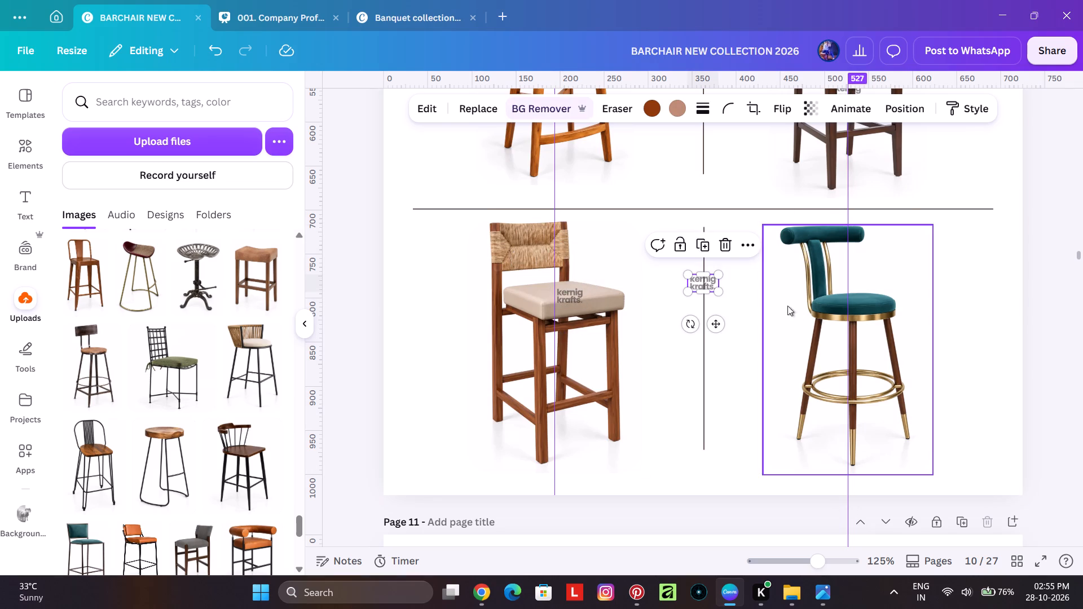
pyautogui.moveTo(697, 281); pyautogui.dragTo(838, 350)
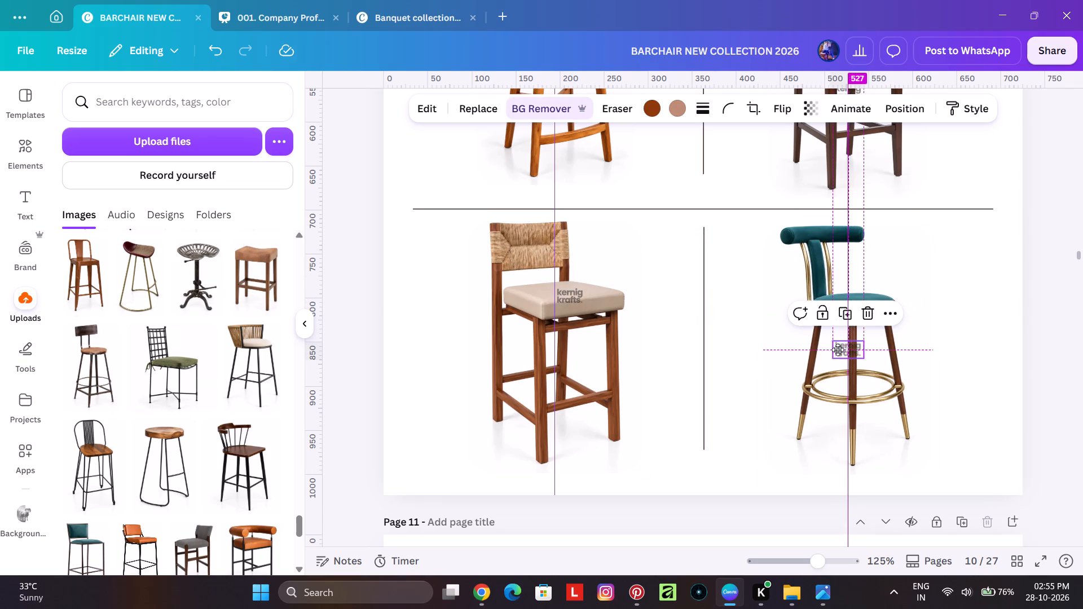
pyautogui.moveTo(838, 350); pyautogui.dragTo(836, 279)
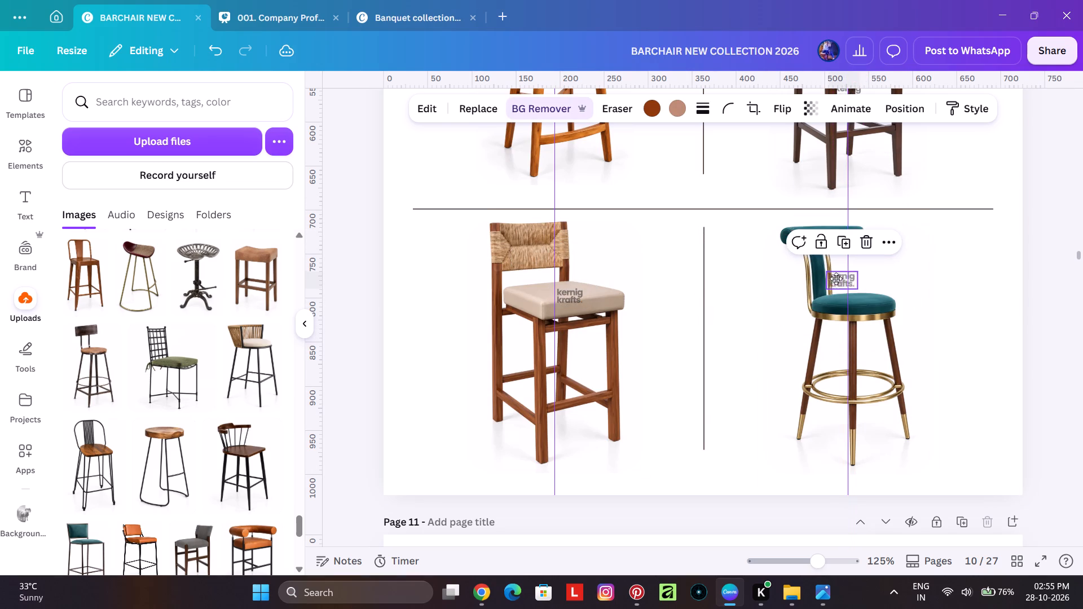
pyautogui.moveTo(836, 279); pyautogui.dragTo(829, 275)
# Lock page 10.
pyautogui.scroll(-6, 629, 301)
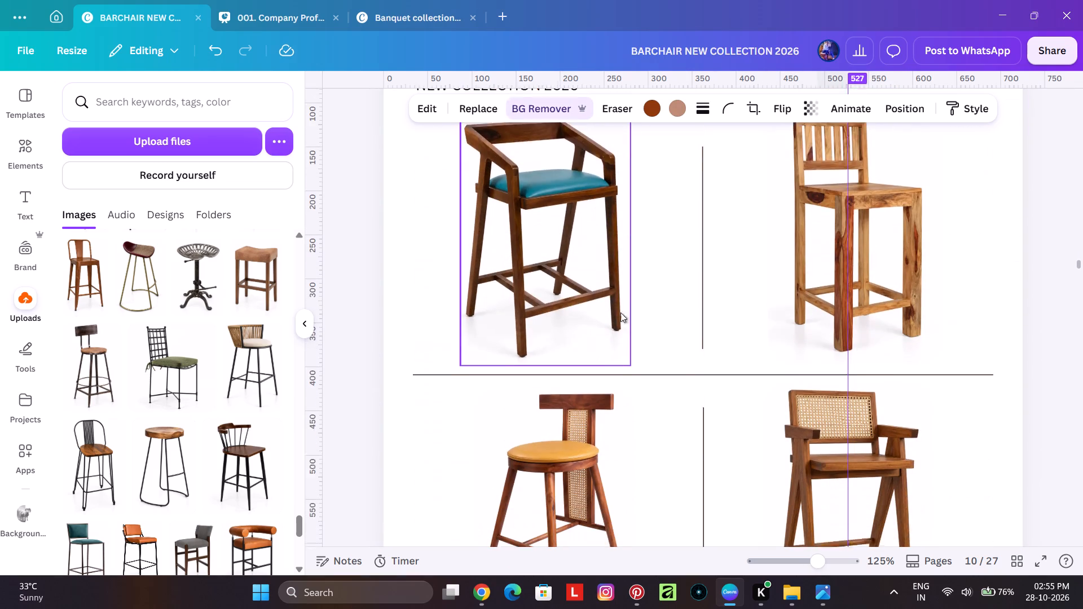
pyautogui.click(585, 219)
pyautogui.scroll(3, 741, 301)
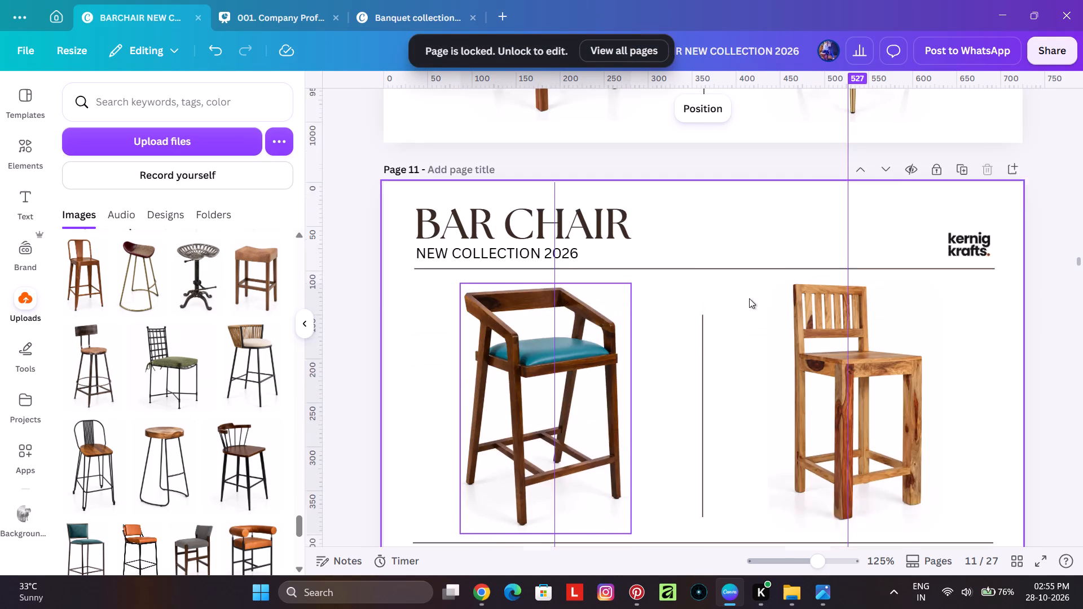
pyautogui.scroll(2, 774, 298)
pyautogui.scroll(5, 918, 314)
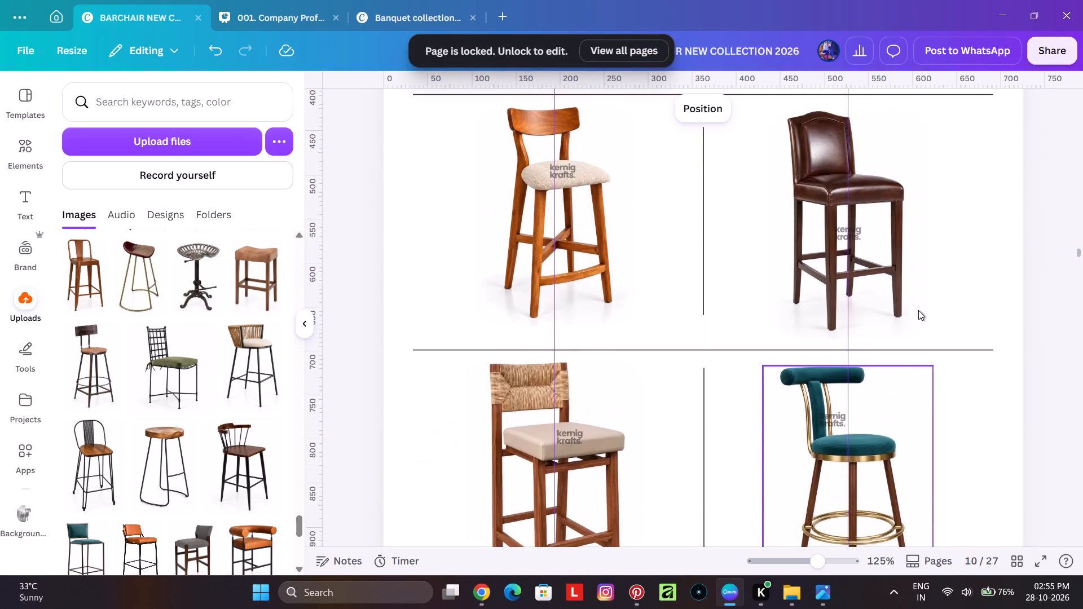
pyautogui.scroll(6, 918, 310)
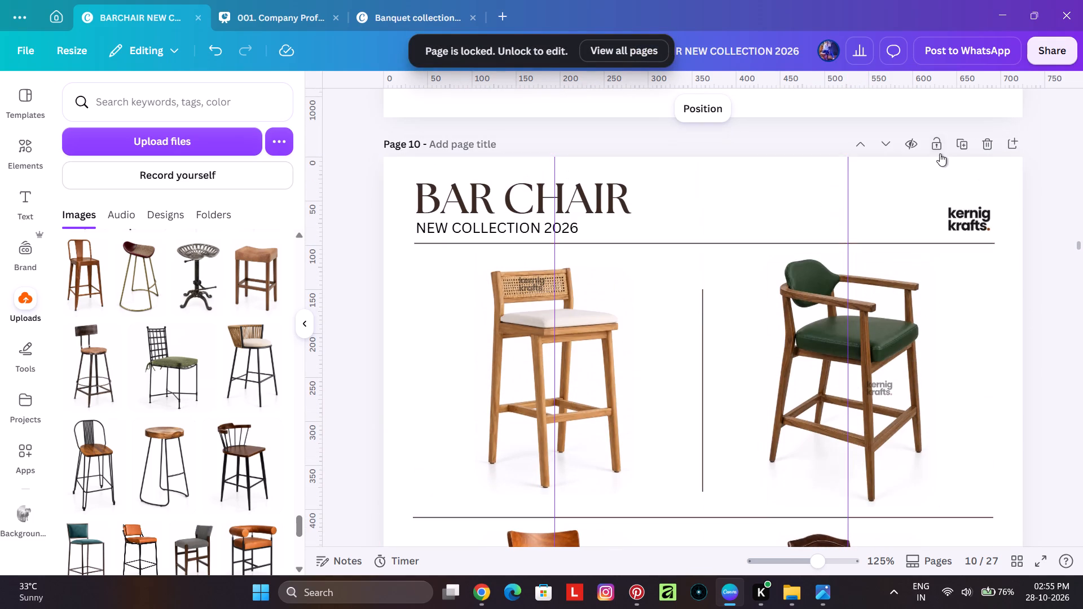
pyautogui.doubleClick(940, 153)
# Lock page 9.
pyautogui.scroll(7, 940, 222)
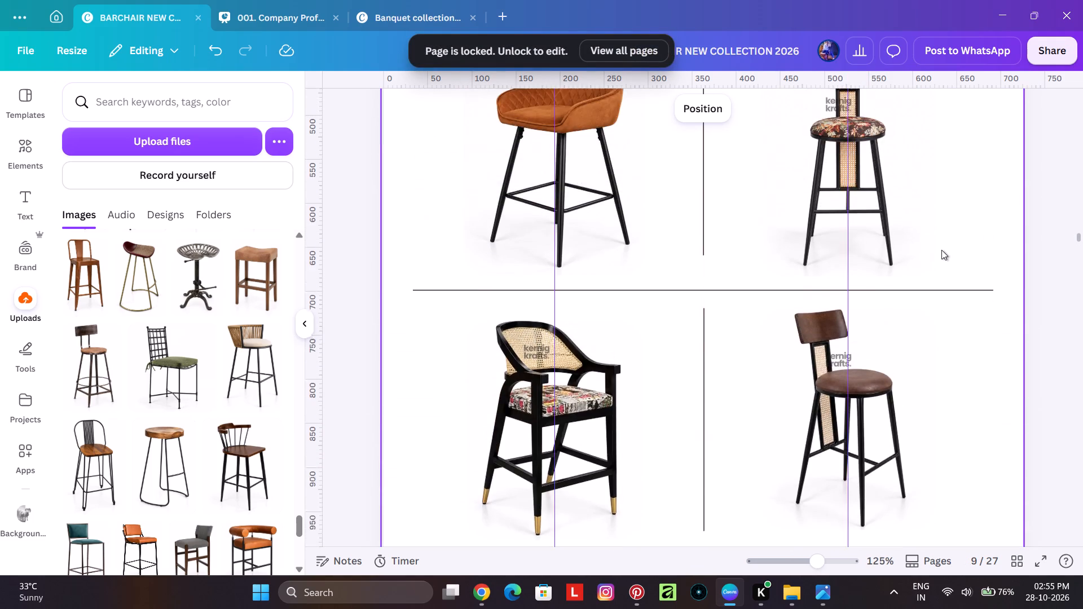
pyautogui.scroll(7, 941, 250)
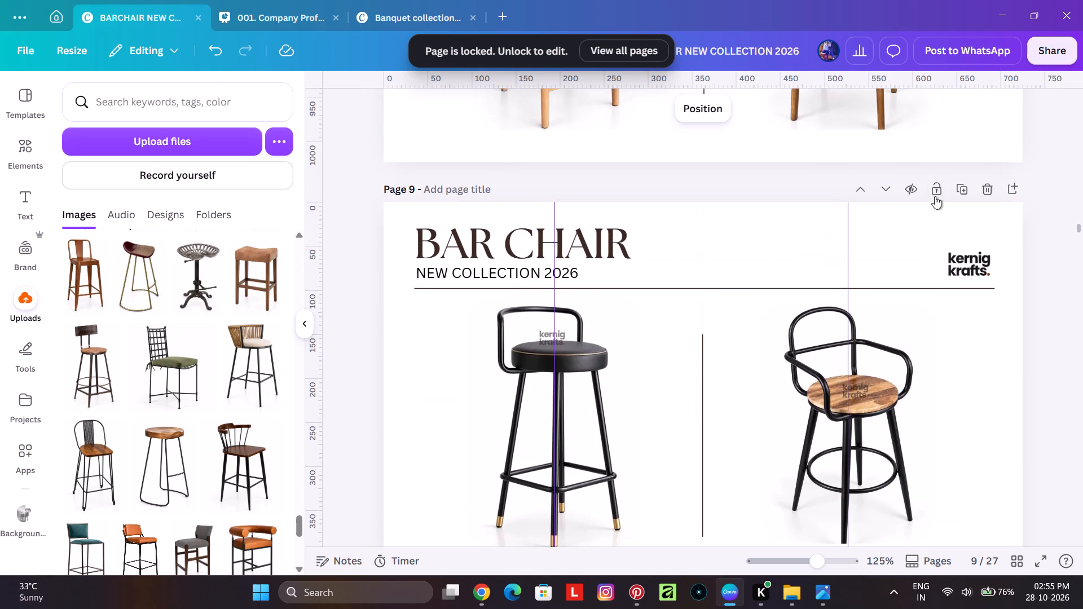
pyautogui.doubleClick(935, 195)
# Review the kernig krafts logos on the chairs from page 8 through page 10.
pyautogui.scroll(16, 936, 264)
pyautogui.scroll(-14, 909, 302)
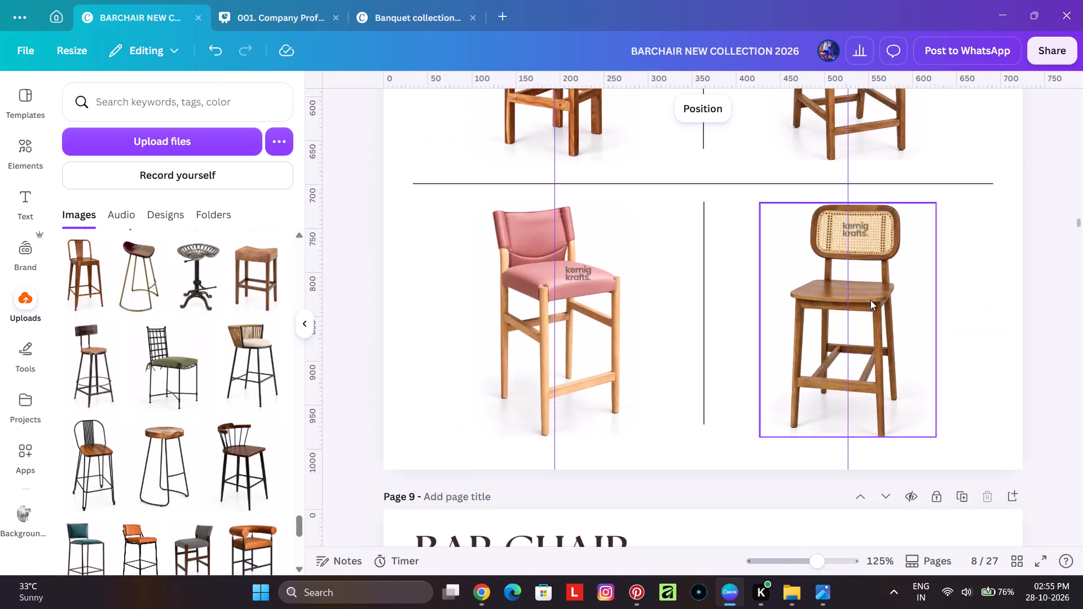
pyautogui.scroll(-18, 870, 300)
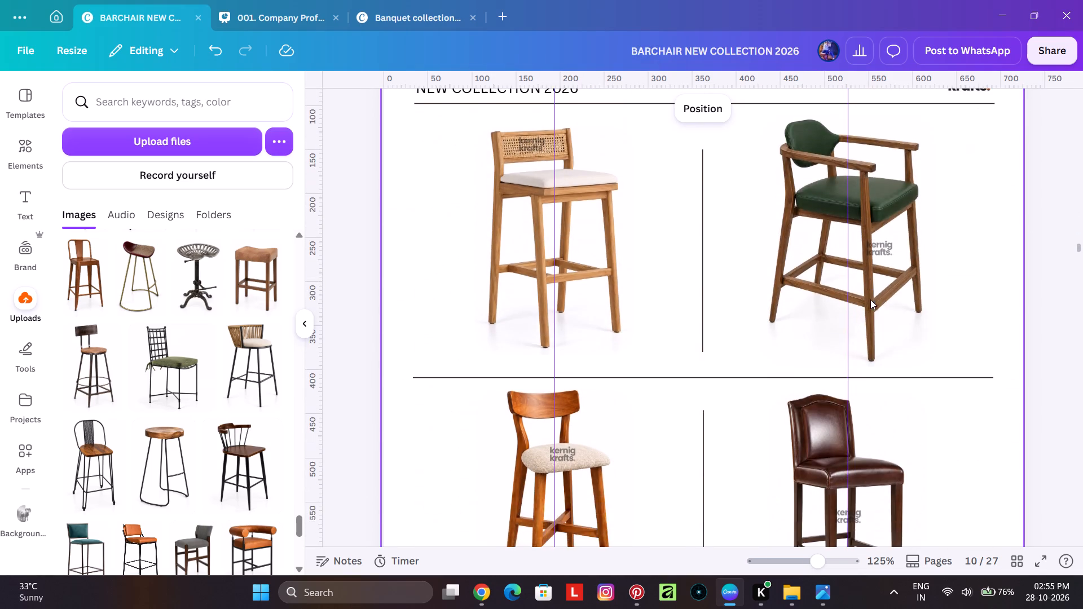
pyautogui.scroll(-12, 870, 299)
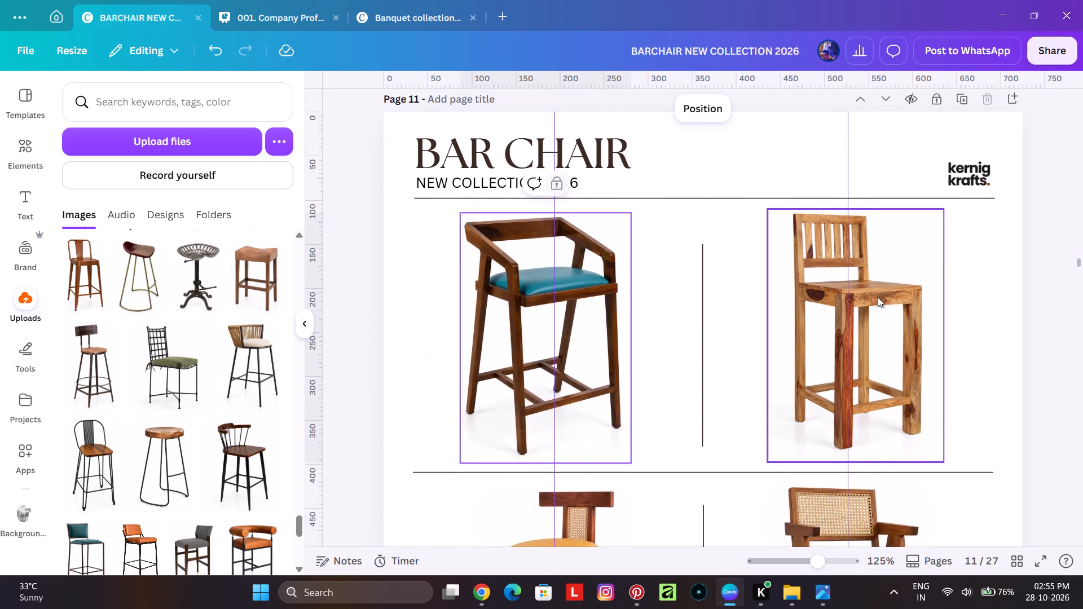
# Unlock page 11.
pyautogui.scroll(1, 878, 297)
pyautogui.click(936, 175)
# Add the kernig krafts logo to page 11's top-row chairs: on the teal seat and on the slatted backrest.
pyautogui.scroll(-2, 791, 295)
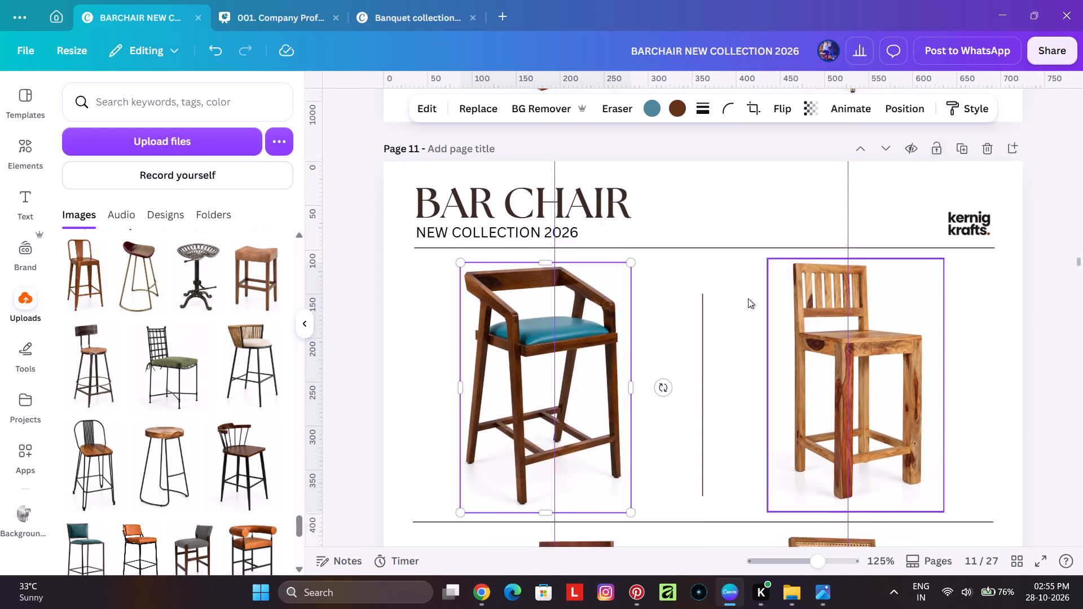
pyautogui.click(588, 275)
pyautogui.hotkey('ctrl', 'v')
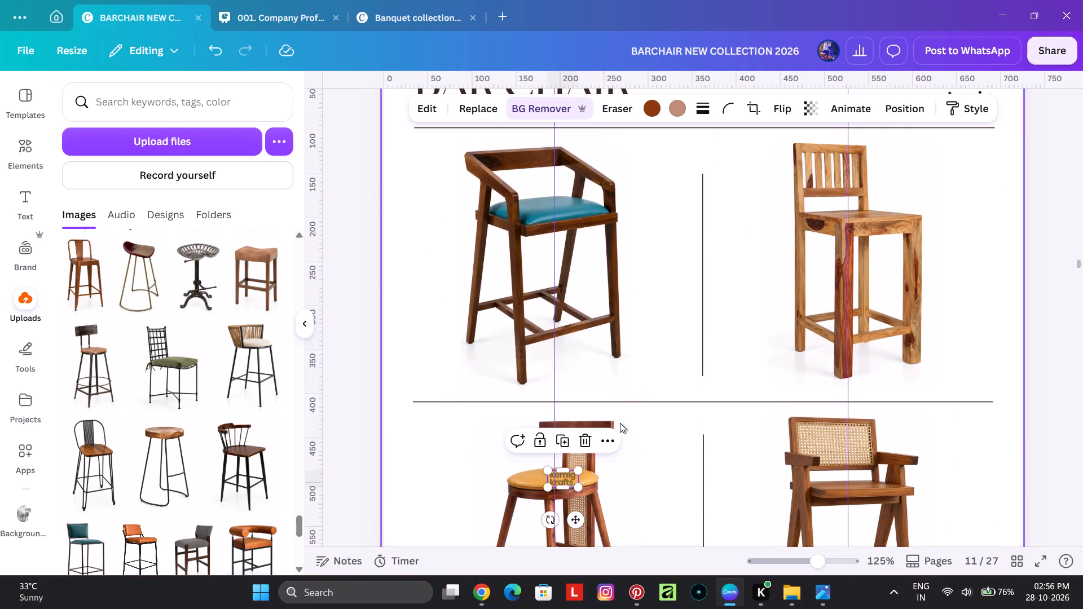
pyautogui.moveTo(570, 478); pyautogui.dragTo(580, 257)
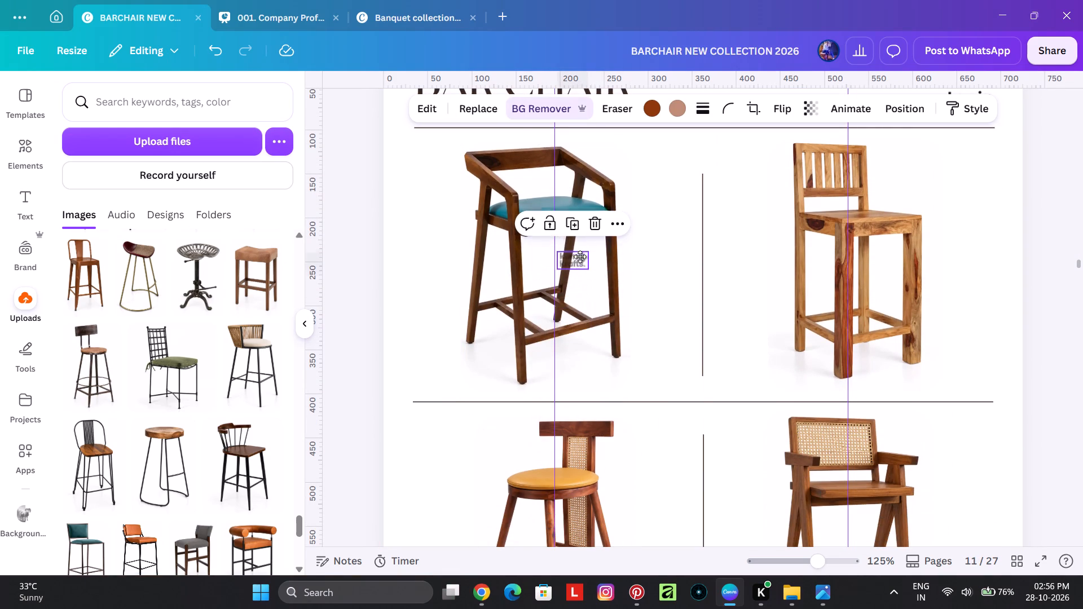
pyautogui.moveTo(580, 257); pyautogui.dragTo(555, 210)
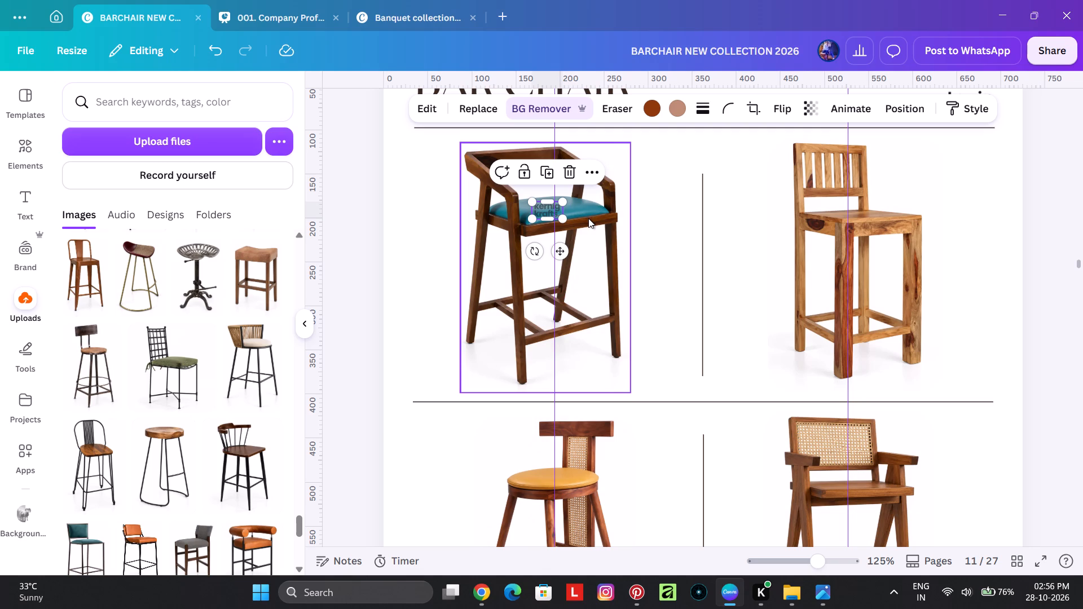
pyautogui.click(798, 207)
pyautogui.hotkey('ctrl', 'v')
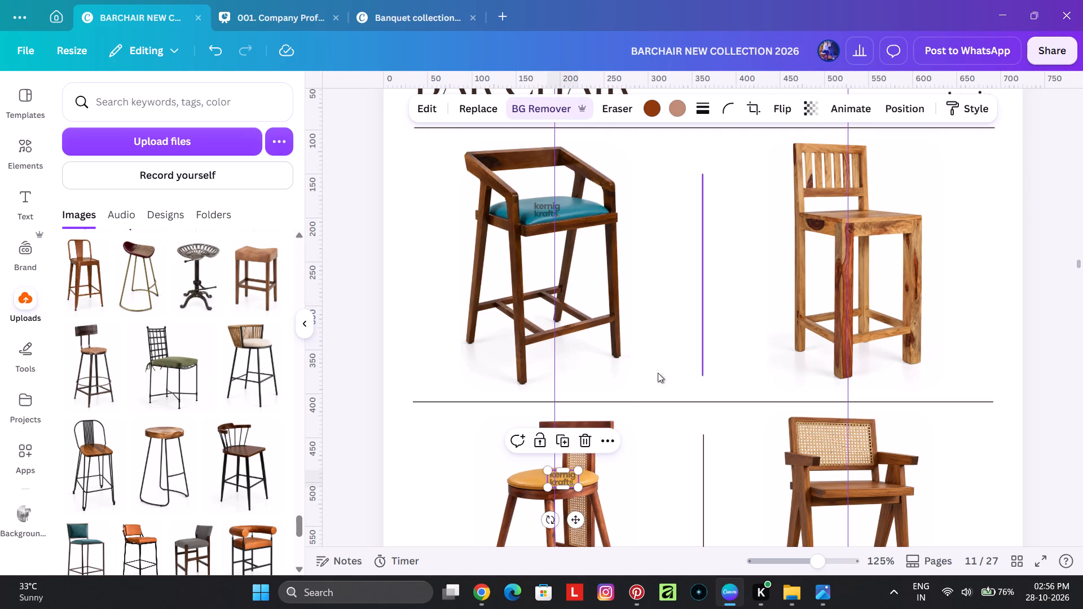
pyautogui.moveTo(566, 479); pyautogui.dragTo(831, 208)
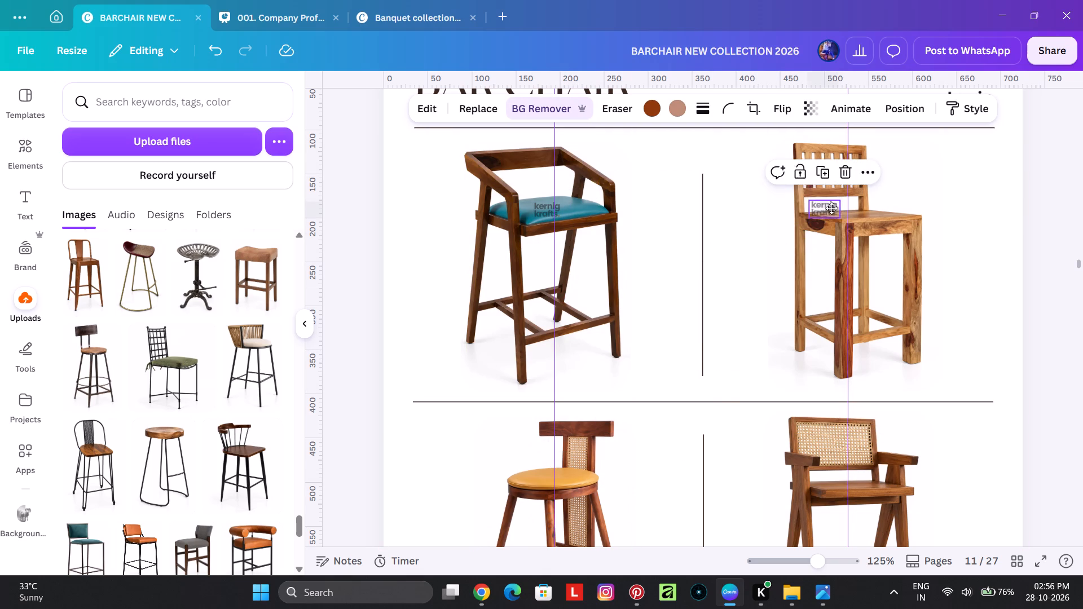
pyautogui.moveTo(831, 208); pyautogui.dragTo(831, 167)
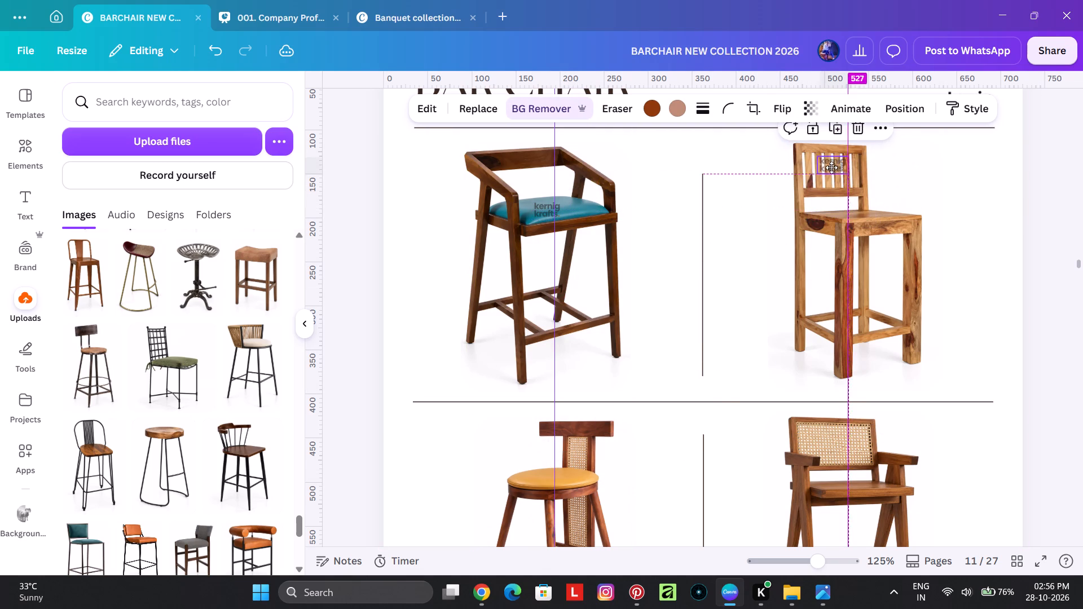
pyautogui.moveTo(831, 167); pyautogui.dragTo(831, 169)
# Add the kernig krafts logo to page 11's middle-row chairs: on the round yellow seat and on the cane backrest.
pyautogui.scroll(-4, 821, 260)
pyautogui.click(600, 218)
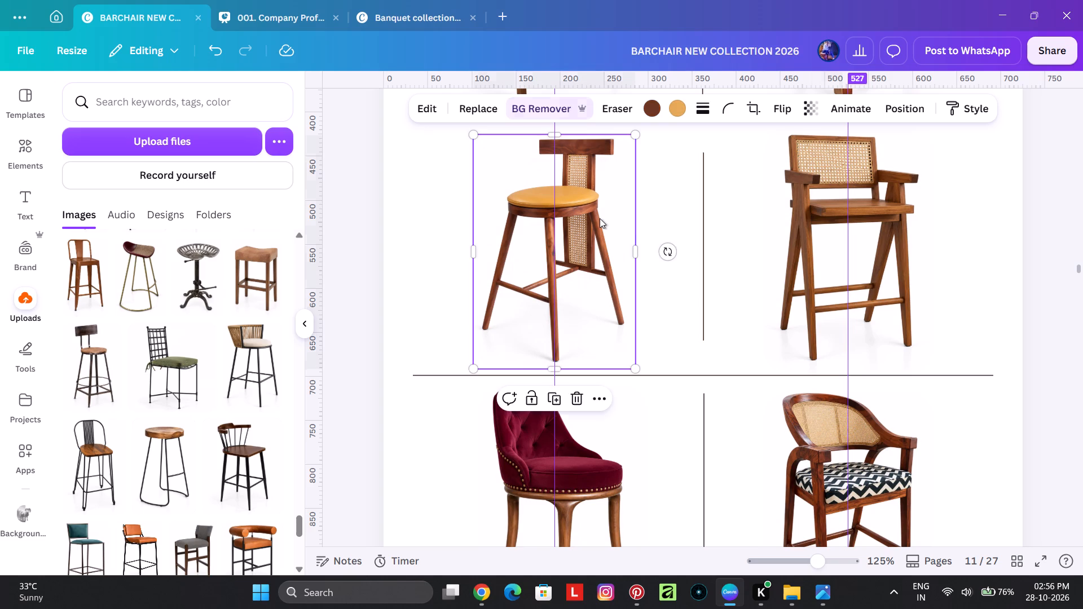
pyautogui.hotkey('ctrl', 'v')
pyautogui.click(817, 173)
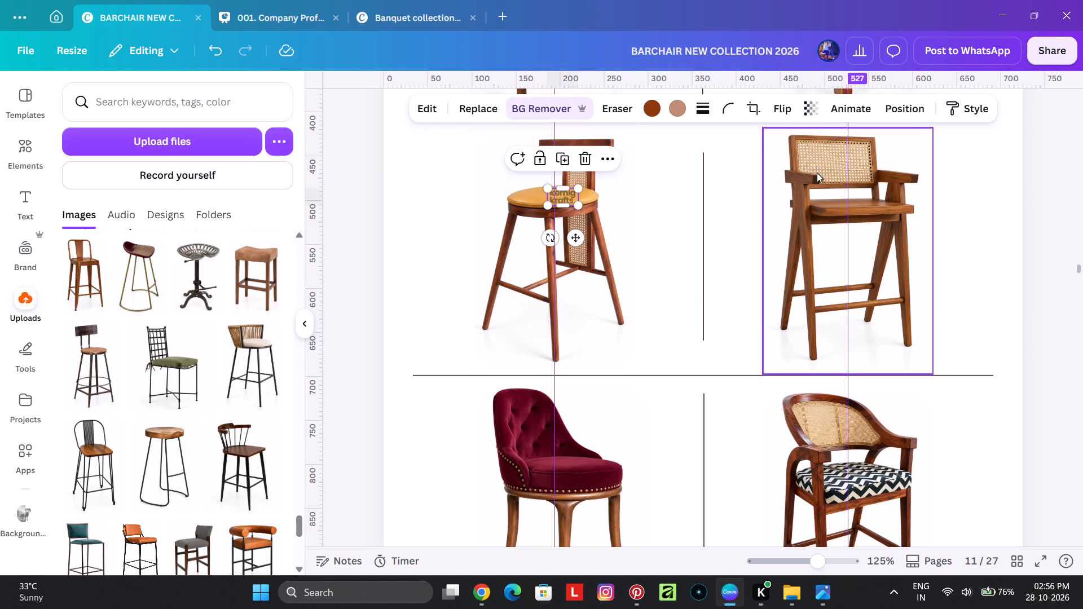
pyautogui.hotkey('ctrl', 'v')
pyautogui.moveTo(576, 211); pyautogui.dragTo(835, 160)
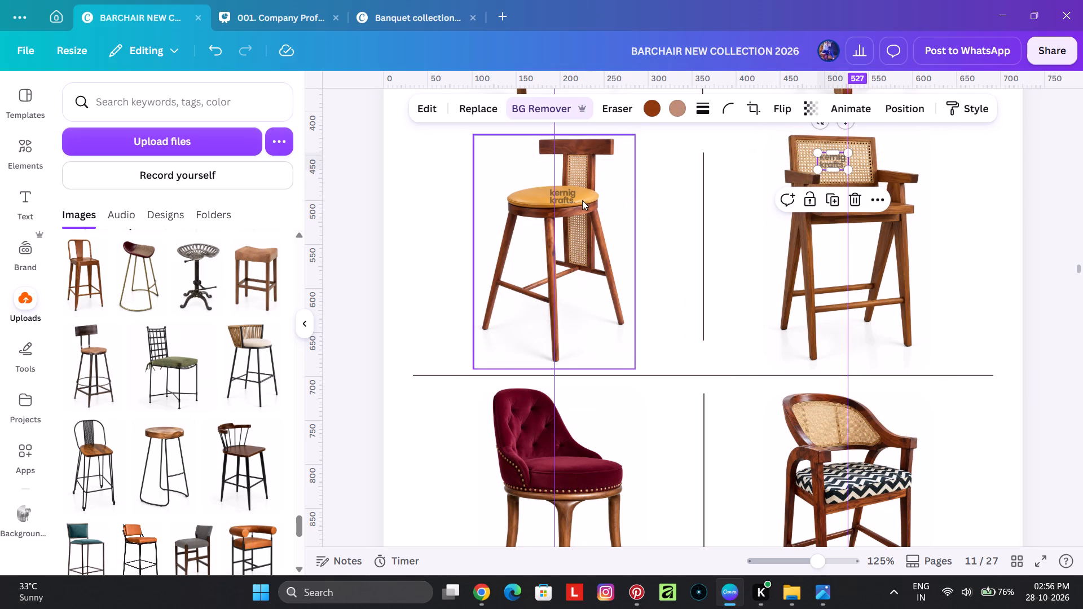
pyautogui.moveTo(567, 200); pyautogui.dragTo(562, 197)
# Add the kernig krafts logo to page 11's bottom-row chairs: below the maroon chair's seat and on the zigzag-seat chair's cane backrest.
pyautogui.scroll(-2, 649, 301)
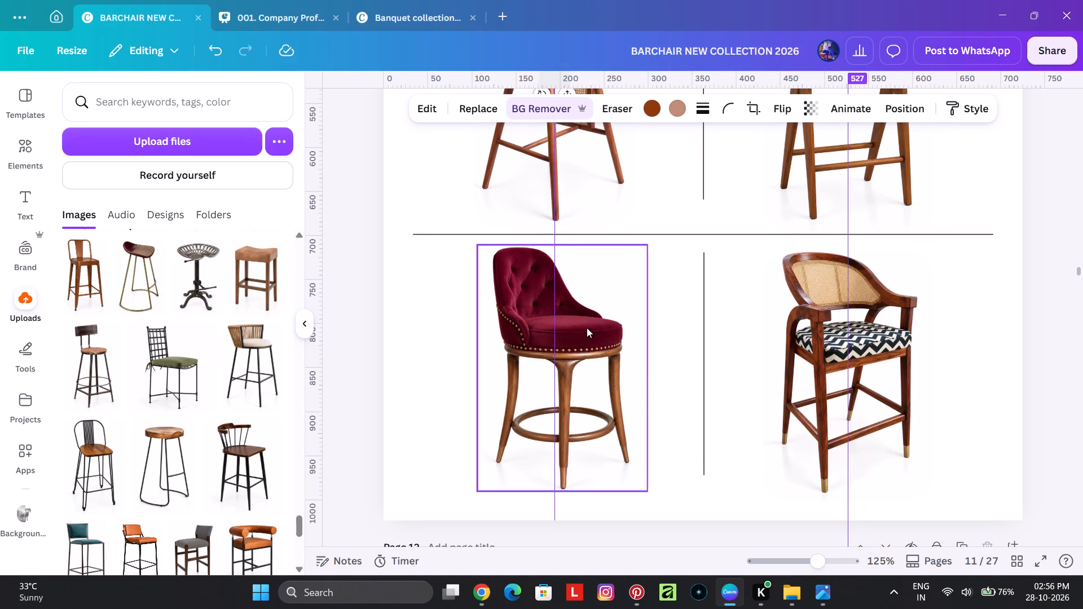
pyautogui.click(587, 328)
pyautogui.hotkey('ctrl', 'v')
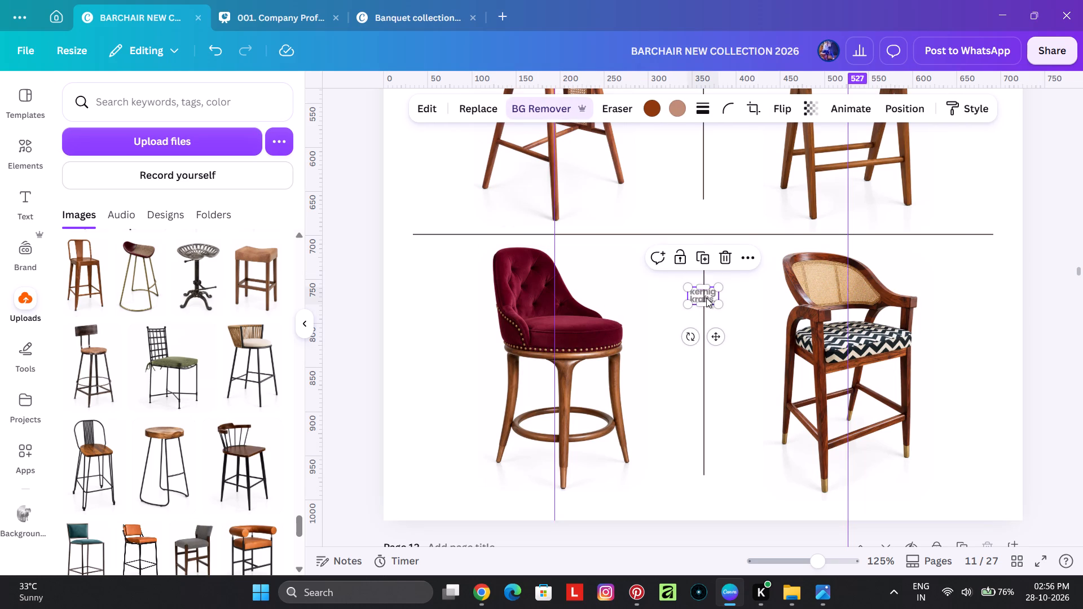
pyautogui.moveTo(707, 298); pyautogui.dragTo(559, 392)
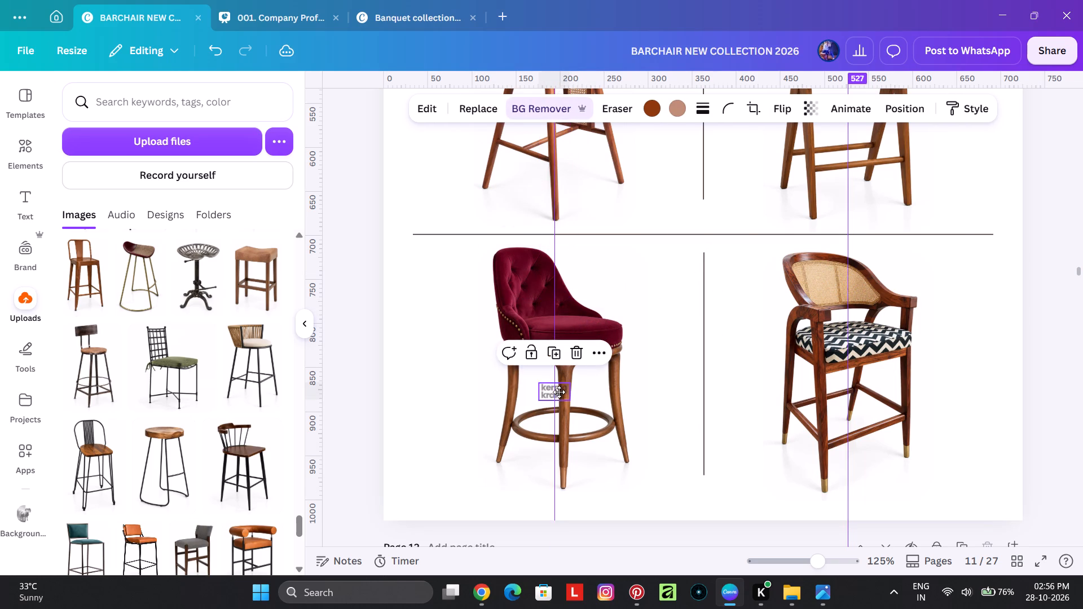
pyautogui.moveTo(559, 392); pyautogui.dragTo(586, 389)
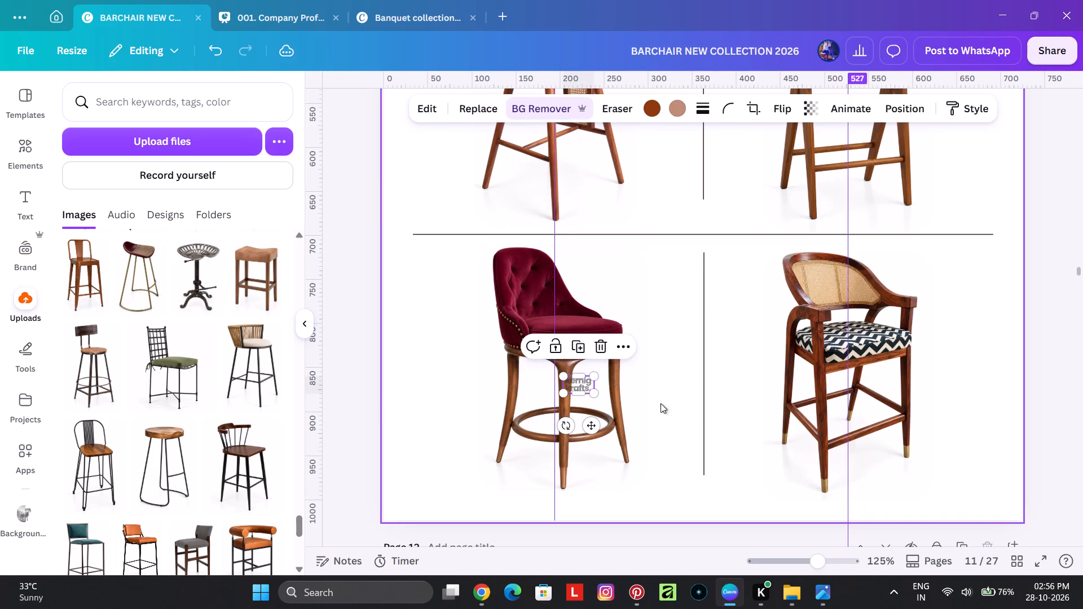
pyautogui.click(831, 334)
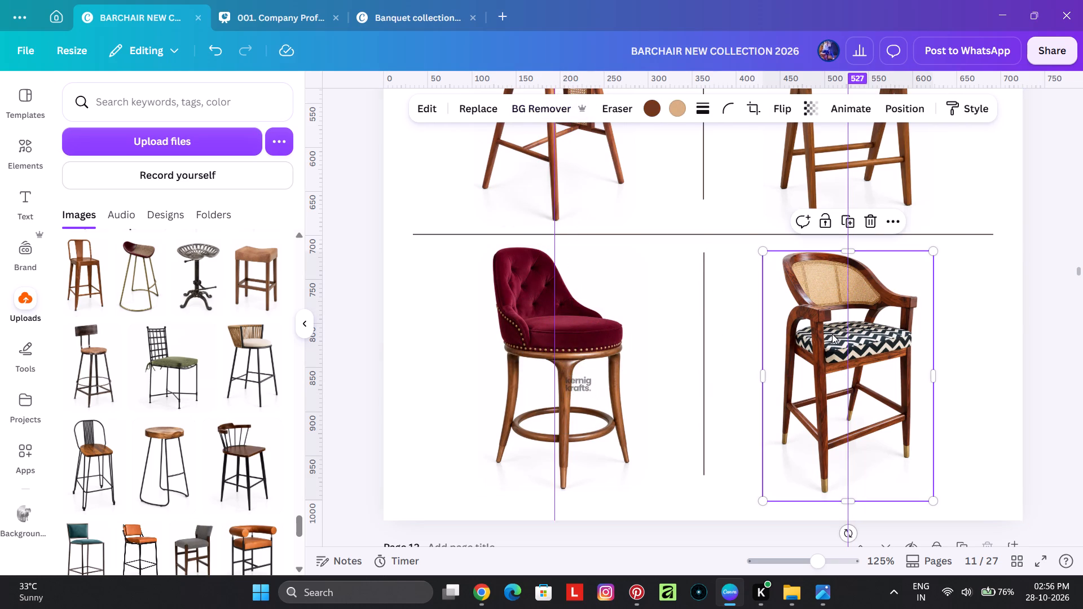
pyautogui.hotkey('ctrl', 'v')
pyautogui.moveTo(702, 295); pyautogui.dragTo(800, 286)
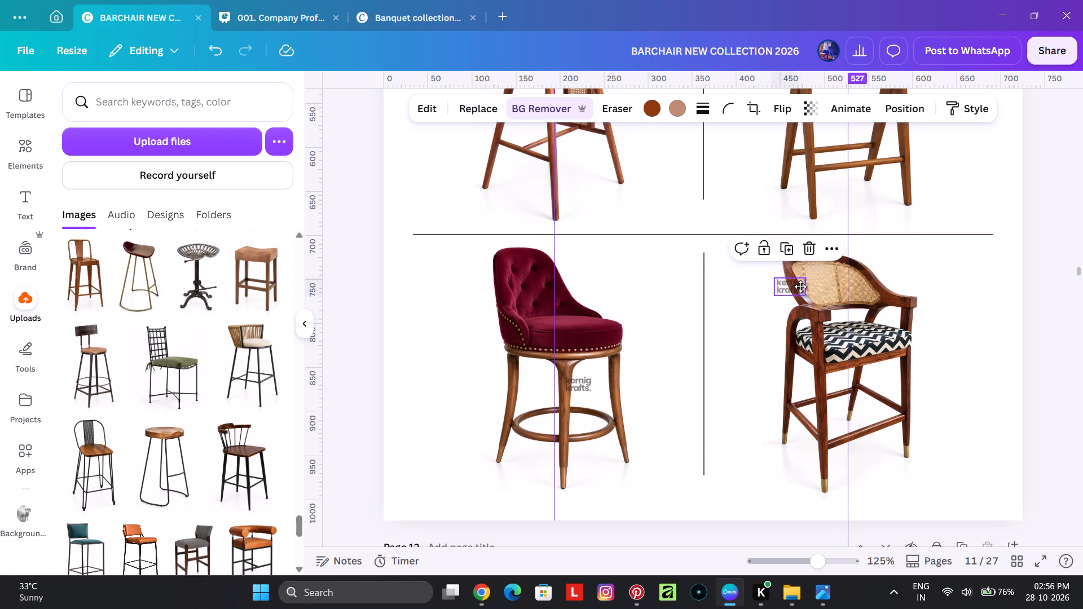
pyautogui.moveTo(800, 286); pyautogui.dragTo(827, 283)
# Lock page 11.
pyautogui.scroll(-5, 764, 315)
pyautogui.scroll(-1, 617, 364)
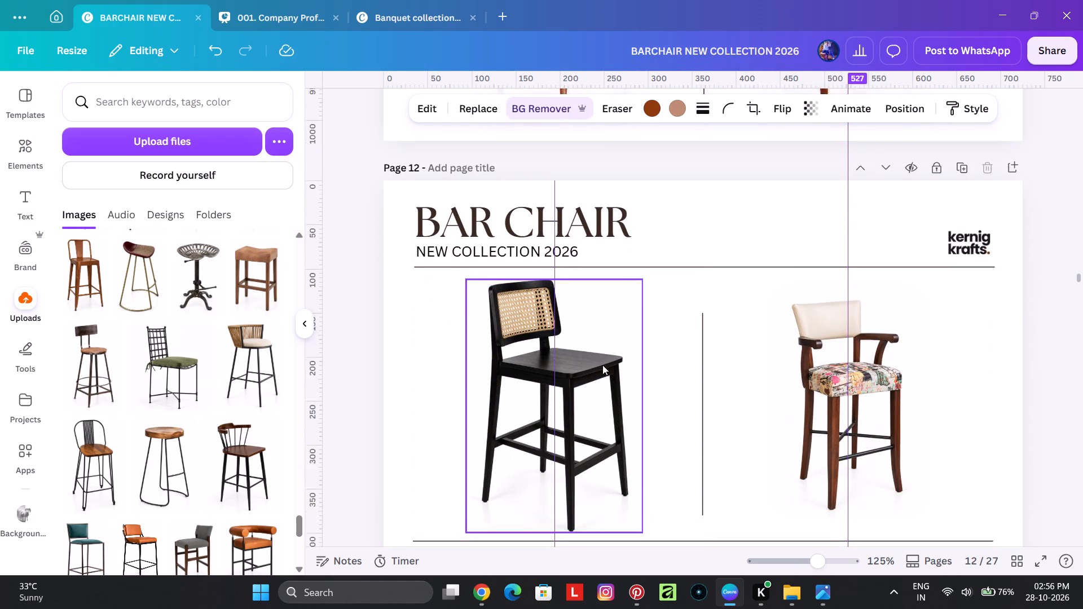
pyautogui.click(601, 365)
pyautogui.scroll(4, 812, 336)
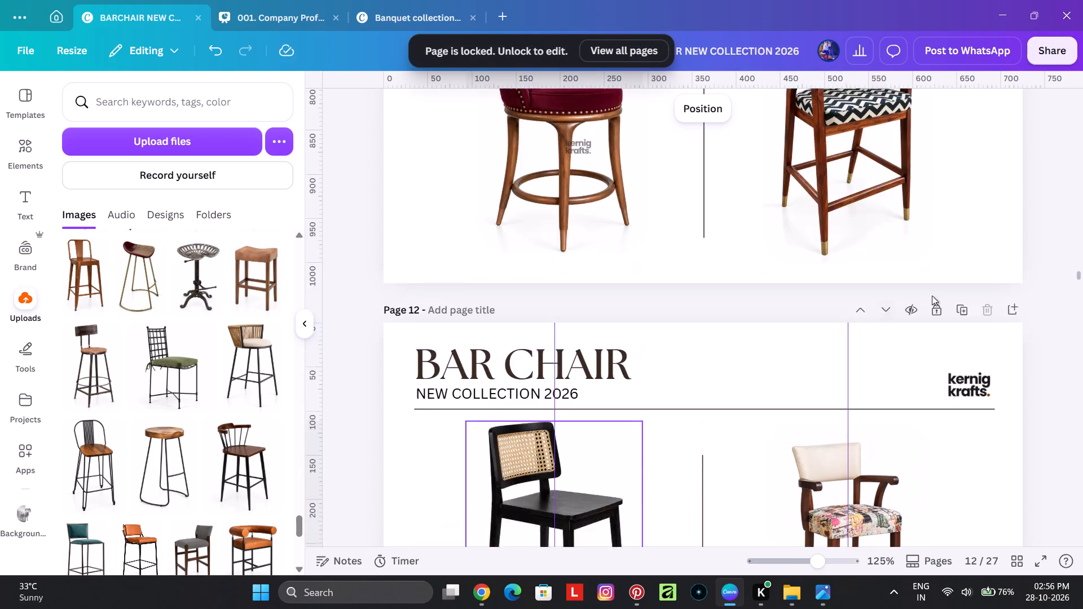
pyautogui.scroll(11, 932, 295)
pyautogui.doubleClick(941, 233)
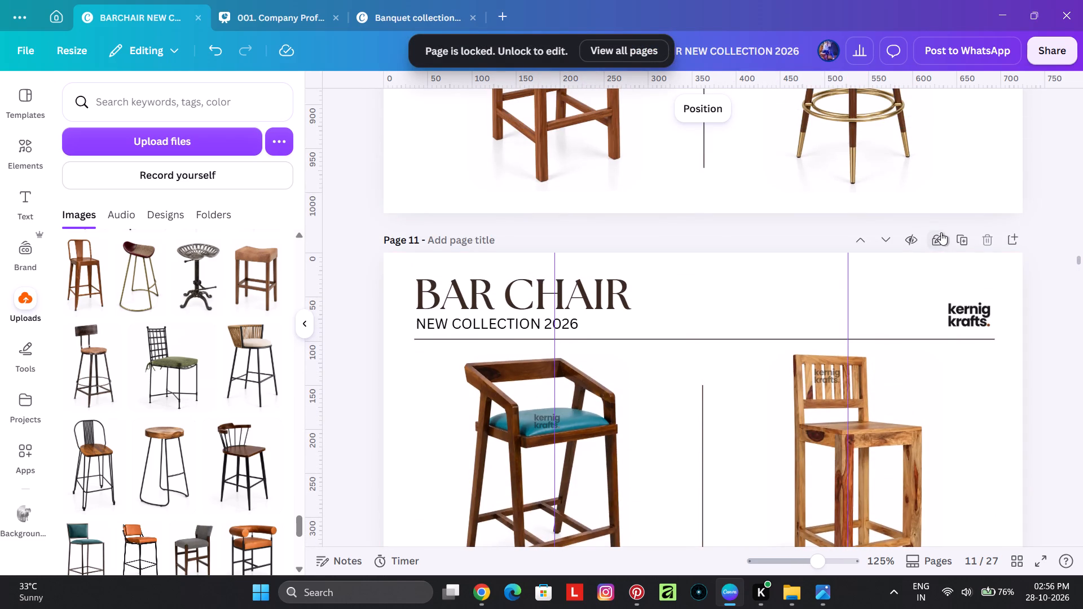
# Unlock page 12.
pyautogui.scroll(-13, 949, 320)
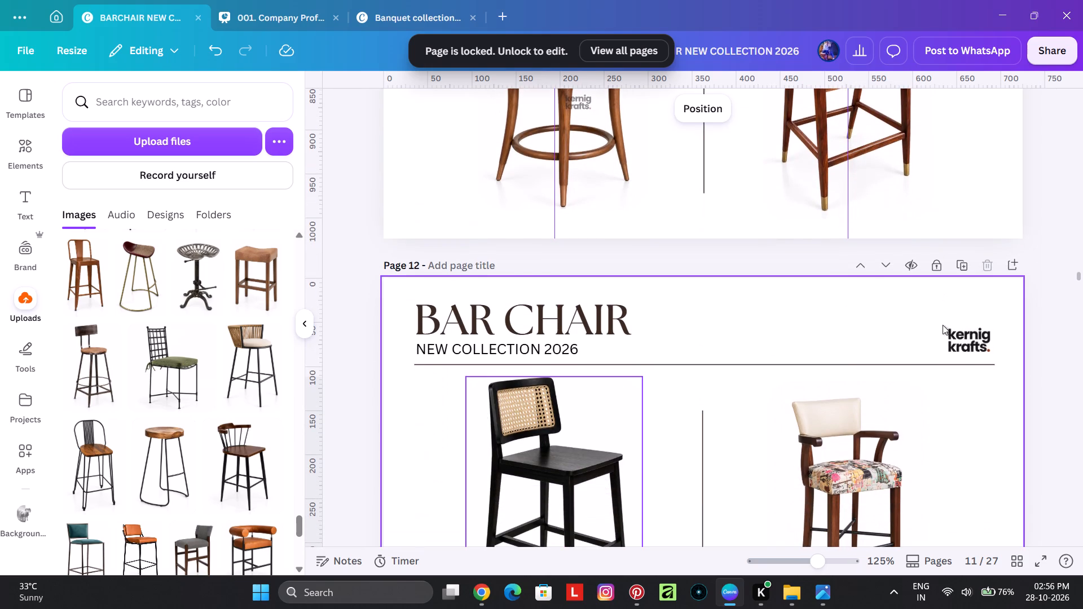
pyautogui.doubleClick(929, 266)
pyautogui.click(930, 266)
pyautogui.click(930, 266)
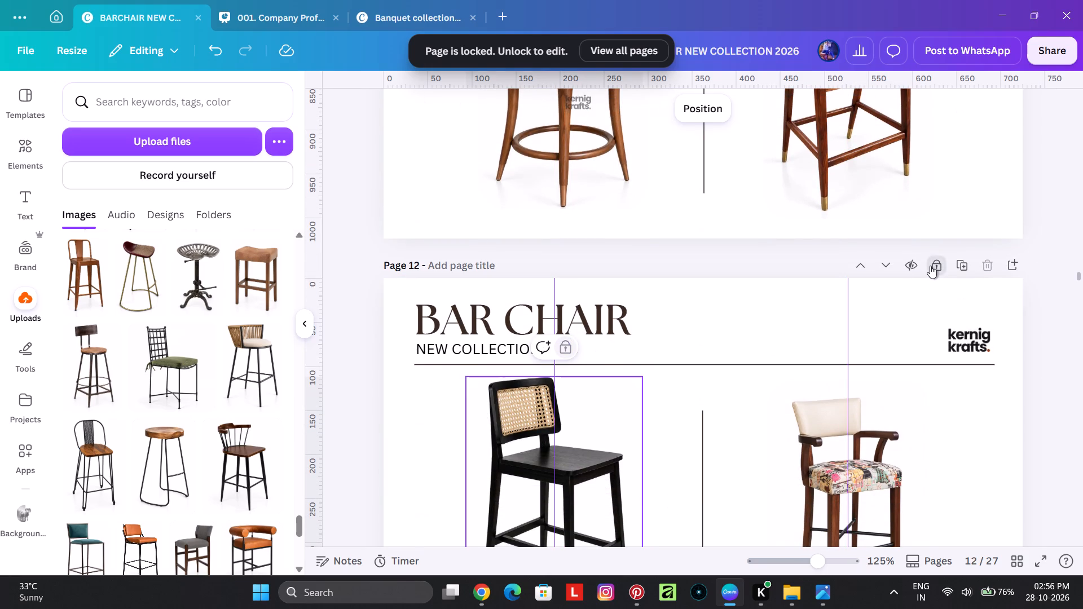
# Add the kernig krafts logo to the backrests of page 12's top-row chairs, the black cane-back chair and the patterned-seat armchair.
pyautogui.scroll(-3, 640, 286)
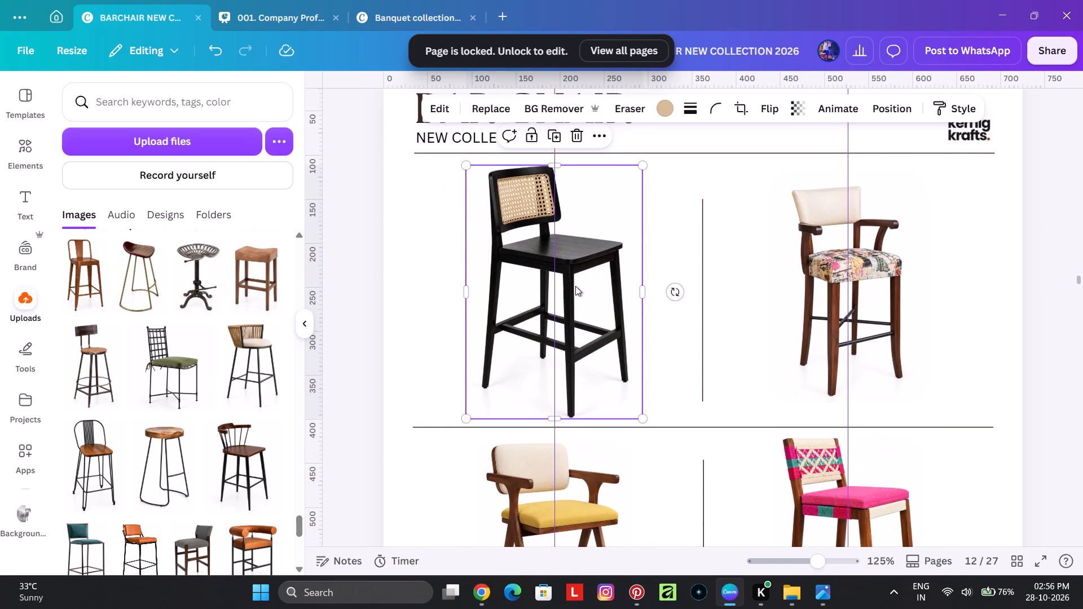
pyautogui.click(575, 286)
pyautogui.hotkey('ctrl', 'v')
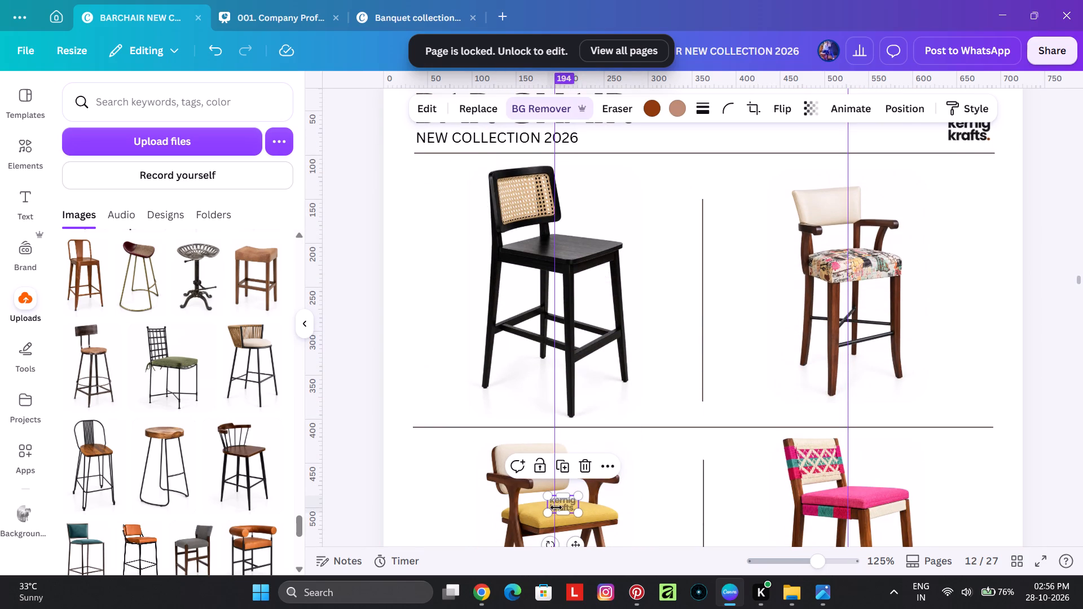
pyautogui.moveTo(563, 504); pyautogui.dragTo(532, 219)
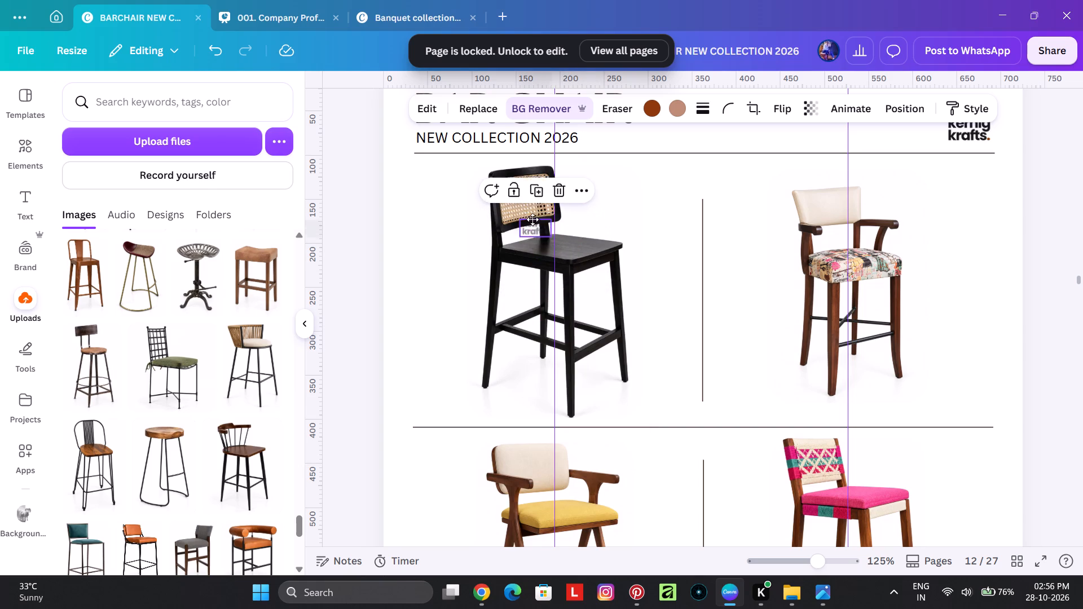
pyautogui.moveTo(532, 219); pyautogui.dragTo(526, 199)
pyautogui.click(873, 236)
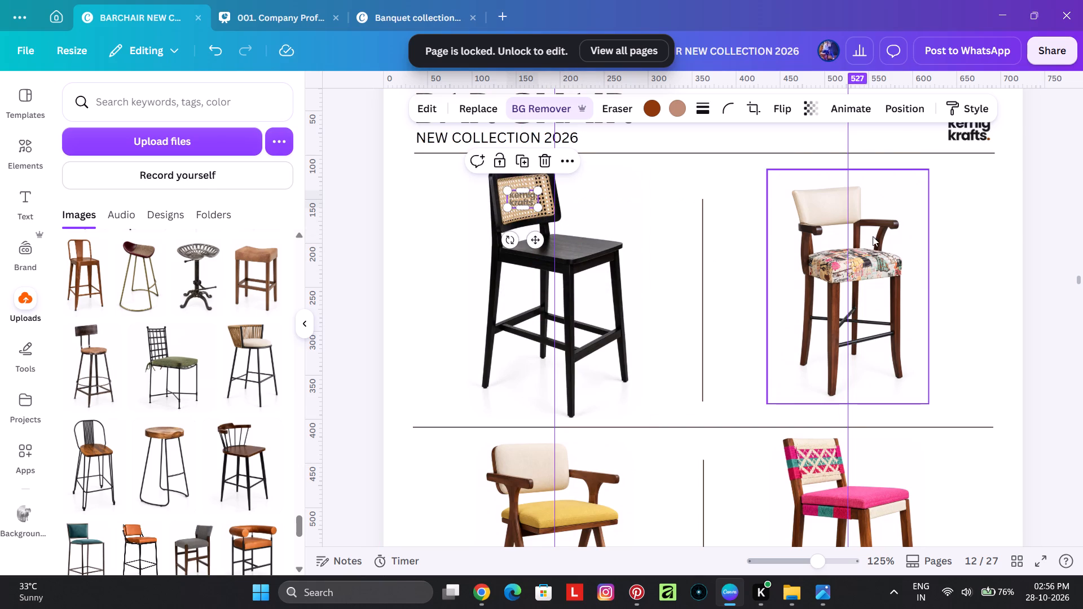
pyautogui.hotkey('ctrl', 'v')
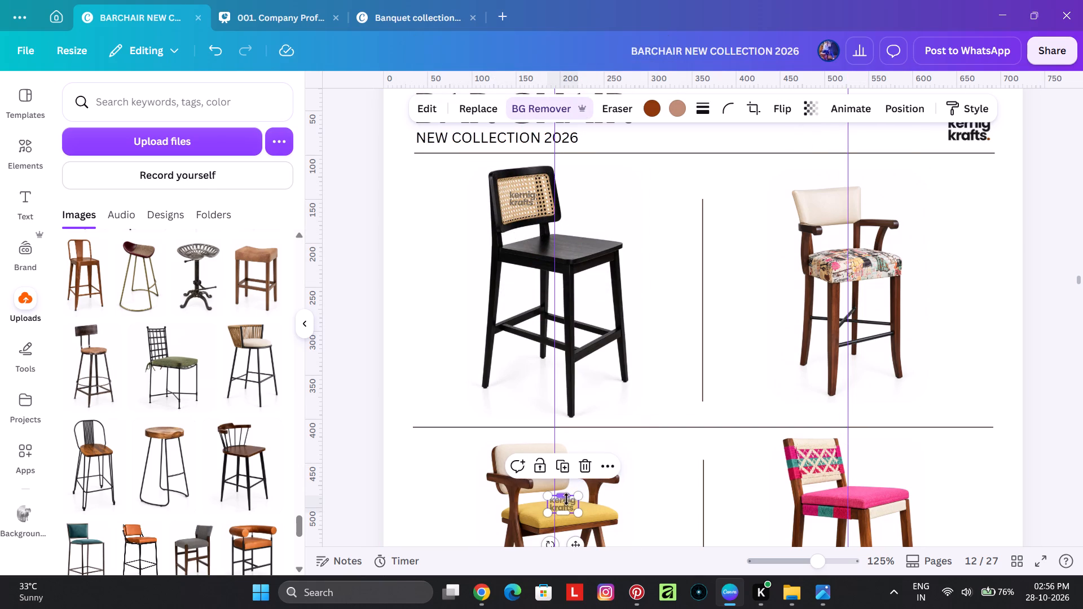
pyautogui.moveTo(565, 504); pyautogui.dragTo(835, 211)
# Add the kernig krafts logo to the mustard and pink seats of the chairs in page 12's middle row.
pyautogui.scroll(-3, 772, 263)
pyautogui.click(610, 316)
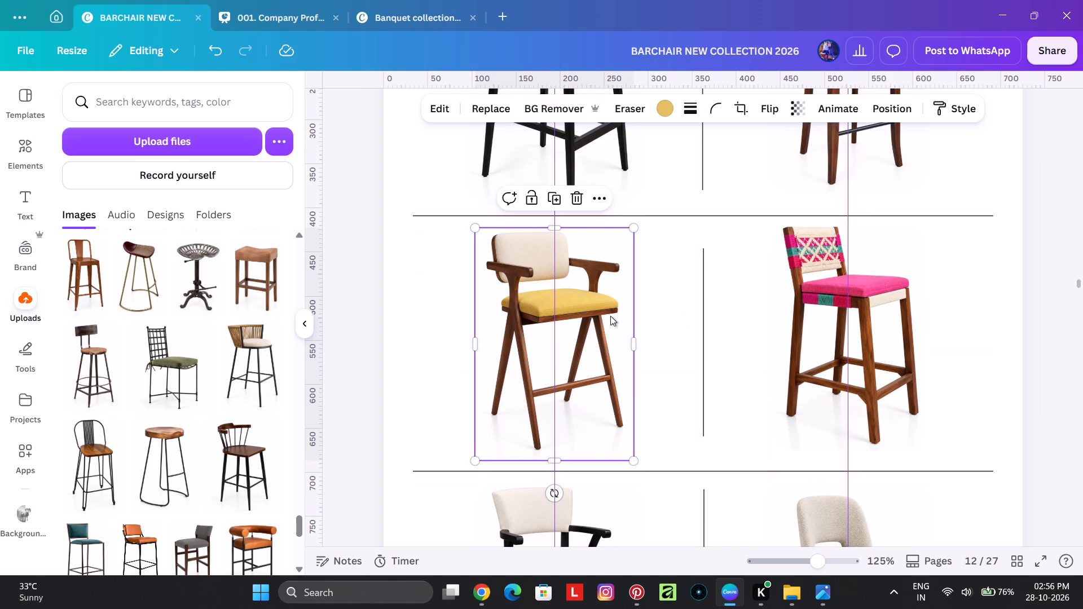
pyautogui.hotkey('ctrl', 'v')
pyautogui.click(796, 281)
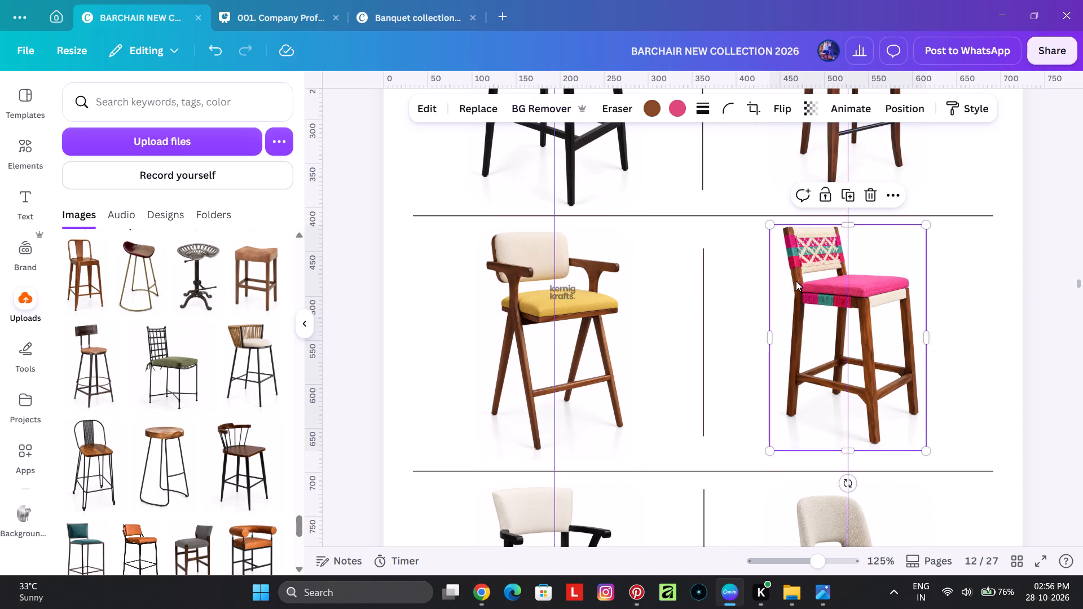
pyautogui.hotkey('ctrl', 'v')
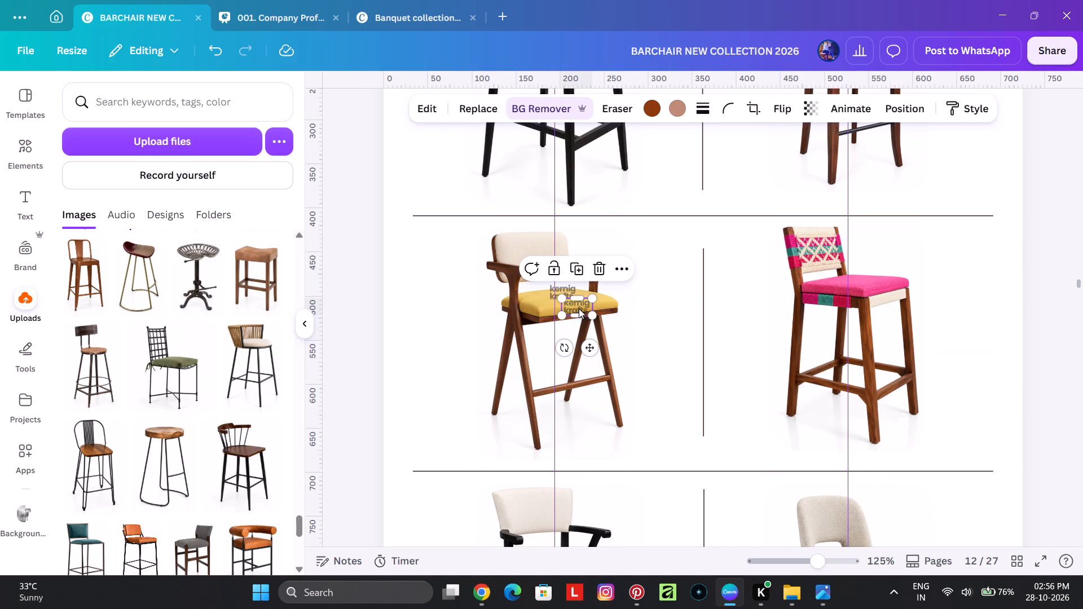
pyautogui.moveTo(579, 305); pyautogui.dragTo(865, 280)
# Add the kernig krafts logo to the cream backrest of the brown-seat armchair in page 12's bottom row.
pyautogui.scroll(-5, 739, 351)
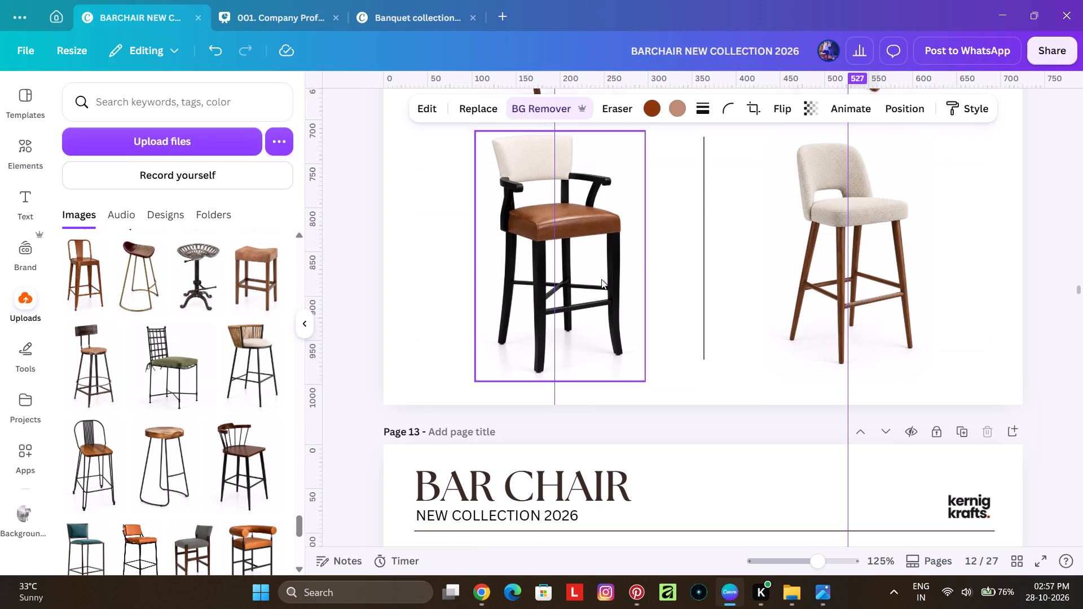
pyautogui.click(601, 279)
pyautogui.hotkey('ctrl', 'v')
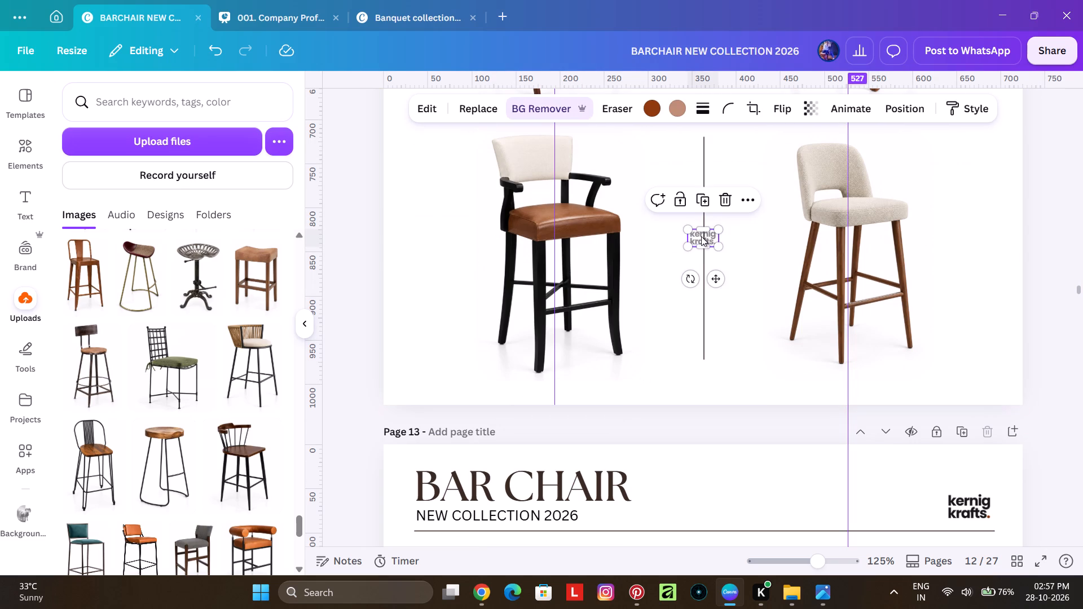
pyautogui.moveTo(701, 236); pyautogui.dragTo(532, 157)
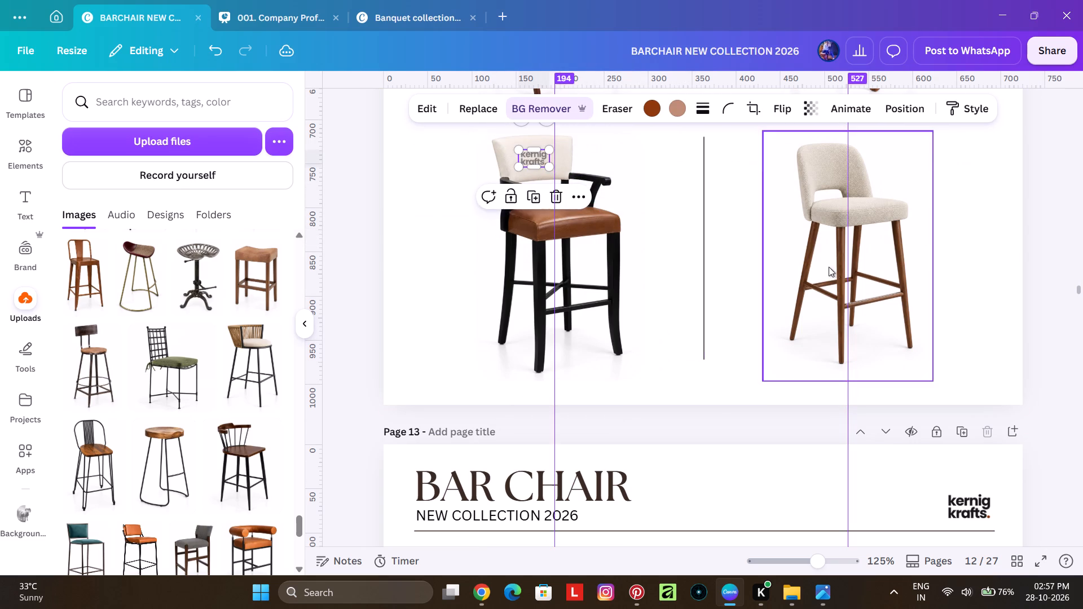
# Add the kernig krafts logo to the cream backrest of the armless upholstered chair in page 12's bottom row.
pyautogui.scroll(4, 842, 278)
pyautogui.scroll(-2, 844, 283)
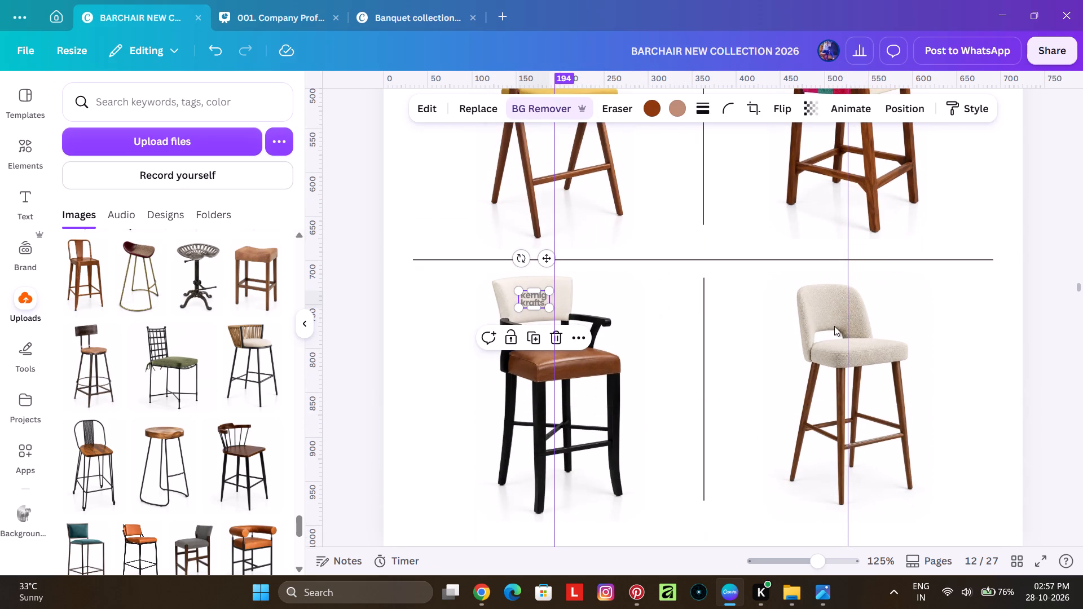
pyautogui.click(831, 327)
pyautogui.hotkey('ctrl', 'v')
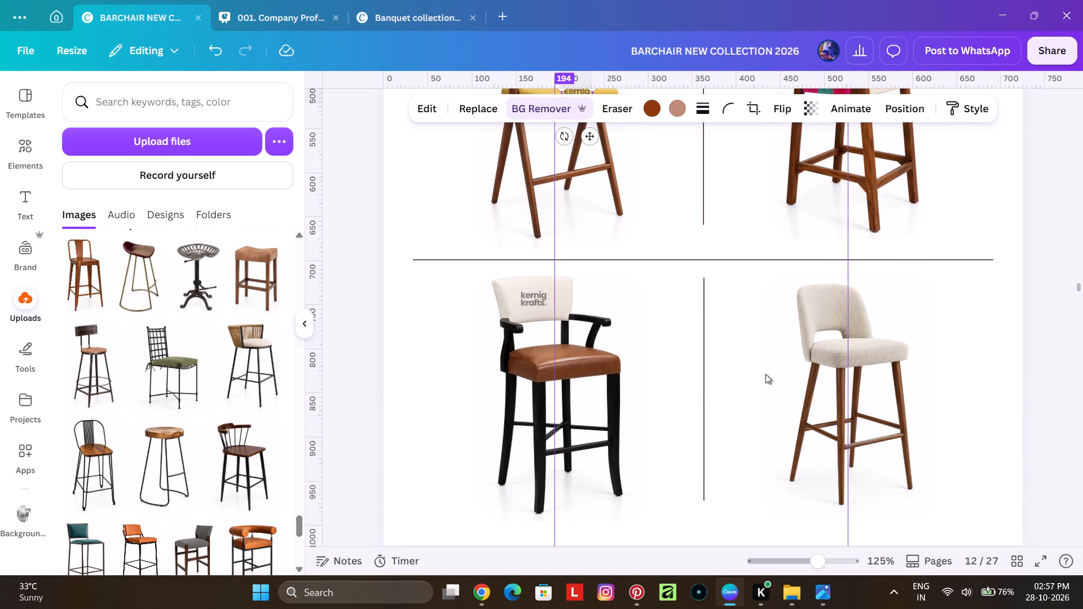
pyautogui.keyDown('ctrl'); pyautogui.scroll(-2, 769, 370); pyautogui.keyUp('ctrl')
pyautogui.scroll(2, 785, 395)
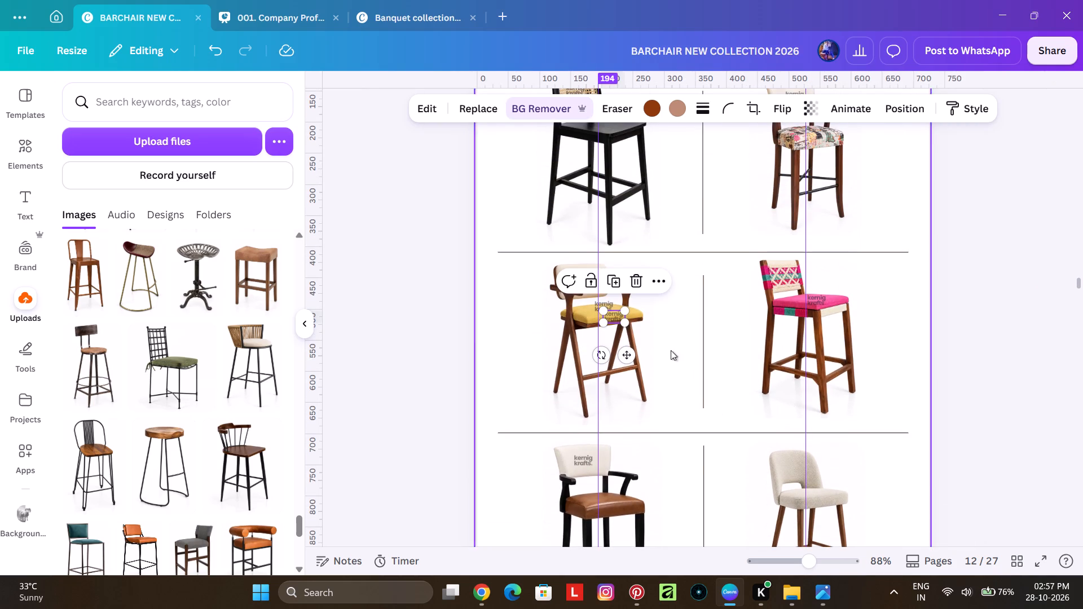
pyautogui.keyDown('ctrl'); pyautogui.scroll(3, 614, 316); pyautogui.keyUp('ctrl')
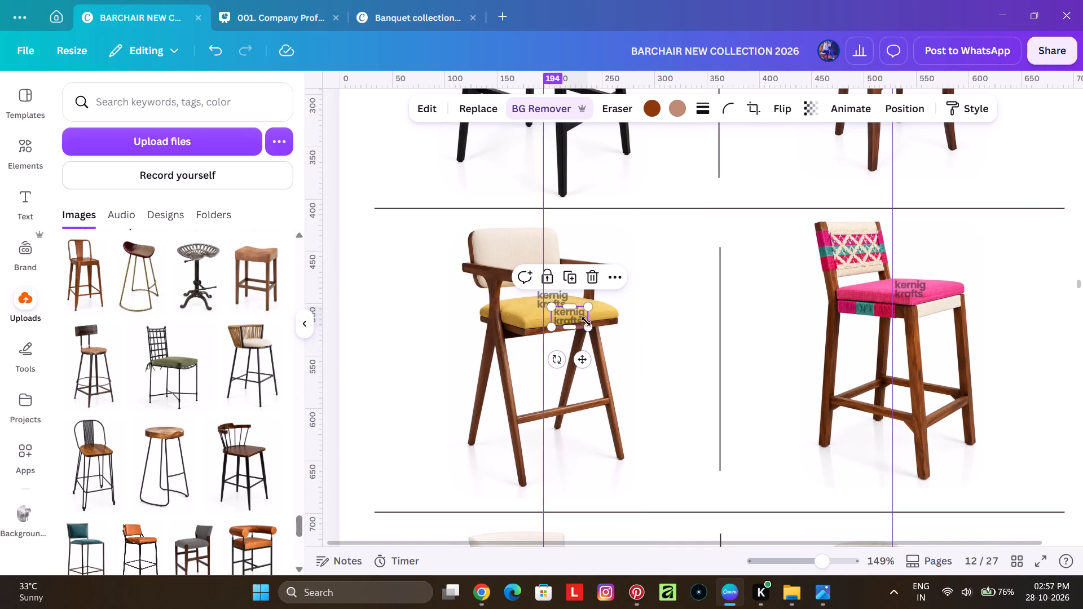
pyautogui.moveTo(572, 316); pyautogui.dragTo(818, 458)
pyautogui.scroll(-2, 817, 456)
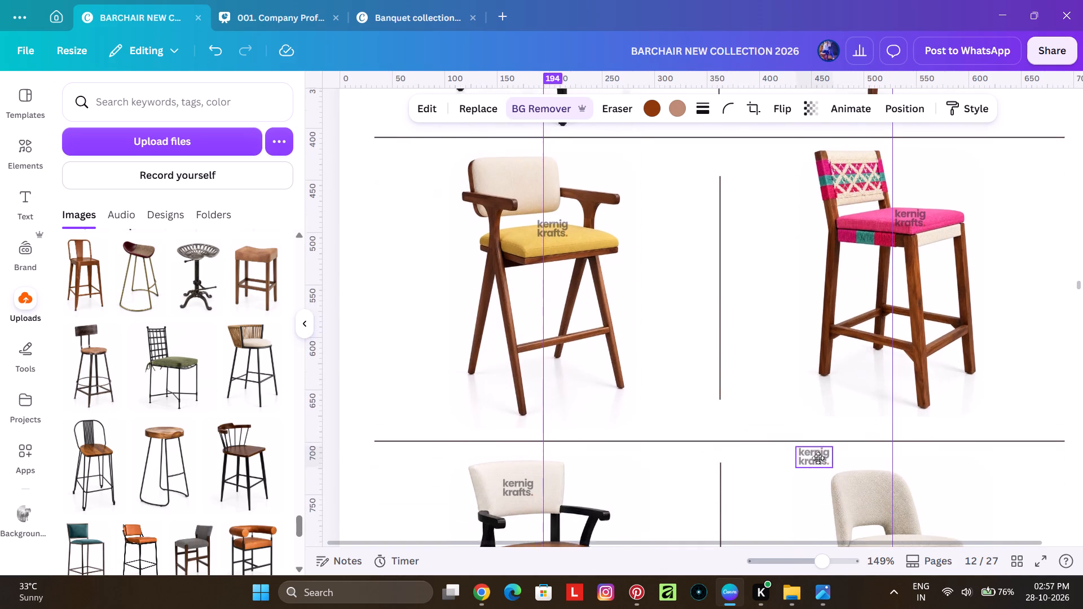
pyautogui.moveTo(818, 458); pyautogui.dragTo(872, 422)
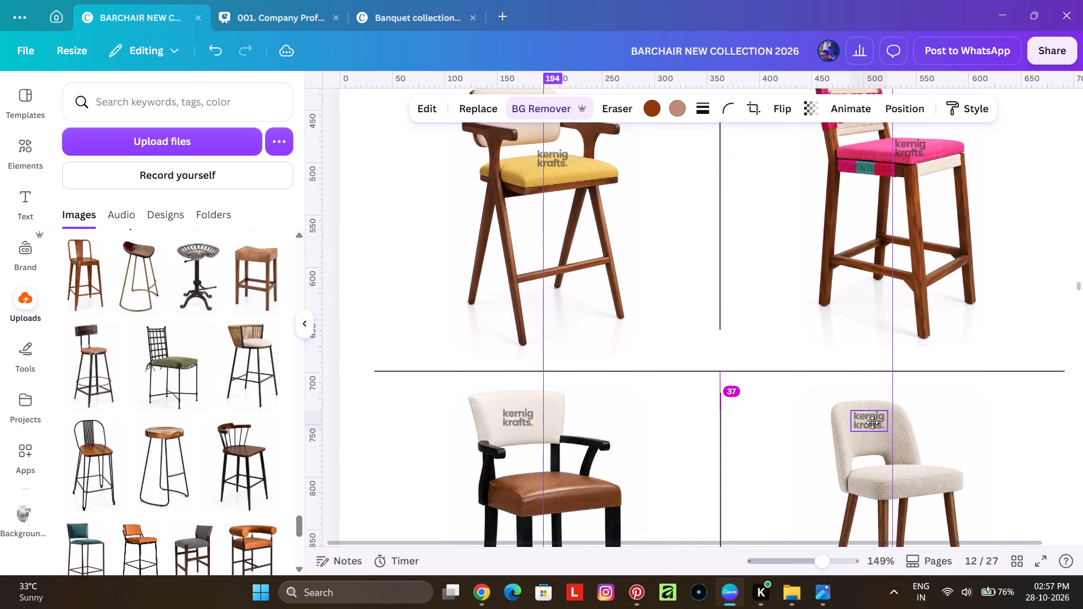
pyautogui.moveTo(872, 422); pyautogui.dragTo(873, 427)
# Move the kernig krafts logo from the mustard seat to the cream backrest of the armchair in page 12's middle row.
pyautogui.scroll(4, 604, 452)
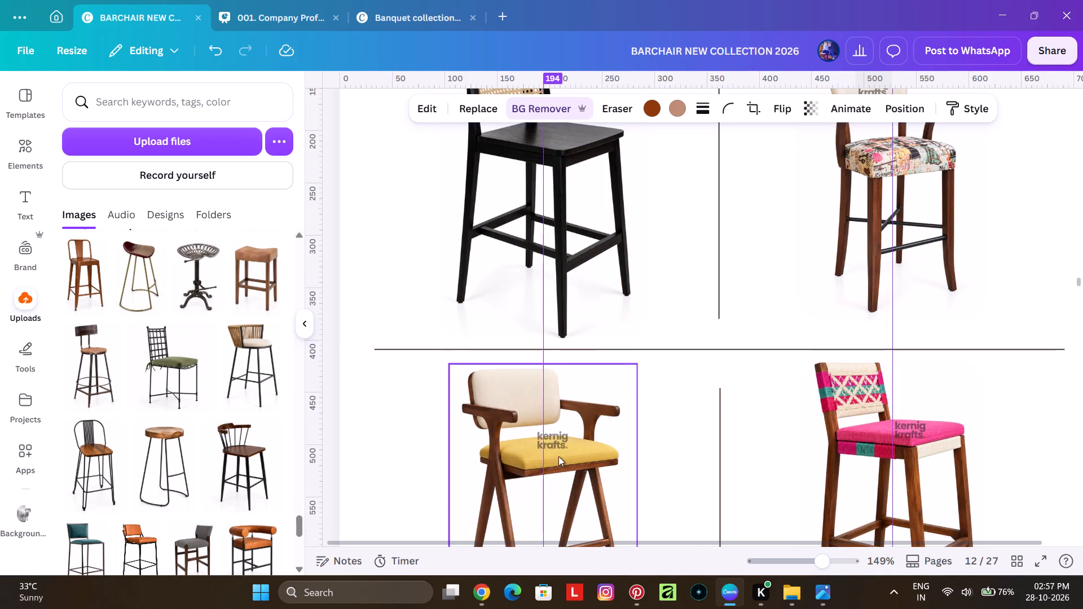
pyautogui.moveTo(557, 443); pyautogui.dragTo(531, 394)
# Check the logo placements on page 12 and lock the page.
pyautogui.scroll(-5, 666, 455)
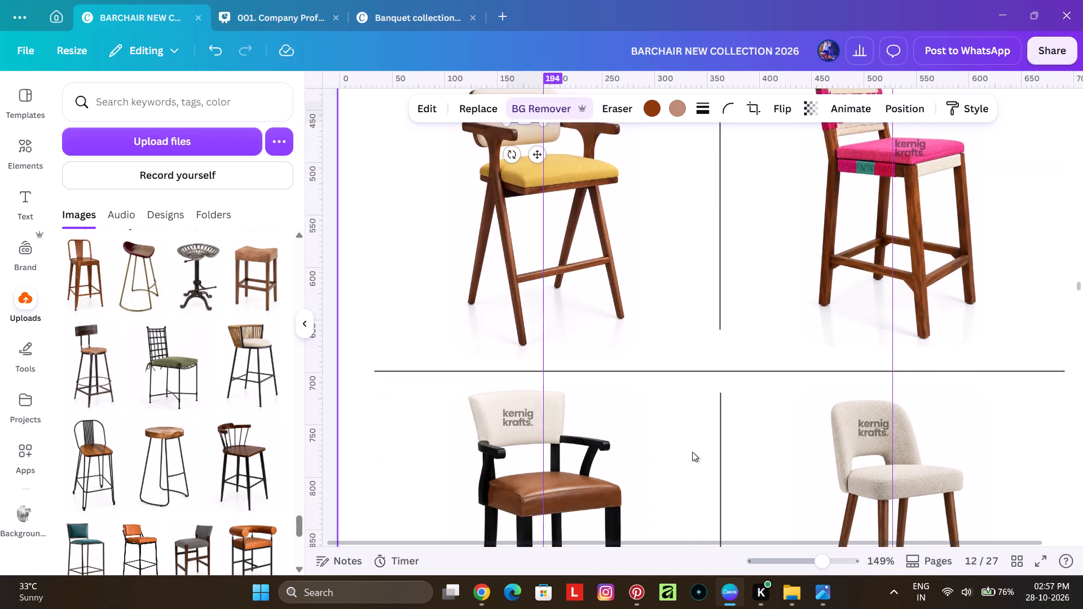
pyautogui.scroll(-1, 692, 452)
pyautogui.scroll(4, 710, 451)
pyautogui.scroll(-6, 735, 443)
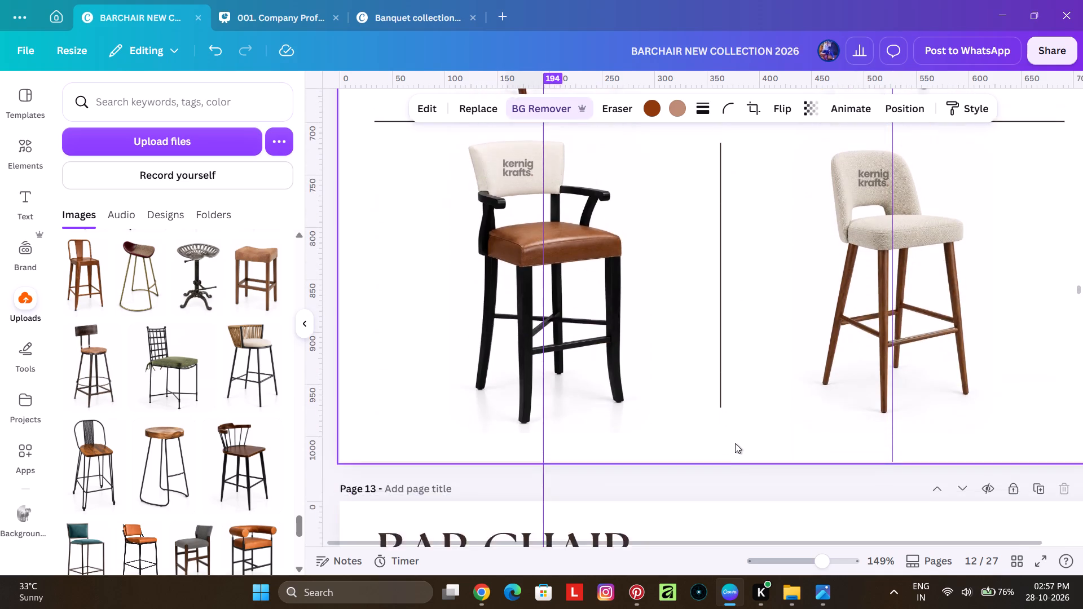
pyautogui.scroll(-4, 735, 443)
pyautogui.scroll(12, 735, 445)
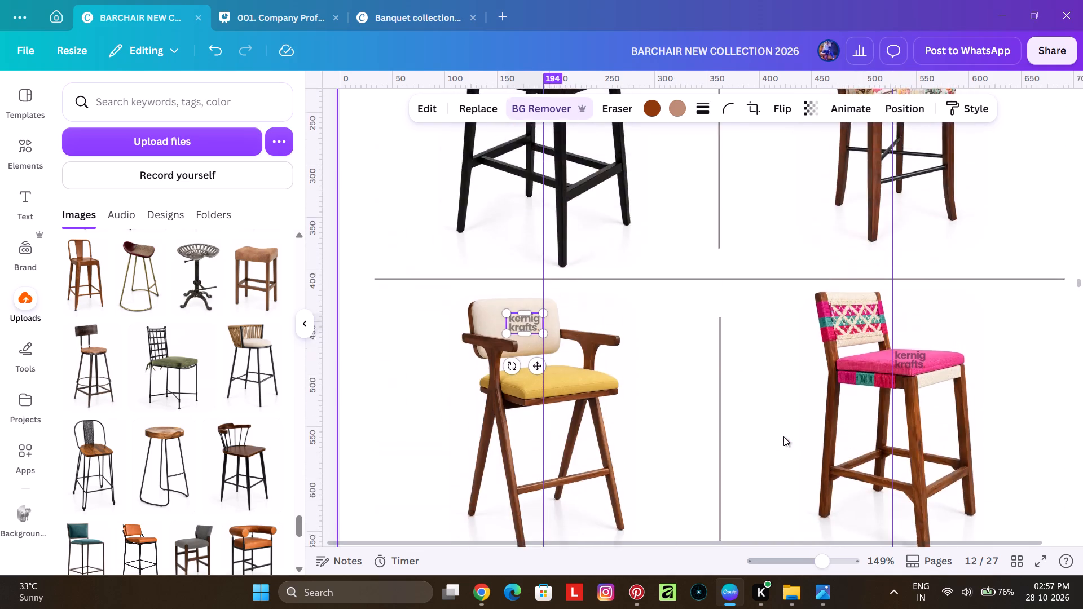
pyautogui.scroll(6, 783, 436)
pyautogui.doubleClick(1020, 326)
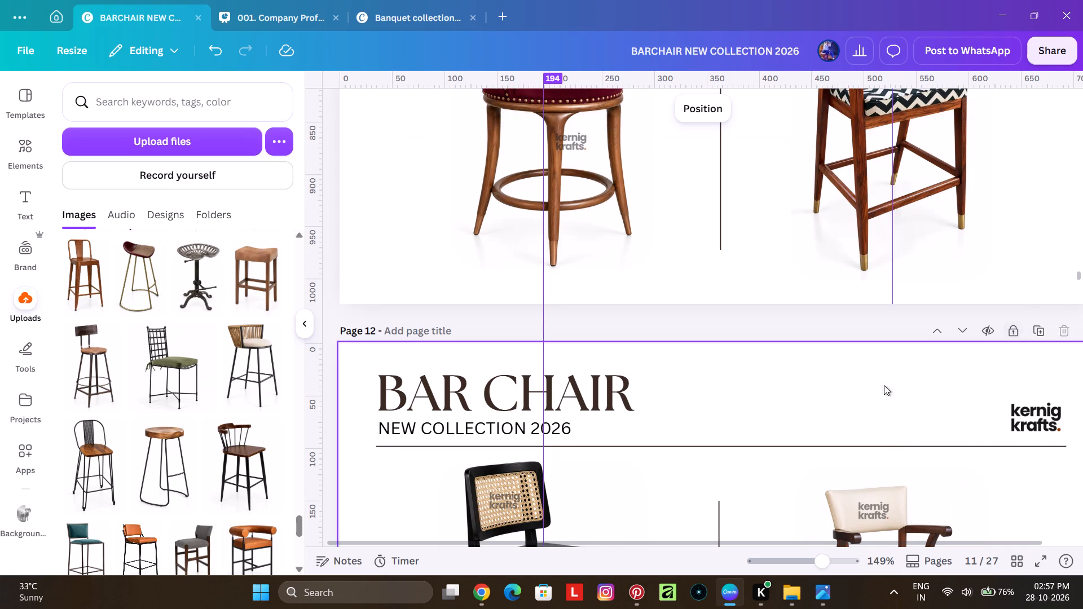
pyautogui.scroll(-6, 791, 385)
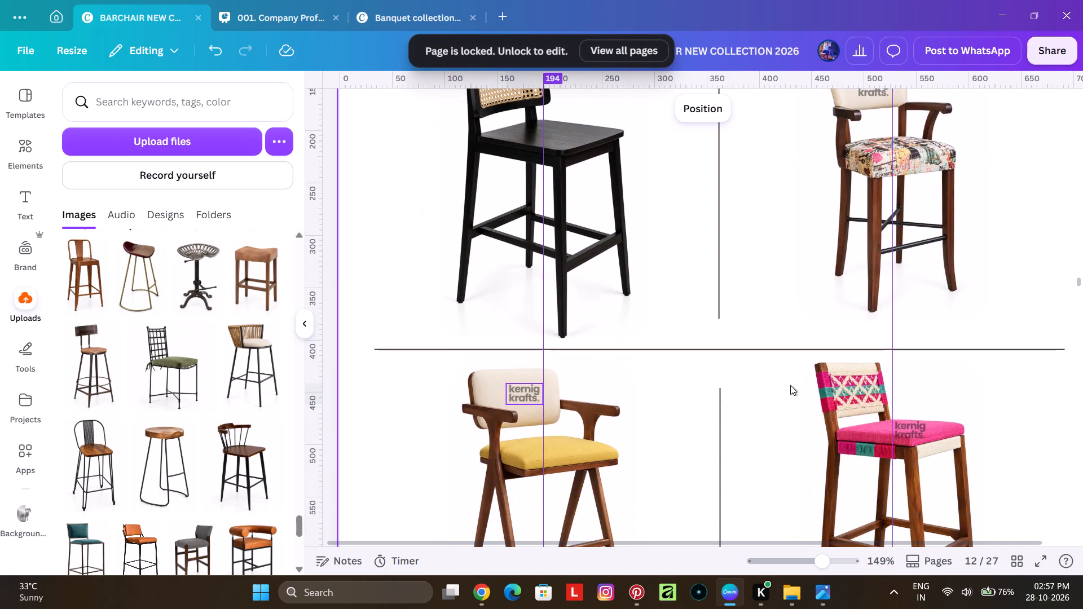
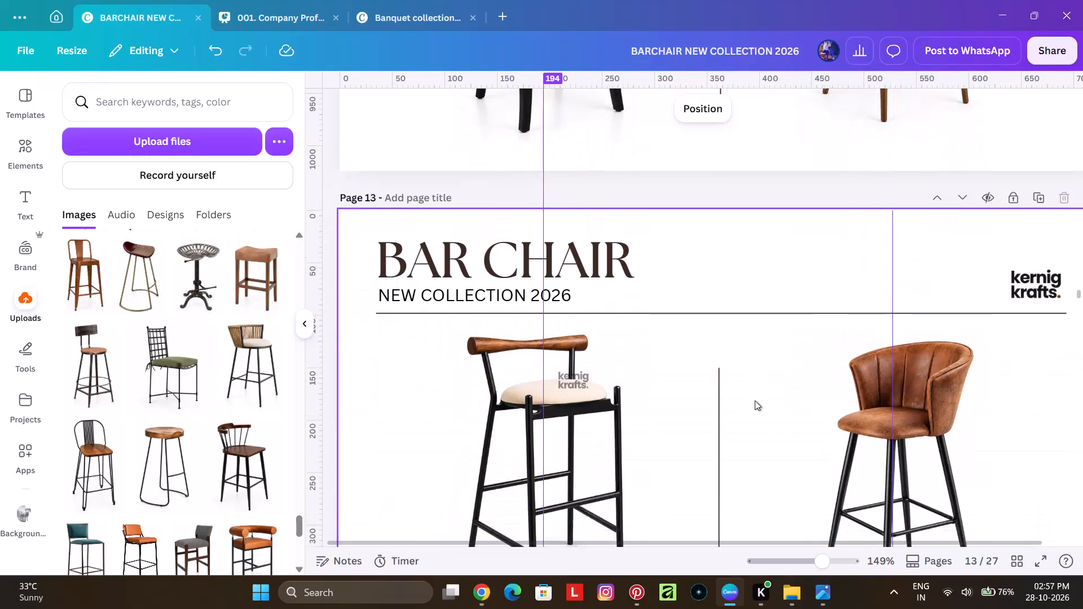
# Unlock page 13 and centre the kernig krafts logo on the cream seat of the wood-backrest bar chair in the top row.
pyautogui.scroll(-2, 708, 356)
pyautogui.scroll(3, 708, 355)
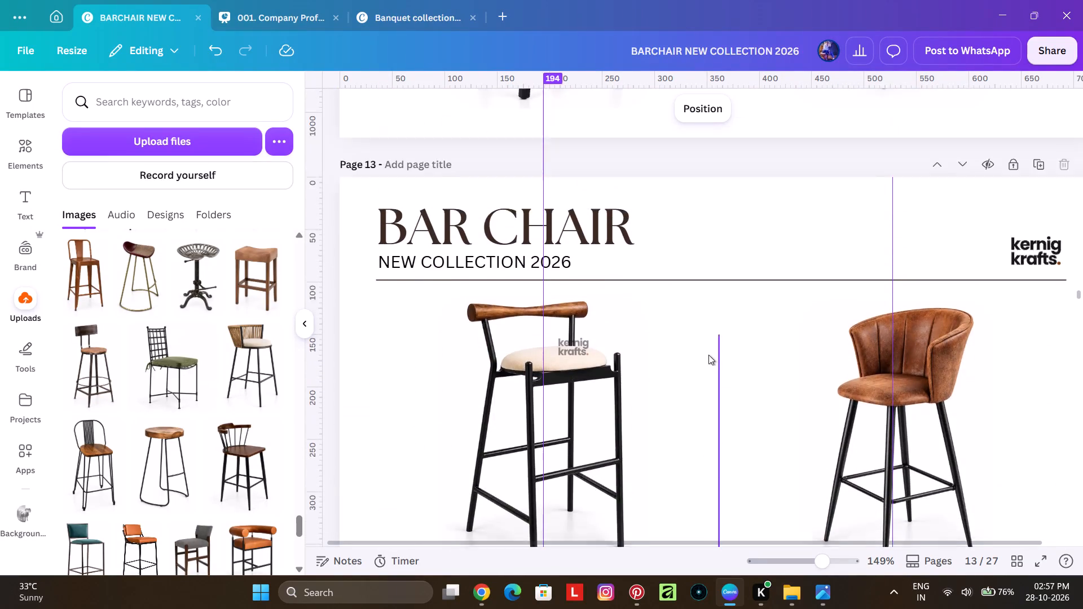
pyautogui.click(1007, 244)
pyautogui.scroll(-1, 650, 375)
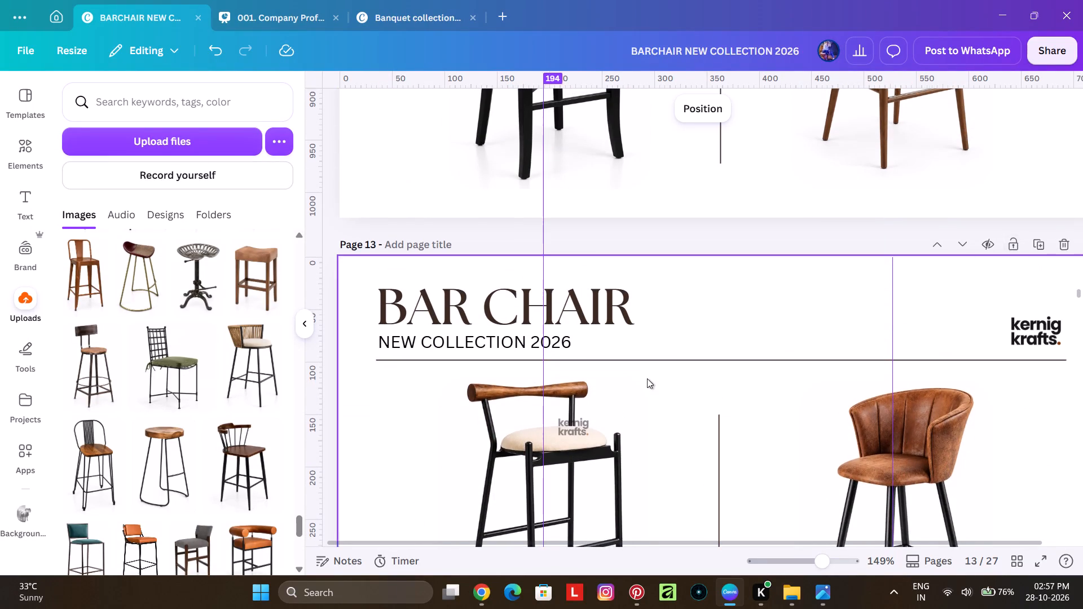
pyautogui.scroll(-2, 647, 378)
pyautogui.moveTo(572, 223); pyautogui.dragTo(561, 226)
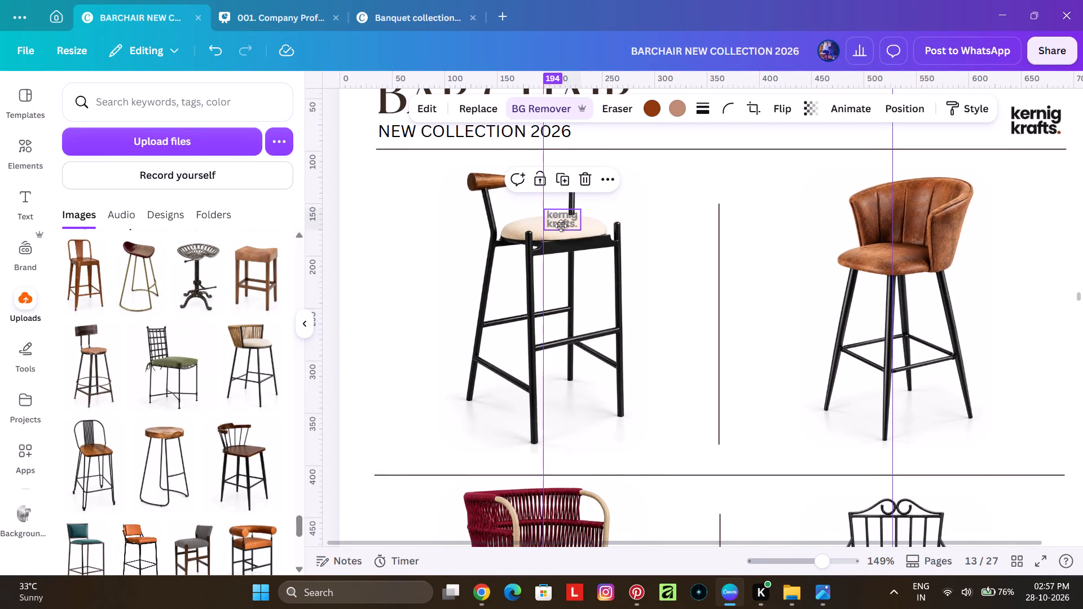
pyautogui.moveTo(561, 226); pyautogui.dragTo(560, 228)
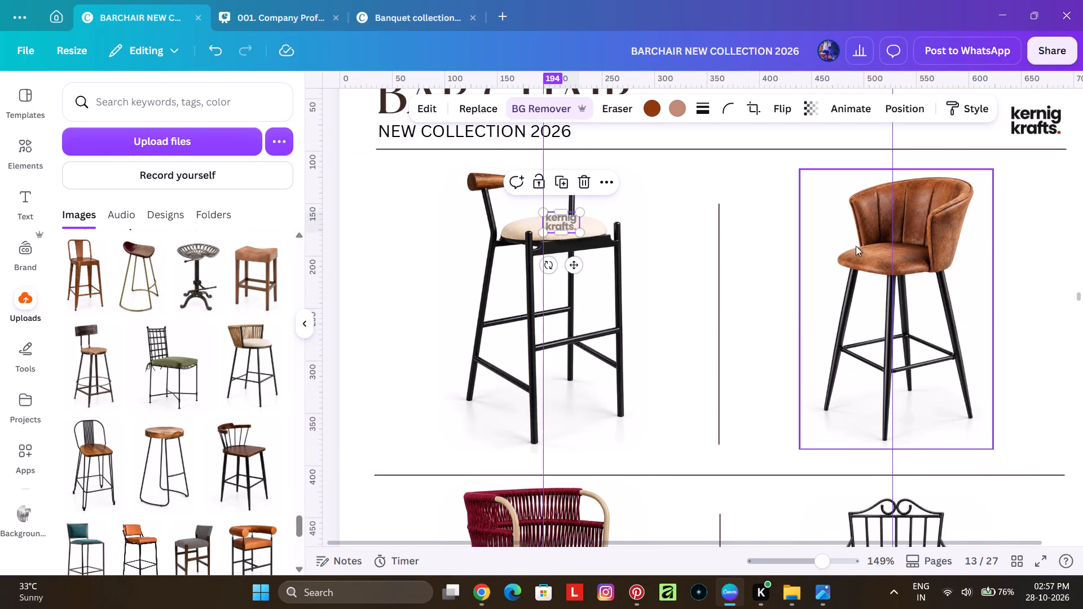
# Add the kernig krafts logo to the seat of the brown leather chair in page 13's top row.
pyautogui.click(866, 247)
pyautogui.hotkey('ctrl', 'v')
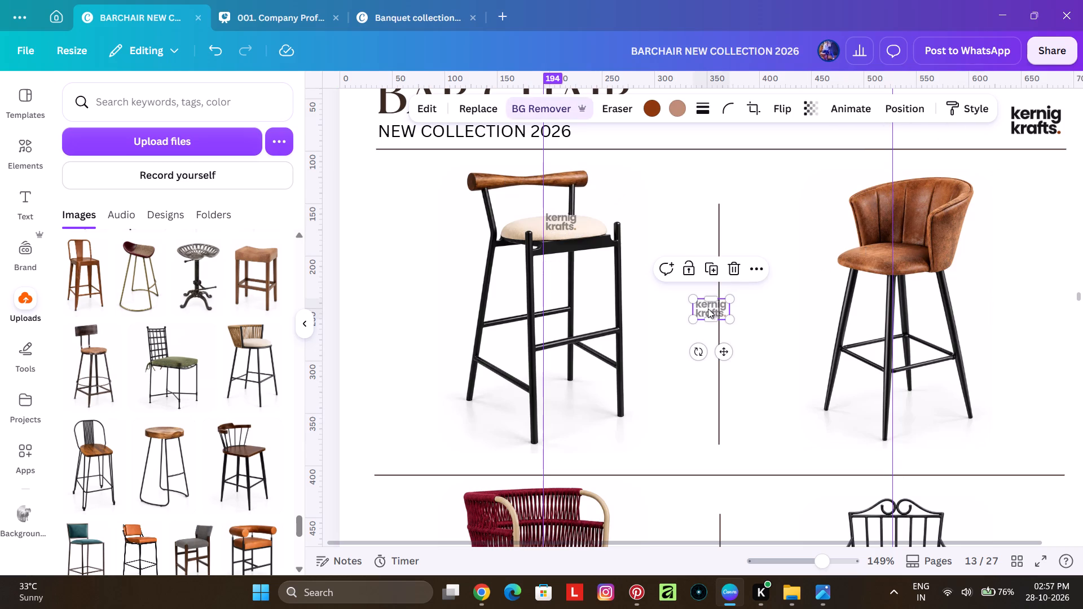
pyautogui.moveTo(707, 308); pyautogui.dragTo(889, 263)
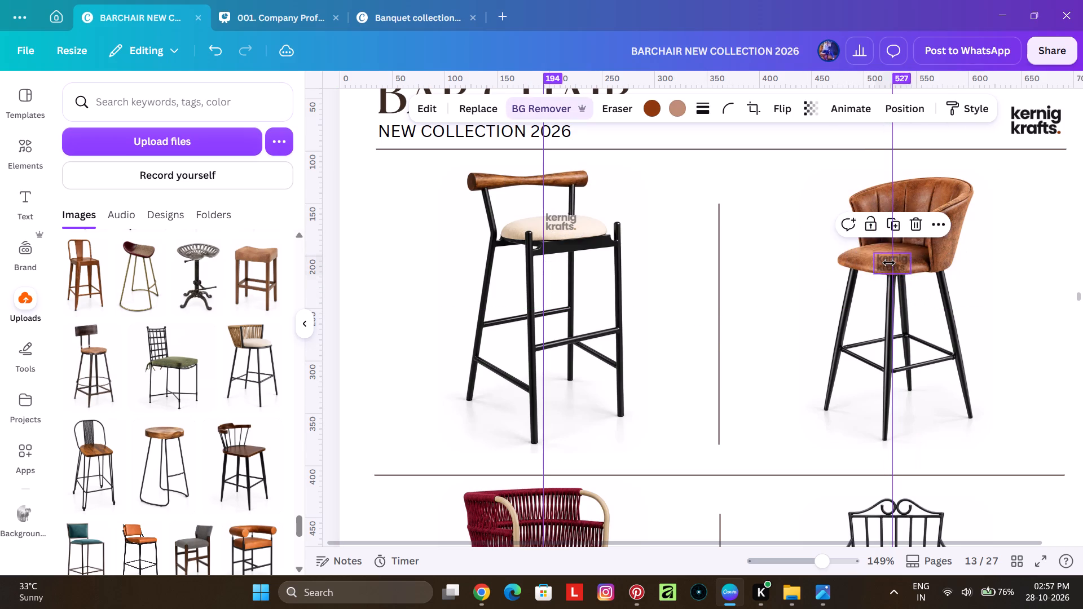
pyautogui.moveTo(889, 263); pyautogui.dragTo(883, 253)
# Add the kernig krafts logo to the grey-brown cushion of the red rope chair in page 13's middle row.
pyautogui.scroll(-3, 692, 333)
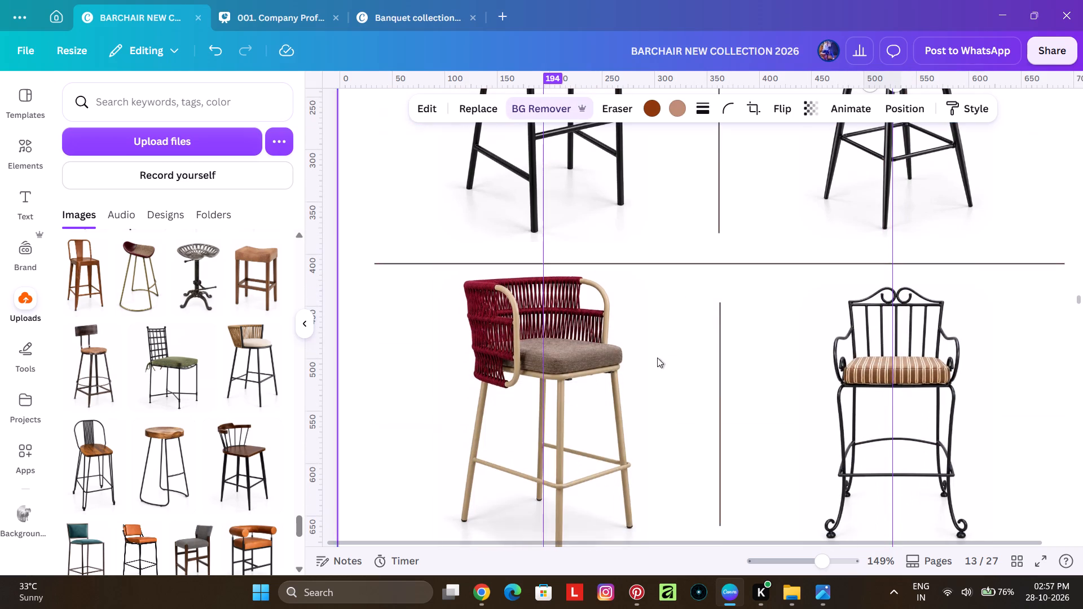
pyautogui.click(591, 352)
pyautogui.hotkey('ctrl', 'v')
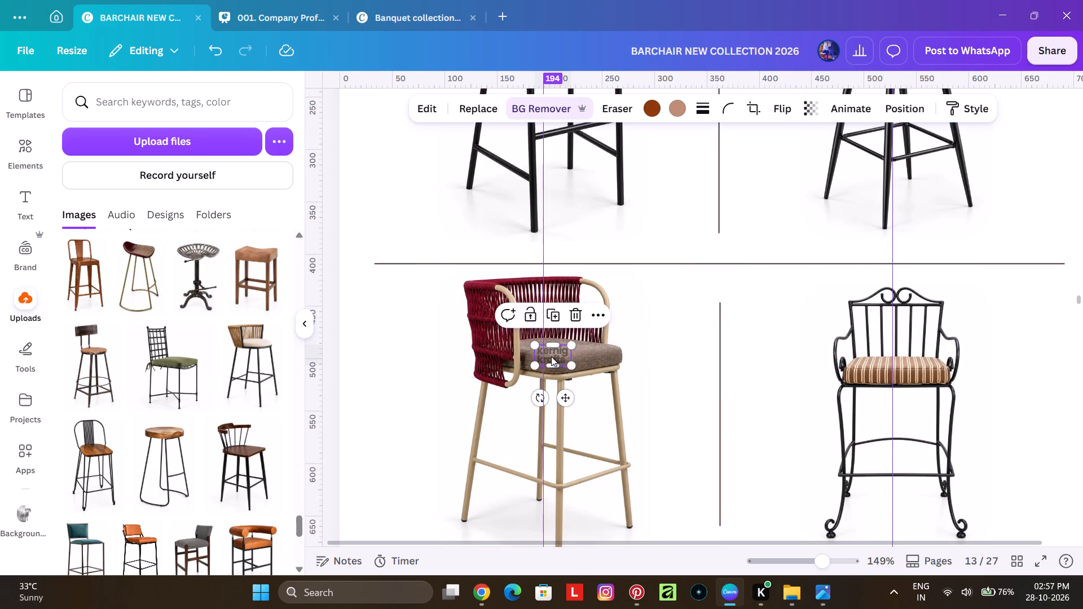
pyautogui.moveTo(553, 350); pyautogui.dragTo(584, 342)
pyautogui.hotkey('ctrl', 'z')
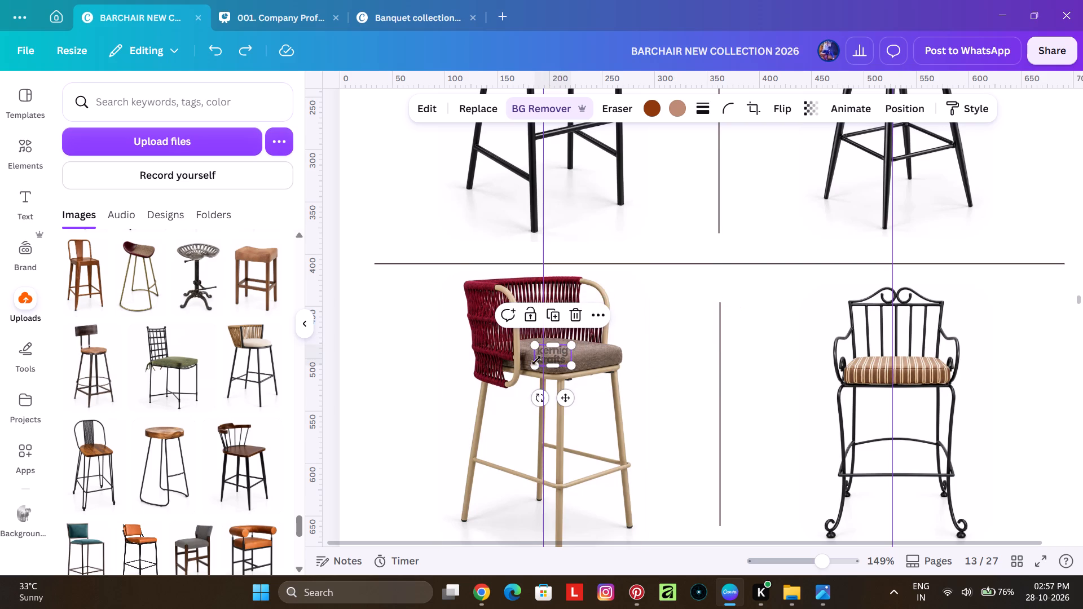
pyautogui.moveTo(558, 355); pyautogui.dragTo(576, 348)
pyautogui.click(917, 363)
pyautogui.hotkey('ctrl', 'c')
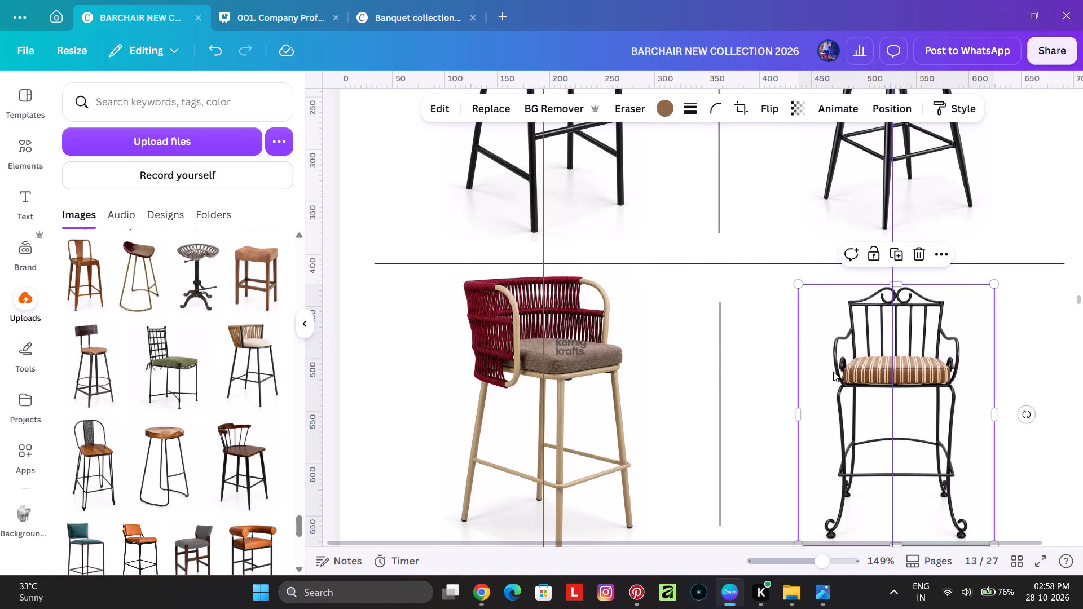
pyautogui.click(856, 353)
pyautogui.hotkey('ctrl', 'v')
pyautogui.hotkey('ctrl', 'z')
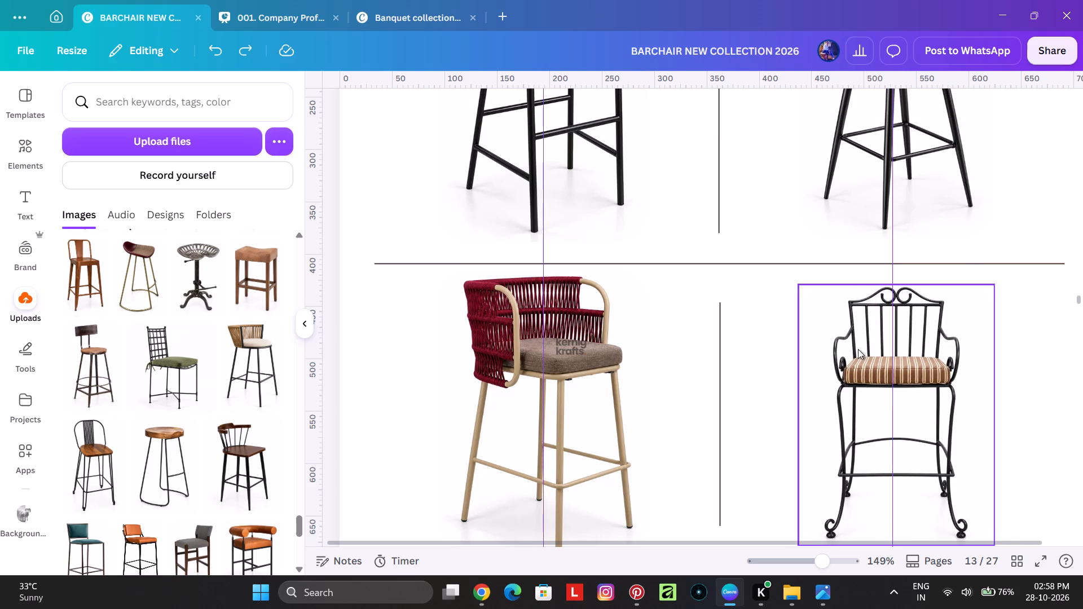
# Copy the kernig krafts logo from the red rope chair onto the striped cushion of the black metal armchair in page 13's middle row.
pyautogui.scroll(1, 809, 372)
pyautogui.click(588, 418)
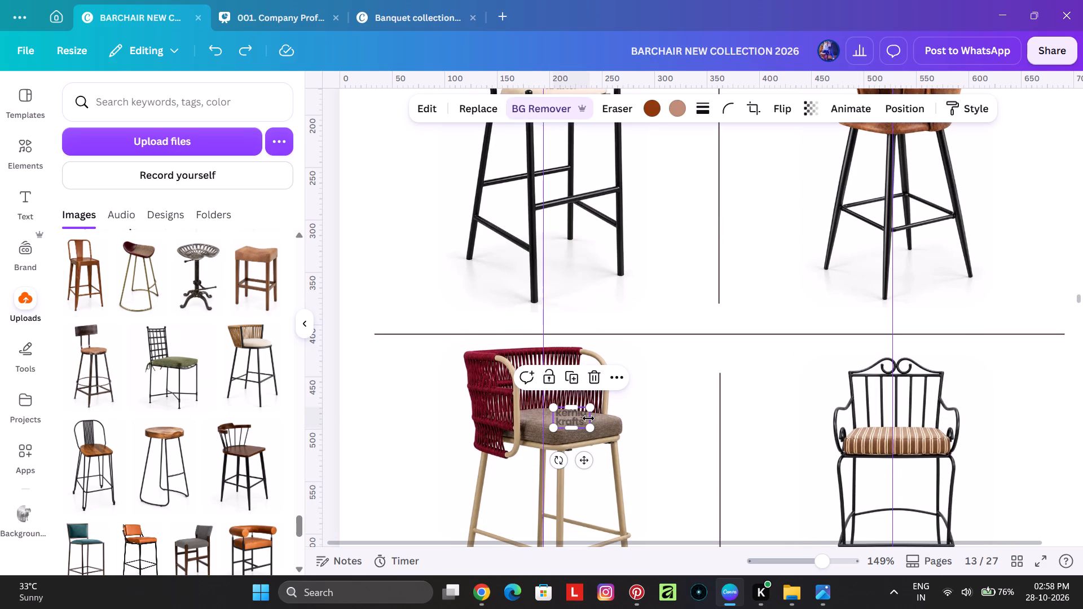
pyautogui.hotkey('ctrl', 'c')
pyautogui.hotkey('ctrl', 'c')
pyautogui.hotkey('ctrl', 'c')
pyautogui.hotkey('ctrl', 'c')
pyautogui.click(848, 450)
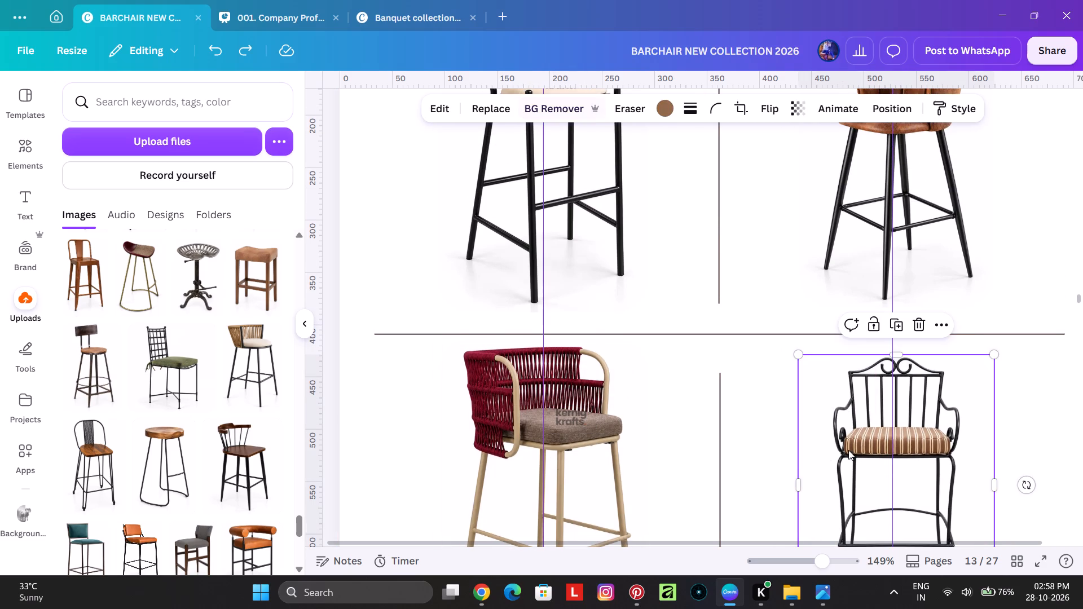
pyautogui.hotkey('ctrl', 'v')
pyautogui.scroll(-2, 839, 409)
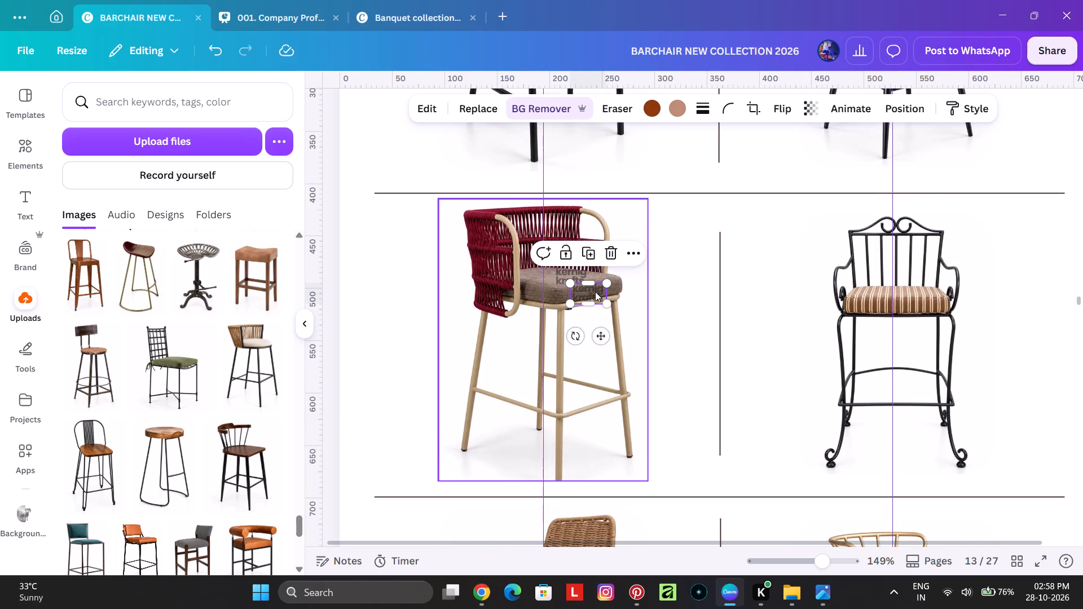
pyautogui.moveTo(593, 292); pyautogui.dragTo(909, 295)
# Centre the kernig krafts logo on the woven backrest of the wicker chair in page 13's bottom row.
pyautogui.scroll(-1, 840, 341)
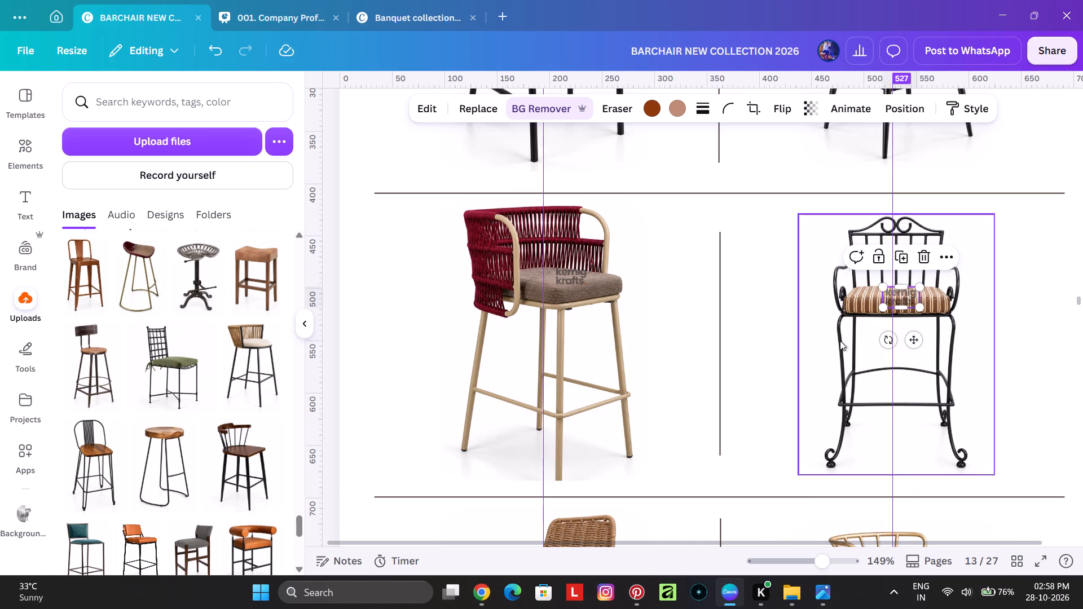
pyautogui.scroll(-4, 840, 341)
pyautogui.click(589, 208)
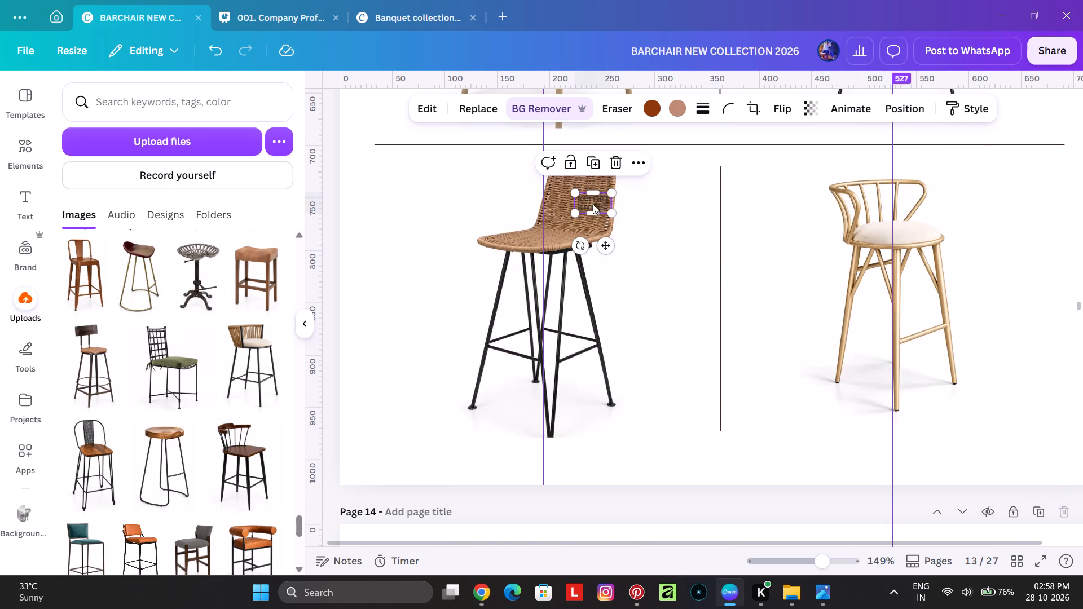
pyautogui.moveTo(598, 200); pyautogui.dragTo(584, 202)
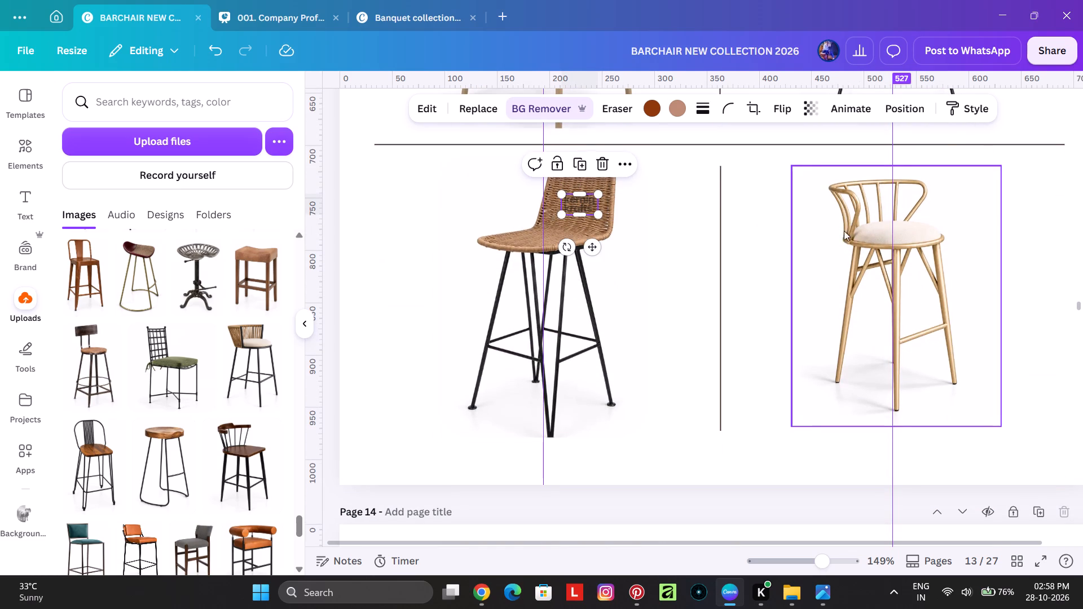
# Add the kernig krafts logo to the white seat of the light-framed chair in page 13's bottom row.
pyautogui.click(857, 232)
pyautogui.hotkey('ctrl', 'v')
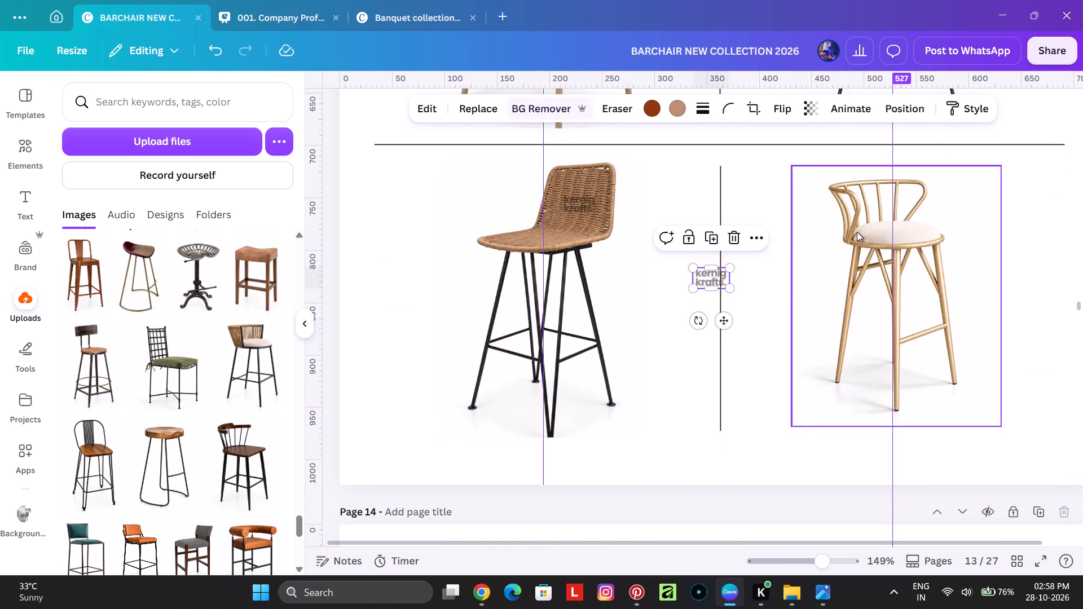
pyautogui.moveTo(707, 275); pyautogui.dragTo(865, 233)
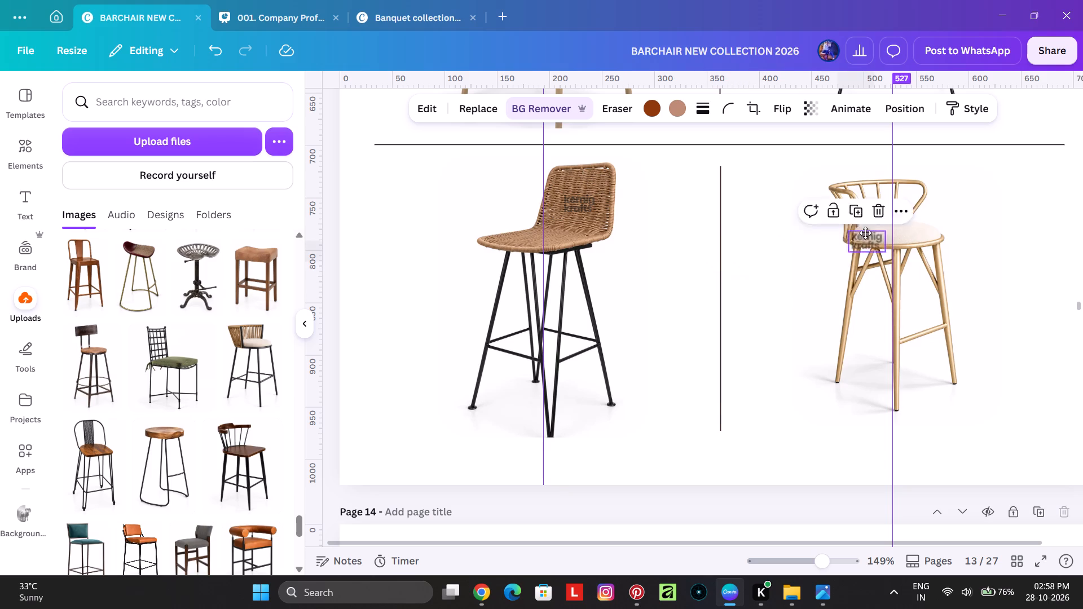
pyautogui.moveTo(865, 233); pyautogui.dragTo(896, 228)
# Check the logo placements on page 13 and lock the page.
pyautogui.scroll(-5, 820, 285)
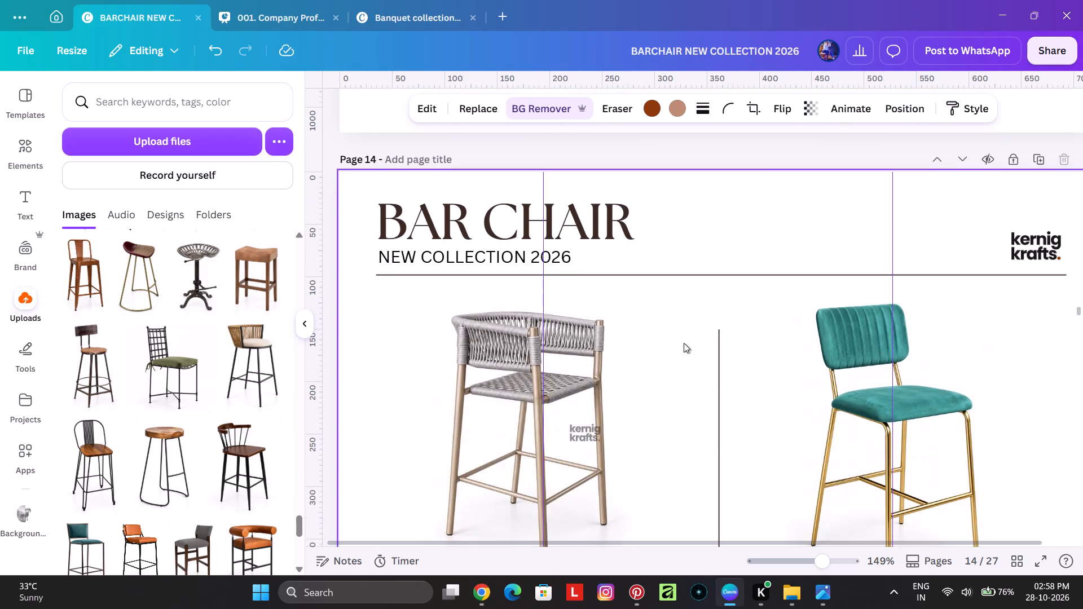
pyautogui.scroll(7, 700, 347)
pyautogui.keyDown('ctrl'); pyautogui.scroll(-2, 726, 339); pyautogui.keyUp('ctrl')
pyautogui.scroll(4, 767, 356)
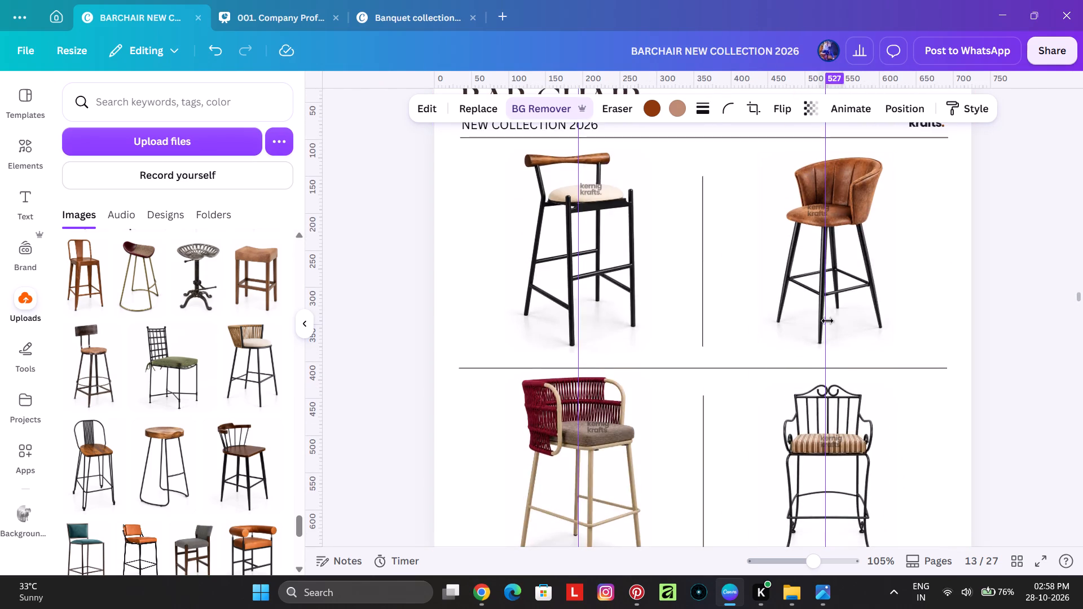
pyautogui.scroll(3, 830, 314)
pyautogui.click(888, 262)
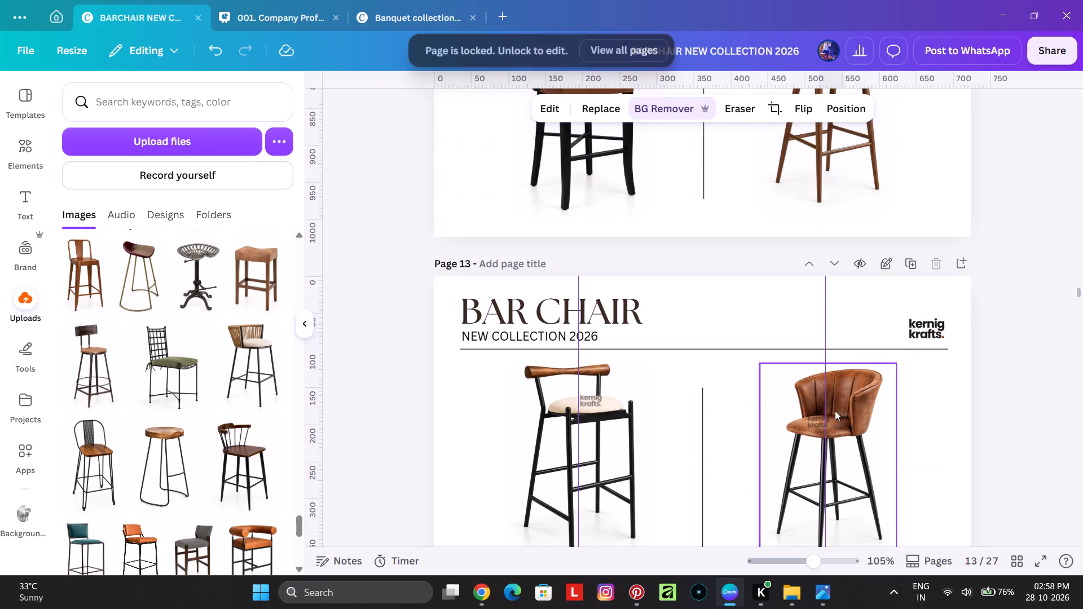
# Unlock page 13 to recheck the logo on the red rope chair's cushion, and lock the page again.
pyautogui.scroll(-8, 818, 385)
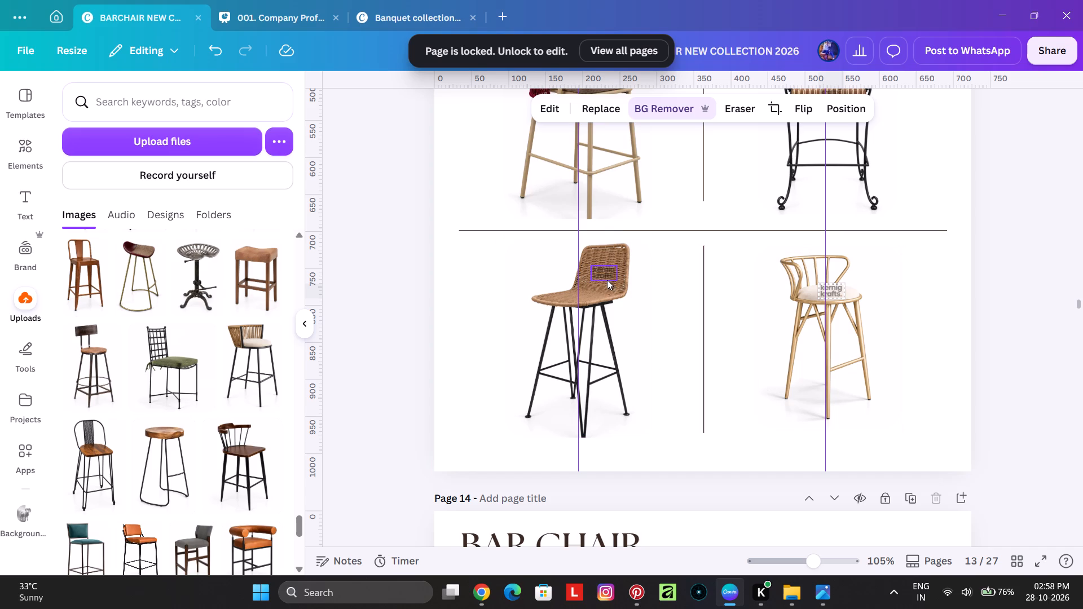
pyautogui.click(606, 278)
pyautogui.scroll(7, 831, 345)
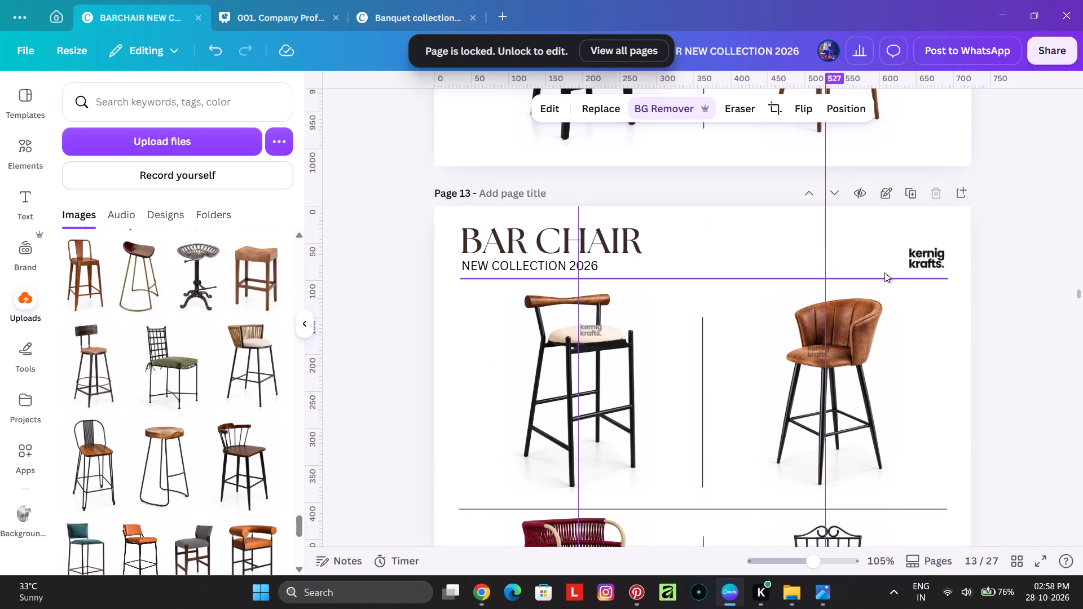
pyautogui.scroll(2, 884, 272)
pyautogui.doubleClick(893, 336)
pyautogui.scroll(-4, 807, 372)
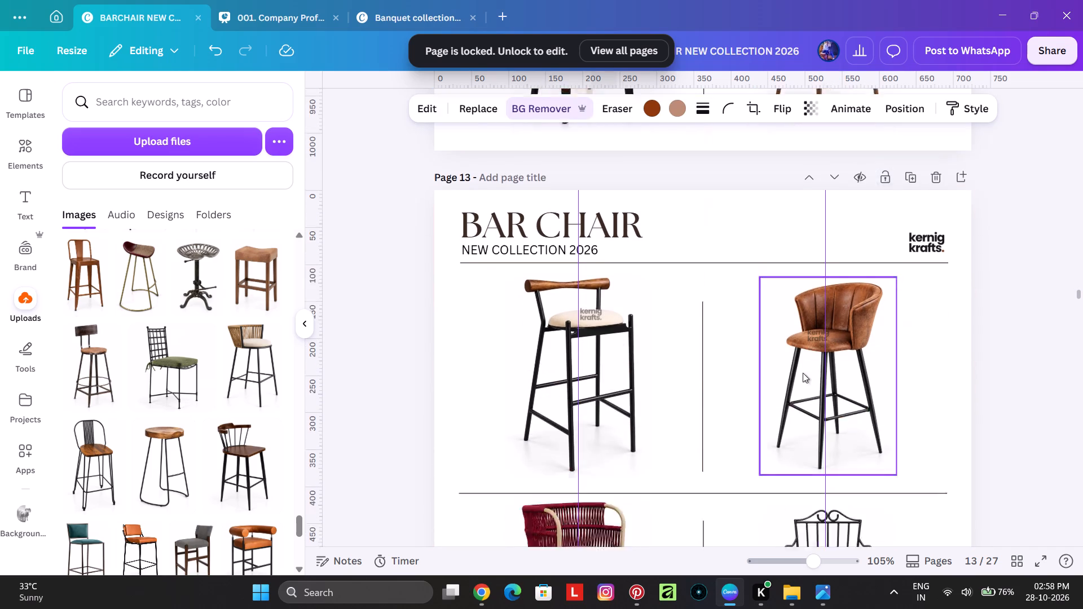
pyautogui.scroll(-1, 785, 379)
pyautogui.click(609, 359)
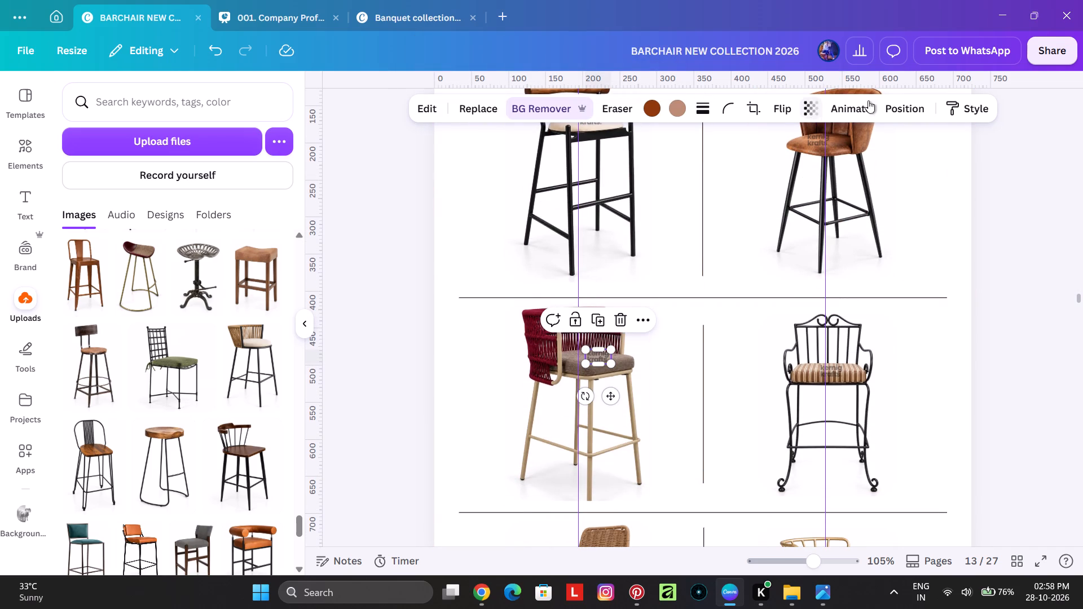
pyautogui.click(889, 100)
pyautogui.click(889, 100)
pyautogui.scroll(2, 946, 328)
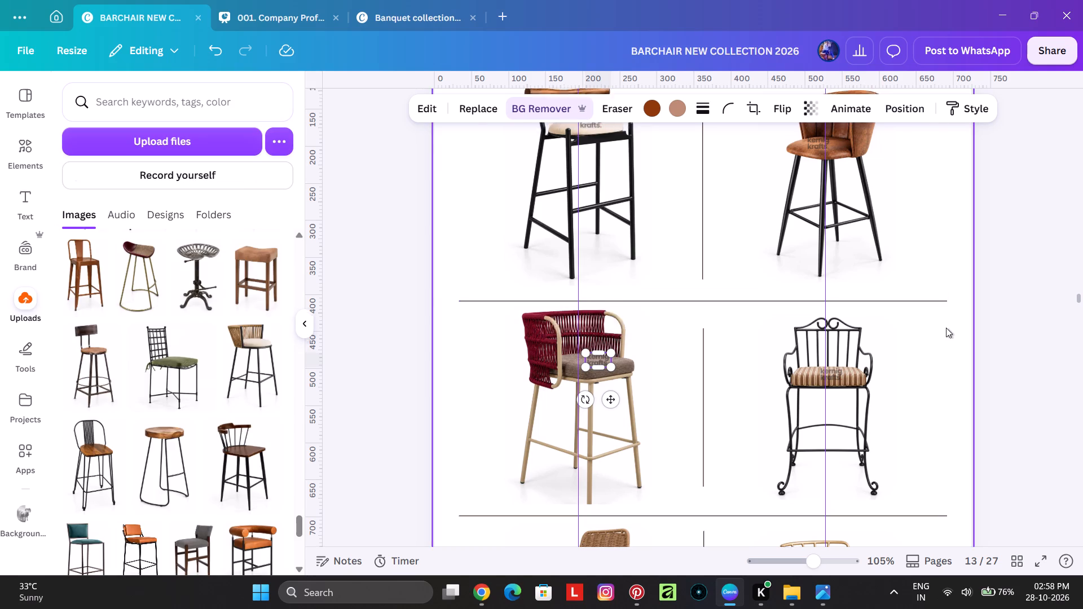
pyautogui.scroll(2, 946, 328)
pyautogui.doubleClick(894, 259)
# Unlock page 14 and move the kernig krafts logo on the top row's grey rope armchair to just below its woven seat.
pyautogui.scroll(-3, 934, 316)
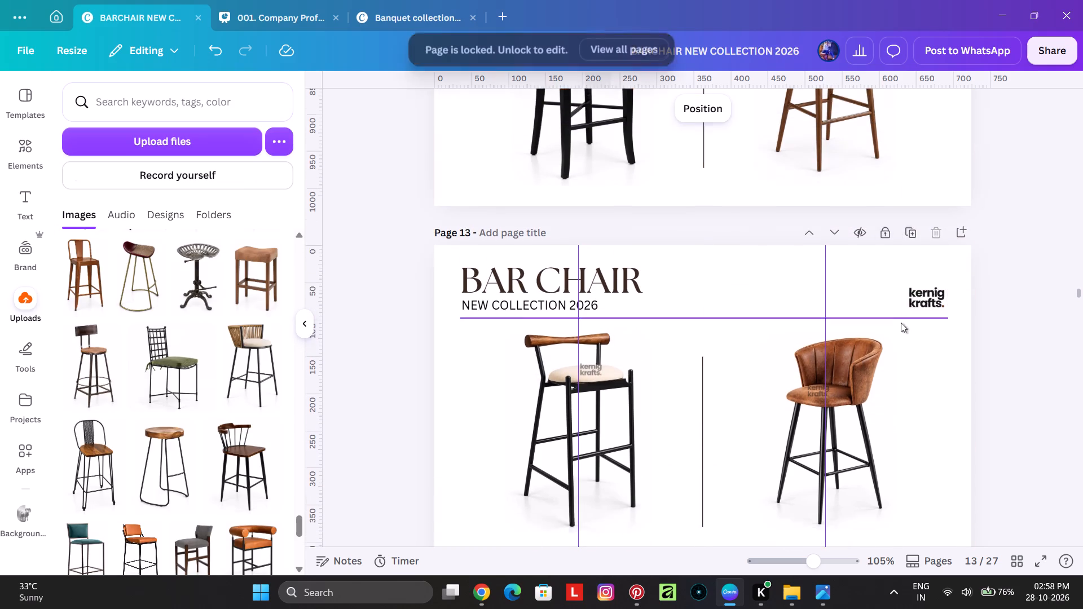
pyautogui.scroll(-10, 901, 323)
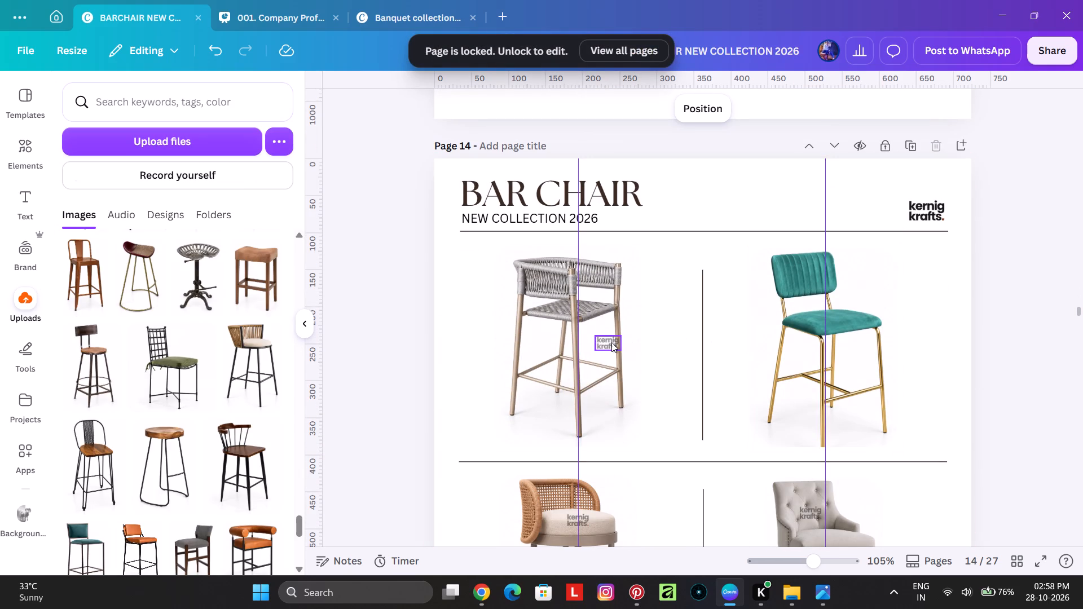
pyautogui.moveTo(611, 342); pyautogui.dragTo(585, 301)
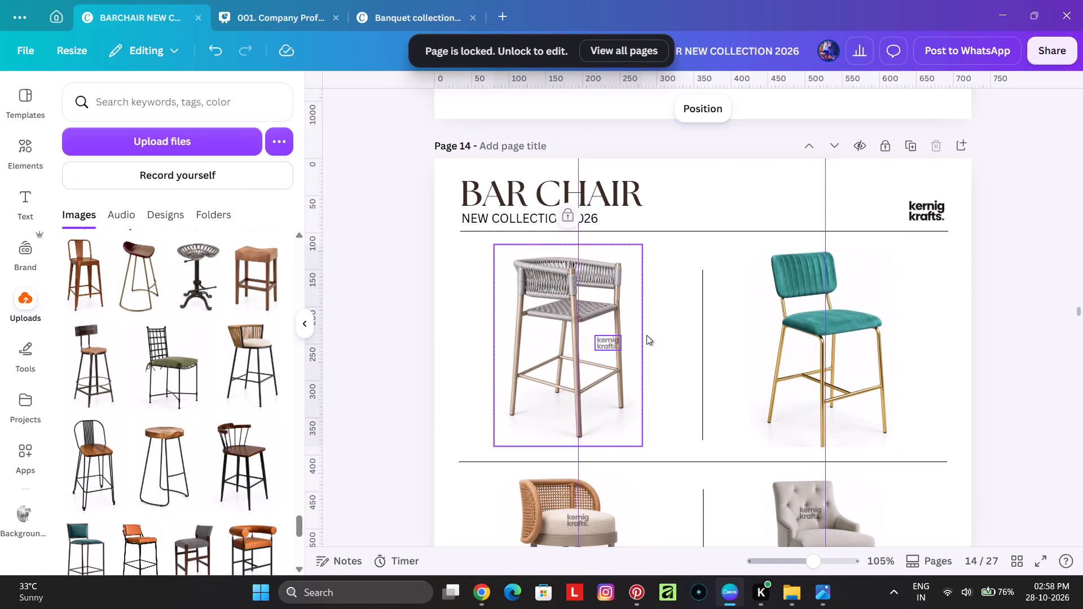
pyautogui.click(882, 140)
pyautogui.click(1046, 290)
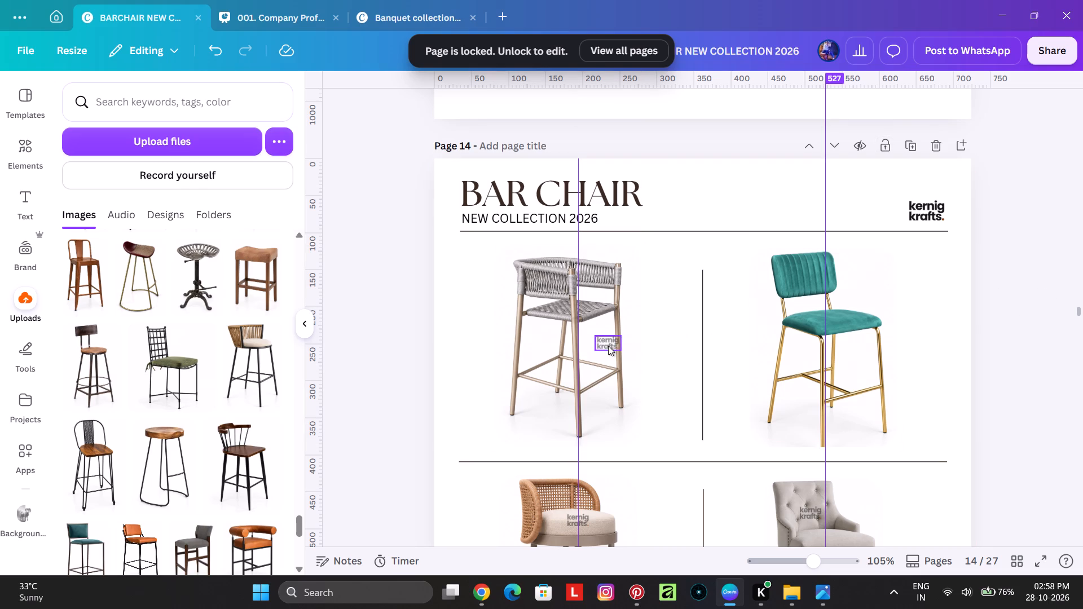
pyautogui.click(607, 346)
pyautogui.moveTo(609, 342); pyautogui.dragTo(560, 279)
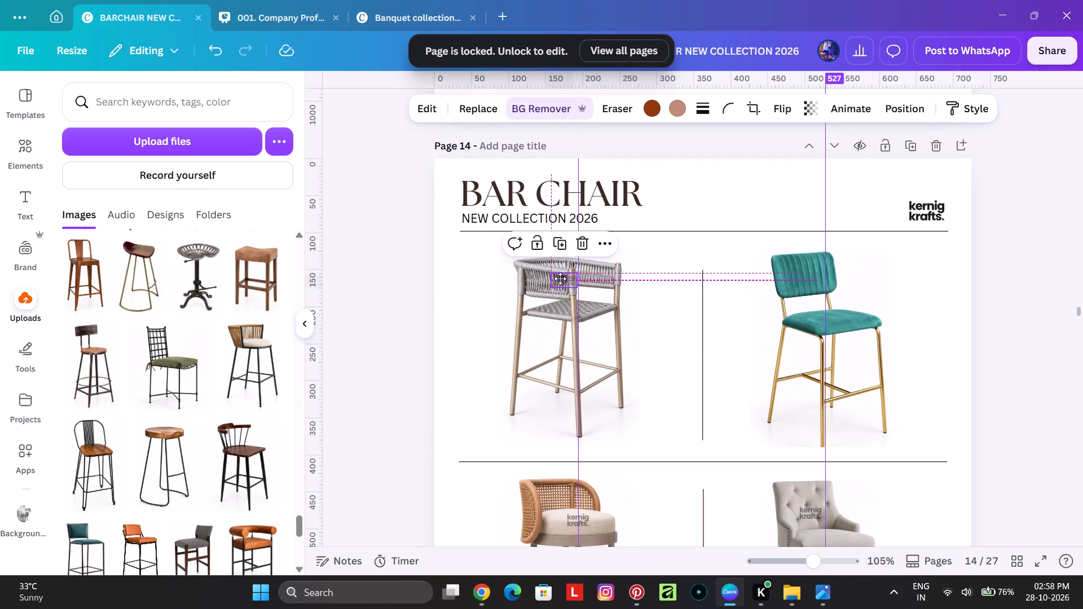
pyautogui.moveTo(560, 279); pyautogui.dragTo(610, 328)
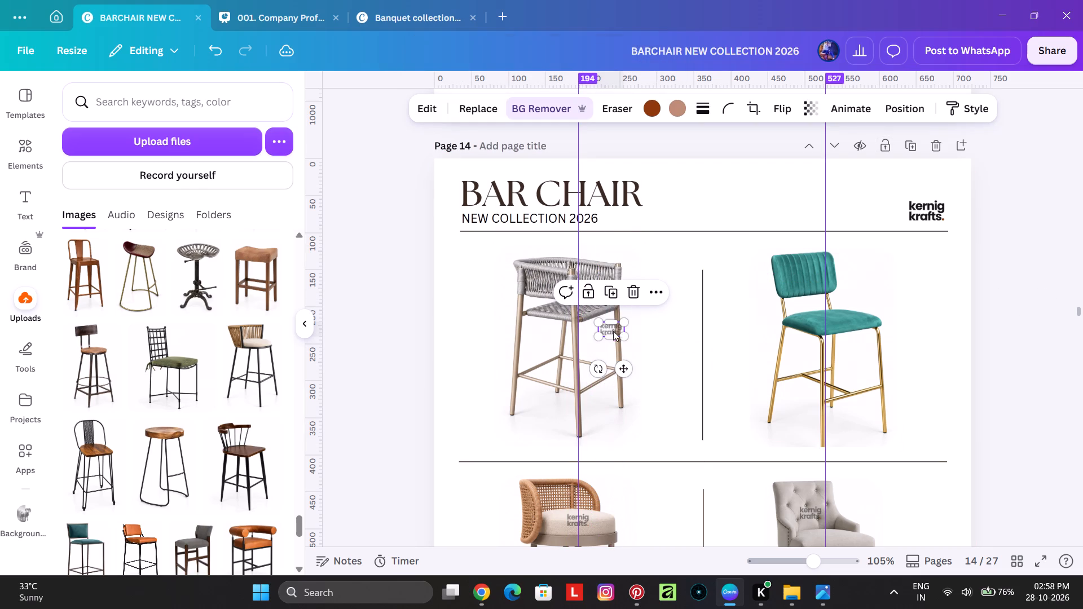
pyautogui.click(726, 344)
# Add the kernig krafts logo to the green velvet seat of the gold-legged chair in page 14's top row.
pyautogui.click(858, 323)
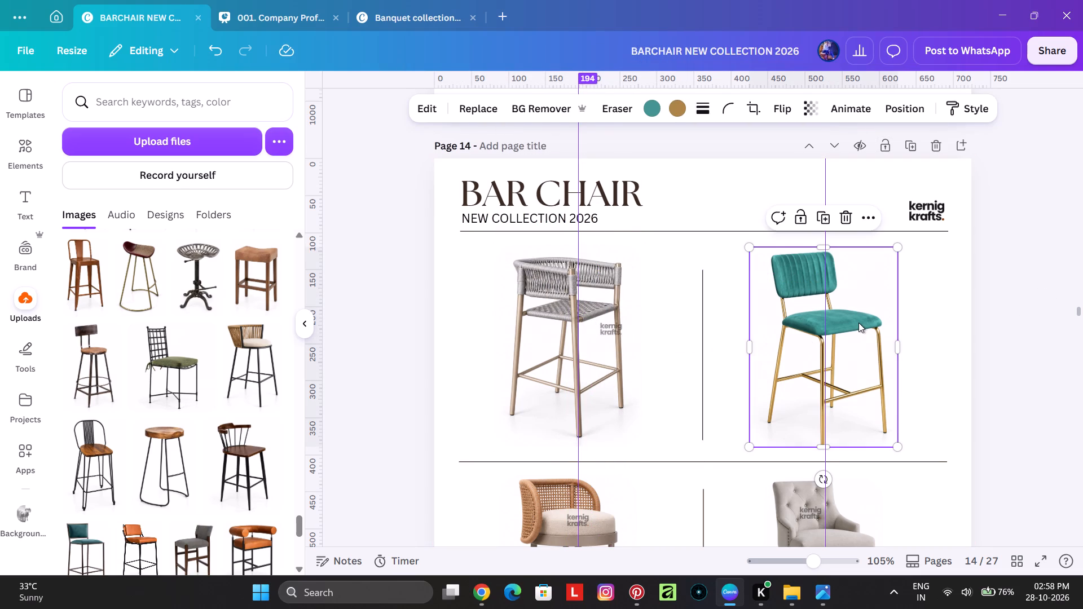
pyautogui.hotkey('ctrl', 'v')
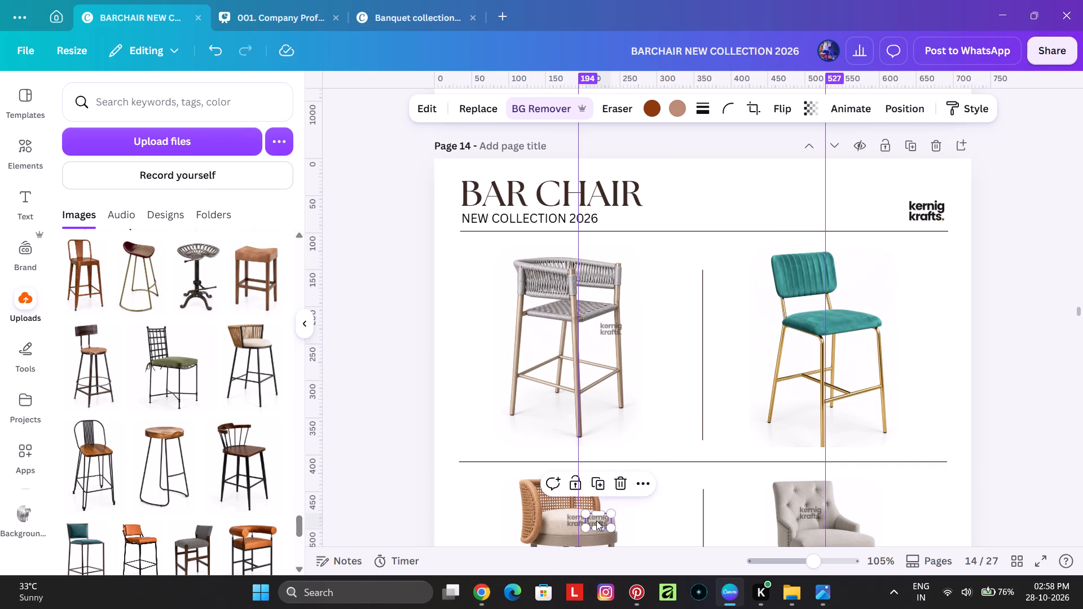
pyautogui.moveTo(596, 520); pyautogui.dragTo(837, 317)
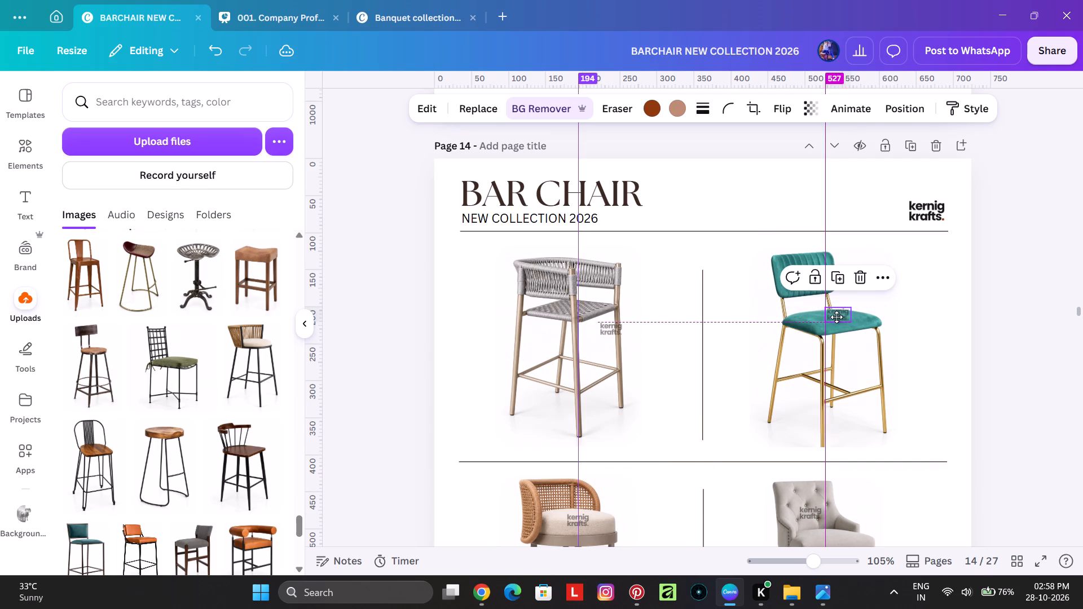
pyautogui.moveTo(837, 317); pyautogui.dragTo(833, 320)
pyautogui.click(958, 339)
# Check the logo placements on page 14's middle and bottom rows and lock the page.
pyautogui.scroll(-3, 909, 327)
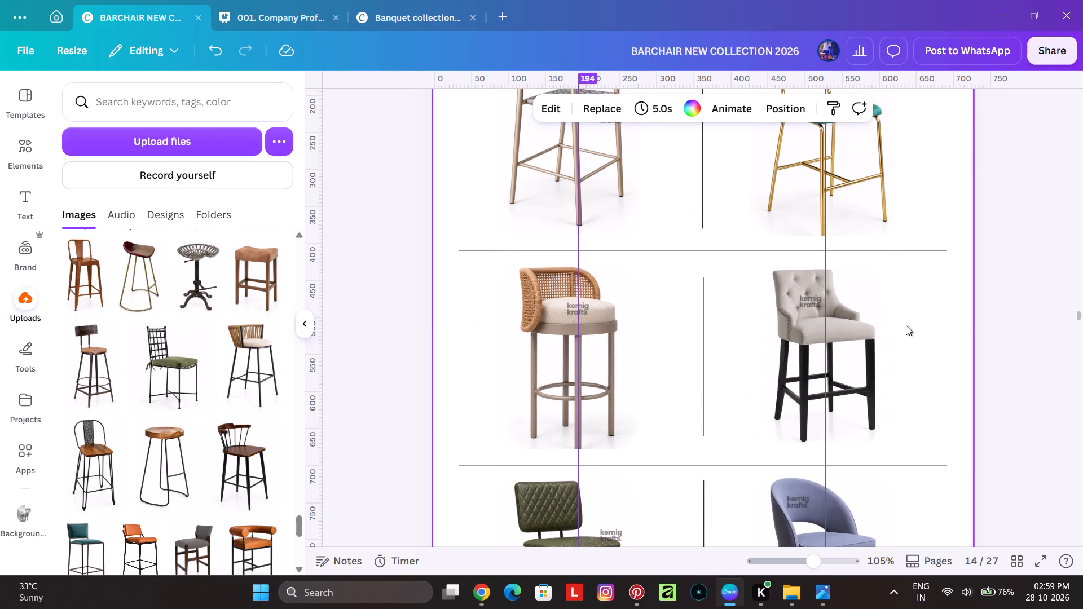
pyautogui.click(807, 296)
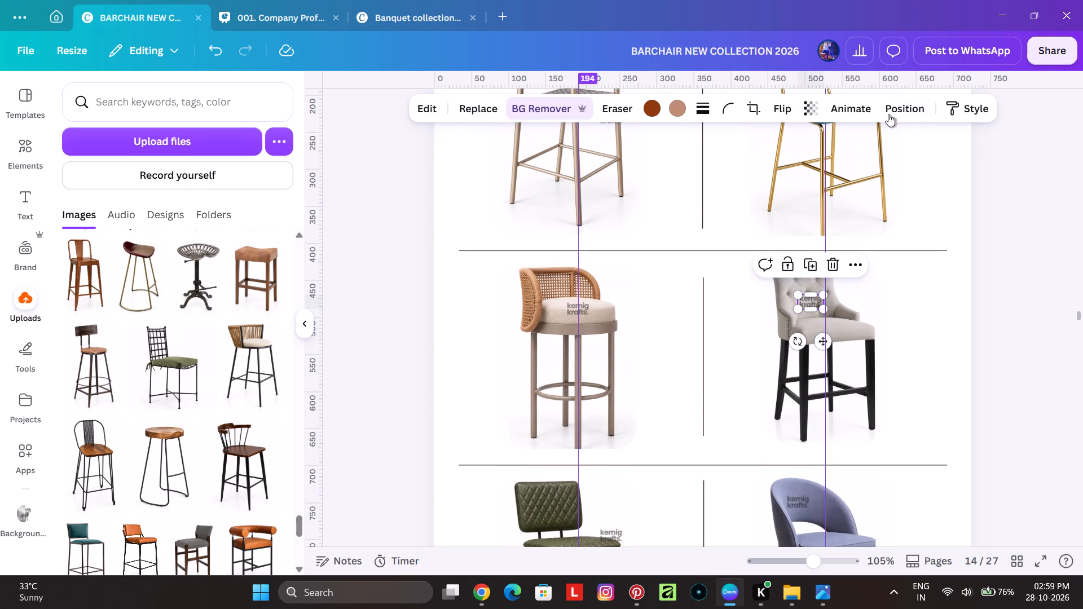
pyautogui.click(893, 109)
pyautogui.click(893, 109)
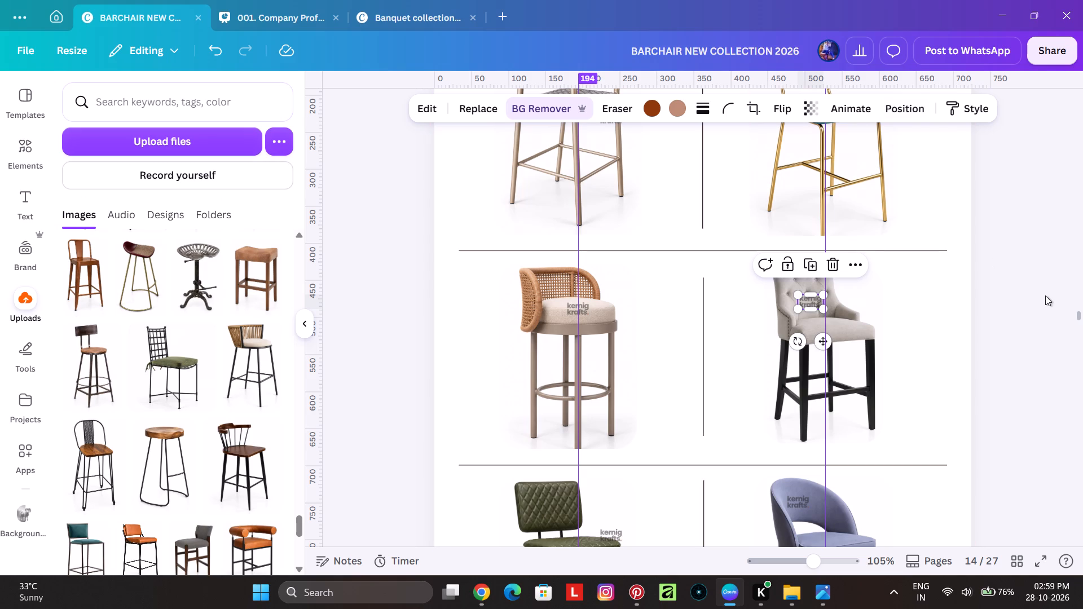
pyautogui.click(1045, 295)
pyautogui.scroll(-3, 1041, 293)
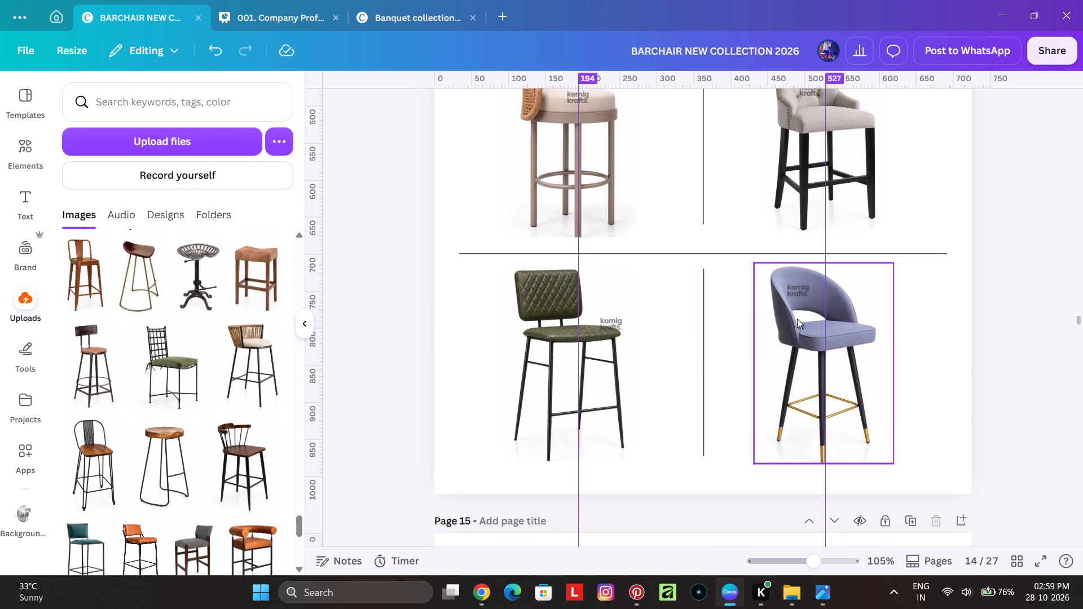
pyautogui.scroll(7, 695, 323)
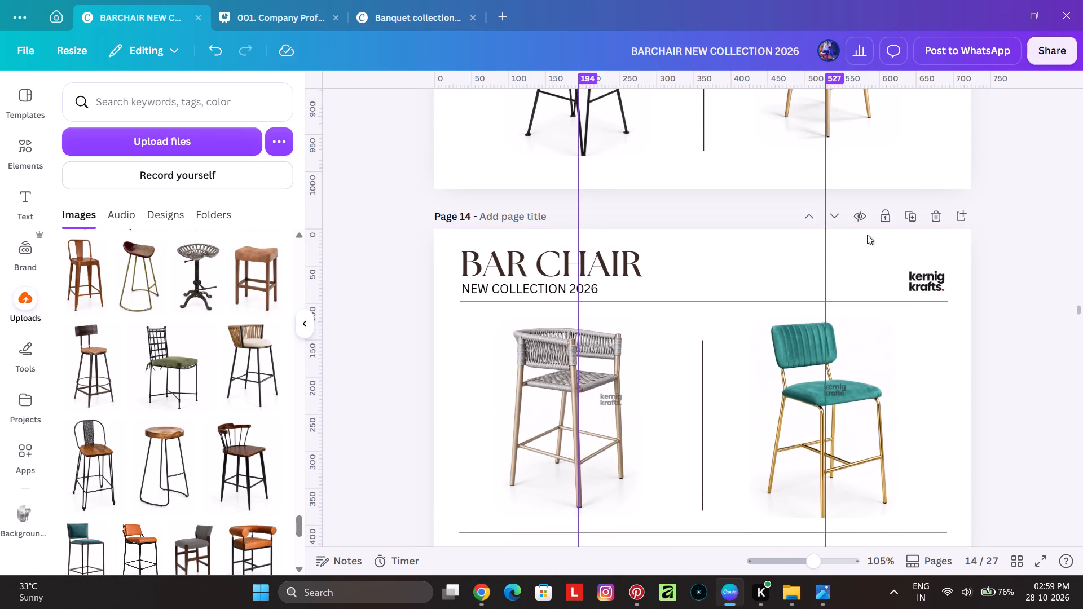
pyautogui.doubleClick(892, 209)
# Review the logo placements on page 15's chairs and look for the next page that still needs logos.
pyautogui.scroll(-11, 815, 308)
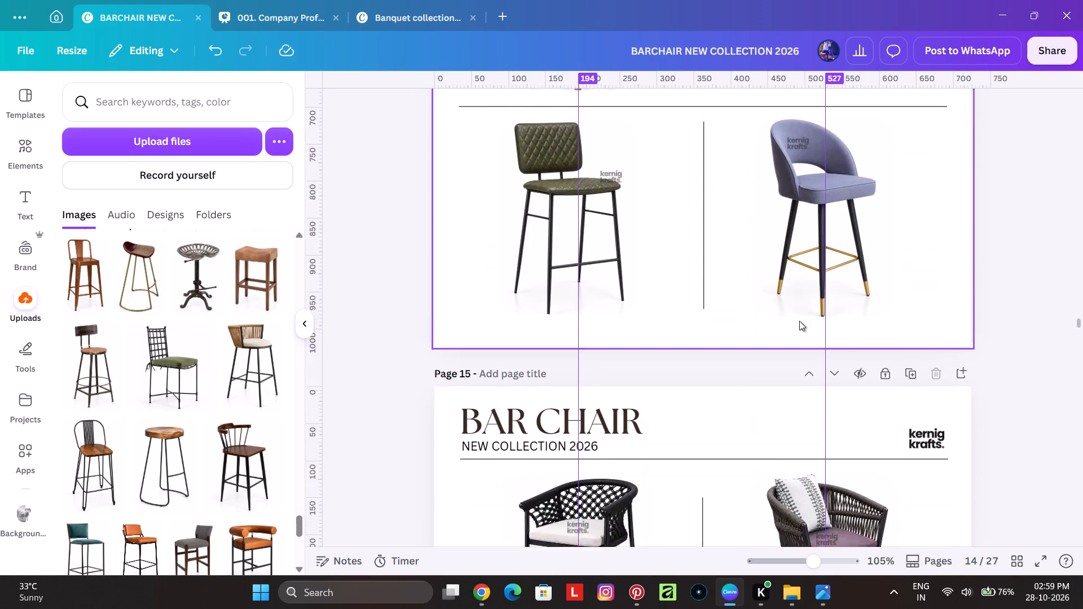
pyautogui.scroll(-3, 799, 324)
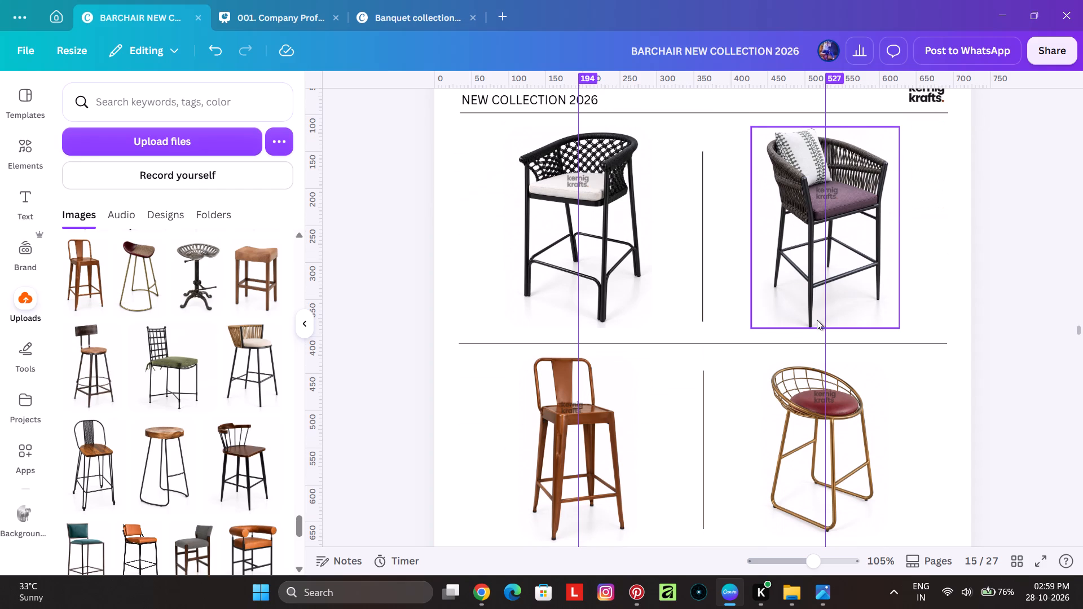
pyautogui.scroll(1, 820, 317)
pyautogui.scroll(-6, 891, 198)
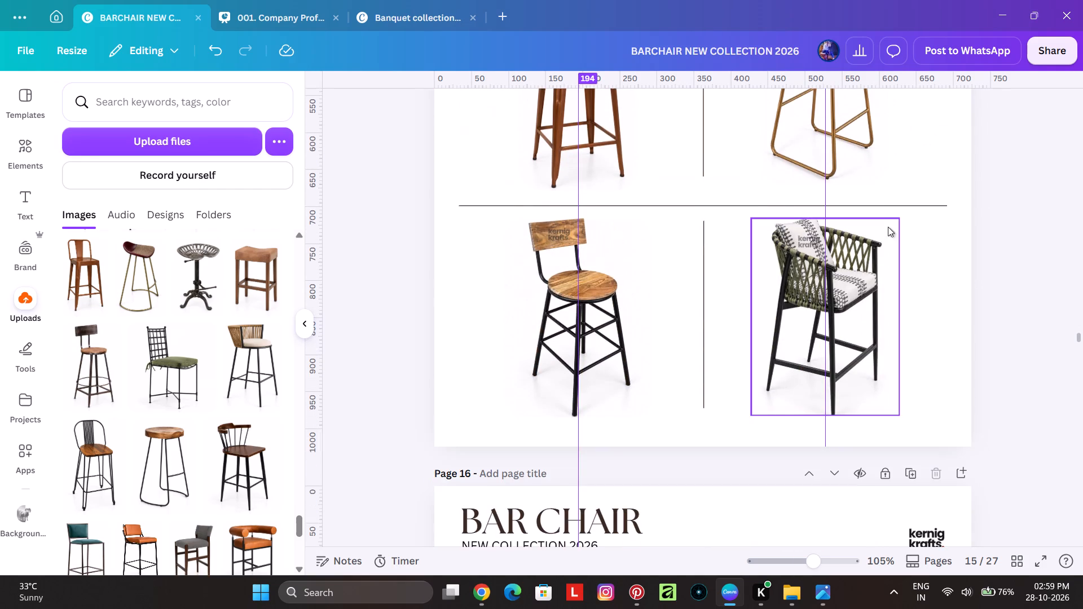
pyautogui.scroll(-6, 803, 283)
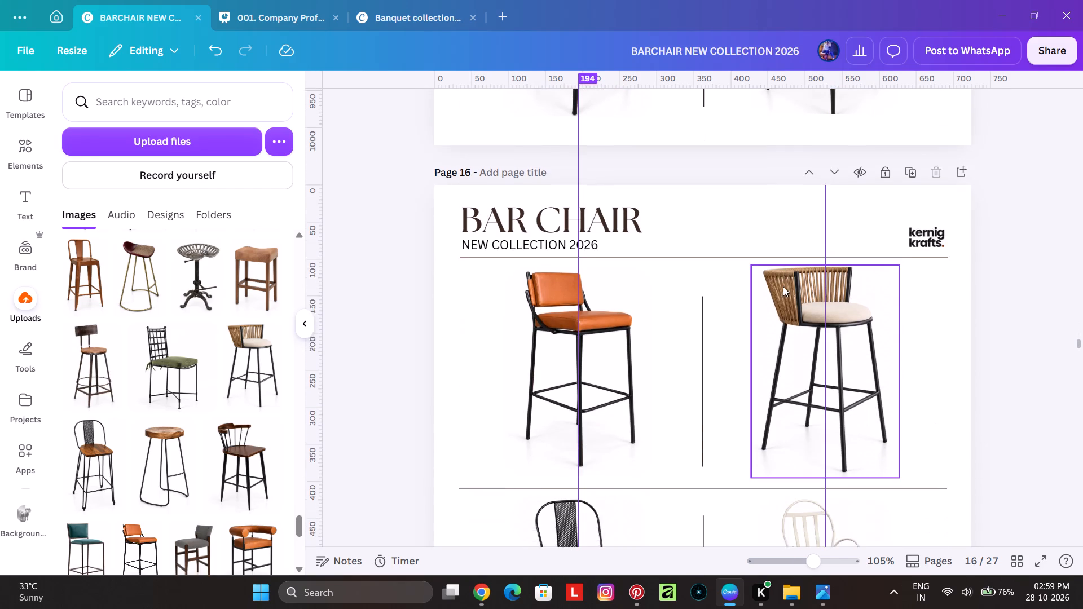
# Unlock page 16 and add the kernig krafts logo to the orange leather chair's backrest in the top row.
pyautogui.scroll(1, 835, 253)
pyautogui.click(879, 118)
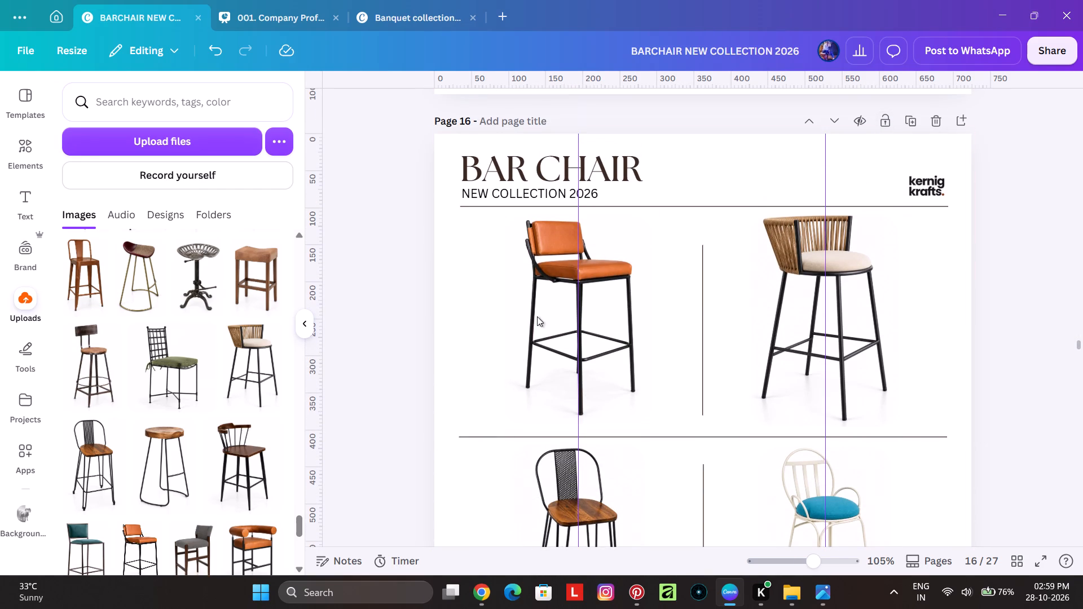
pyautogui.click(589, 270)
pyautogui.hotkey('ctrl', 'v')
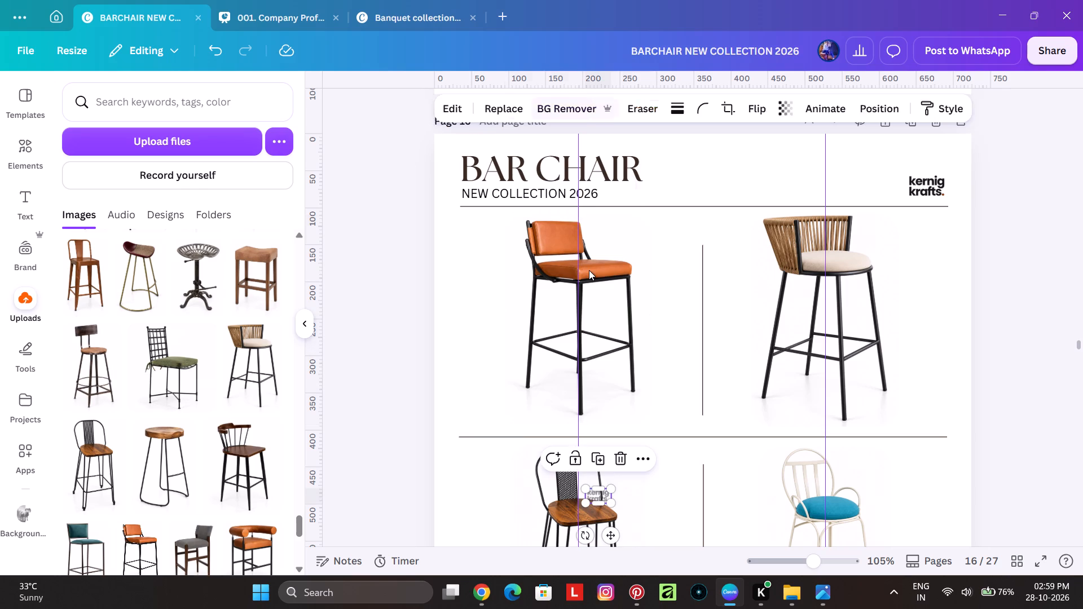
pyautogui.moveTo(597, 496); pyautogui.dragTo(595, 307)
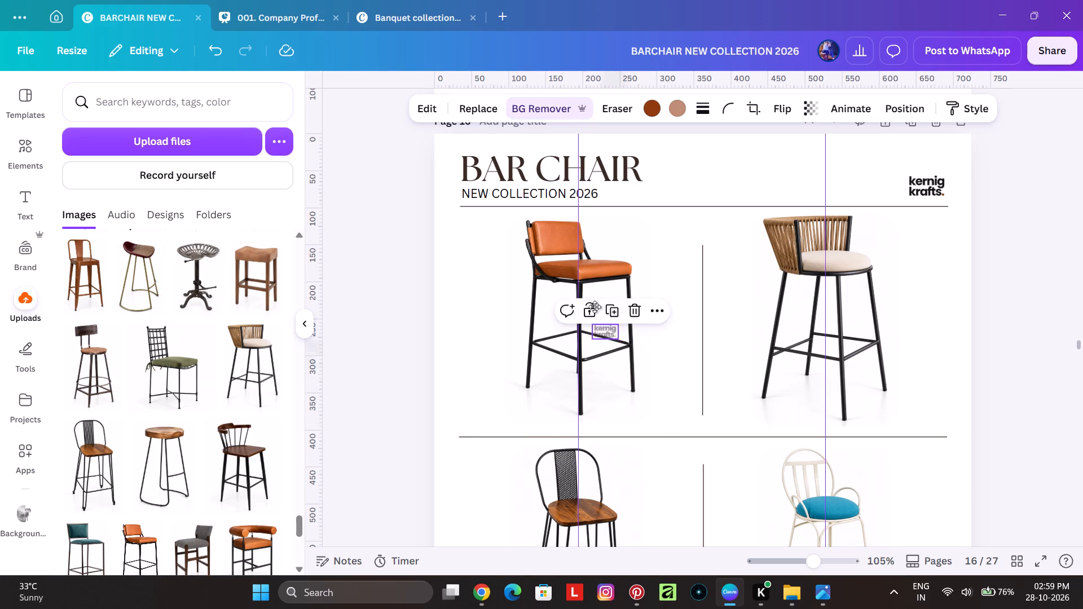
pyautogui.moveTo(595, 307); pyautogui.dragTo(561, 239)
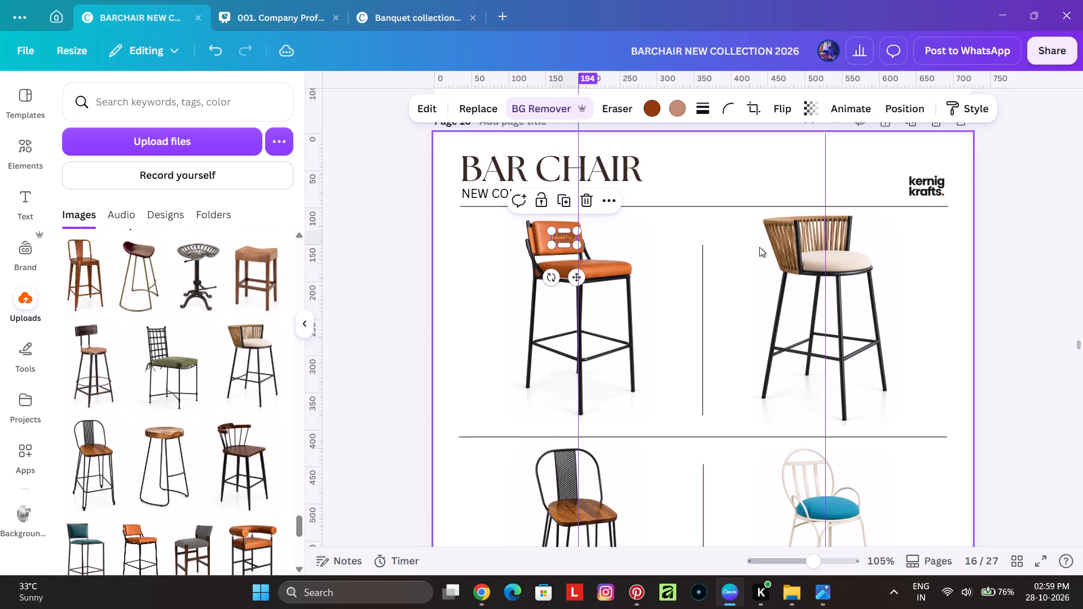
# Add the kernig krafts logo to the cream cushion of the slatted-back chair in page 16's top row.
pyautogui.click(830, 264)
pyautogui.hotkey('ctrl', 'v')
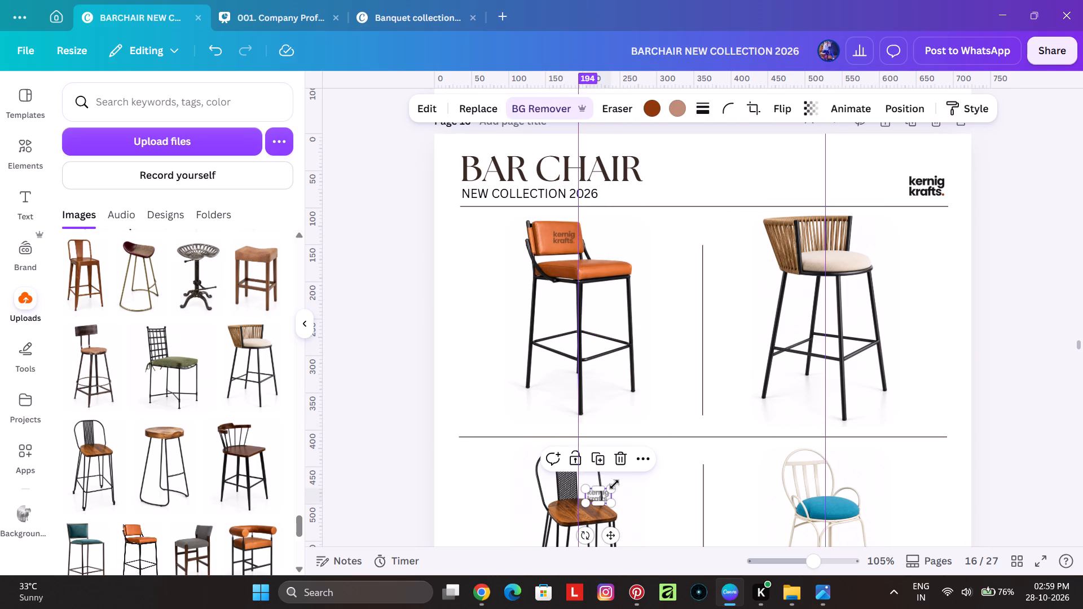
pyautogui.moveTo(600, 496); pyautogui.dragTo(833, 269)
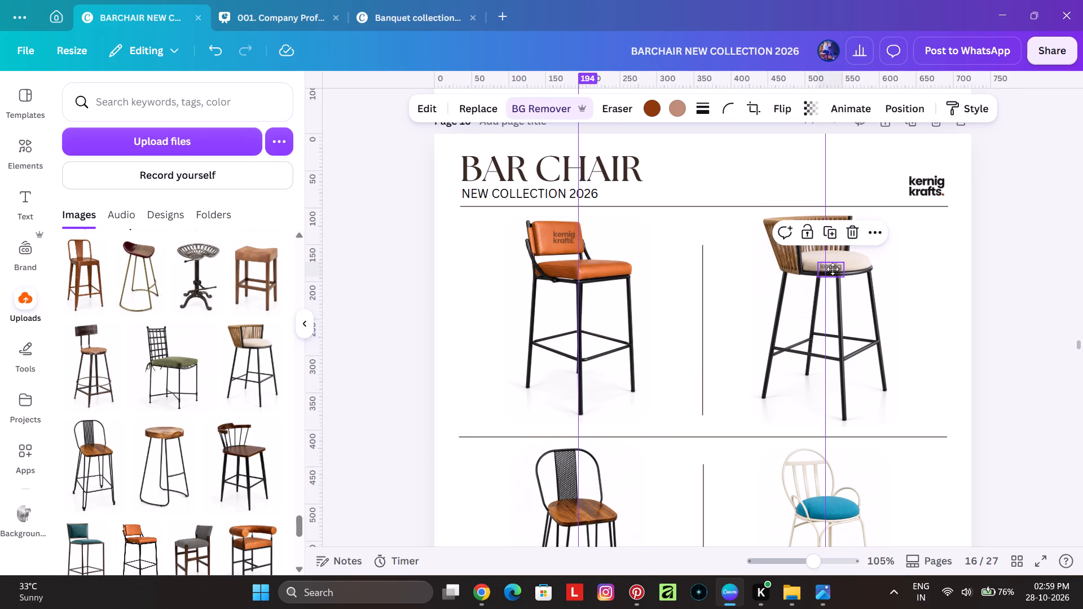
pyautogui.moveTo(833, 269); pyautogui.dragTo(837, 260)
# Add the kernig krafts logo at the rear edge of the wooden seat on page 16's middle-row black metal chair.
pyautogui.scroll(-4, 882, 285)
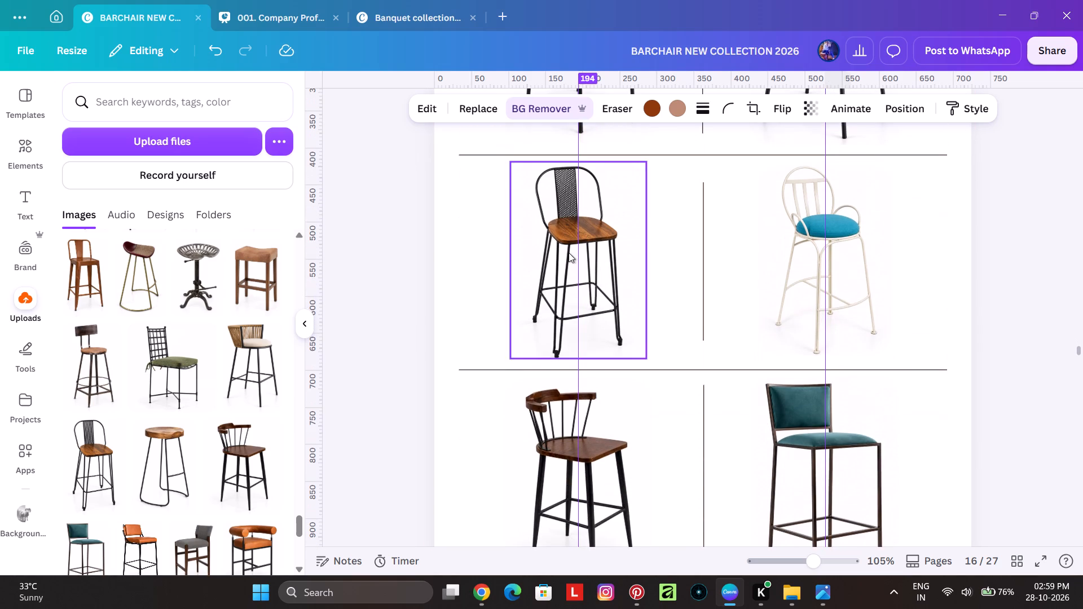
pyautogui.click(569, 253)
pyautogui.hotkey('ctrl', 'v')
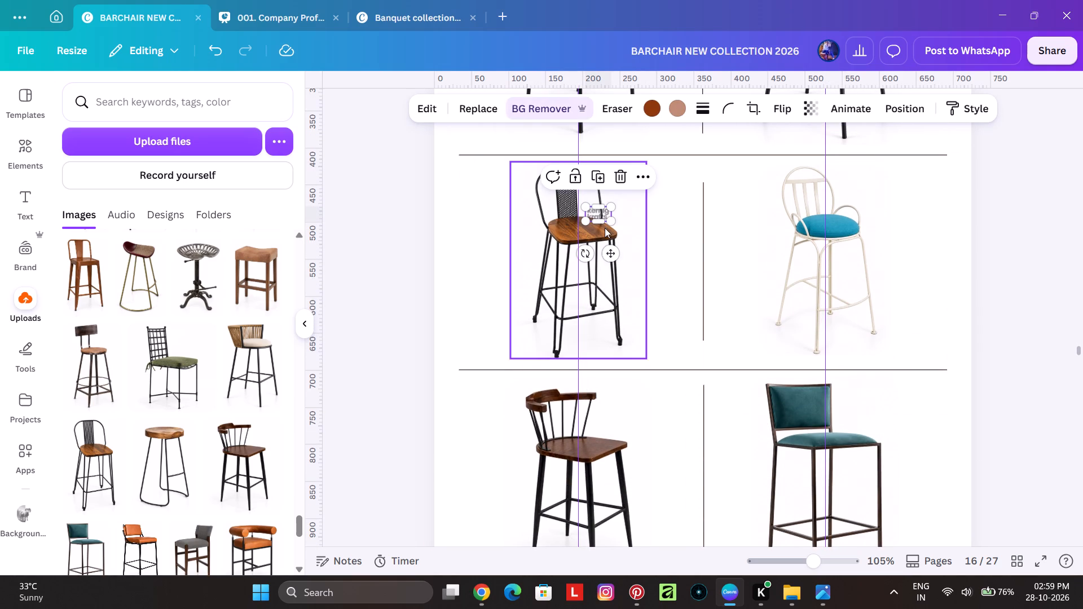
# Add the kernig krafts logo to the blue cushion of the white metal chair in page 16's middle row.
pyautogui.click(792, 243)
pyautogui.hotkey('ctrl', 'v')
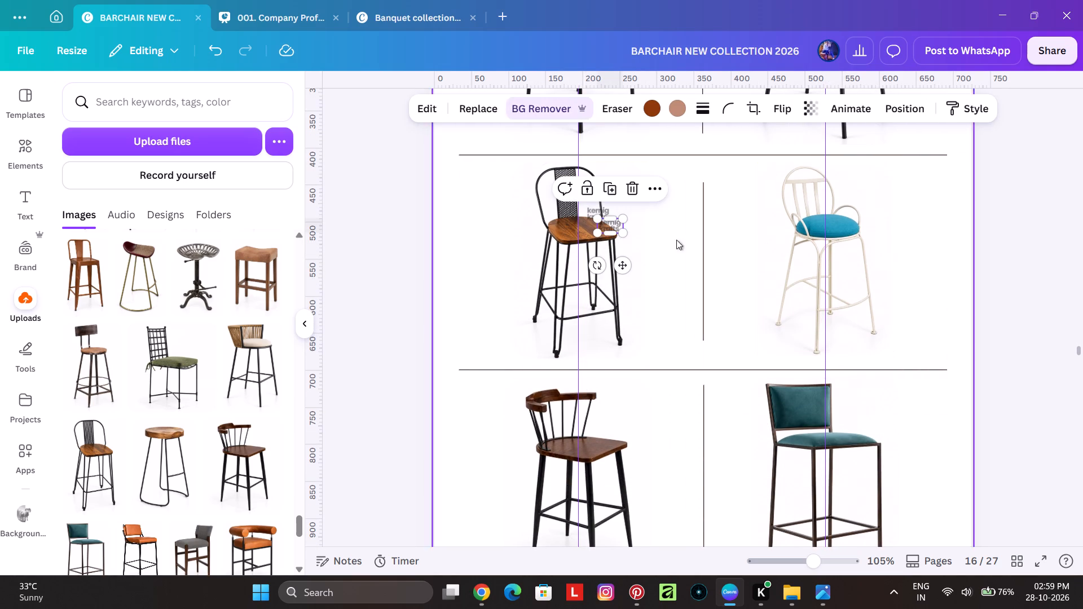
pyautogui.moveTo(610, 226); pyautogui.dragTo(787, 233)
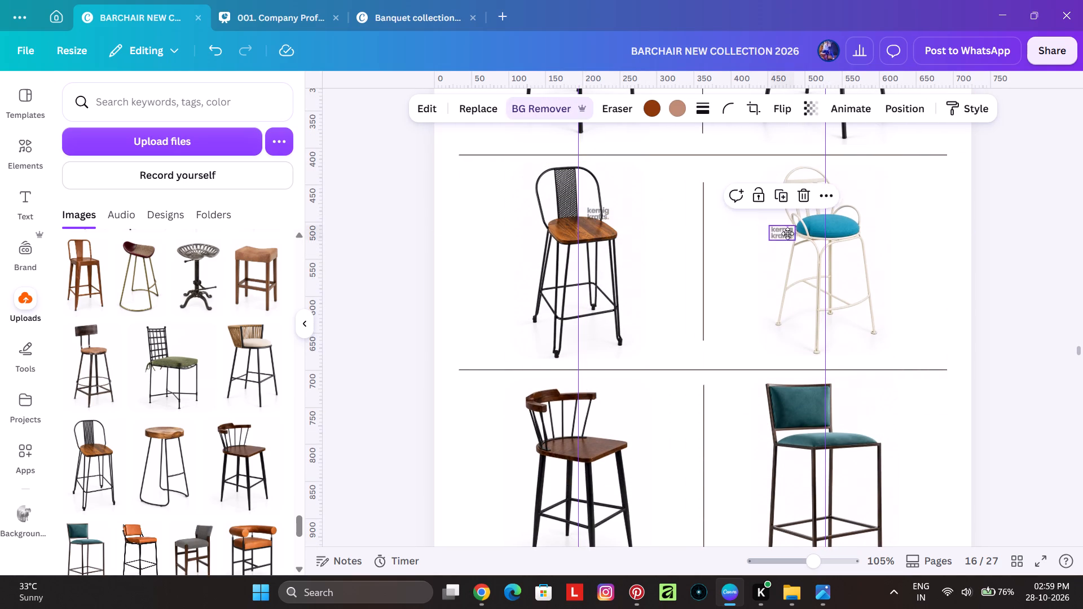
pyautogui.moveTo(787, 233); pyautogui.dragTo(827, 225)
pyautogui.click(972, 307)
# Add the kernig krafts logo between the legs, below the seat, of the dark wooden chair in page 16's bottom row.
pyautogui.scroll(-2, 653, 344)
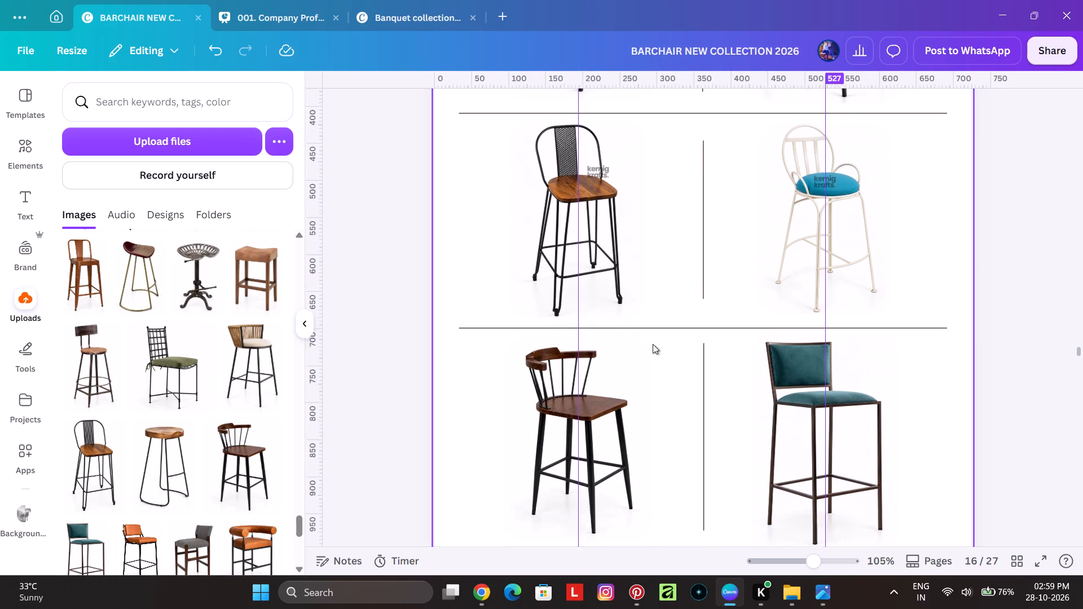
pyautogui.click(609, 343)
pyautogui.hotkey('ctrl', 'v')
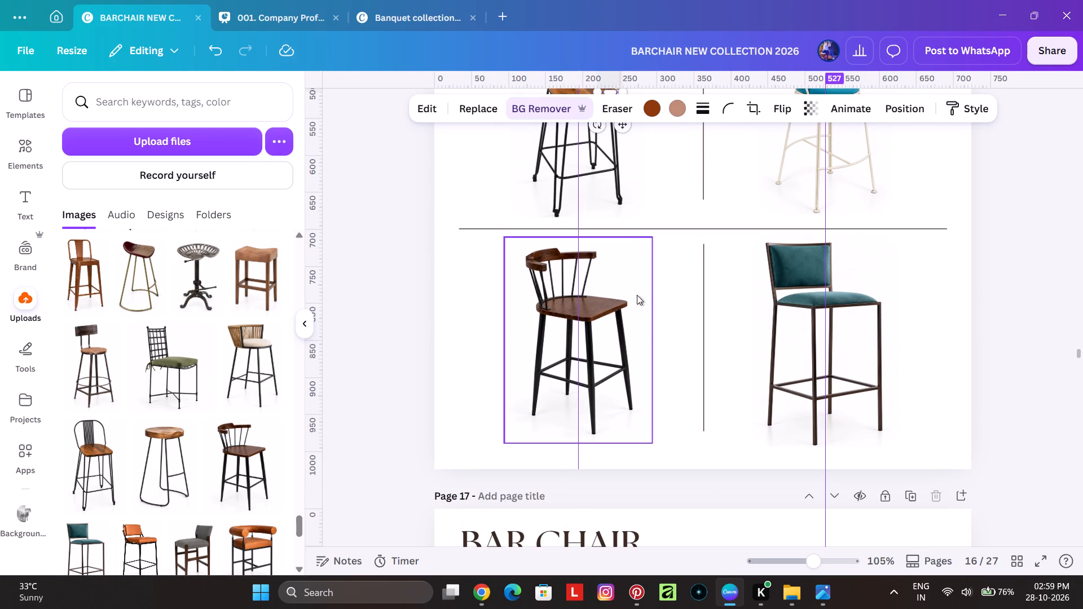
pyautogui.scroll(2, 729, 330)
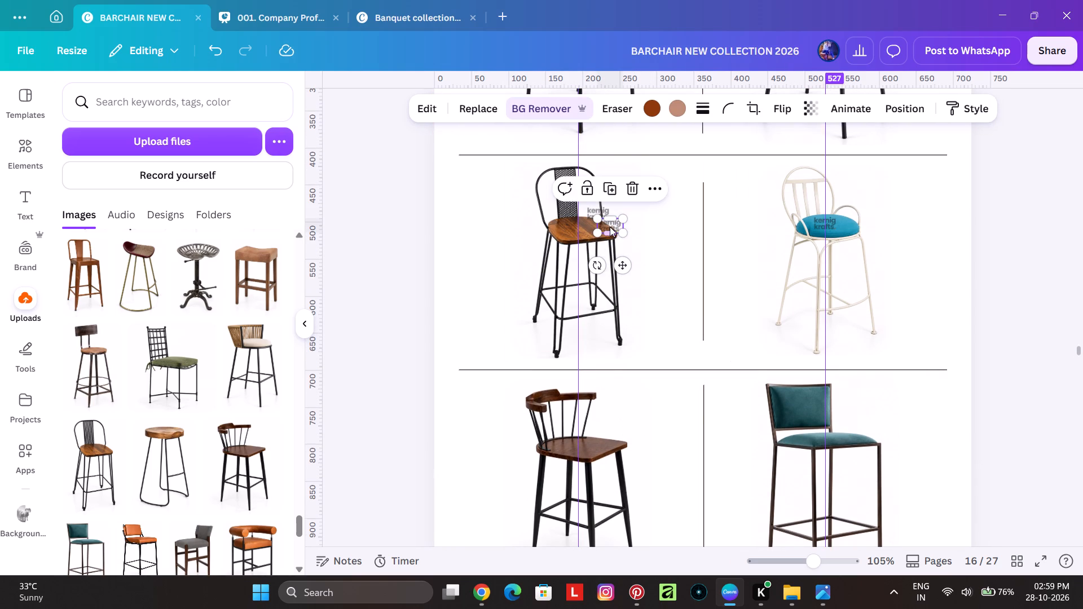
pyautogui.moveTo(611, 223); pyautogui.dragTo(584, 437)
pyautogui.hotkey('ctrl', 'z')
pyautogui.moveTo(611, 227); pyautogui.dragTo(564, 485)
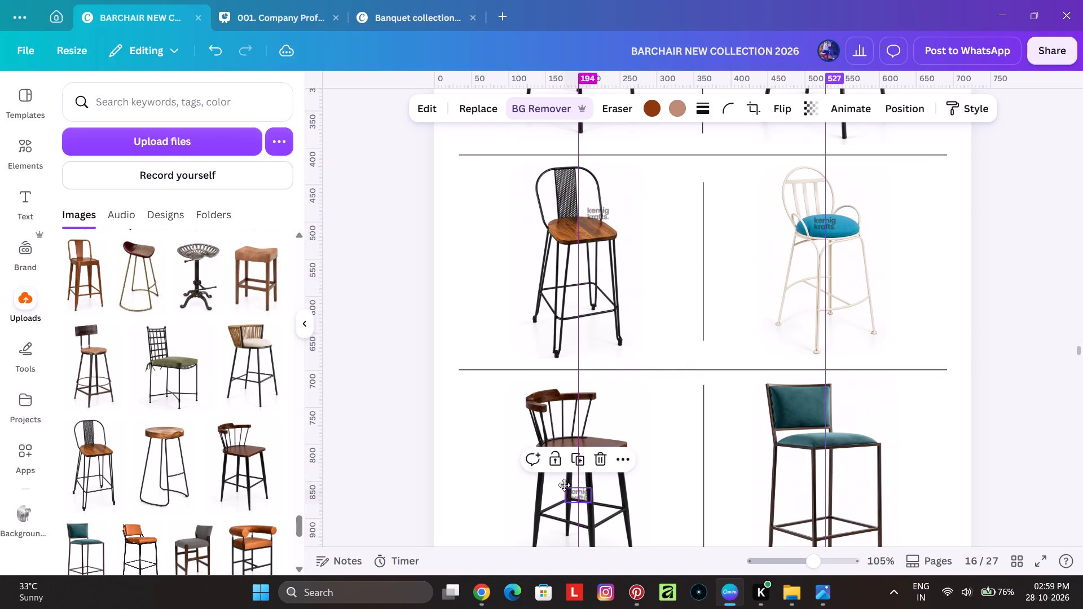
pyautogui.moveTo(564, 485); pyautogui.dragTo(561, 483)
# Add the kernig krafts logo to the backrest of the teal chair in page 16's bottom row.
pyautogui.scroll(-2, 720, 392)
pyautogui.click(783, 361)
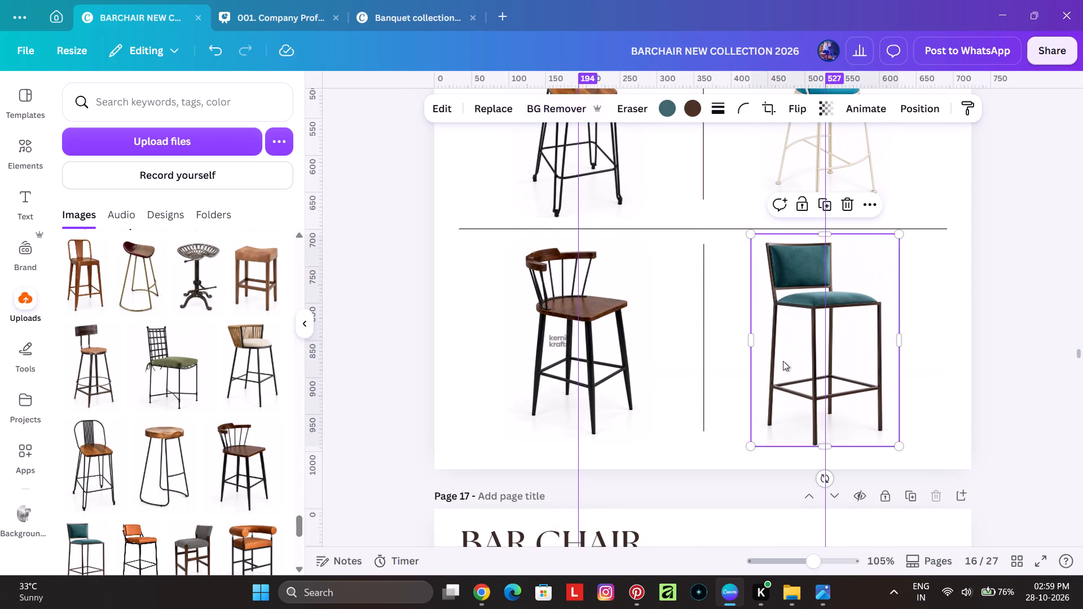
pyautogui.hotkey('ctrl', 'v')
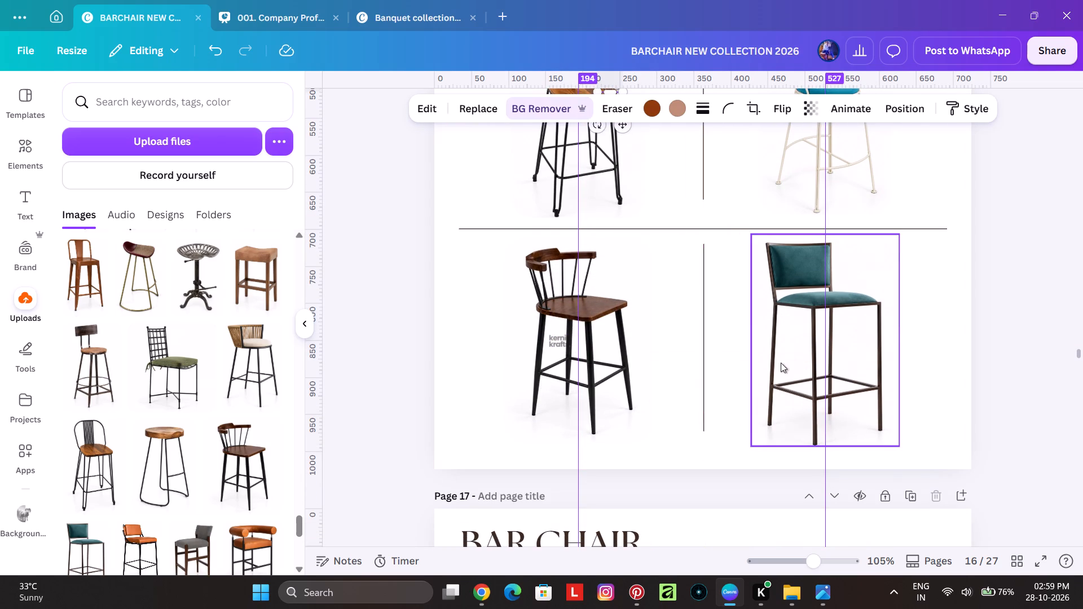
pyautogui.scroll(2, 758, 374)
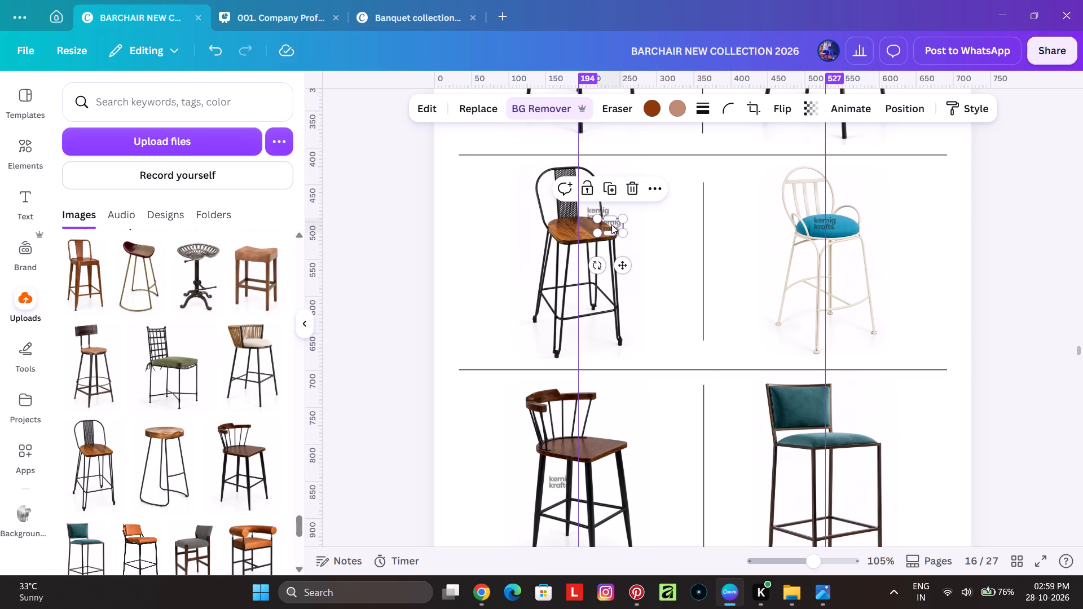
pyautogui.moveTo(611, 224); pyautogui.dragTo(811, 409)
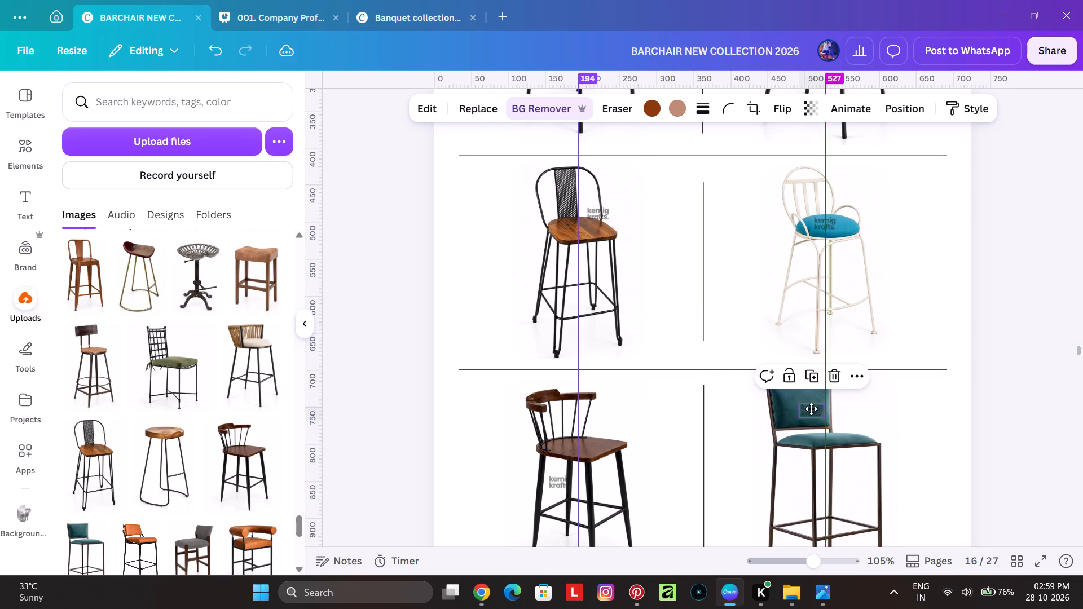
pyautogui.moveTo(811, 409); pyautogui.dragTo(808, 406)
pyautogui.click(979, 436)
# Check the logo placements on all of page 16's chairs and lock the page.
pyautogui.scroll(4, 935, 379)
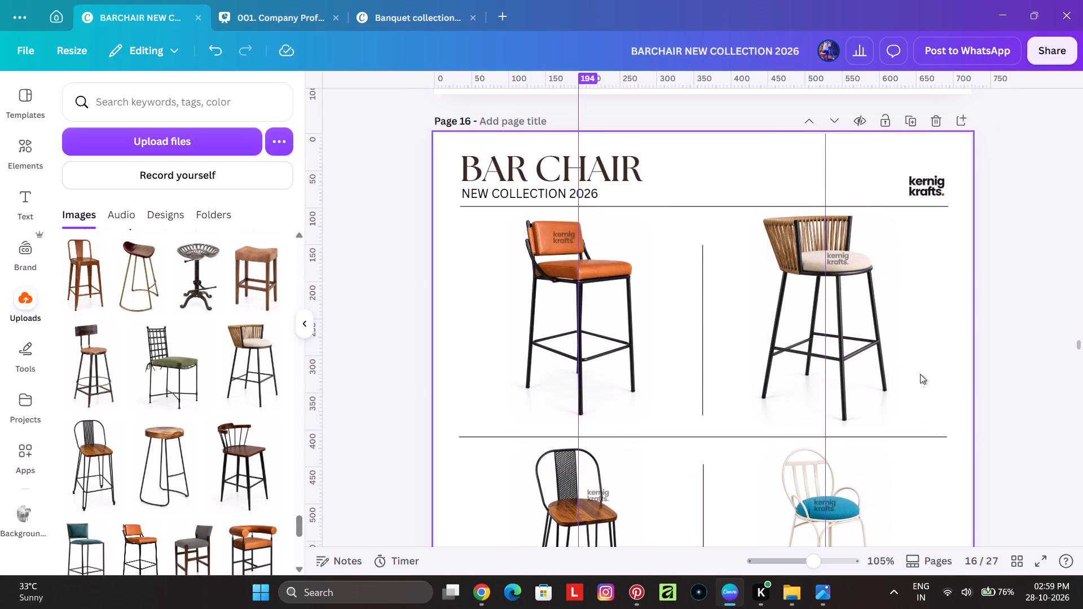
pyautogui.scroll(1, 888, 320)
pyautogui.scroll(-6, 856, 236)
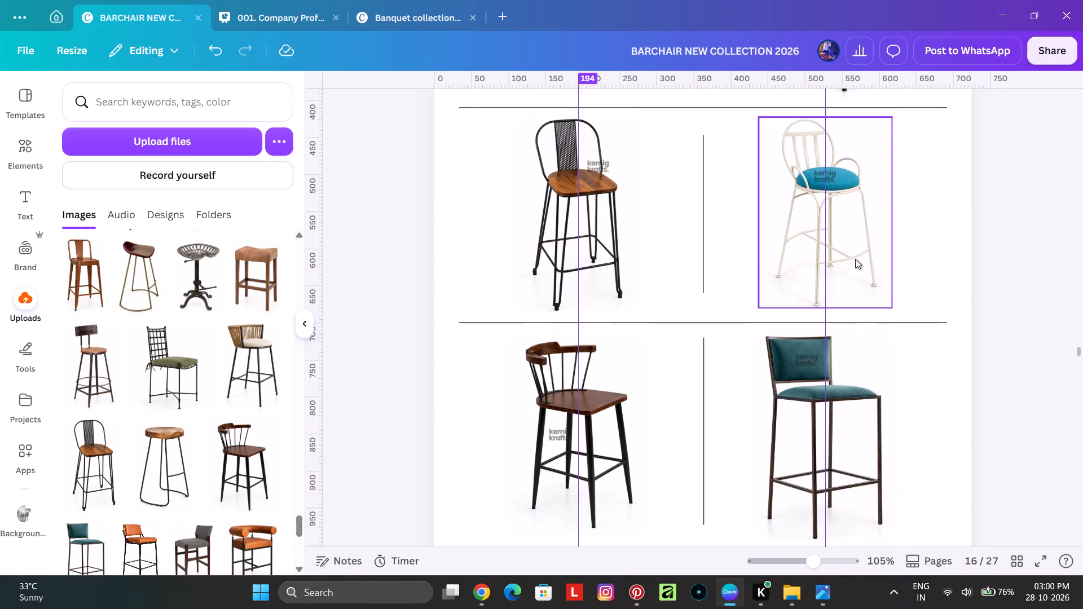
pyautogui.scroll(-2, 852, 268)
pyautogui.scroll(9, 851, 270)
pyautogui.scroll(2, 881, 228)
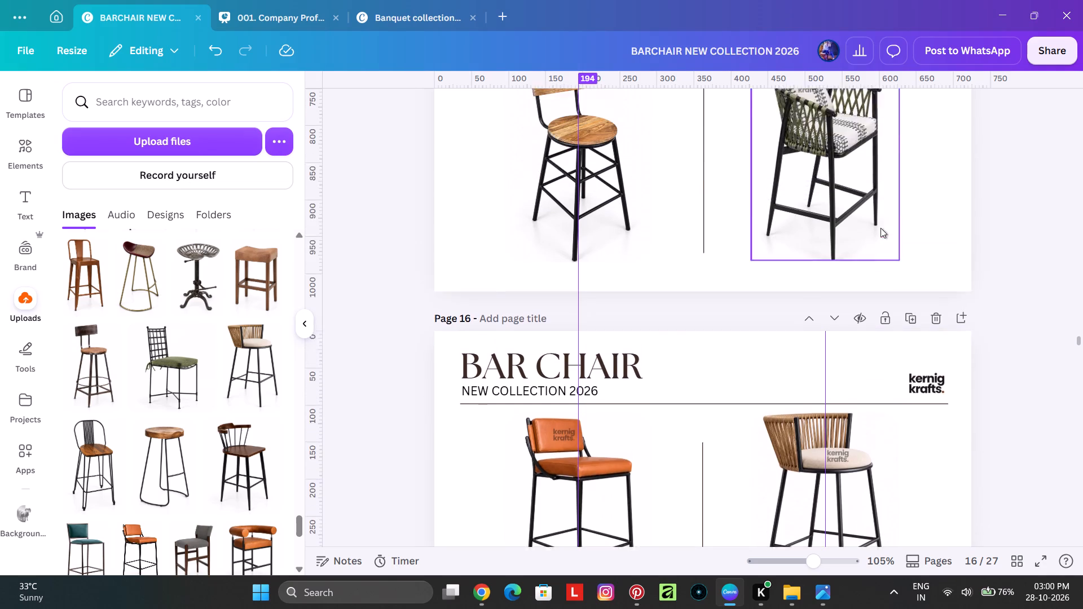
pyautogui.doubleClick(884, 400)
# Unlock page 17, which starts with the black wire-mesh chair, for editing.
pyautogui.scroll(-5, 742, 361)
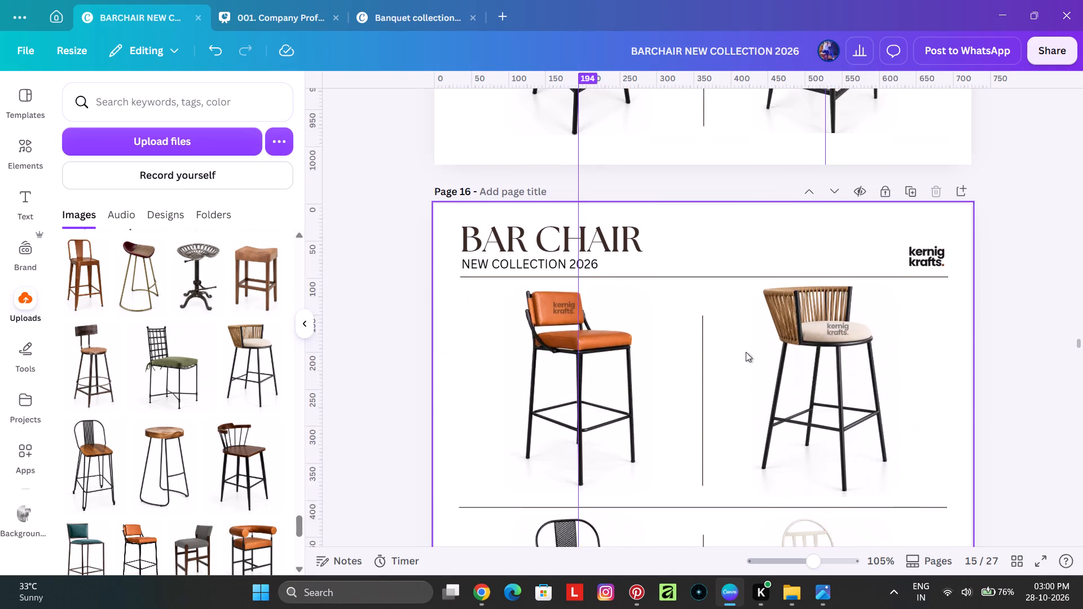
pyautogui.scroll(-10, 746, 352)
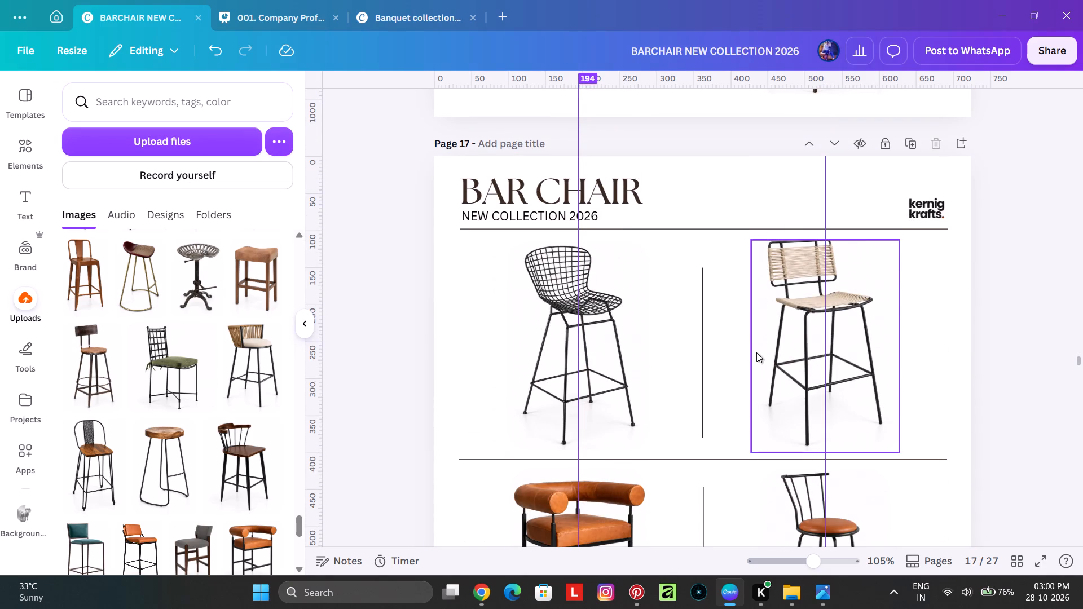
pyautogui.click(645, 356)
pyautogui.click(884, 144)
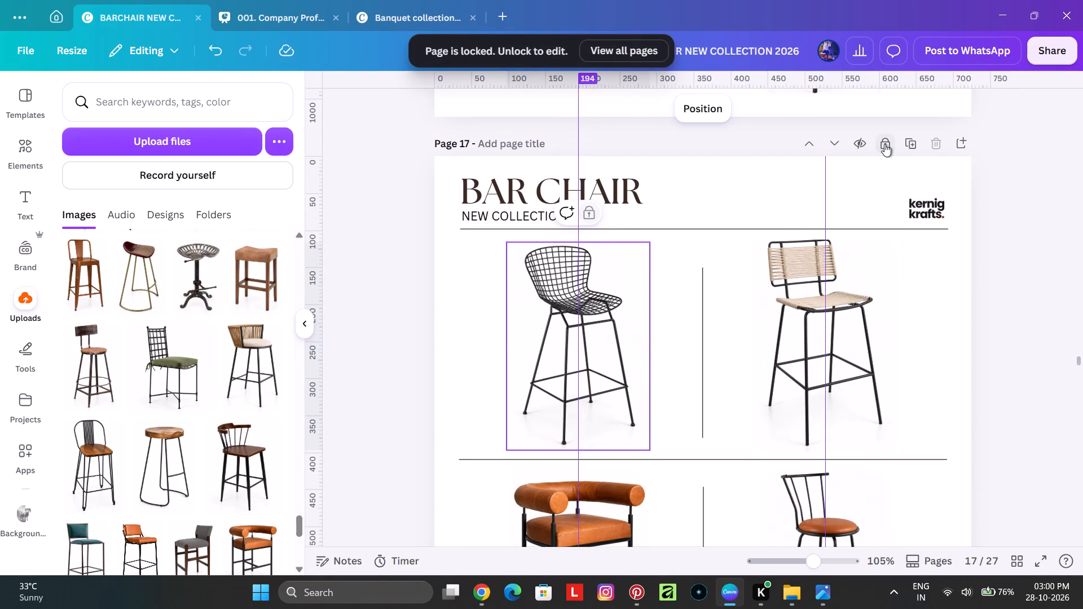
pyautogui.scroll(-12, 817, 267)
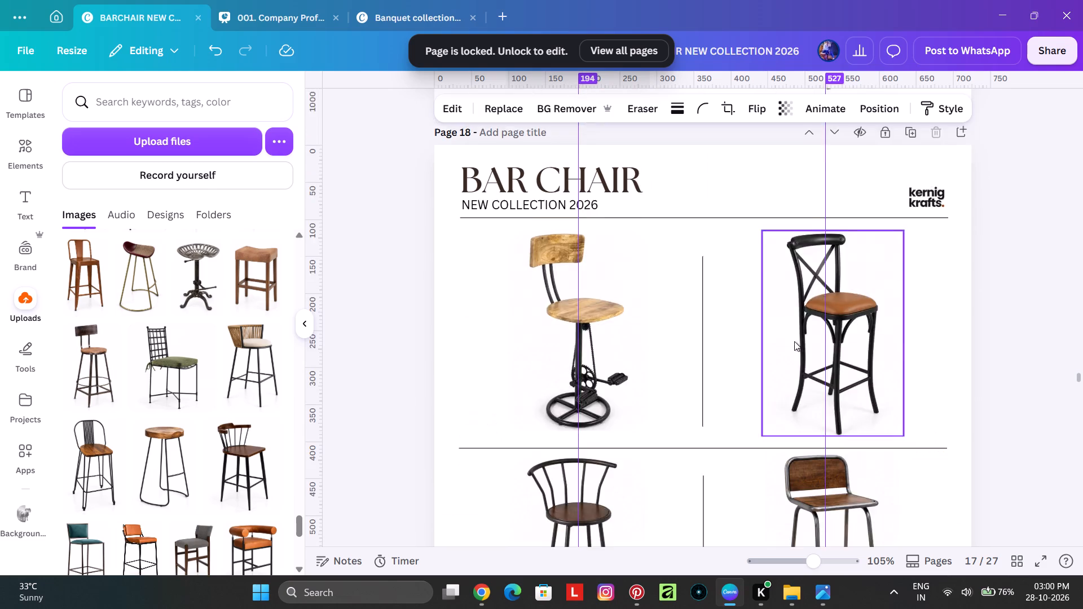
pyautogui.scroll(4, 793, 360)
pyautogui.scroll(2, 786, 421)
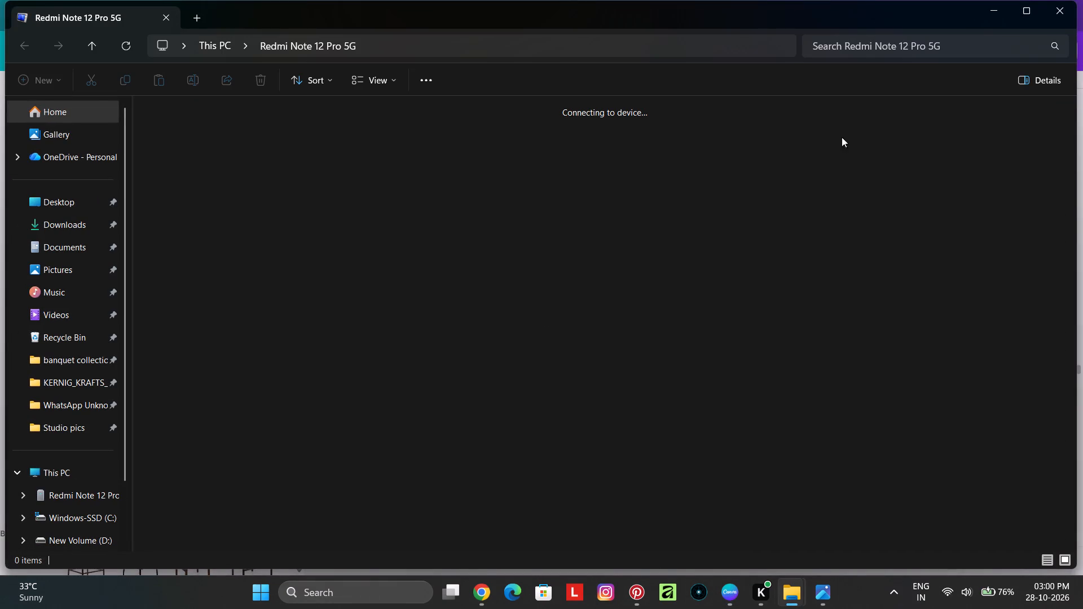
# Close the connected phone's File Explorer window to return to the catalogue in Canva.
pyautogui.click(1054, 10)
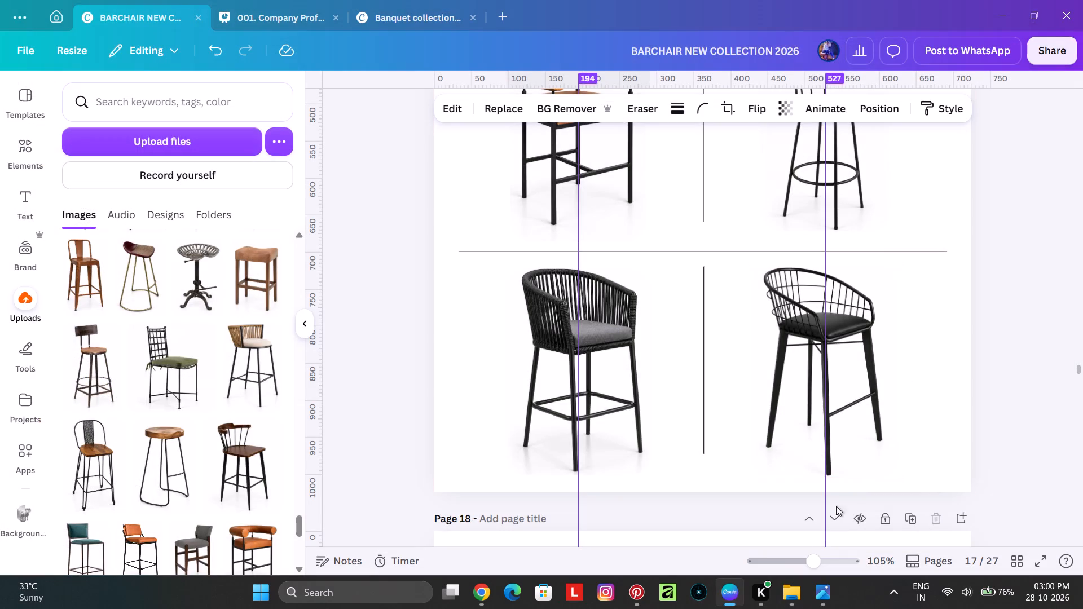
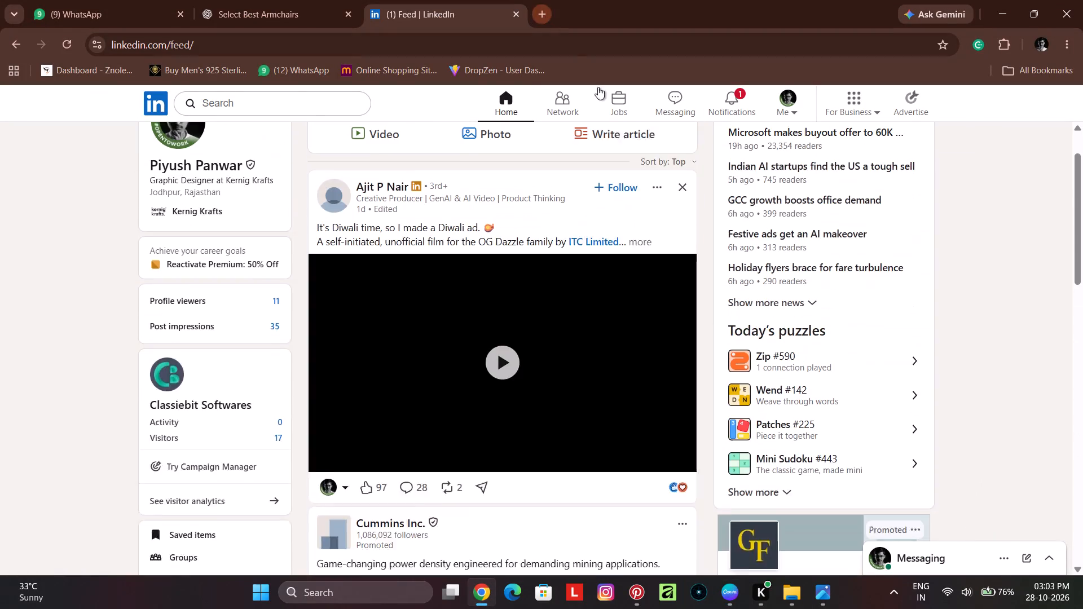
# Open the LinkedIn notifications page.
pyautogui.click(725, 112)
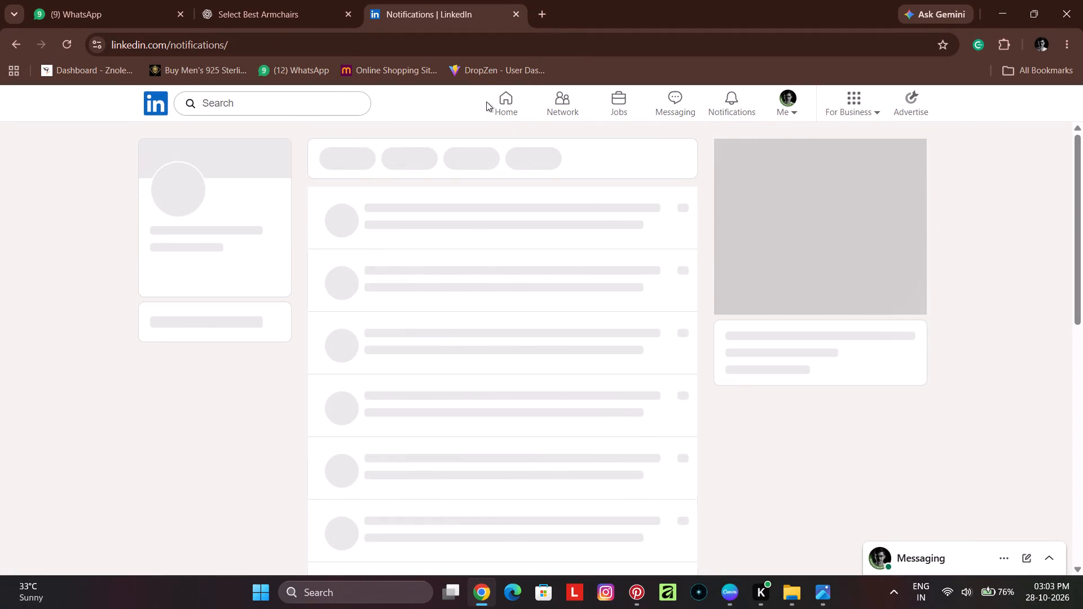
# Search the web in a new browser tab for "sbi nayapura branch code", using the corrected spelling.
pyautogui.click(541, 11)
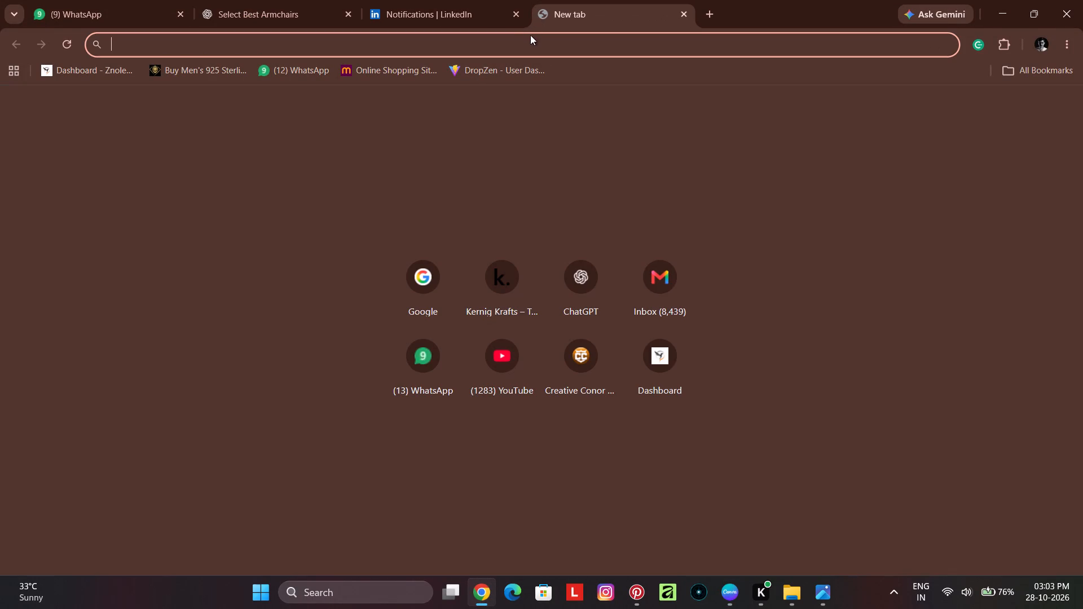
pyautogui.click(530, 36)
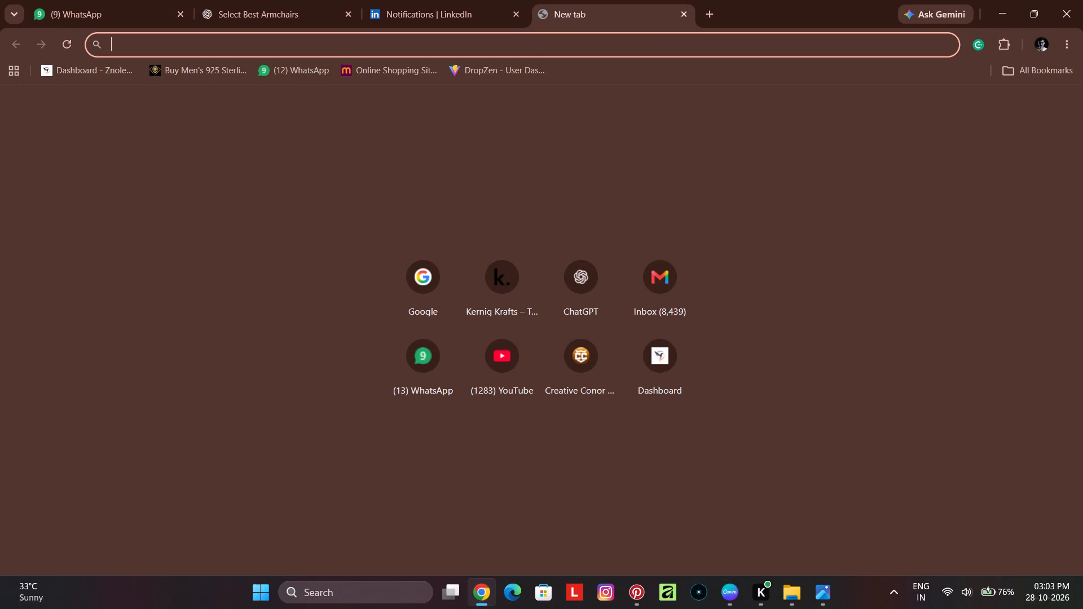
pyautogui.click(523, 50)
pyautogui.write('sb')
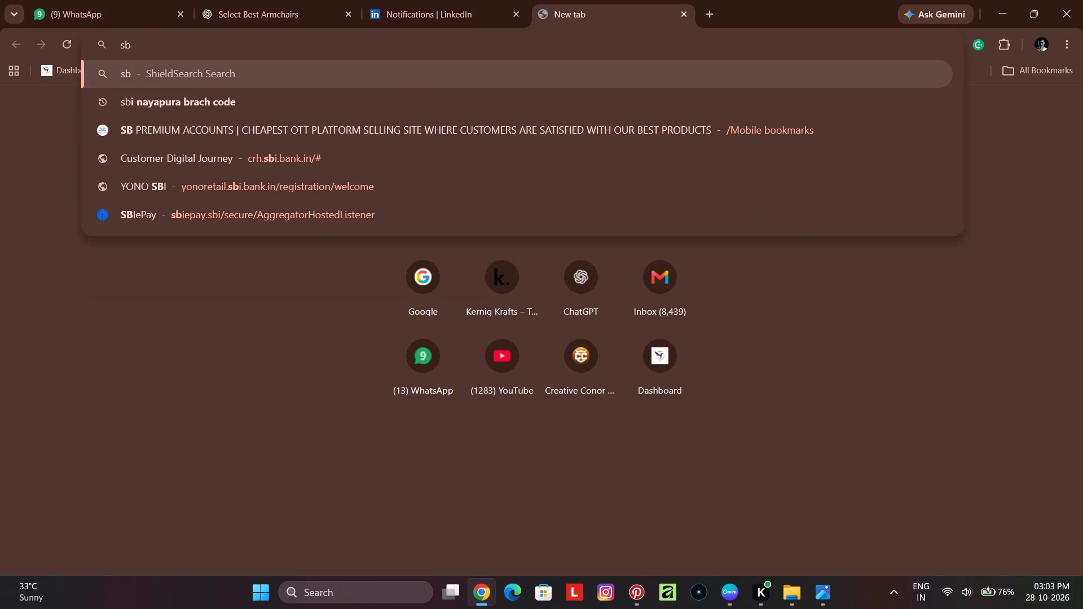
pyautogui.press('Down')
pyautogui.press('Return')
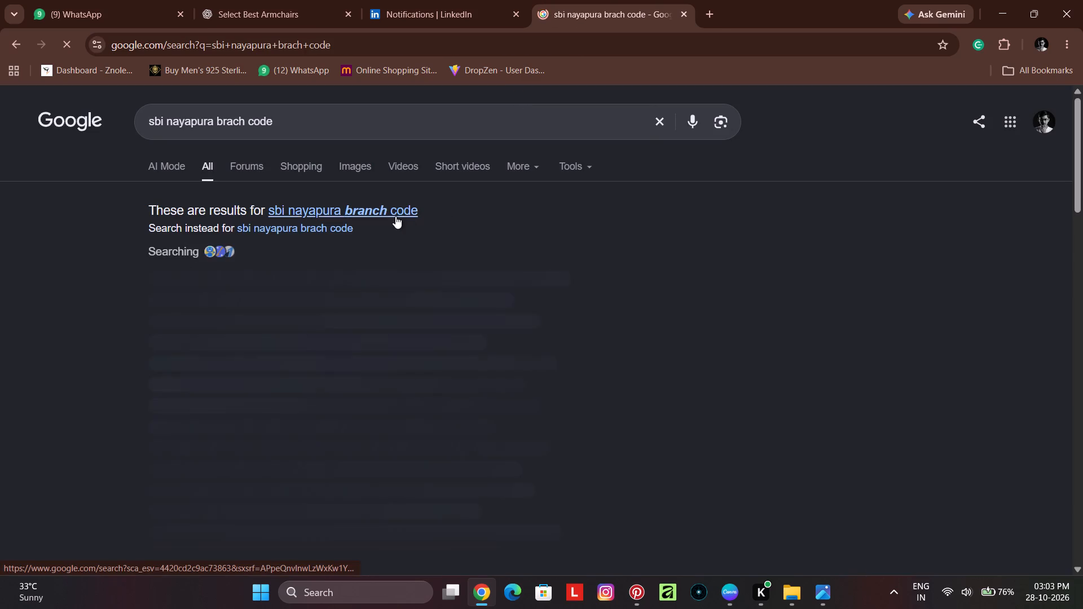
pyautogui.click(395, 216)
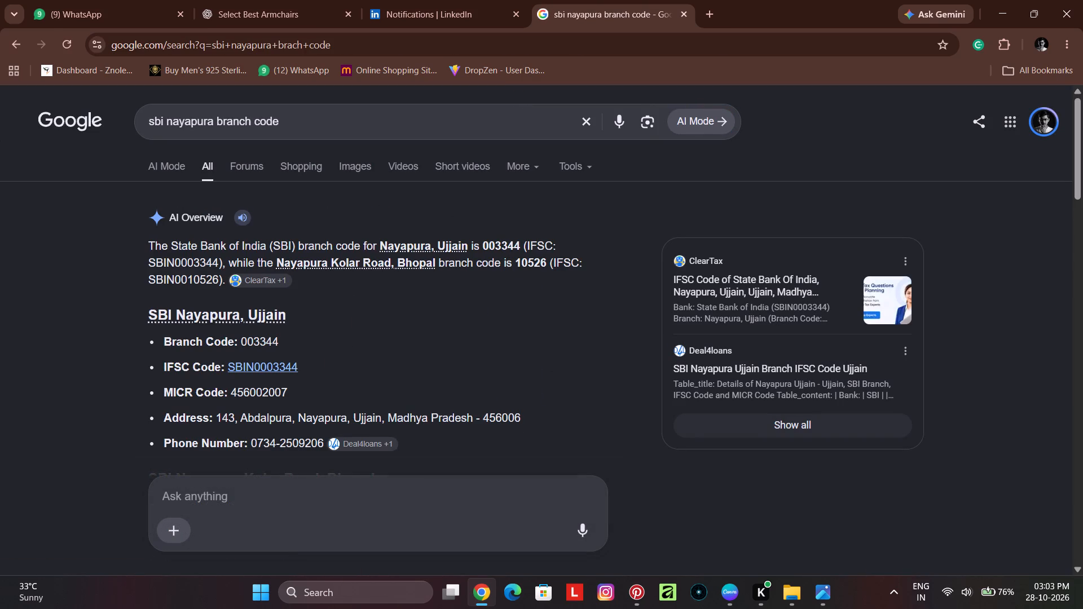
# Refine the web search to "sbi nayapura jodhpur branch code" and look at the branch details in the overview.
pyautogui.click(214, 119)
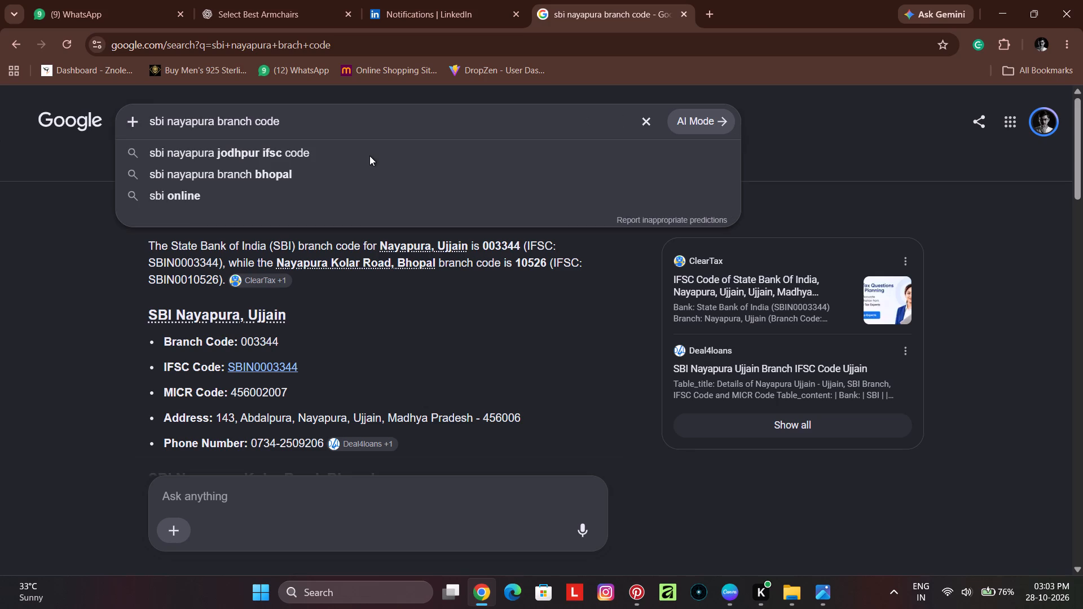
pyautogui.press('space')
pyautogui.write('jodh')
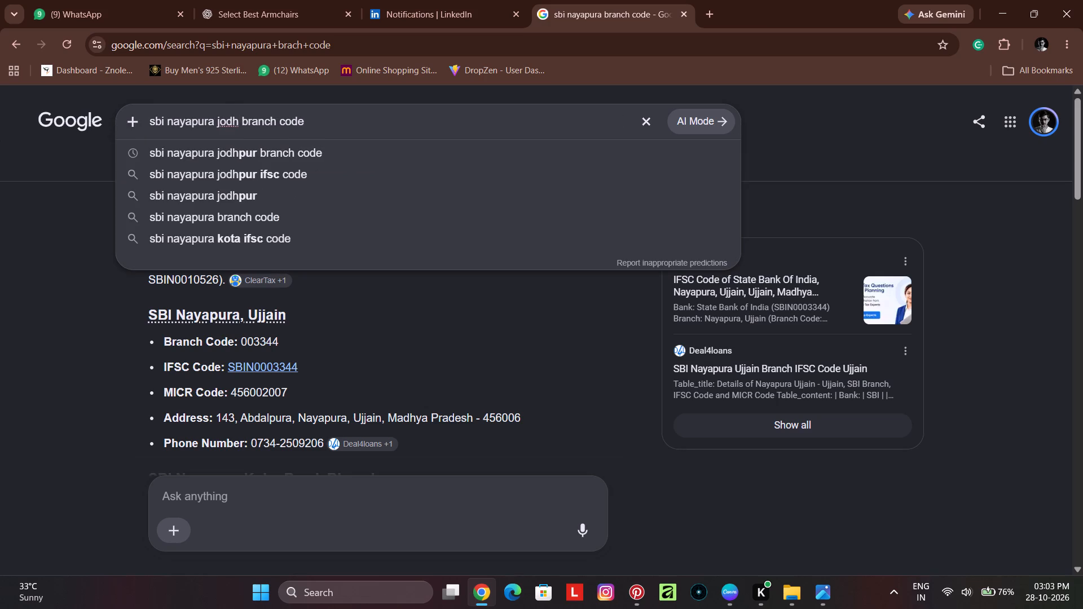
pyautogui.press('Down')
pyautogui.press('Return')
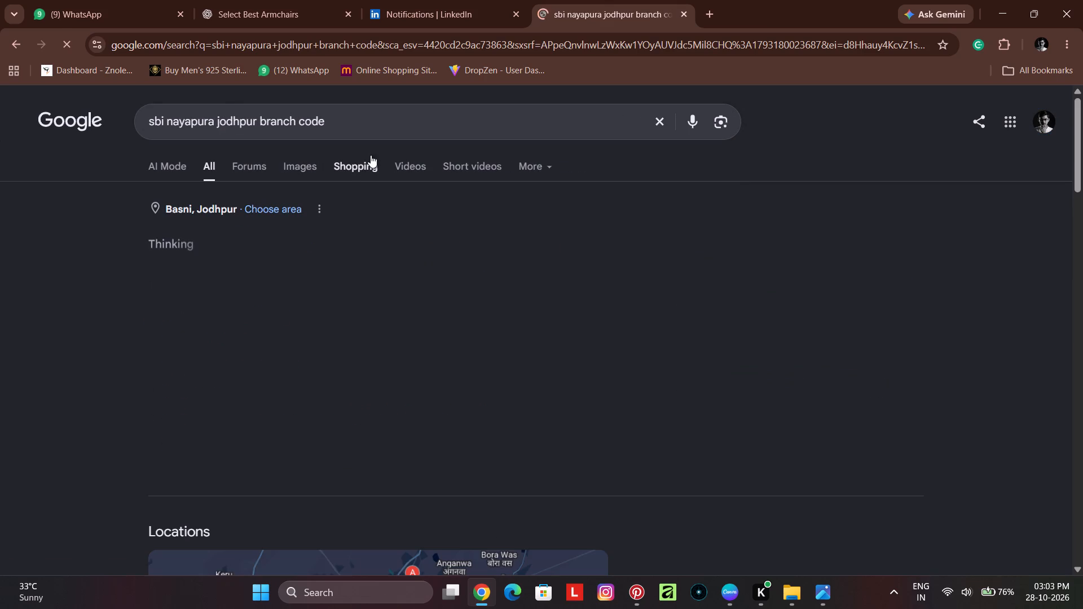
pyautogui.click(300, 465)
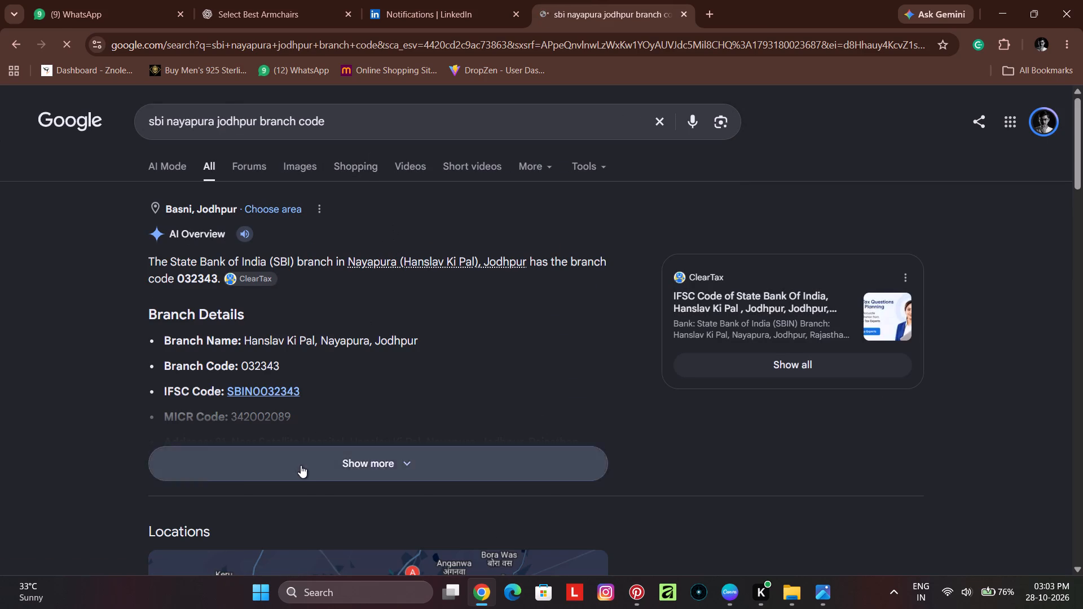
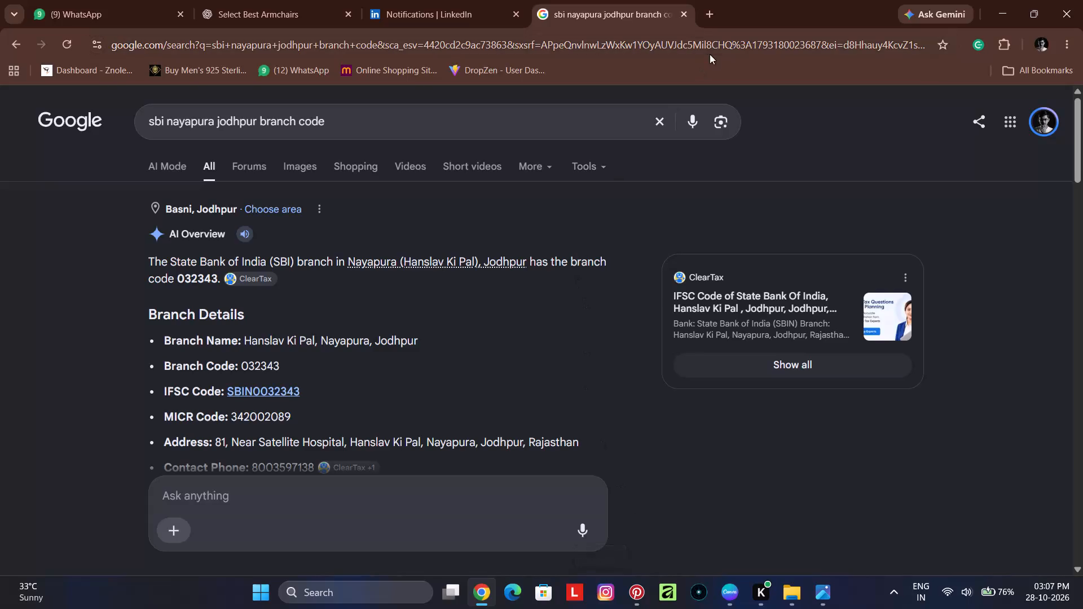
# Close the branch code search tab and switch back to the bar chair catalogue in Canva at page 17.
pyautogui.click(687, 13)
pyautogui.click(723, 594)
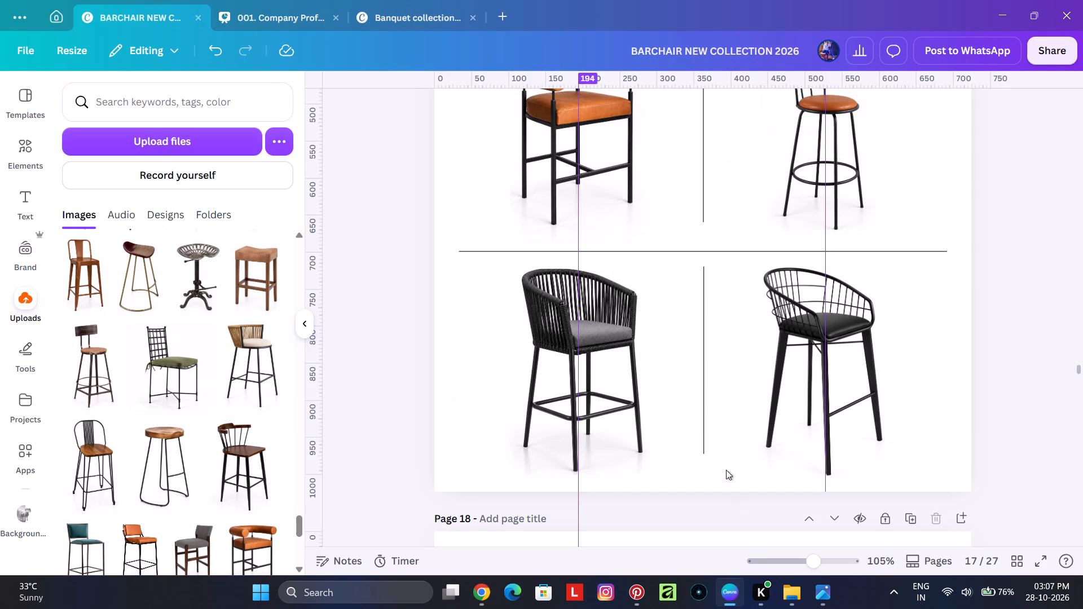
pyautogui.scroll(-2, 654, 396)
pyautogui.scroll(1, 654, 396)
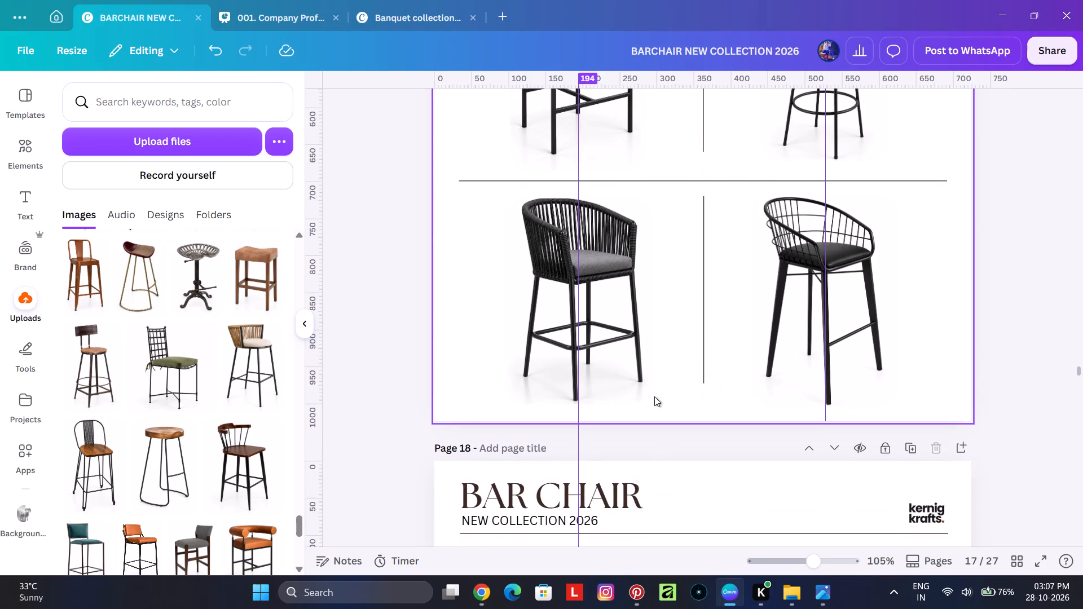
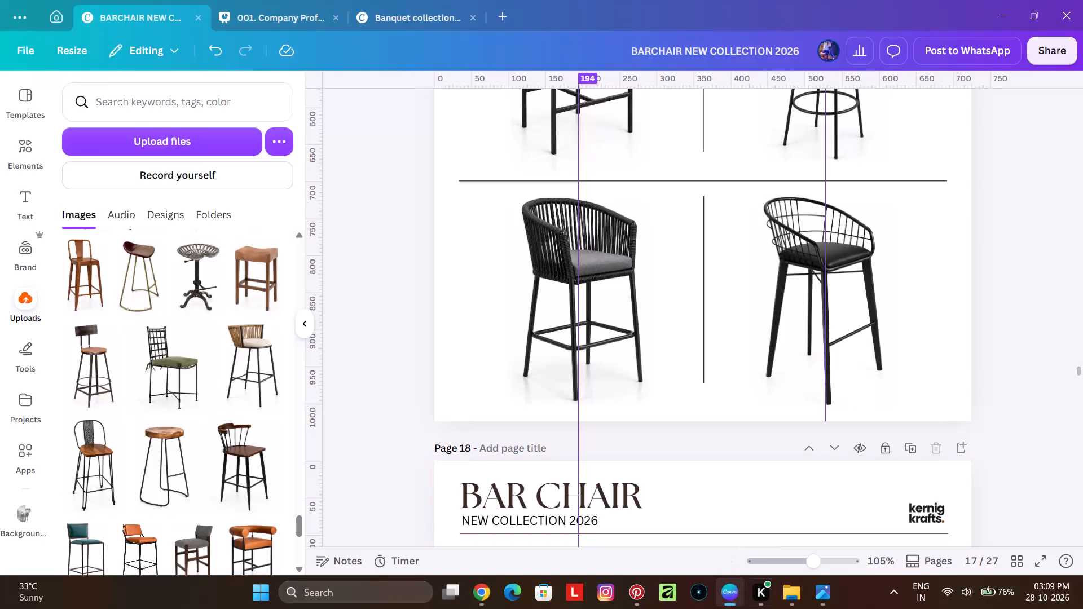
# Switch to Chrome and search the web in a new tab for "what is a csc code in cards".
pyautogui.click(477, 603)
pyautogui.click(538, 8)
pyautogui.click(549, 39)
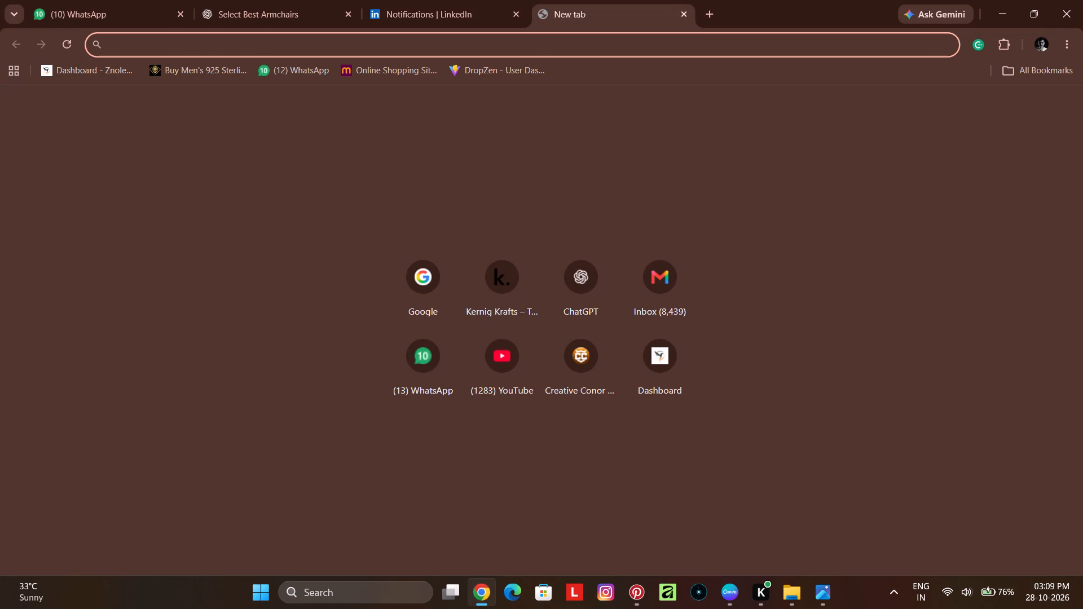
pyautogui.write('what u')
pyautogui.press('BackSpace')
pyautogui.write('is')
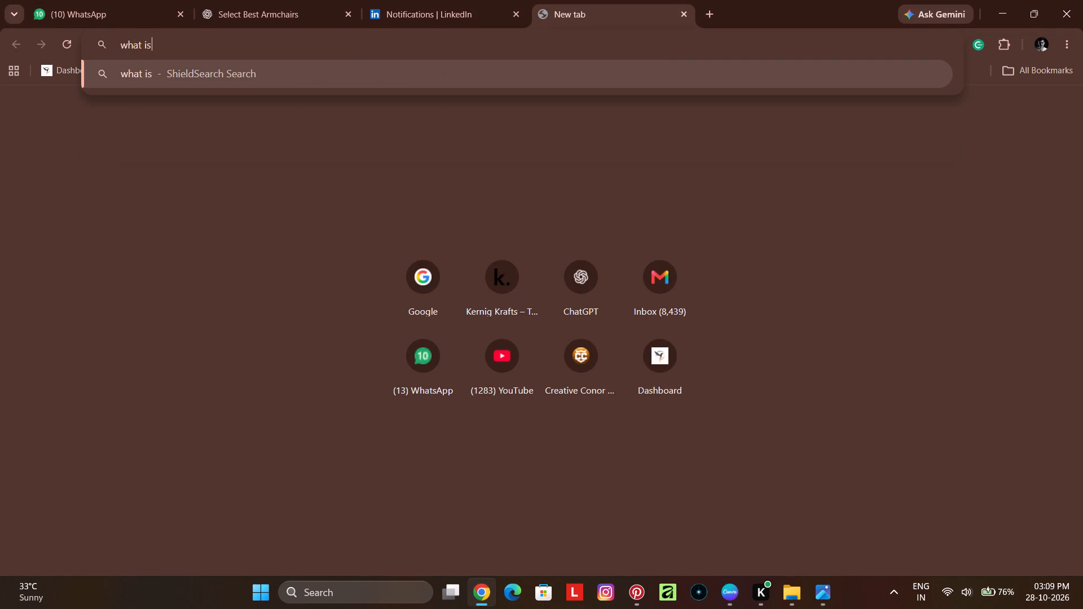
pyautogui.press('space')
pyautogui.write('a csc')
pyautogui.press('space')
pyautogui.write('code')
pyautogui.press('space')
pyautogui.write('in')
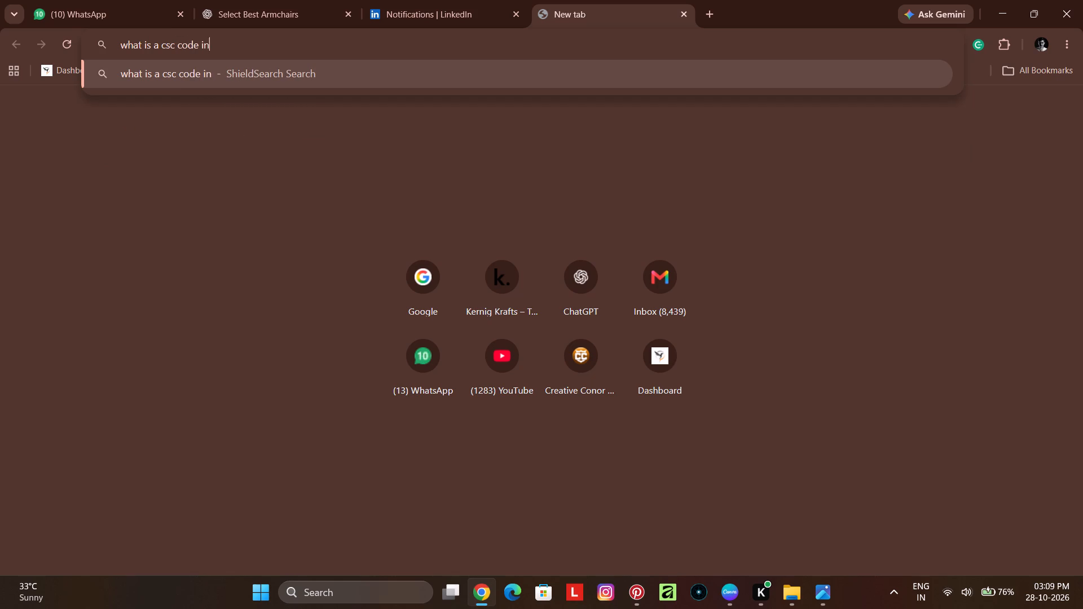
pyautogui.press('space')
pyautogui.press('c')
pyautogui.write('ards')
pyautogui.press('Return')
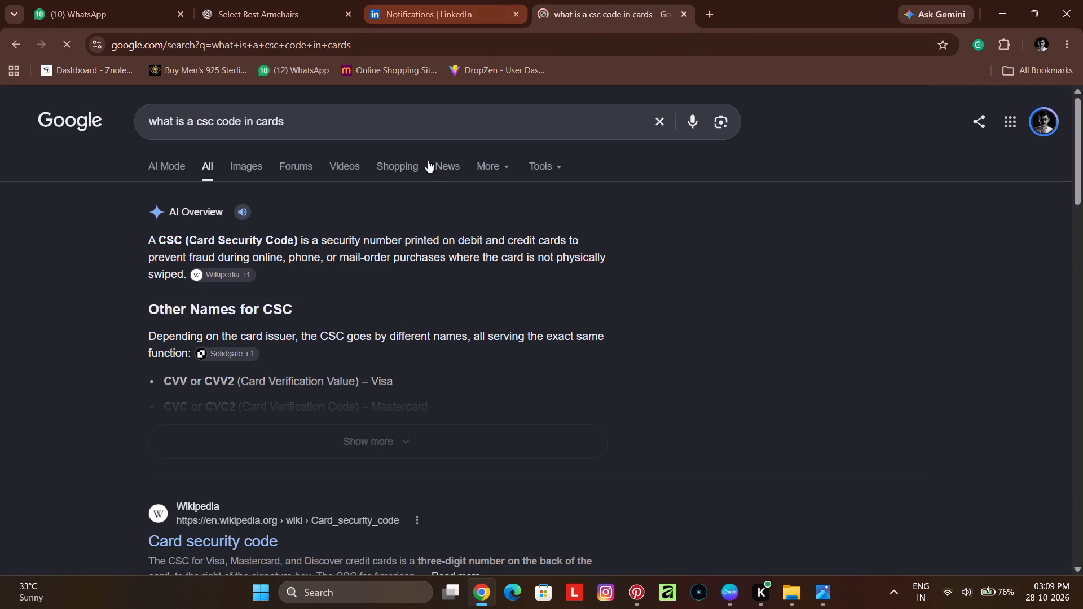
# Expand the AI overview on CSC codes in cards and open the Wikipedia article on the card security code.
pyautogui.click(361, 449)
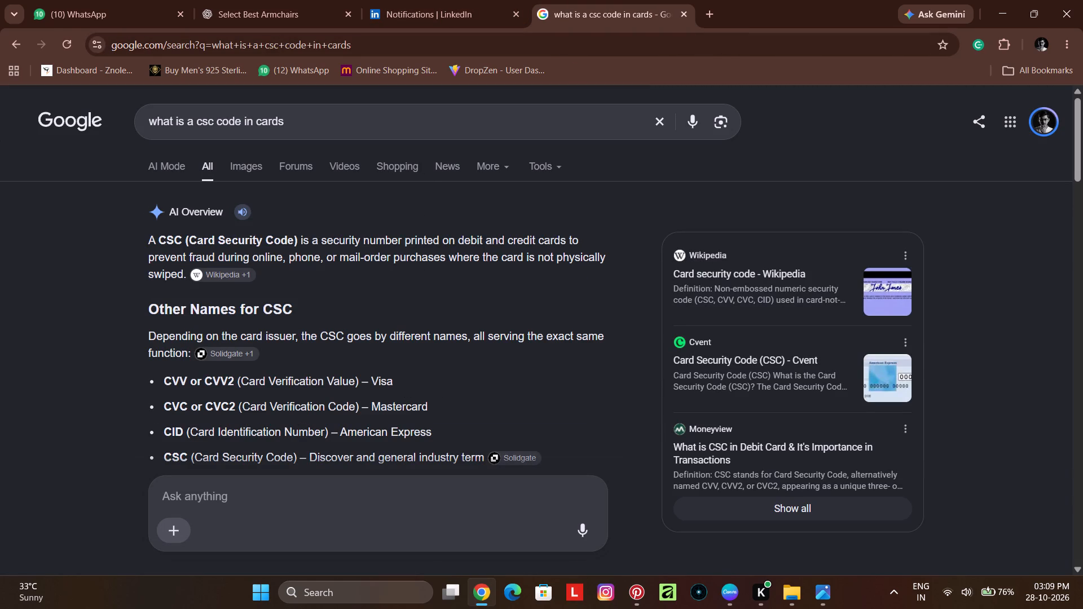
pyautogui.scroll(-1, 368, 387)
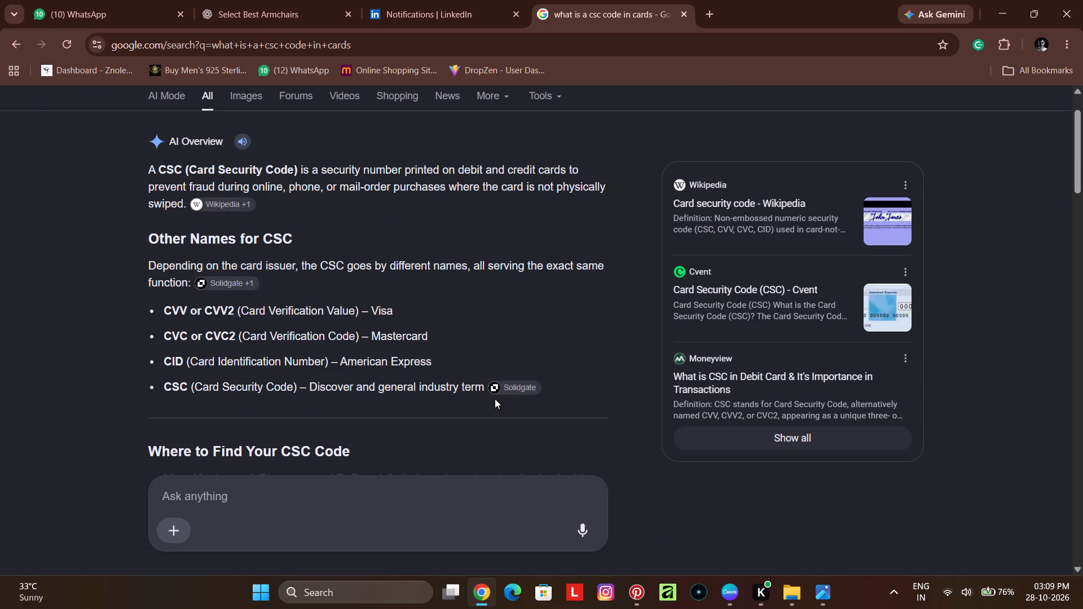
pyautogui.click(881, 218)
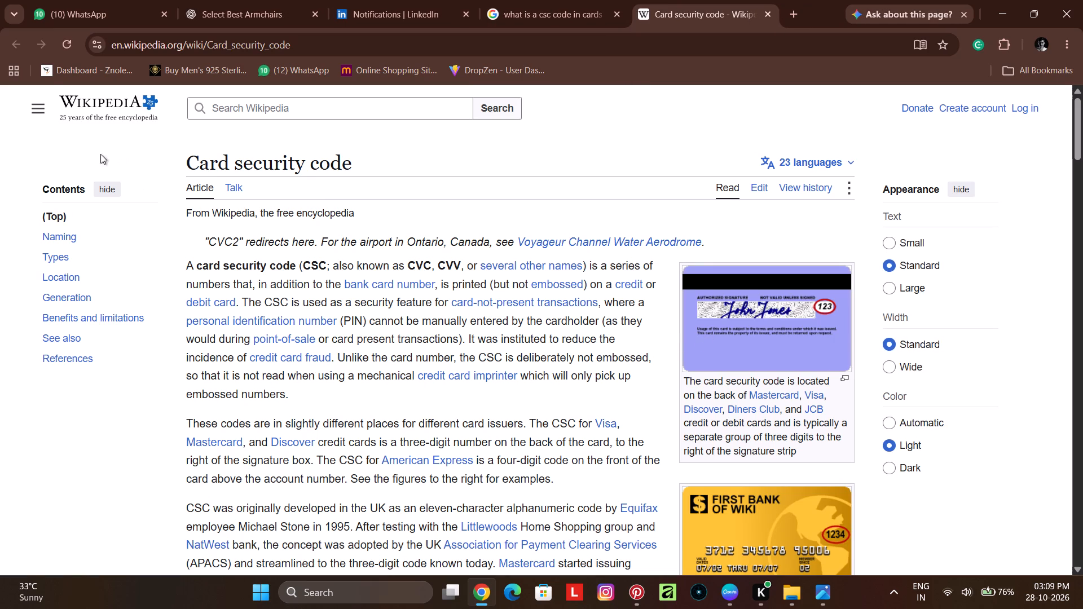
# Close the Wikipedia article and the CSC code search, returning to the LinkedIn notifications page.
pyautogui.click(19, 49)
pyautogui.click(590, 12)
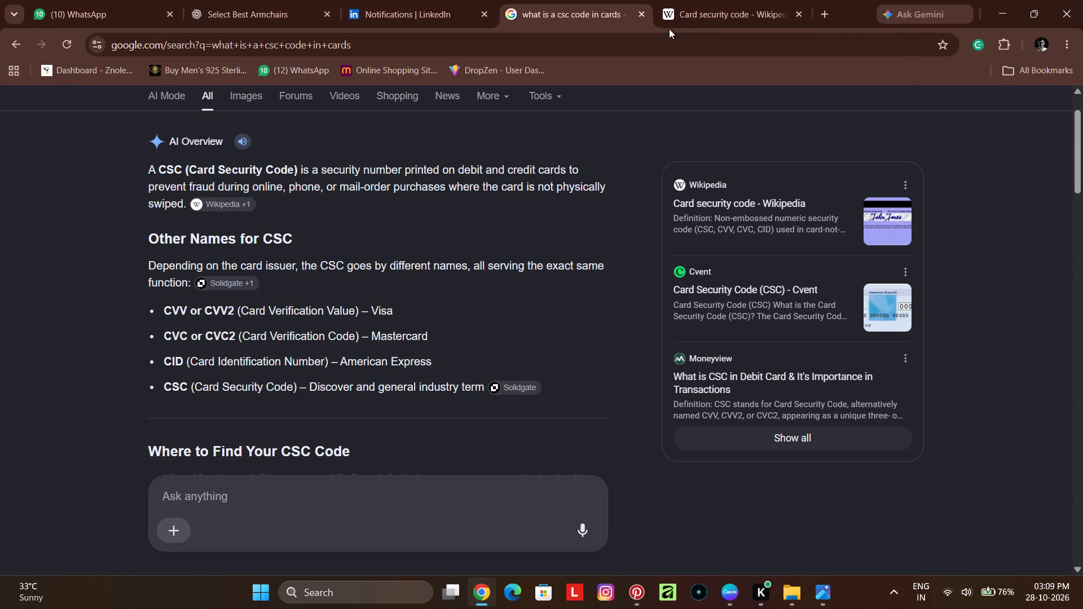
pyautogui.click(824, 10)
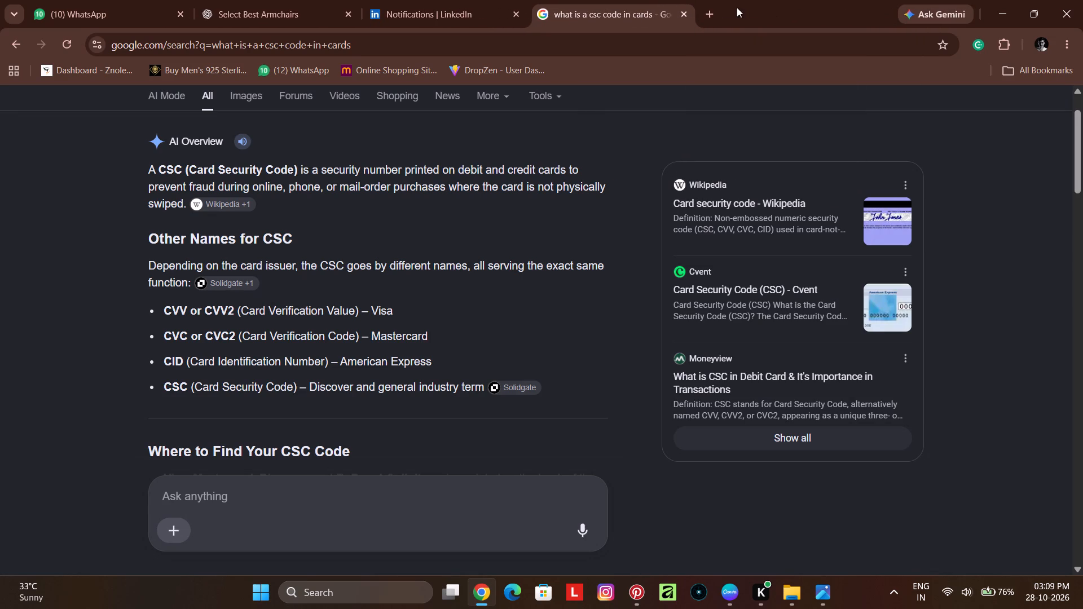
pyautogui.click(688, 13)
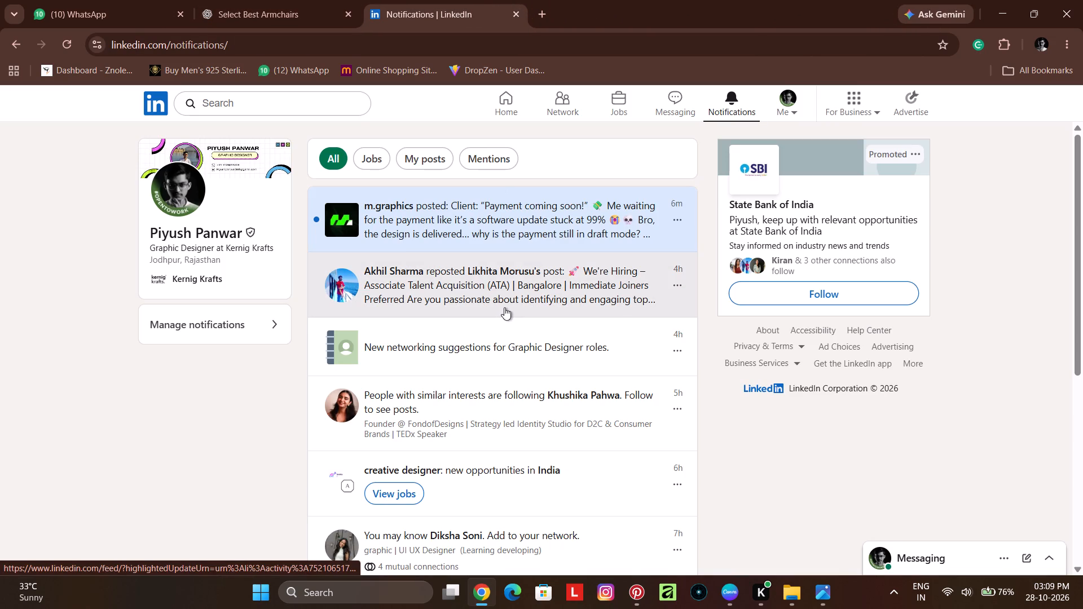
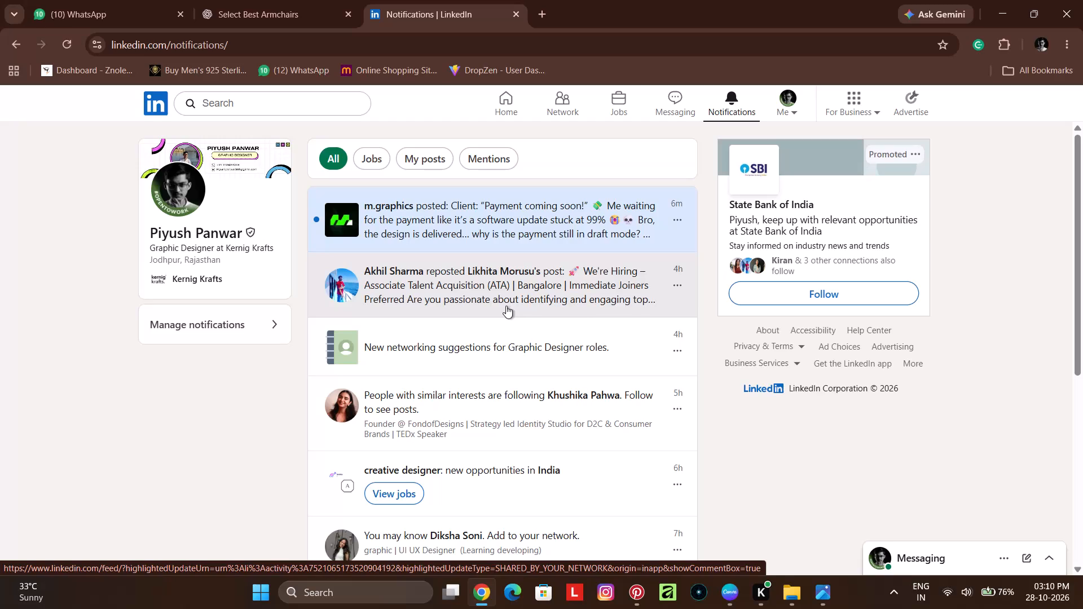
# Switch to Canva and return to the chairs on page 17 of the BARCHAIR NEW COLLECTION 2026 design.
pyautogui.click(741, 594)
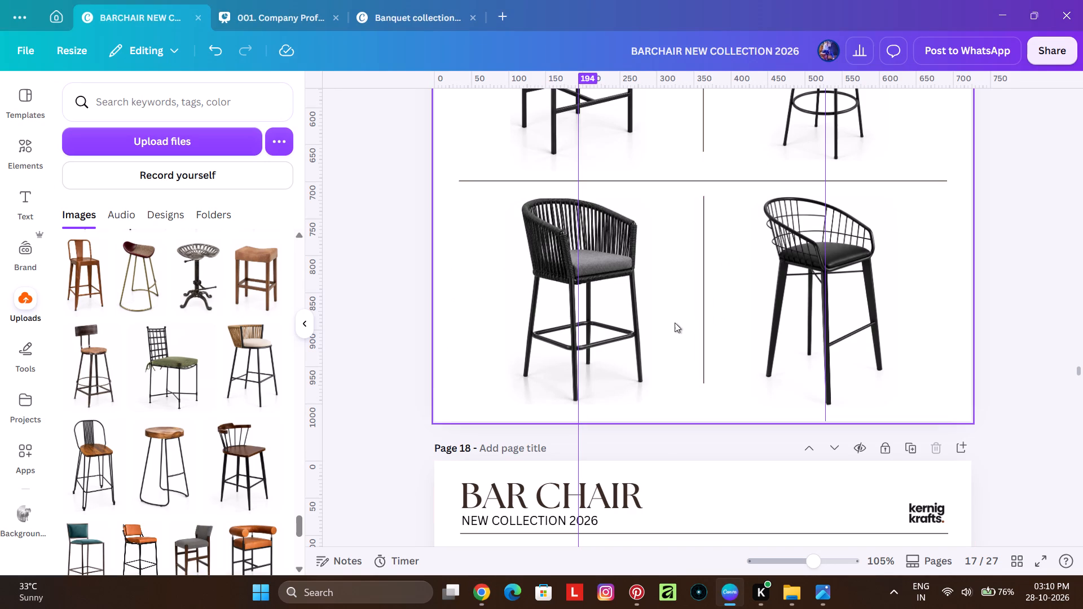
pyautogui.scroll(1, 675, 322)
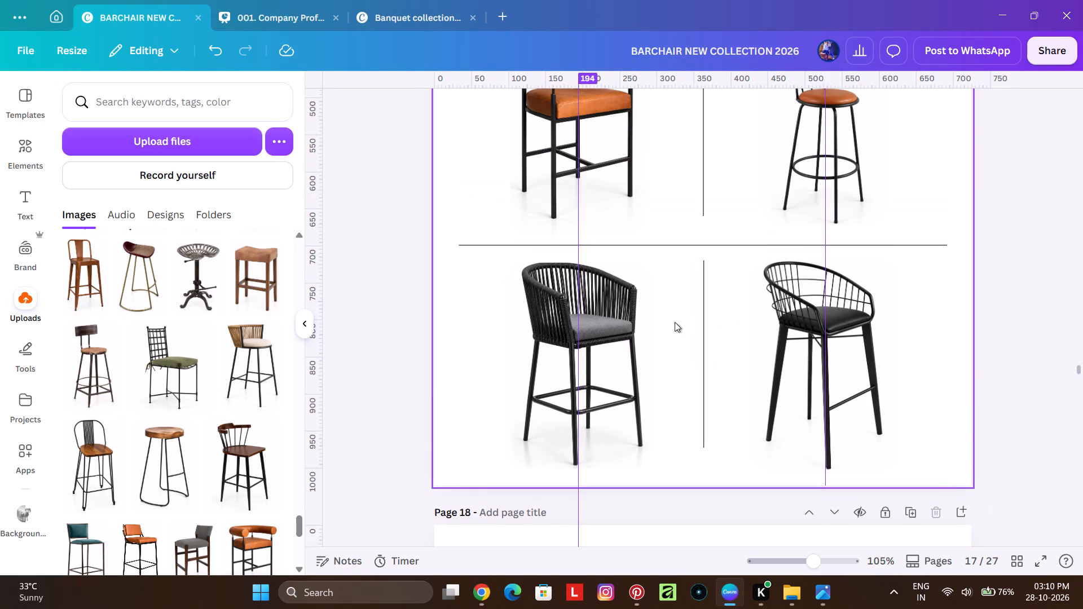
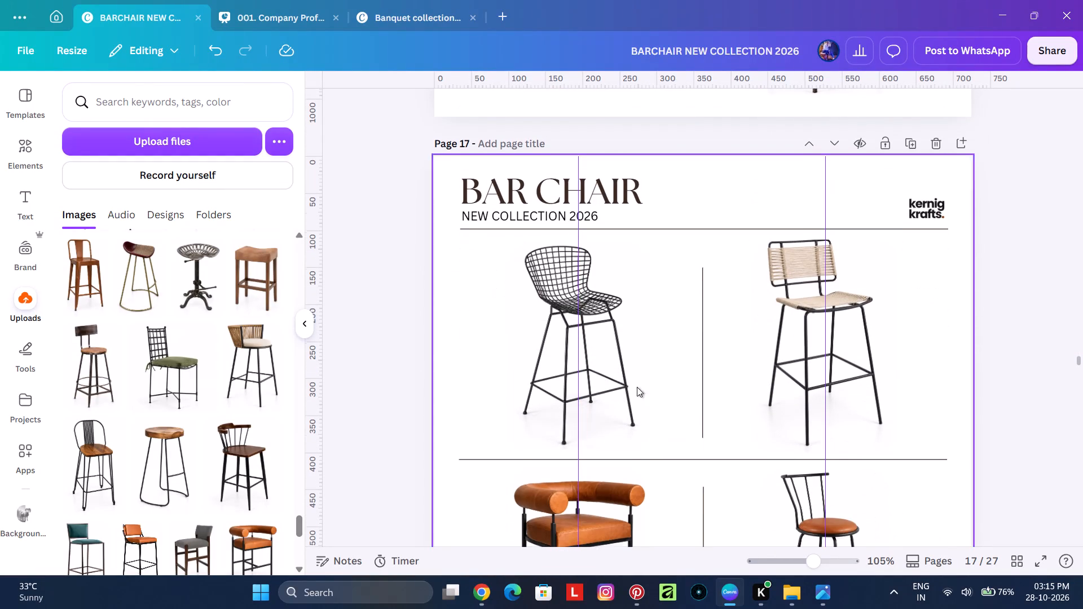
pyautogui.click(627, 393)
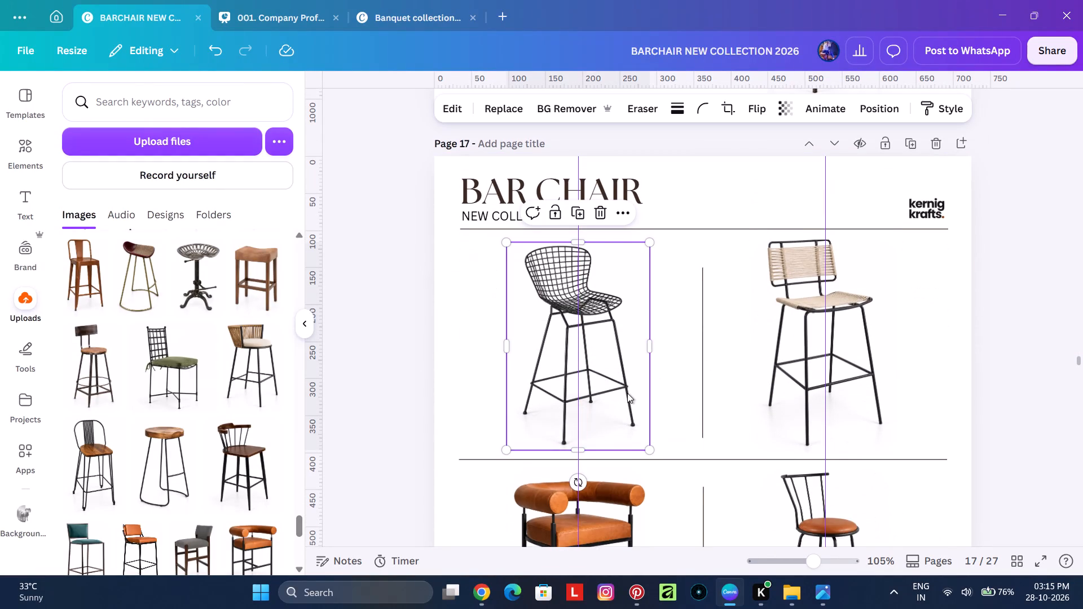
pyautogui.hotkey('ctrl', 'v')
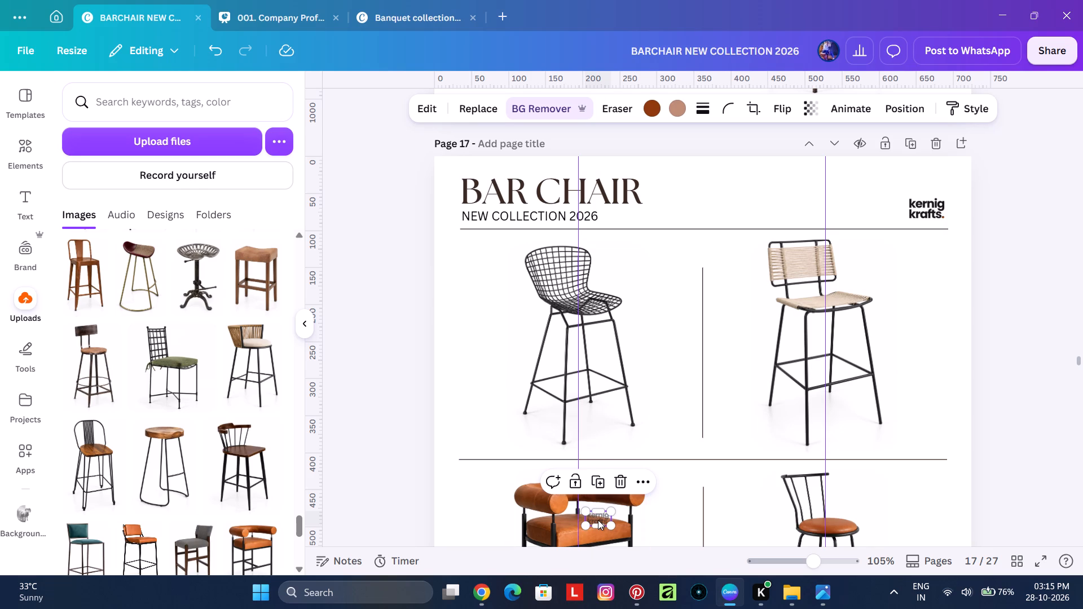
pyautogui.moveTo(599, 520); pyautogui.dragTo(607, 336)
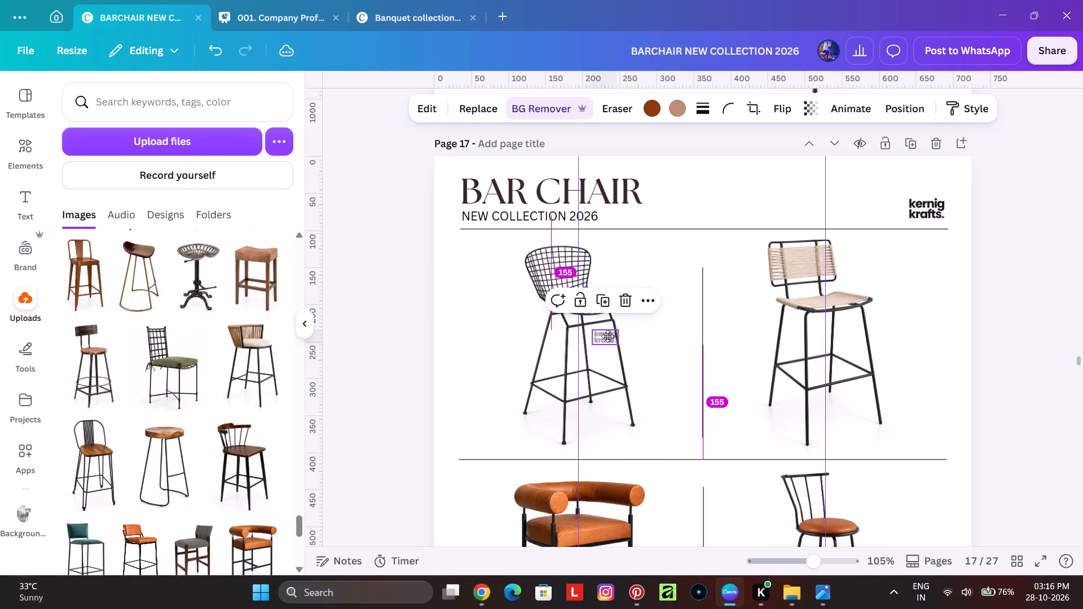
pyautogui.moveTo(607, 336); pyautogui.dragTo(589, 279)
pyautogui.click(683, 323)
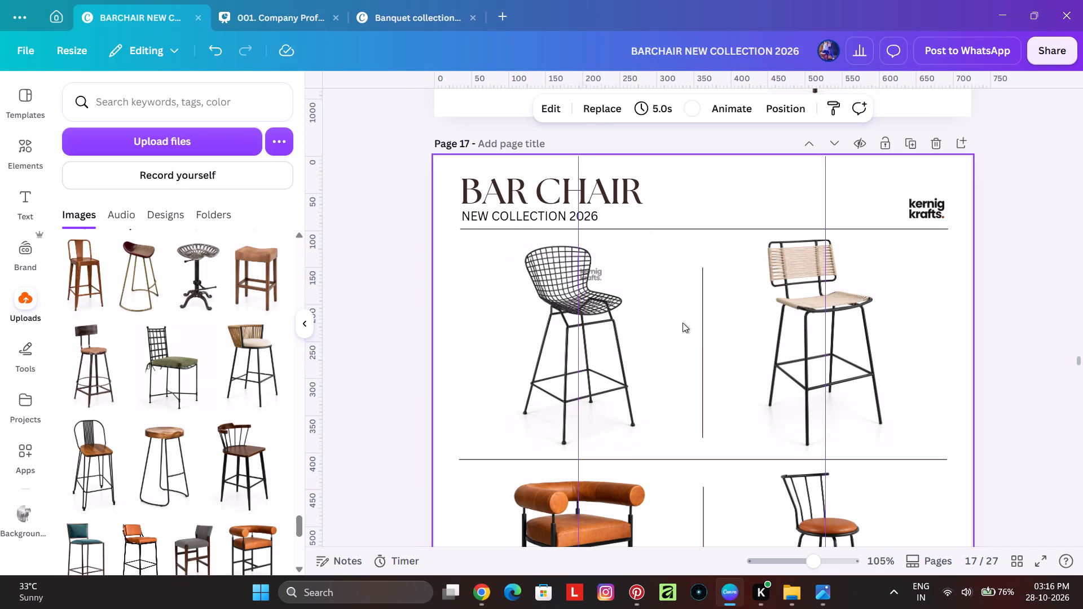
# Select the beige woven bar chair in the upper row of page 17.
pyautogui.scroll(-1, 668, 314)
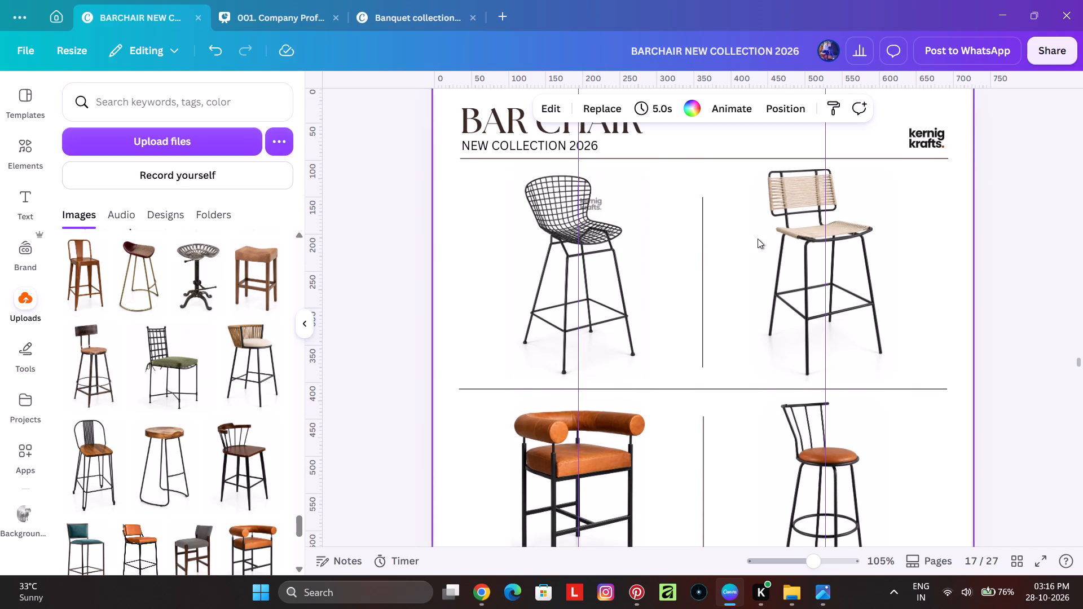
pyautogui.click(765, 240)
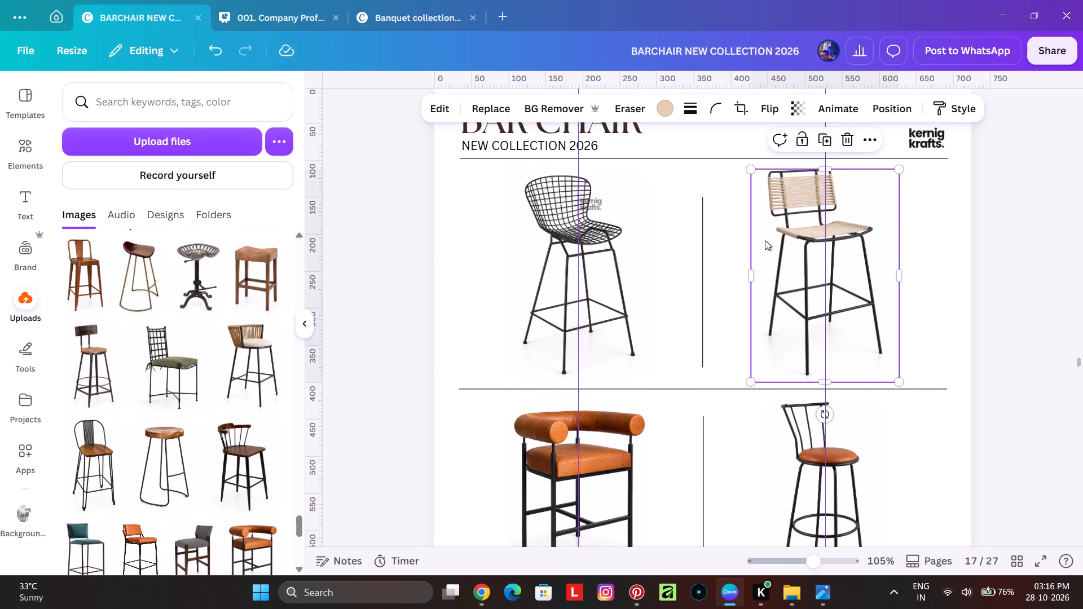
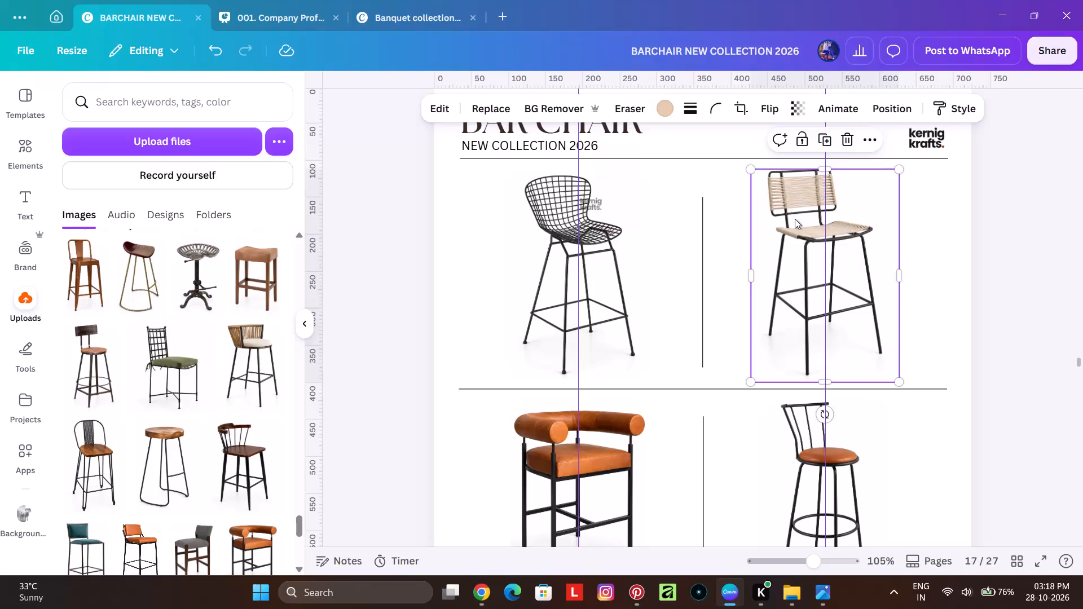
# Paste the kernig krafts logo and place it just above the seat of the beige woven bar chair on page 17.
pyautogui.click(795, 223)
pyautogui.hotkey('ctrl', 'v')
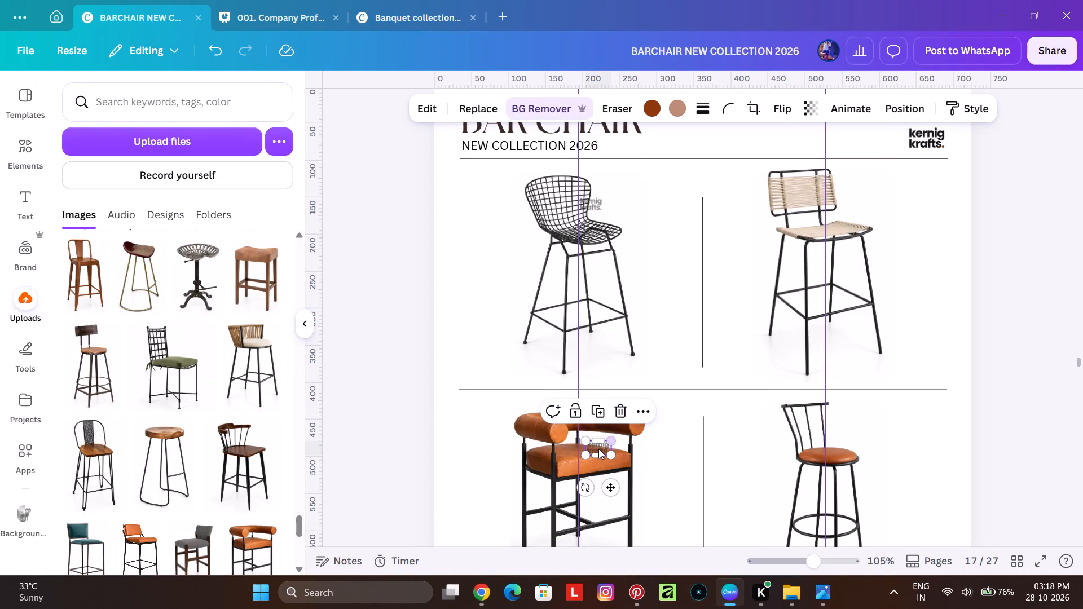
pyautogui.moveTo(598, 449); pyautogui.dragTo(807, 217)
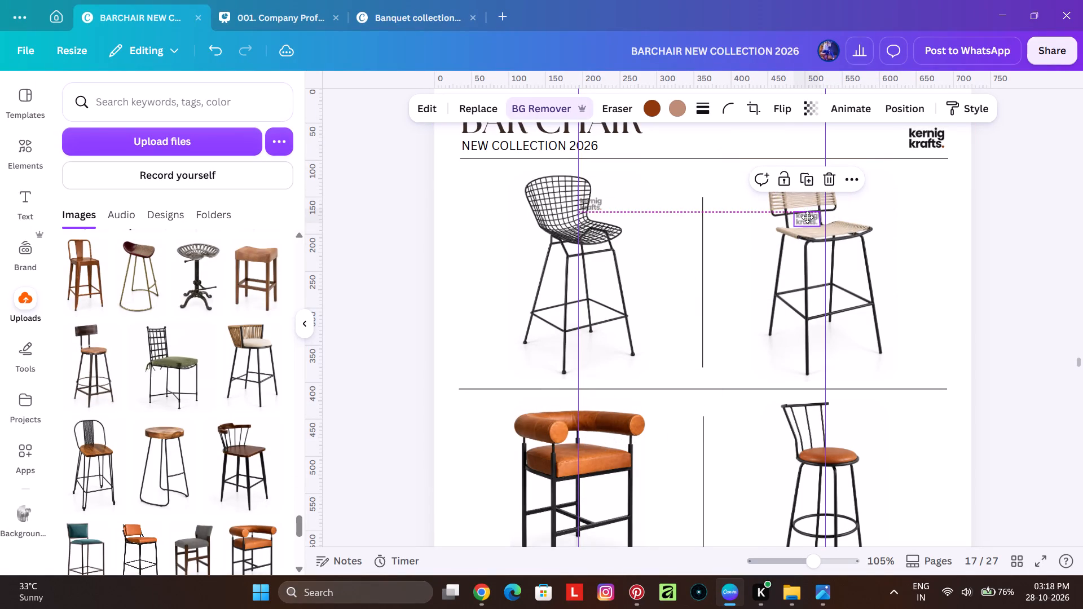
pyautogui.moveTo(807, 217); pyautogui.dragTo(807, 216)
# Paste the kernig krafts logo and place it on the seat of the orange leather bar chair with the rounded backrest.
pyautogui.scroll(-3, 685, 325)
pyautogui.click(609, 301)
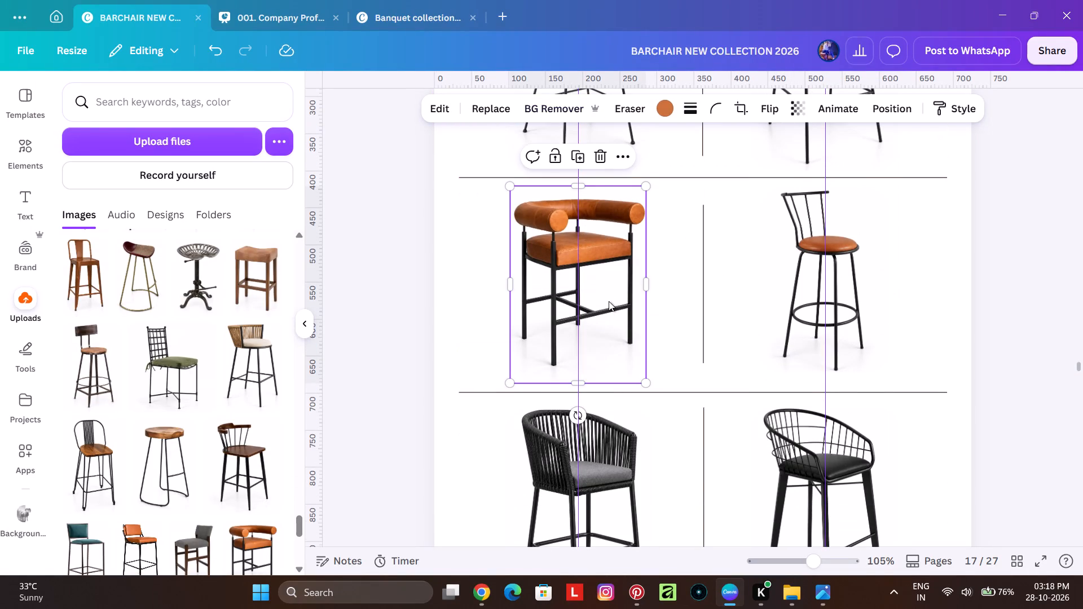
pyautogui.hotkey('ctrl', 'v')
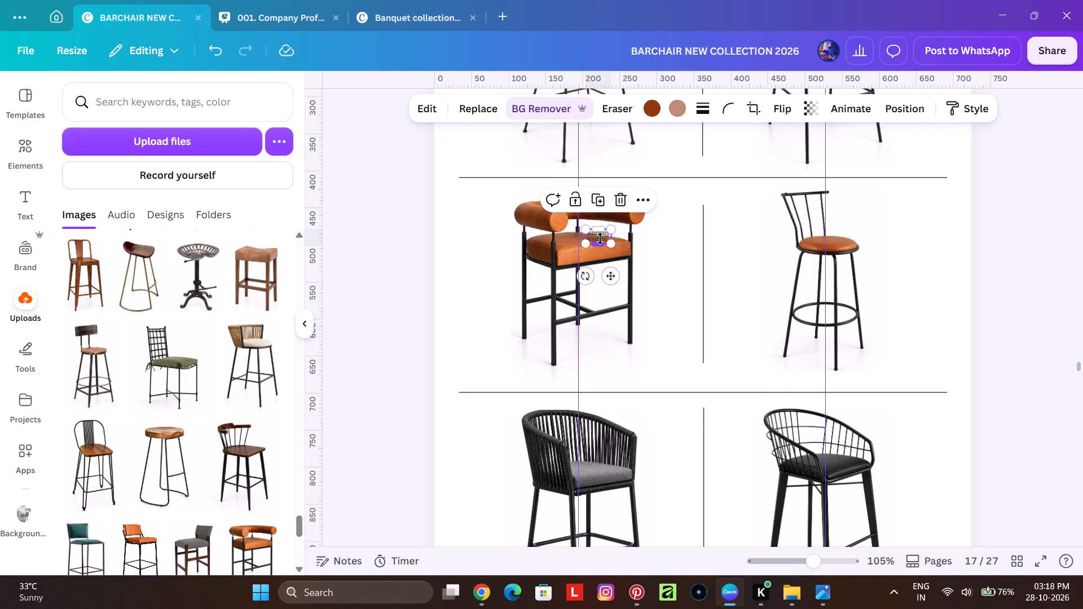
pyautogui.moveTo(600, 235); pyautogui.dragTo(593, 245)
# Copy the logo from the orange leather bar chair and place a pasted copy on the round tan seat of the black metal chair beside it.
pyautogui.click(822, 242)
pyautogui.click(807, 251)
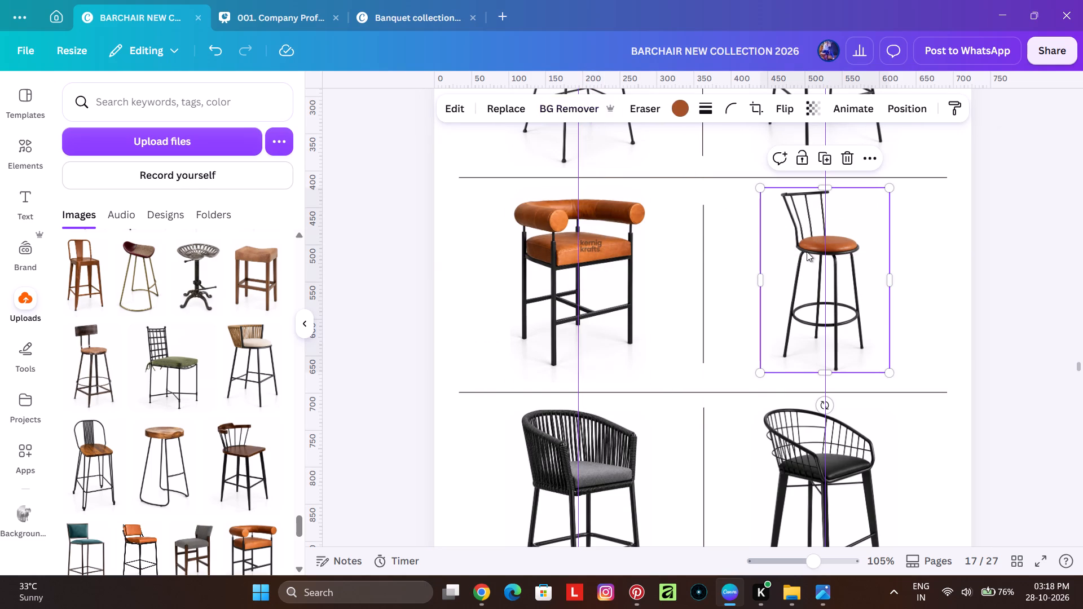
pyautogui.hotkey('ctrl', 'c')
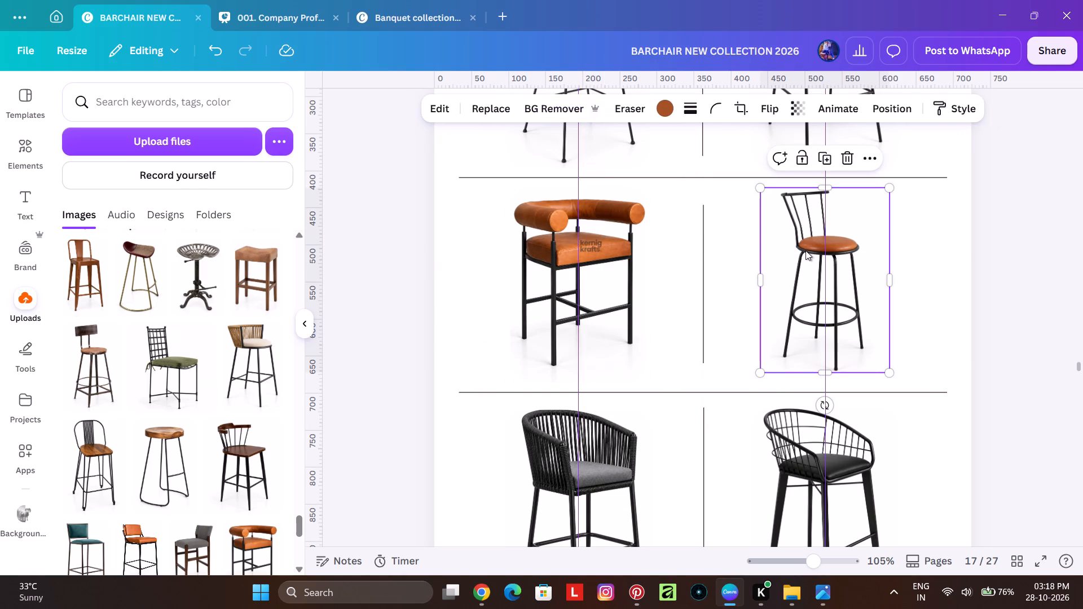
pyautogui.click(602, 250)
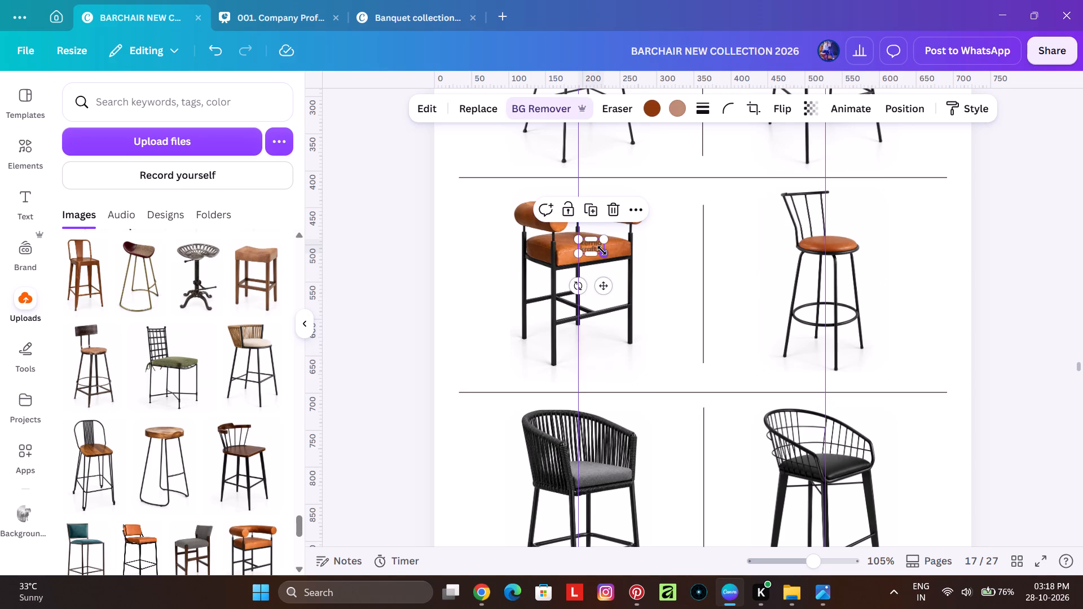
pyautogui.hotkey('ctrl', 'c')
pyautogui.hotkey('ctrl', 'c')
pyautogui.hotkey('ctrl', 'c')
pyautogui.click(790, 277)
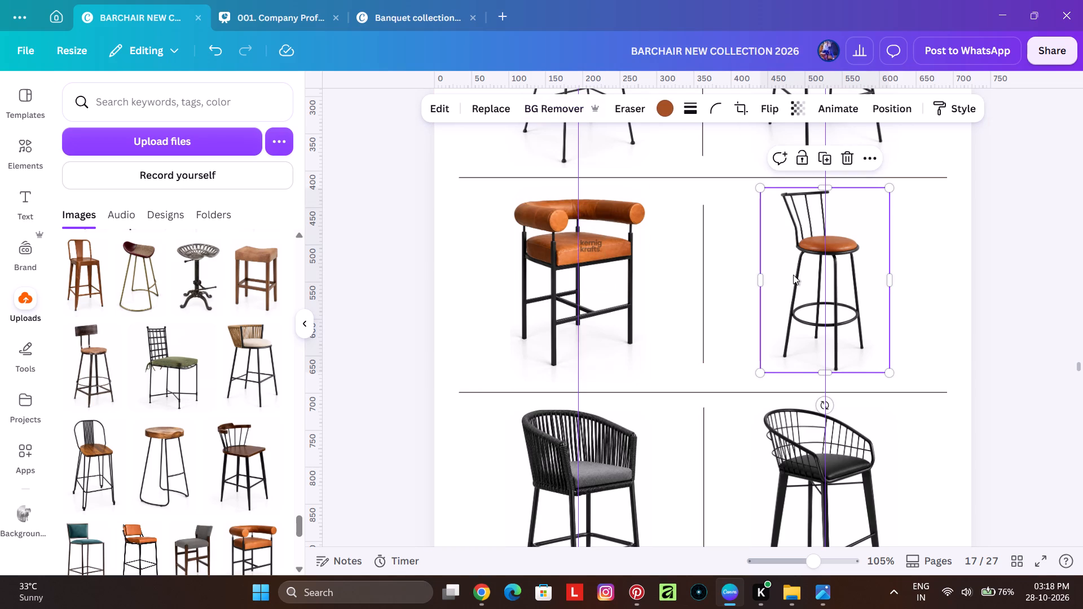
pyautogui.hotkey('ctrl', 'v')
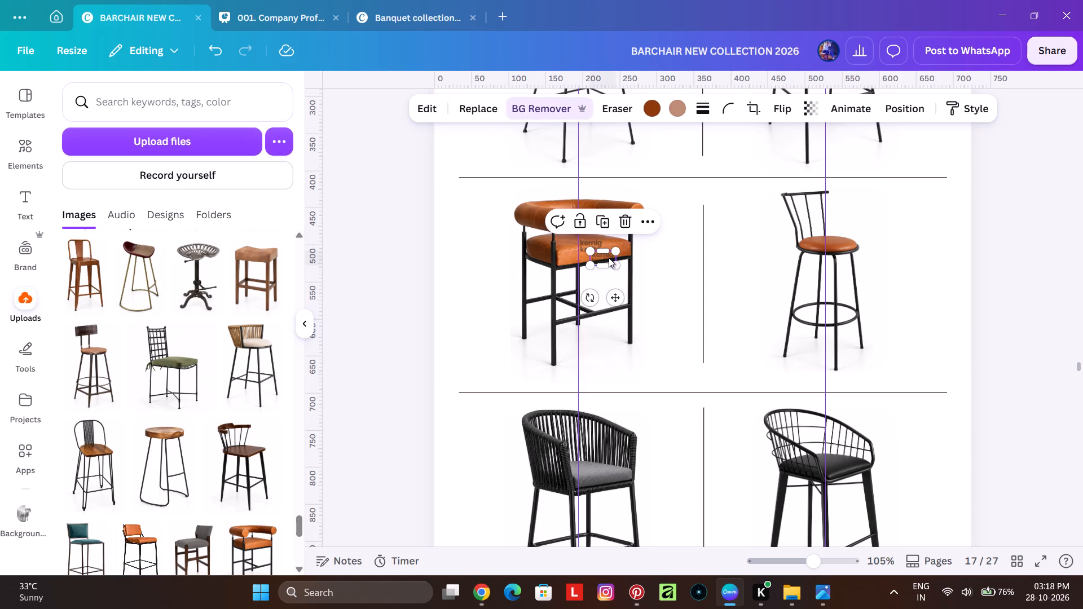
pyautogui.moveTo(609, 258); pyautogui.dragTo(840, 241)
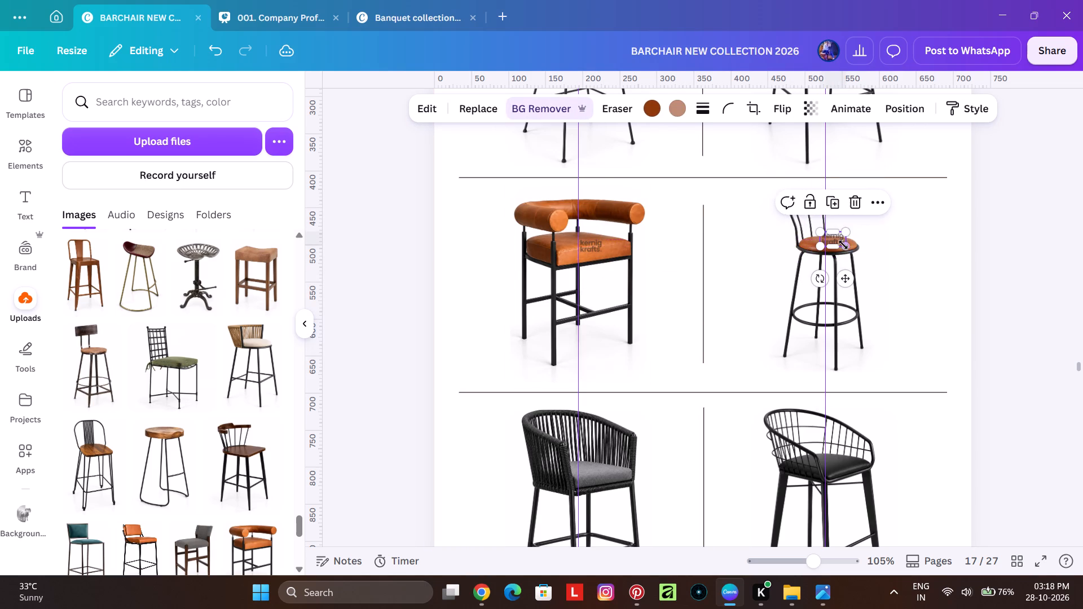
# Paste the kernig krafts logo and place it on the grey cushion of the black slatted bar chair on page 17.
pyautogui.scroll(-2, 689, 347)
pyautogui.click(616, 359)
pyautogui.hotkey('ctrl', 'v')
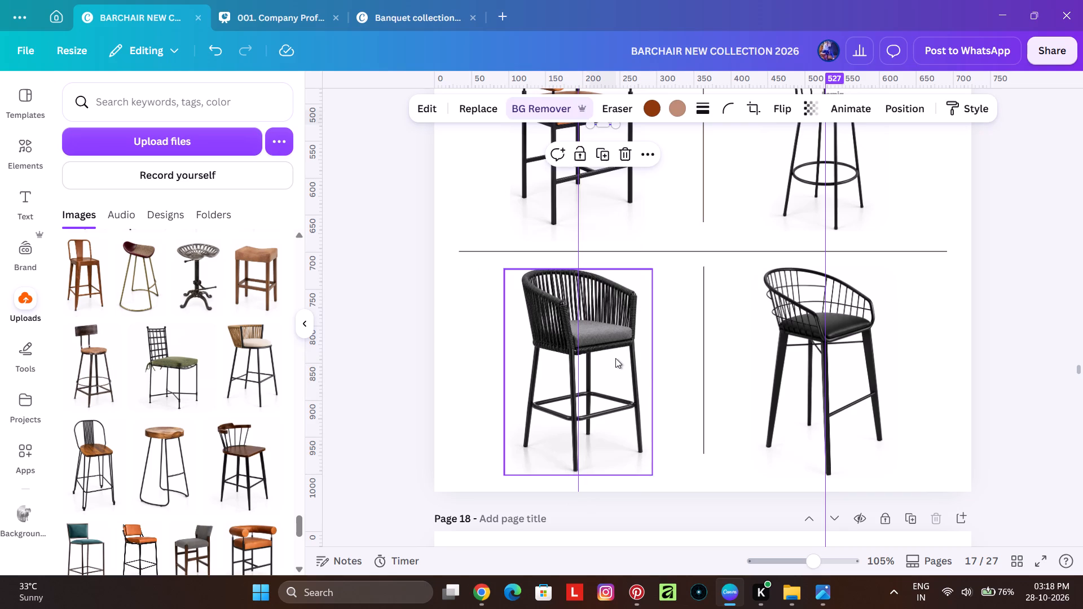
pyautogui.scroll(1, 658, 323)
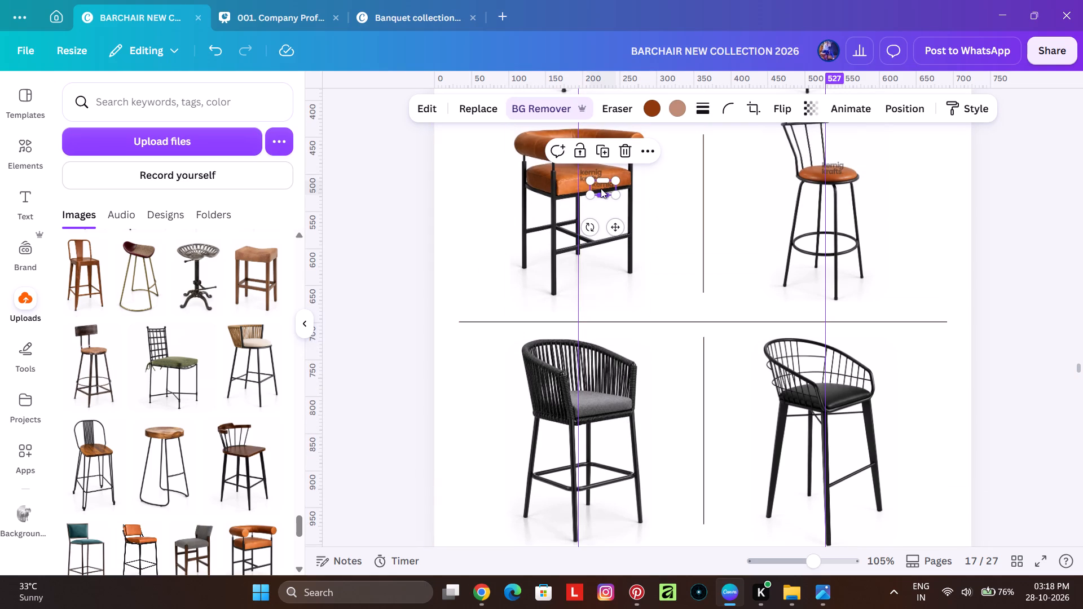
pyautogui.moveTo(601, 188); pyautogui.dragTo(596, 404)
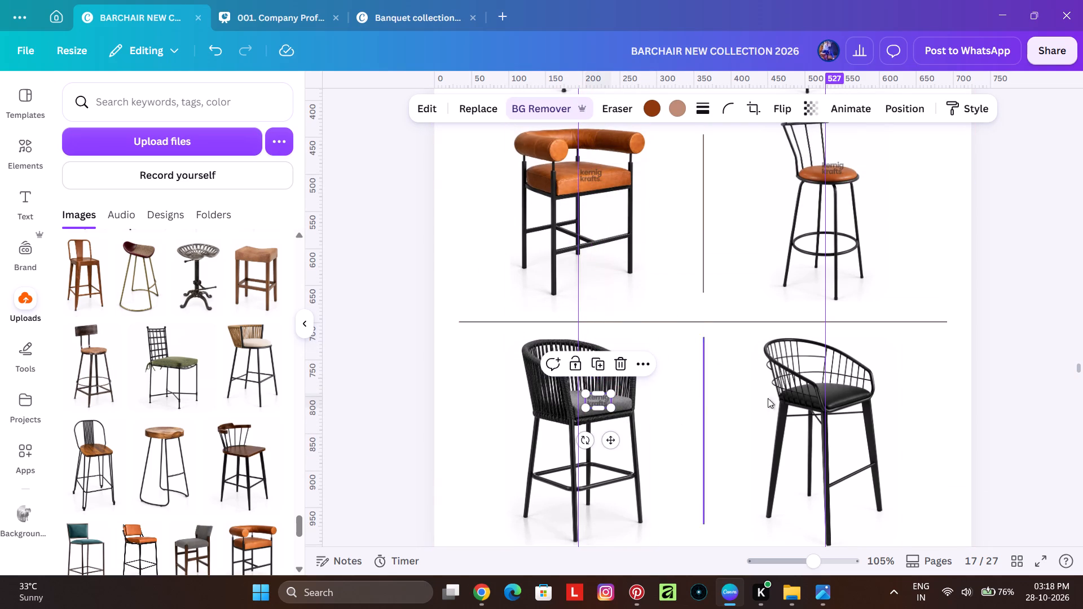
# Paste the kernig krafts logo and place it over the wire backrest of the black-cushioned bar chair in page 17's bottom row.
pyautogui.click(814, 395)
pyautogui.hotkey('ctrl', 'v')
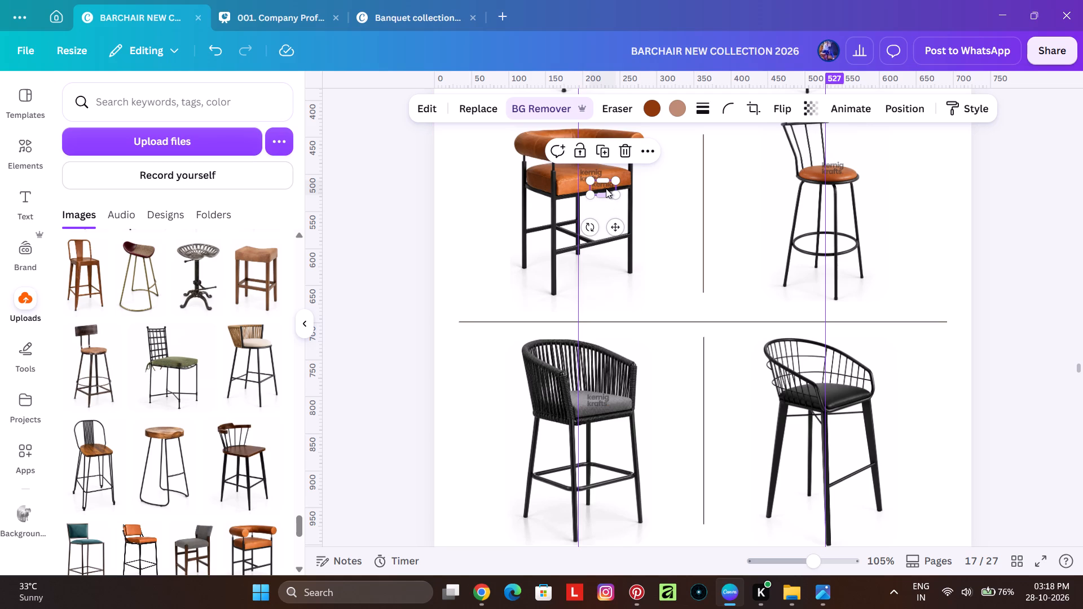
pyautogui.moveTo(607, 186); pyautogui.dragTo(685, 275)
pyautogui.hotkey('ctrl', 'z')
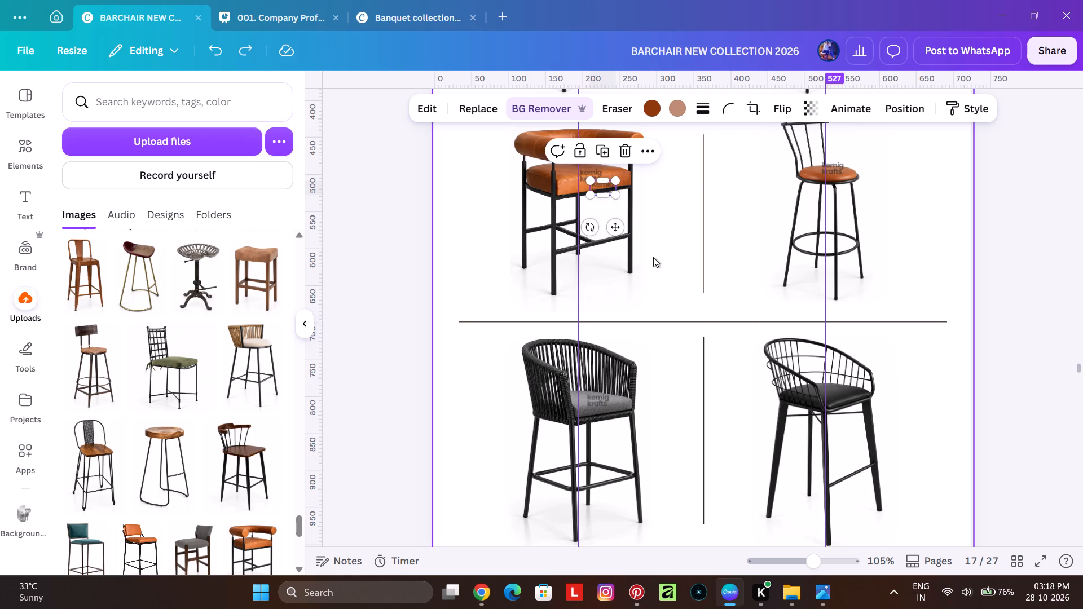
pyautogui.keyDown('ctrl'); pyautogui.scroll(4, 600, 200); pyautogui.keyUp('ctrl')
pyautogui.moveTo(571, 171); pyautogui.dragTo(965, 503)
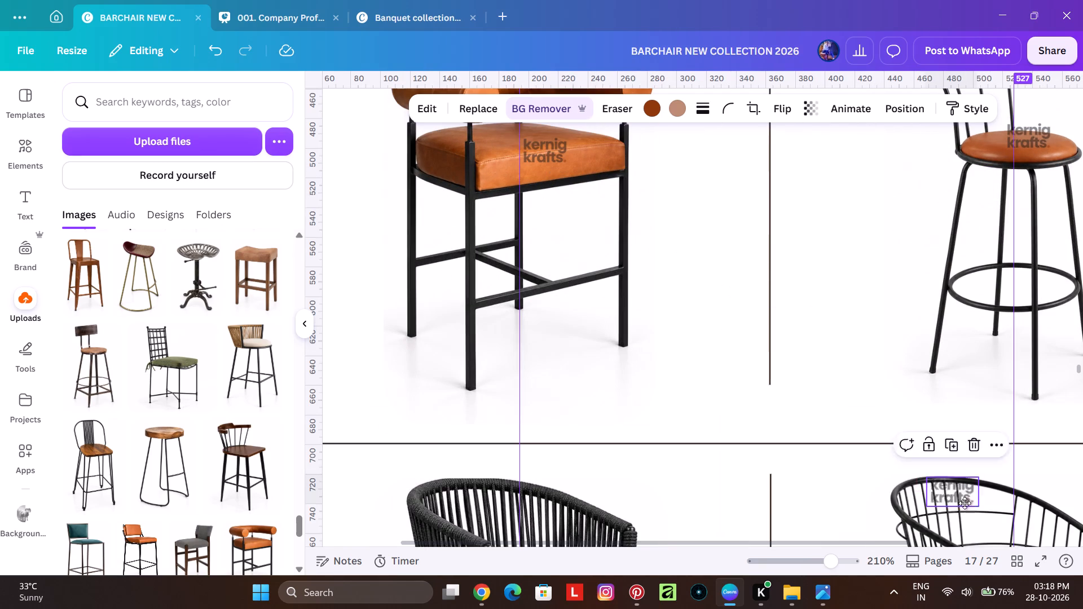
pyautogui.moveTo(965, 503); pyautogui.dragTo(984, 526)
# Lock page 17.
pyautogui.scroll(-3, 924, 476)
pyautogui.keyDown('ctrl'); pyautogui.scroll(-5, 799, 379); pyautogui.keyUp('ctrl')
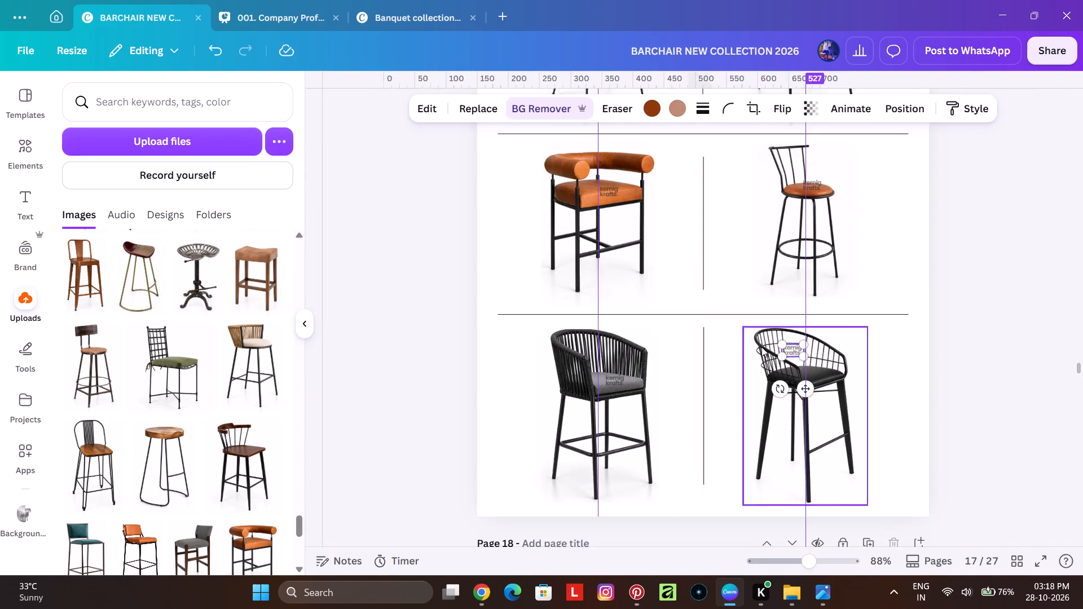
pyautogui.scroll(-6, 706, 315)
pyautogui.scroll(13, 736, 312)
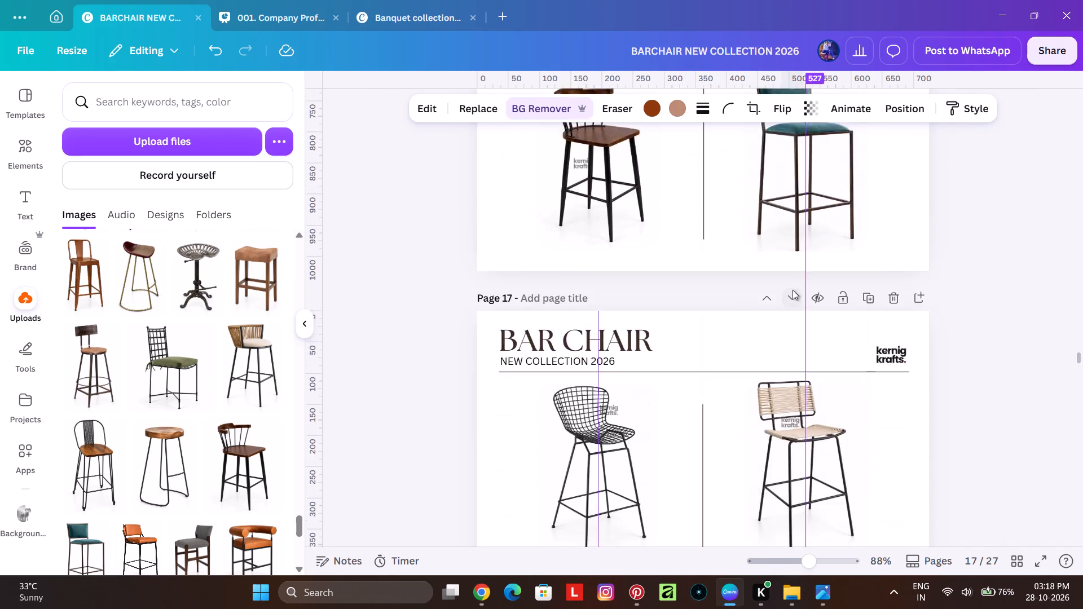
pyautogui.scroll(1, 793, 290)
pyautogui.scroll(-2, 794, 290)
pyautogui.click(841, 292)
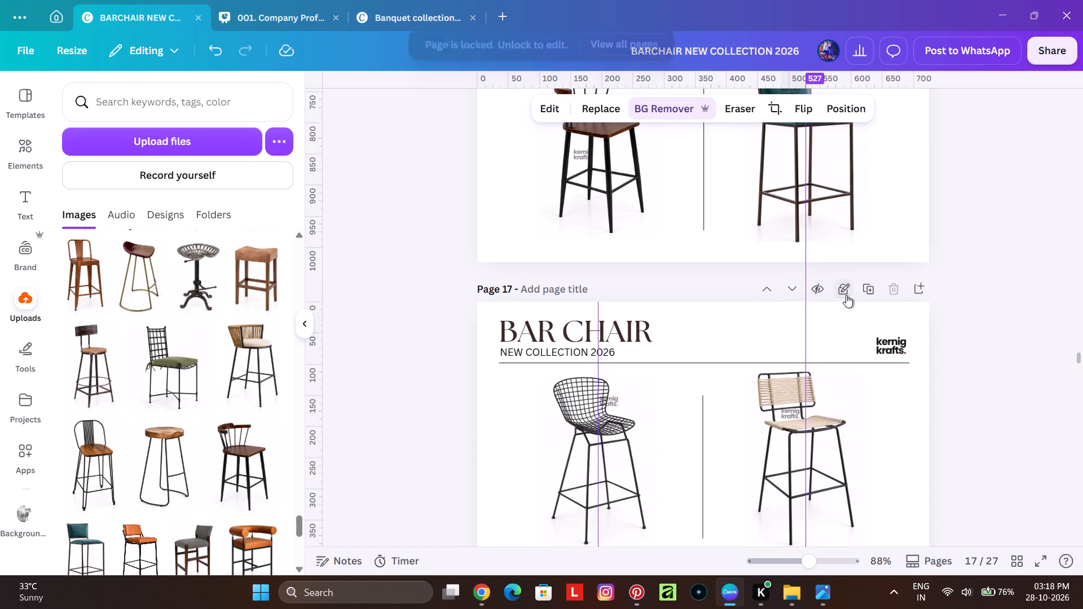
pyautogui.click(846, 295)
pyautogui.click(963, 322)
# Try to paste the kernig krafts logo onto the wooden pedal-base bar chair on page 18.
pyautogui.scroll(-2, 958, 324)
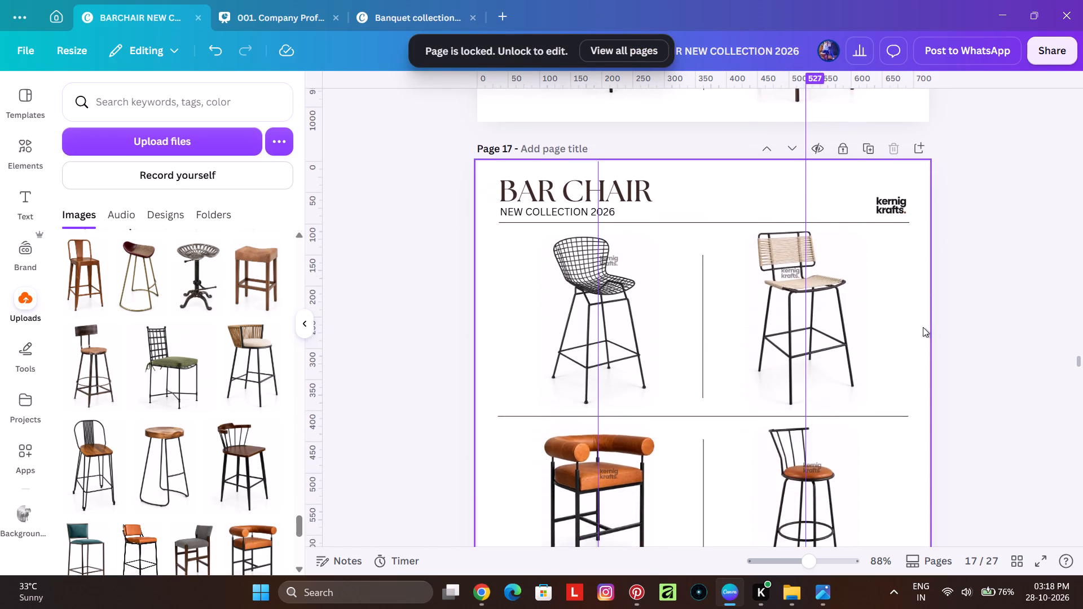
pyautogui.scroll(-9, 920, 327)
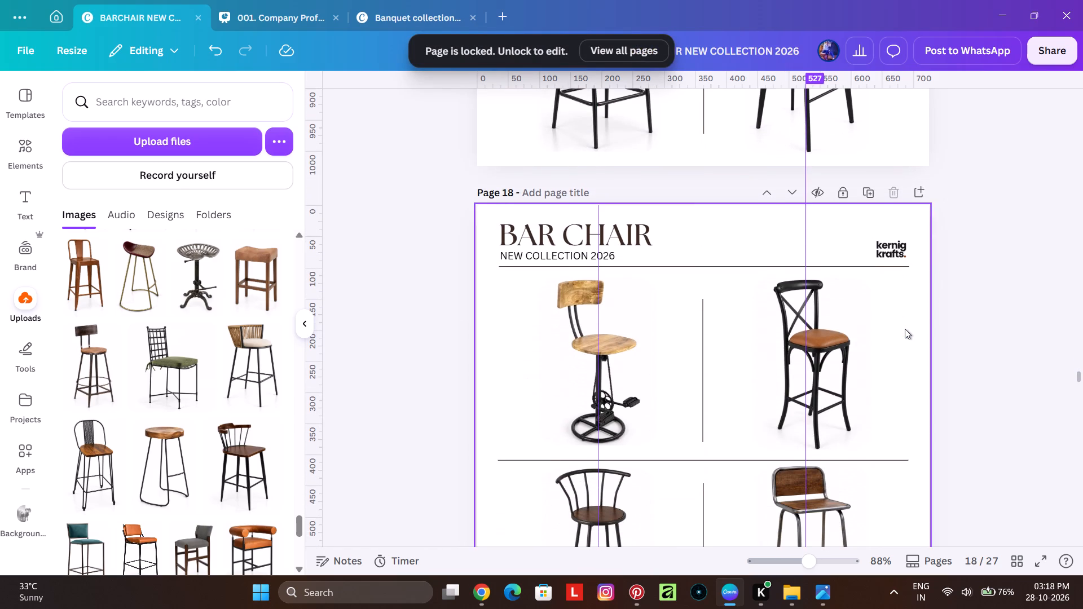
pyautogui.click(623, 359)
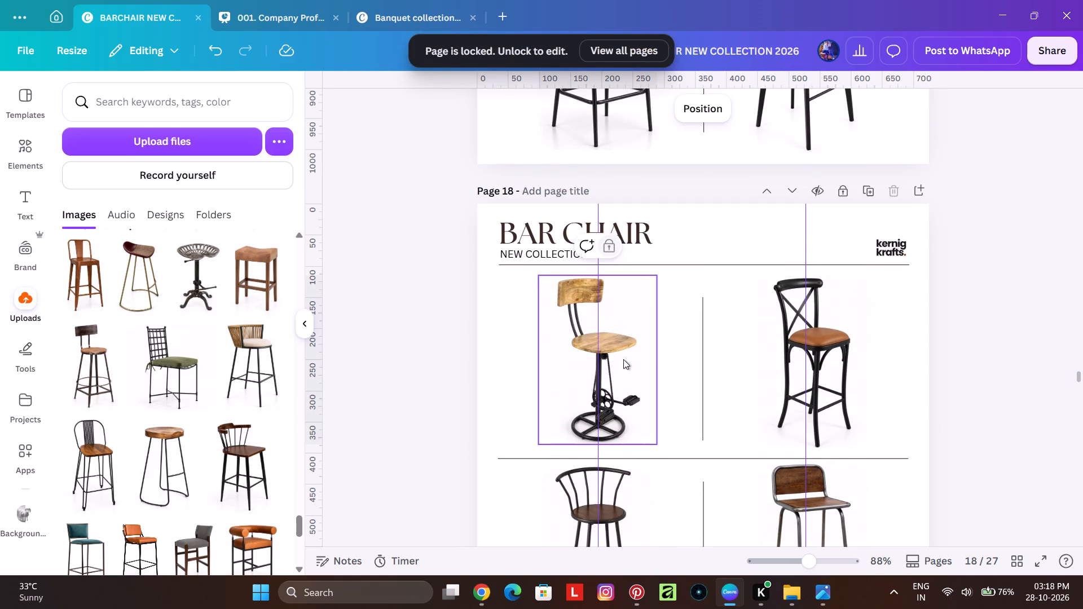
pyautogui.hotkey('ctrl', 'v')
# Unlock page 18 for editing.
pyautogui.scroll(2, 625, 249)
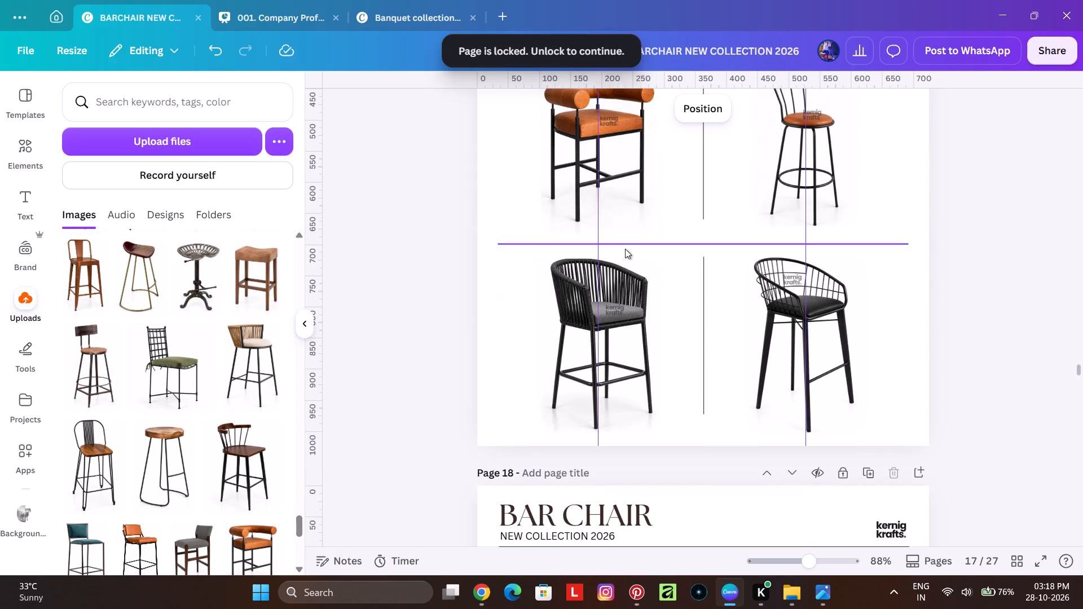
pyautogui.scroll(4, 626, 249)
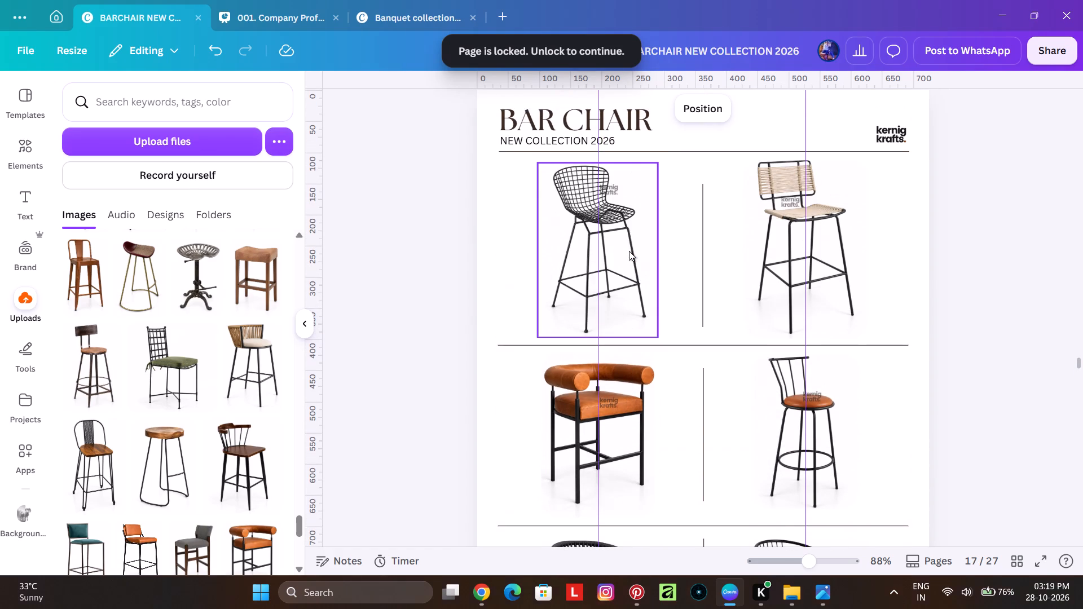
pyautogui.scroll(-9, 629, 253)
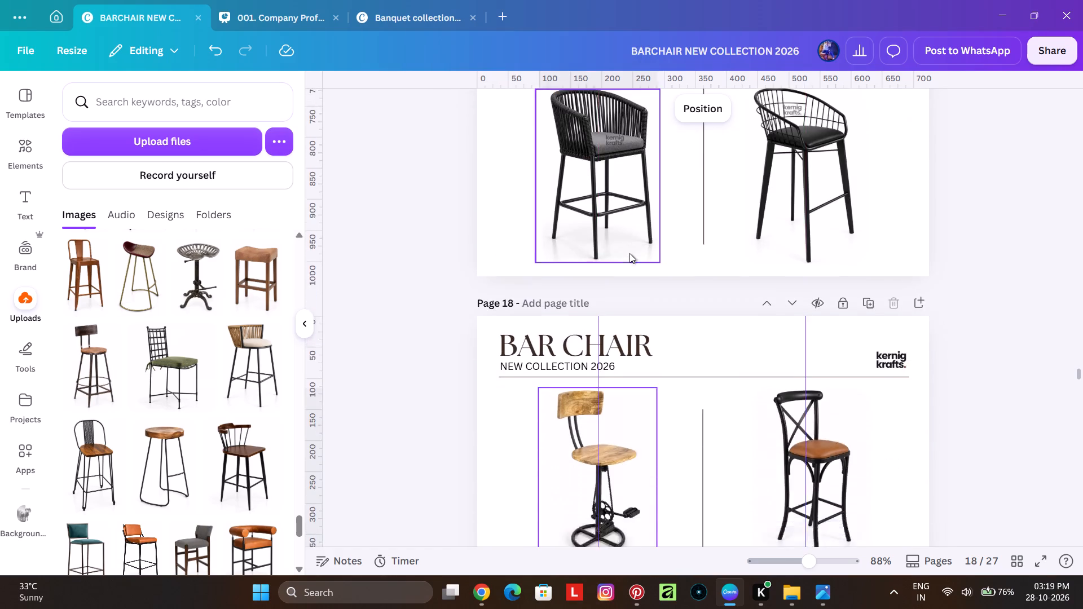
pyautogui.scroll(-3, 629, 253)
pyautogui.scroll(3, 630, 253)
pyautogui.keyDown('ctrl'); pyautogui.scroll(-1, 630, 253); pyautogui.keyUp('ctrl')
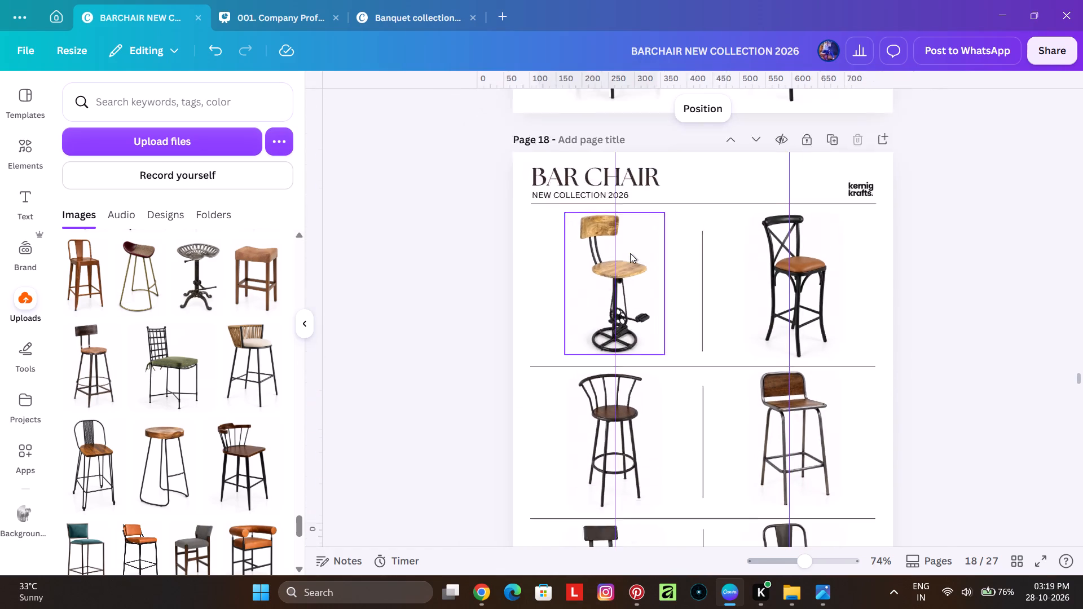
pyautogui.keyDown('ctrl'); pyautogui.scroll(-3, 630, 253); pyautogui.keyUp('ctrl')
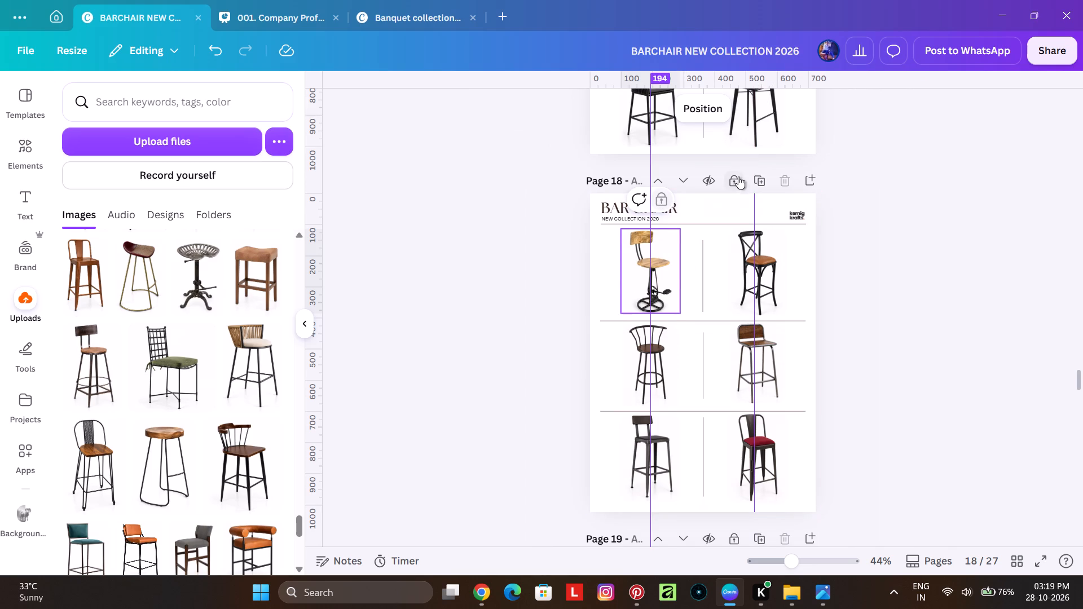
pyautogui.click(738, 176)
pyautogui.click(898, 299)
# Paste the kernig krafts logo on page 18 and place it on the wooden seat of the pedal-base bar chair.
pyautogui.scroll(3, 838, 305)
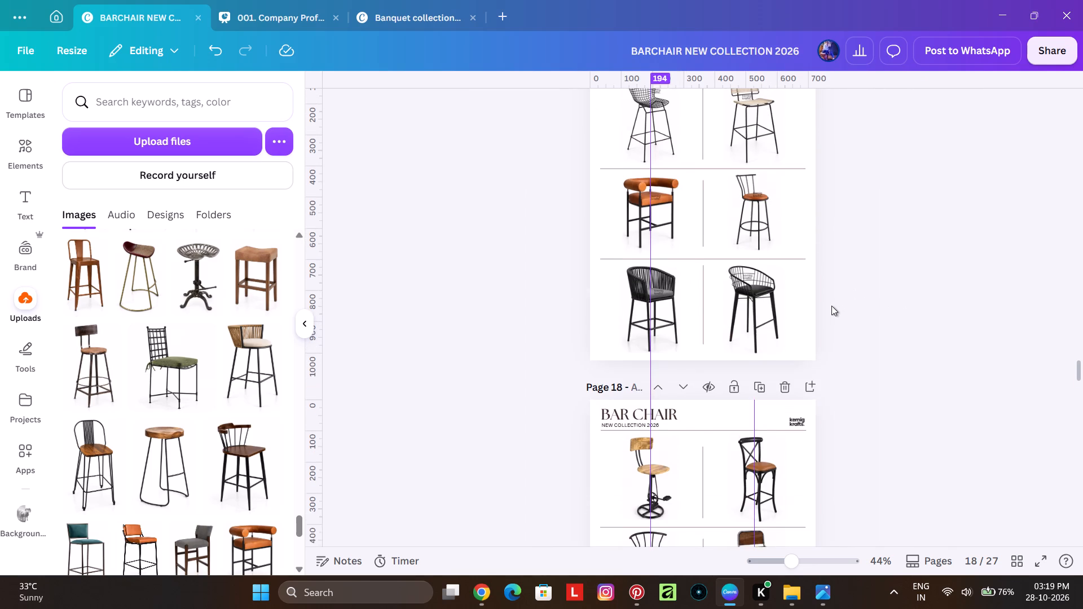
pyautogui.scroll(5, 831, 306)
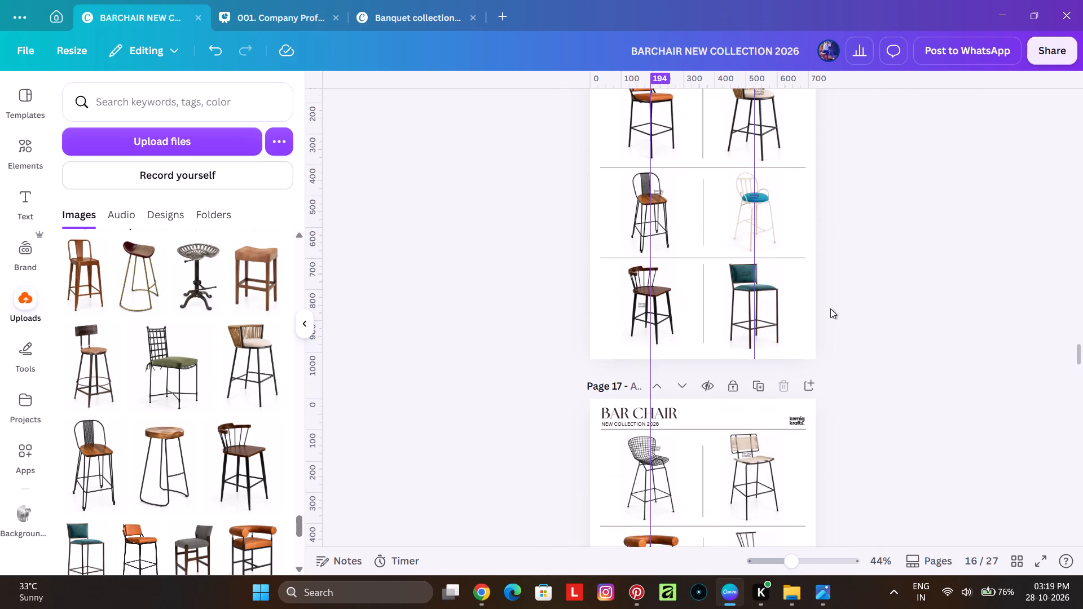
pyautogui.scroll(-4, 830, 308)
pyautogui.scroll(-3, 677, 454)
pyautogui.keyDown('ctrl'); pyautogui.scroll(3, 657, 400); pyautogui.keyUp('ctrl')
pyautogui.click(640, 314)
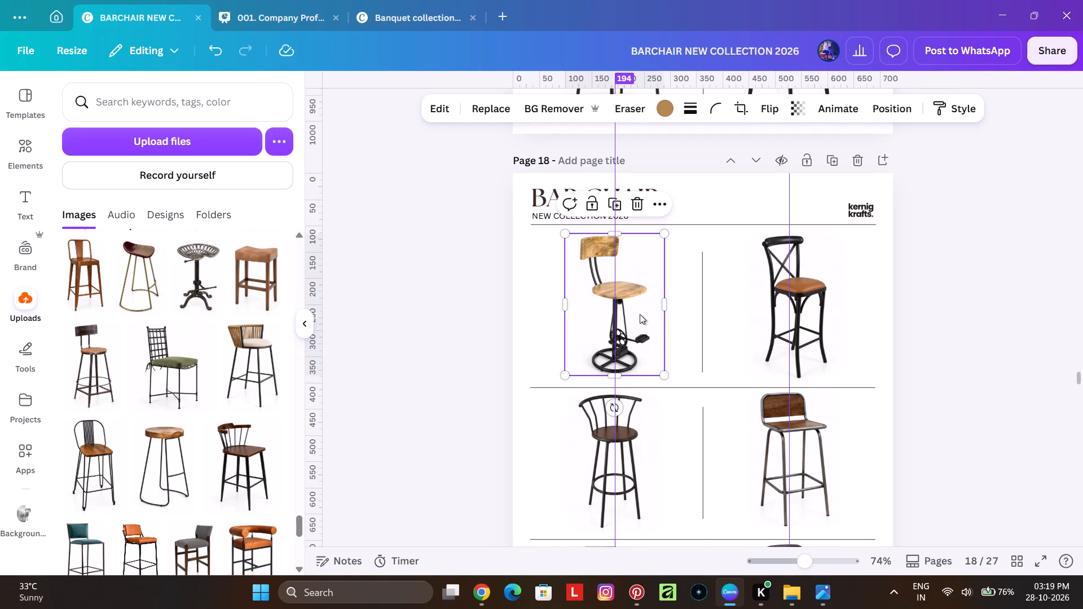
pyautogui.hotkey('ctrl', 'v')
pyautogui.keyDown('ctrl'); pyautogui.scroll(4, 622, 433); pyautogui.keyUp('ctrl')
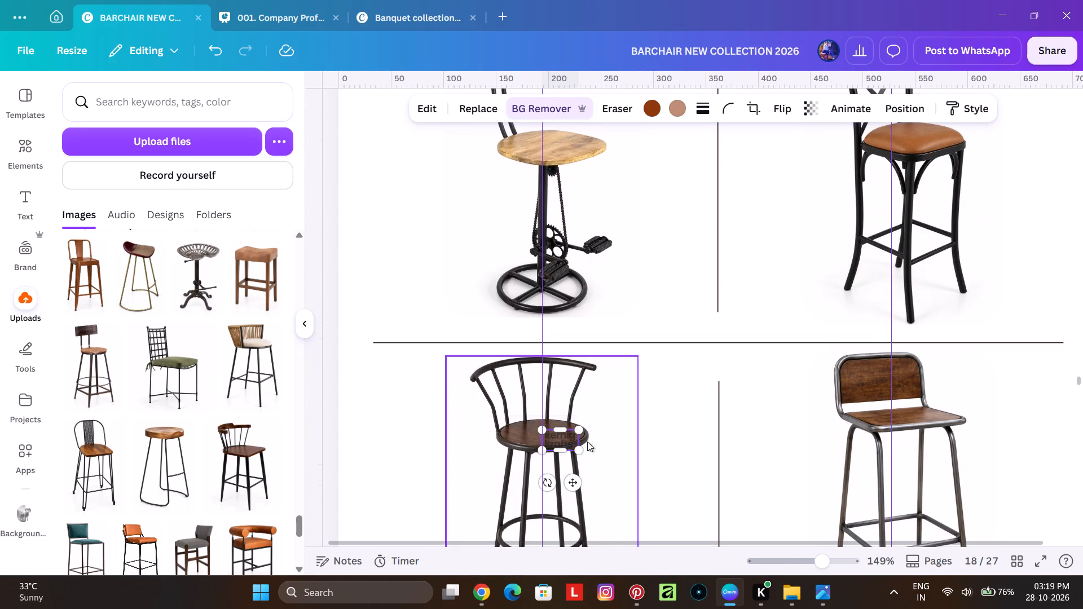
pyautogui.moveTo(560, 439); pyautogui.dragTo(554, 150)
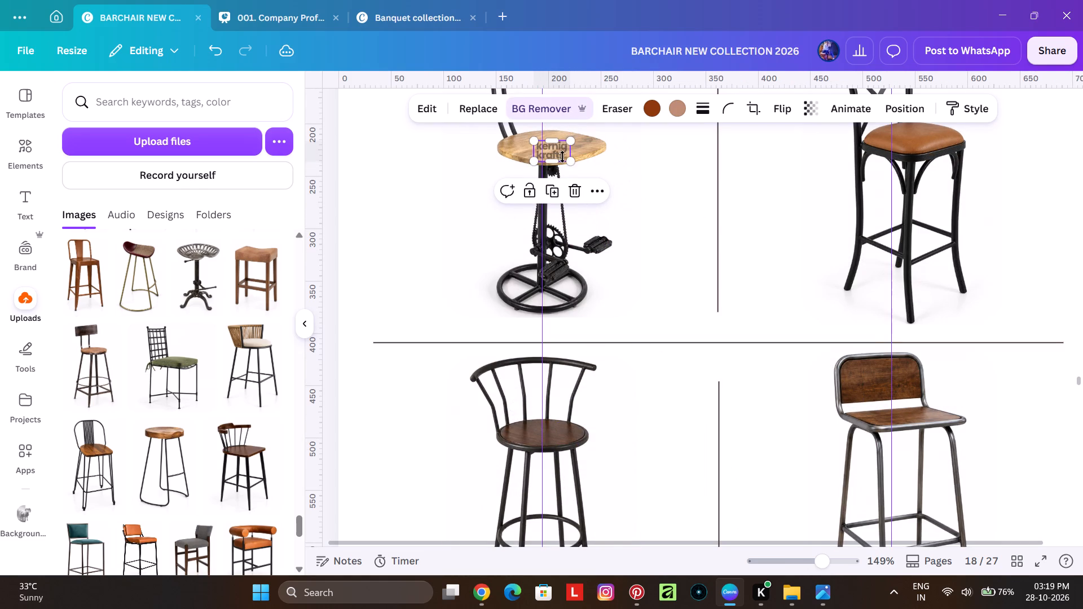
# Paste the kernig krafts logo and place it on the tan seat of the black cross-back bar chair on page 18.
pyautogui.hotkey('ctrl', 'v')
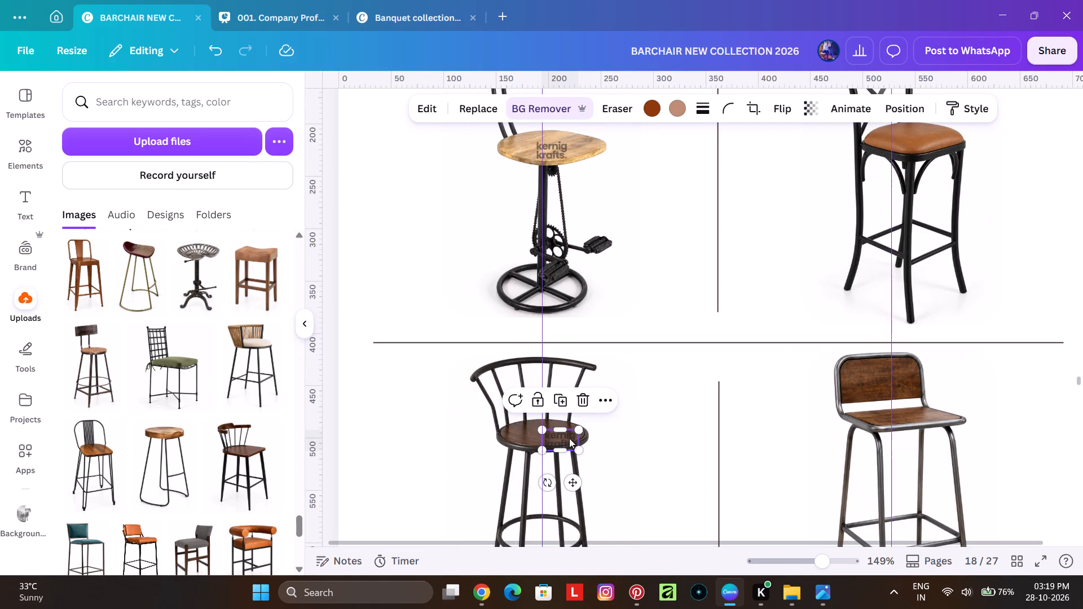
pyautogui.moveTo(569, 438); pyautogui.dragTo(918, 134)
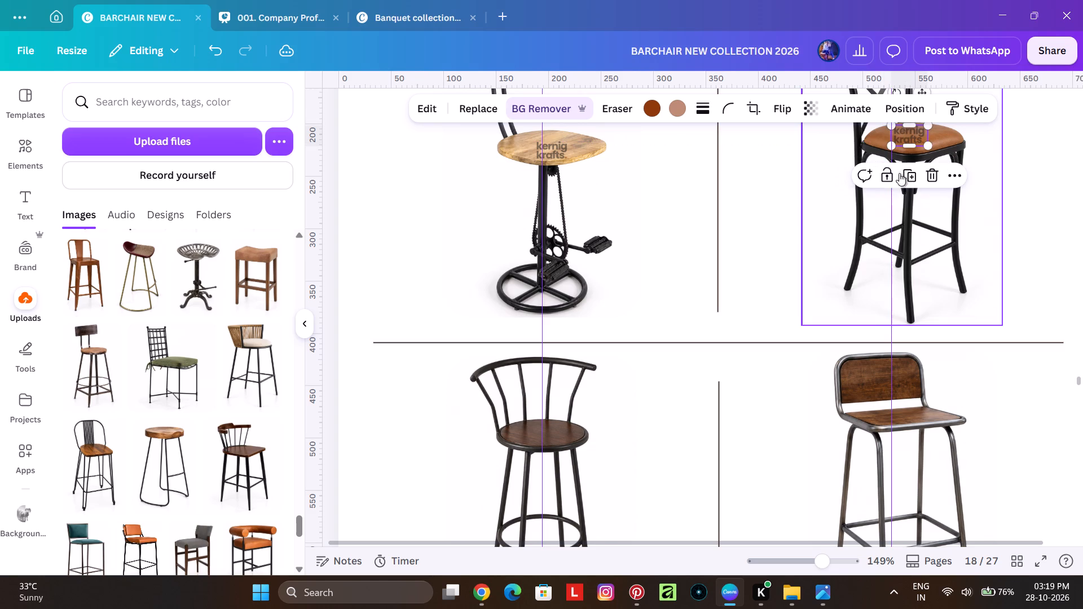
# Paste the kernig krafts logo onto the dark round seat of the curved-back bar chair on page 18.
pyautogui.hotkey('ctrl', 'v')
# Paste the kernig krafts logo on page 18 and place it just below the seat of the metal-frame wooden-back bar chair.
pyautogui.scroll(-1, 636, 382)
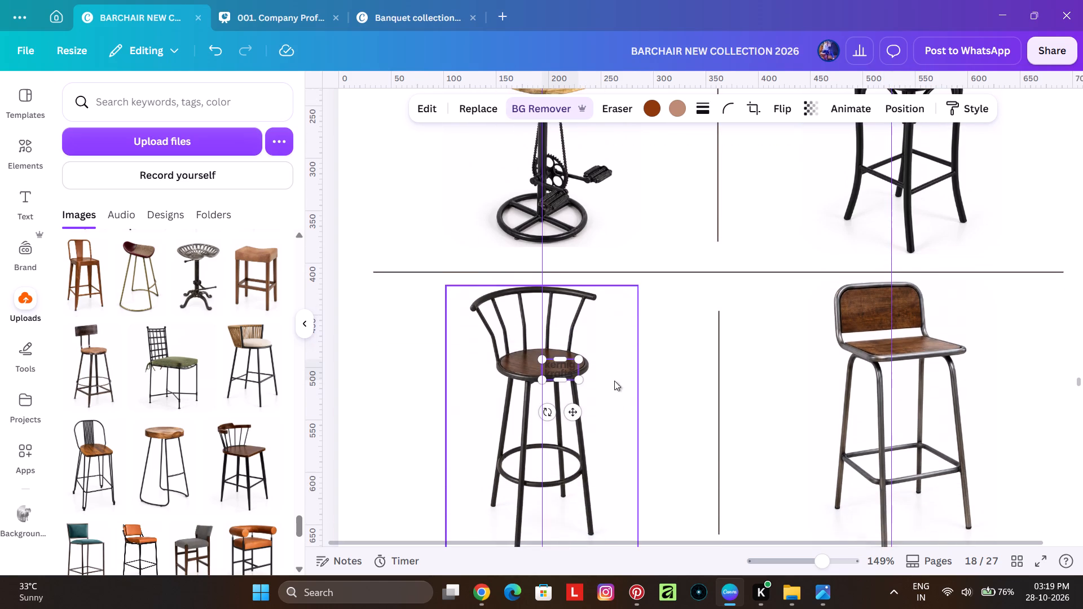
pyautogui.click(844, 372)
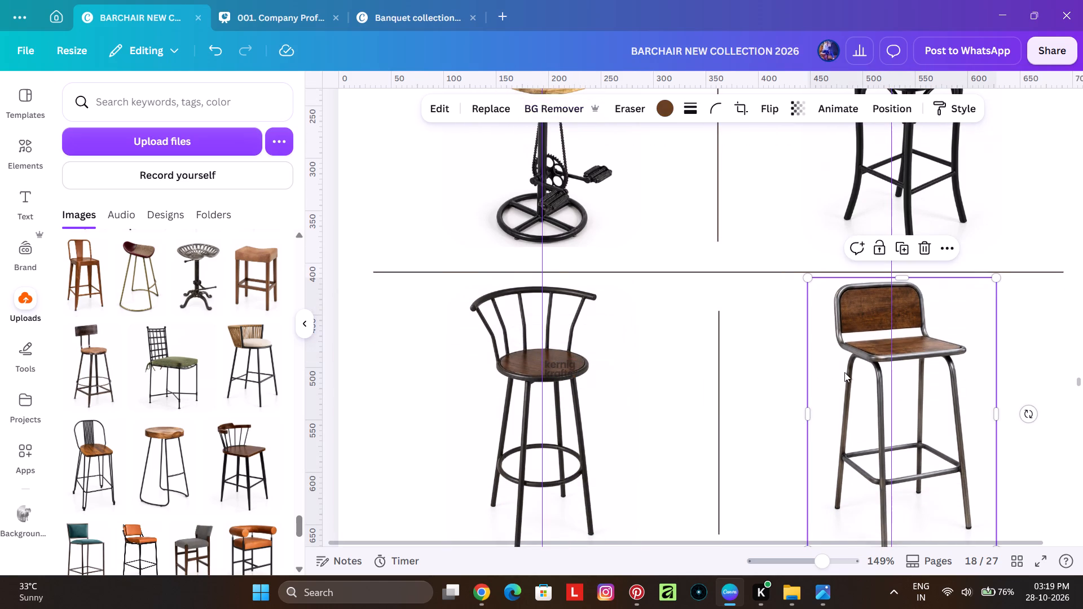
pyautogui.hotkey('ctrl', 'v')
pyautogui.moveTo(580, 387); pyautogui.dragTo(877, 363)
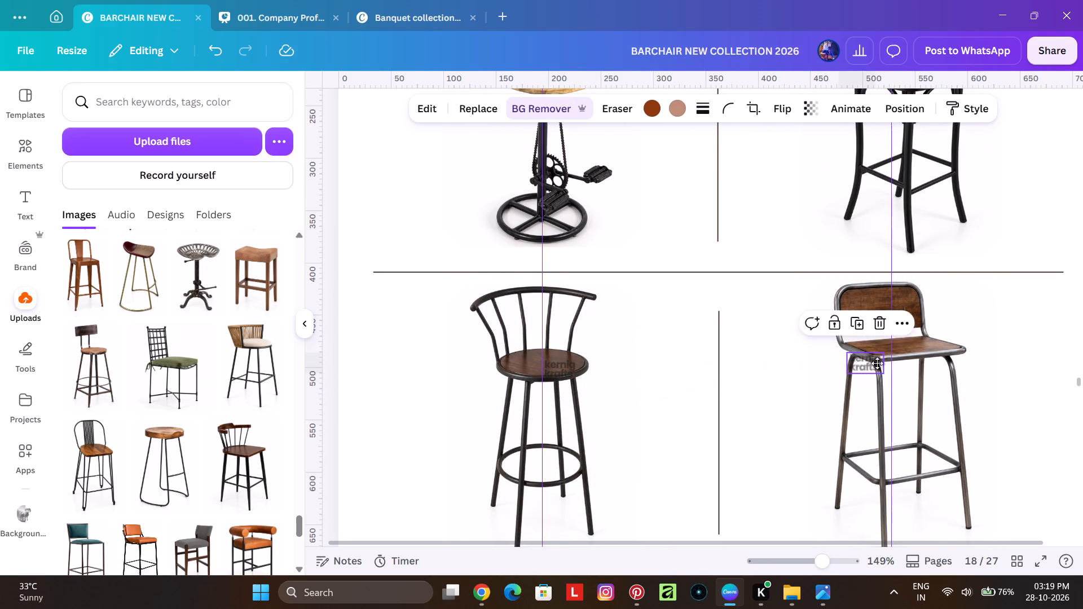
pyautogui.moveTo(877, 363); pyautogui.dragTo(898, 397)
# Paste the kernig krafts logo and place it just above the black seat pad of the dark metal bar chair on page 18.
pyautogui.scroll(-6, 733, 414)
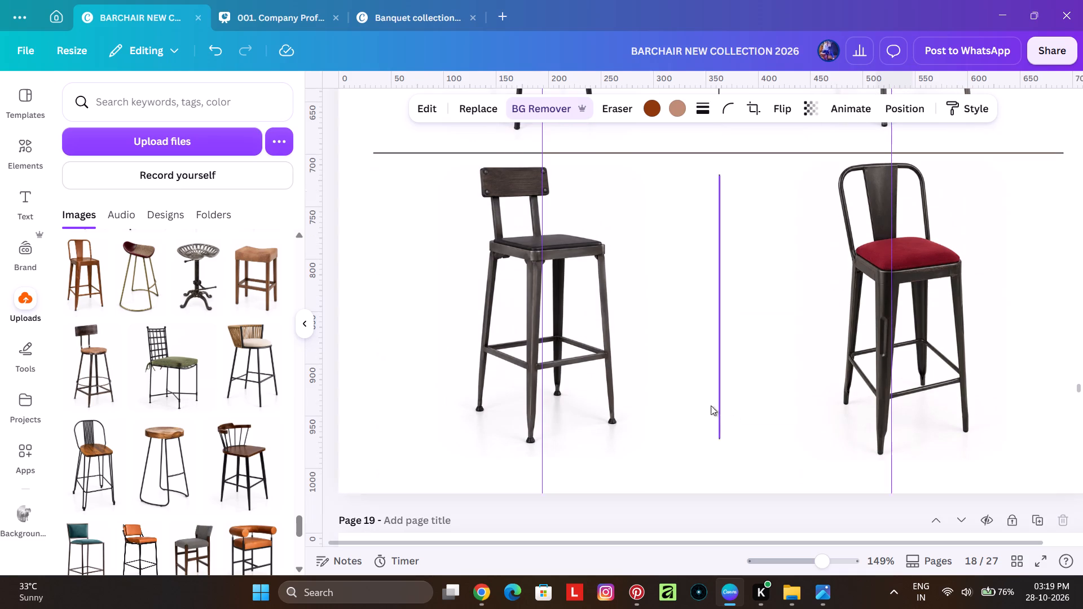
pyautogui.click(611, 358)
pyautogui.hotkey('ctrl', 'v')
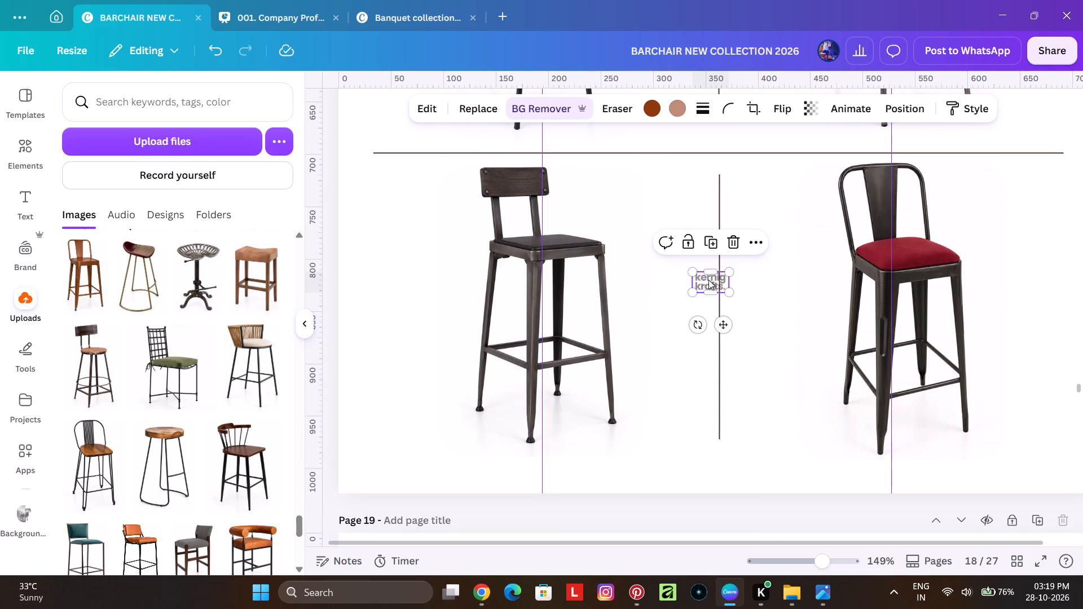
pyautogui.moveTo(708, 280); pyautogui.dragTo(547, 239)
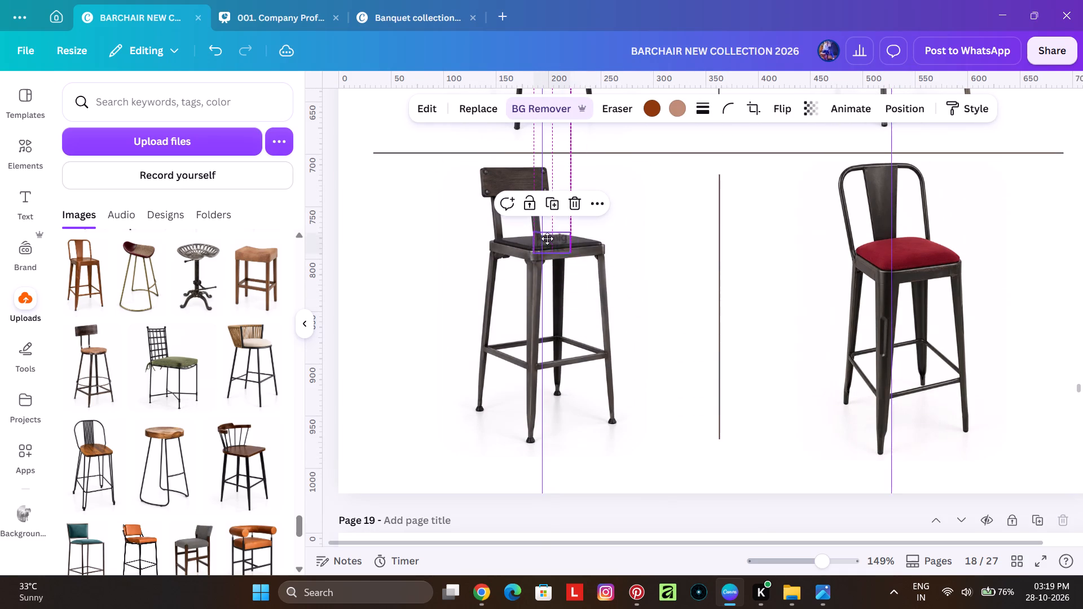
pyautogui.moveTo(547, 239); pyautogui.dragTo(555, 226)
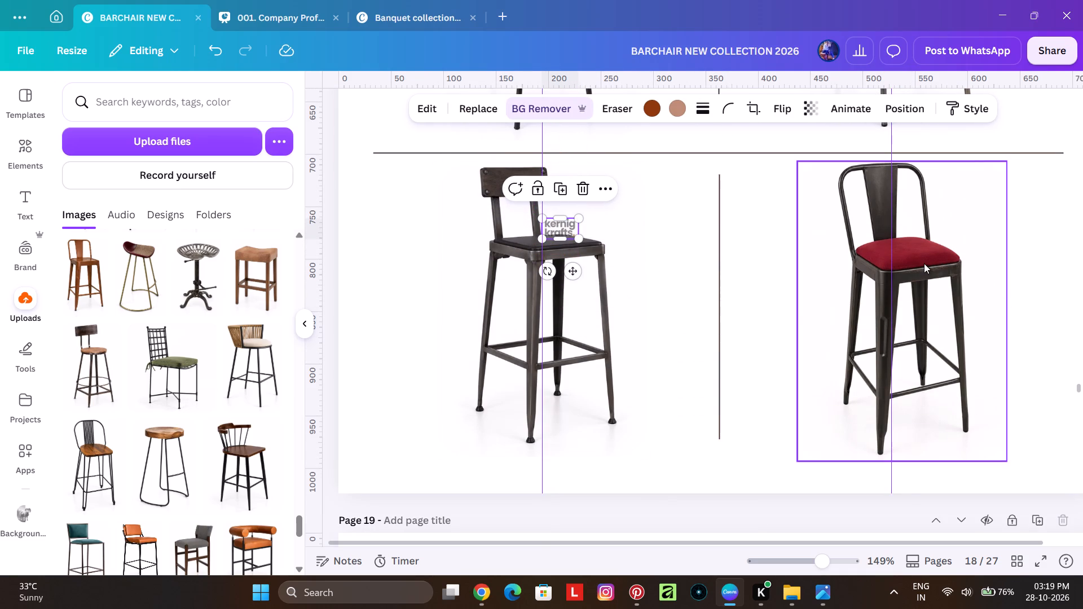
# Paste the kernig krafts logo and place it on the red seat of the metal bar chair on page 18.
pyautogui.click(923, 263)
pyautogui.hotkey('ctrl', 'v')
pyautogui.moveTo(701, 283); pyautogui.dragTo(702, 281)
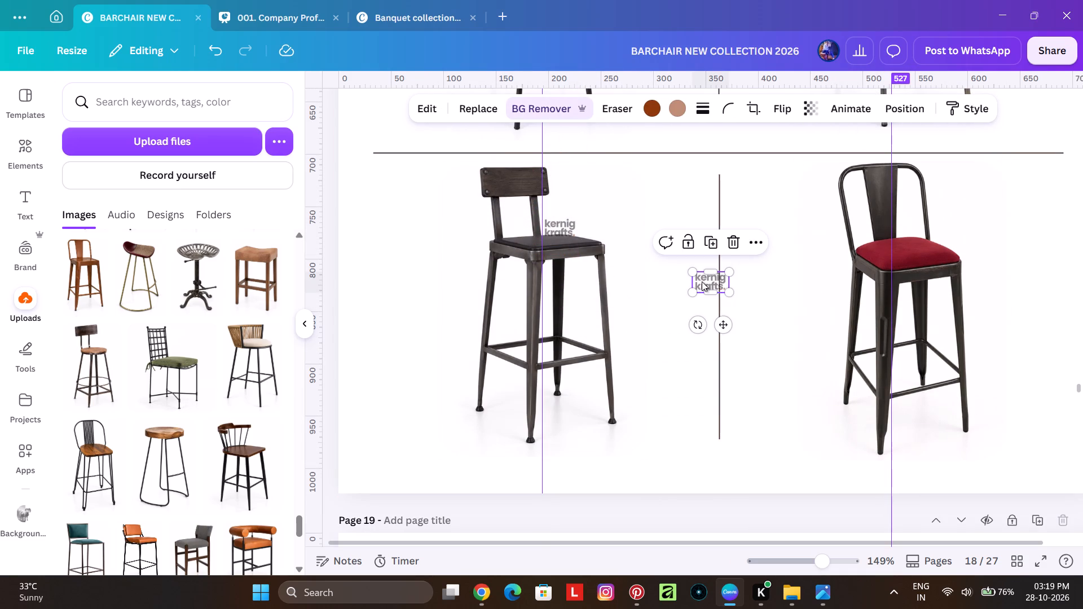
pyautogui.moveTo(702, 281); pyautogui.dragTo(915, 251)
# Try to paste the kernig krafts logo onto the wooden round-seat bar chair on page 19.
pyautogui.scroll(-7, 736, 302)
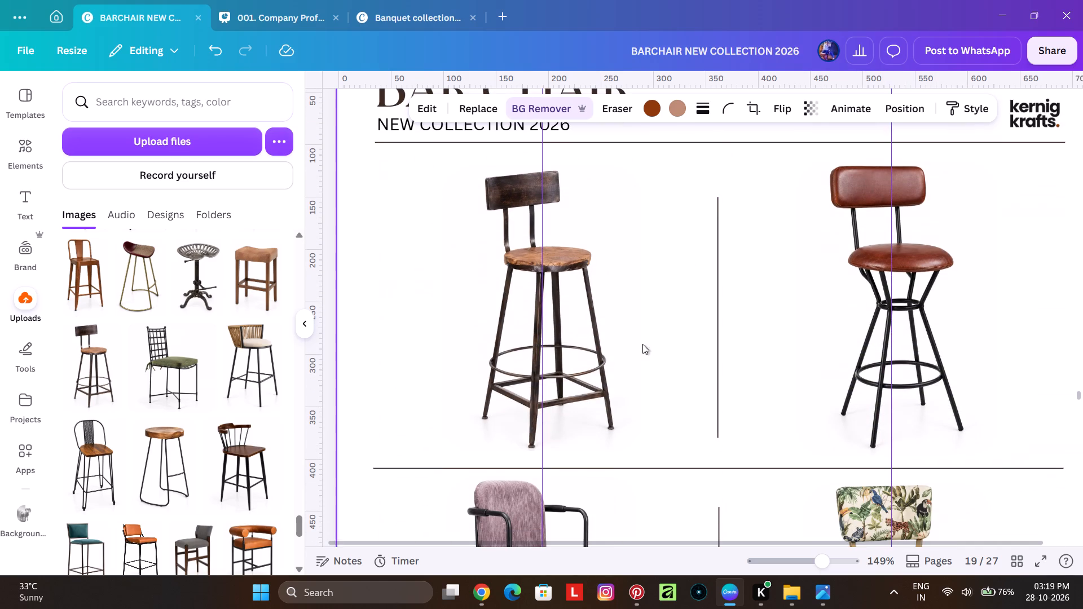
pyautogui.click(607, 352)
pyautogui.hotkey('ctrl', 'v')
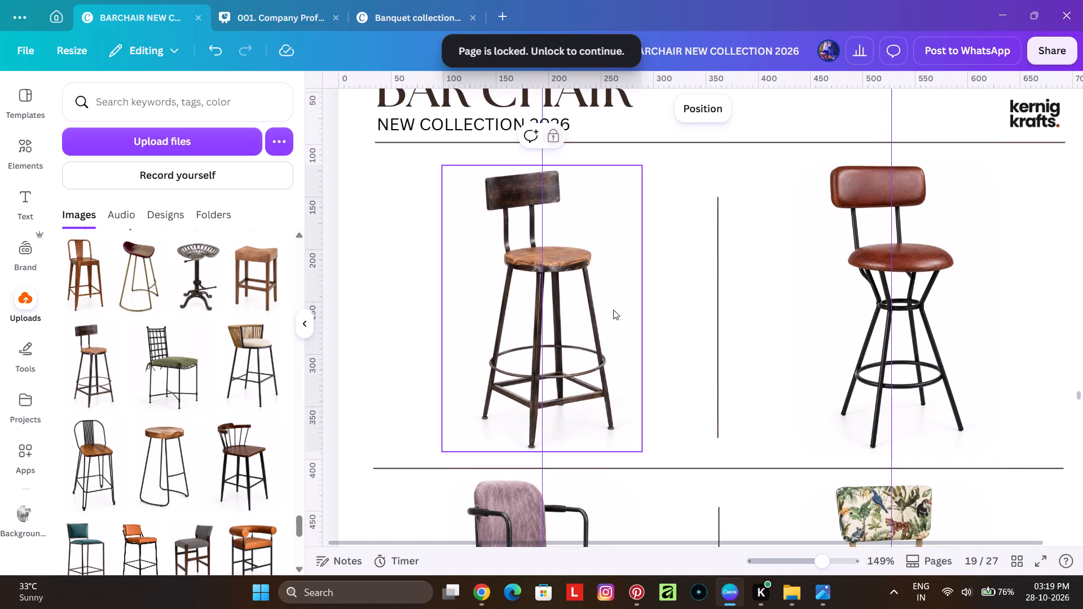
# Lock page 18 now that its chairs carry the logo.
pyautogui.scroll(5, 614, 311)
pyautogui.keyDown('ctrl'); pyautogui.scroll(-2, 637, 319); pyautogui.keyUp('ctrl')
pyautogui.scroll(6, 760, 350)
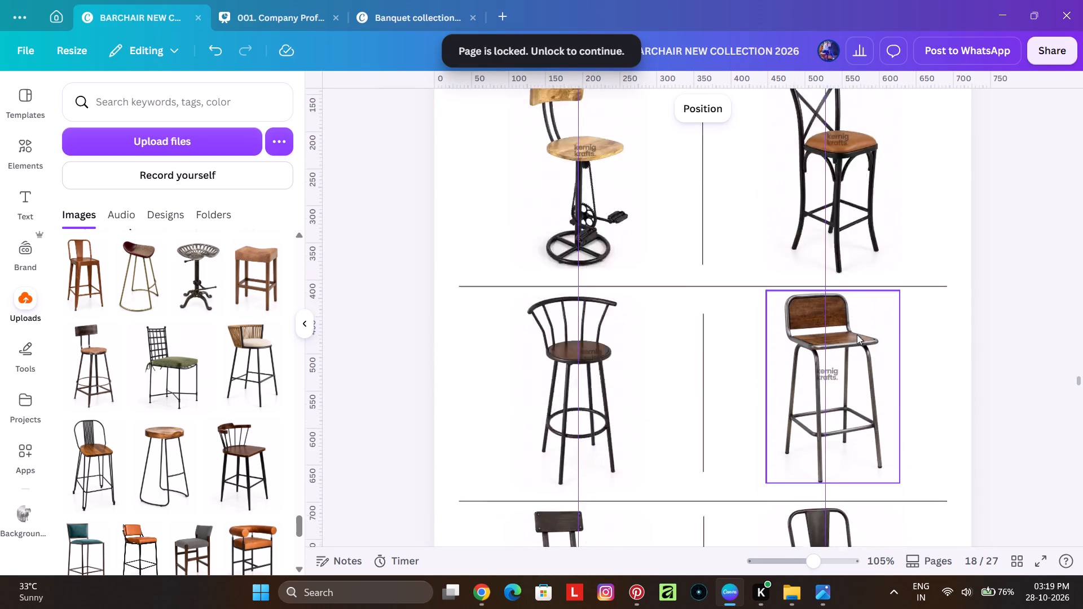
pyautogui.scroll(4, 857, 334)
pyautogui.click(881, 270)
pyautogui.scroll(-4, 851, 324)
pyautogui.scroll(3, 862, 303)
pyautogui.click(879, 204)
# Unlock page 19 for editing.
pyautogui.scroll(-9, 918, 326)
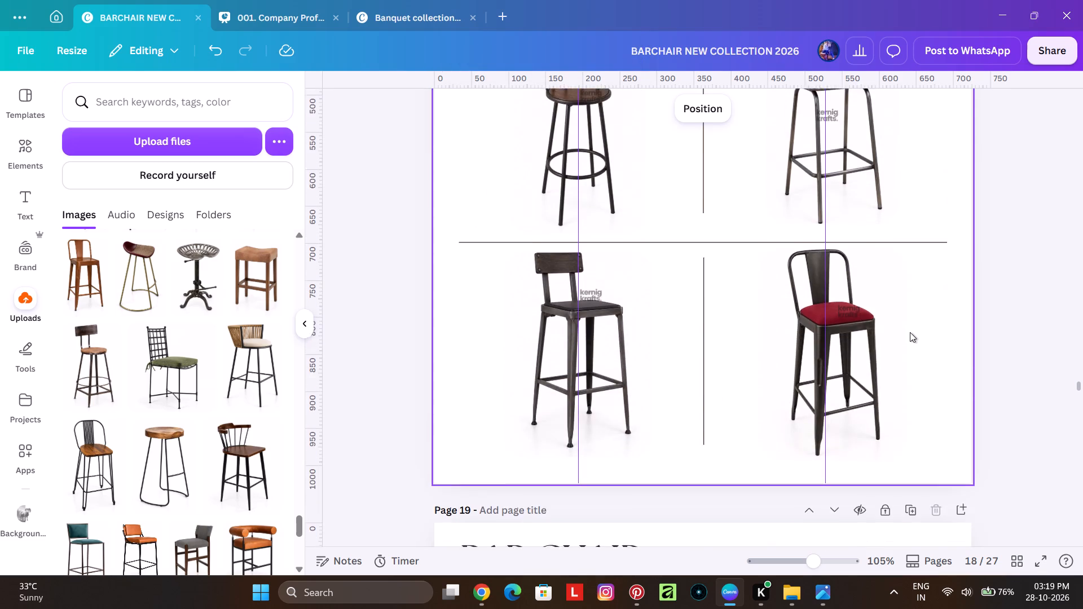
pyautogui.doubleClick(881, 365)
pyautogui.scroll(-3, 794, 381)
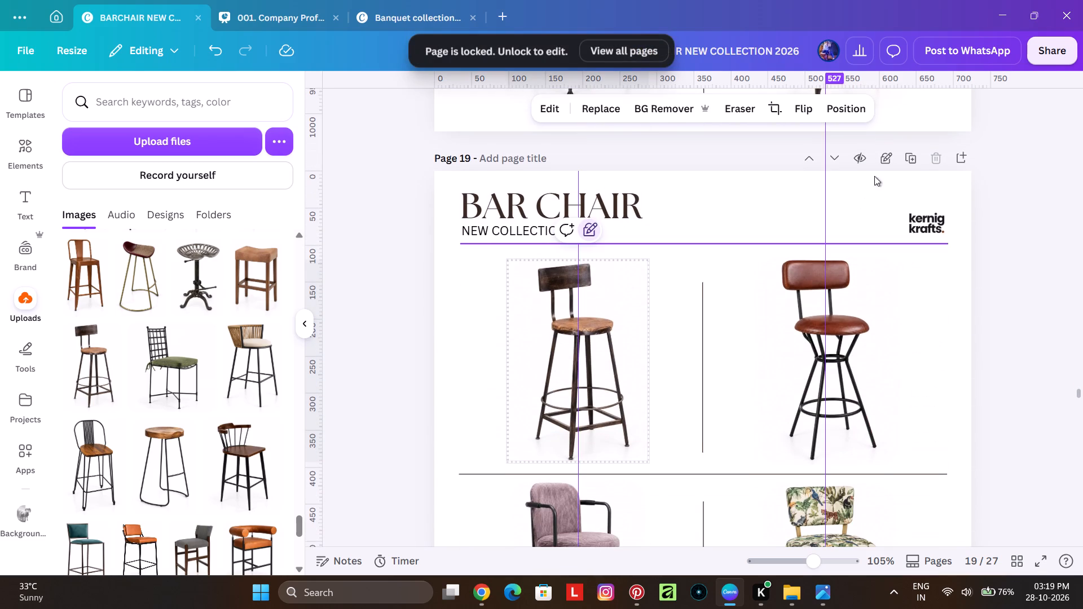
pyautogui.click(883, 164)
pyautogui.click(883, 163)
# Paste the kernig krafts logo on page 19 and place it at the back of the wooden round-seat bar chair's seat.
pyautogui.click(599, 398)
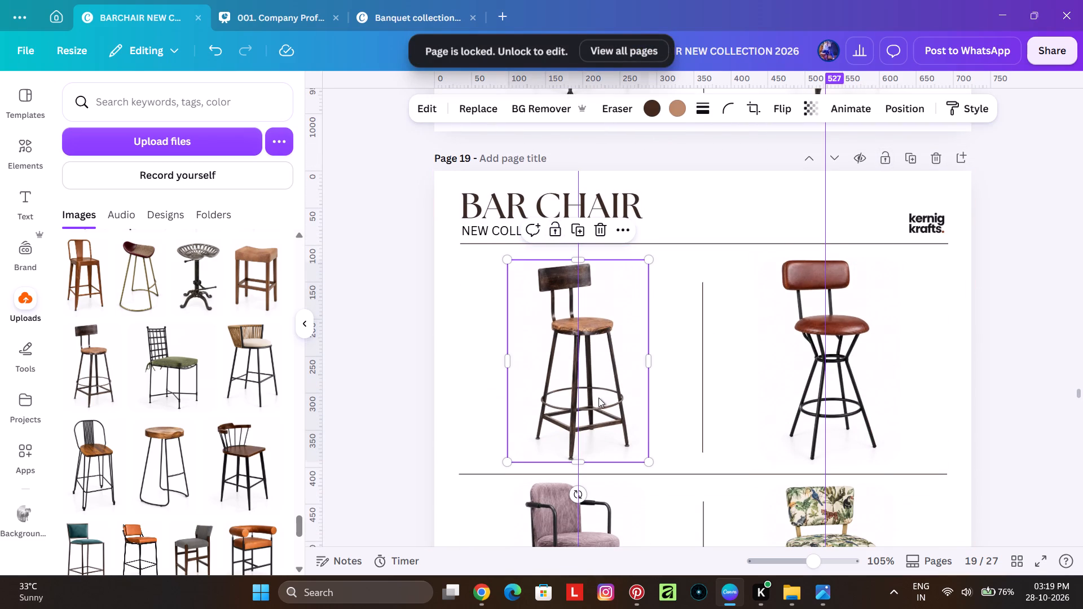
pyautogui.hotkey('ctrl', 'v')
pyautogui.scroll(-2, 610, 454)
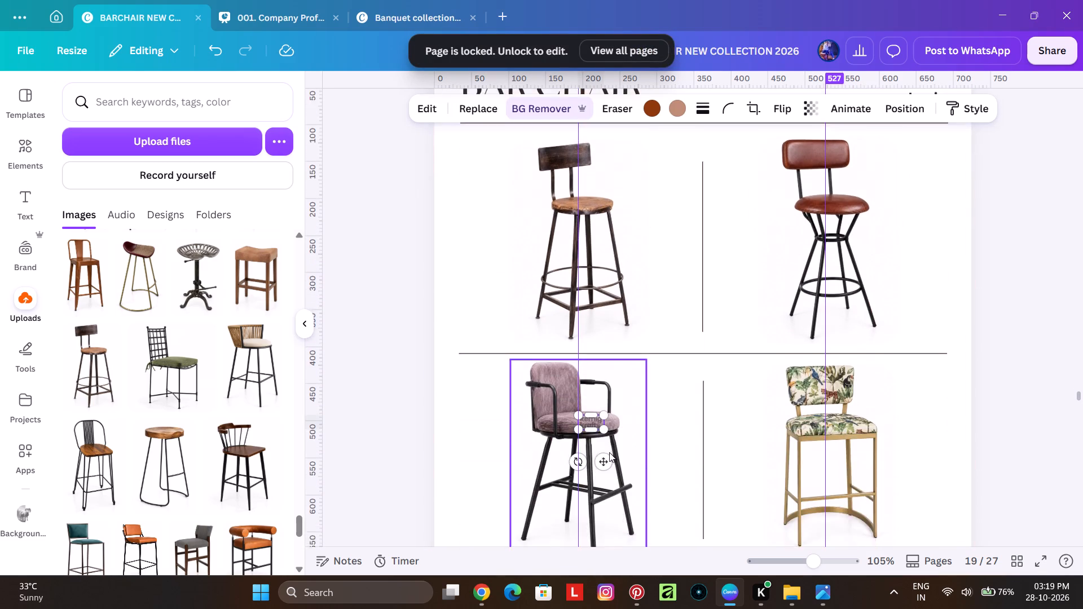
pyautogui.keyDown('ctrl'); pyautogui.scroll(2, 597, 430); pyautogui.keyUp('ctrl')
pyautogui.moveTo(565, 390); pyautogui.dragTo(578, 182)
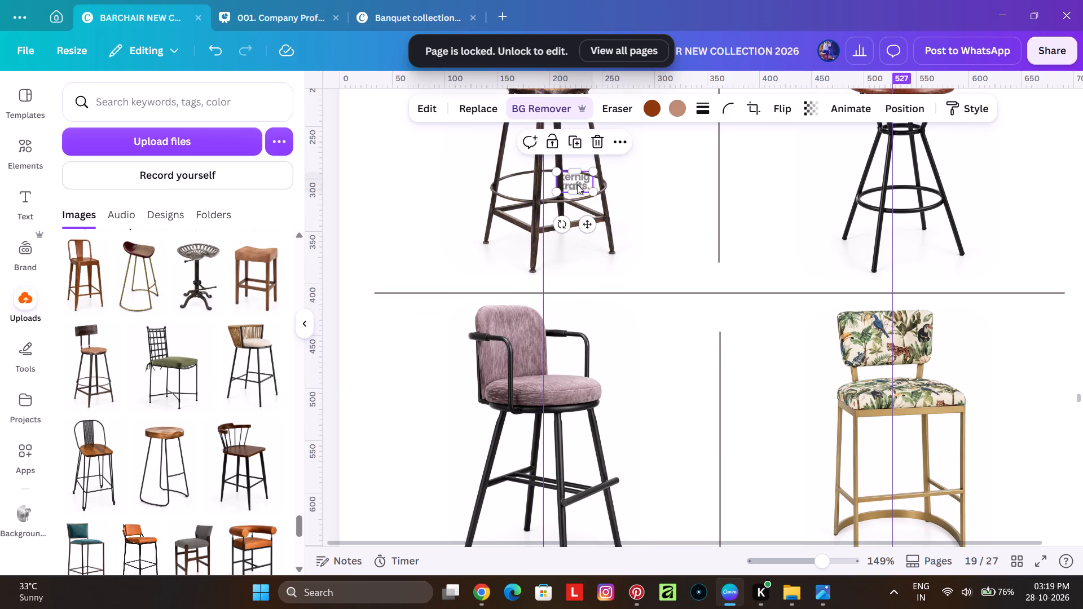
pyautogui.scroll(3, 601, 225)
pyautogui.moveTo(582, 391); pyautogui.dragTo(566, 283)
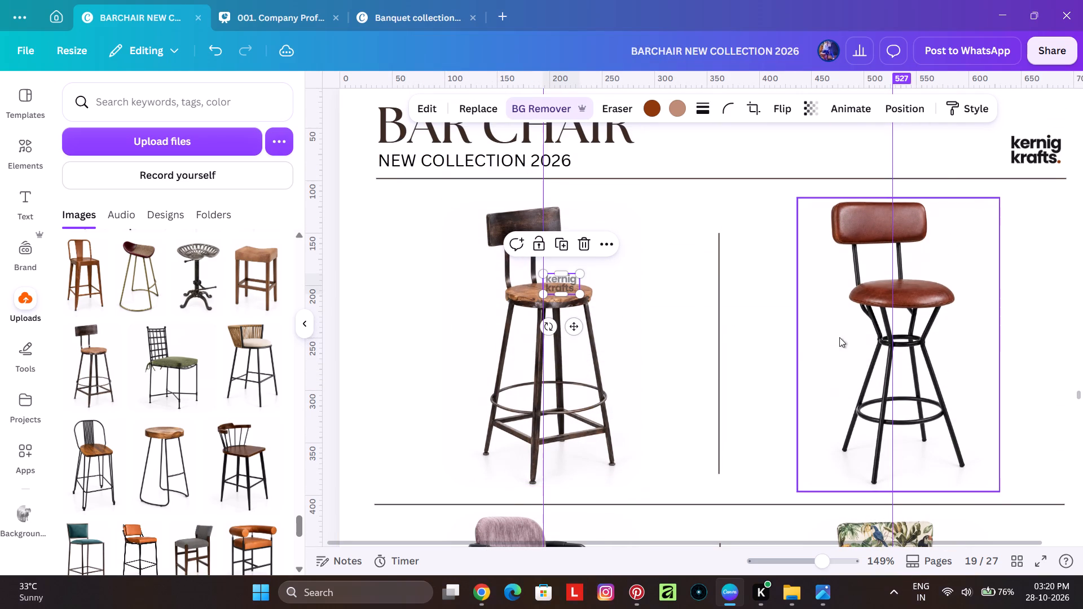
# Paste the kernig krafts logo and place it on the round seat of the brown leather bar chair on page 19.
pyautogui.click(846, 339)
pyautogui.hotkey('ctrl', 'v')
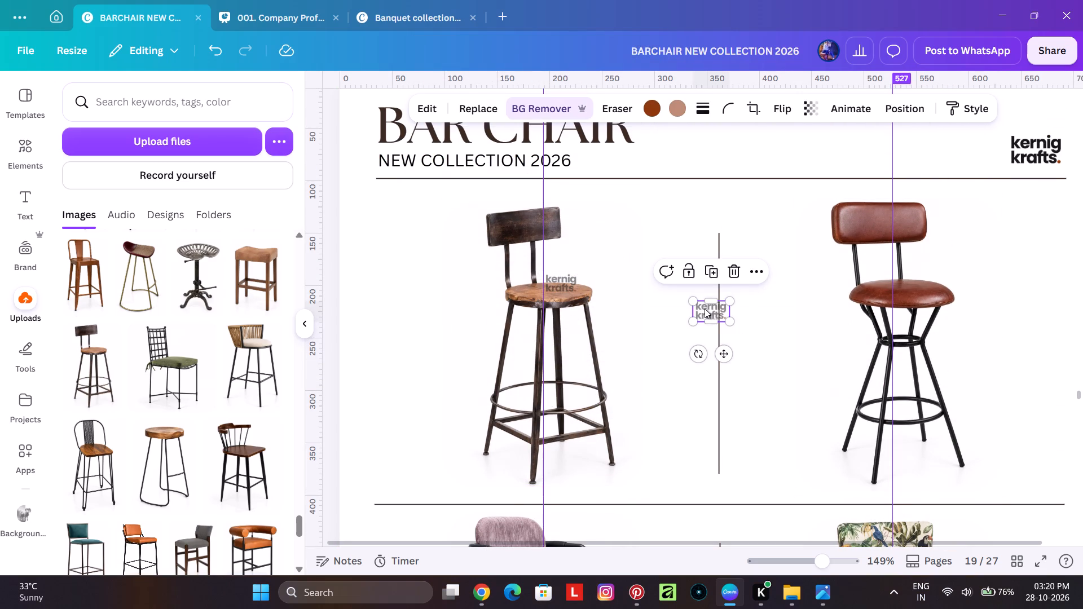
pyautogui.moveTo(705, 308); pyautogui.dragTo(907, 286)
# Paste the kernig krafts logo onto the seat of the mauve upholstered bar chair with armrests on page 19.
pyautogui.scroll(-6, 785, 333)
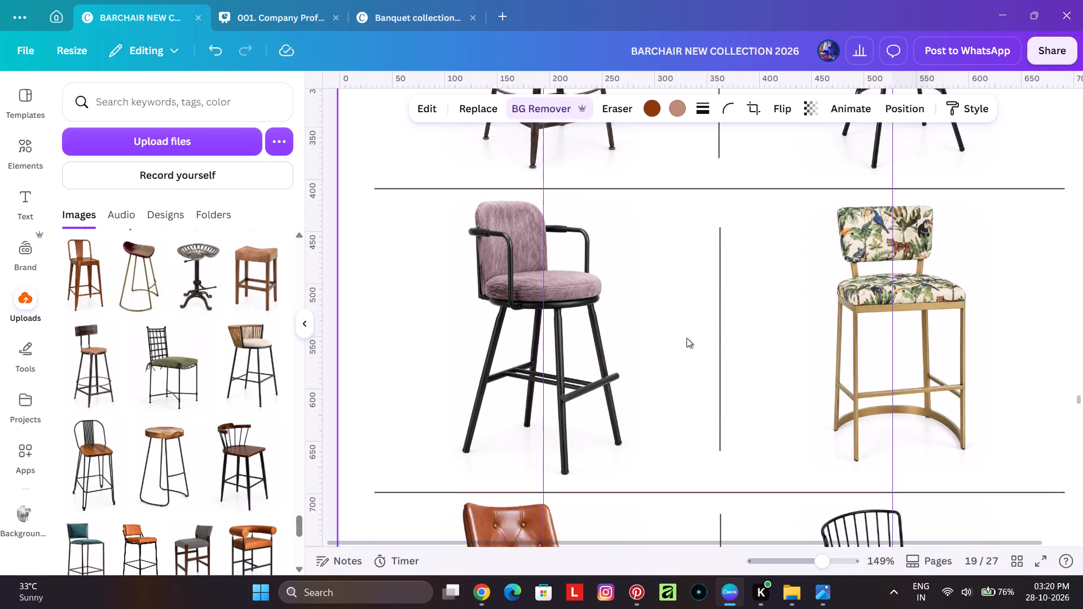
pyautogui.click(598, 307)
pyautogui.hotkey('ctrl', 'v')
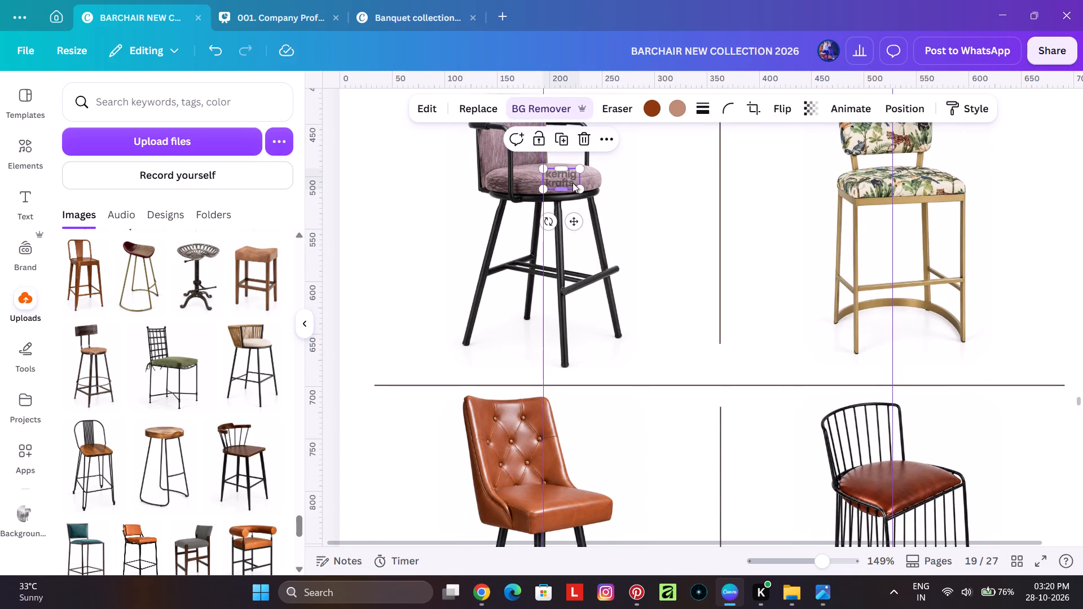
# Paste the kernig krafts logo and place it on the front seat edge of the tropical-print bar chair on page 19.
pyautogui.click(856, 198)
pyautogui.hotkey('ctrl', 'v')
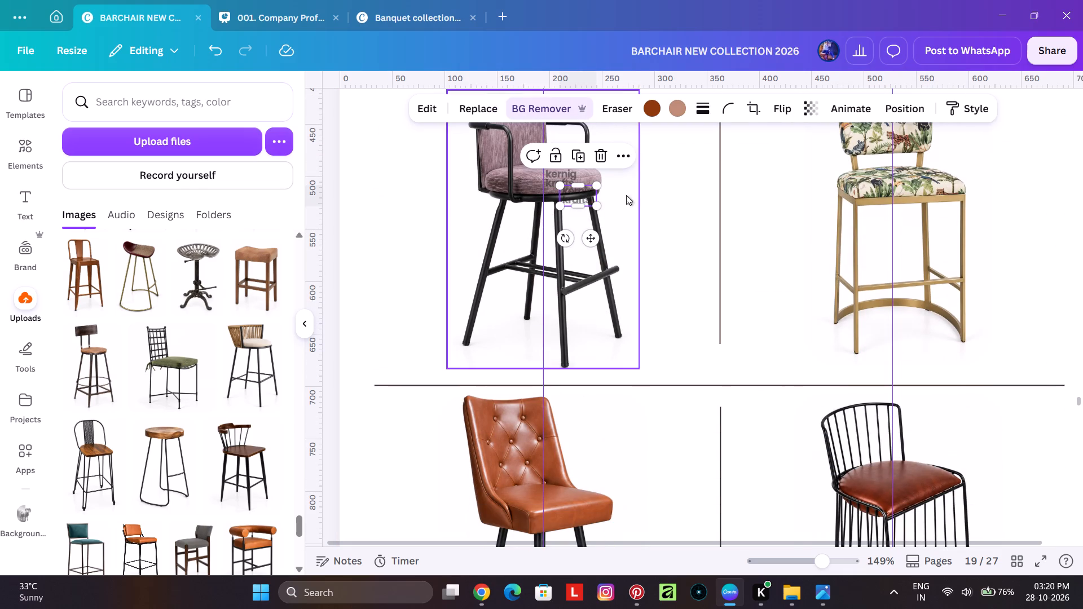
pyautogui.moveTo(576, 196); pyautogui.dragTo(915, 196)
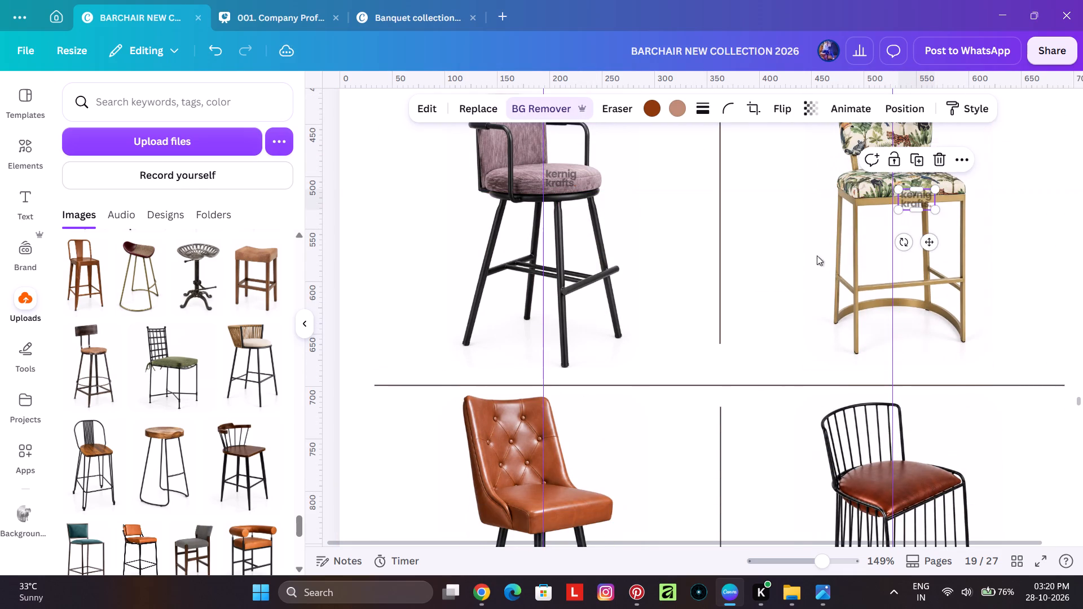
# Paste the kernig krafts logo and place it on the front seat edge of the tufted tan leather bar chair on page 19.
pyautogui.scroll(-3, 766, 257)
pyautogui.click(599, 293)
pyautogui.hotkey('ctrl', 'v')
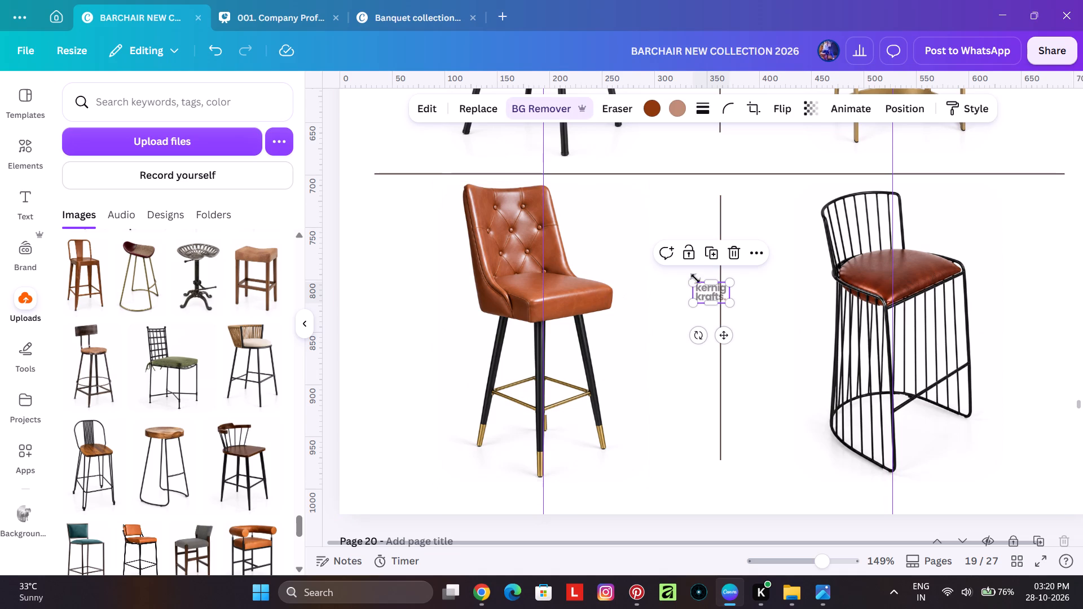
pyautogui.moveTo(717, 290); pyautogui.dragTo(581, 301)
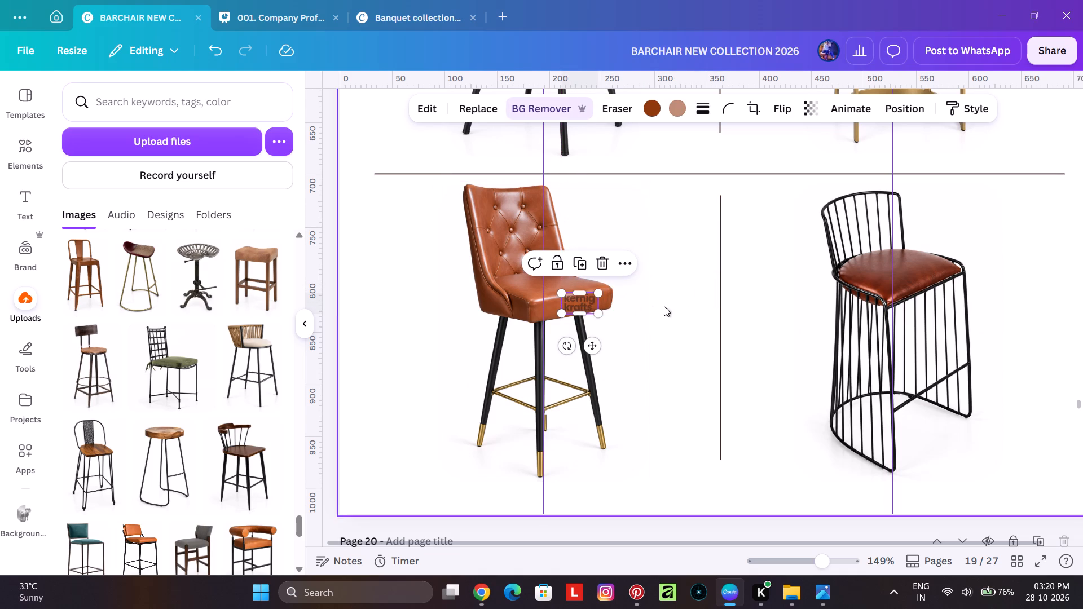
# Paste the kernig krafts logo and place it on the brown leather seat of the black wire-frame bar chair on page 19.
pyautogui.click(884, 295)
pyautogui.hotkey('ctrl', 'v')
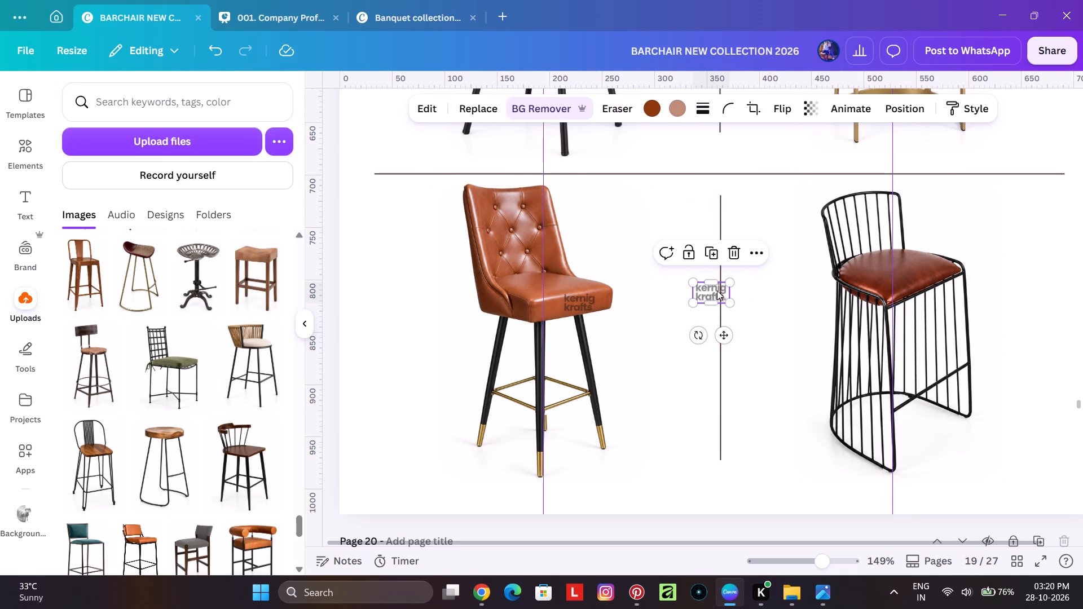
pyautogui.moveTo(714, 291); pyautogui.dragTo(886, 266)
# Unlock page 20 for editing.
pyautogui.scroll(-2, 754, 339)
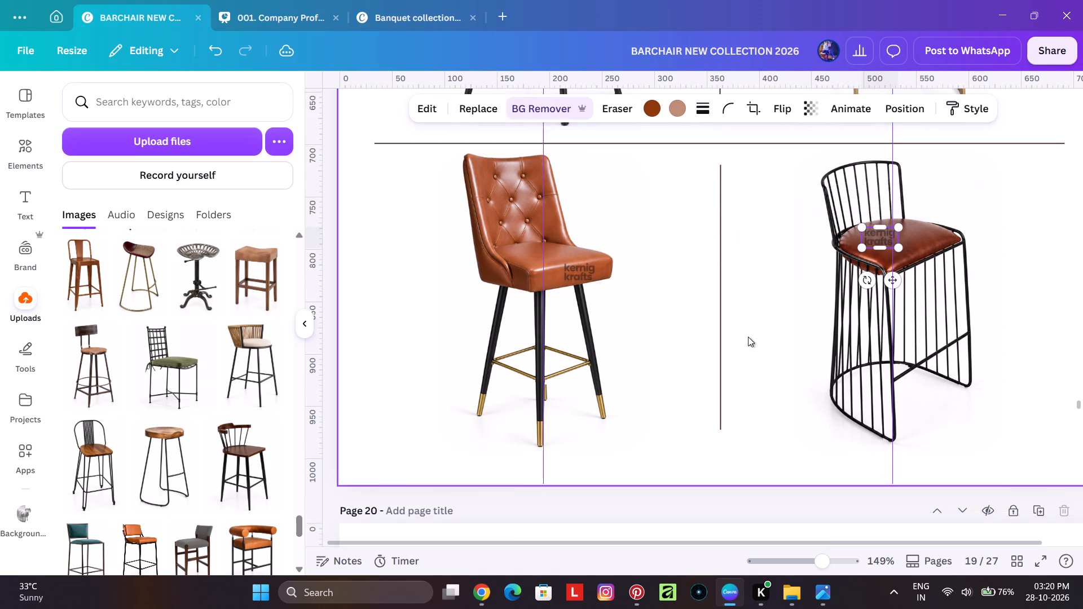
pyautogui.scroll(-5, 748, 337)
pyautogui.scroll(4, 659, 328)
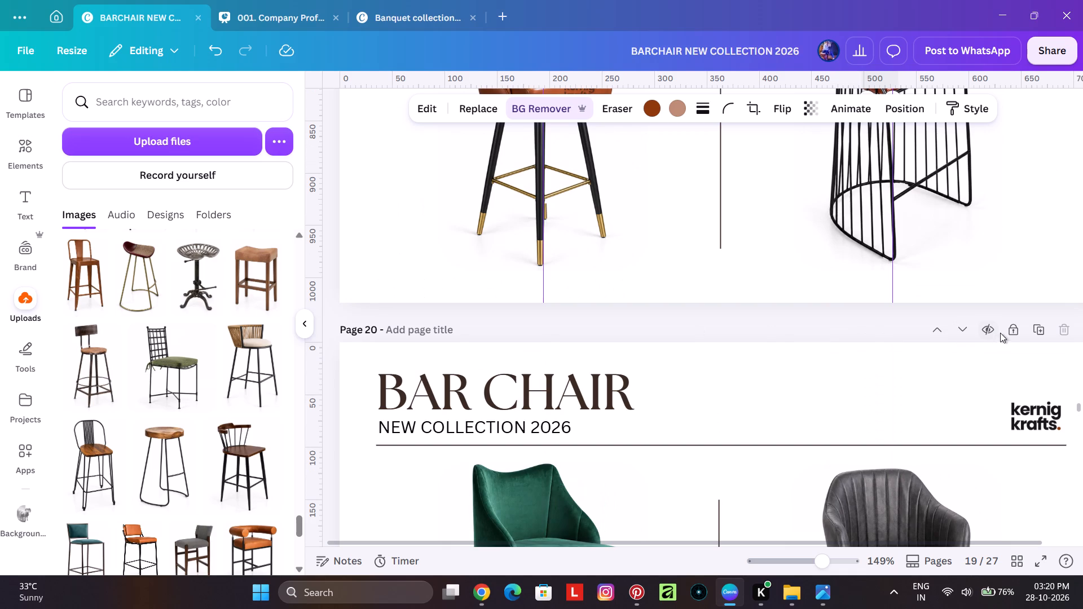
pyautogui.doubleClick(1006, 332)
pyautogui.keyDown('ctrl'); pyautogui.scroll(-3, 619, 351); pyautogui.keyUp('ctrl')
pyautogui.click(842, 329)
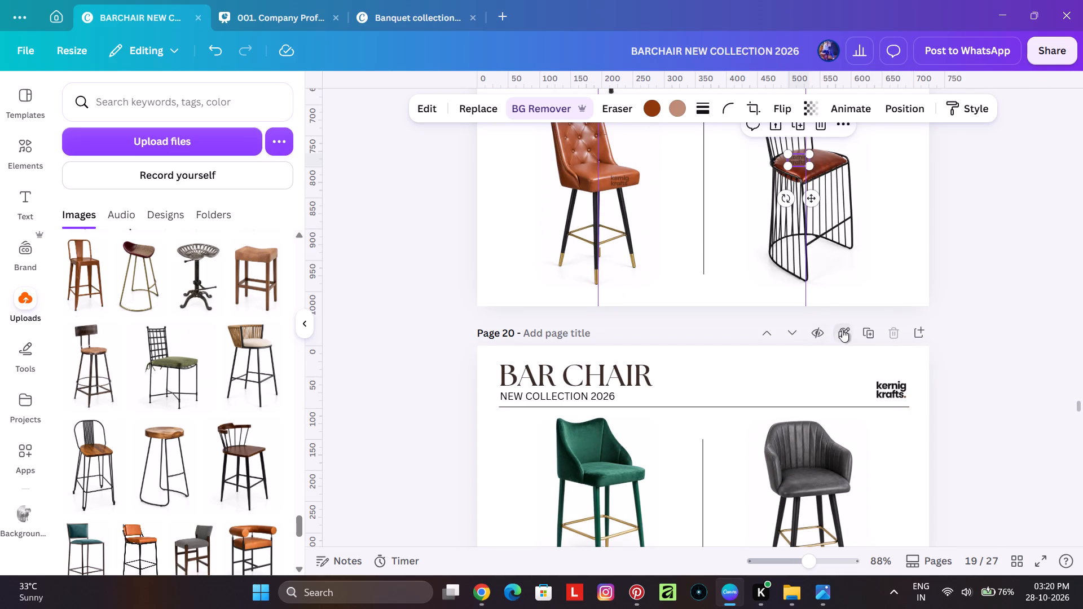
pyautogui.click(842, 330)
# Lock page 19 now that its chairs carry the logo.
pyautogui.scroll(7, 868, 348)
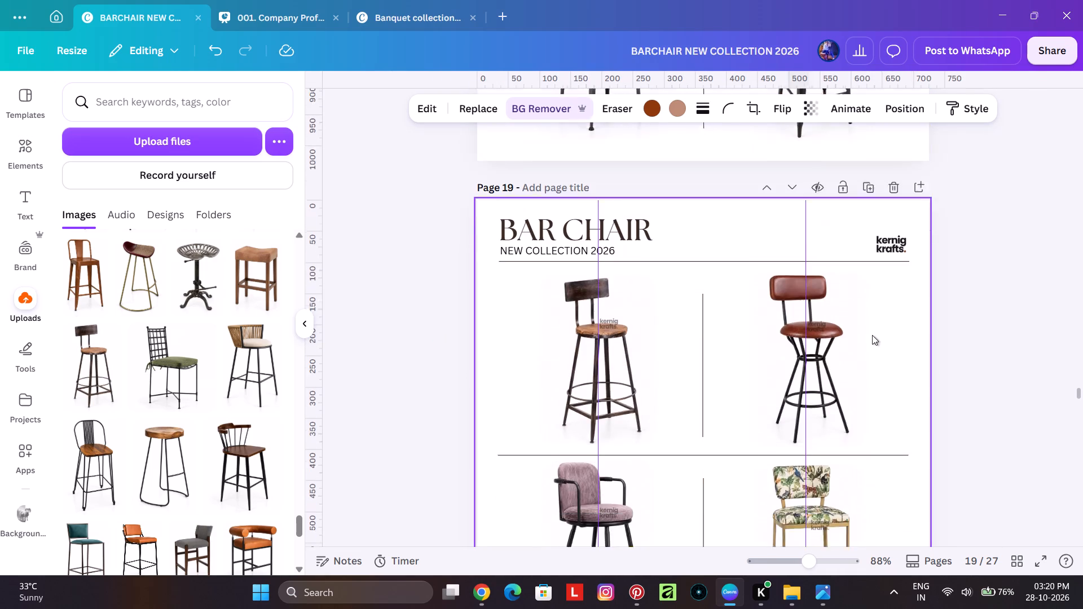
pyautogui.scroll(2, 872, 335)
pyautogui.click(853, 286)
pyautogui.doubleClick(852, 288)
# Paste the kernig krafts logo on page 20, at the floral-seat bar chair.
pyautogui.scroll(-10, 918, 329)
pyautogui.scroll(-3, 867, 341)
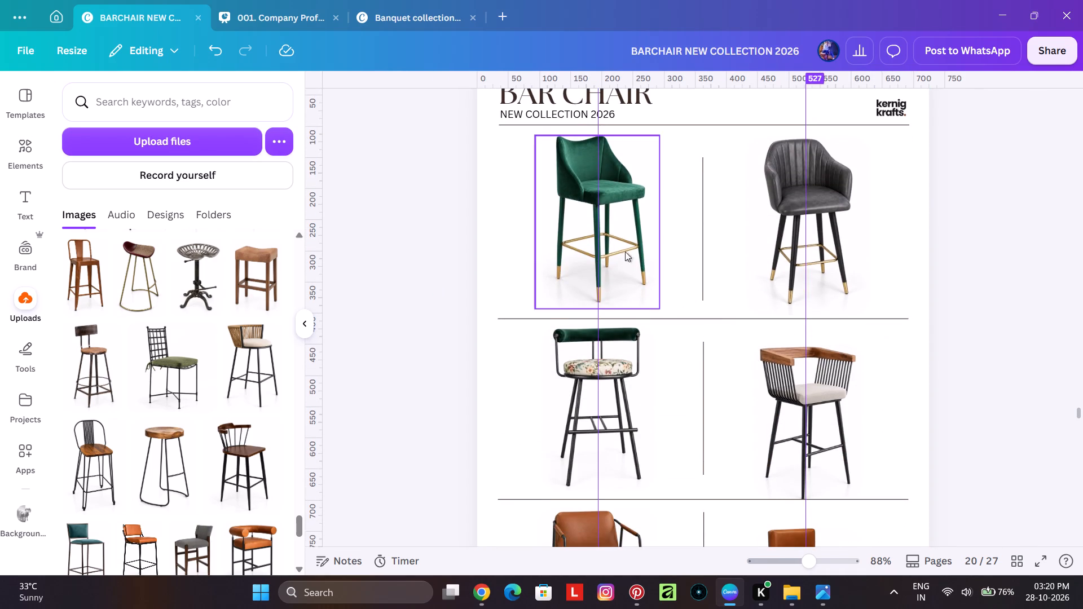
pyautogui.keyDown('ctrl'); pyautogui.scroll(2, 615, 228); pyautogui.keyUp('ctrl')
pyautogui.click(607, 217)
pyautogui.hotkey('ctrl', 'v')
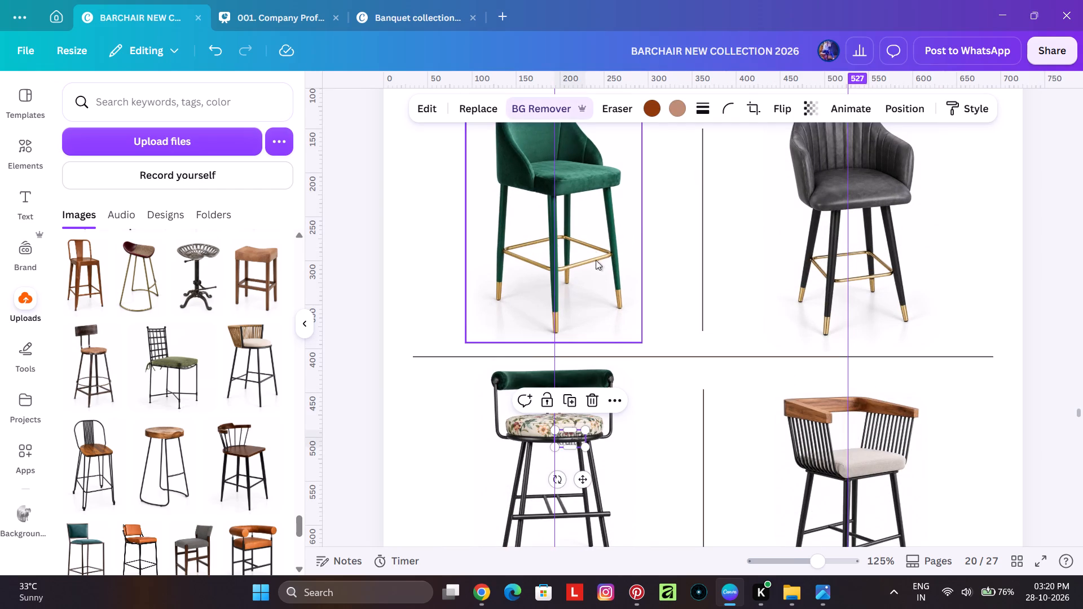
# Paste another kernig krafts logo and place it on the backrest of the green velvet bar chair on page 20.
pyautogui.scroll(1, 567, 443)
pyautogui.click(580, 314)
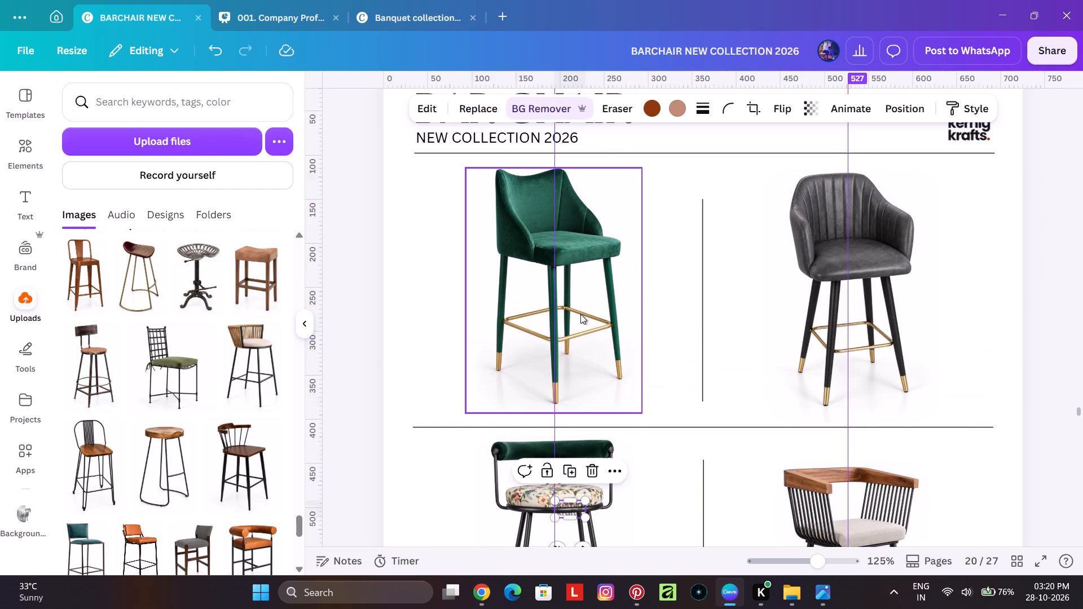
pyautogui.hotkey('ctrl', 'v')
pyautogui.moveTo(592, 522); pyautogui.dragTo(642, 460)
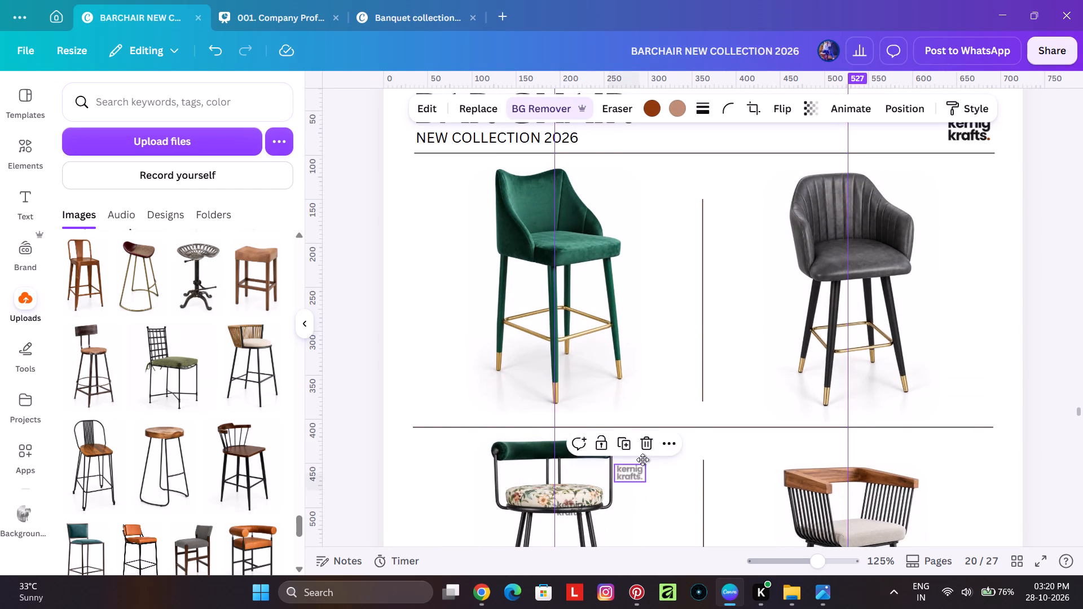
pyautogui.moveTo(642, 460); pyautogui.dragTo(544, 209)
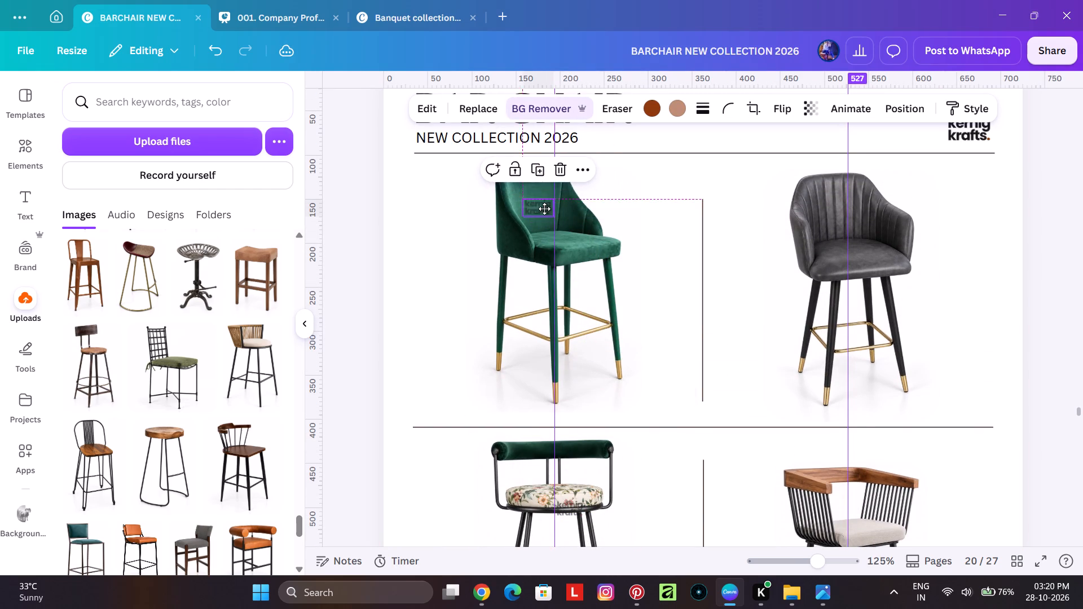
pyautogui.moveTo(544, 209); pyautogui.dragTo(543, 208)
# Move the logo on the floral-seat bar chair slightly up onto its cushion on page 20.
pyautogui.scroll(-3, 607, 445)
pyautogui.moveTo(570, 297); pyautogui.dragTo(571, 278)
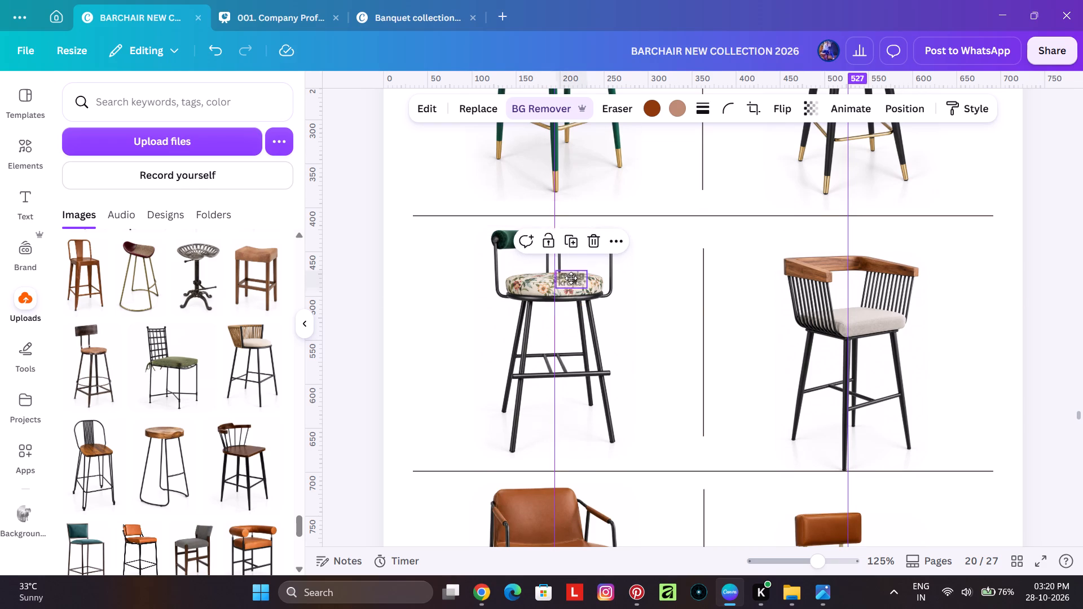
# Nudge the kernig krafts logo slightly down on the cushion of the floral-seat bar chair.
pyautogui.moveTo(571, 278); pyautogui.dragTo(570, 283)
# Paste another kernig krafts logo and place it on the seat of the grey leather bar chair on page 20.
pyautogui.scroll(2, 769, 354)
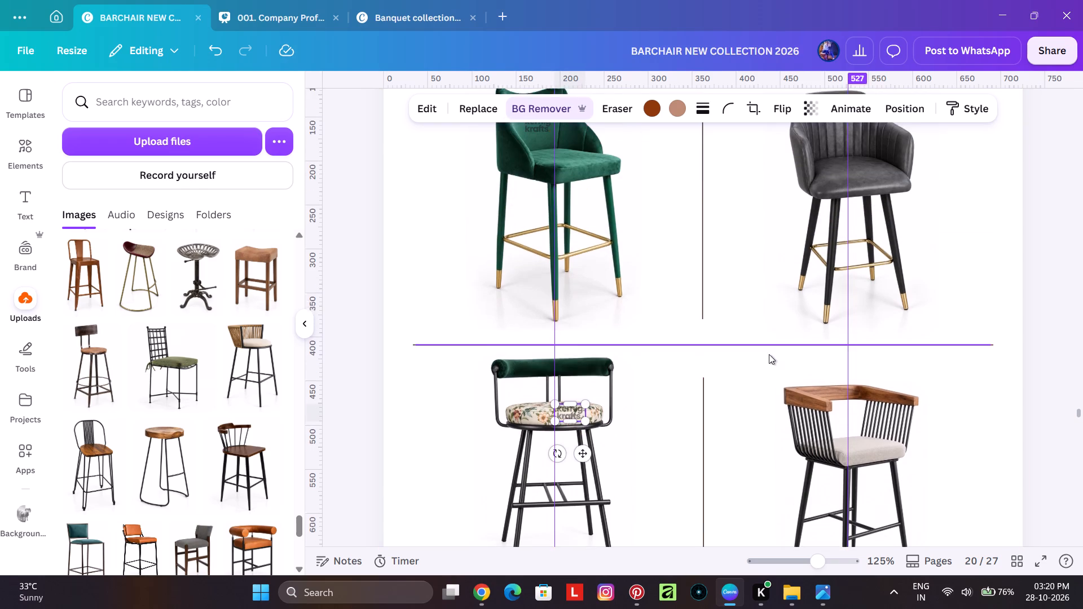
pyautogui.scroll(1, 799, 358)
pyautogui.click(871, 285)
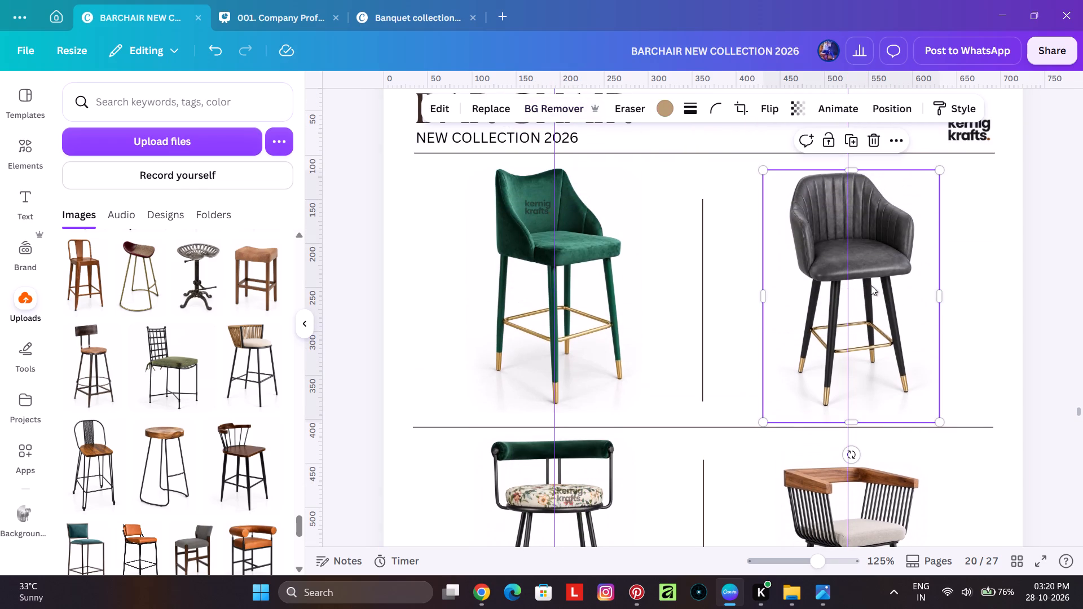
pyautogui.hotkey('ctrl', 'v')
pyautogui.moveTo(576, 504); pyautogui.dragTo(689, 490)
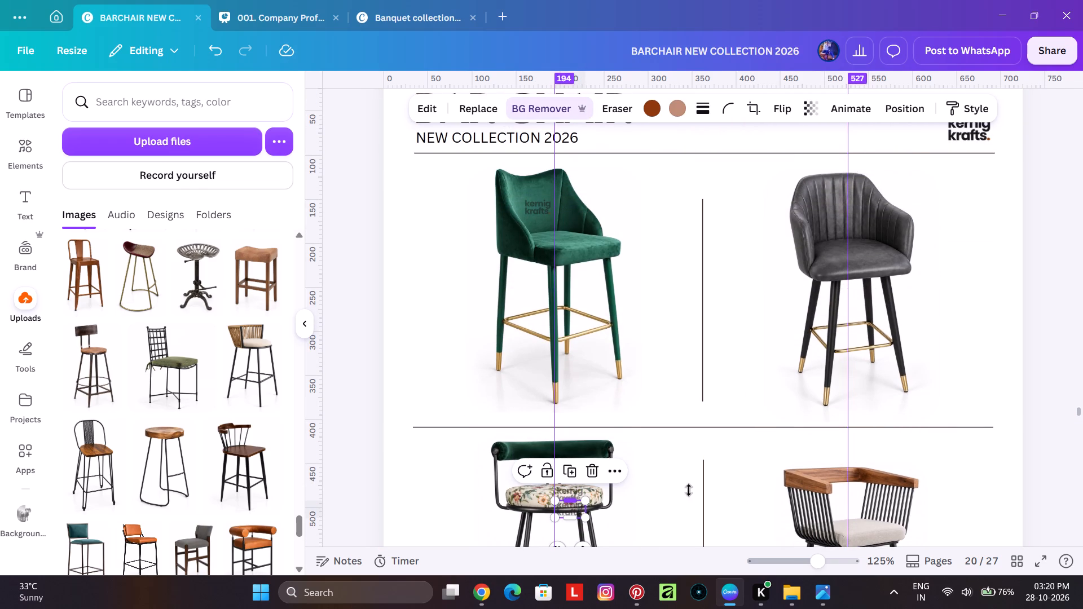
pyautogui.moveTo(689, 490); pyautogui.dragTo(831, 393)
pyautogui.hotkey('ctrl', 'z')
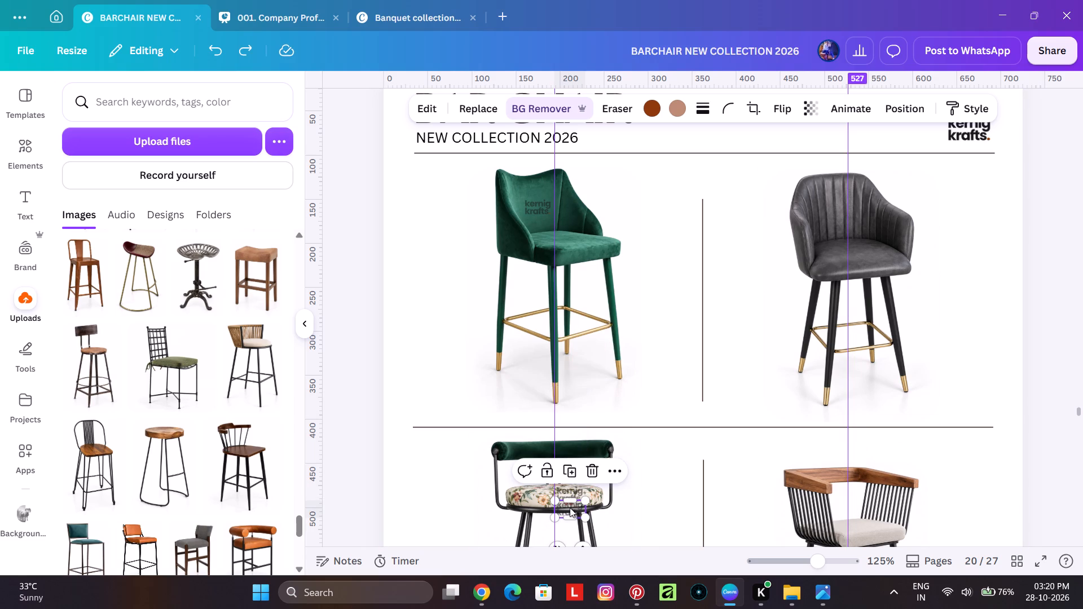
pyautogui.moveTo(571, 507); pyautogui.dragTo(850, 258)
# Duplicate the floral-seat chair's logo and place one on the cushion of the wooden-armrest bar chair on page 20, keeping one on the floral seat.
pyautogui.scroll(-4, 909, 312)
pyautogui.click(843, 280)
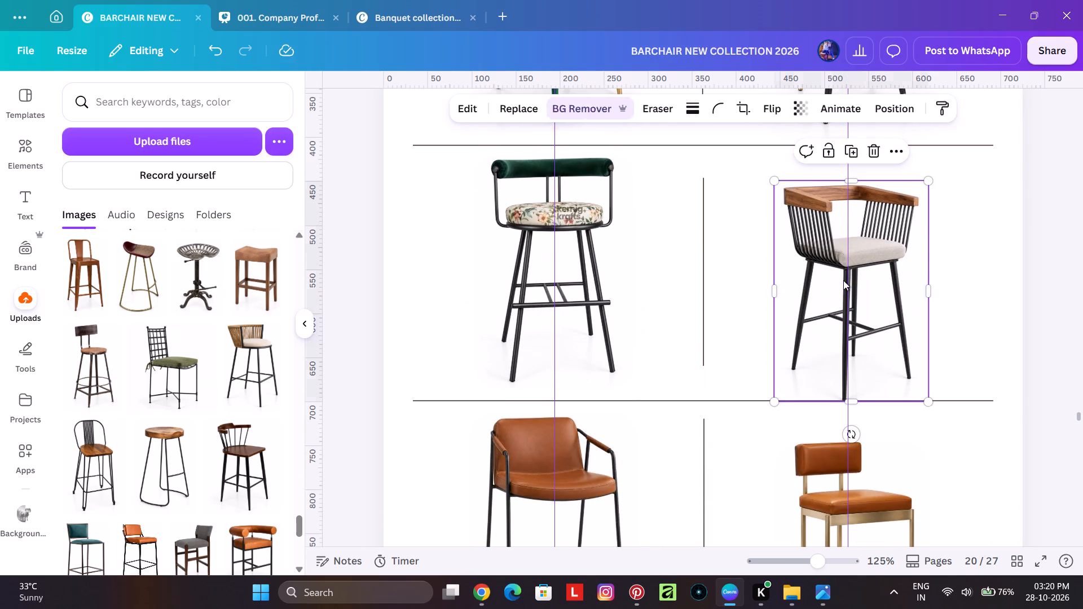
pyautogui.hotkey('ctrl', 'c')
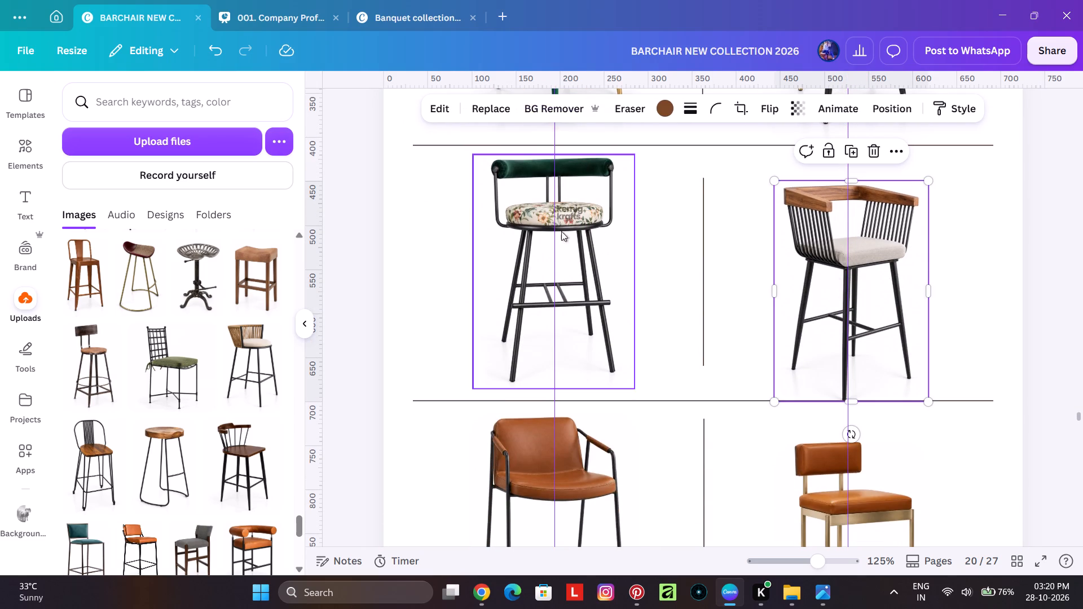
pyautogui.click(576, 209)
pyautogui.hotkey('ctrl', 'c')
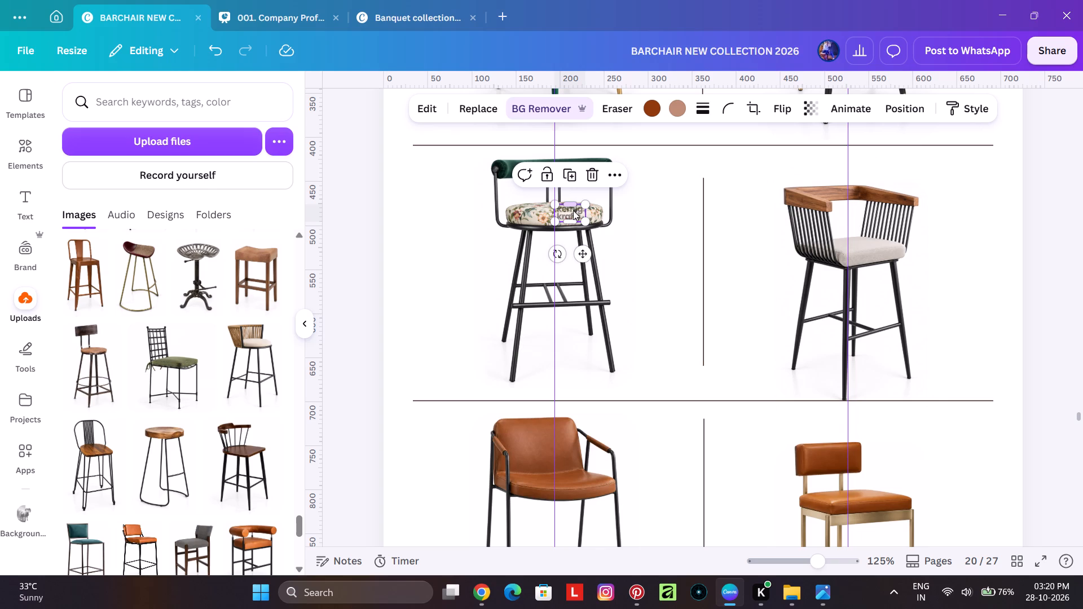
pyautogui.hotkey('ctrl', 'c')
pyautogui.hotkey('ctrl', 'c')
pyautogui.hotkey('ctrl', 'c')
pyautogui.keyDown('ctrl'); pyautogui.moveTo(573, 211); pyautogui.dragTo(730, 236); pyautogui.keyUp('ctrl')
pyautogui.click(862, 255)
pyautogui.hotkey('ctrl', 'v')
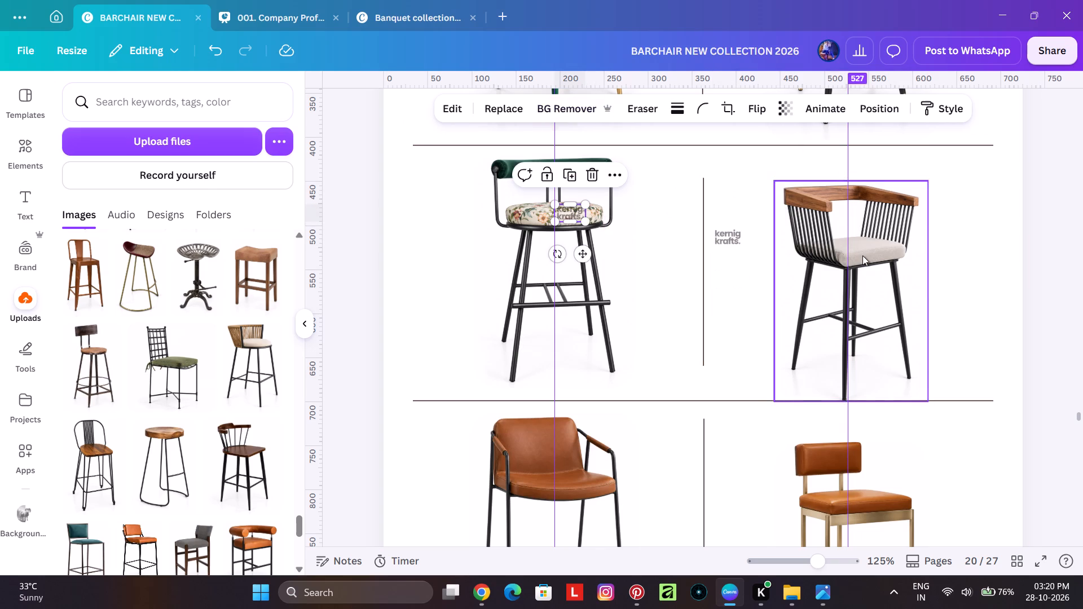
pyautogui.moveTo(726, 240); pyautogui.dragTo(831, 255)
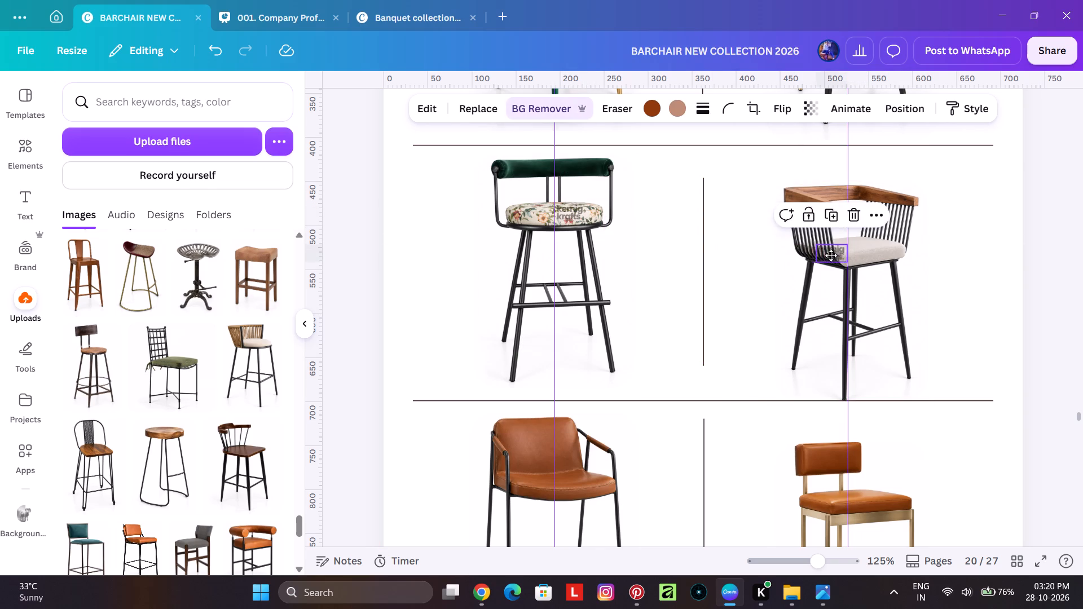
pyautogui.moveTo(831, 255); pyautogui.dragTo(856, 250)
# Paste another kernig krafts logo and place it on the backrest of the tan leather bar chair with armrests.
pyautogui.scroll(-3, 731, 327)
pyautogui.click(548, 288)
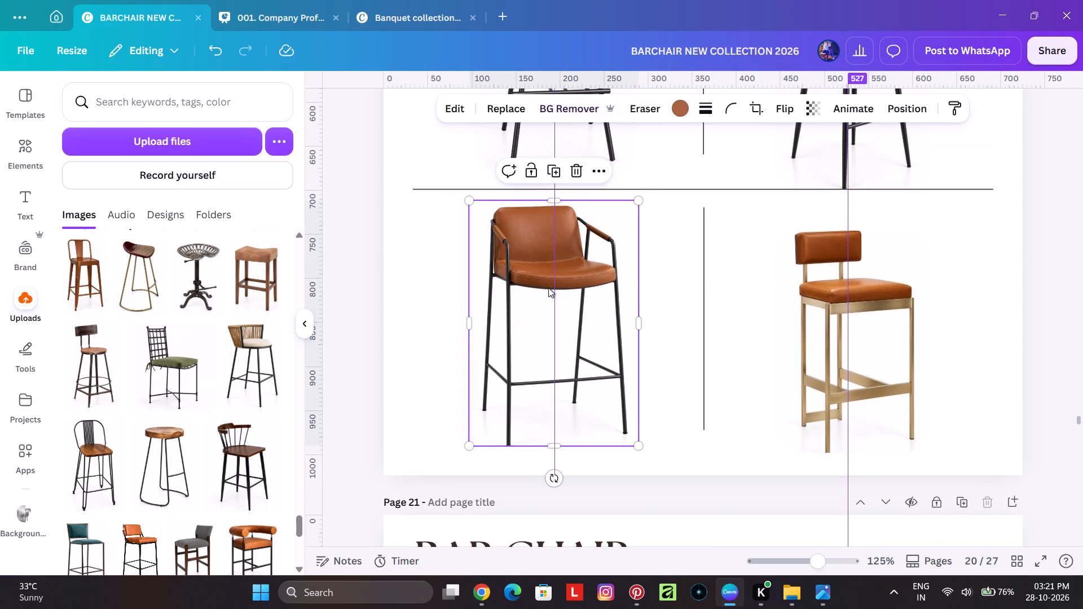
pyautogui.hotkey('ctrl', 'v')
pyautogui.moveTo(710, 271); pyautogui.dragTo(708, 271)
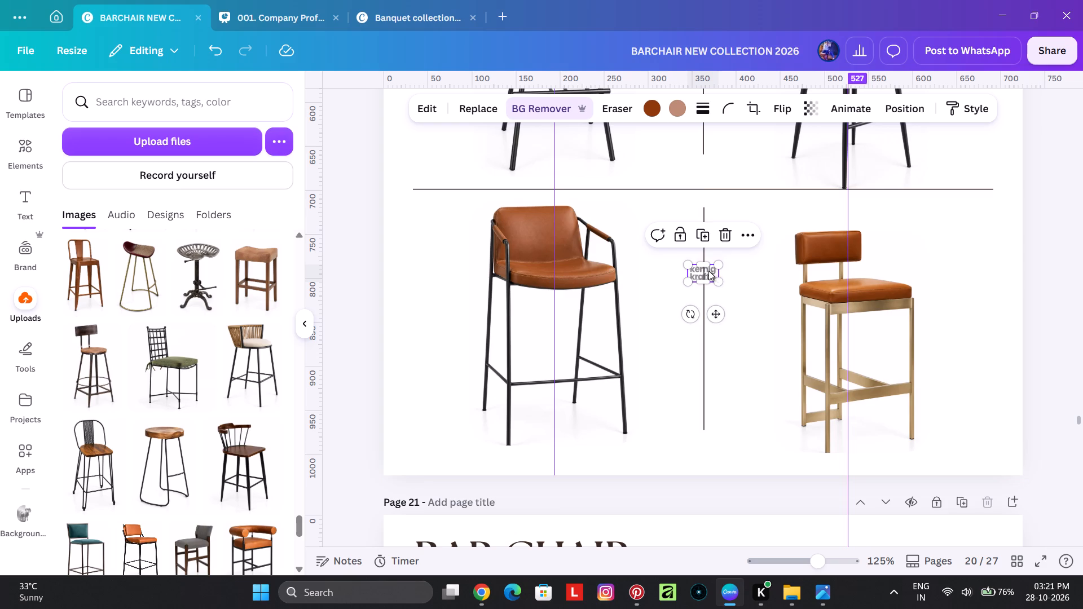
pyautogui.moveTo(708, 271); pyautogui.dragTo(548, 241)
# Paste another kernig krafts logo and place it on the backrest of the tan bar chair with the brass frame.
pyautogui.click(886, 345)
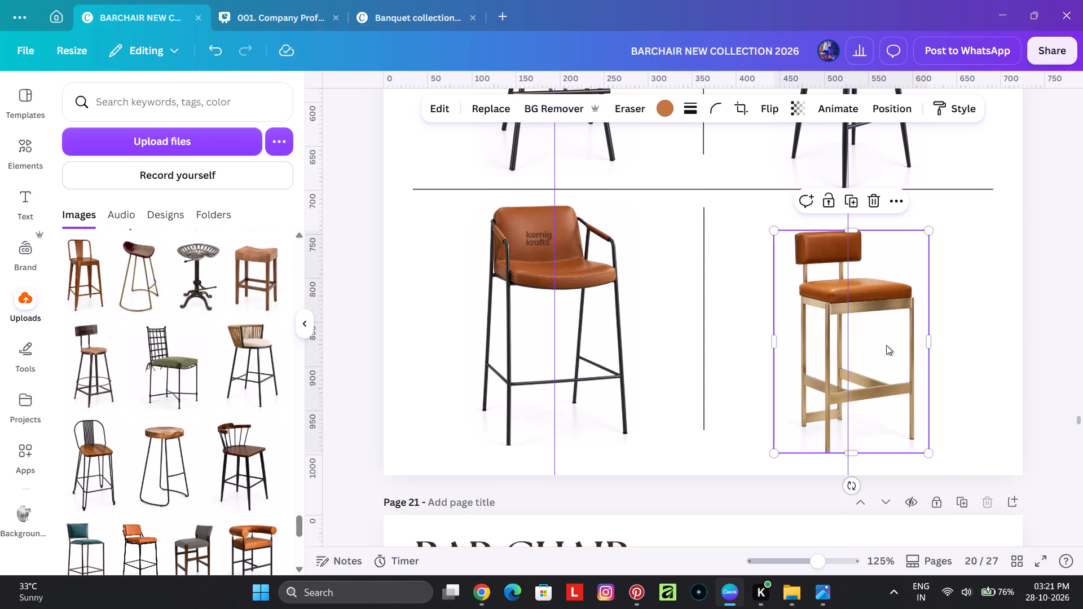
pyautogui.hotkey('ctrl', 'v')
pyautogui.moveTo(711, 272); pyautogui.dragTo(834, 295)
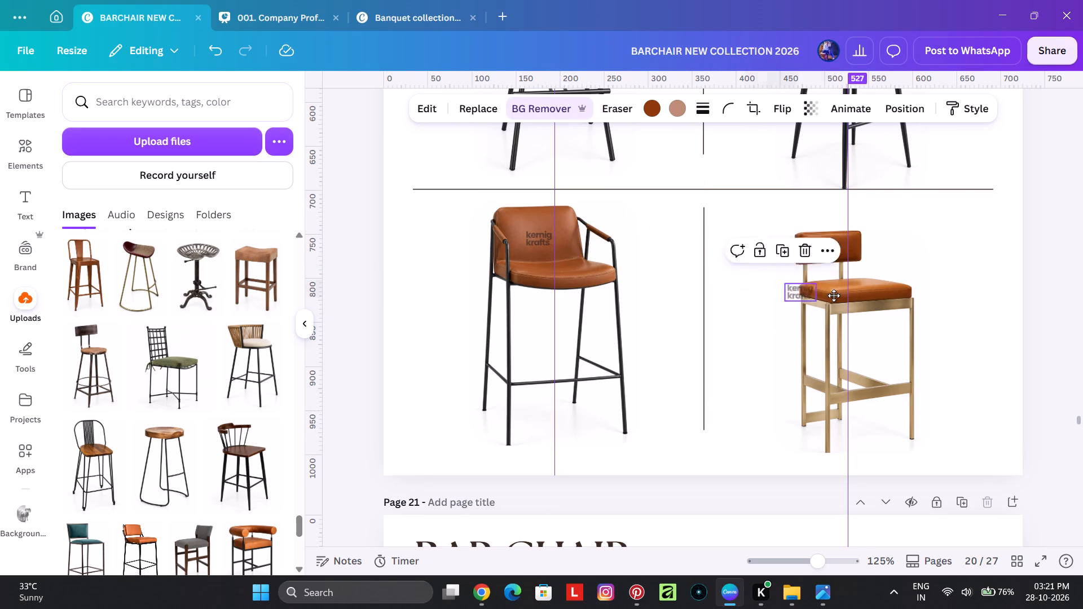
pyautogui.moveTo(834, 295); pyautogui.dragTo(849, 285)
pyautogui.scroll(-3, 782, 323)
pyautogui.scroll(2, 855, 316)
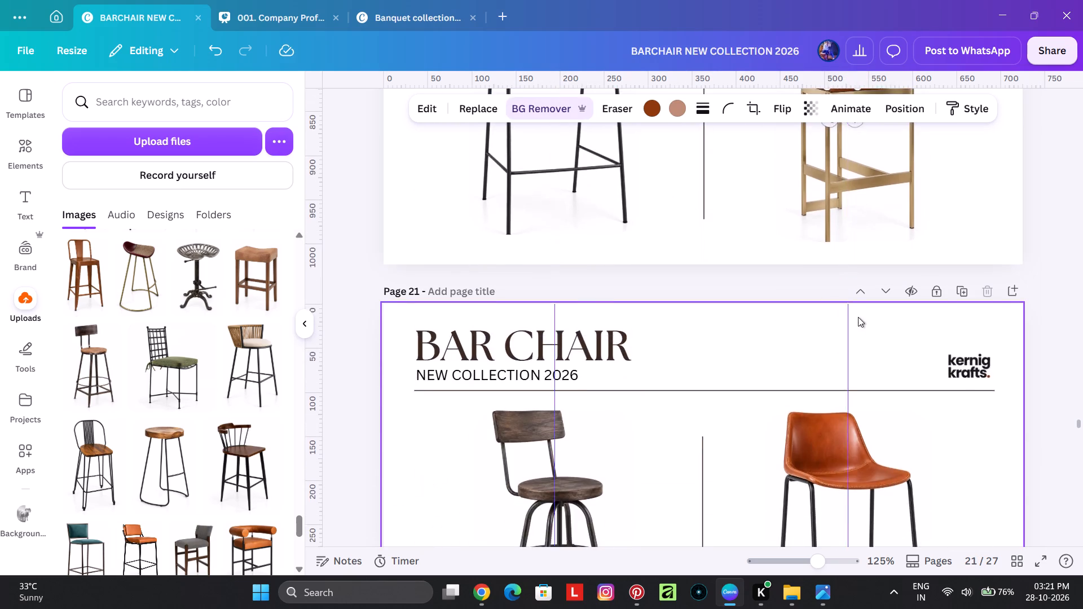
pyautogui.scroll(1, 858, 317)
pyautogui.moveTo(840, 286); pyautogui.dragTo(832, 248)
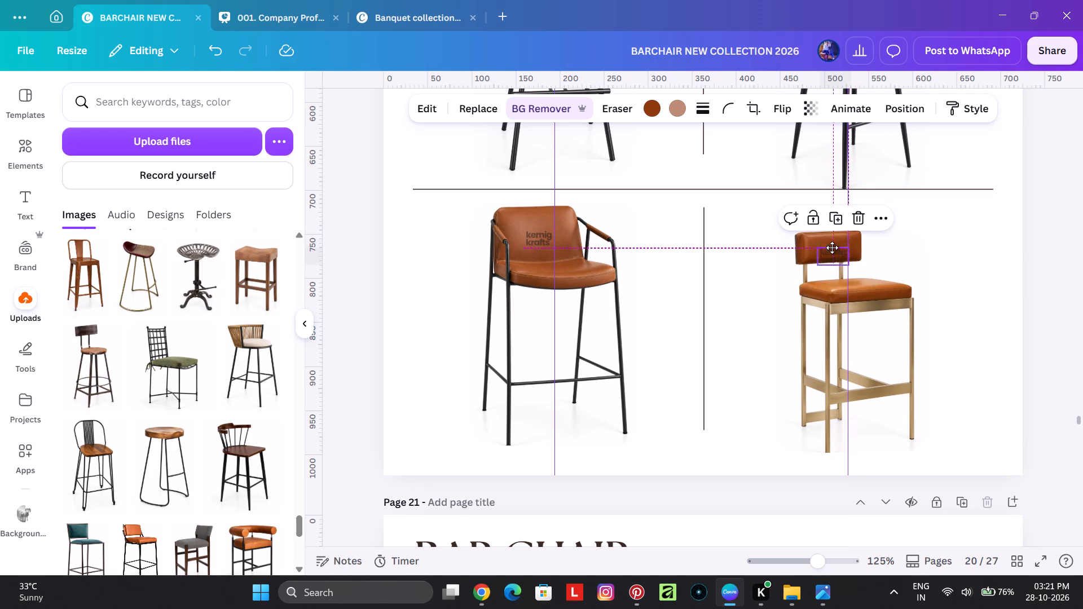
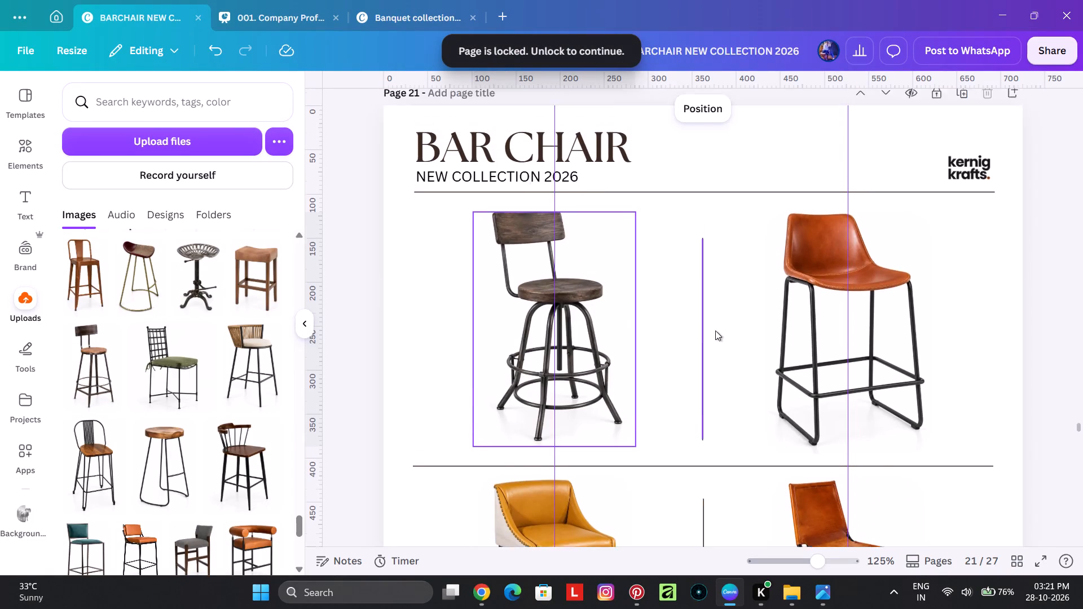
# Lock page 20 of the bar chair catalogue.
pyautogui.scroll(5, 715, 330)
pyautogui.keyDown('ctrl'); pyautogui.scroll(-2, 739, 335); pyautogui.keyUp('ctrl')
pyautogui.scroll(7, 784, 340)
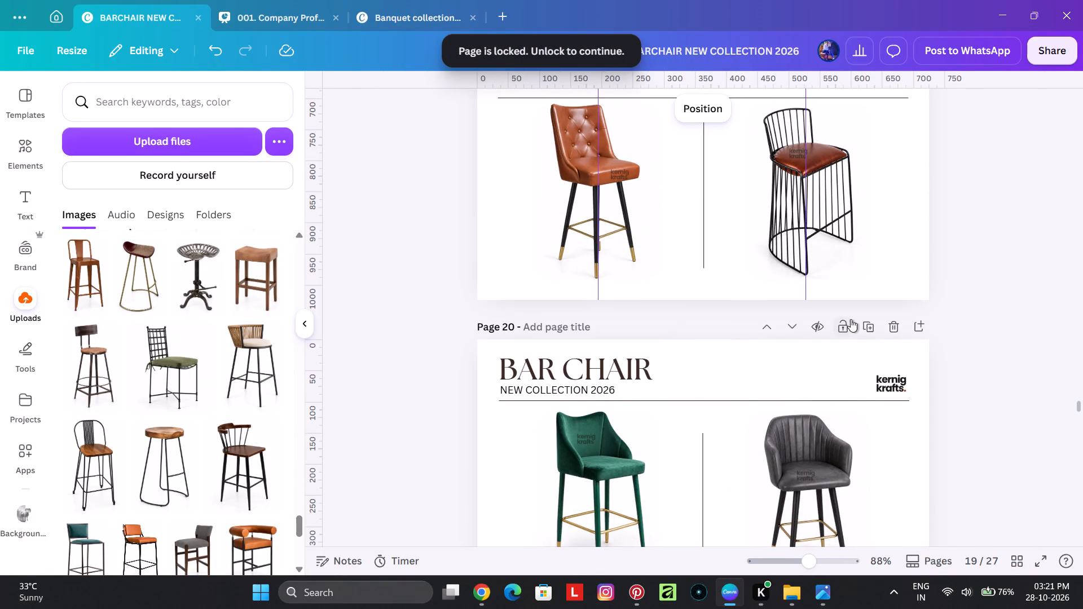
pyautogui.click(844, 328)
pyautogui.click(844, 328)
pyautogui.scroll(-3, 840, 355)
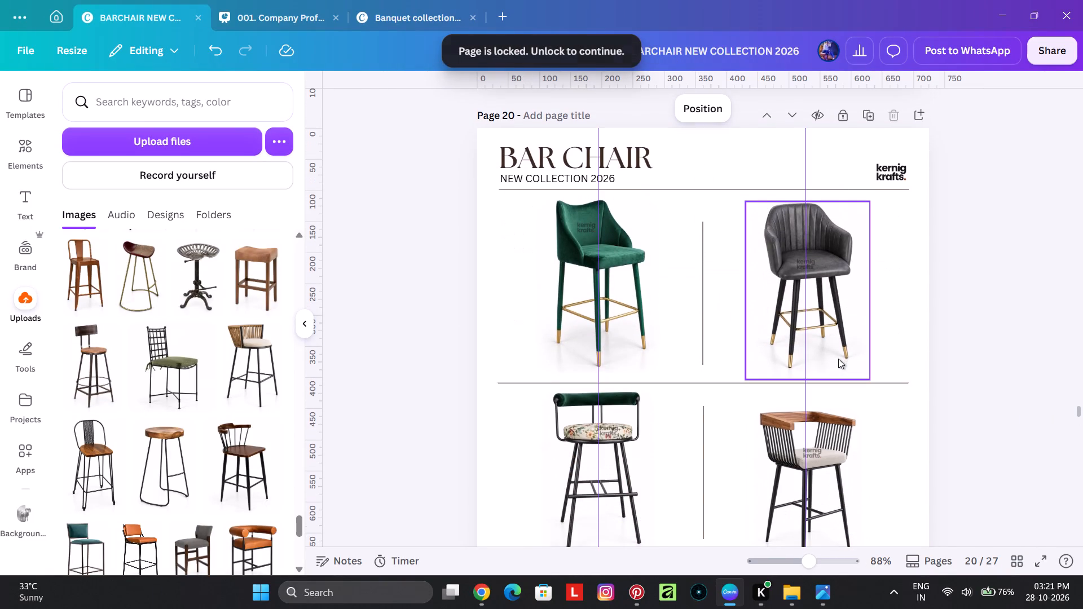